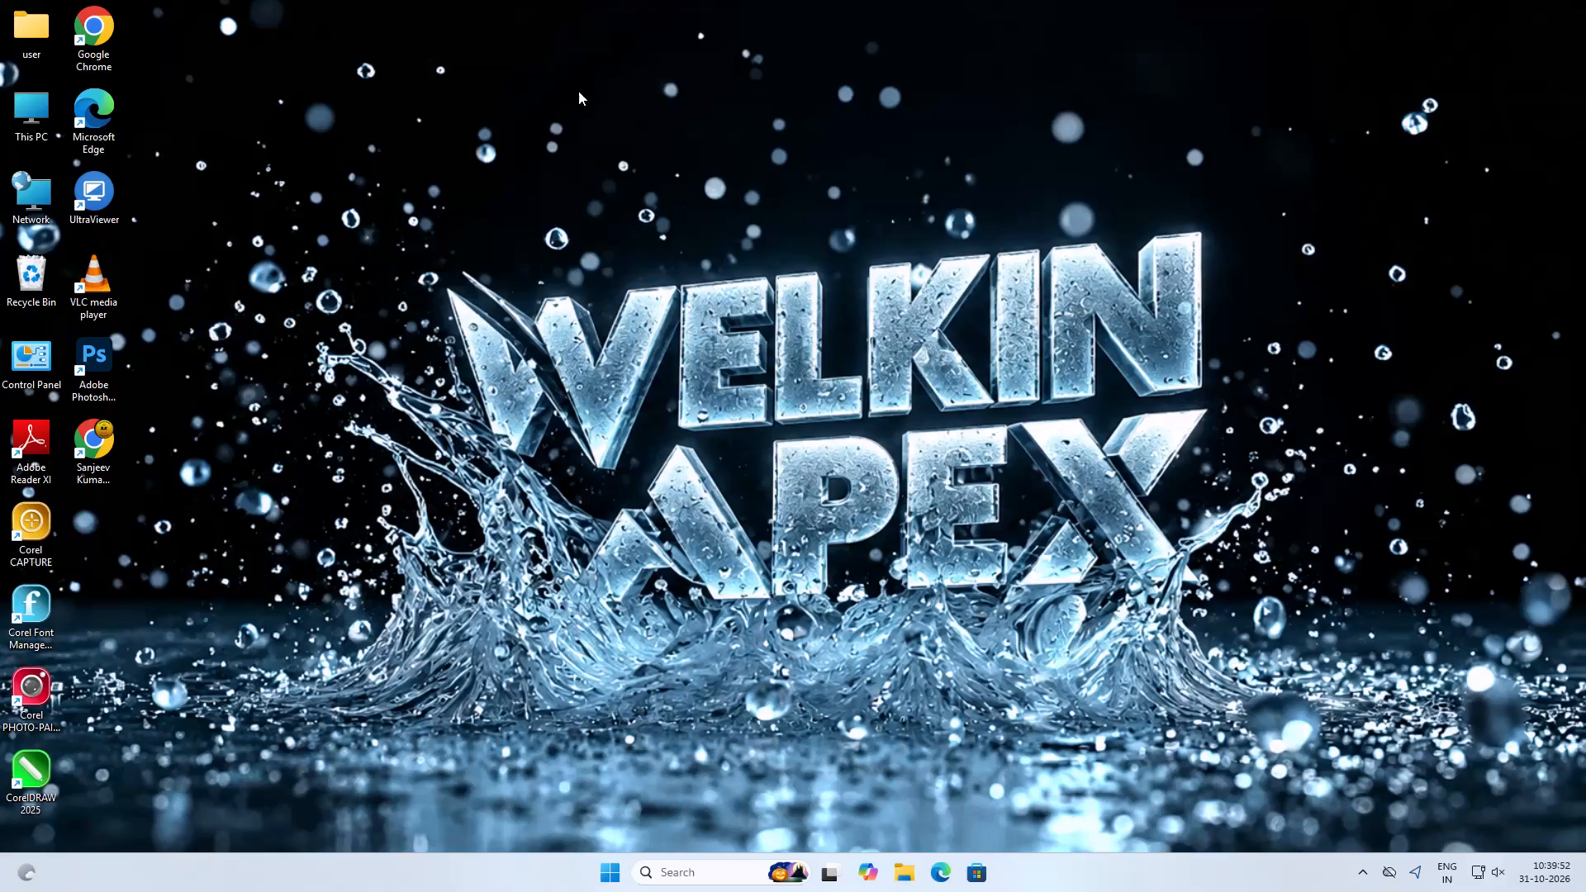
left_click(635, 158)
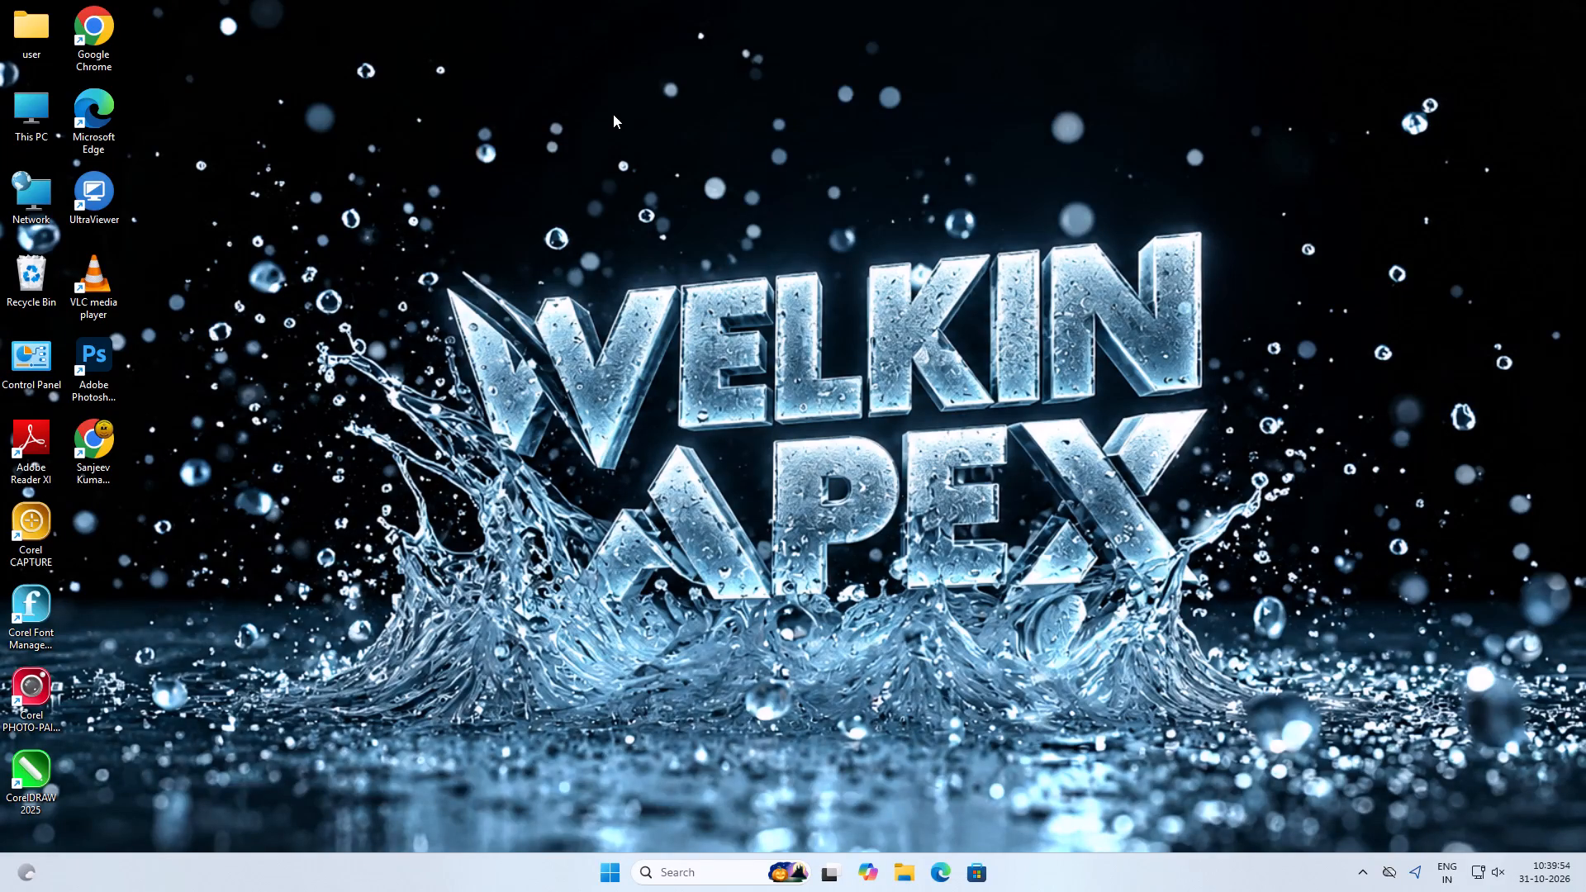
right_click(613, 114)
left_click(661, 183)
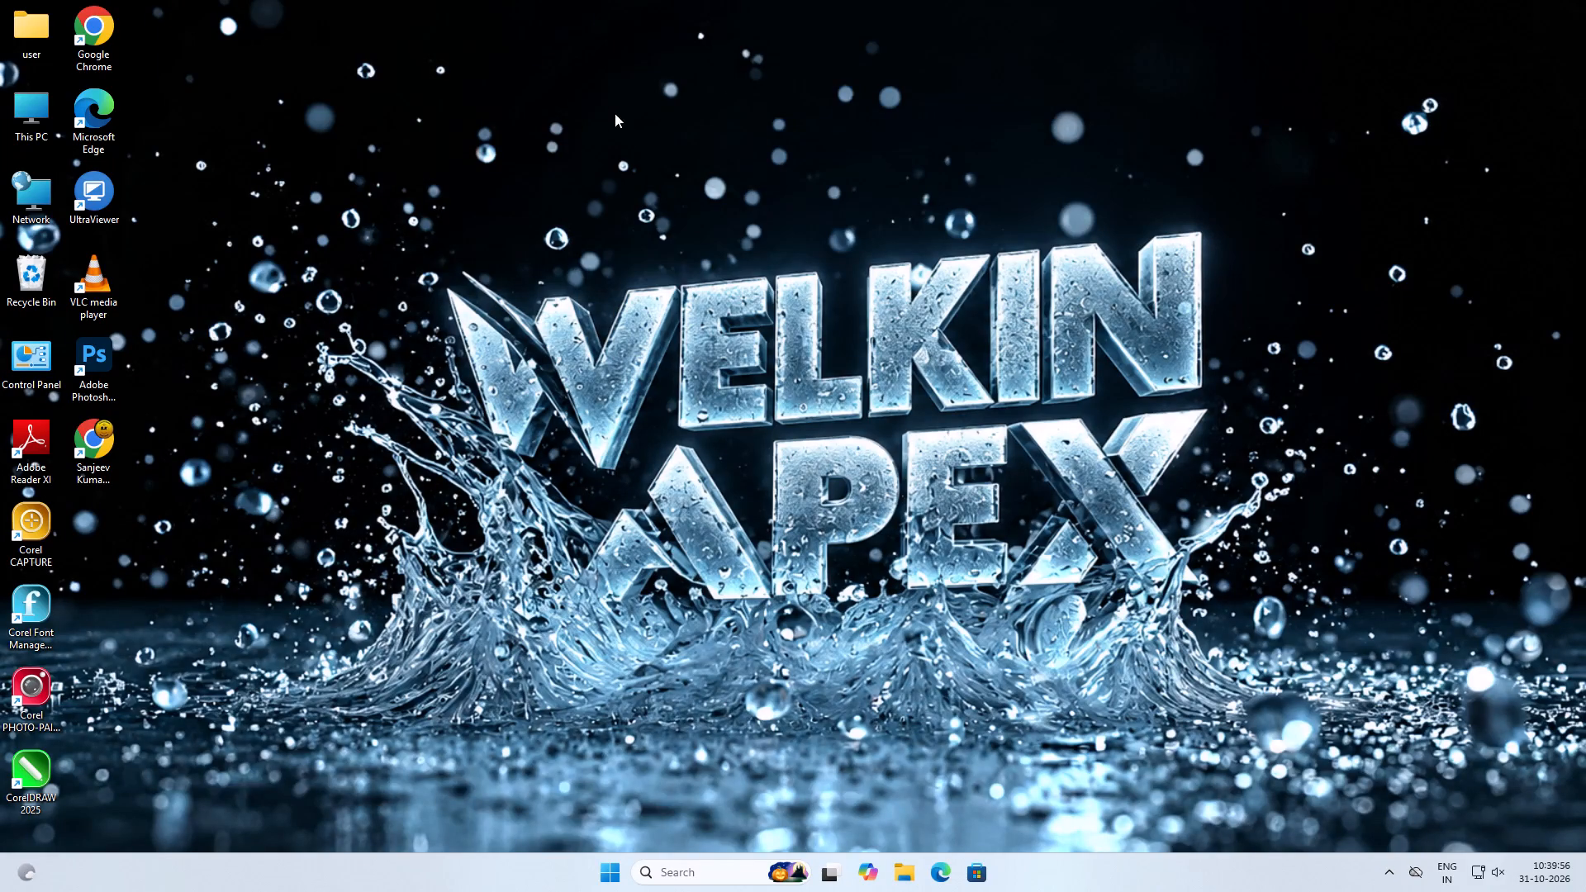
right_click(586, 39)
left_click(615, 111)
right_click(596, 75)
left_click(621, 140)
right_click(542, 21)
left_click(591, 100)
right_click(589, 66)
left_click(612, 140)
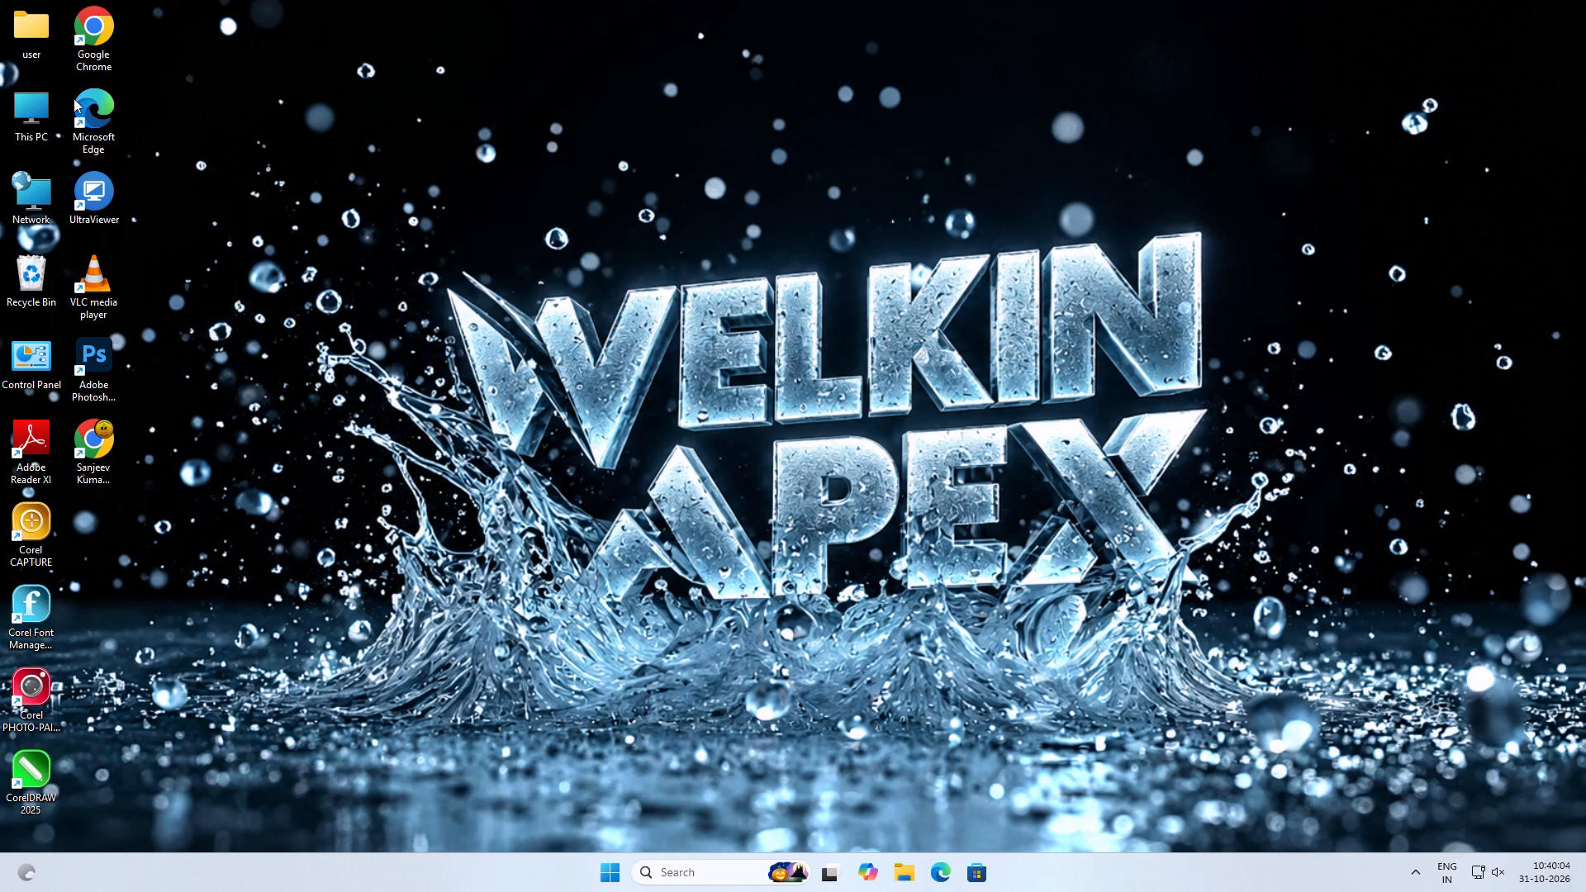
Look into the New Volume (D:) drive in File Explorer and minimize the window.
double_click(21, 105)
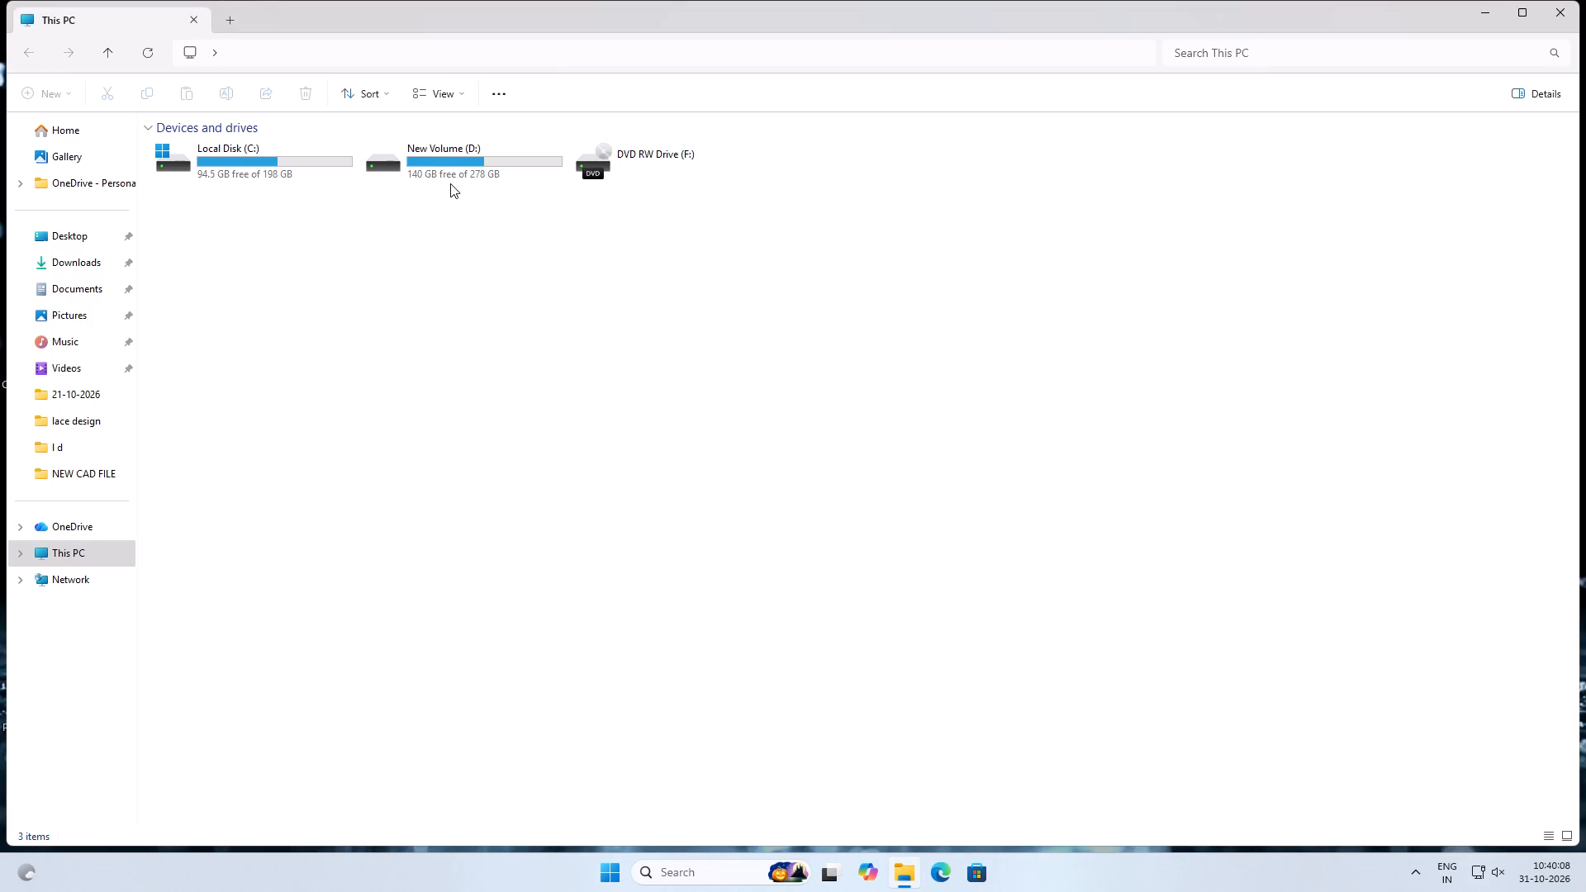
double_click(449, 182)
left_click(286, 239)
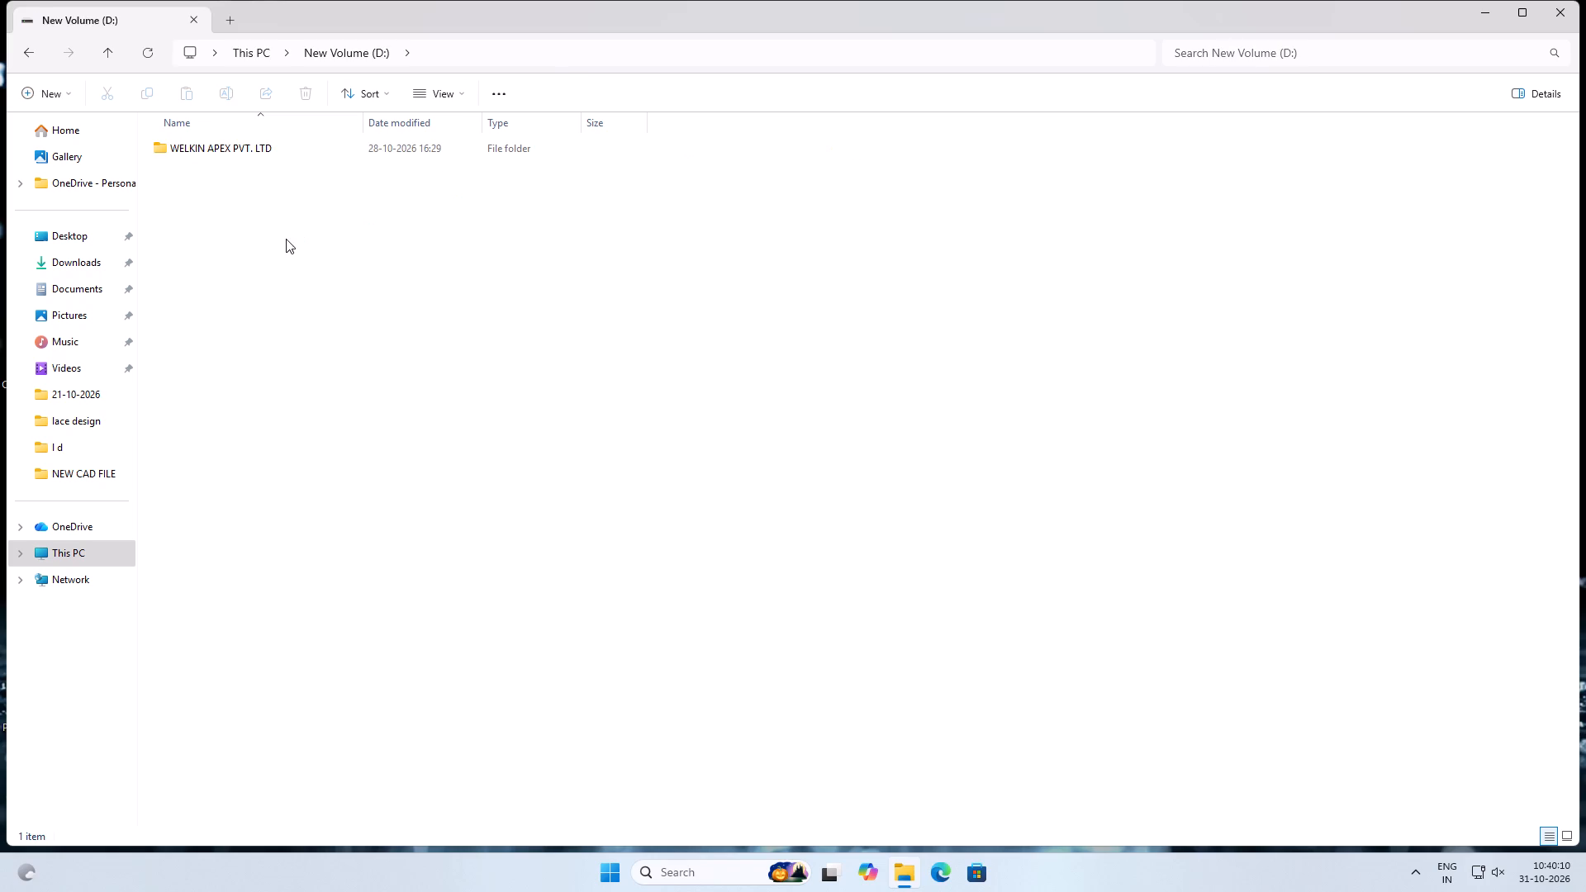
left_click(1484, 13)
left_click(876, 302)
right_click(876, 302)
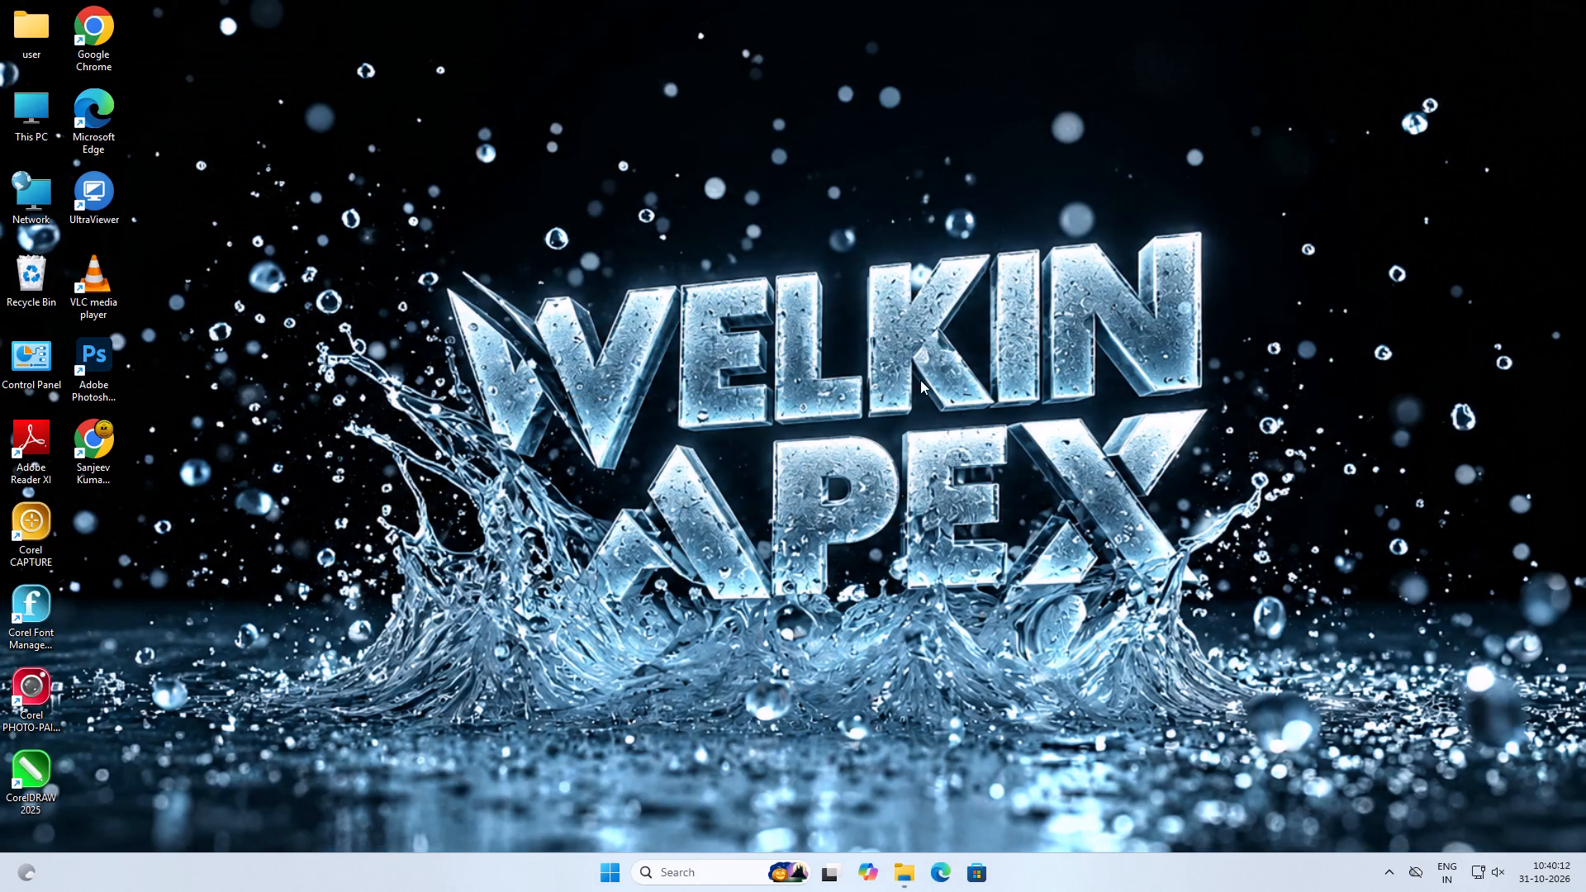
Open the Windows Network Connections window with ncpa.cpl and disable the Ethernet connection.
left_click(928, 367)
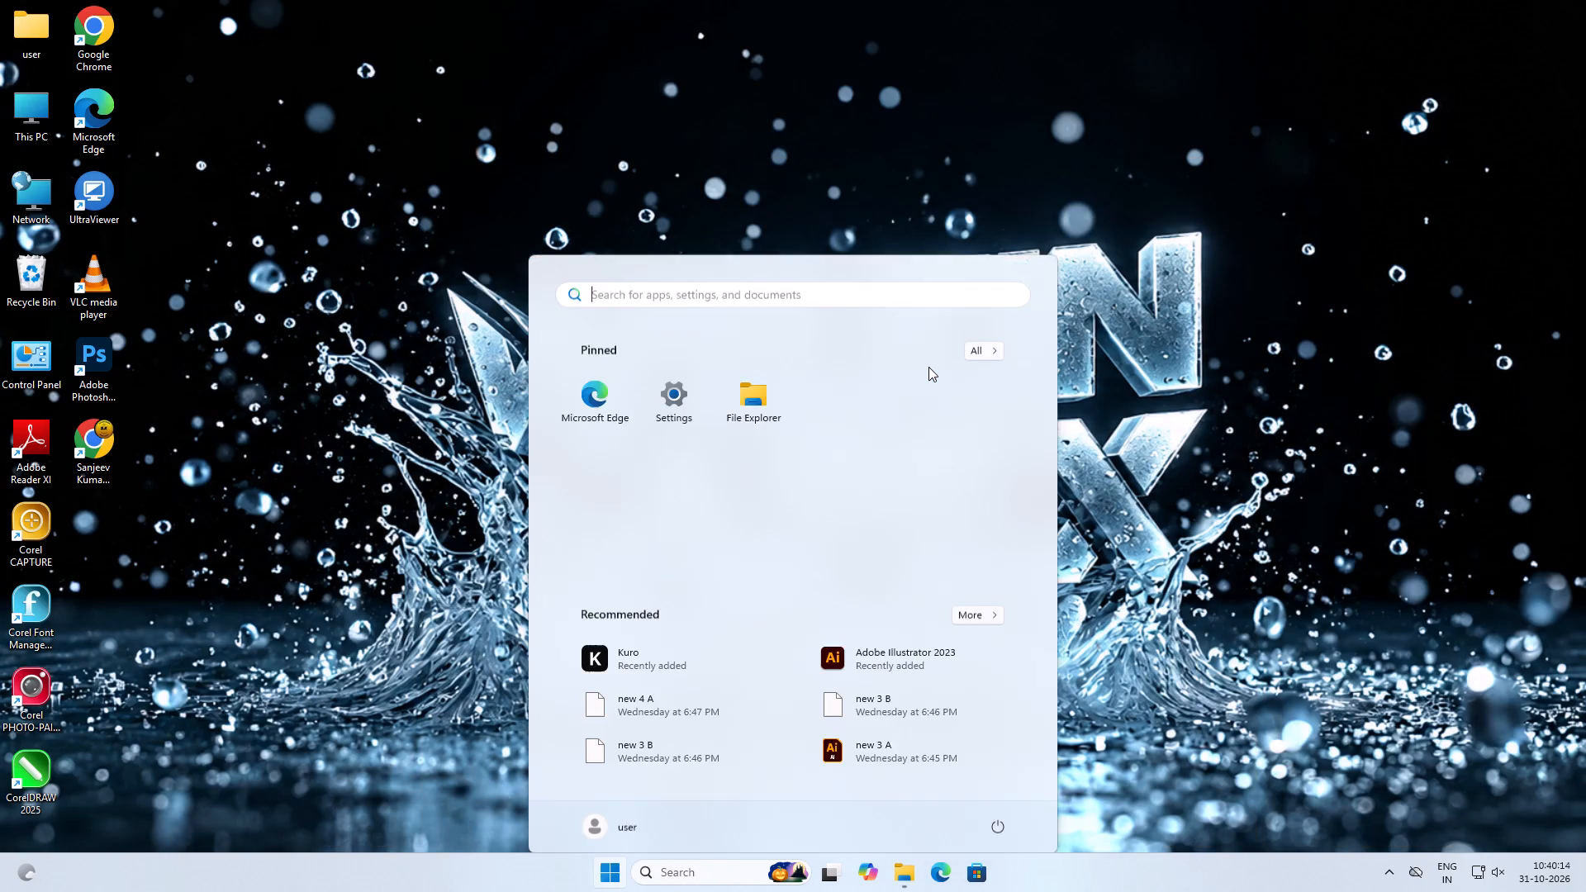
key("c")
key("super+r")
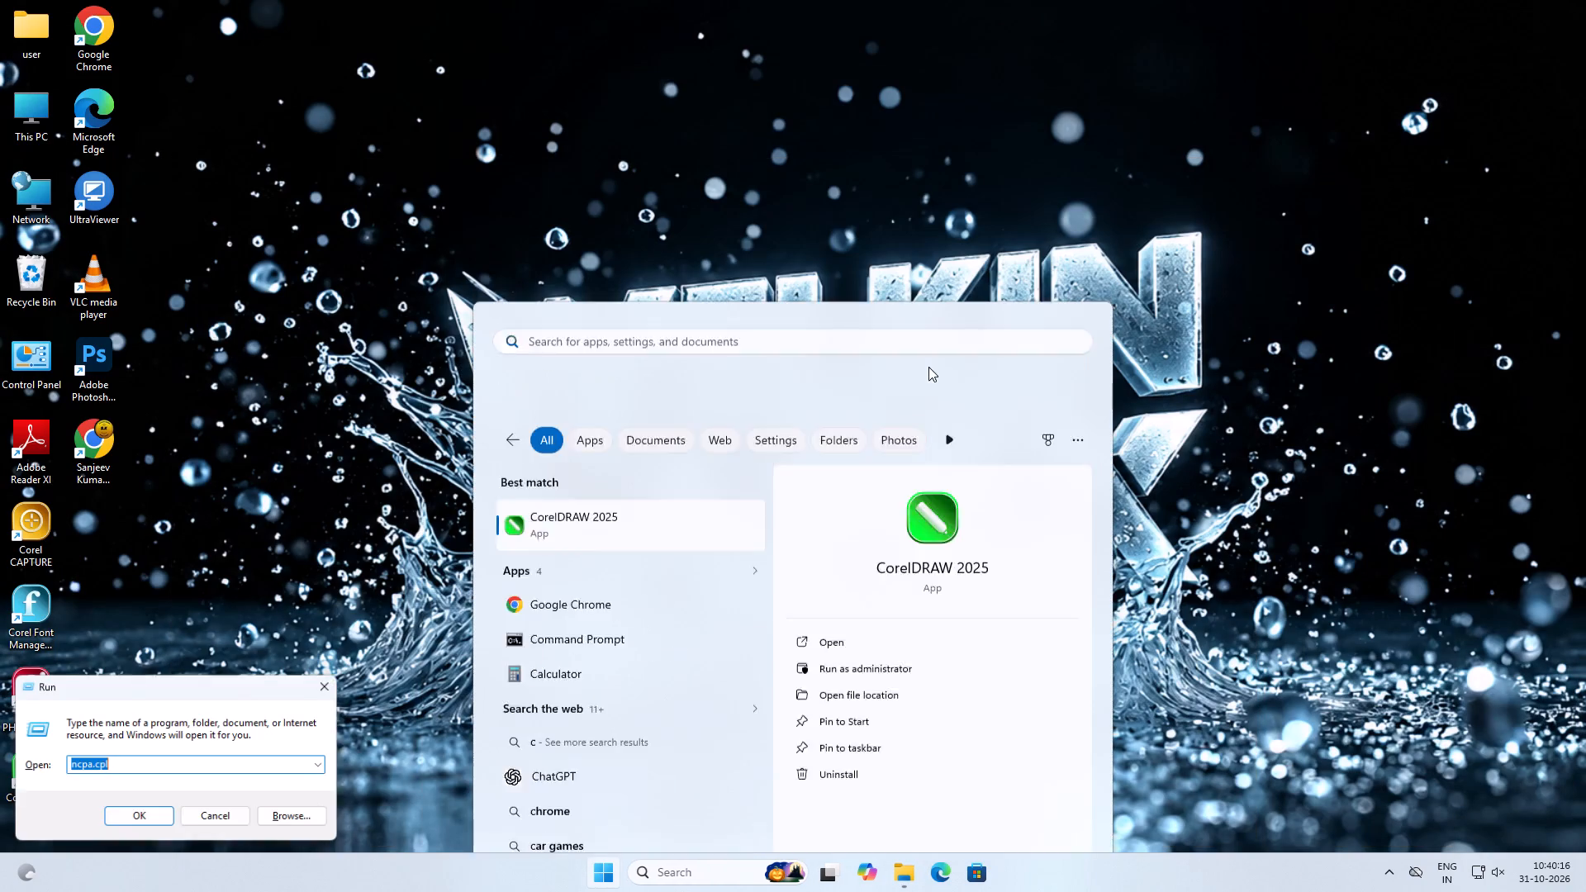
key("Return")
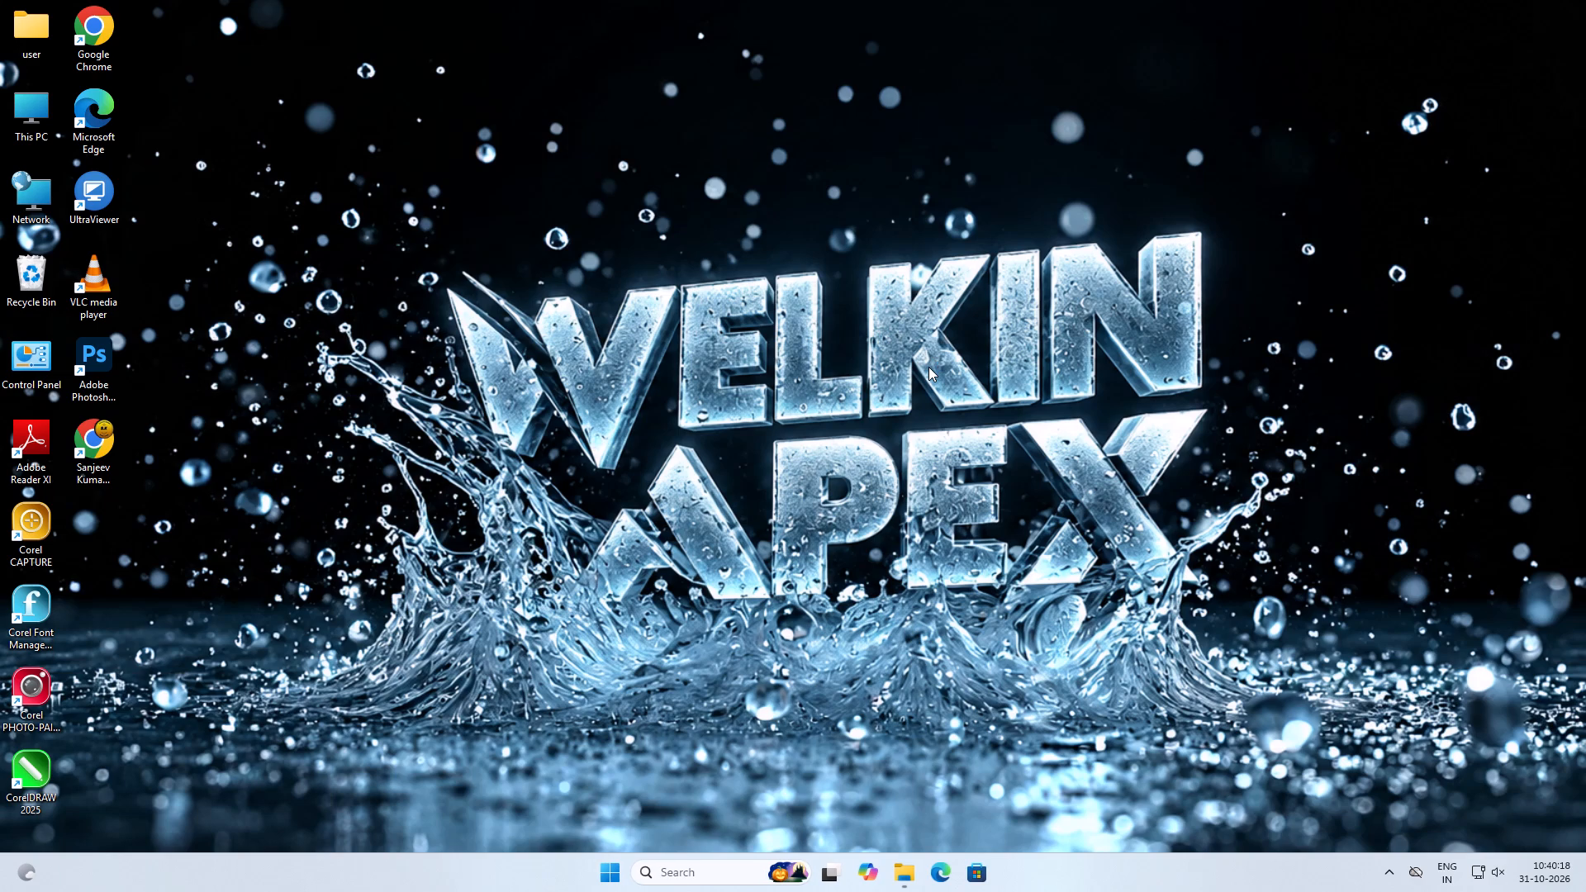
double_click(403, 268)
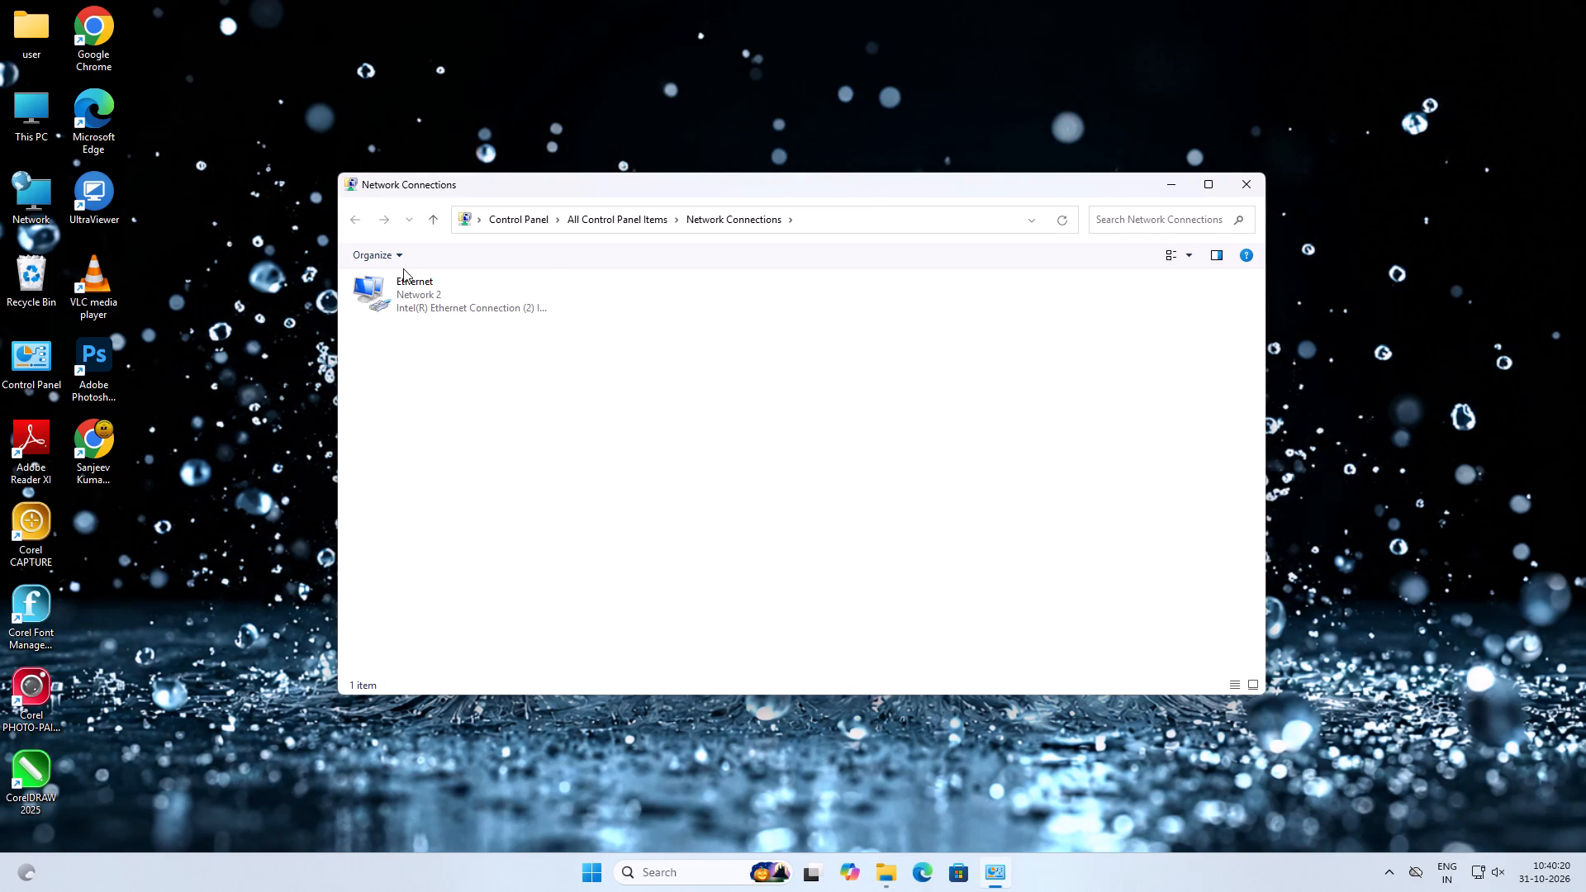
left_click(426, 333)
double_click(428, 310)
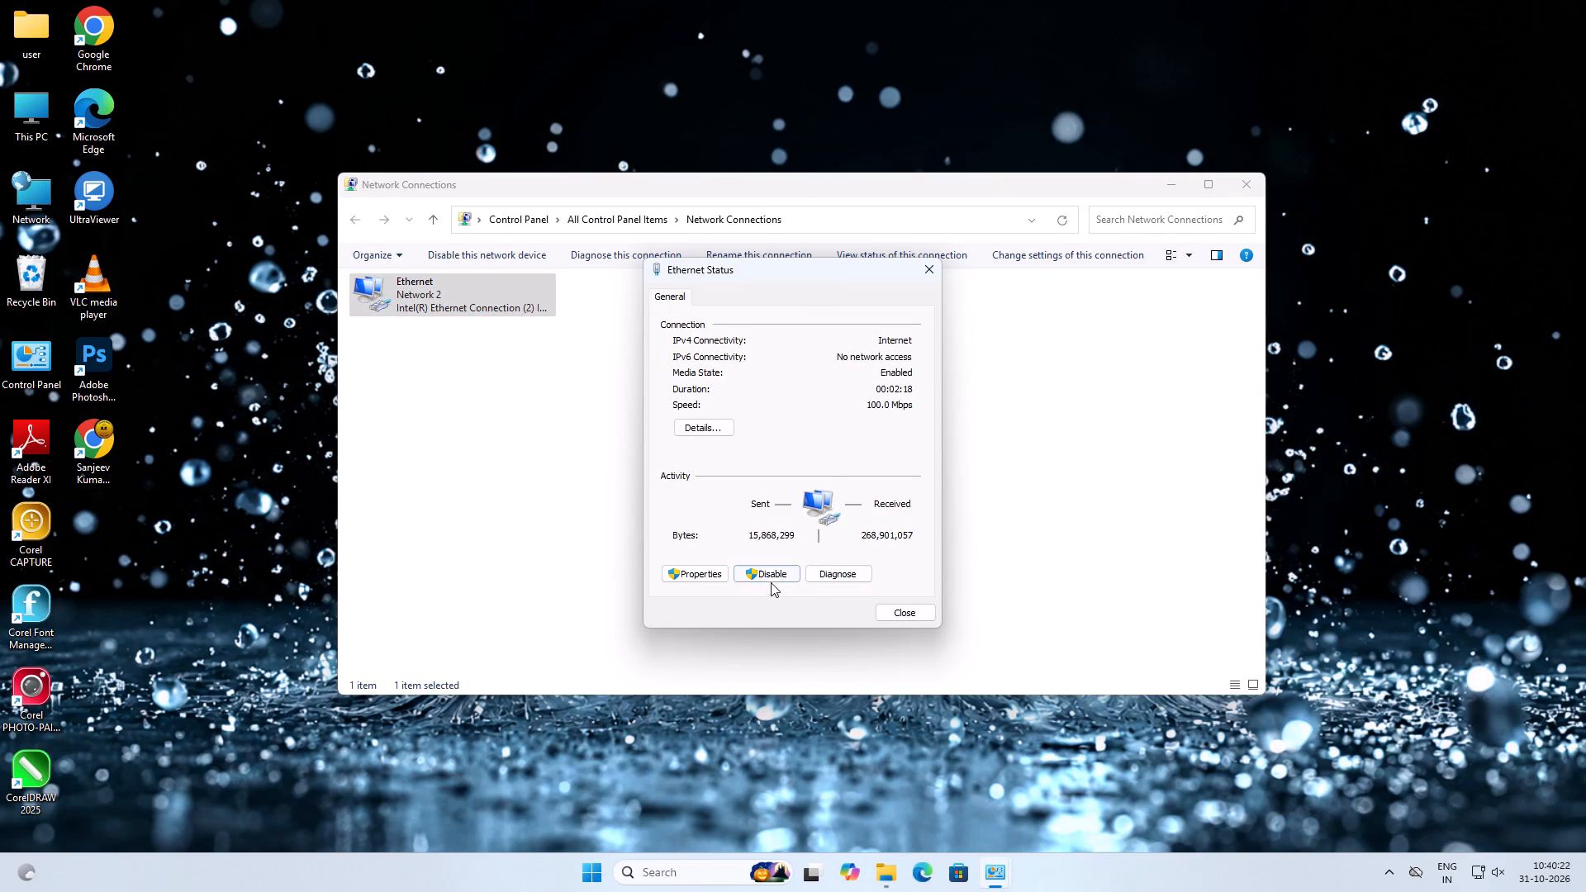
left_click(771, 582)
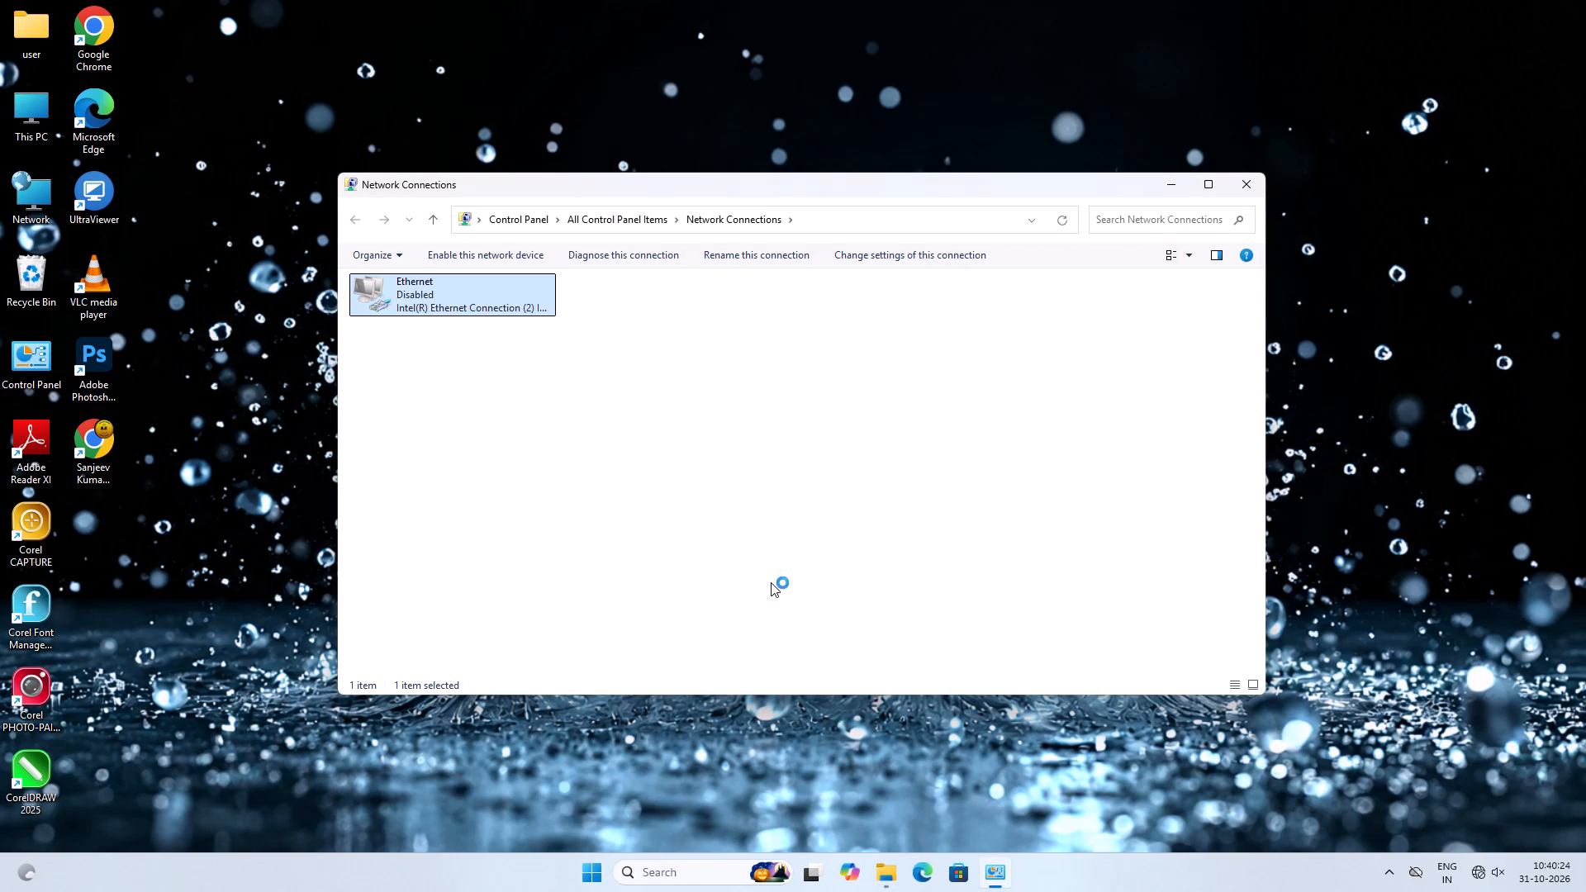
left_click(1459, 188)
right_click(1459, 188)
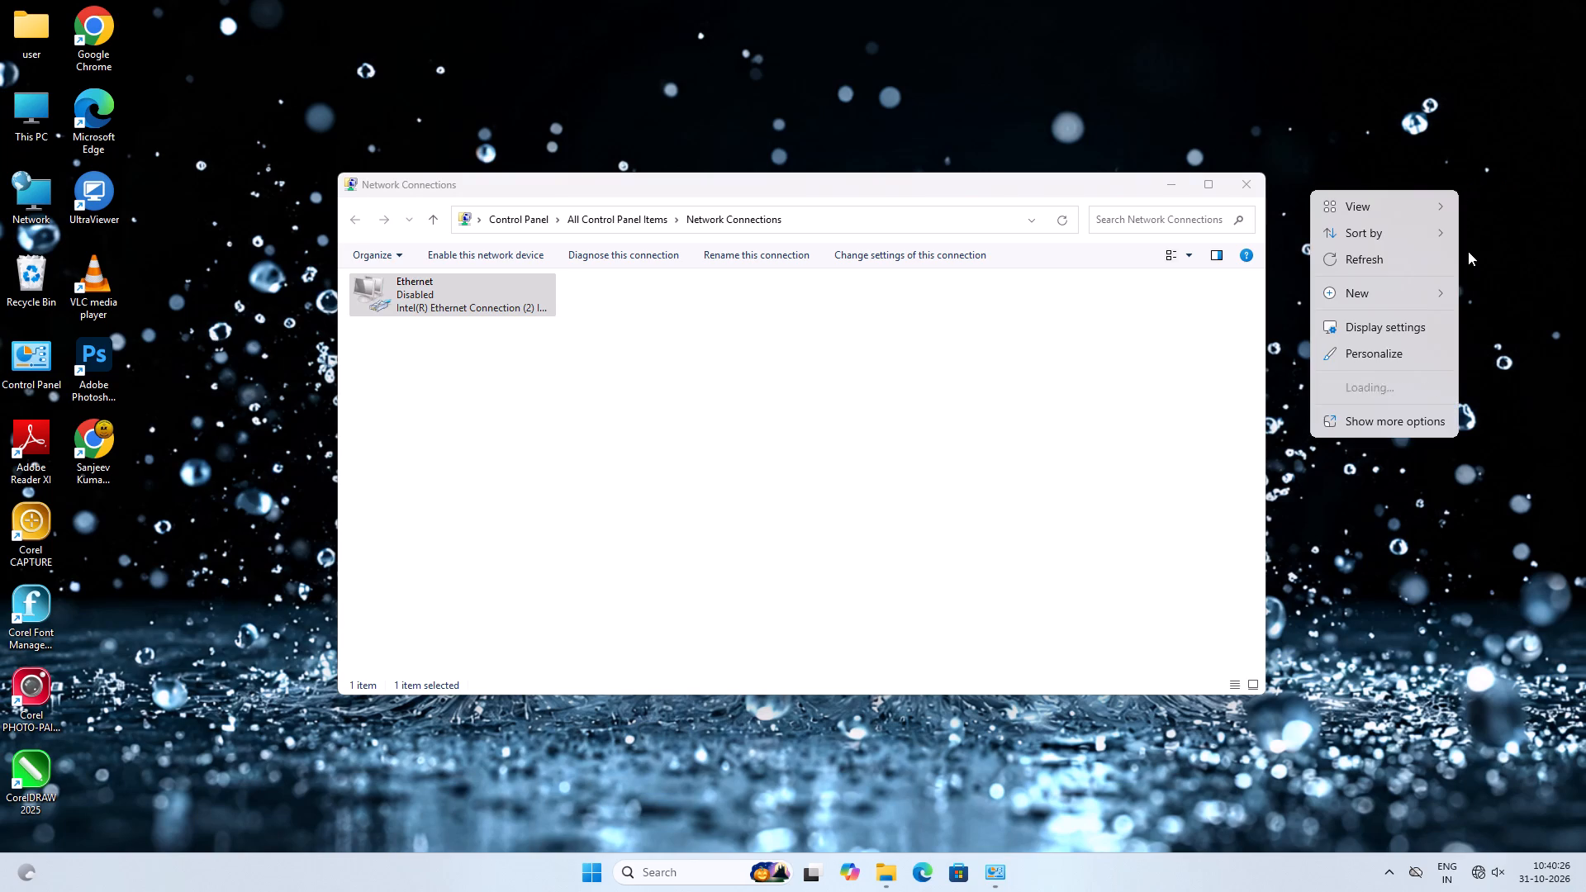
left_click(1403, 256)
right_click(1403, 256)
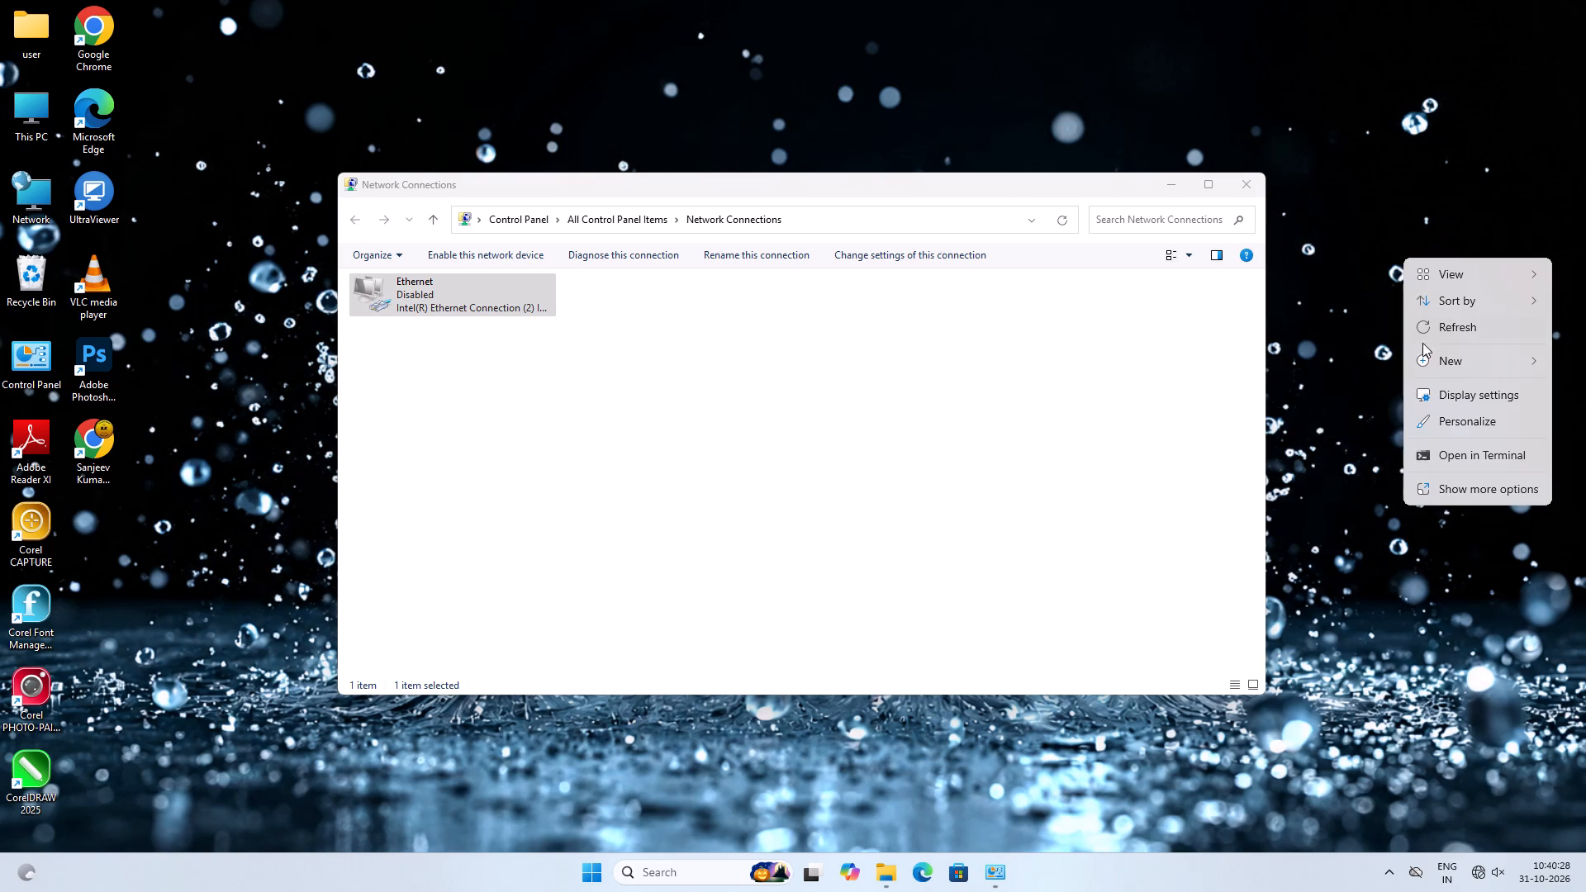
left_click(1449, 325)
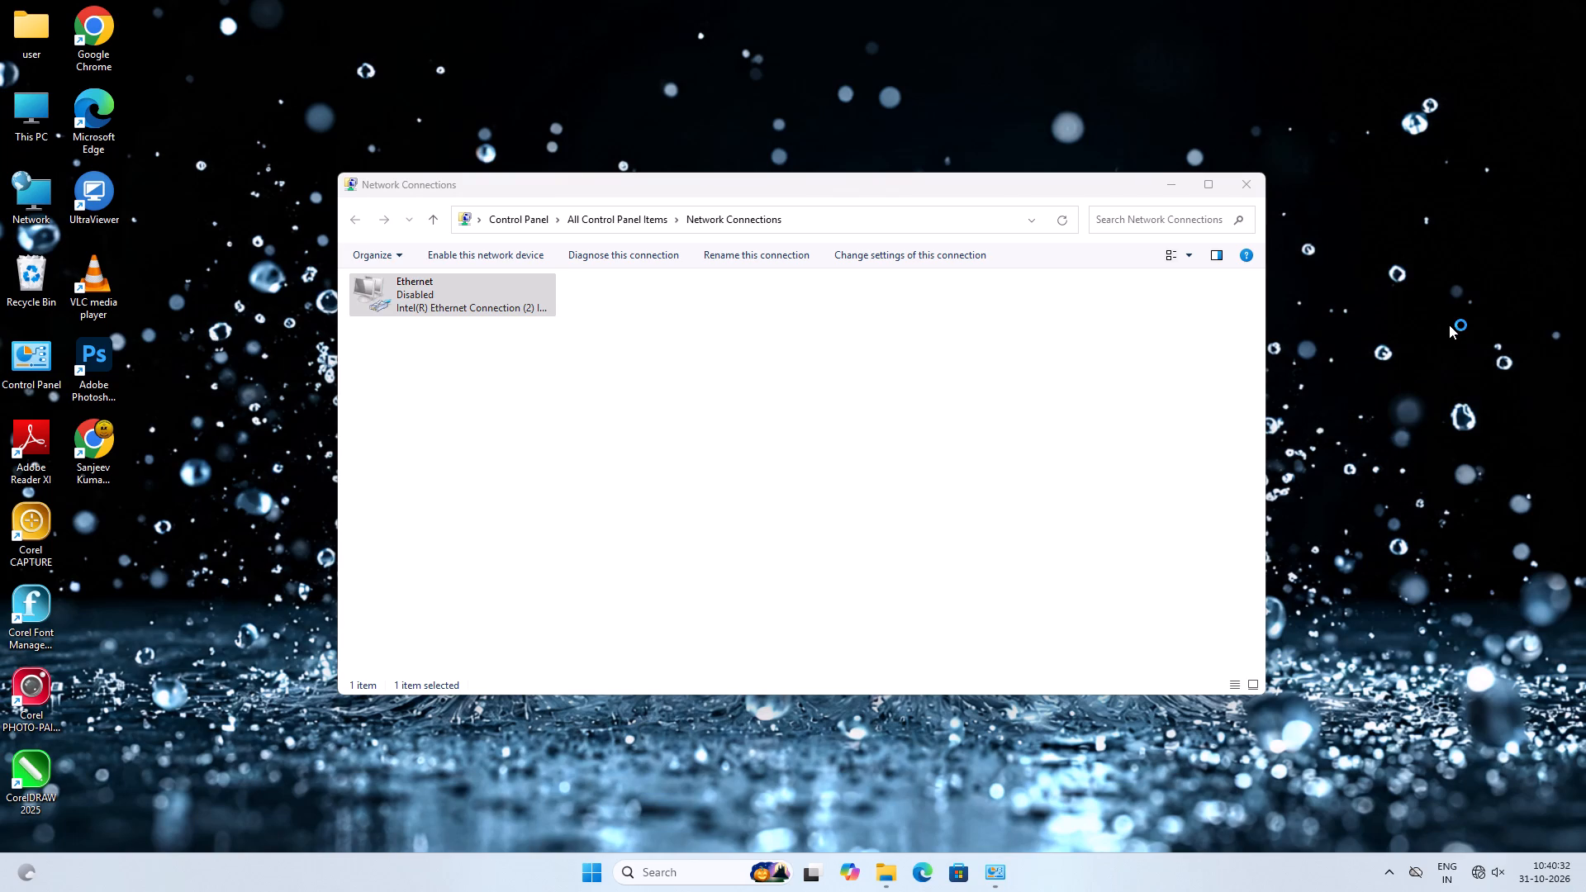
Search Windows for "corel" and launch CorelDRAW 2025.
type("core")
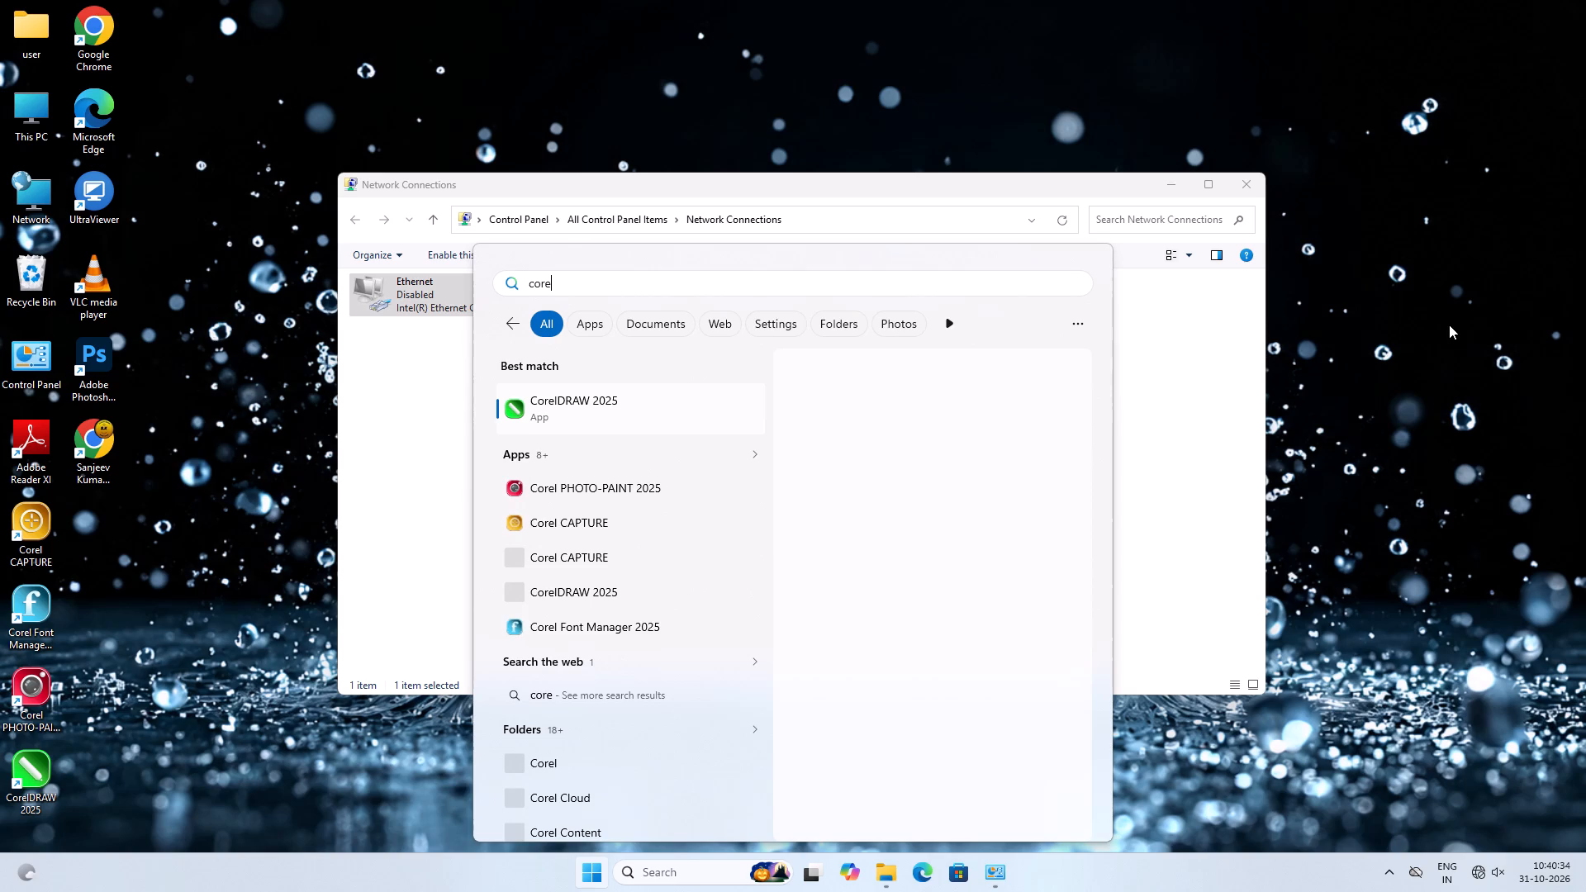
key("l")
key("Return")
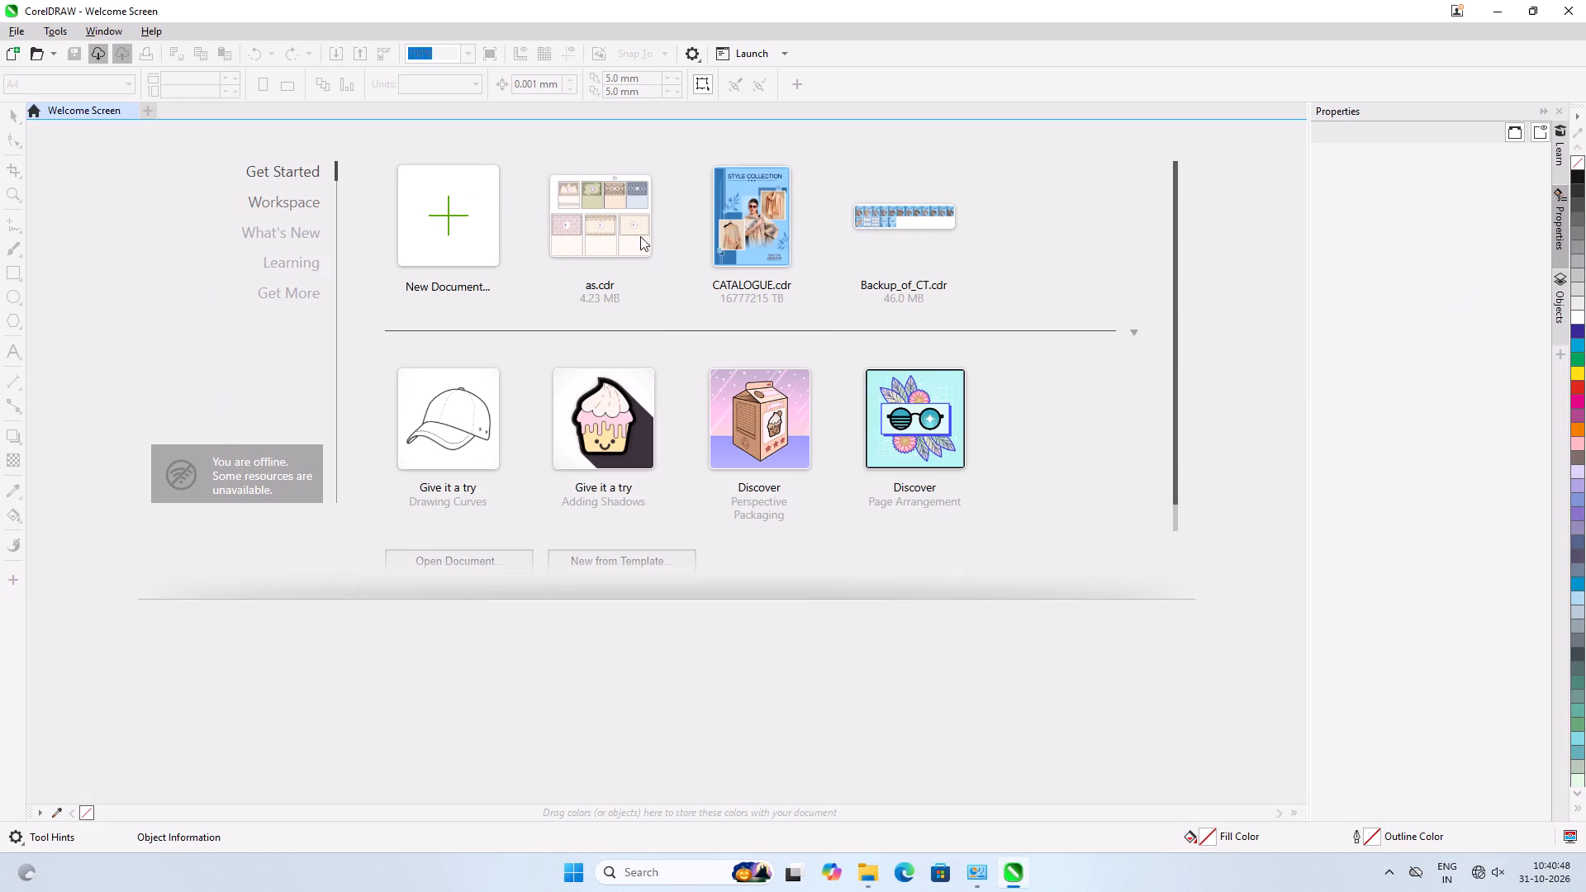
Create a new one-page CMYK document in CorelDRAW, 60 × 180 cm portrait at 300 dpi, without a custom name.
left_click(459, 236)
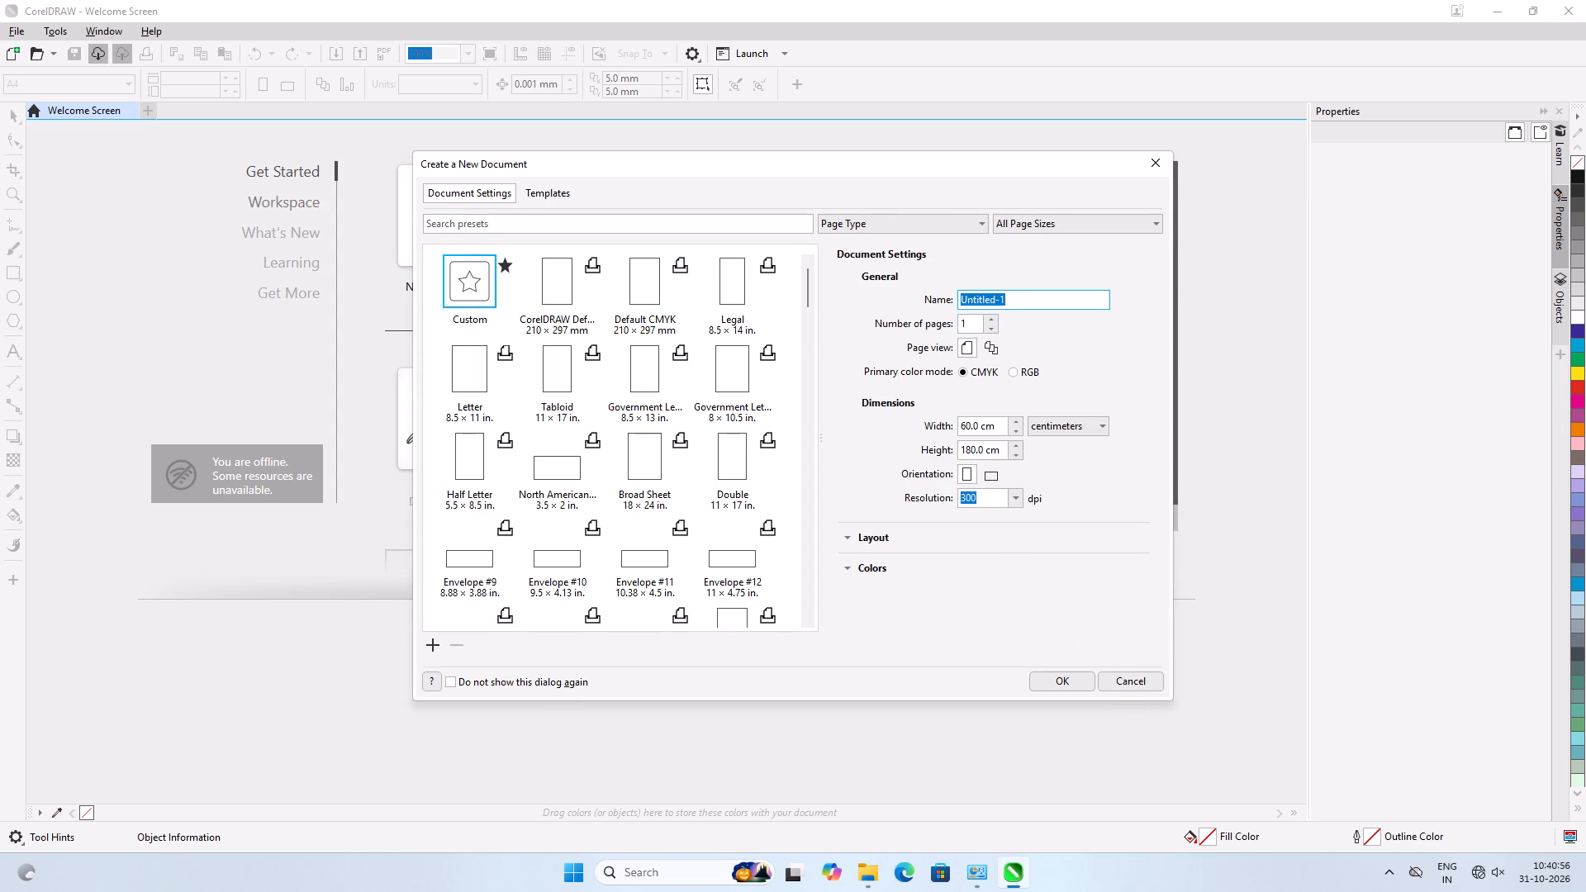
left_click_drag(1008, 300, 922, 303)
type("30")
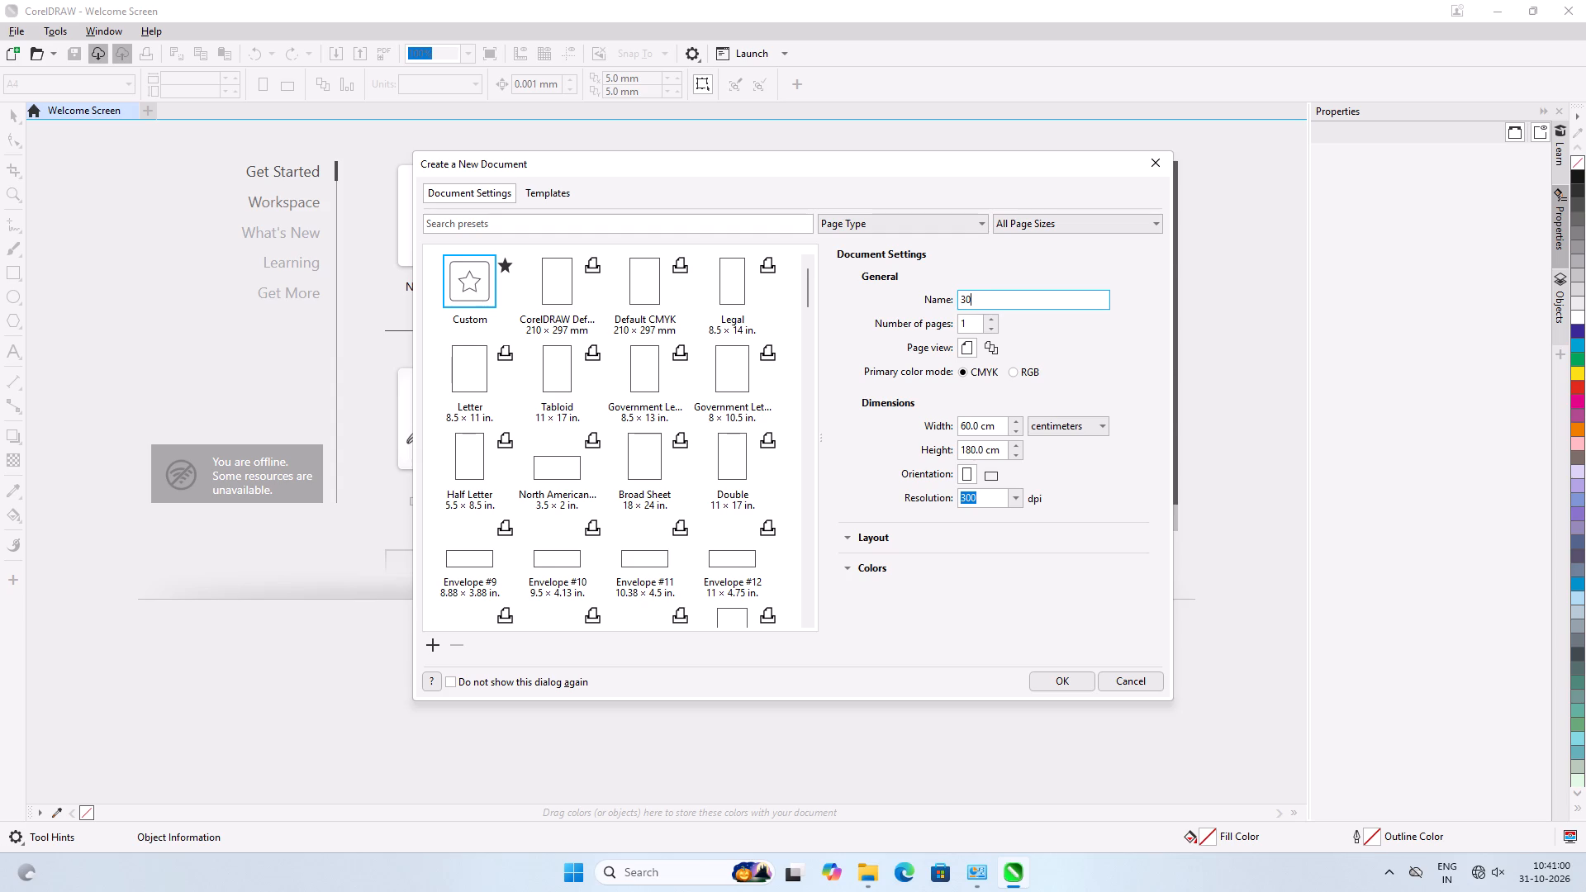
key("BackSpace")
key("BackSpace")
key("BackSpace")
left_click(1056, 685)
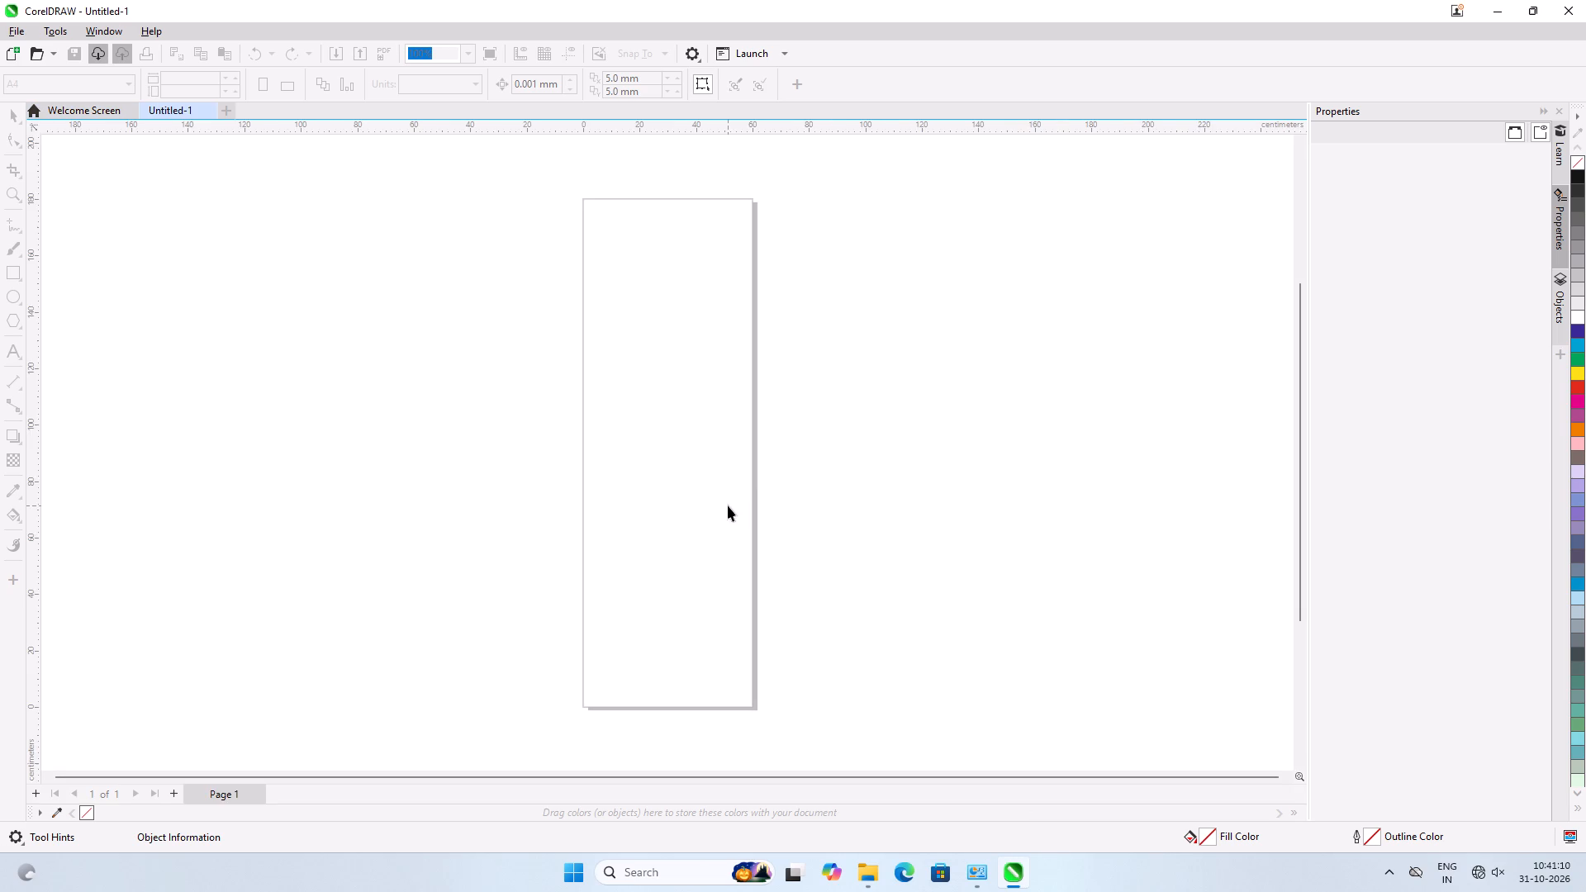
left_click(819, 434)
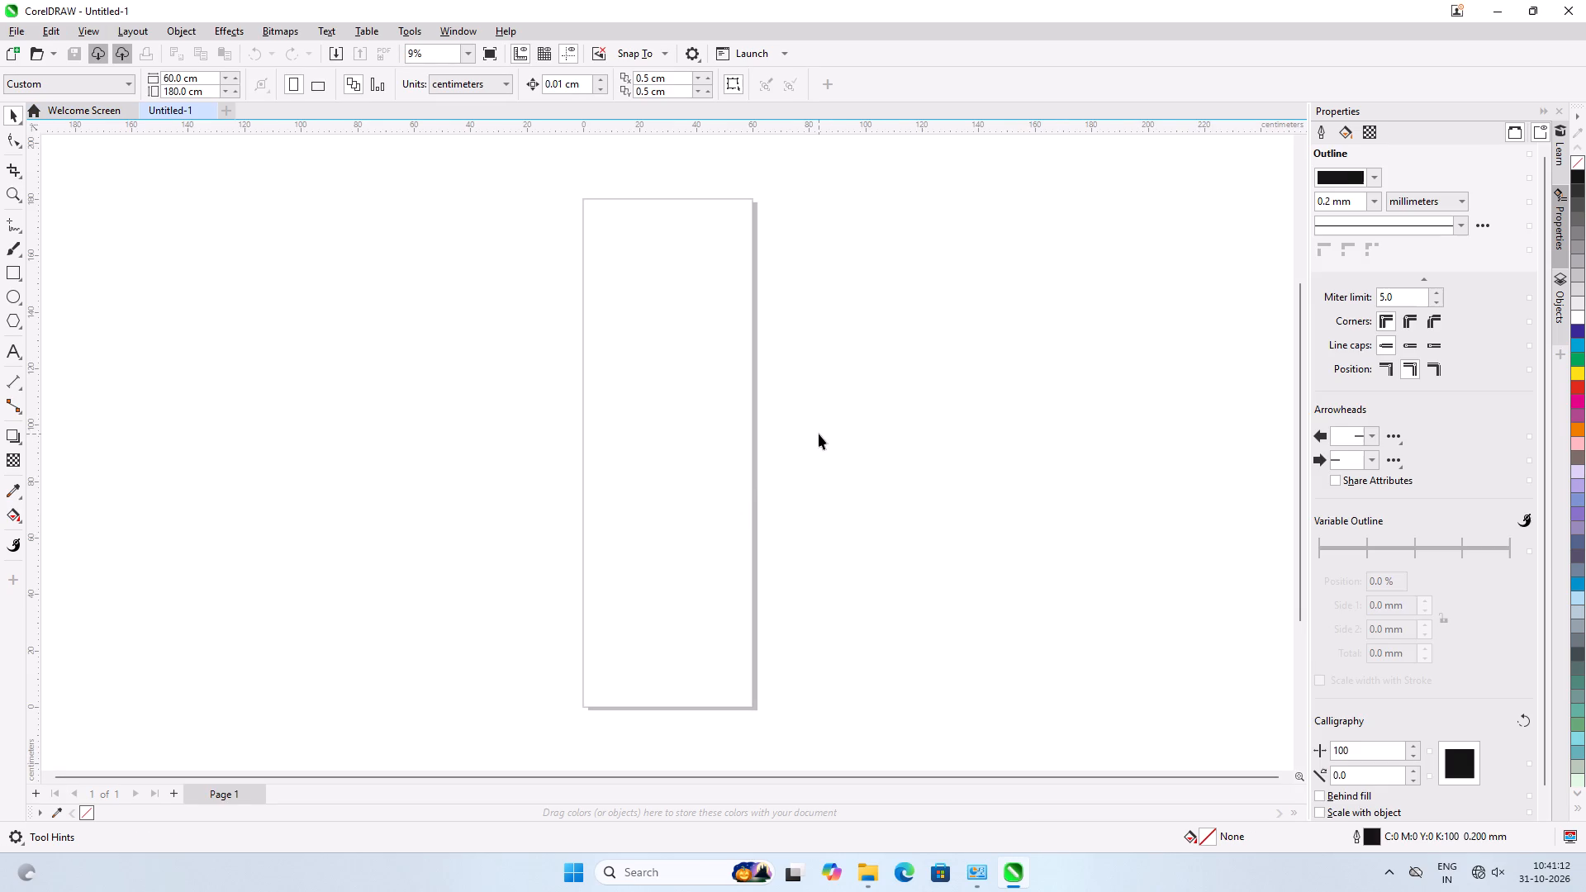
Start an import and browse on drive D: to WELKIN APEX PVT. LTD, 02. BUYER DETAIL, MFK, 21-10-2026.
key("ctrl+i")
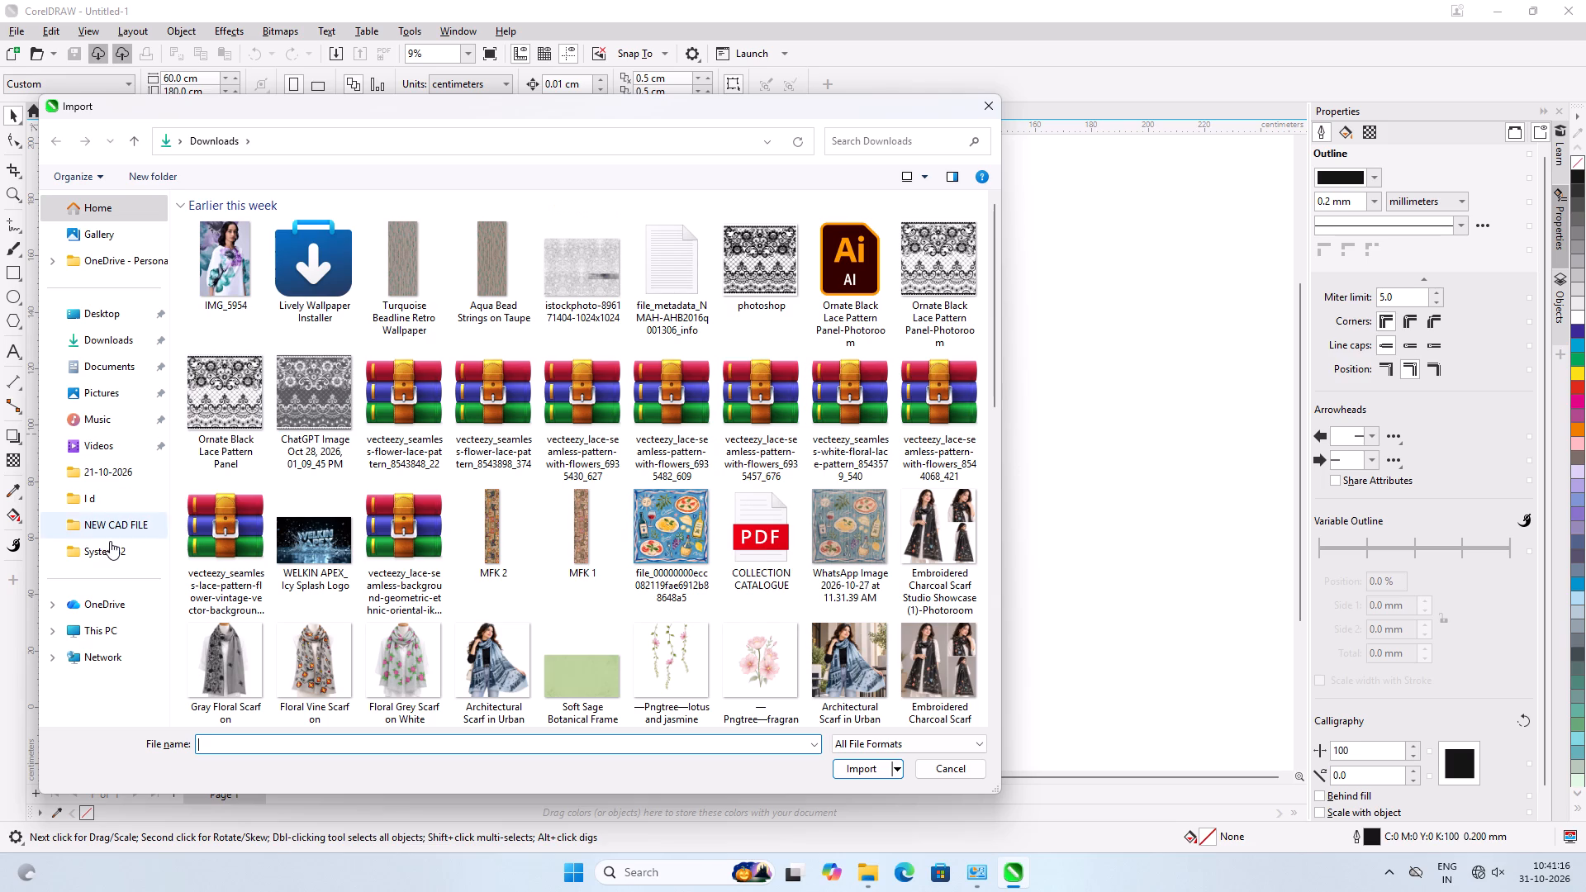
left_click(107, 553)
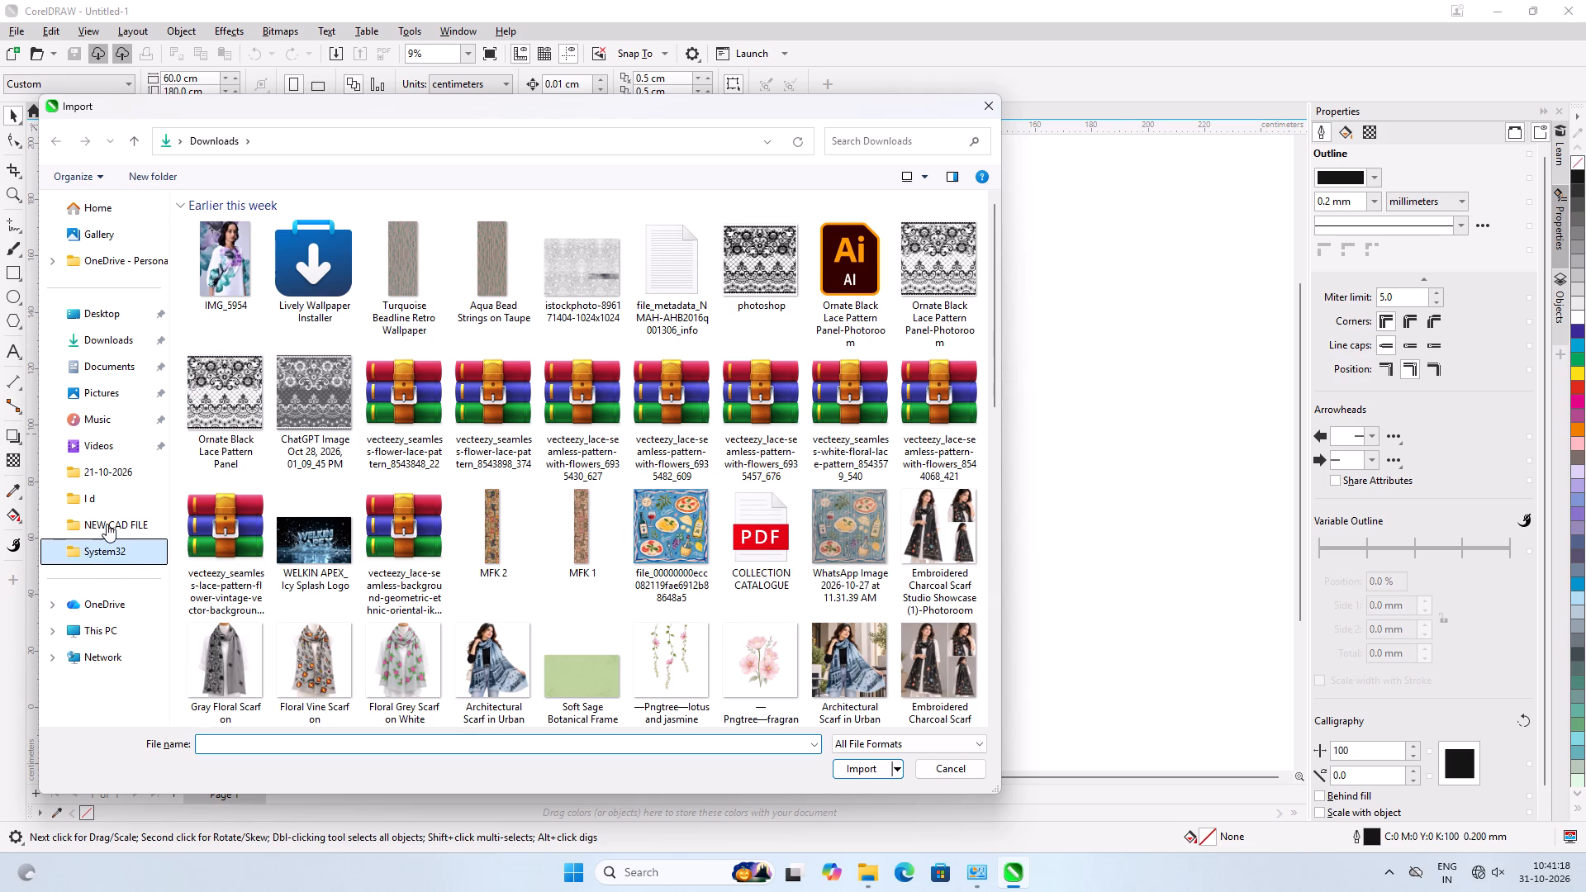
left_click(107, 524)
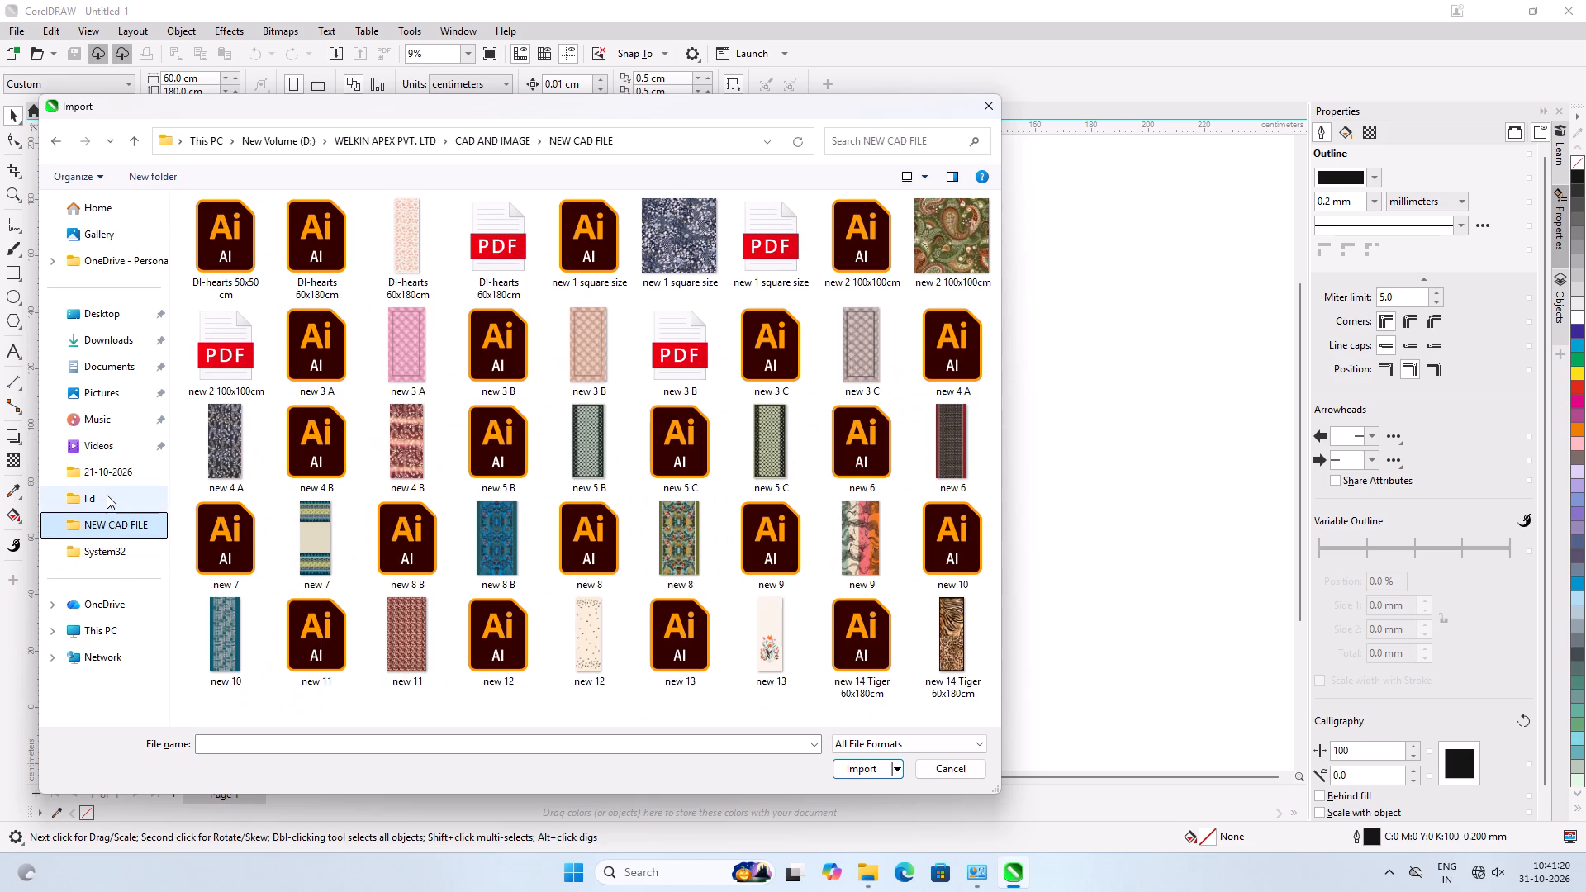
left_click(107, 495)
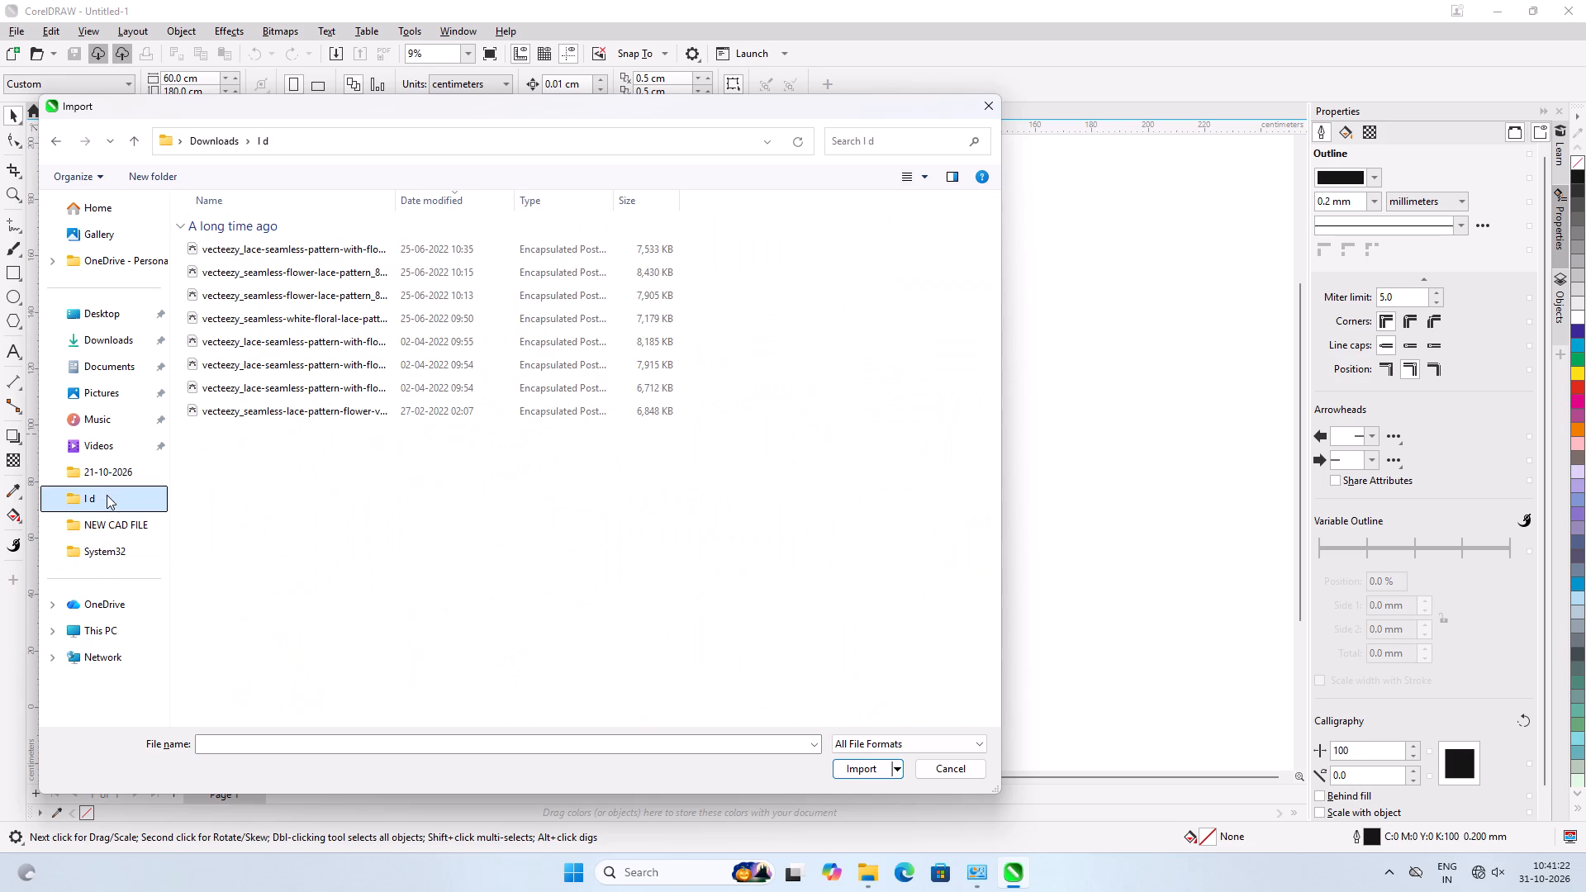
scroll(97, 539, "down", 5)
left_click(91, 624)
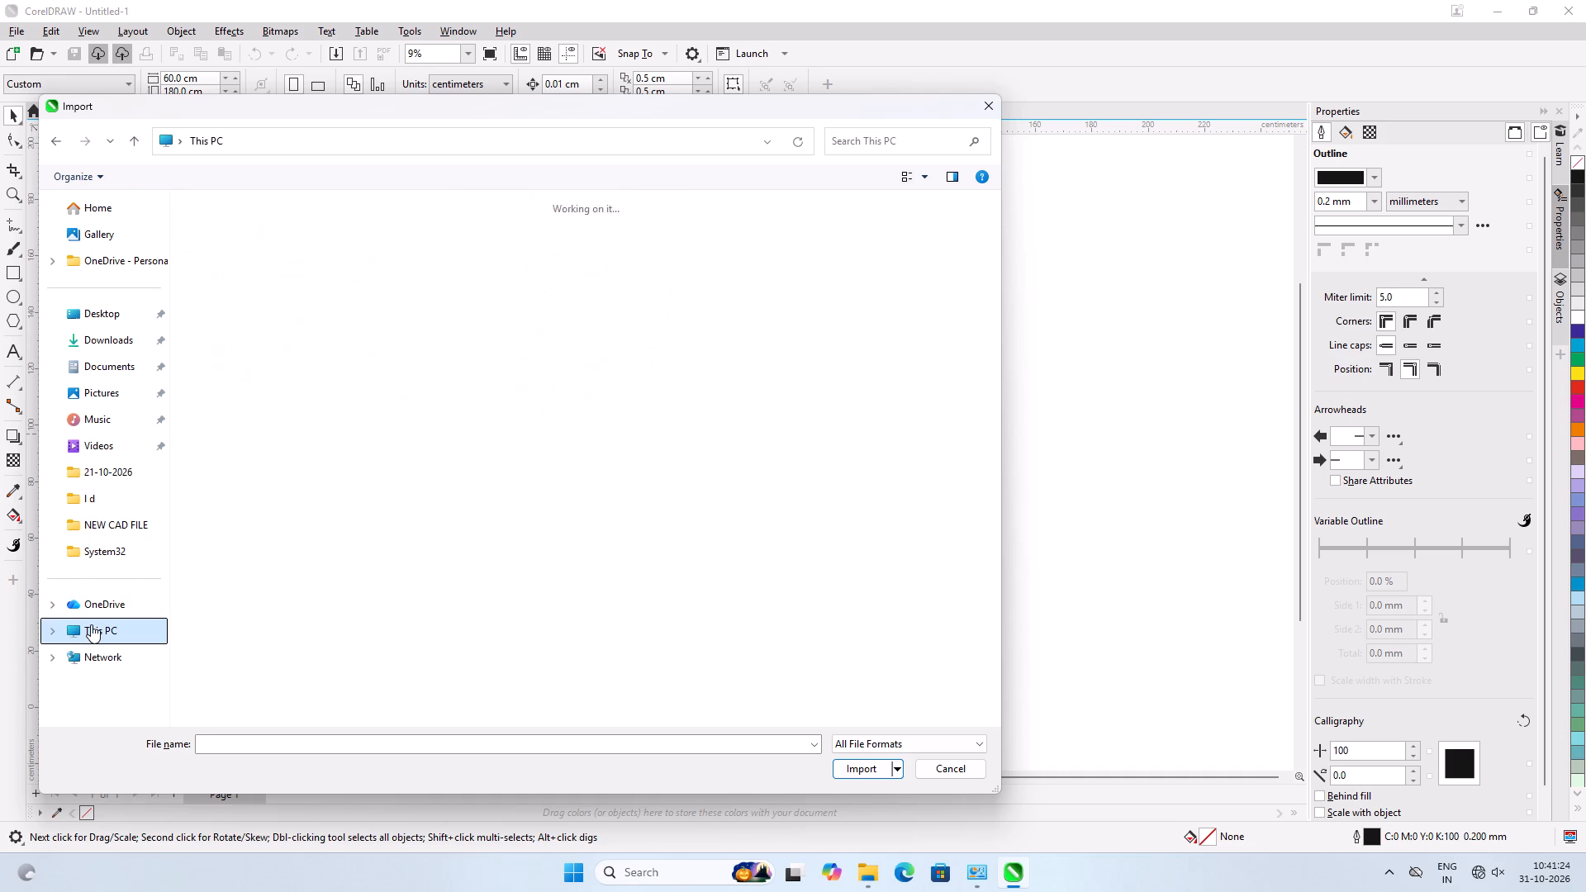
double_click(516, 240)
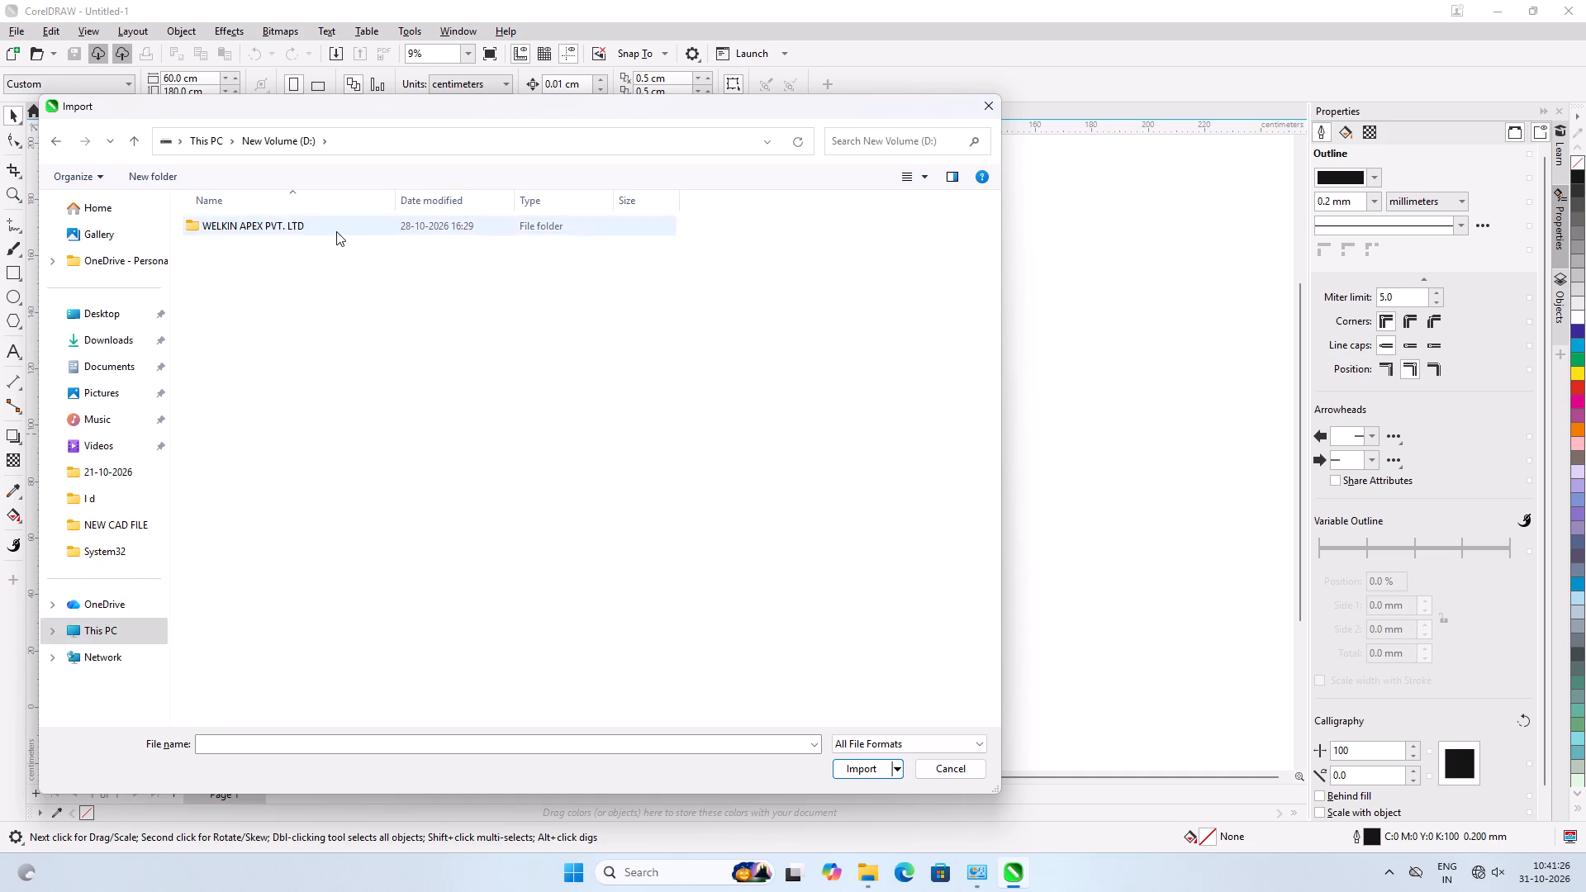
double_click(336, 231)
double_click(247, 249)
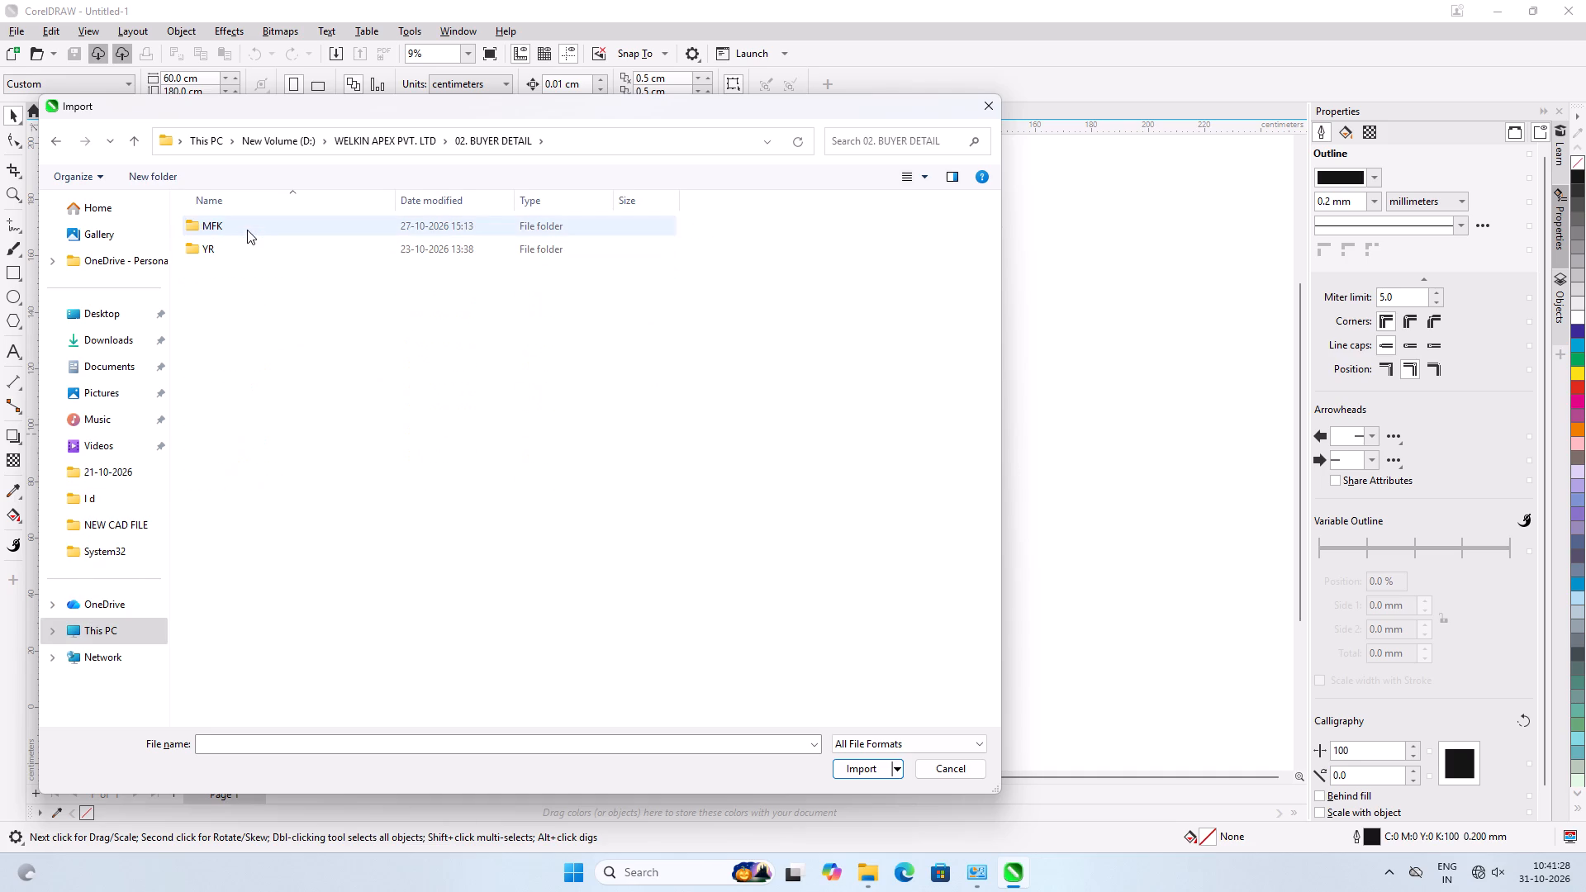
double_click(247, 230)
double_click(247, 233)
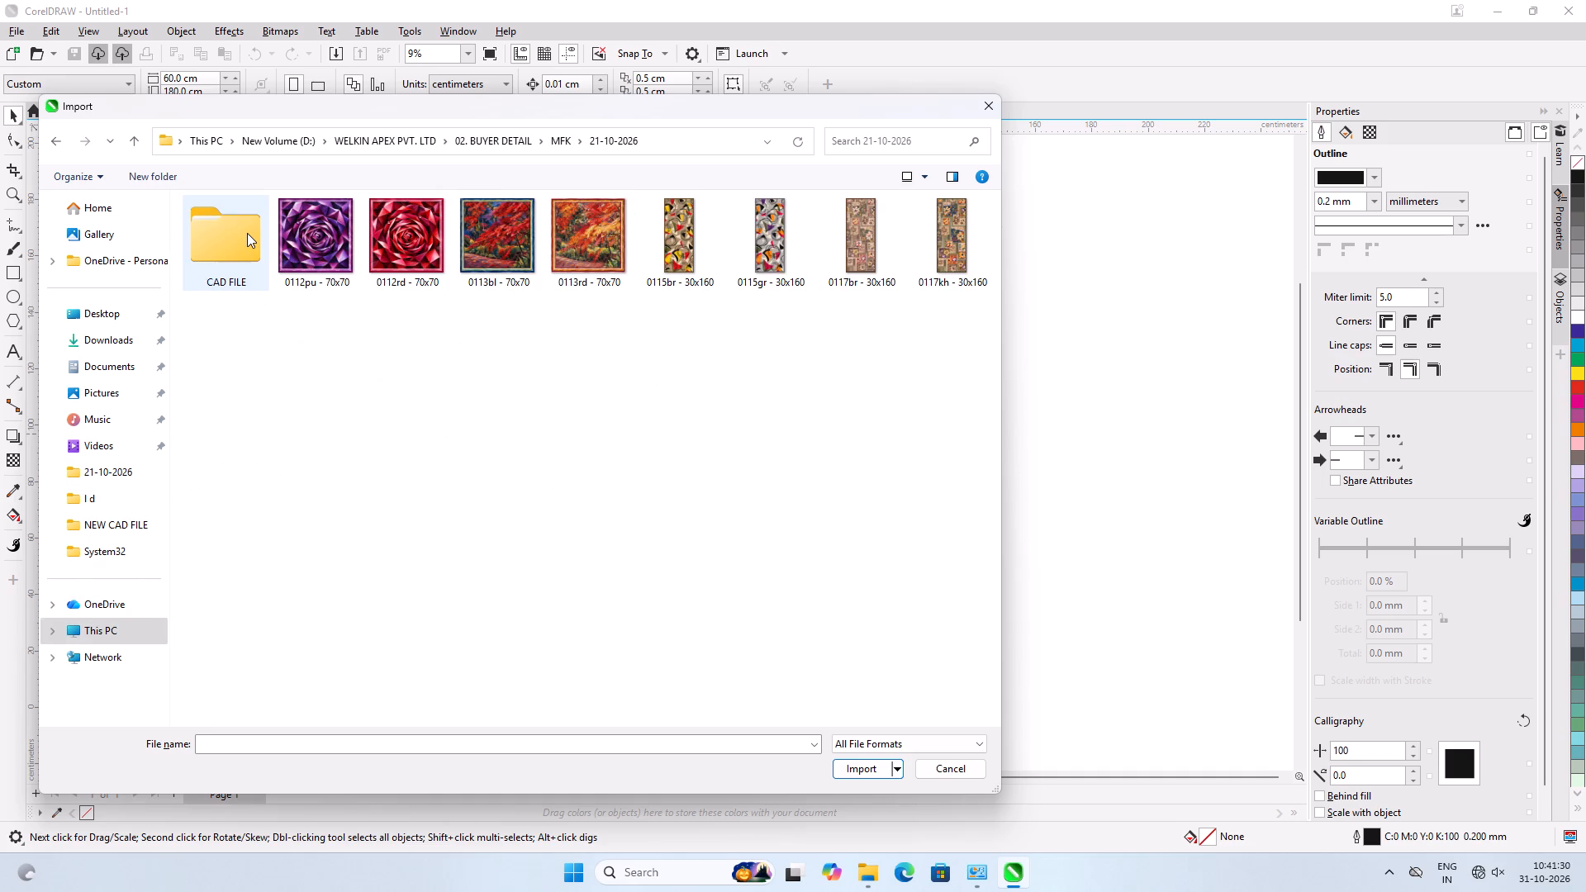
Look through the 21-10-2026 subfolder inside CAD FILE and return to the parent 21-10-2026 folder.
double_click(250, 237)
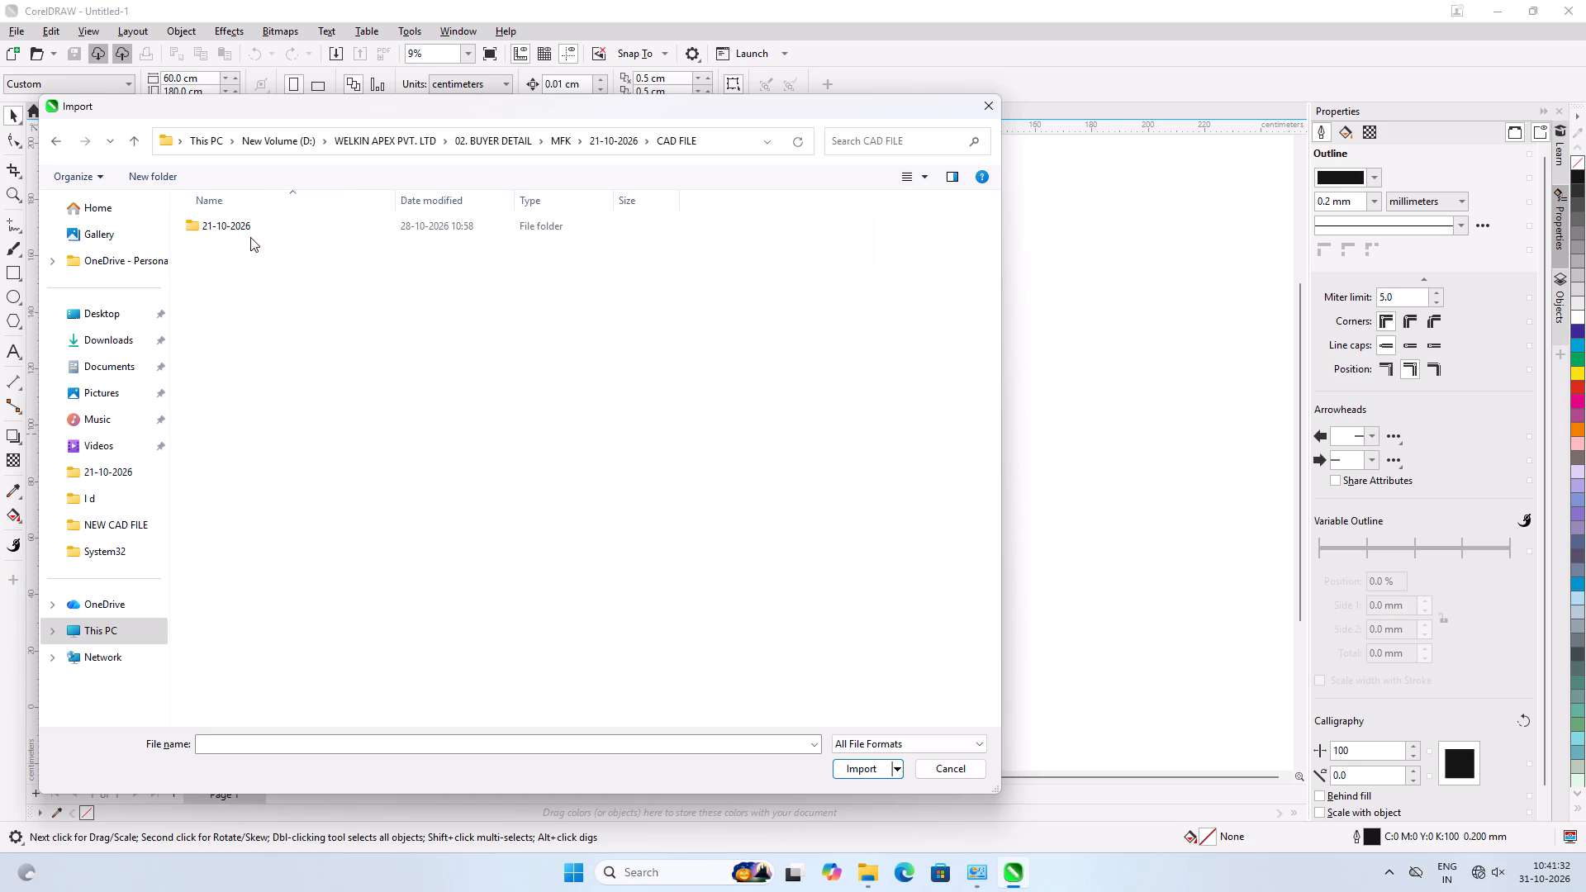
left_click(250, 237)
left_click(268, 213)
double_click(267, 228)
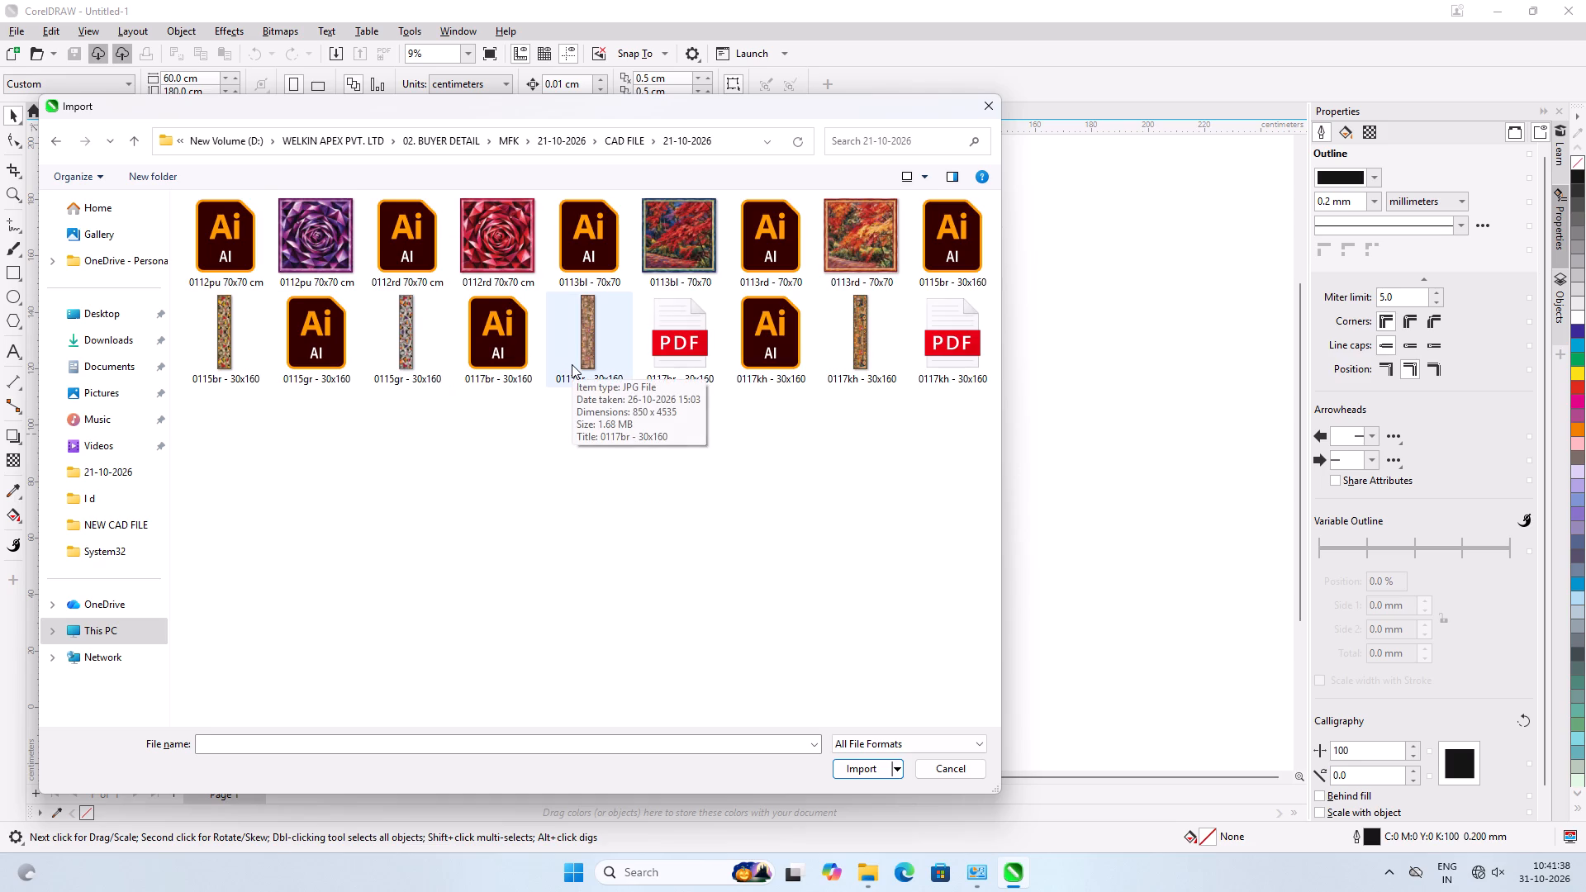
left_click(63, 145)
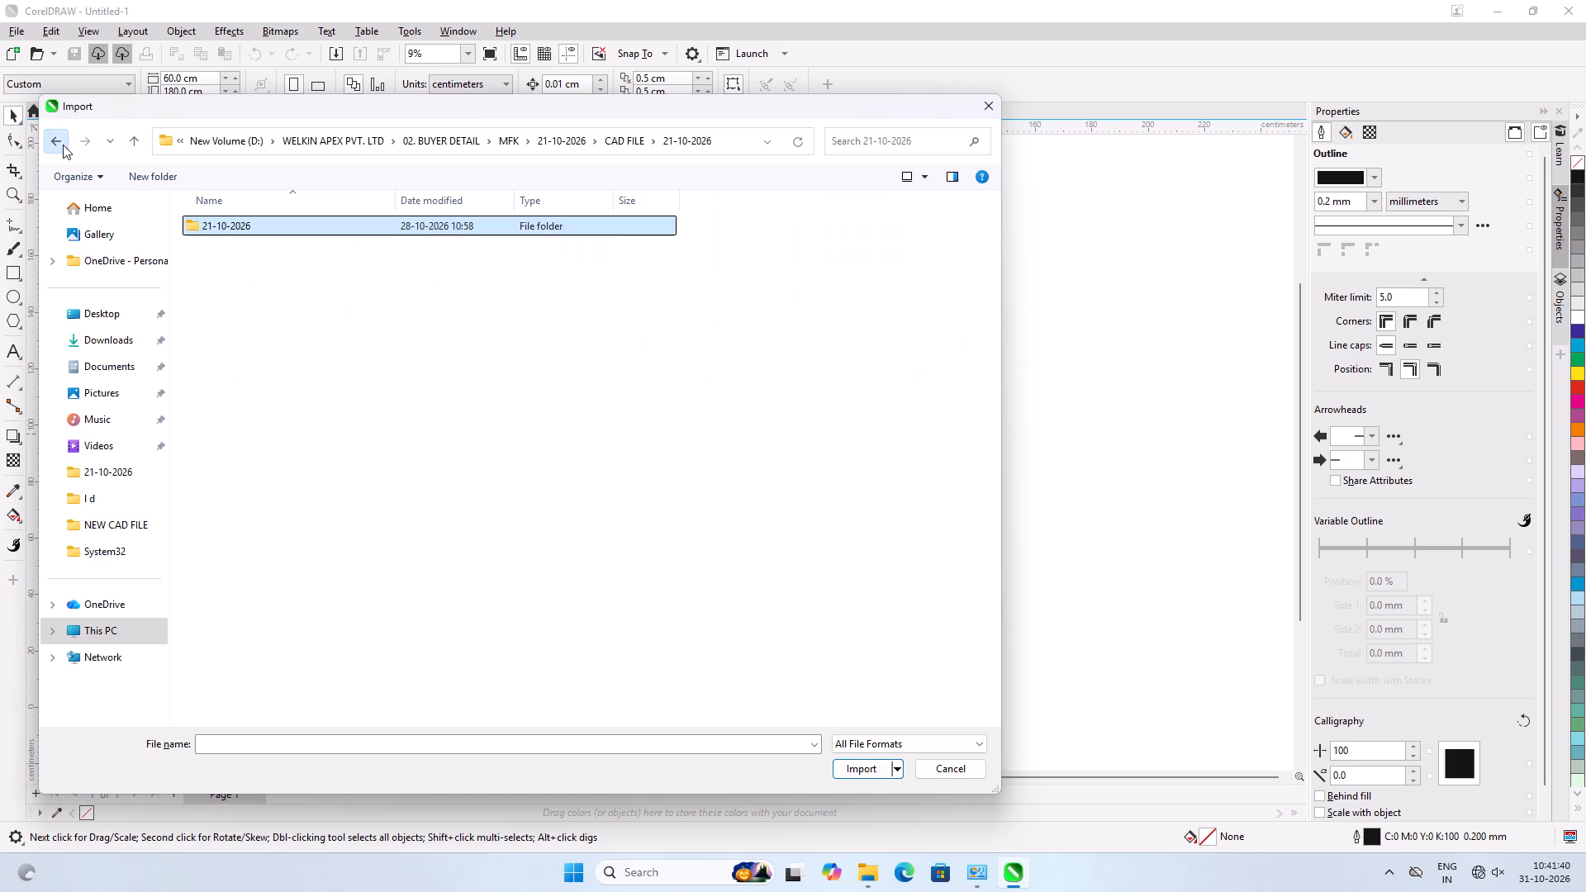
left_click(63, 145)
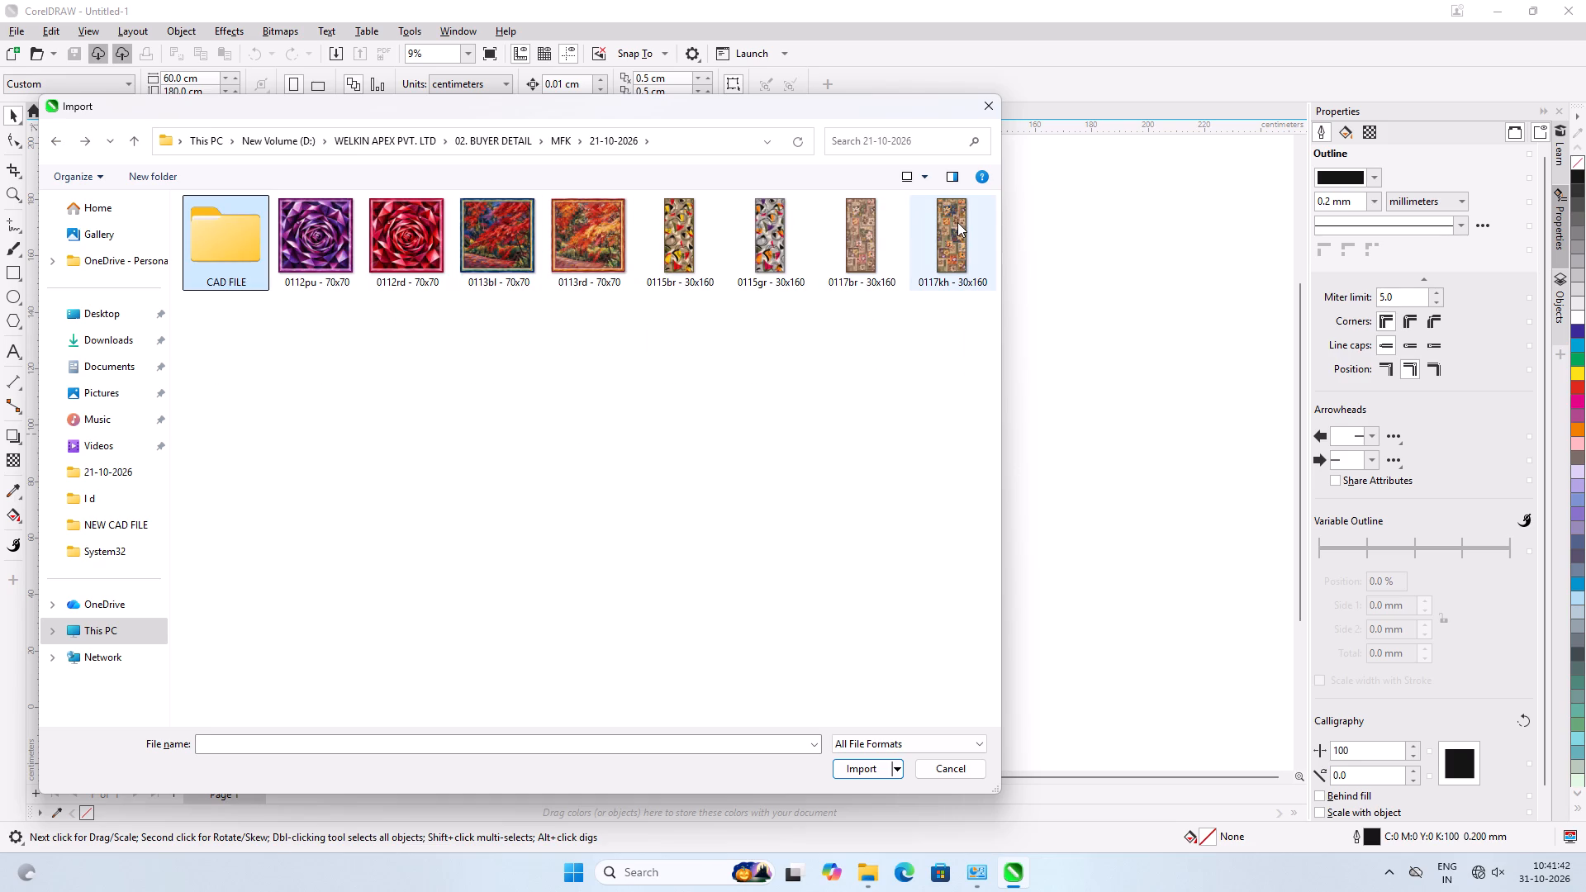
Import the 0117br - 30x160 image and place it at original size, about 28 × 70 cm, near the page's upper-left corner.
left_click(957, 222)
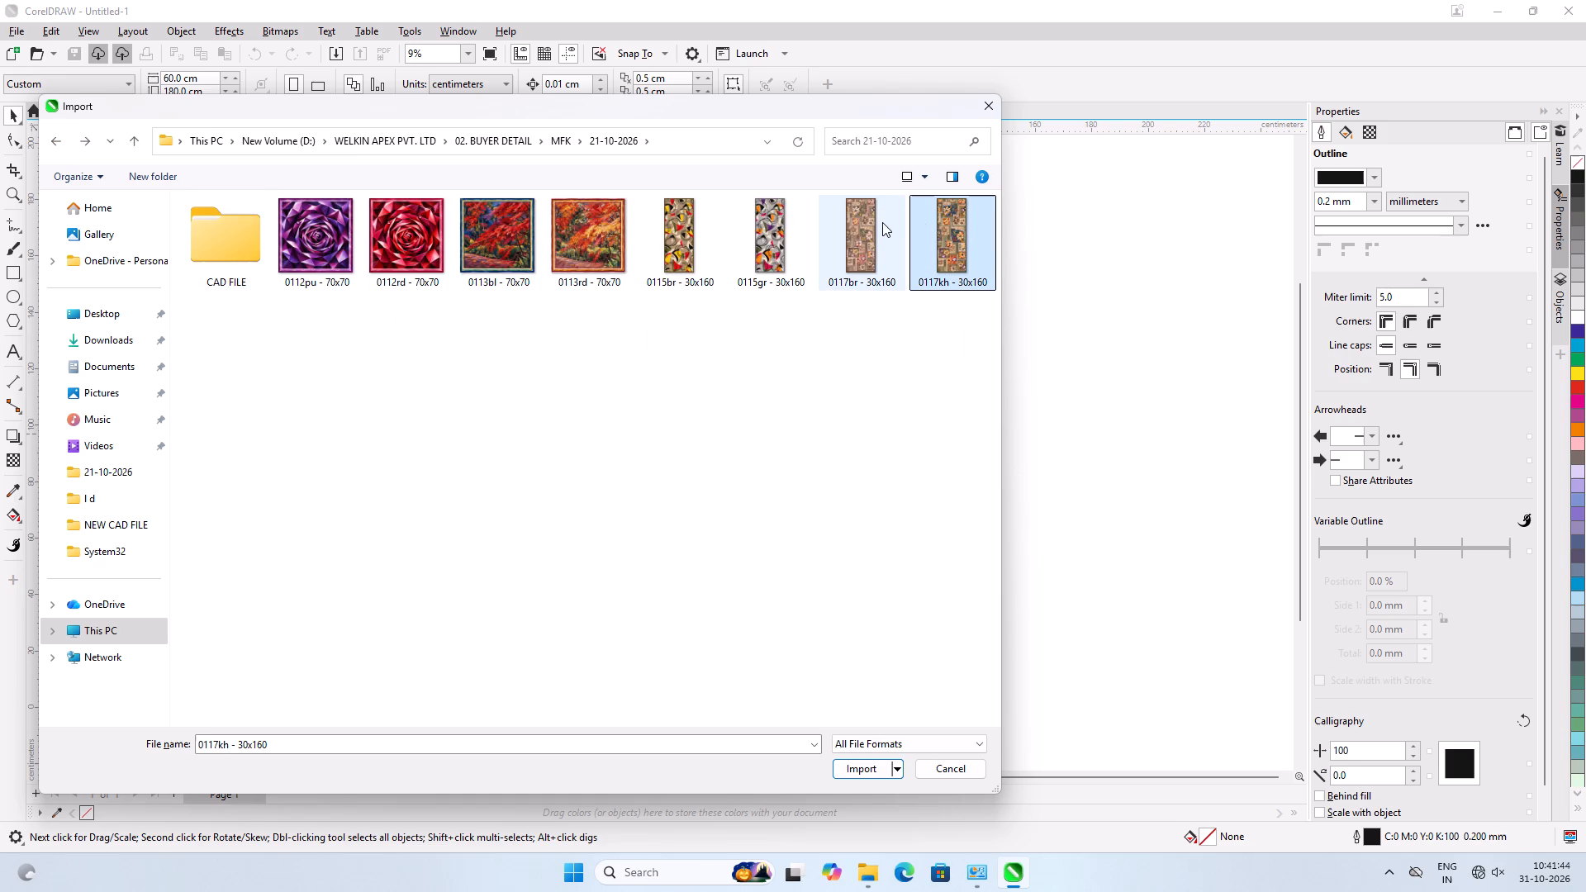
left_click(882, 222)
double_click(879, 226)
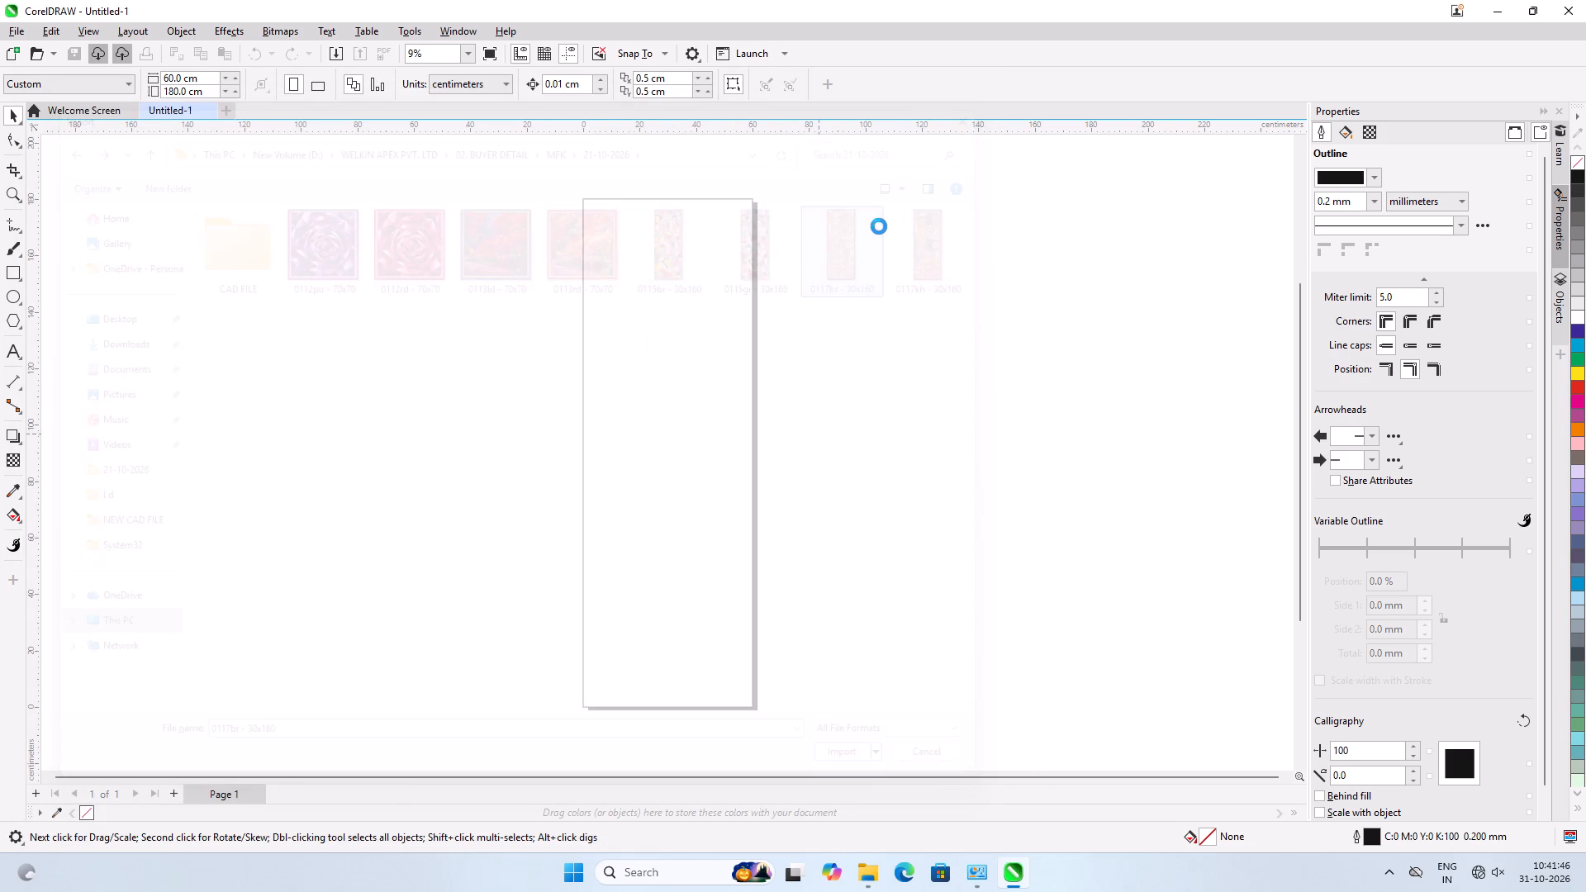
left_click(590, 229)
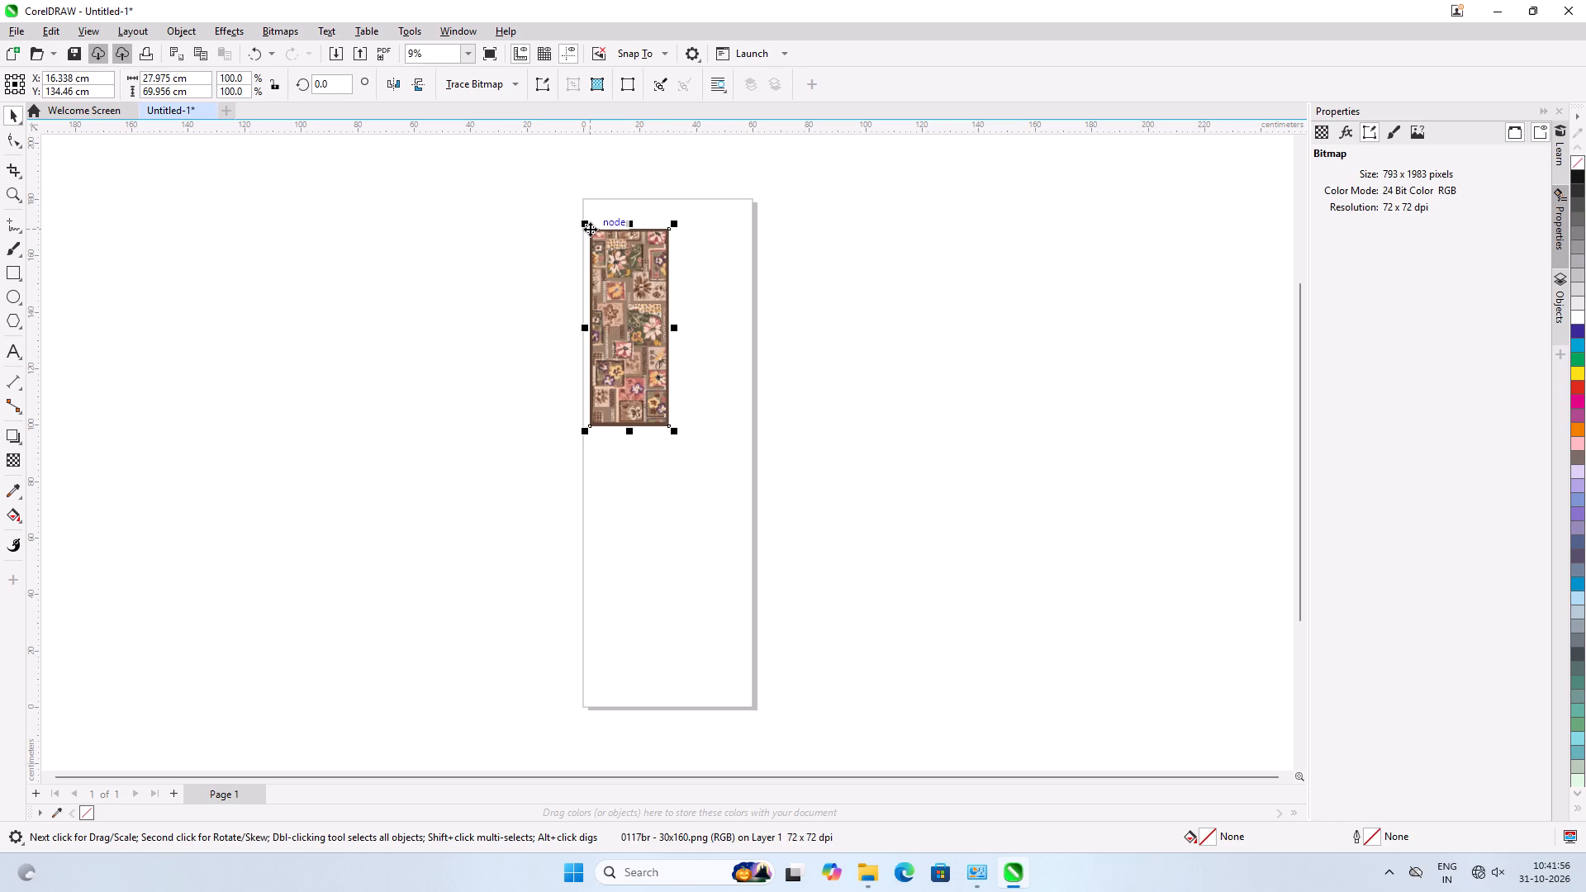
Examine the imported floral patchwork image closely, checking its pattern details and its top and bottom borders.
scroll(590, 229, "up", 7)
scroll(717, 320, "up", 2)
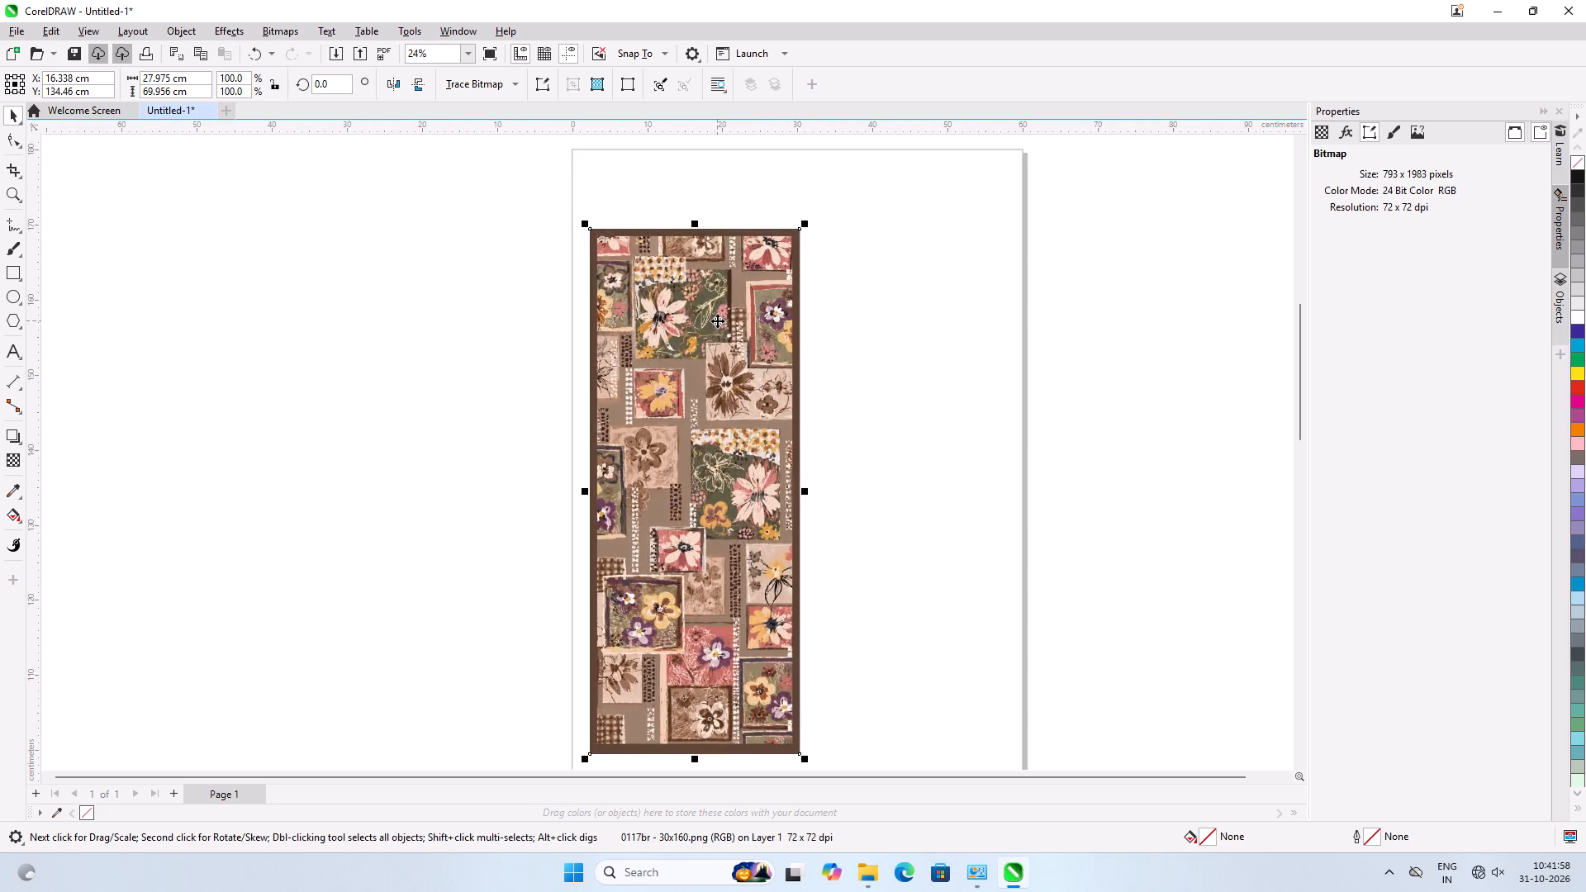
scroll(717, 320, "up", 5)
scroll(709, 255, "down", 3)
scroll(610, 891, "up", 3)
scroll(715, 370, "down", 1)
scroll(715, 370, "up", 2)
scroll(657, 873, "up", 2)
scroll(657, 873, "down", 8)
scroll(639, 732, "up", 5)
scroll(764, 545, "up", 10)
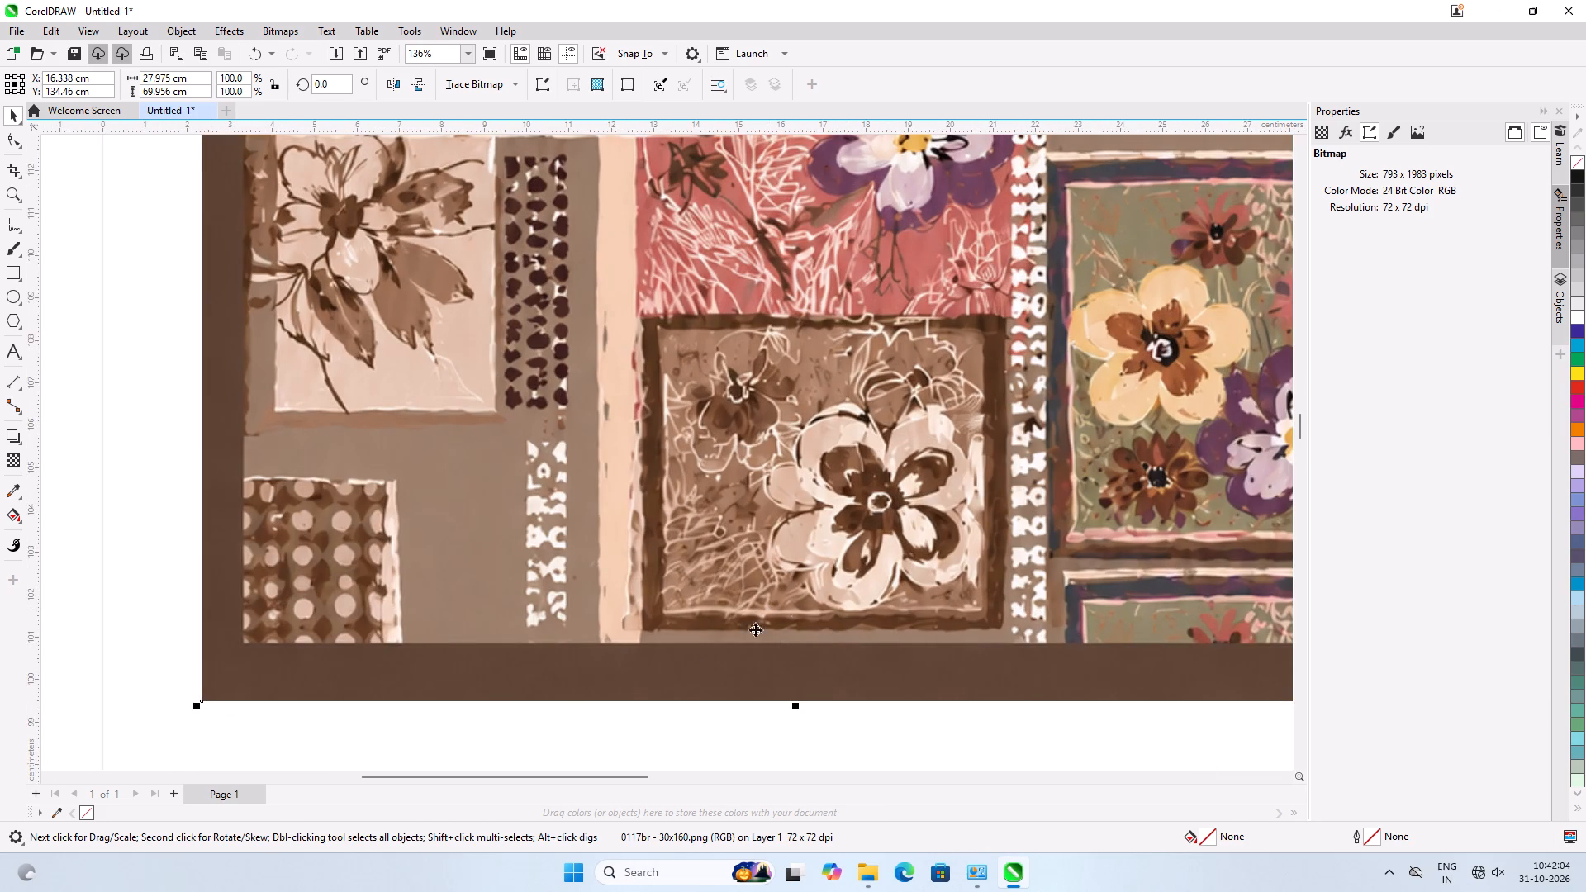
scroll(700, 649, "down", 10)
scroll(700, 649, "up", 1)
scroll(728, 381, "down", 4)
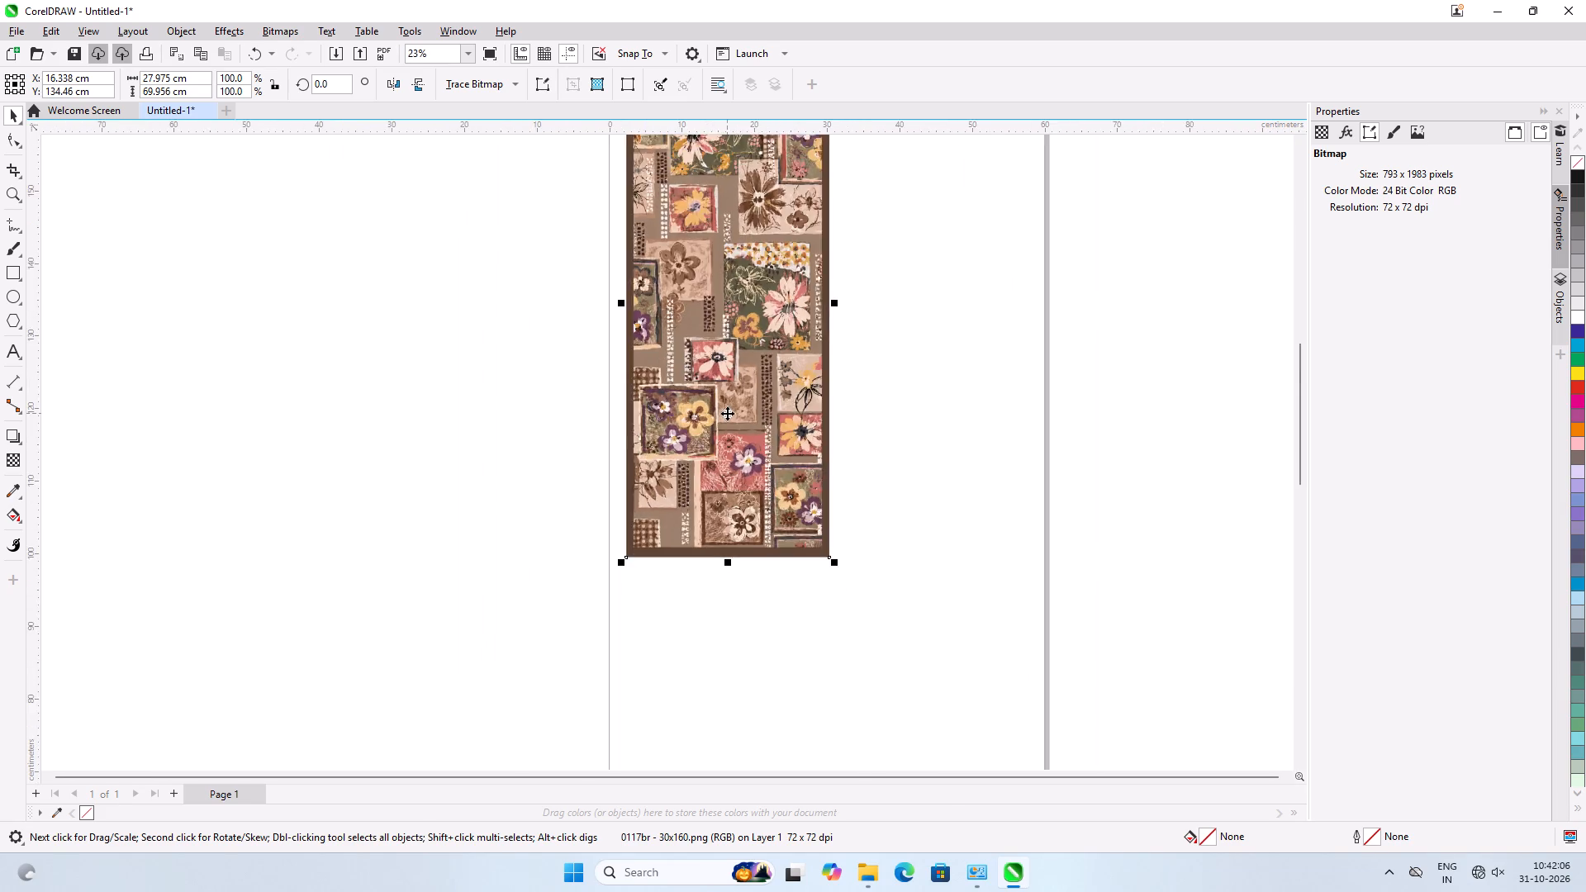
scroll(727, 413, "down", 4)
scroll(729, 266, "up", 3)
scroll(729, 266, "down", 2)
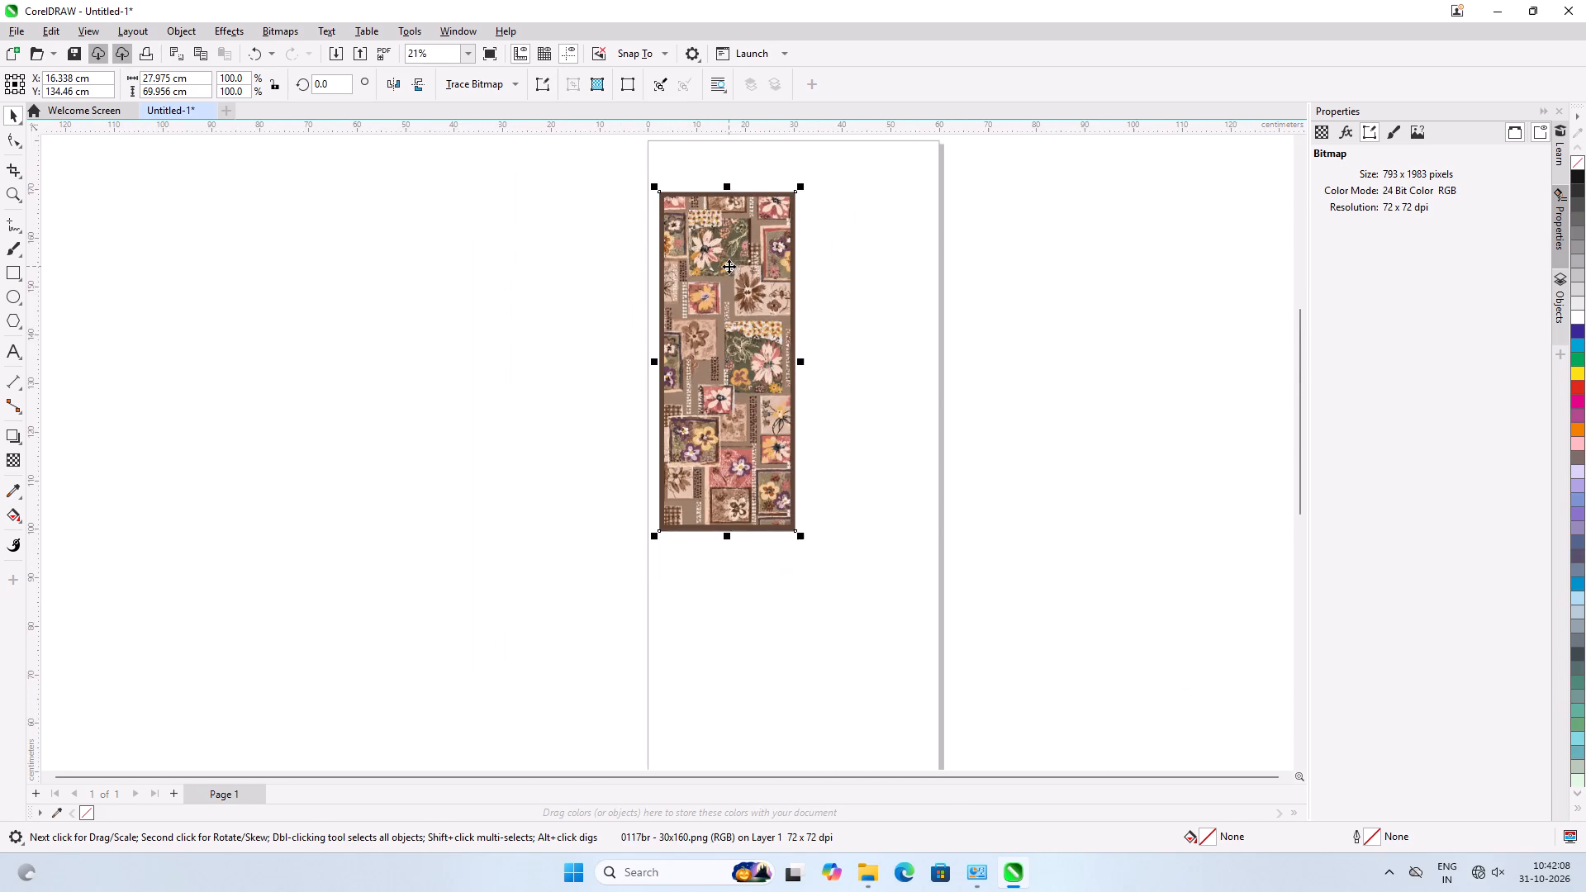
scroll(733, 175, "up", 6)
scroll(715, 264, "up", 3)
scroll(715, 197, "up", 3)
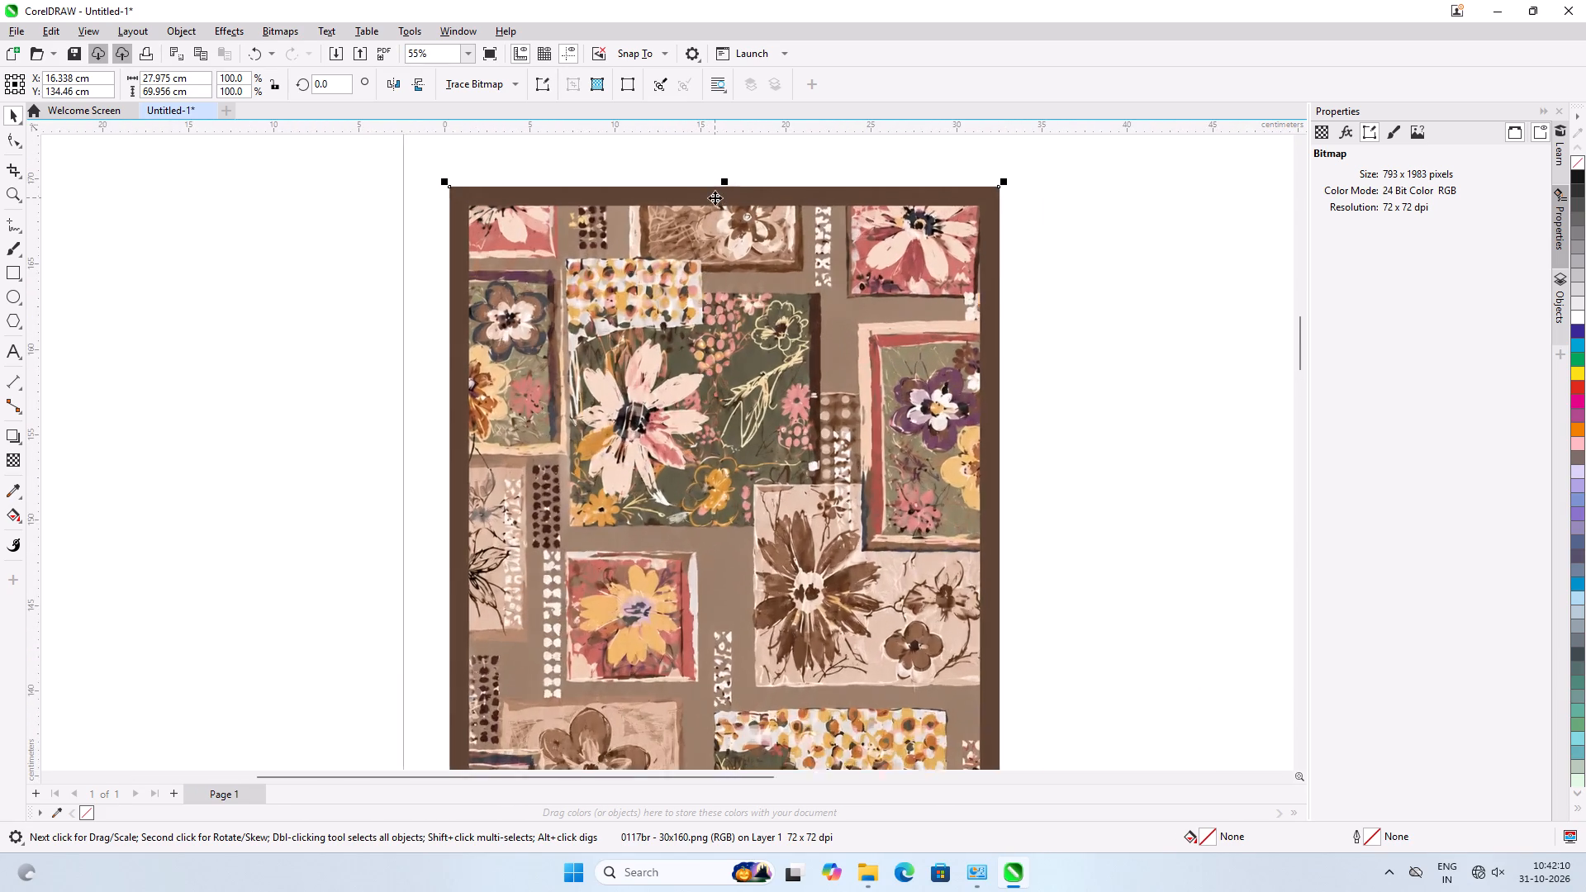
Place a horizontal and a vertical guideline along the inner edges of the 0117br image's top and left brown borders.
scroll(715, 197, "up", 4)
left_click(715, 329)
scroll(2, 181, "down", 6)
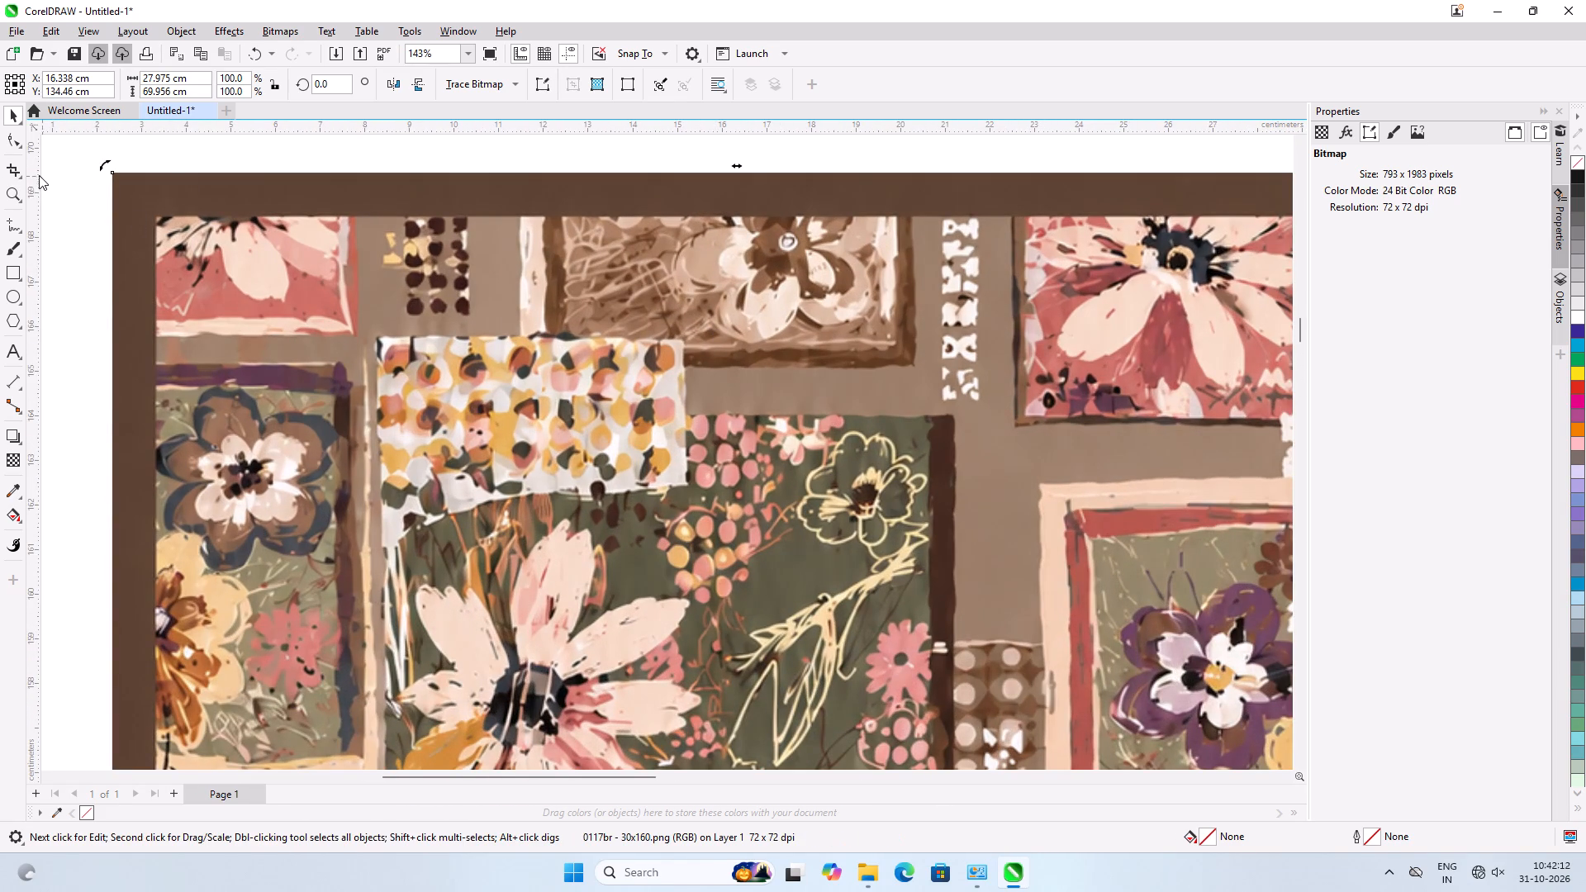
left_click(22, 171)
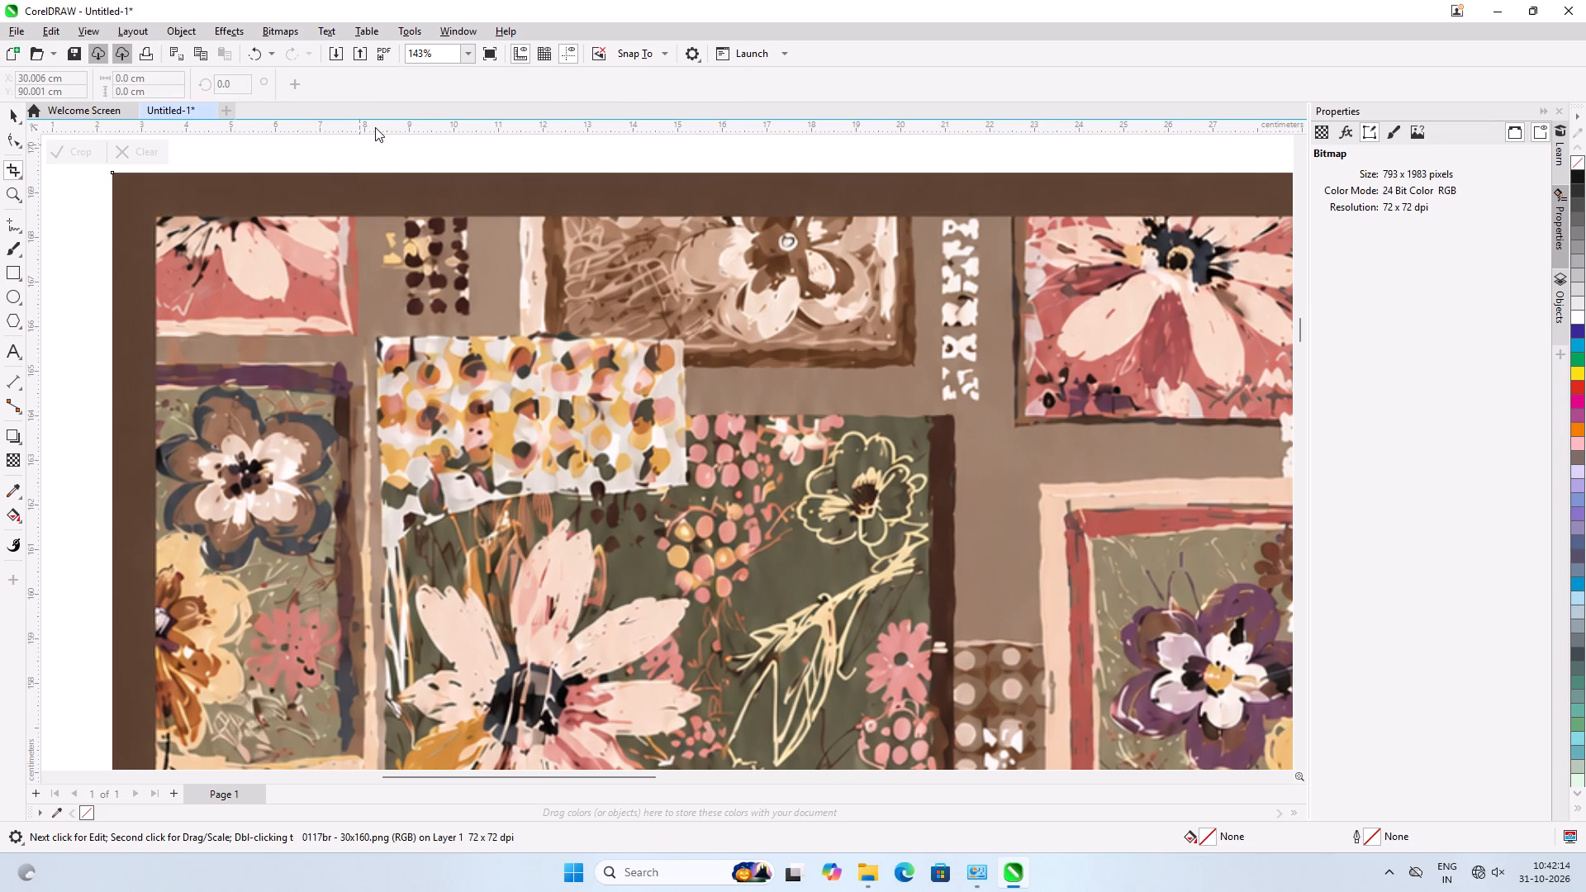
left_click_drag(375, 127, 369, 214)
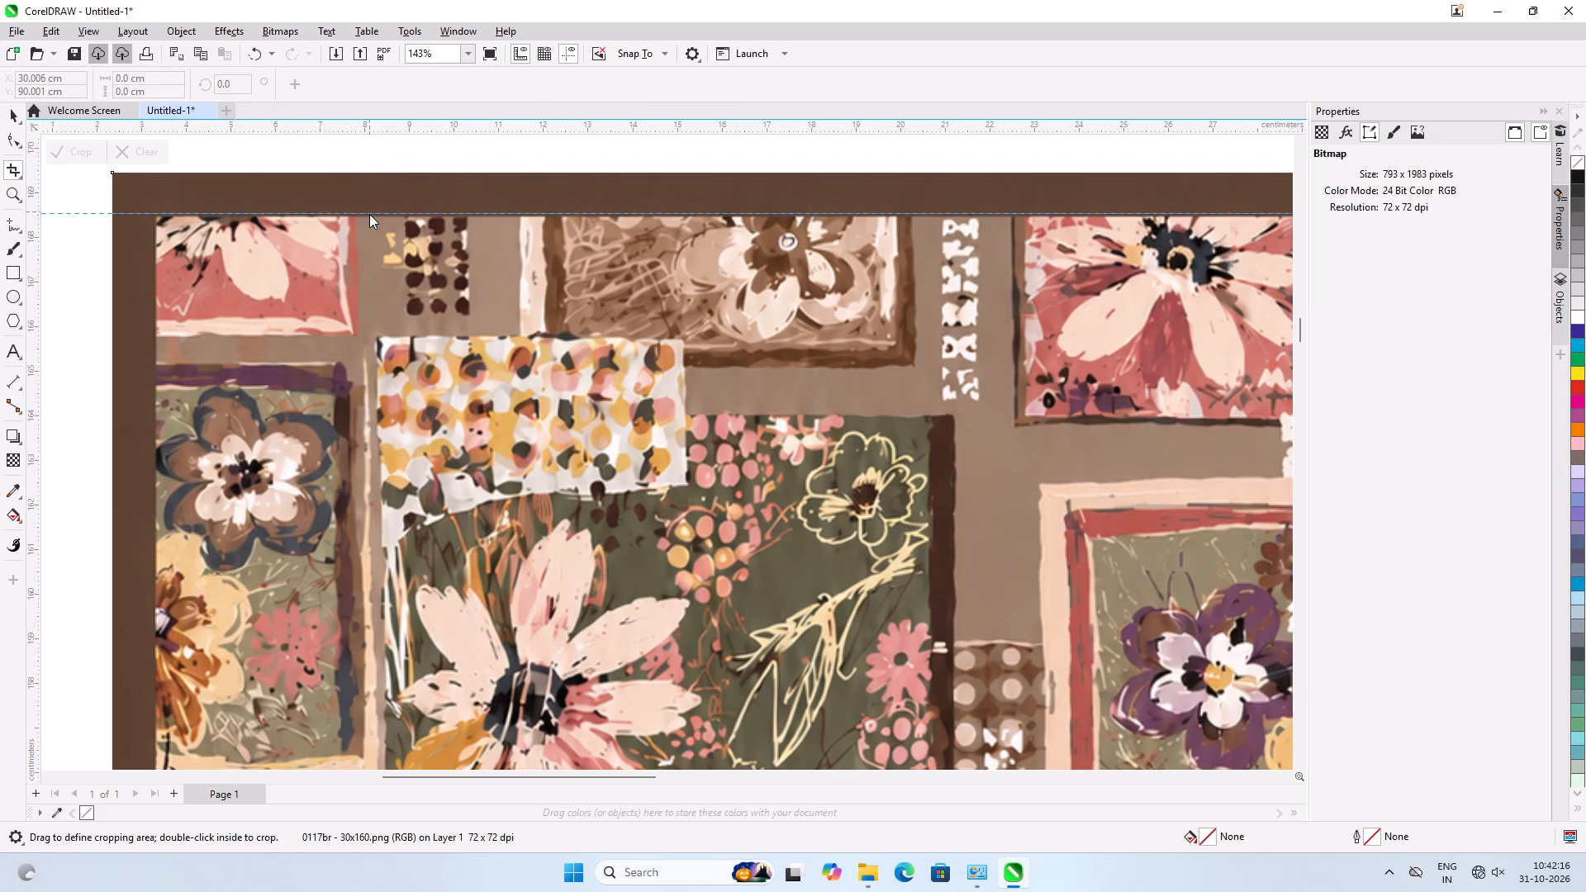
left_click_drag(369, 214, 370, 217)
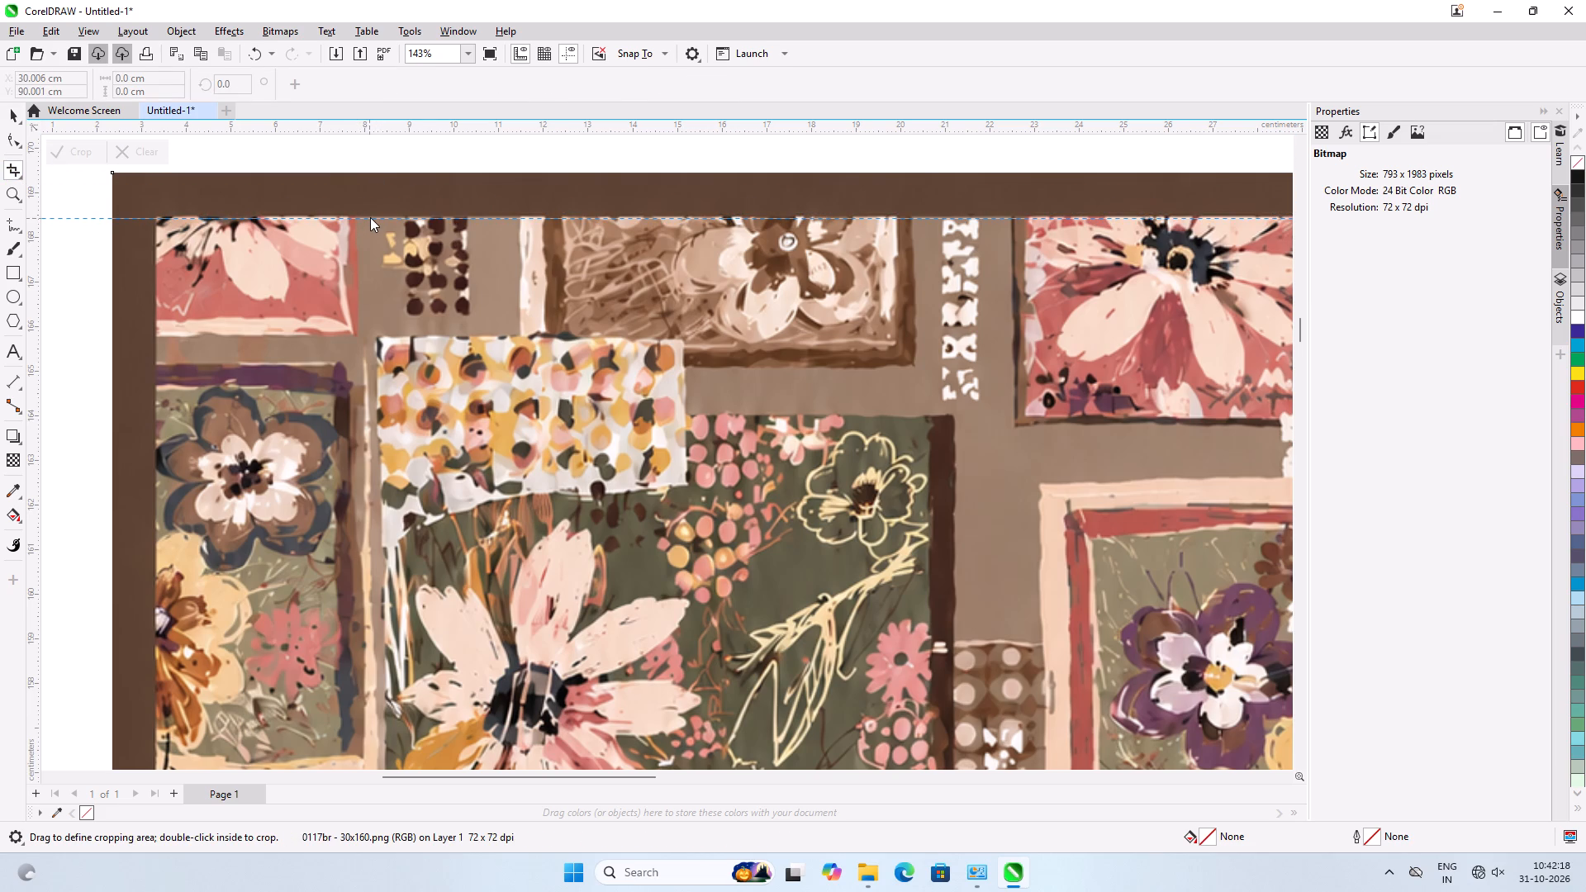
left_click_drag(370, 217, 372, 216)
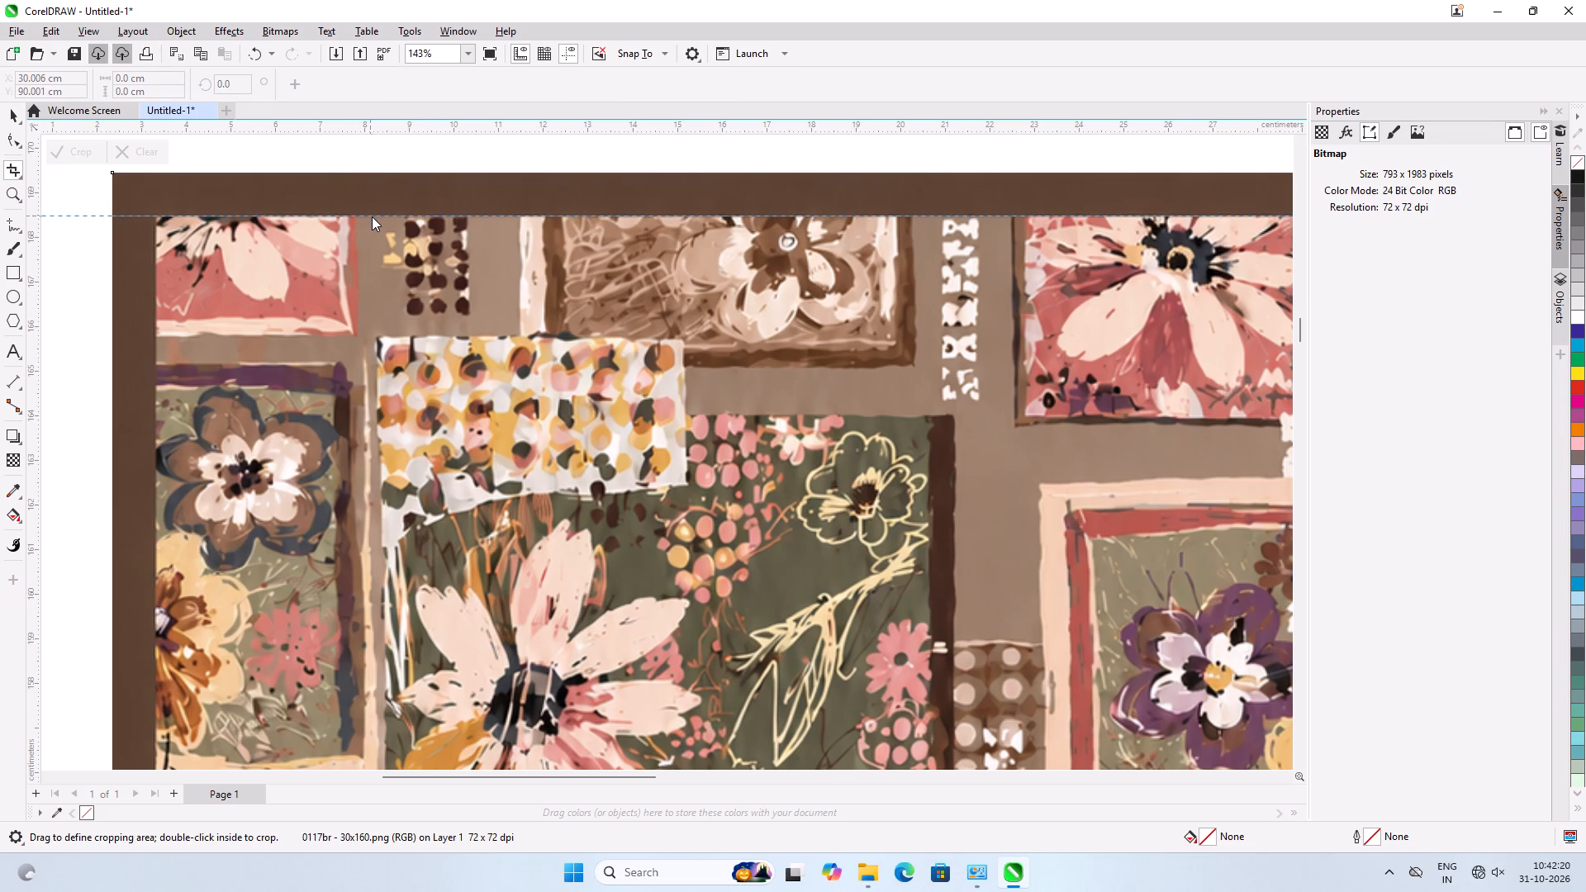
left_click_drag(372, 216, 373, 218)
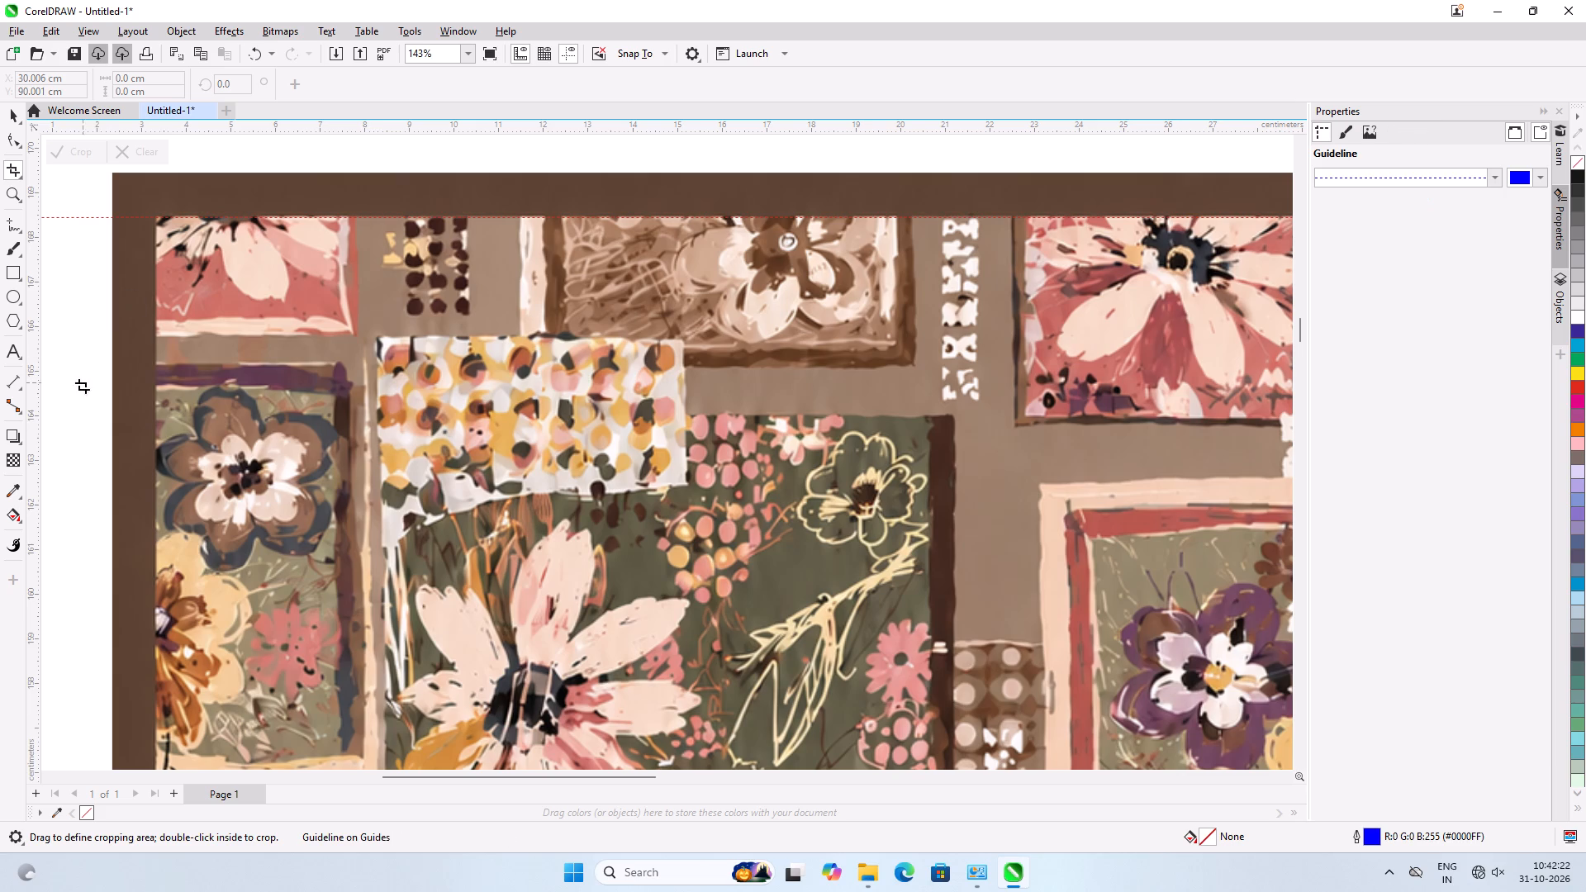
left_click_drag(35, 453, 152, 446)
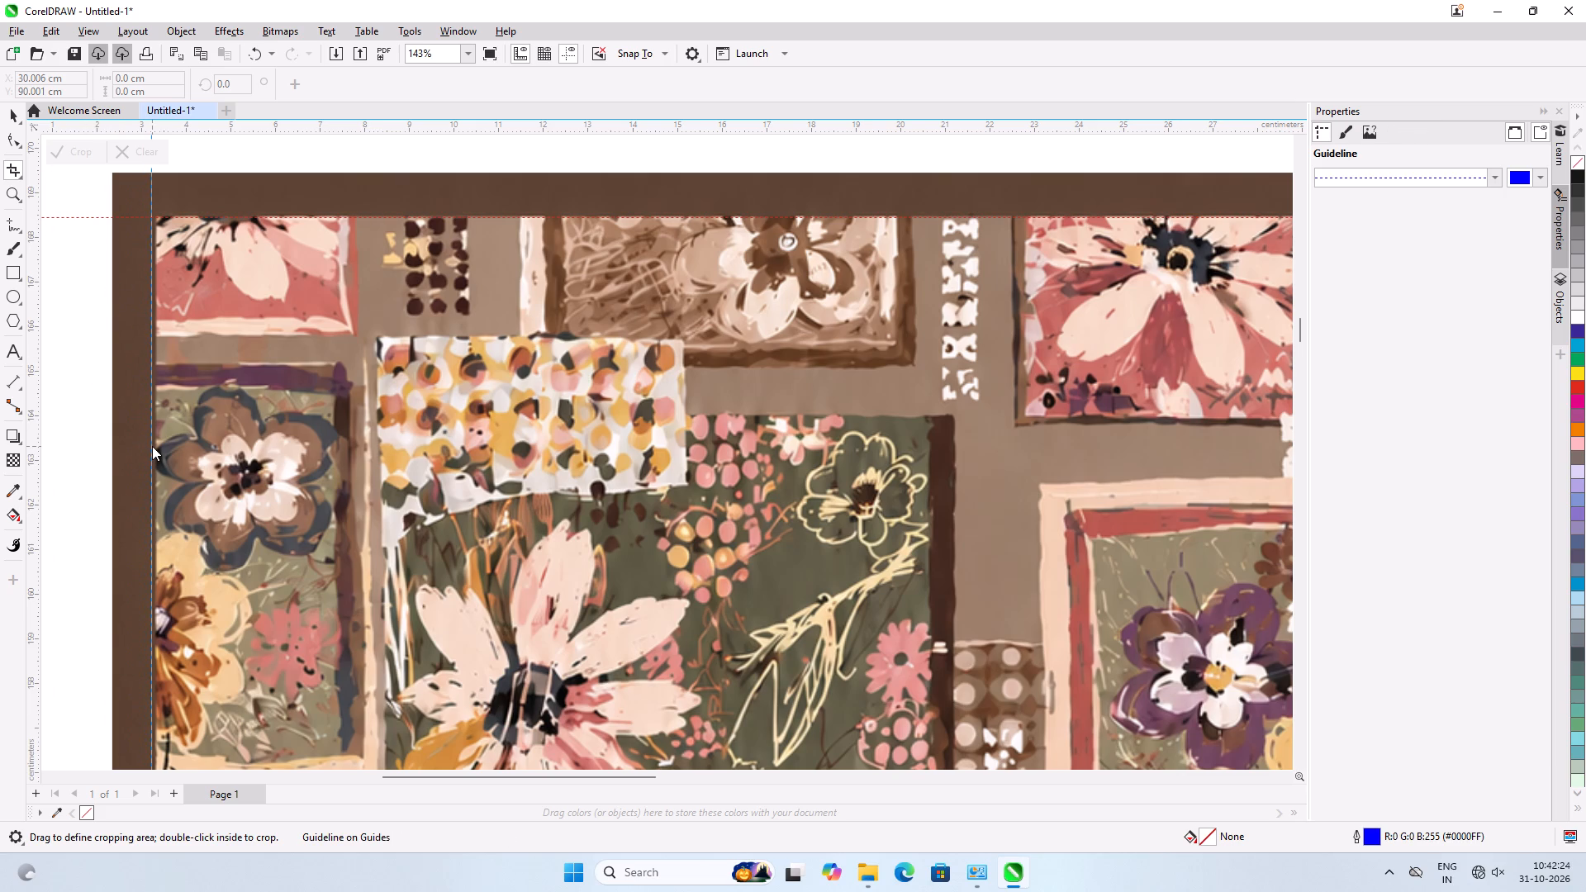
left_click_drag(152, 446, 155, 446)
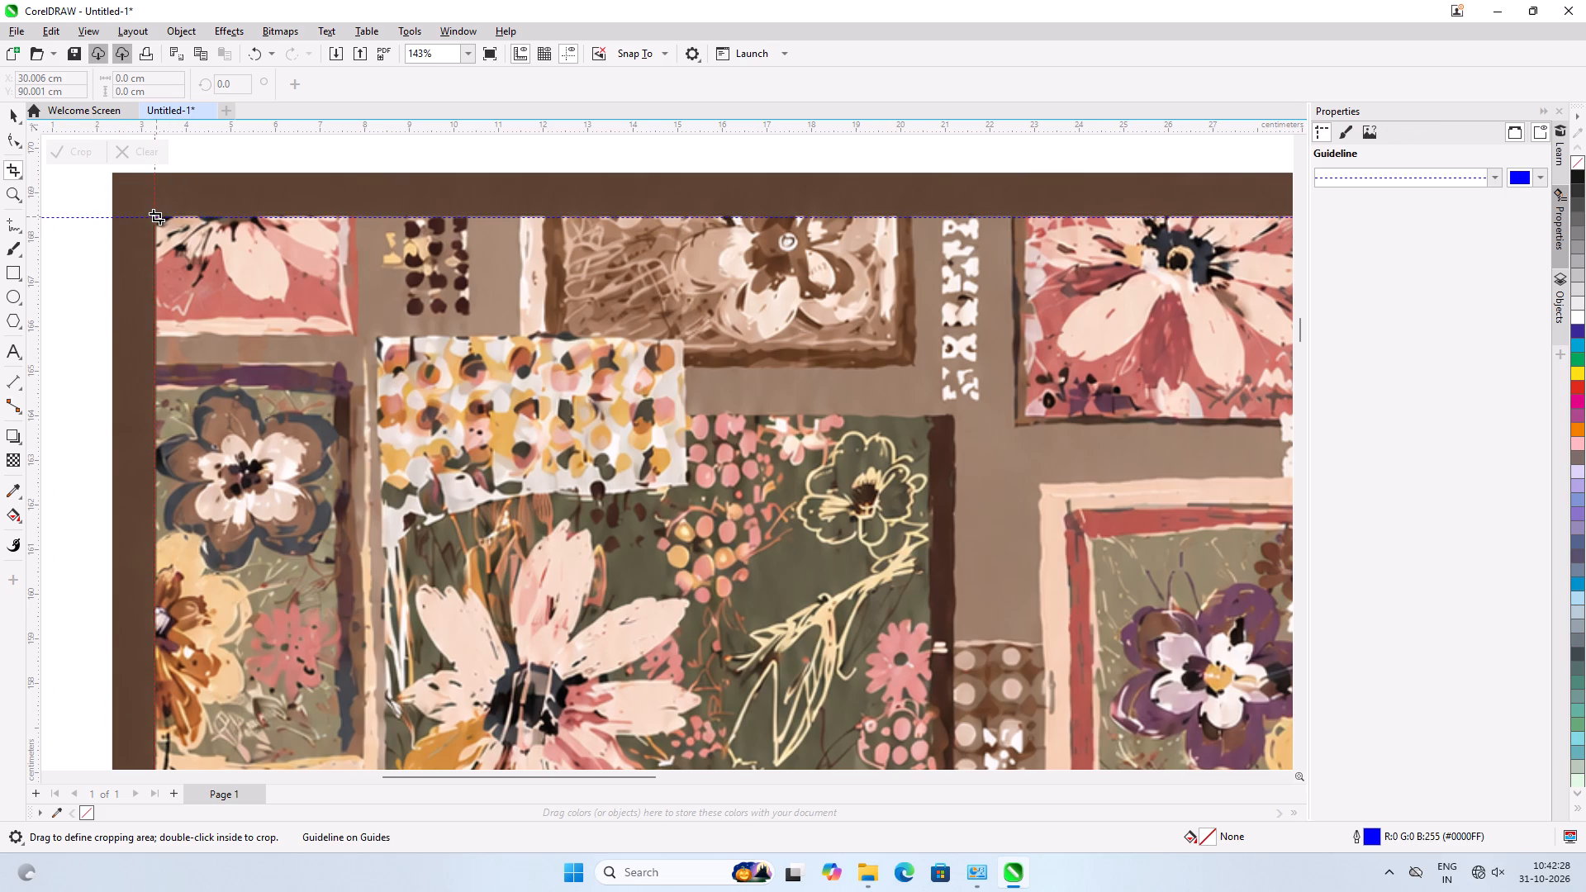
Draw a crop area about 23.3 × 20.9 cm over the image's upper part, starting at the intersection of the two guidelines.
left_click_drag(156, 216, 397, 501)
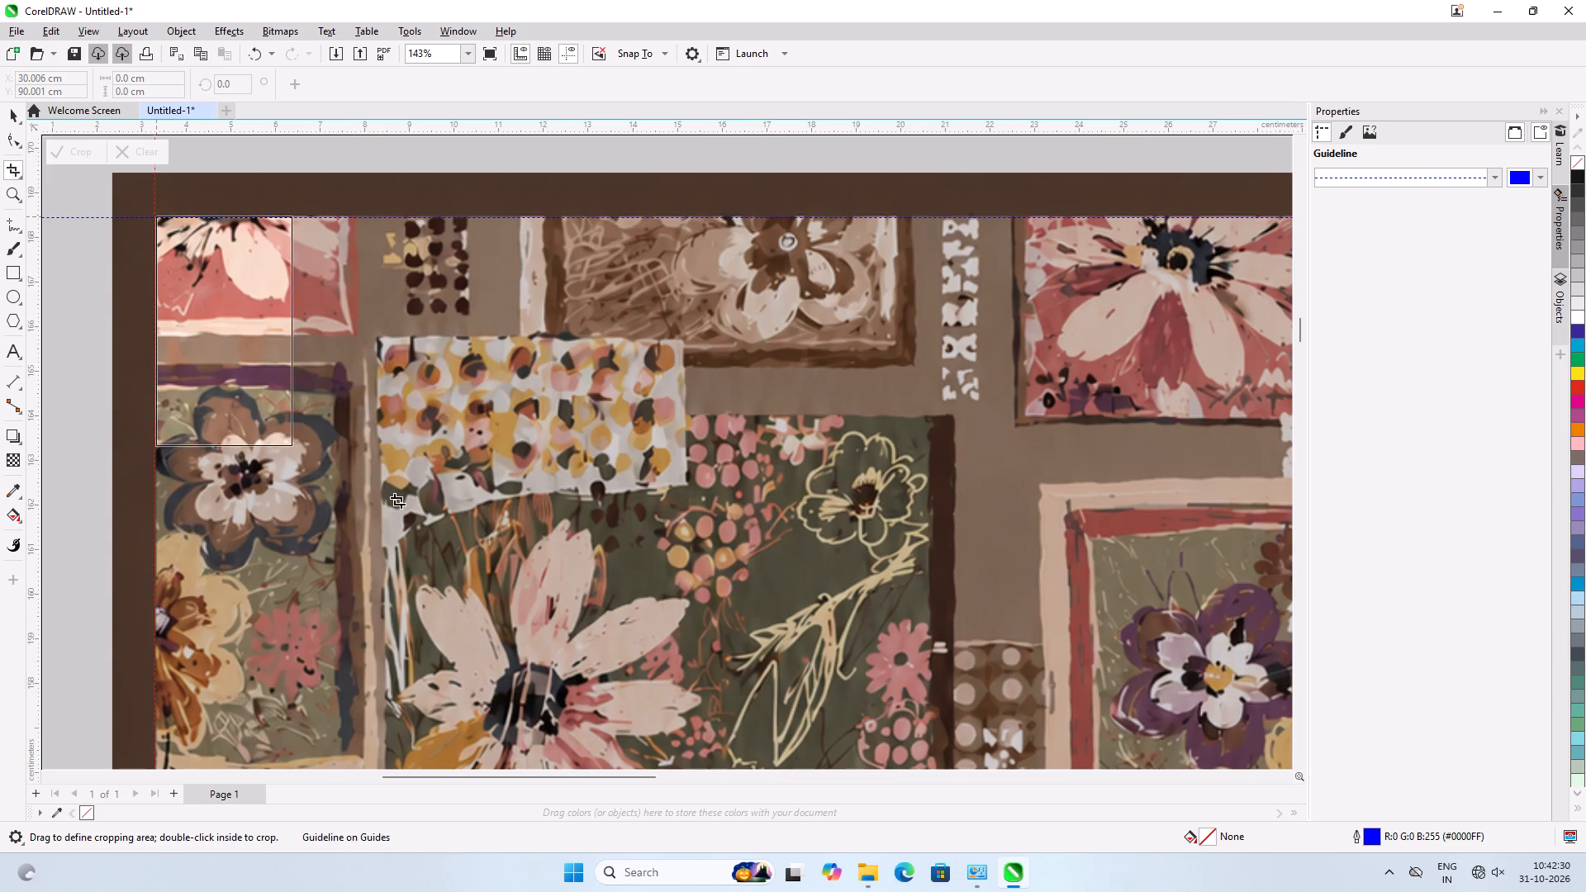
left_click_drag(397, 501, 1189, 871)
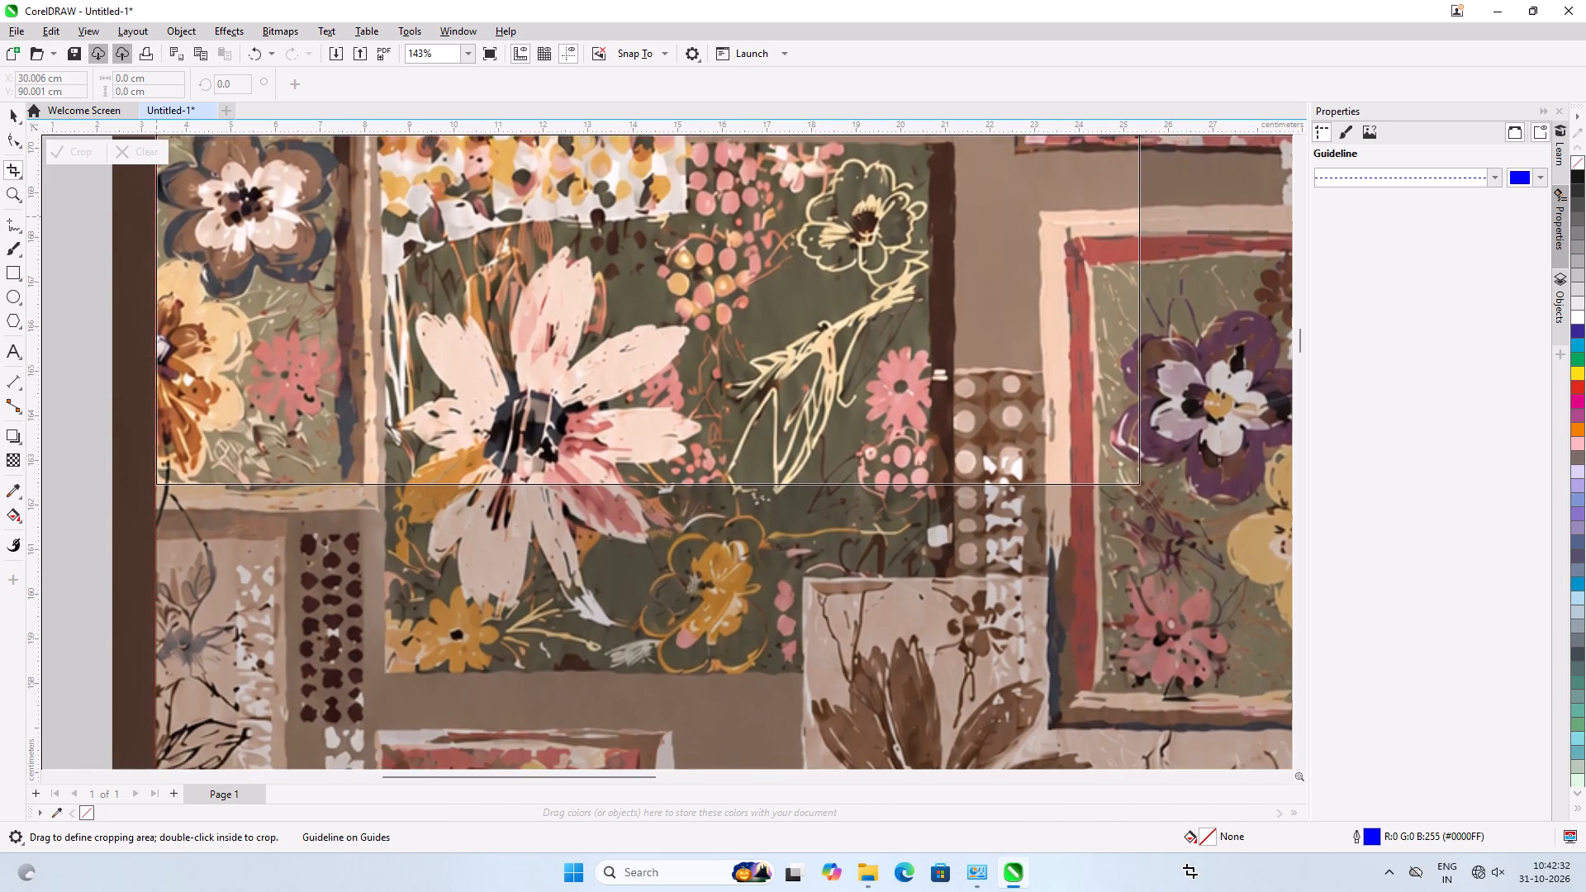
left_click_drag(1189, 871, 1188, 792)
Extend the crop area down to the inner edge of the bottom brown border, for a height of about 67.6 cm.
scroll(857, 401, "down", 4)
scroll(716, 373, "down", 7)
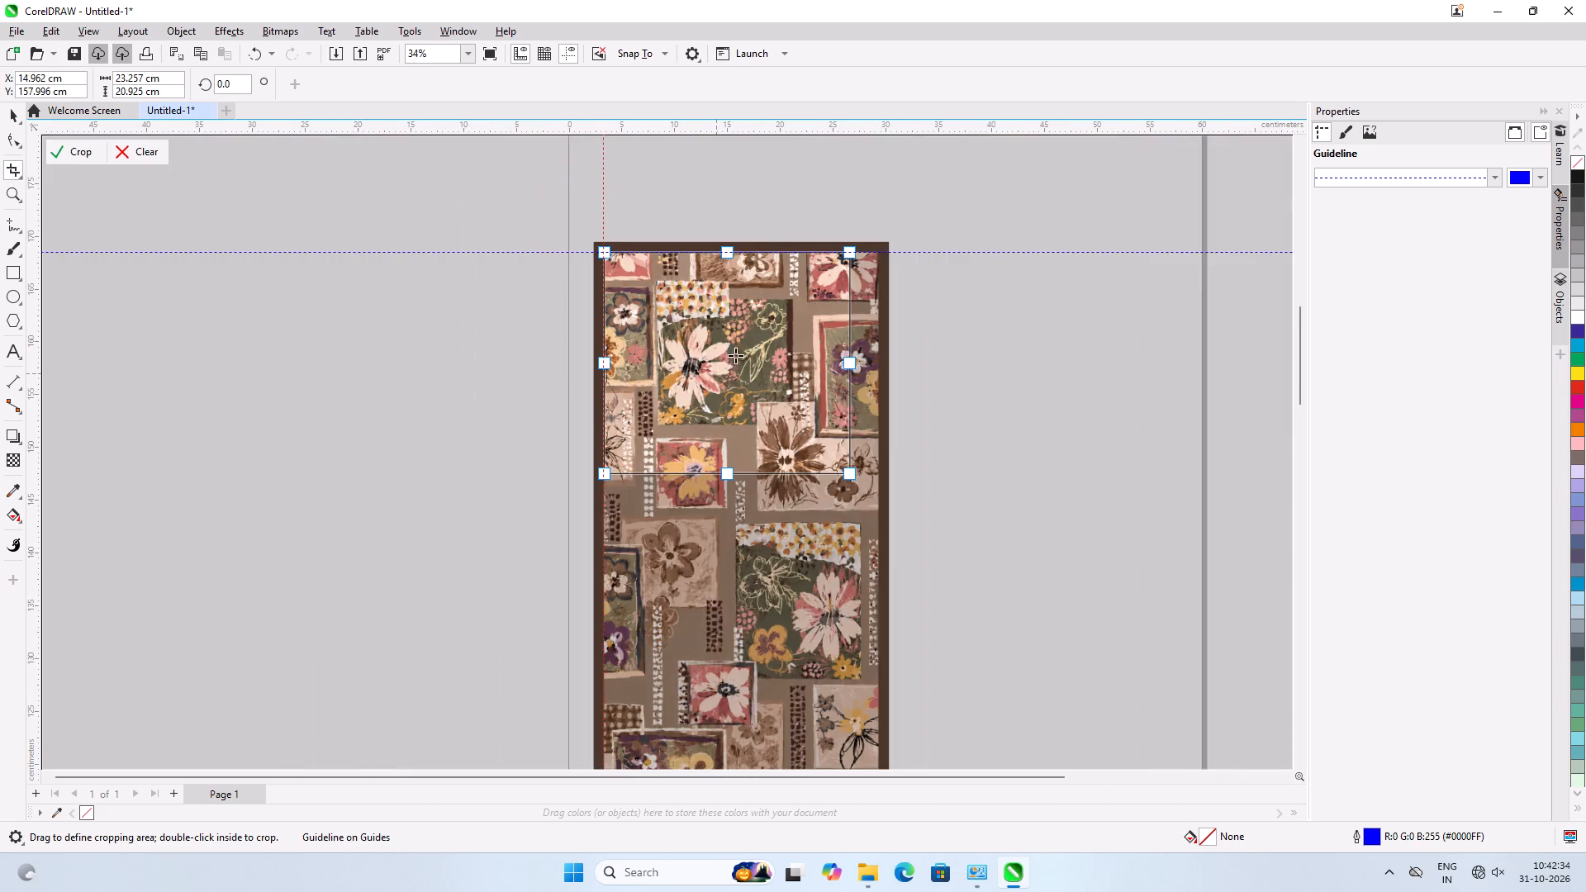
scroll(767, 319, "down", 5)
scroll(758, 673, "up", 3)
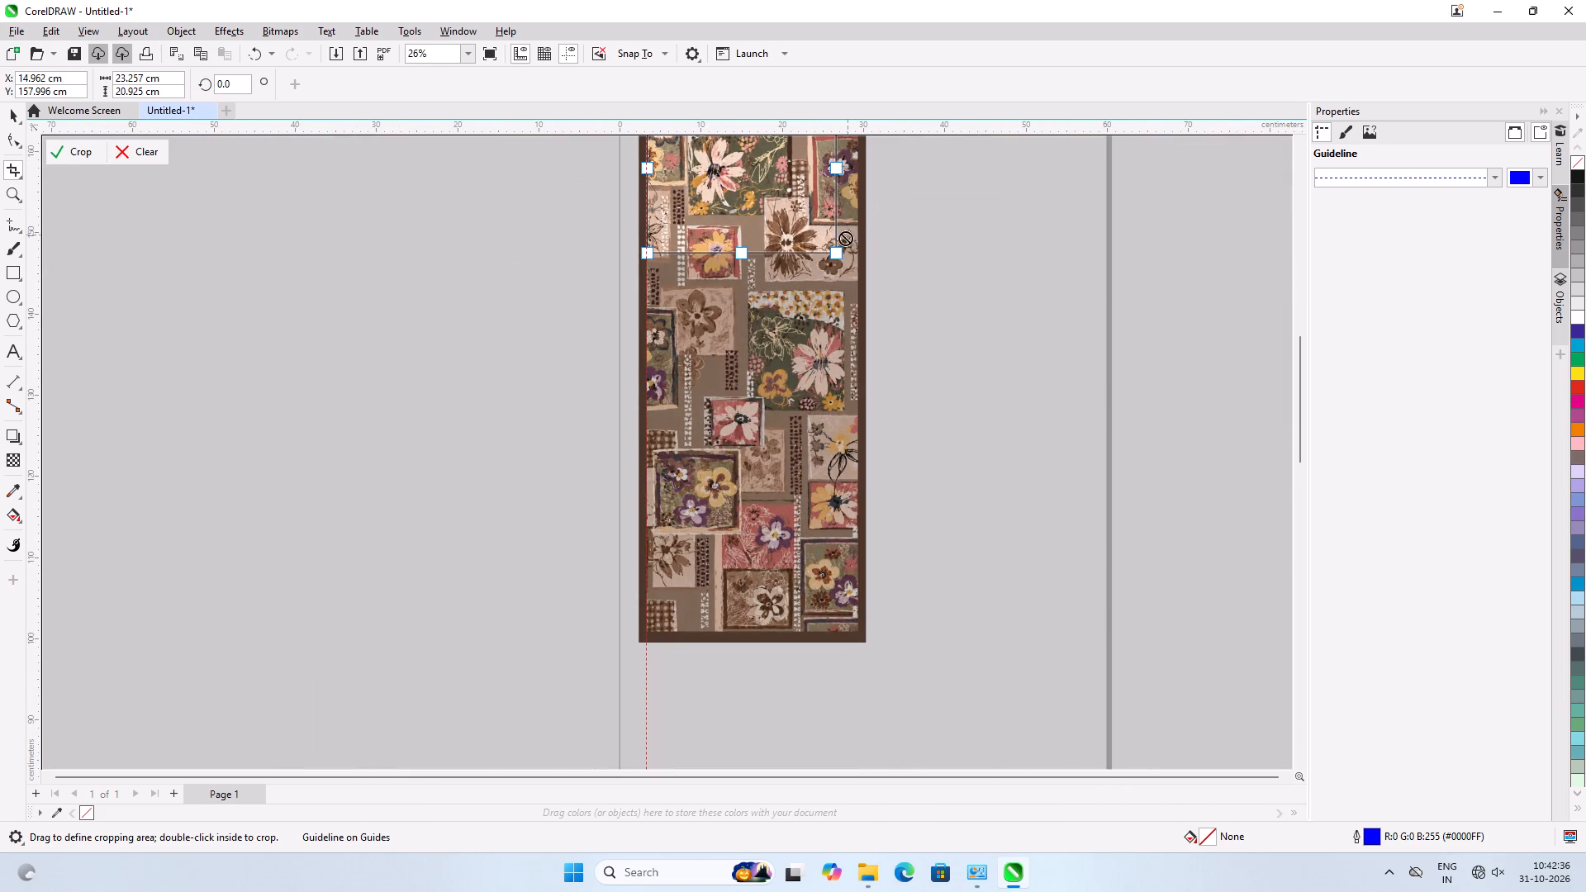
left_click_drag(837, 252, 833, 614)
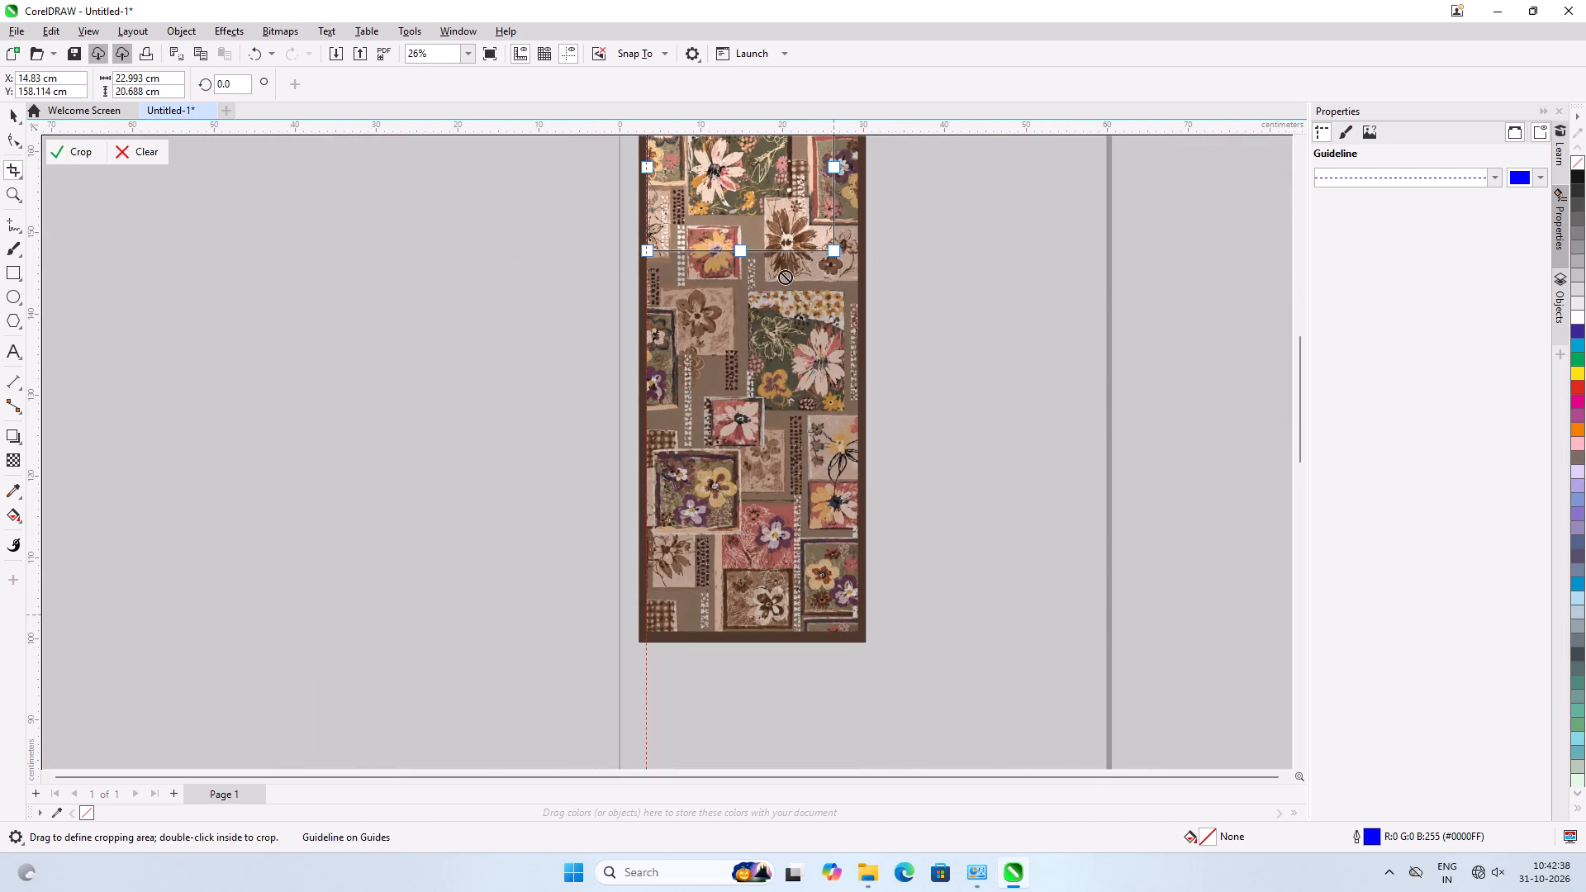
left_click_drag(738, 247, 719, 599)
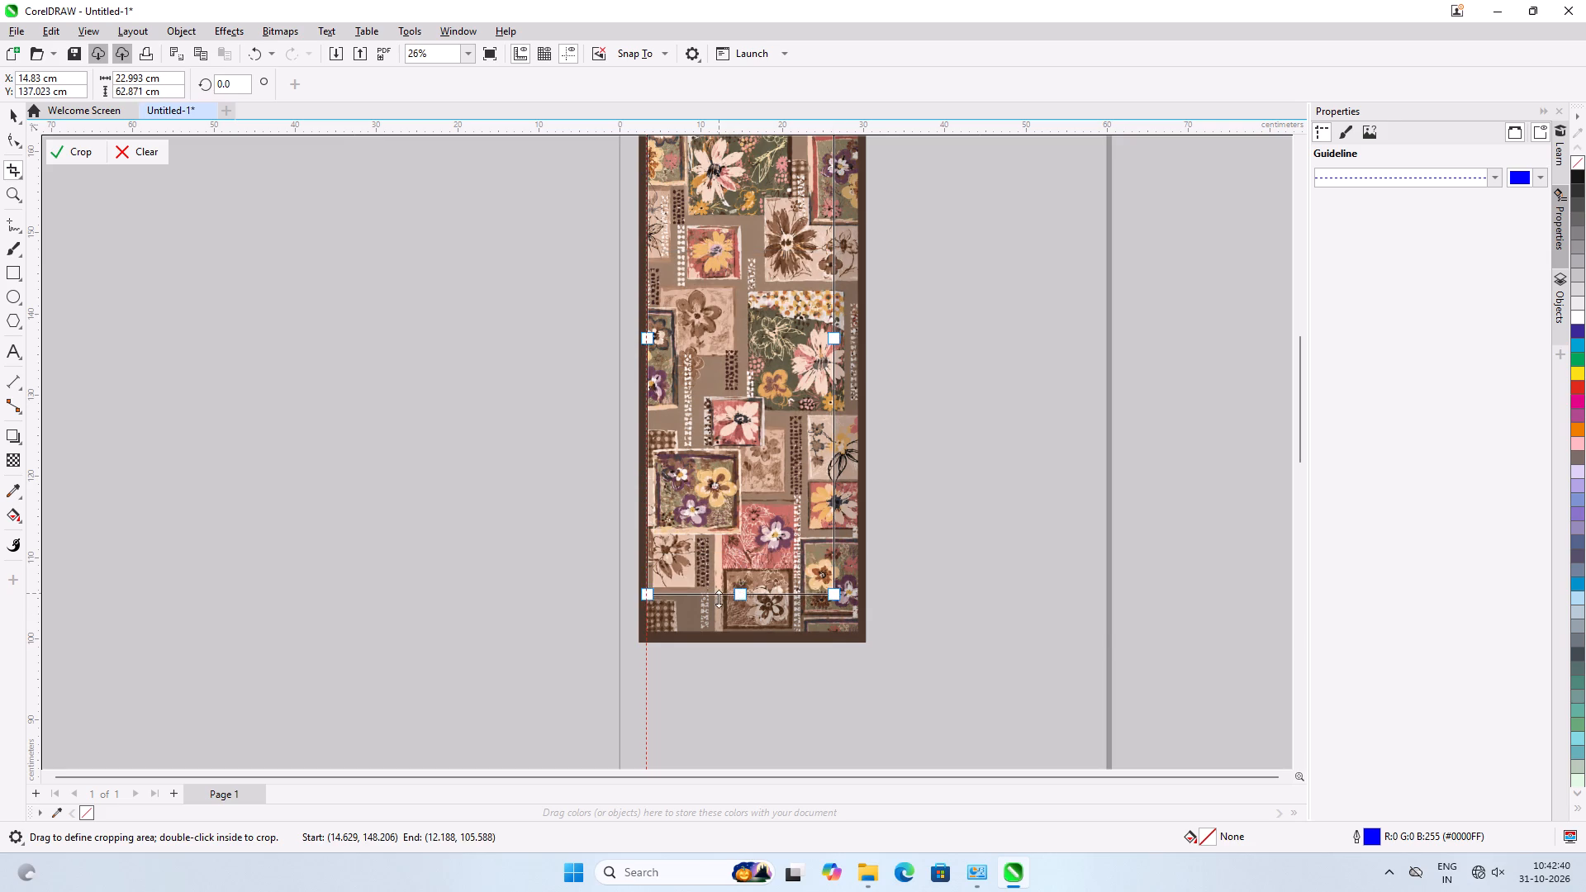
left_click_drag(719, 599, 715, 630)
scroll(715, 630, "up", 17)
scroll(761, 599, "up", 13)
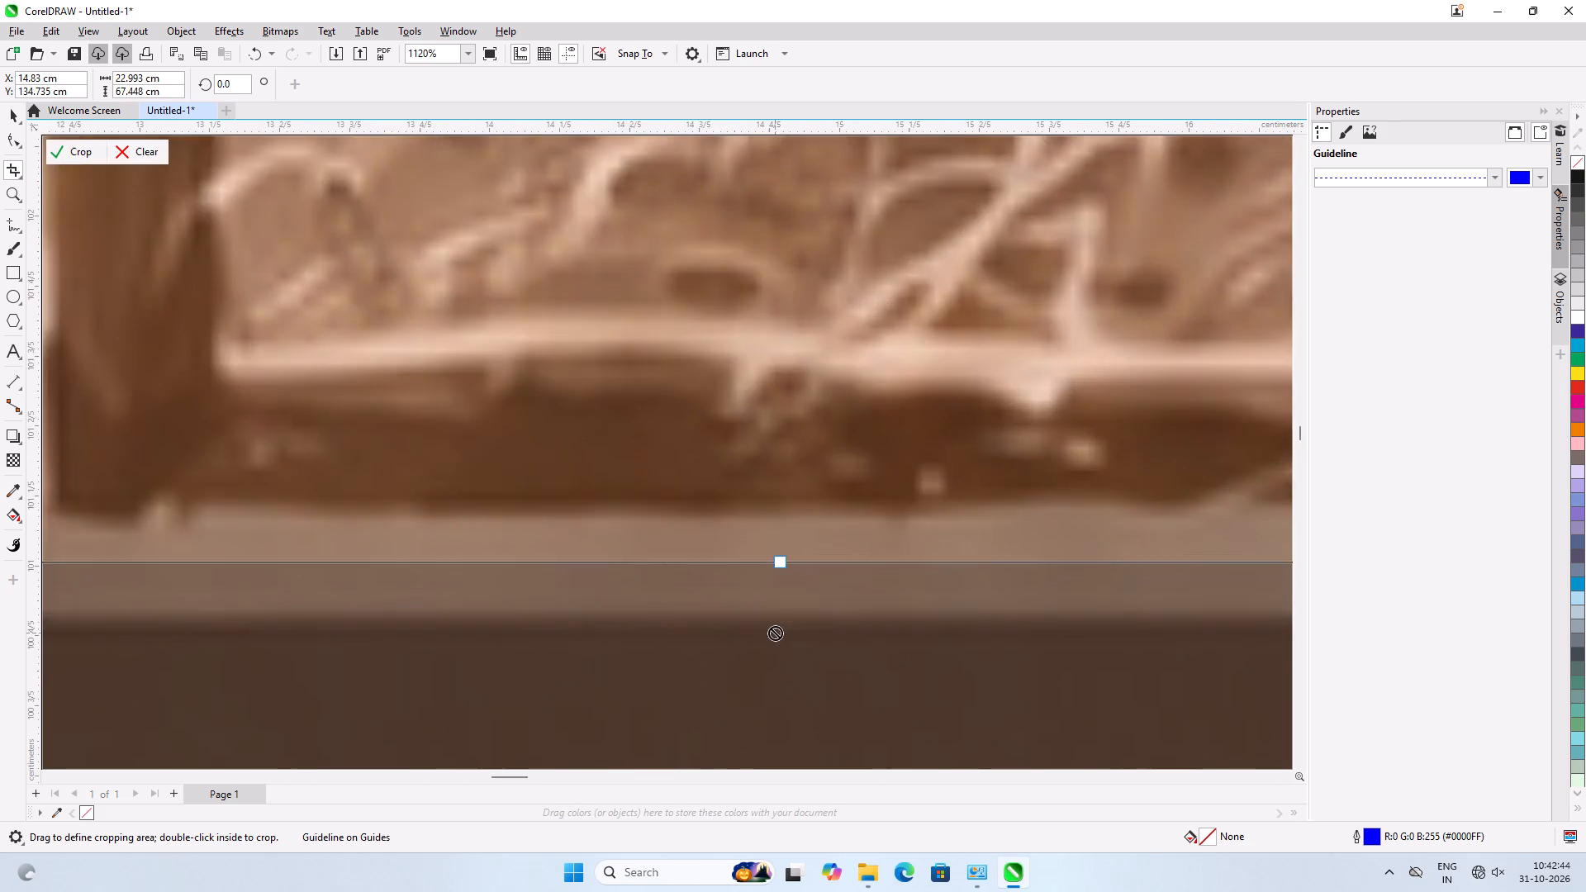
scroll(775, 633, "up", 3)
left_click_drag(781, 529, 783, 605)
Widen the crop area to the inner edge of the right brown border, for a width of about 26 cm.
scroll(458, 364, "down", 5)
scroll(548, 404, "down", 20)
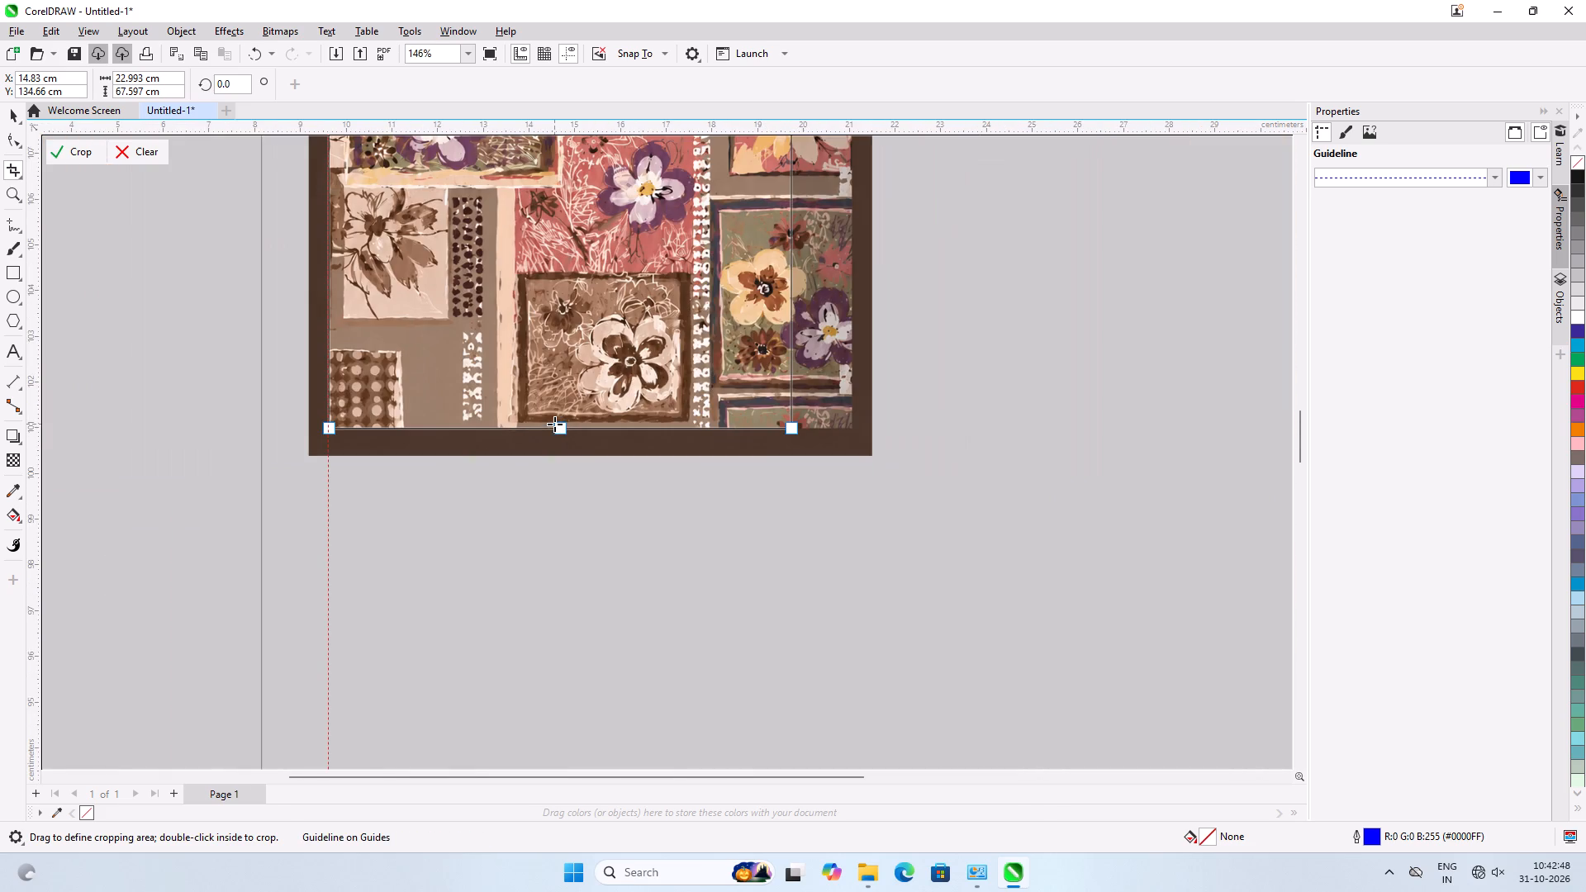
scroll(804, 562, "down", 6)
scroll(806, 157, "up", 11)
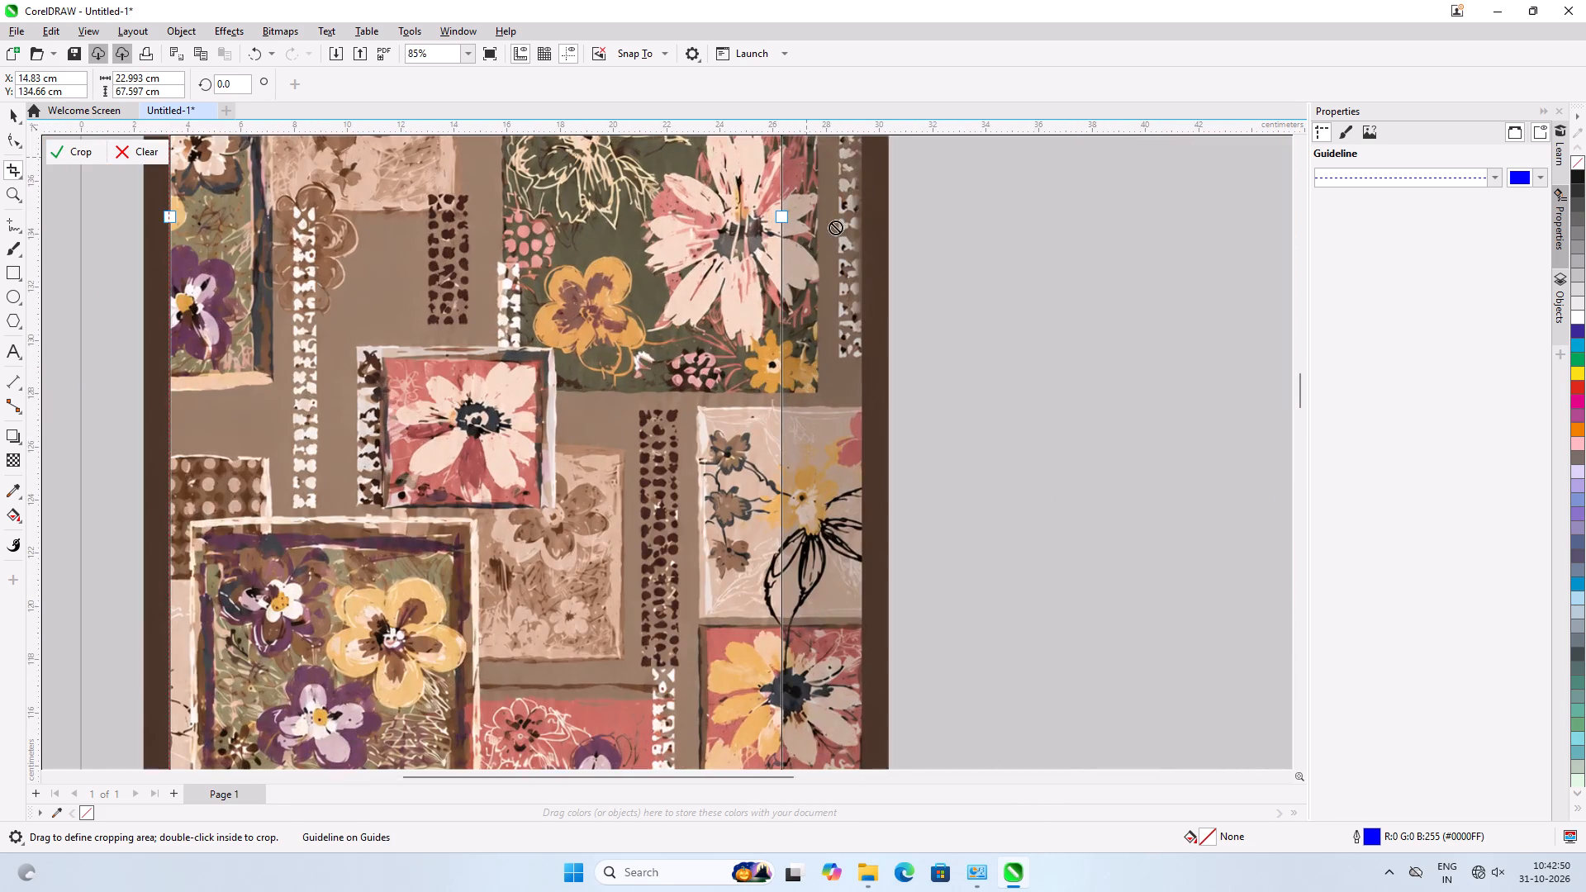
scroll(835, 227, "up", 2)
scroll(853, 156, "up", 6)
left_click_drag(581, 285, 938, 327)
Check closely how the crop area's edges line up with the inner edges of the brown border on all sides.
scroll(905, 358, "up", 7)
scroll(905, 366, "down", 16)
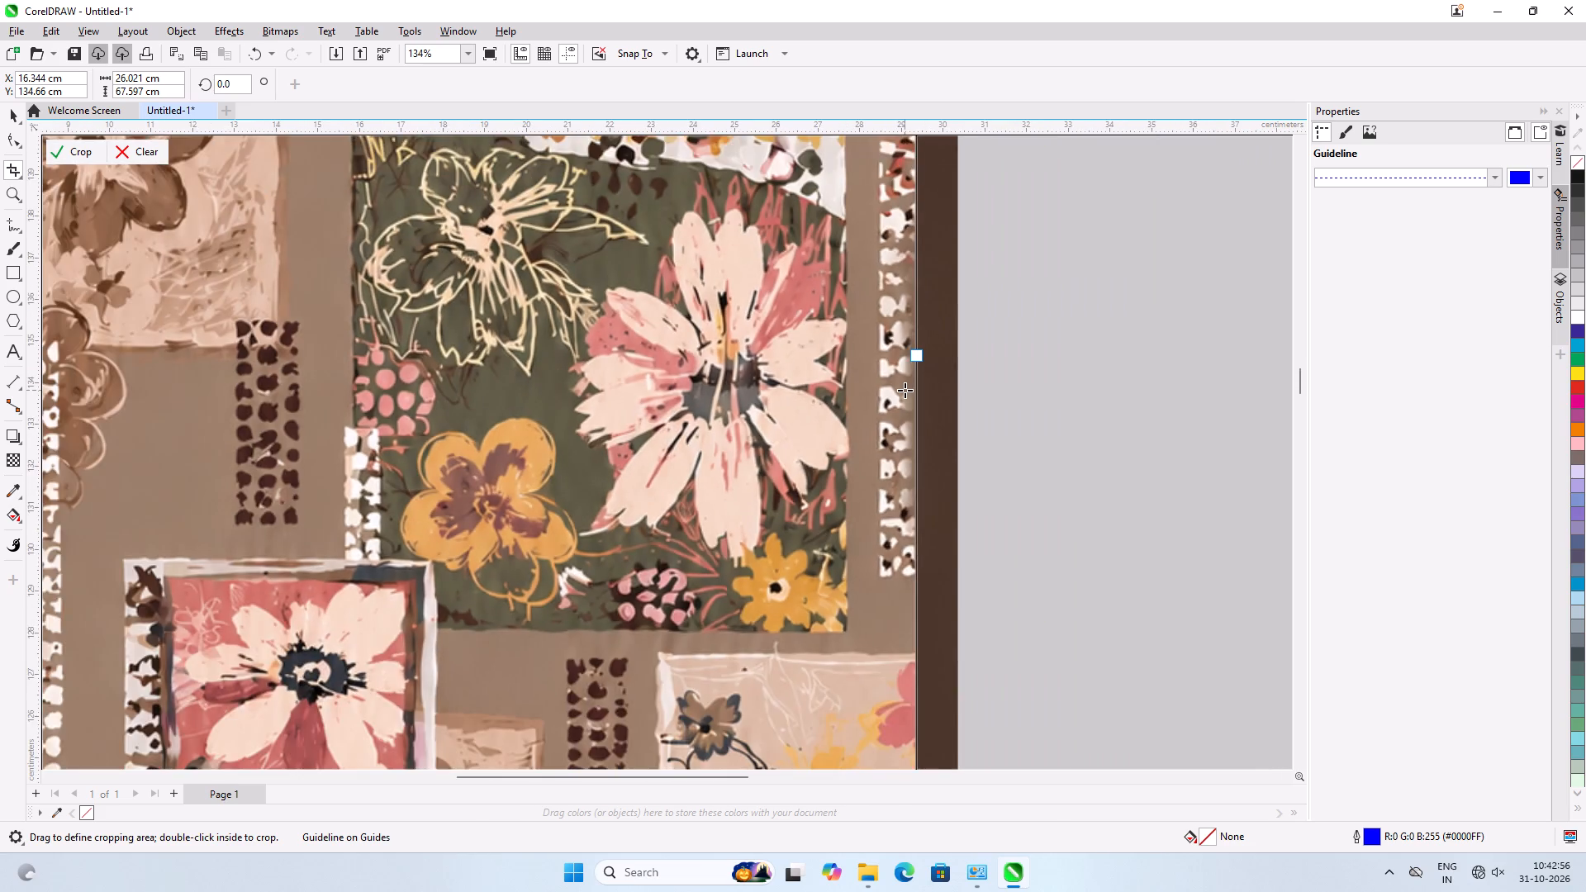
scroll(904, 390, "down", 5)
scroll(489, 414, "up", 6)
scroll(250, 302, "up", 7)
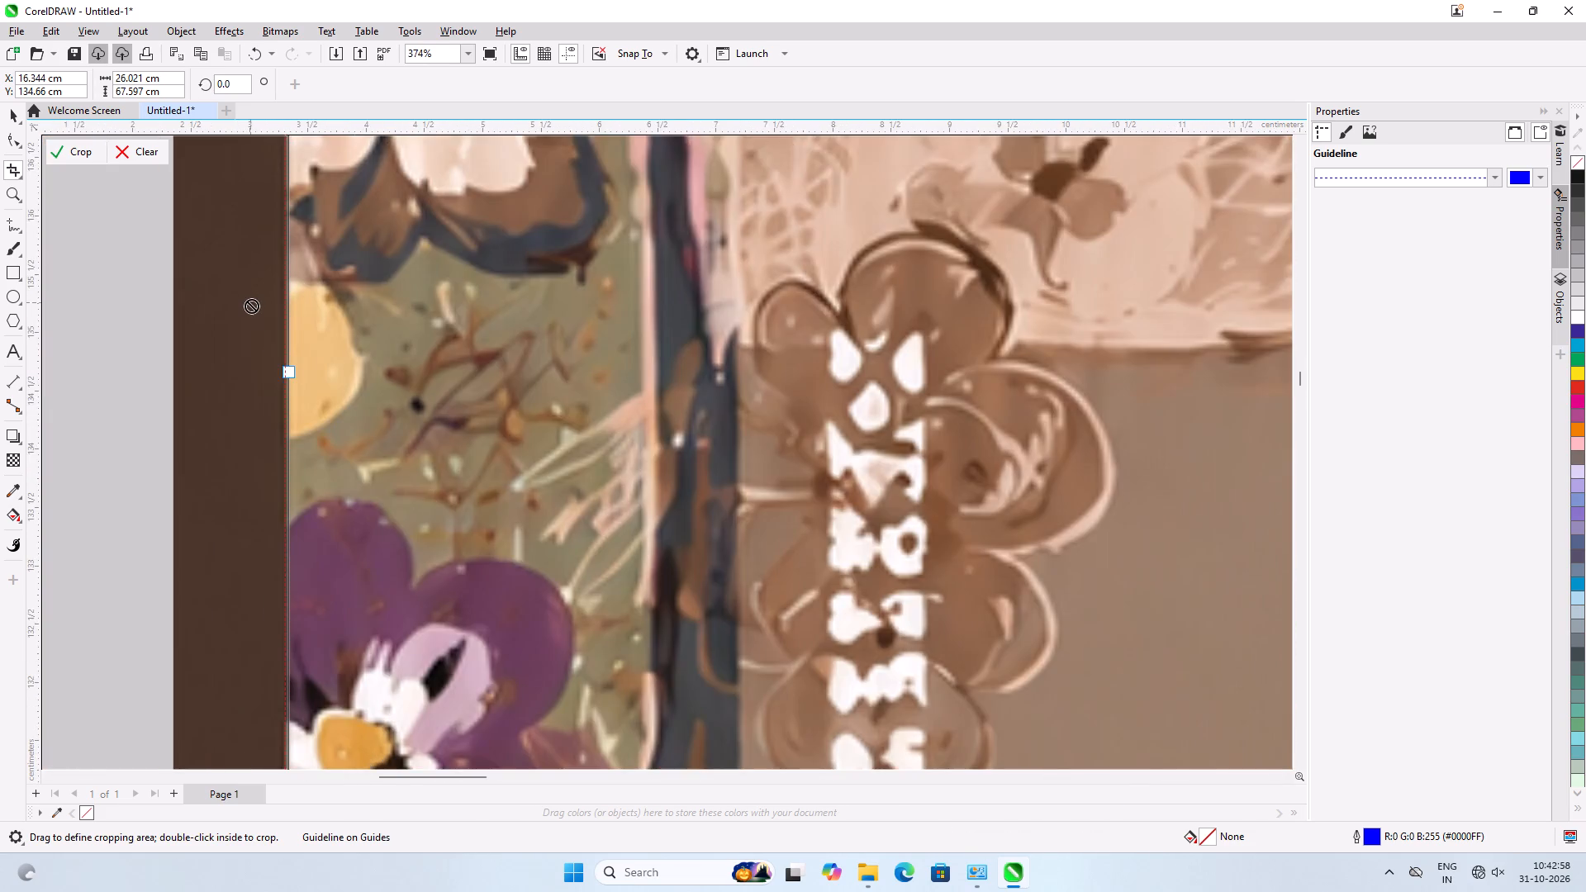
scroll(290, 380, "up", 6)
scroll(234, 317, "up", 9)
scroll(394, 450, "down", 4)
scroll(394, 452, "up", 1)
scroll(394, 452, "down", 1)
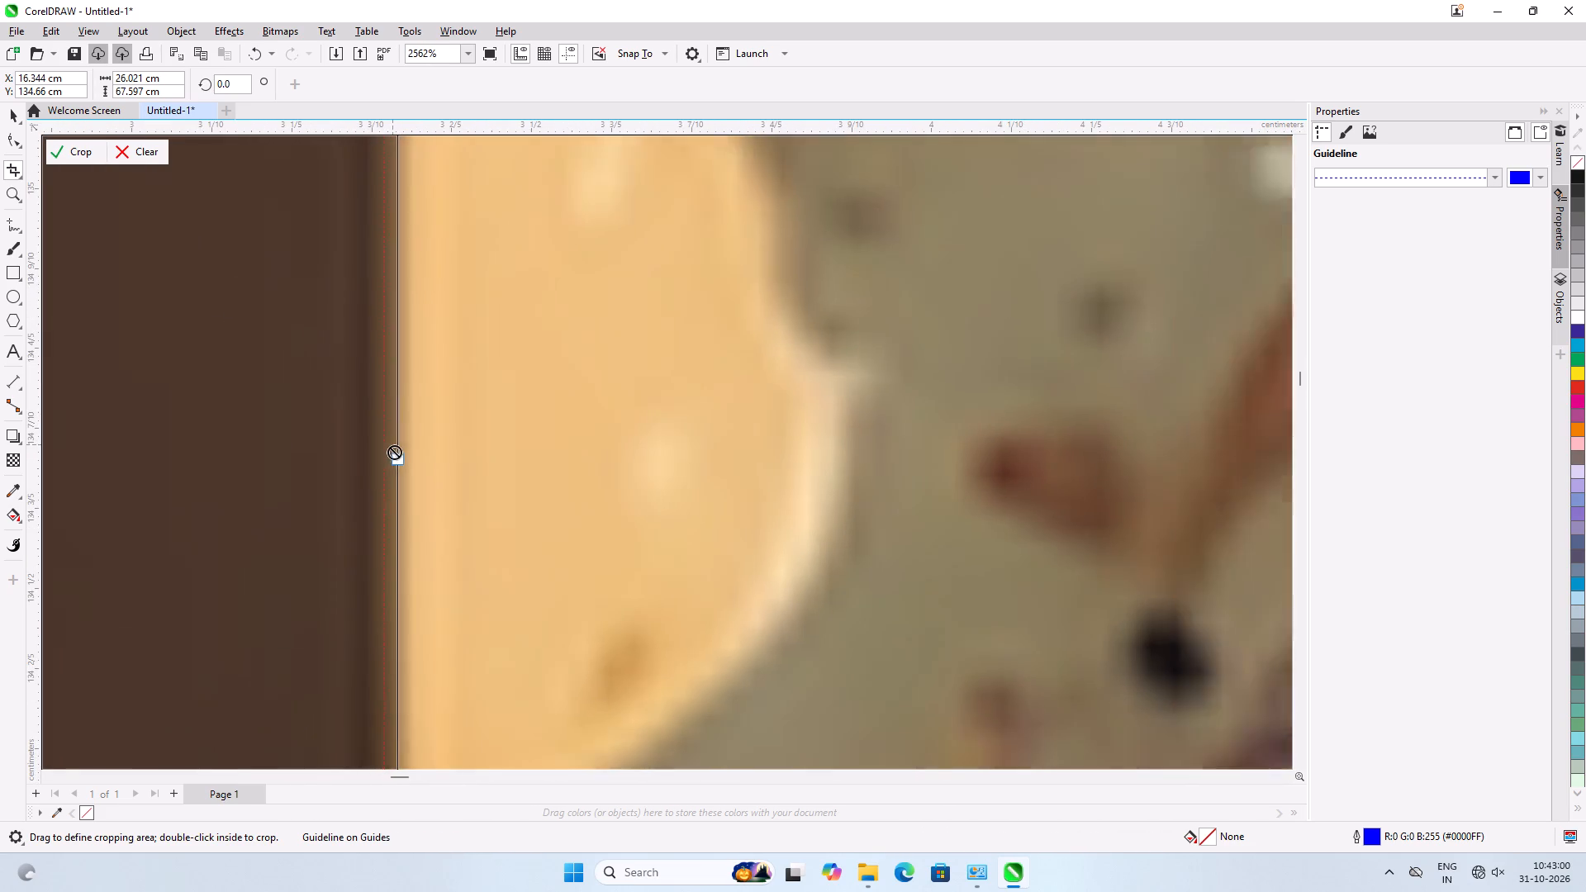
scroll(394, 452, "down", 20)
scroll(394, 452, "down", 15)
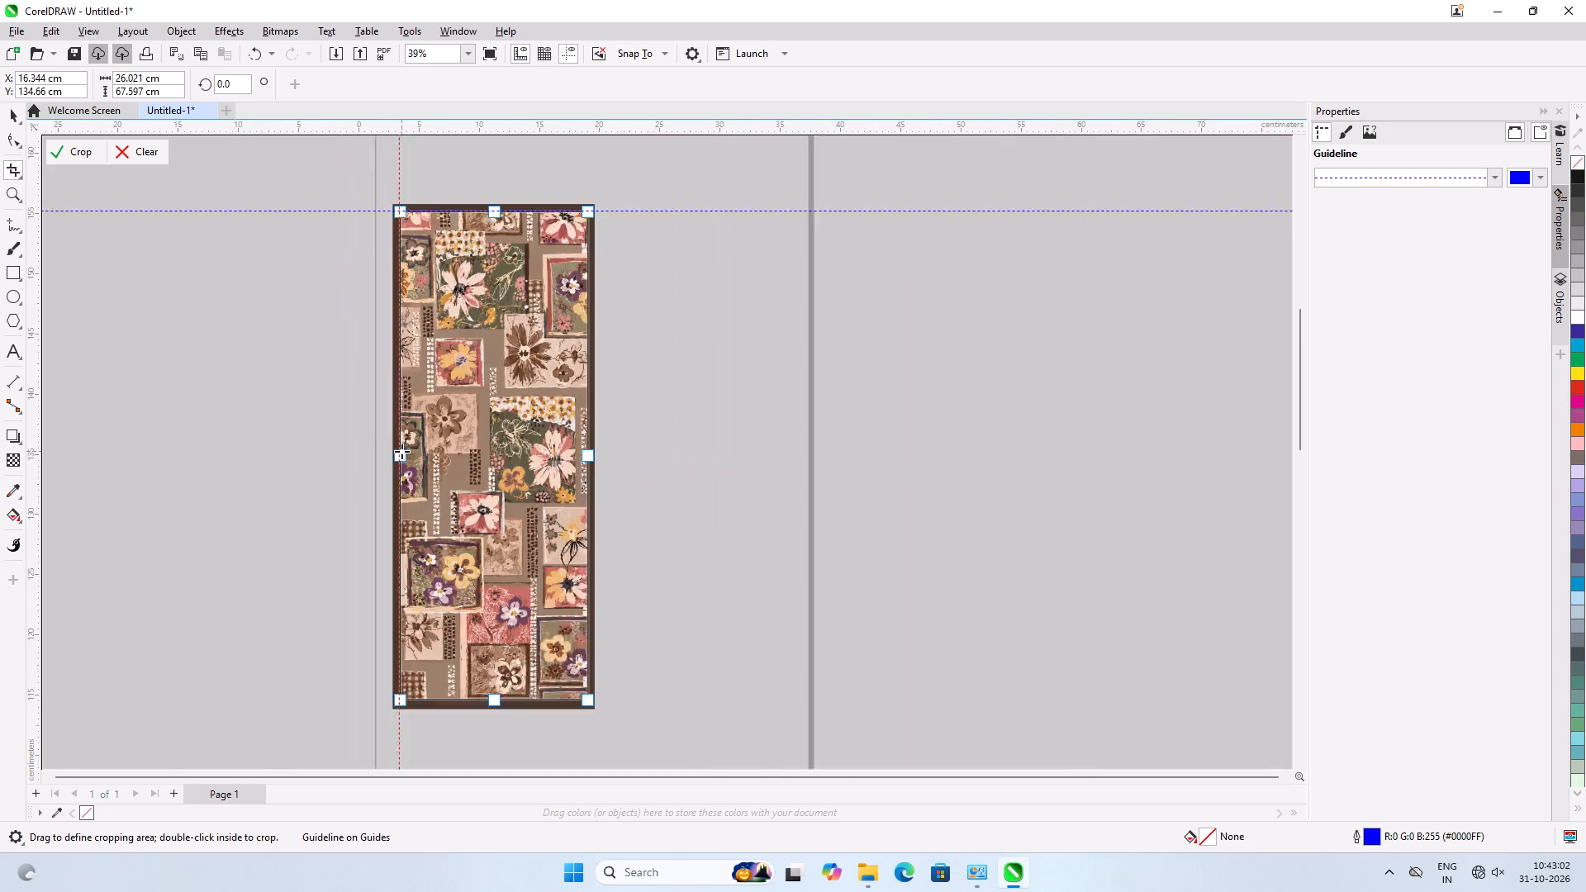
scroll(482, 242, "up", 8)
scroll(482, 239, "up", 20)
scroll(482, 239, "up", 2)
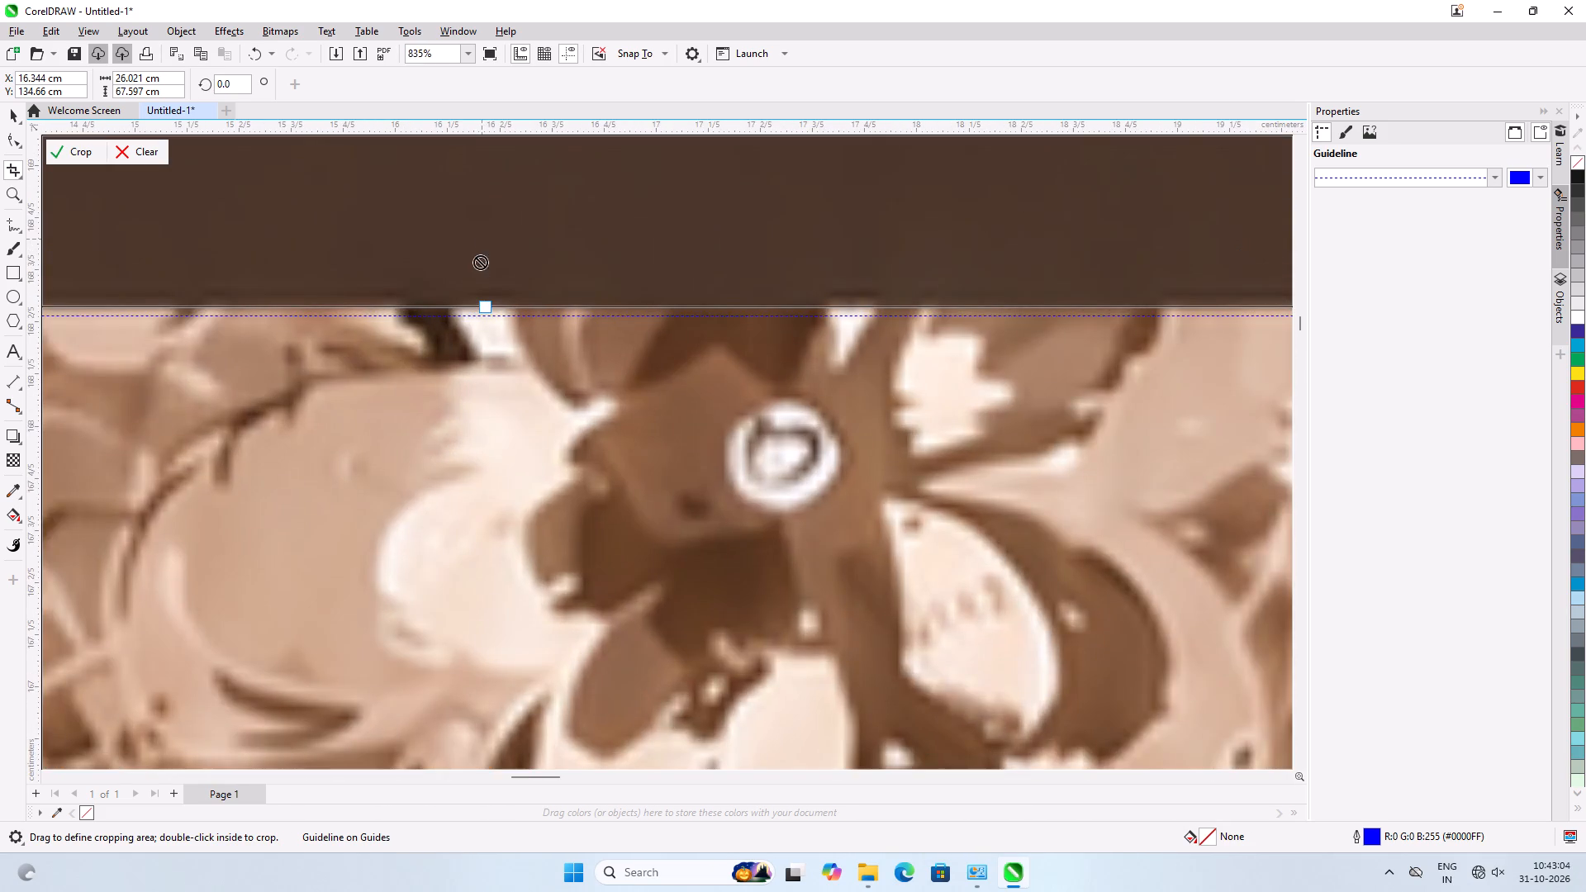
scroll(480, 320, "up", 13)
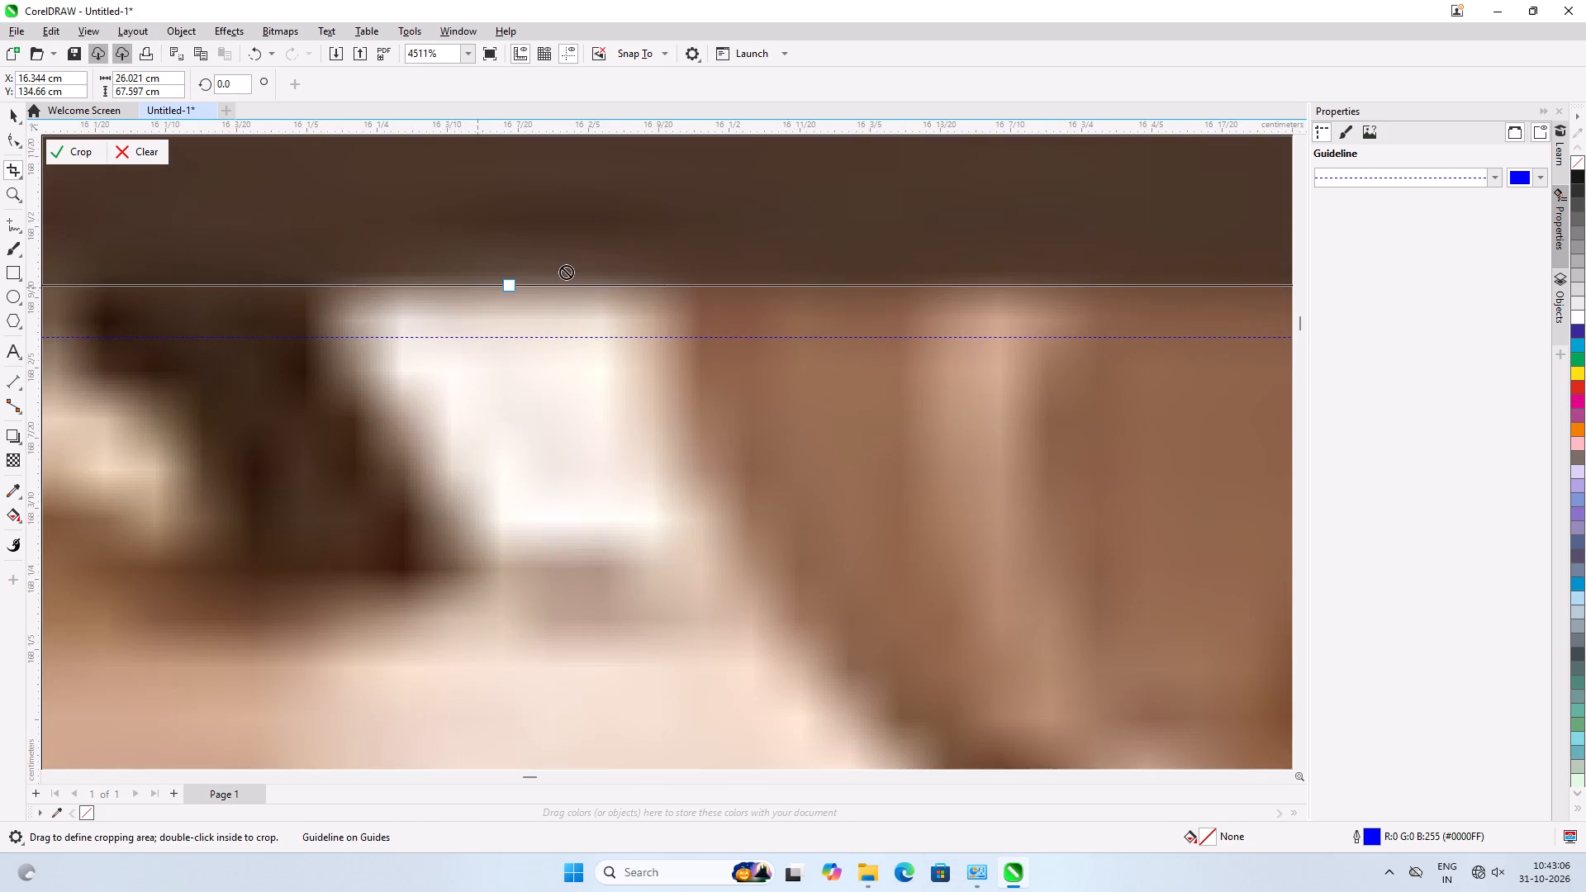
scroll(566, 272, "down", 20)
scroll(566, 272, "up", 1)
scroll(566, 272, "down", 18)
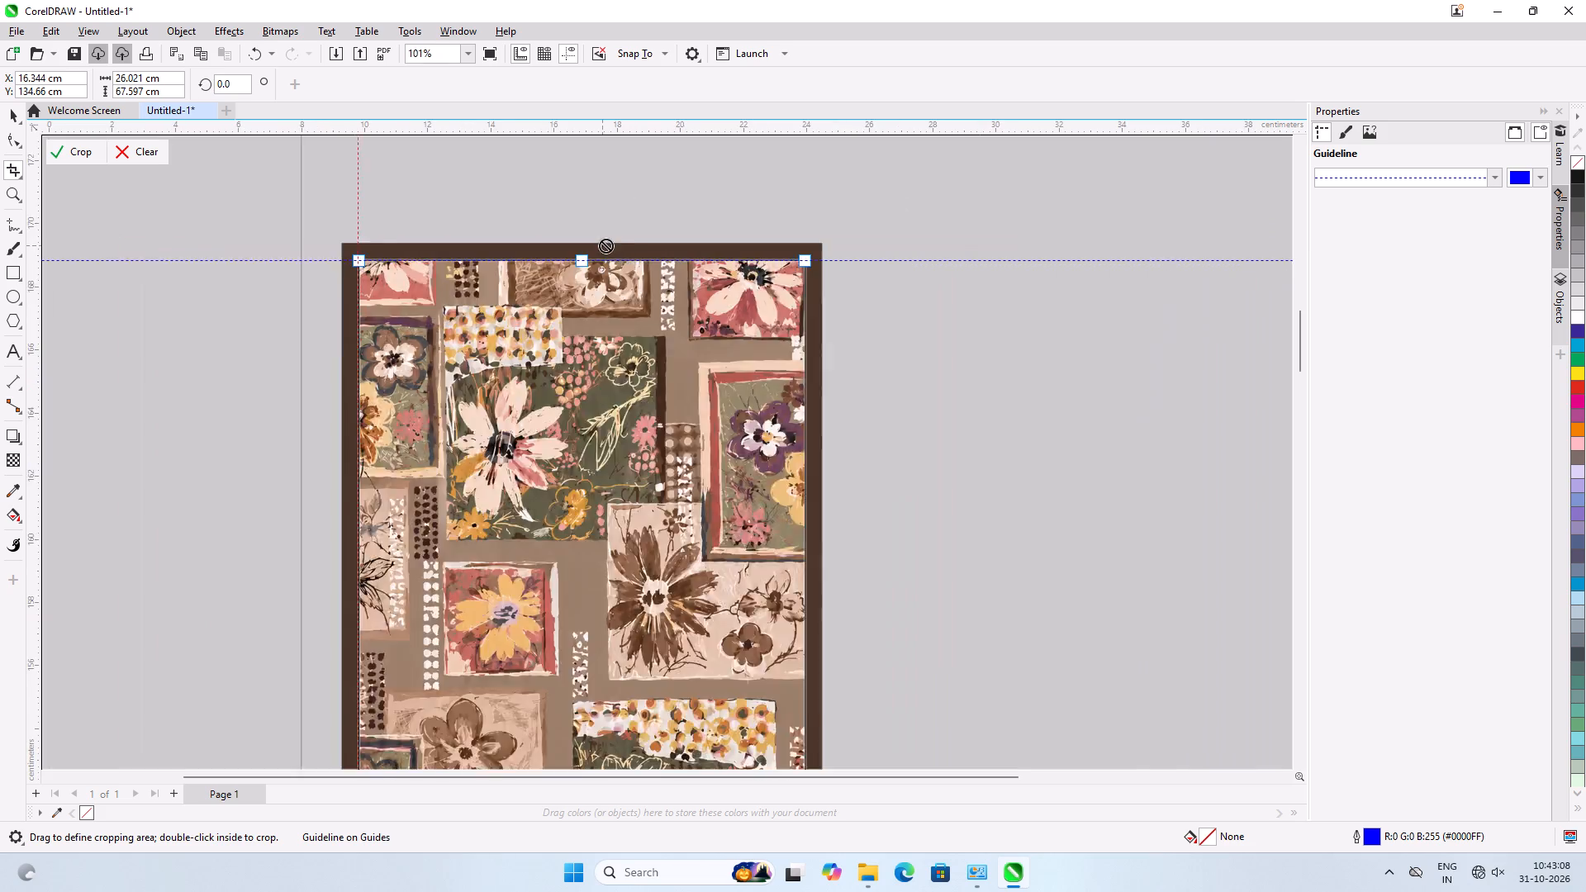
scroll(605, 245, "down", 7)
scroll(607, 249, "up", 1)
scroll(644, 285, "down", 6)
scroll(625, 642, "up", 3)
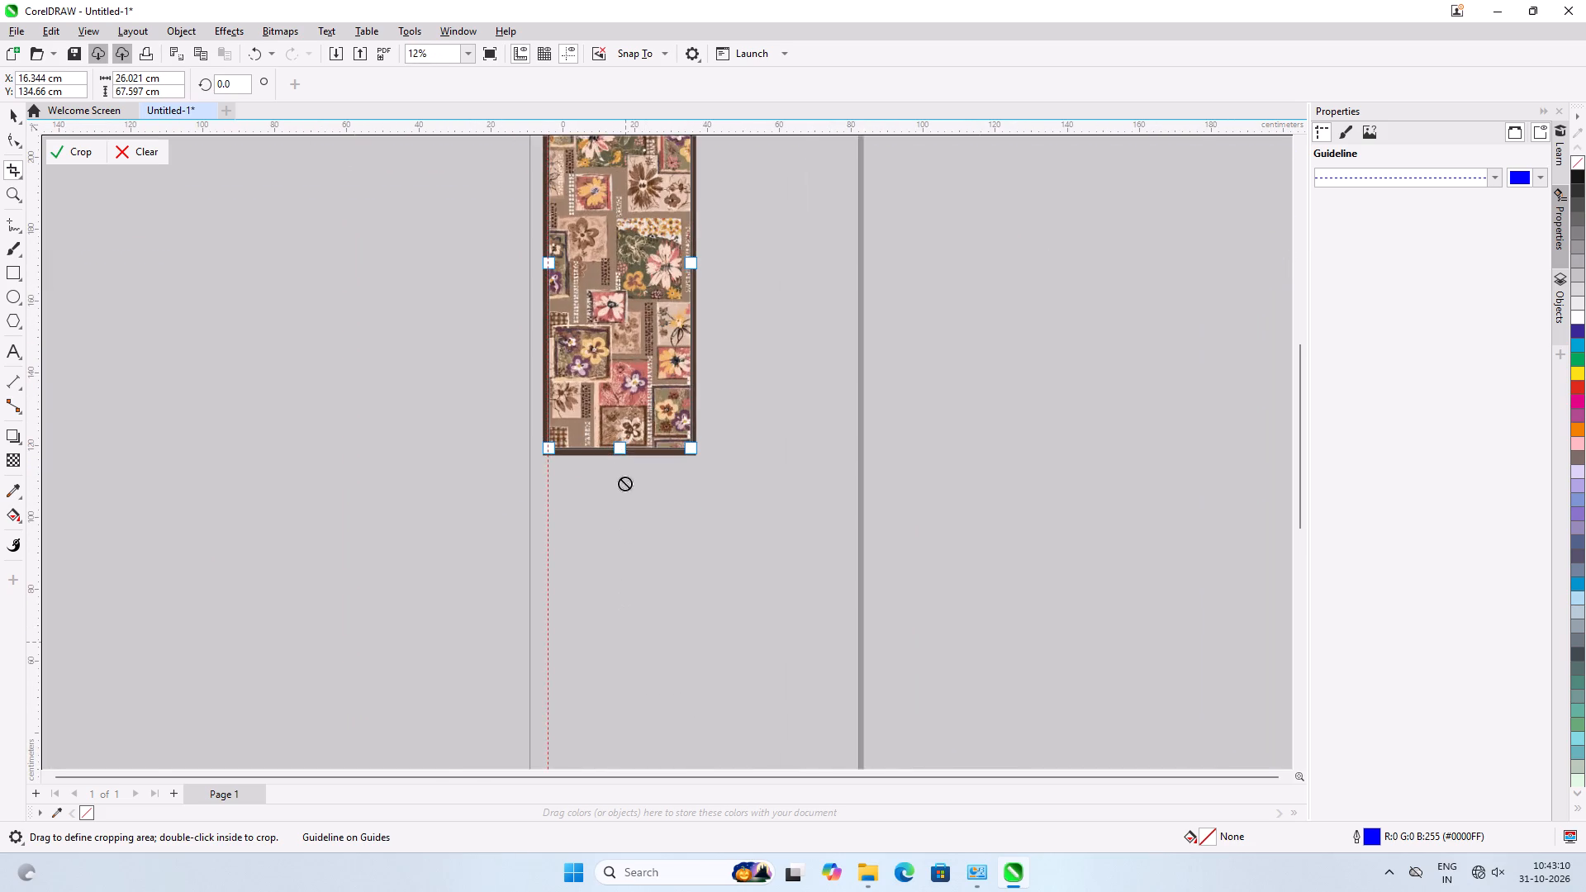
scroll(620, 449, "up", 15)
scroll(619, 460, "up", 18)
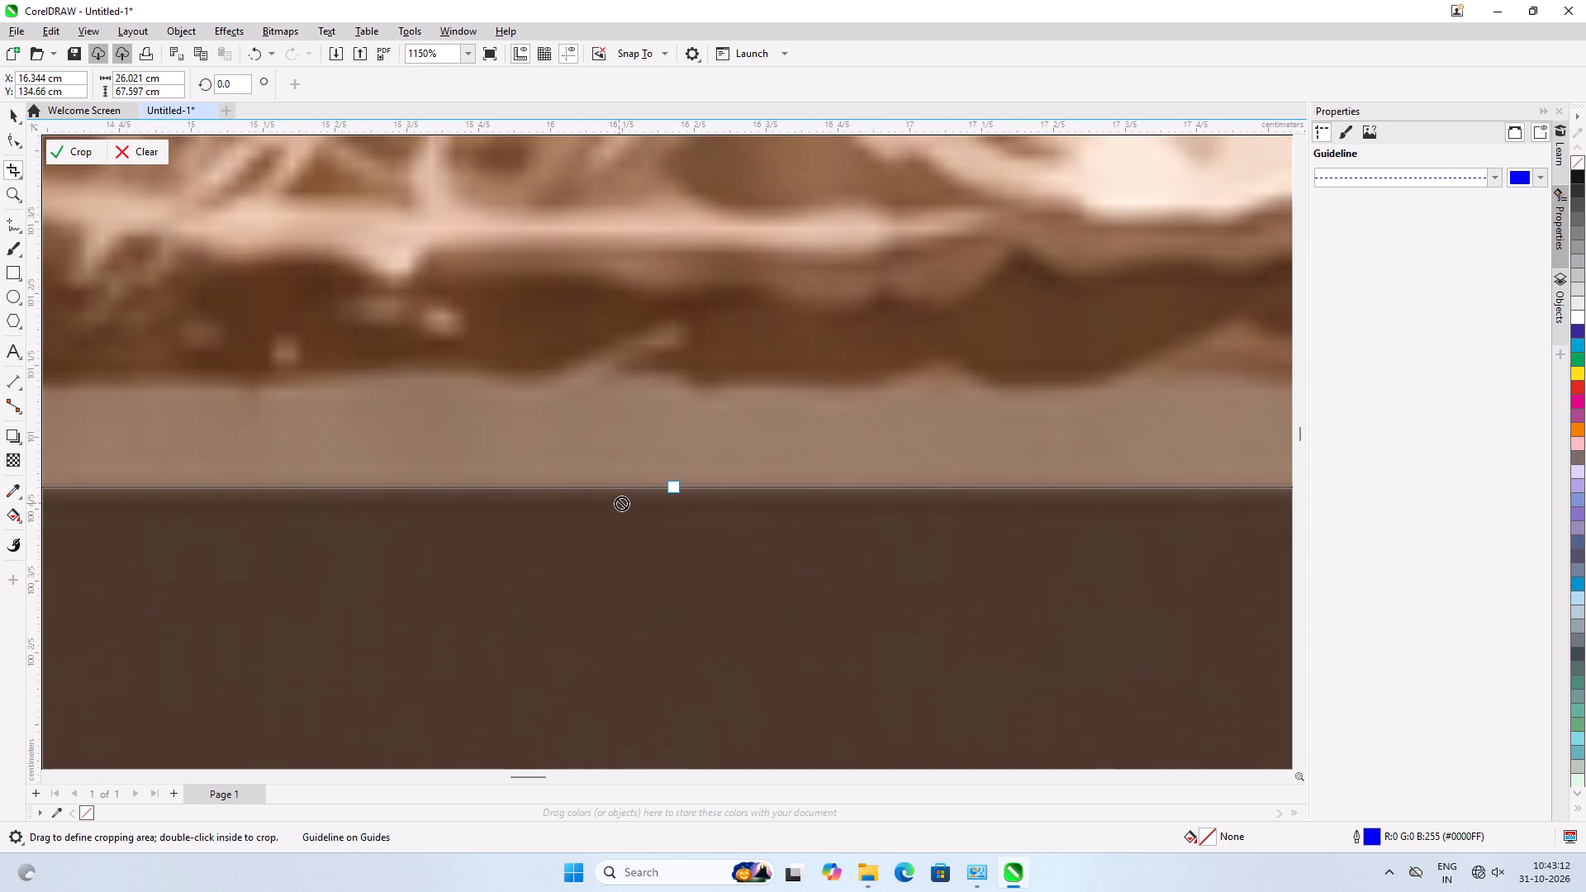
scroll(629, 495, "up", 6)
scroll(632, 491, "down", 20)
scroll(632, 491, "down", 8)
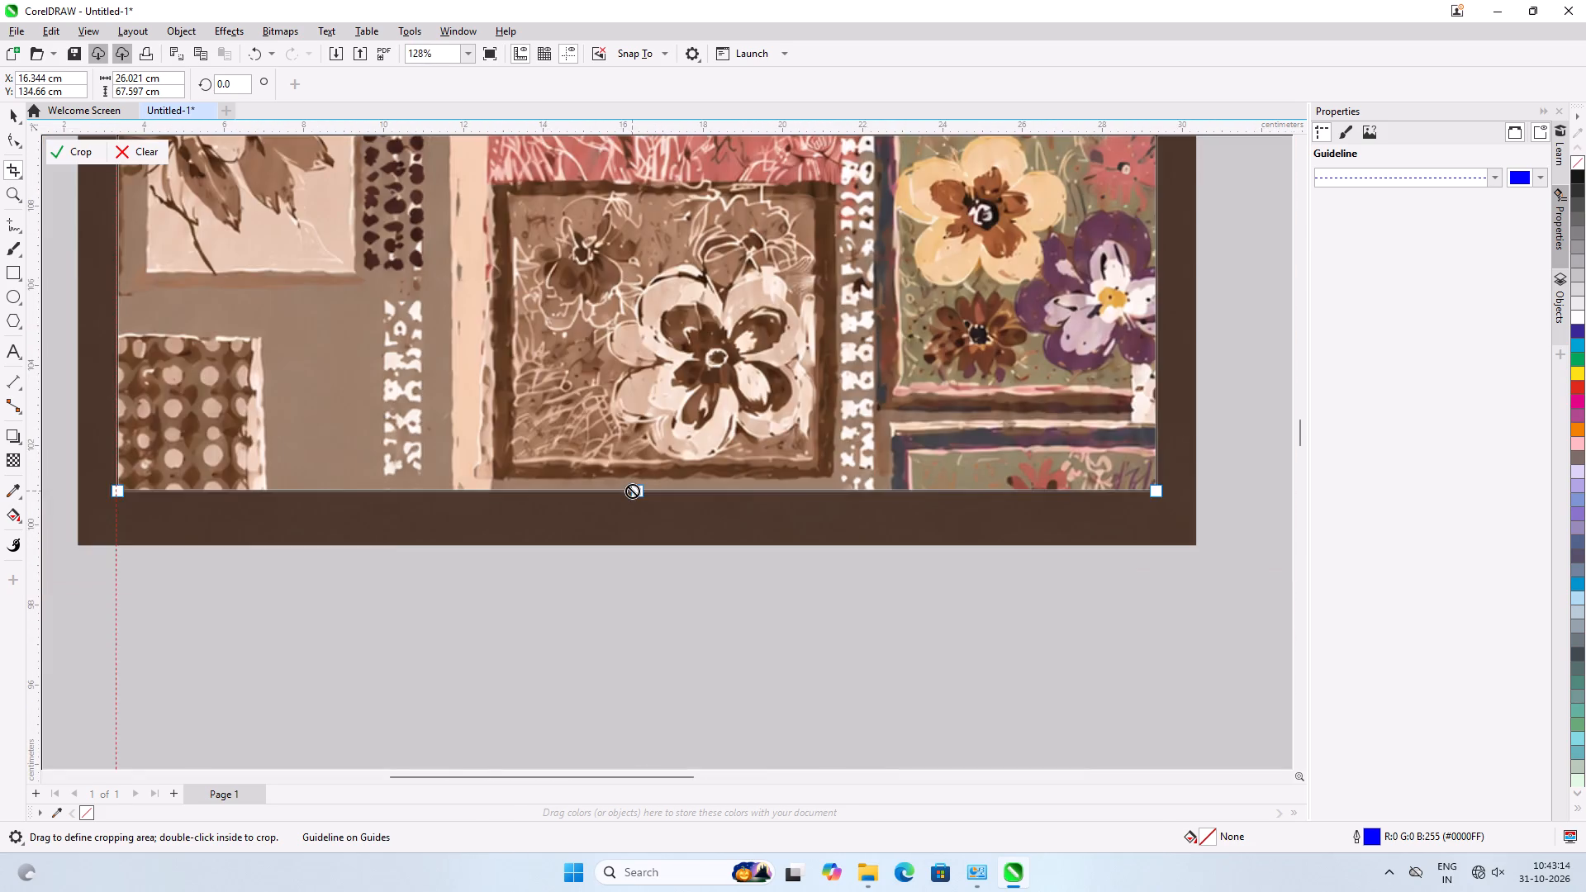
scroll(632, 491, "down", 4)
Apply the crop to trim the brown border off the 0117br image and leave the image deselected.
key("Return")
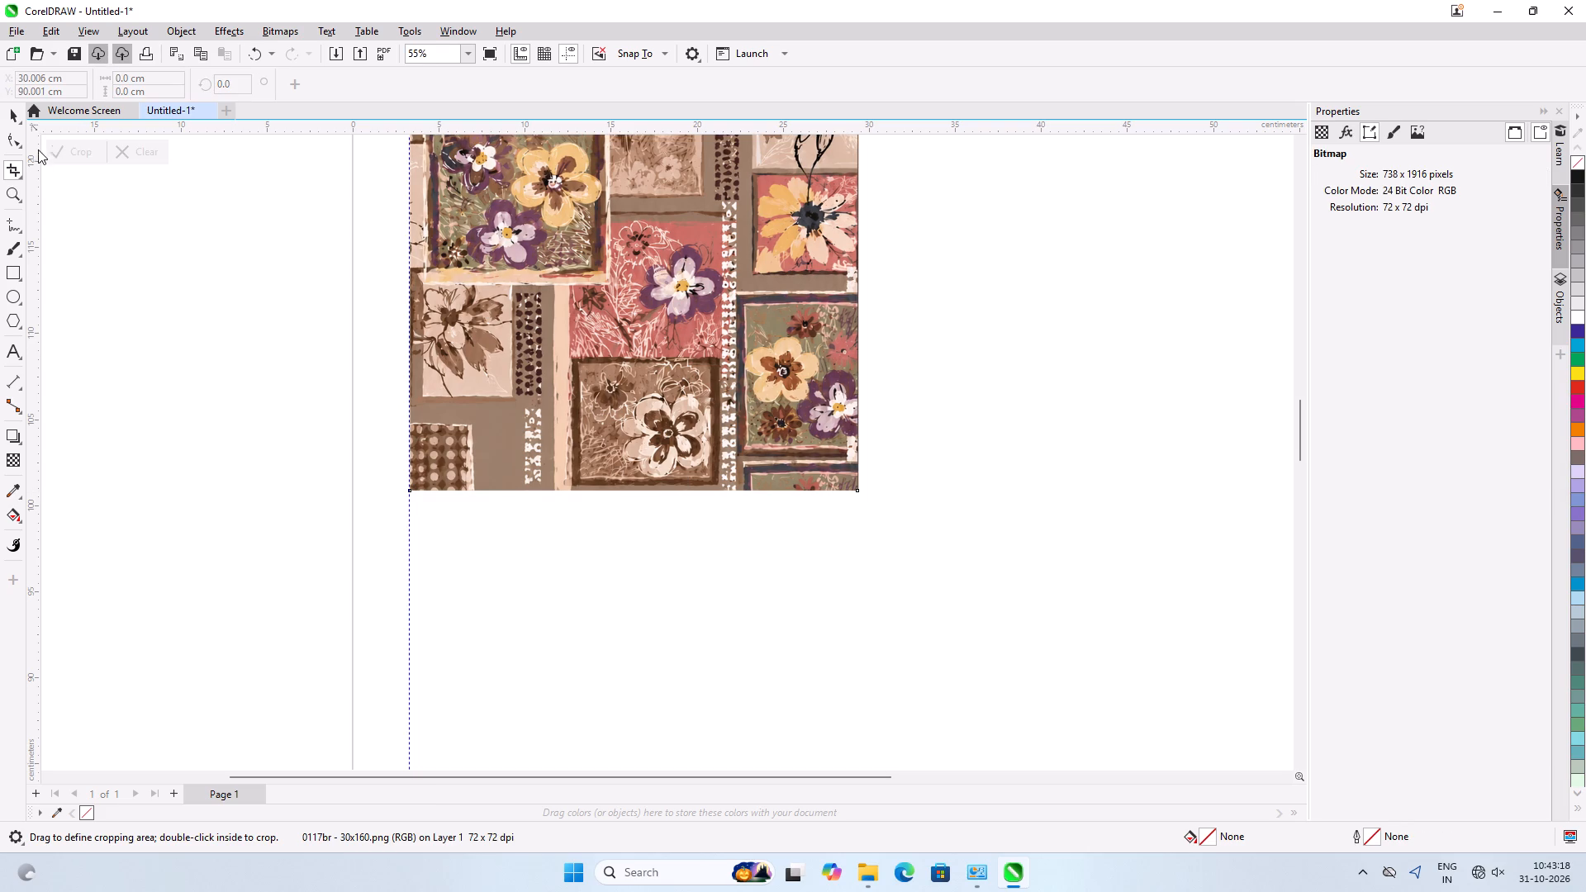
left_click(6, 118)
left_click(183, 390)
scroll(316, 444, "down", 6)
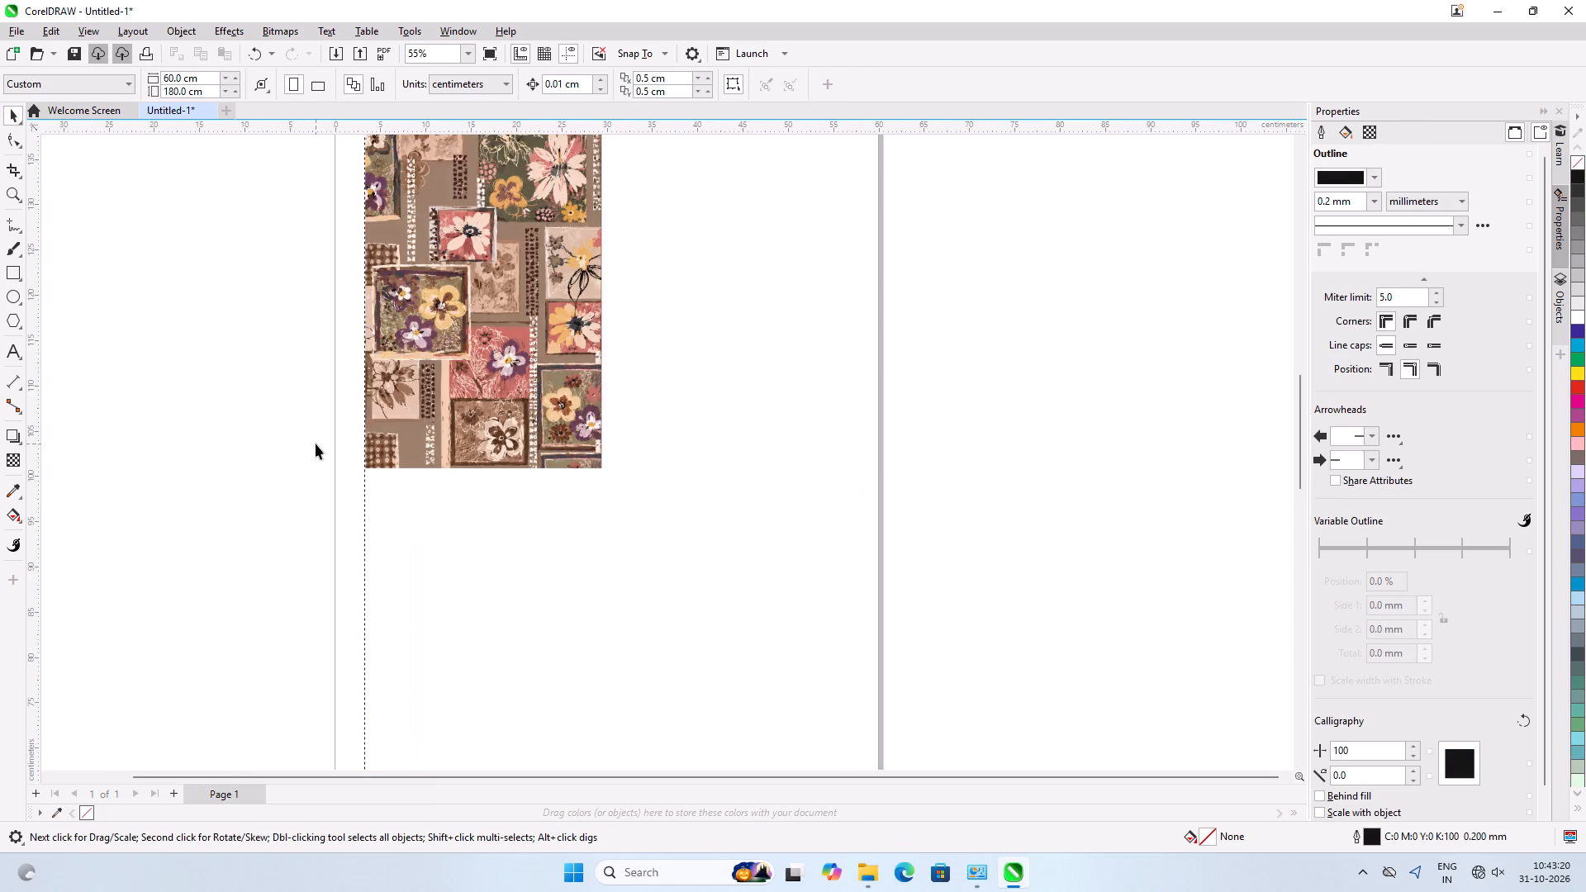
scroll(316, 444, "down", 6)
left_click(401, 431)
left_click(619, 412)
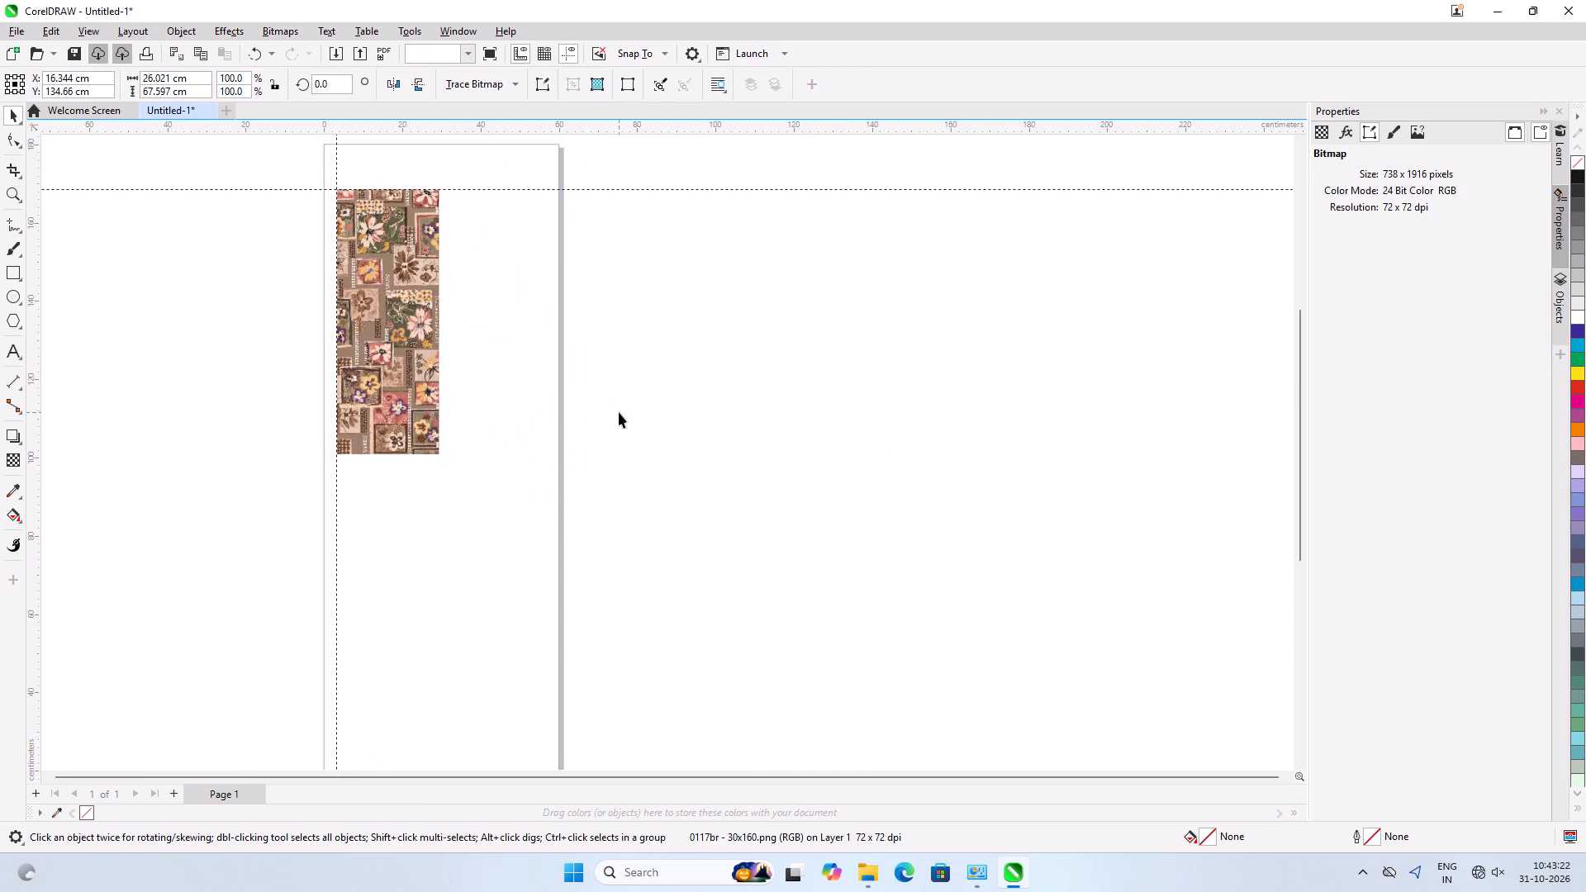
Import the 0117kh - 30x160 image at original size, beside the cropped 0117br image with its top on the horizontal guideline.
key("ctrl+i")
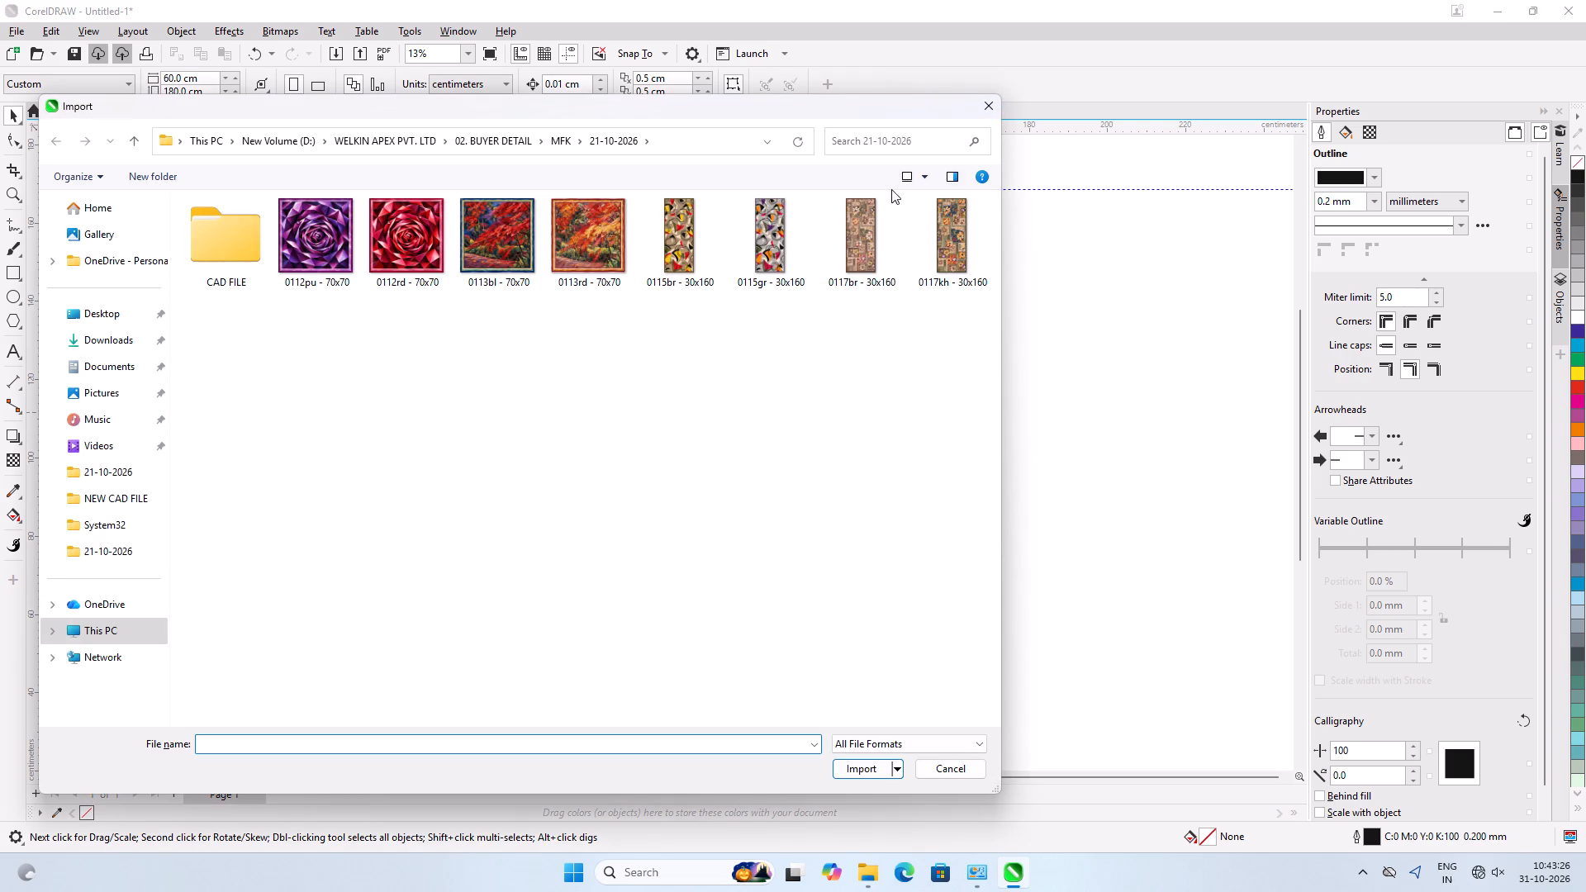
double_click(934, 236)
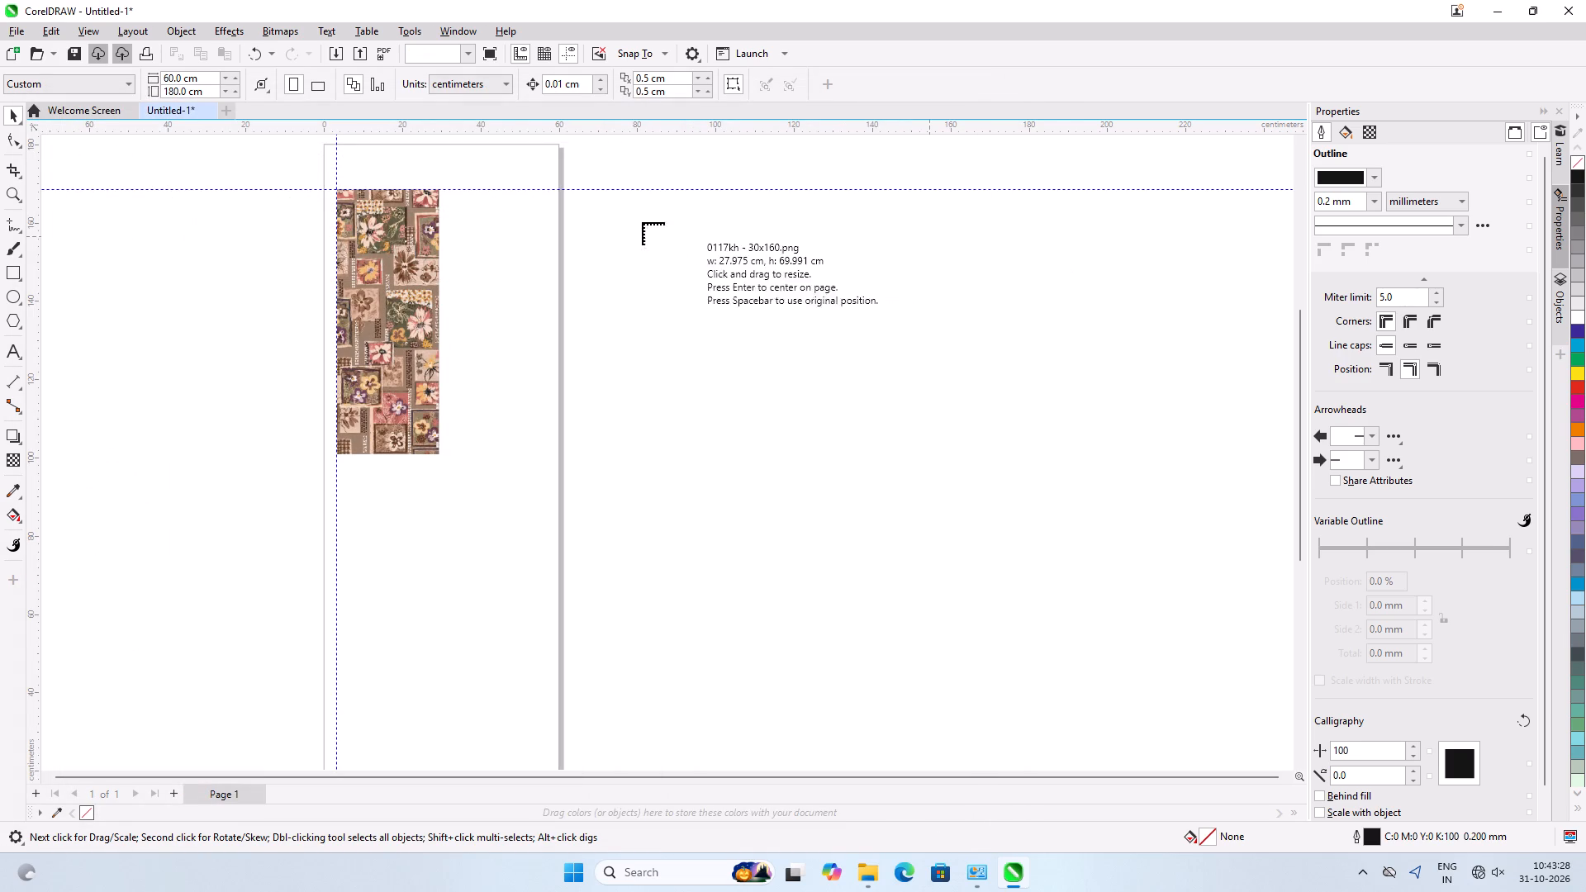
left_click(499, 189)
left_click(957, 406)
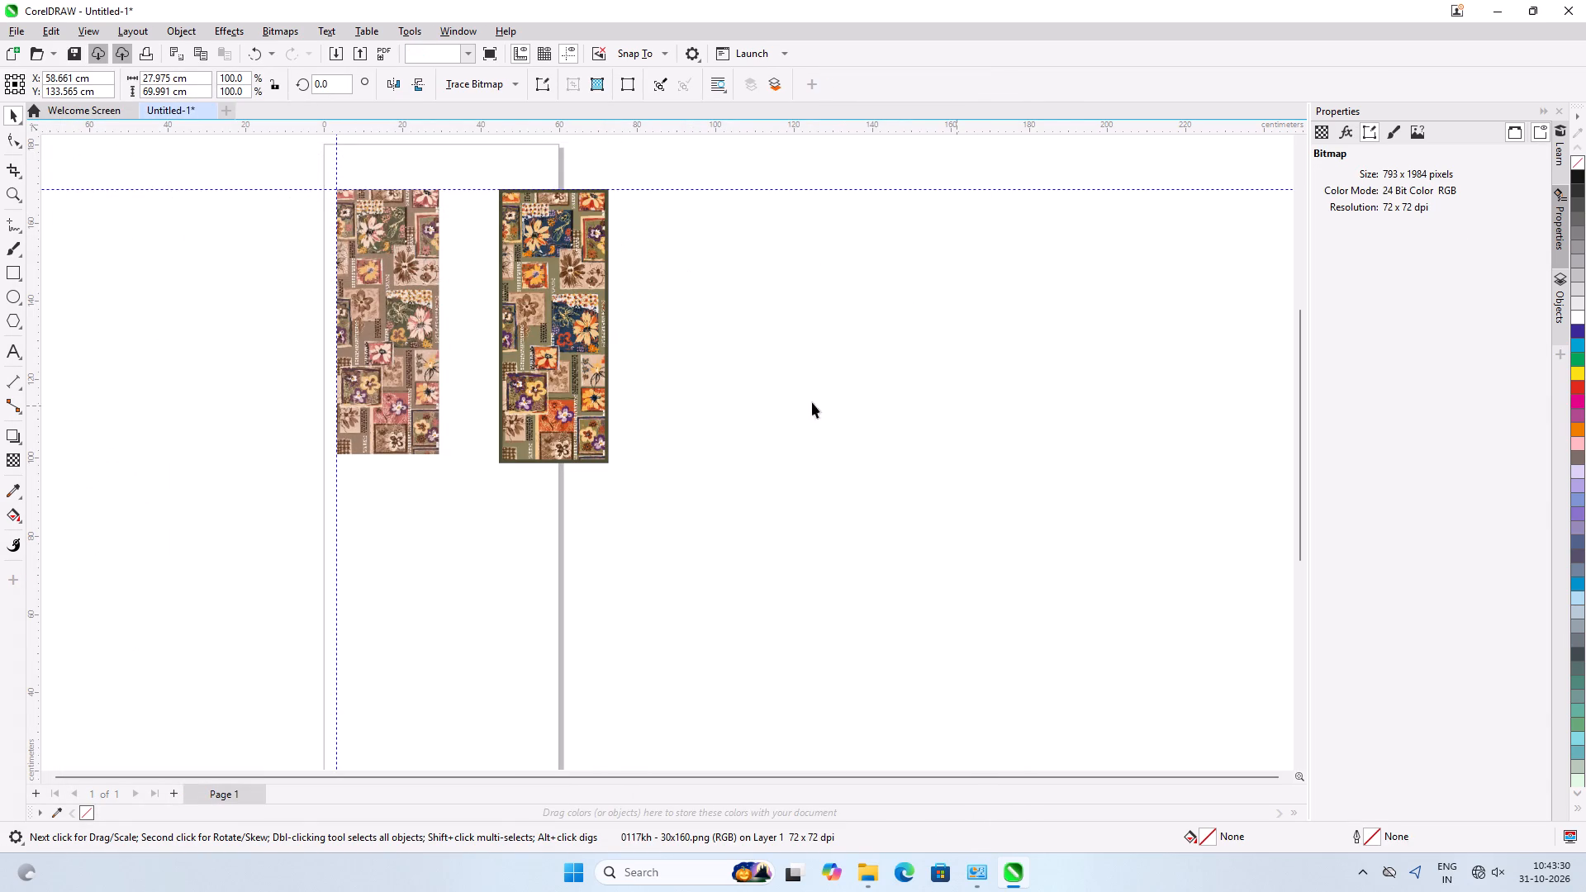
Compare the cropped 0117br image with the bordered 0117kh image, especially along their lower edges.
scroll(508, 211, "up", 4)
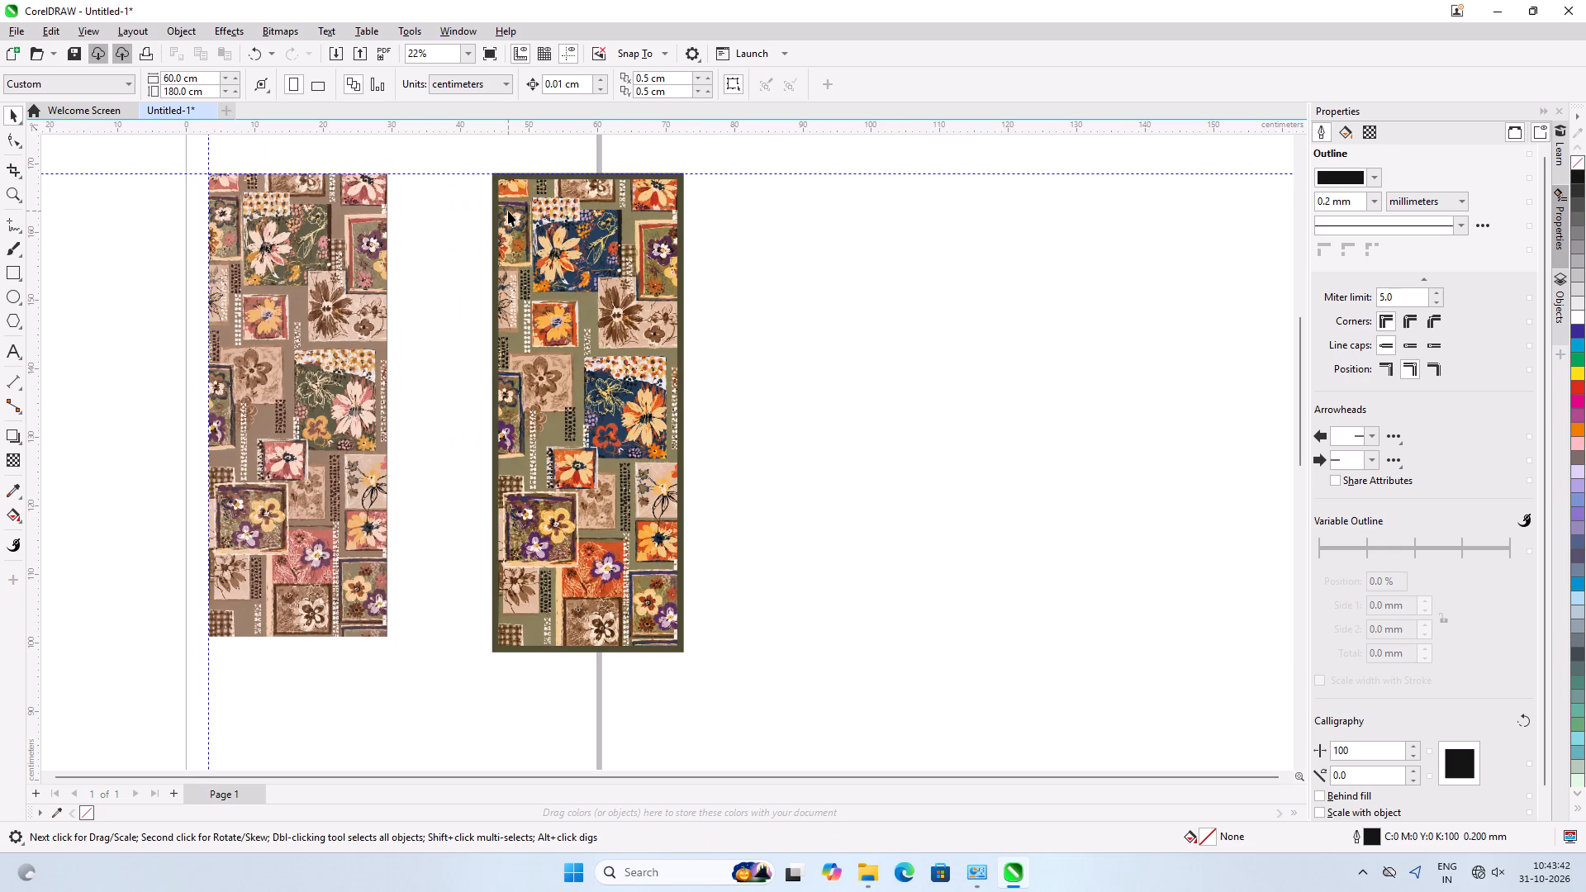
scroll(508, 211, "down", 5)
scroll(507, 459, "up", 4)
scroll(548, 581, "down", 2)
scroll(553, 437, "up", 5)
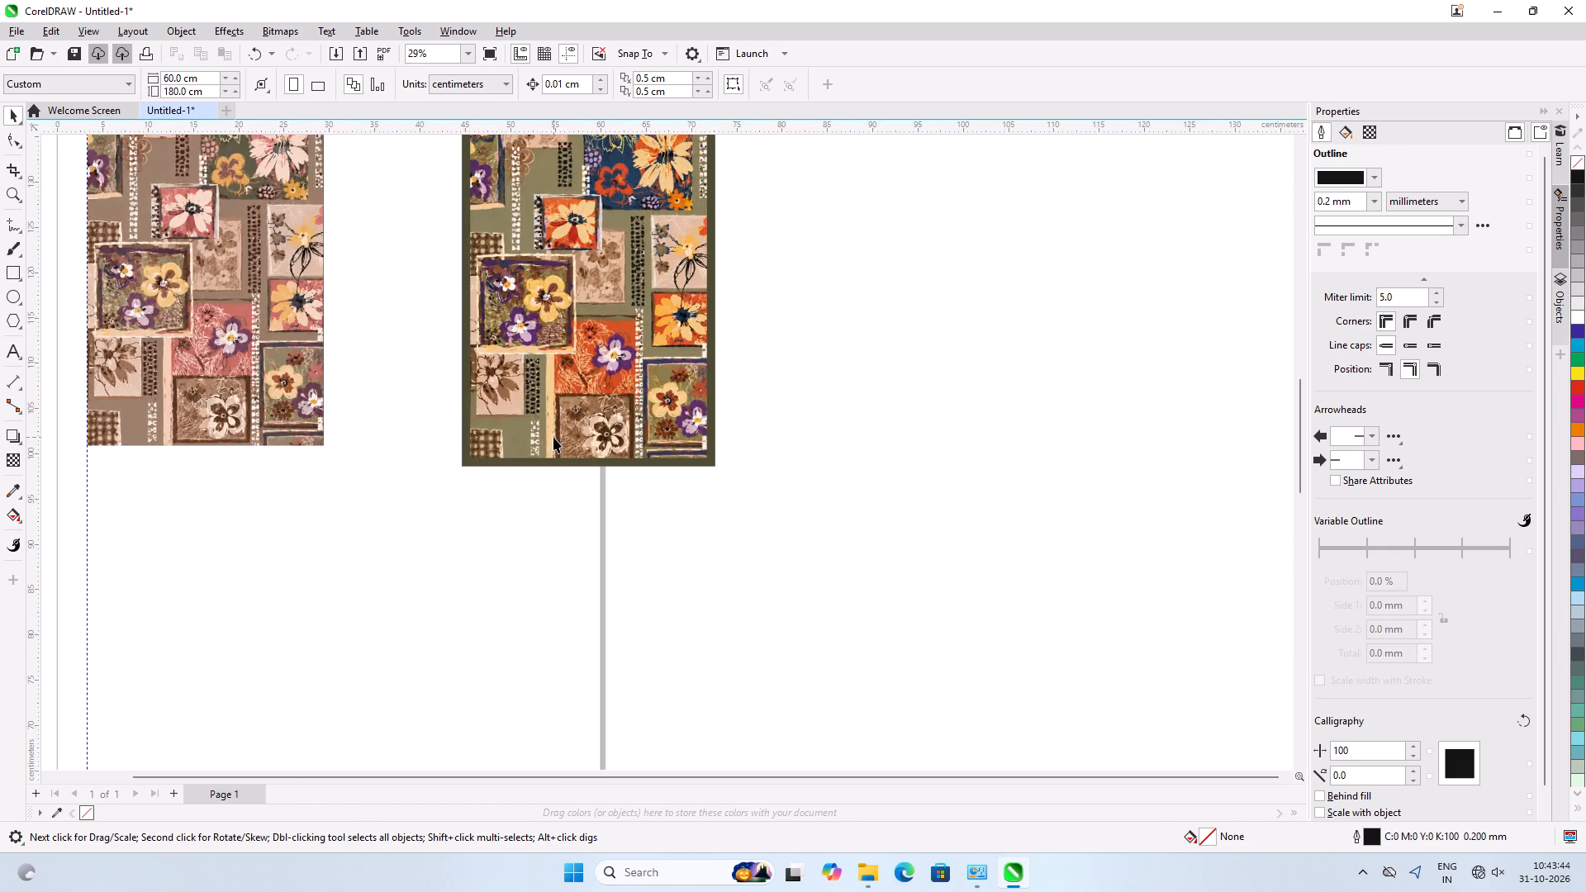
scroll(276, 441, "up", 7)
scroll(276, 441, "down", 7)
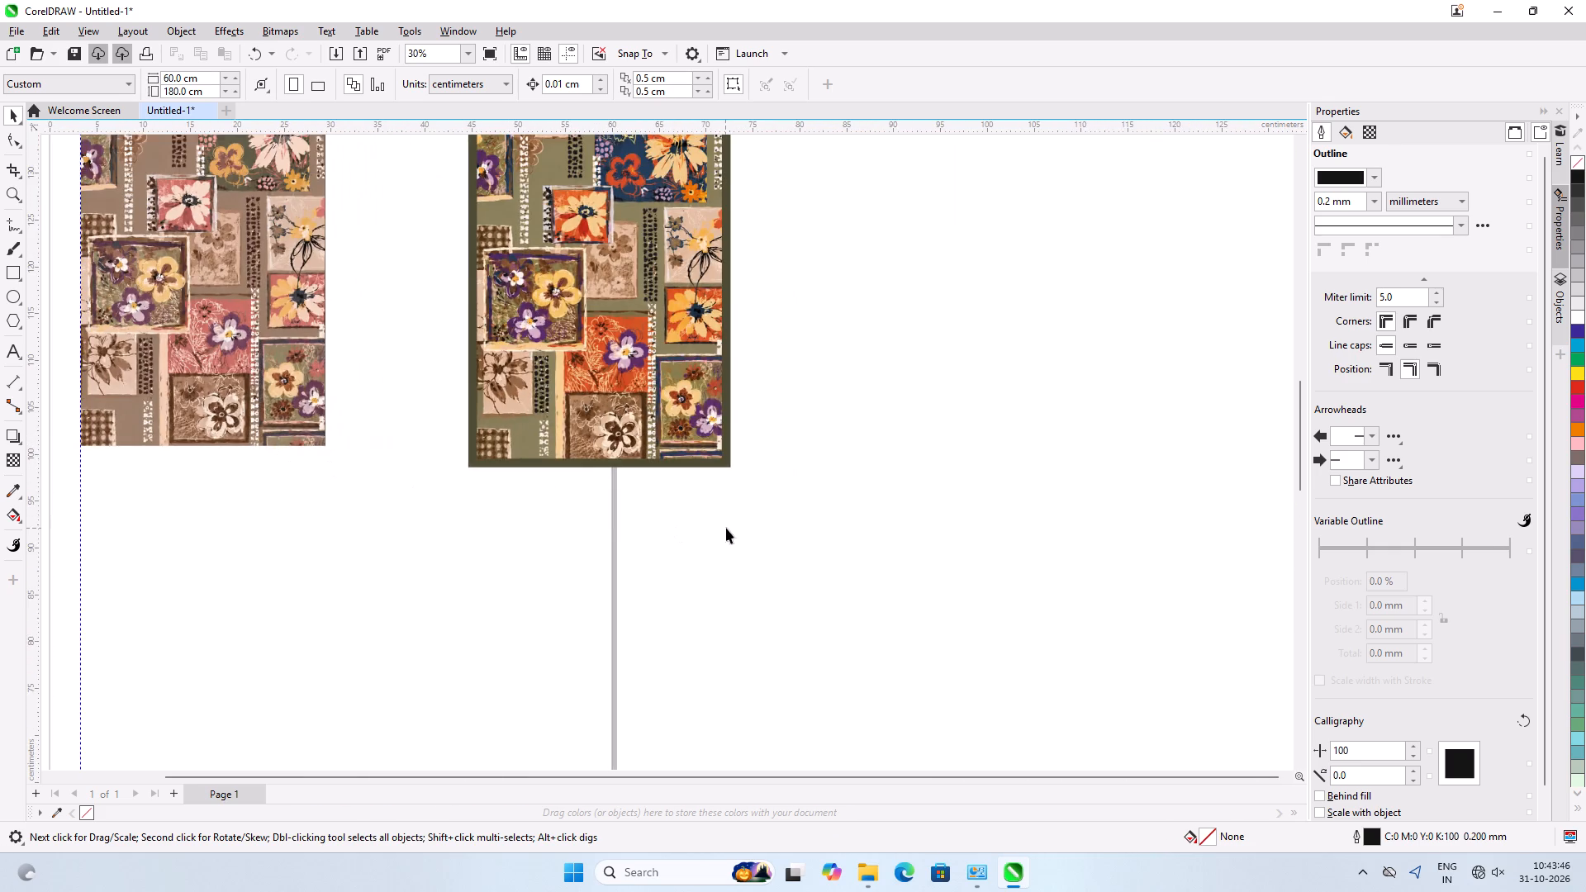
scroll(726, 528, "down", 5)
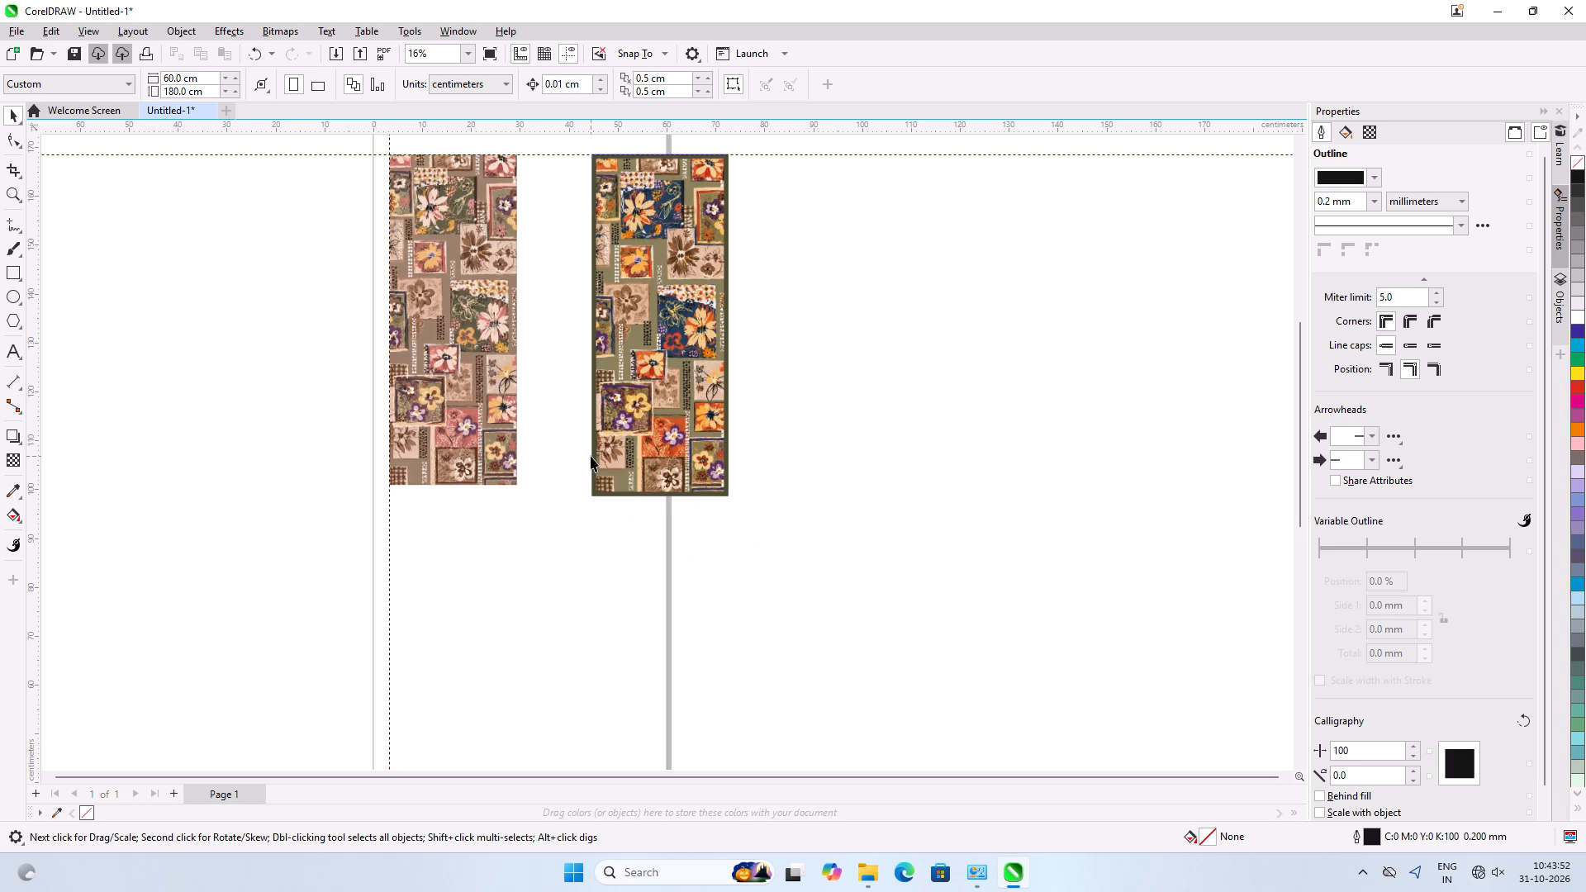
scroll(657, 485, "up", 4)
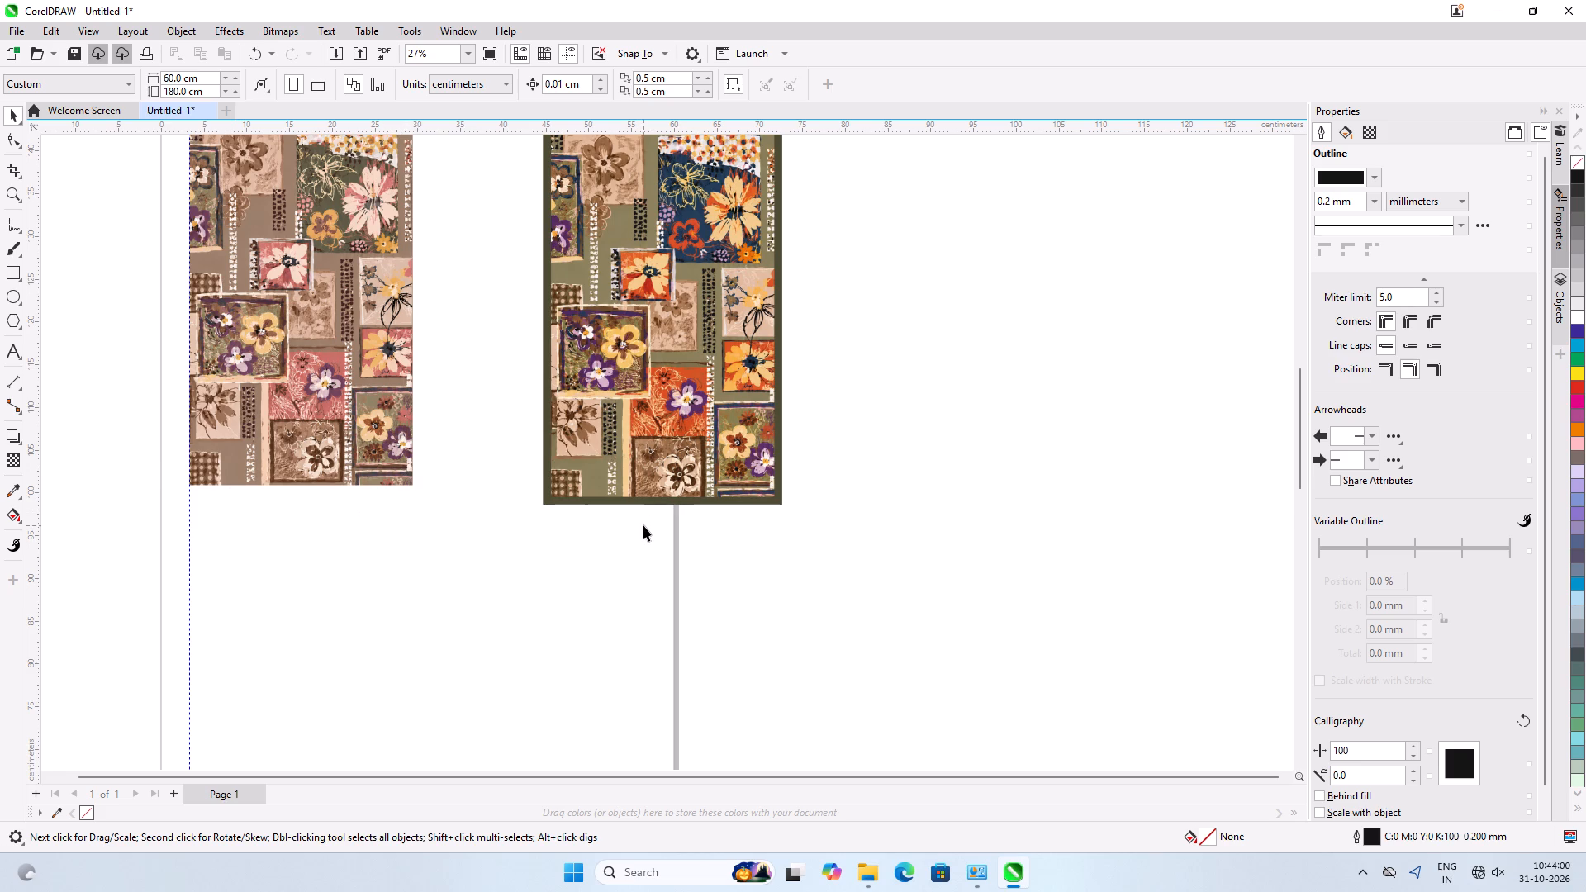
Place a copy of the cropped 0117br image on the far side of the 0117kh image, level with the original.
left_click(233, 398)
left_click_drag(251, 397, 914, 444)
right_click(914, 444, "shift")
left_click(938, 598)
left_click(933, 423)
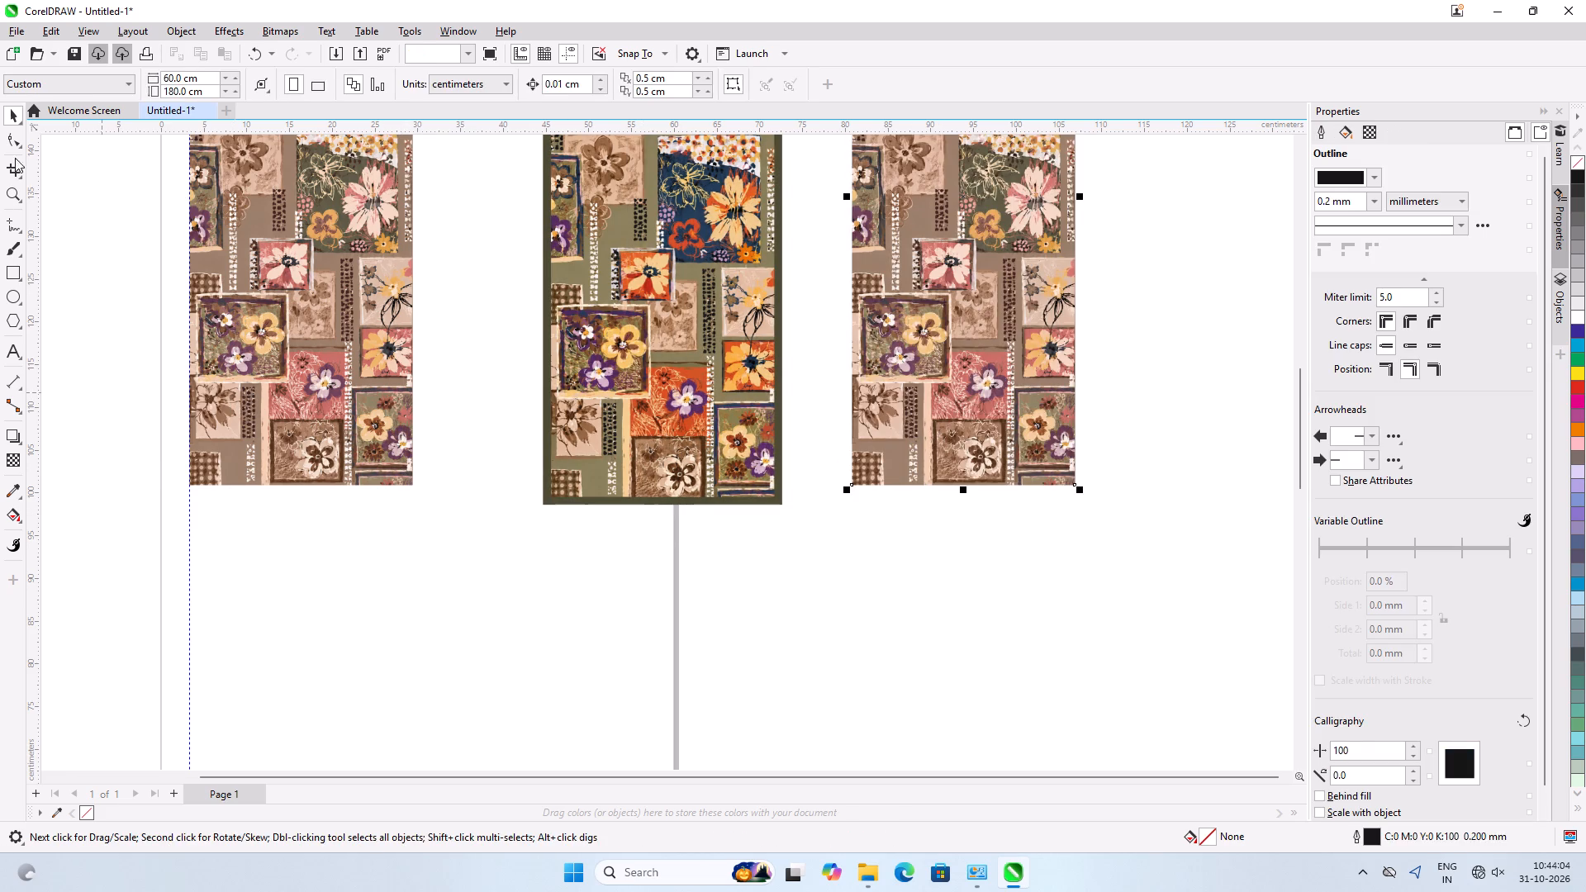
Reshape the 0117br copy by lowering its top edge, leaving only a bottom strip about 26 cm wide and 1.5 cm high.
left_click(17, 145)
scroll(357, 599, "down", 5)
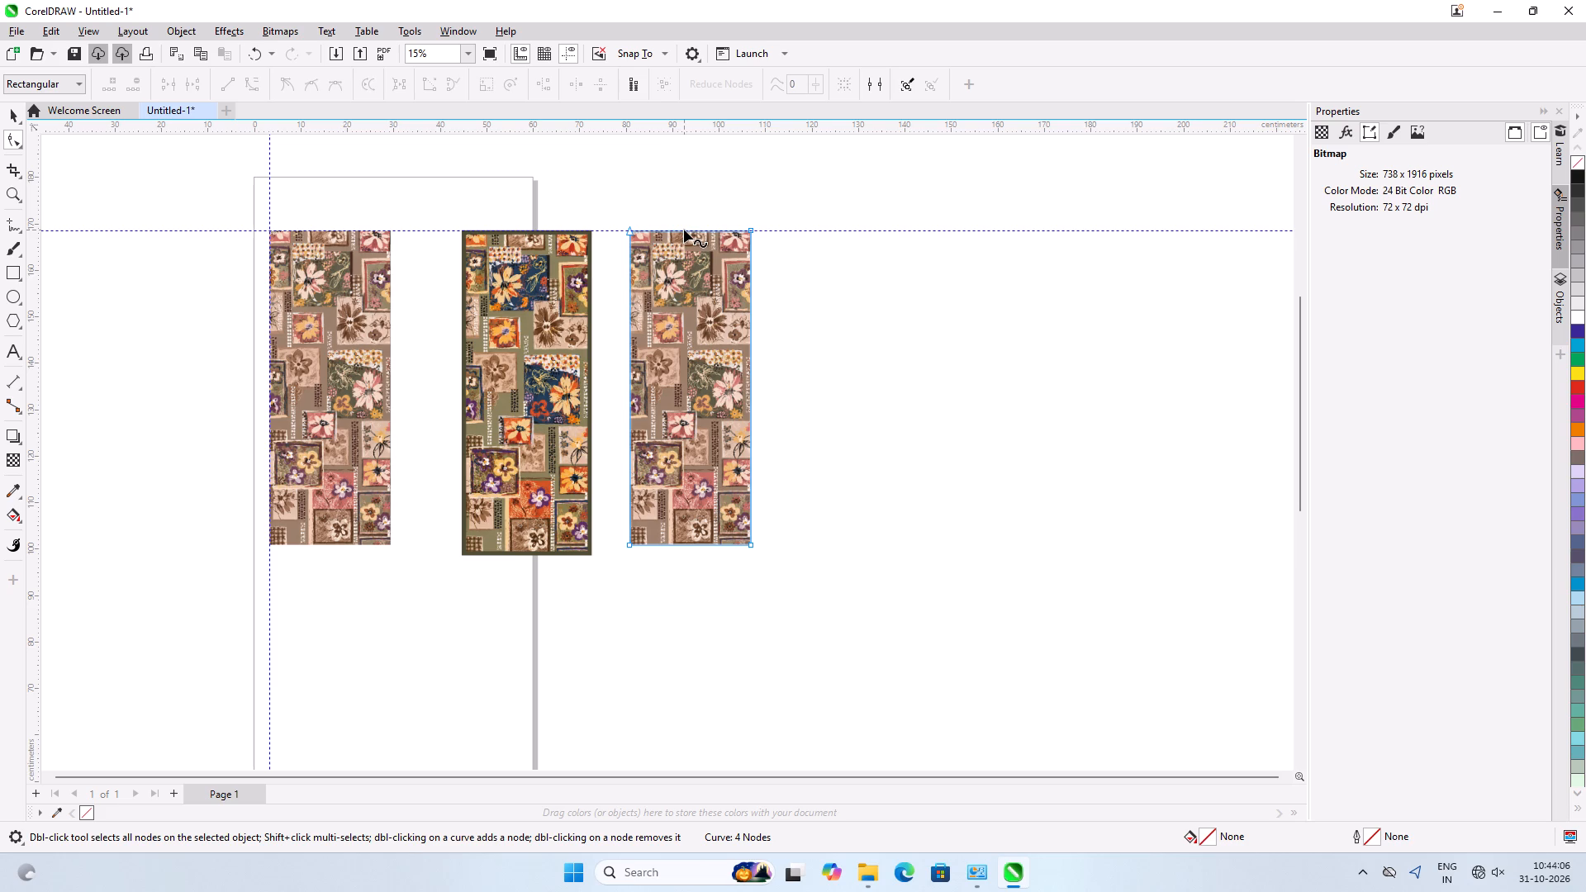
left_click(692, 230)
left_click_drag(692, 230, 691, 246)
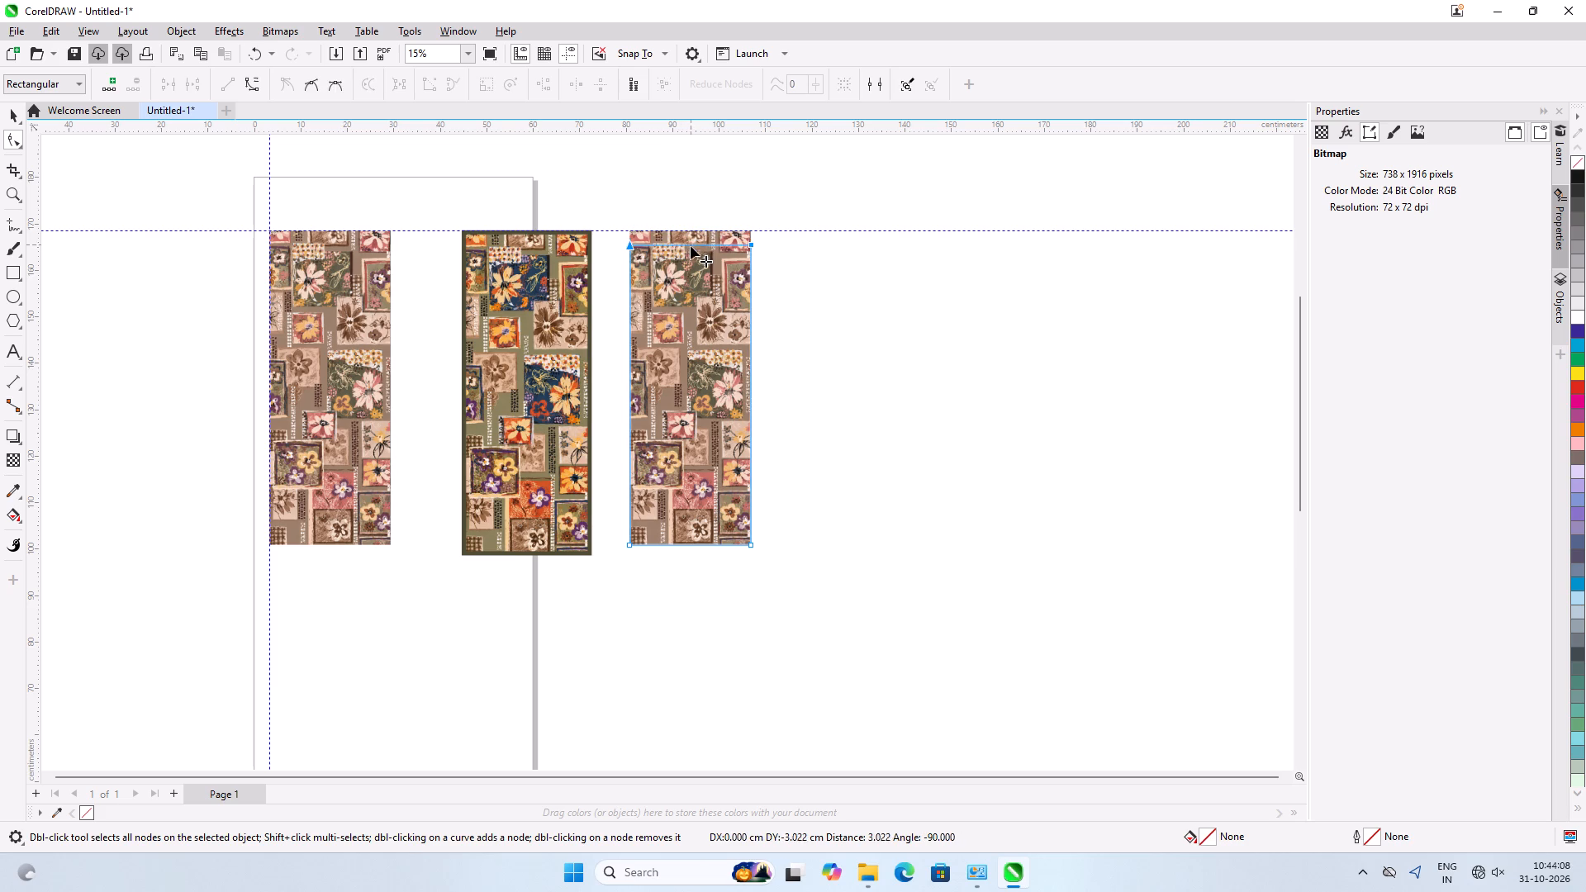
left_click_drag(691, 246, 690, 515)
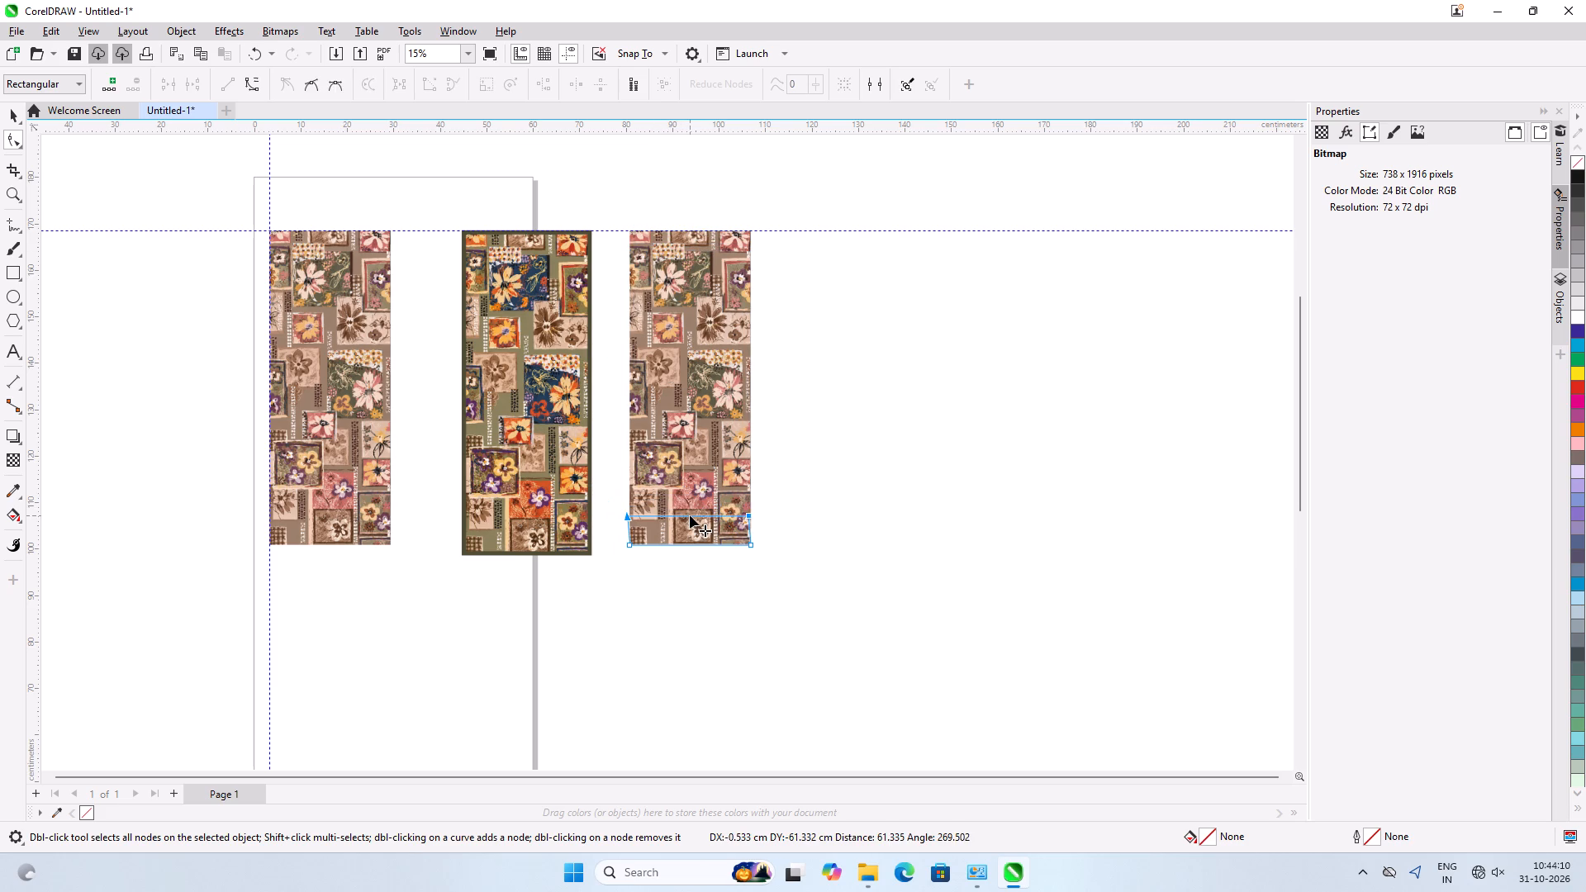
left_click_drag(690, 515, 693, 536)
scroll(693, 537, "up", 14)
scroll(828, 569, "up", 1)
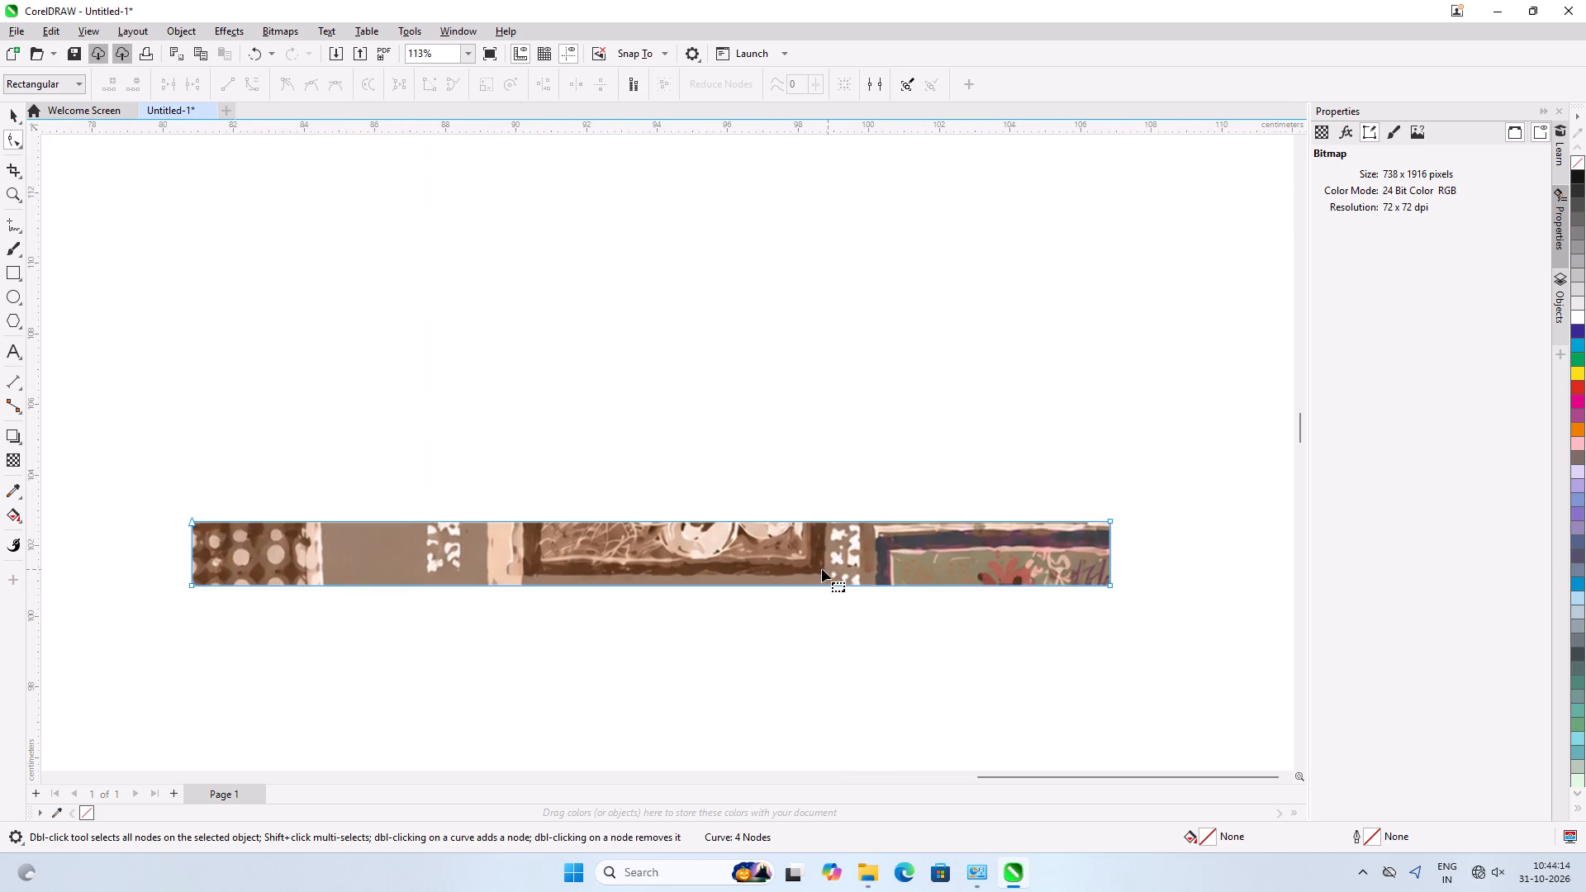
scroll(822, 569, "up", 1)
left_click_drag(685, 514, 685, 517)
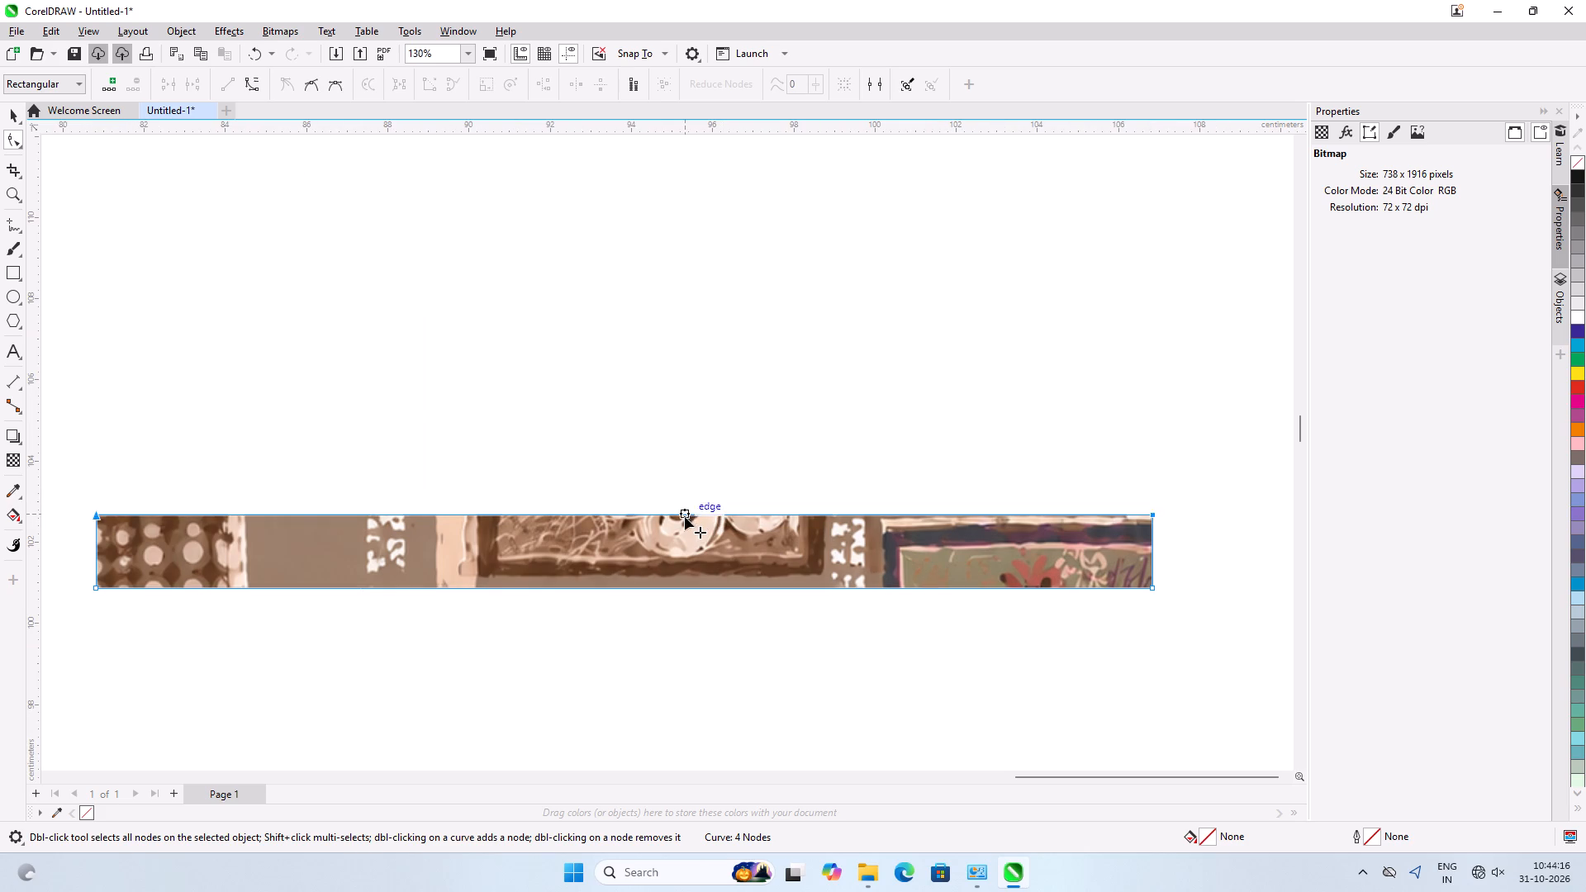
left_click_drag(685, 517, 685, 524)
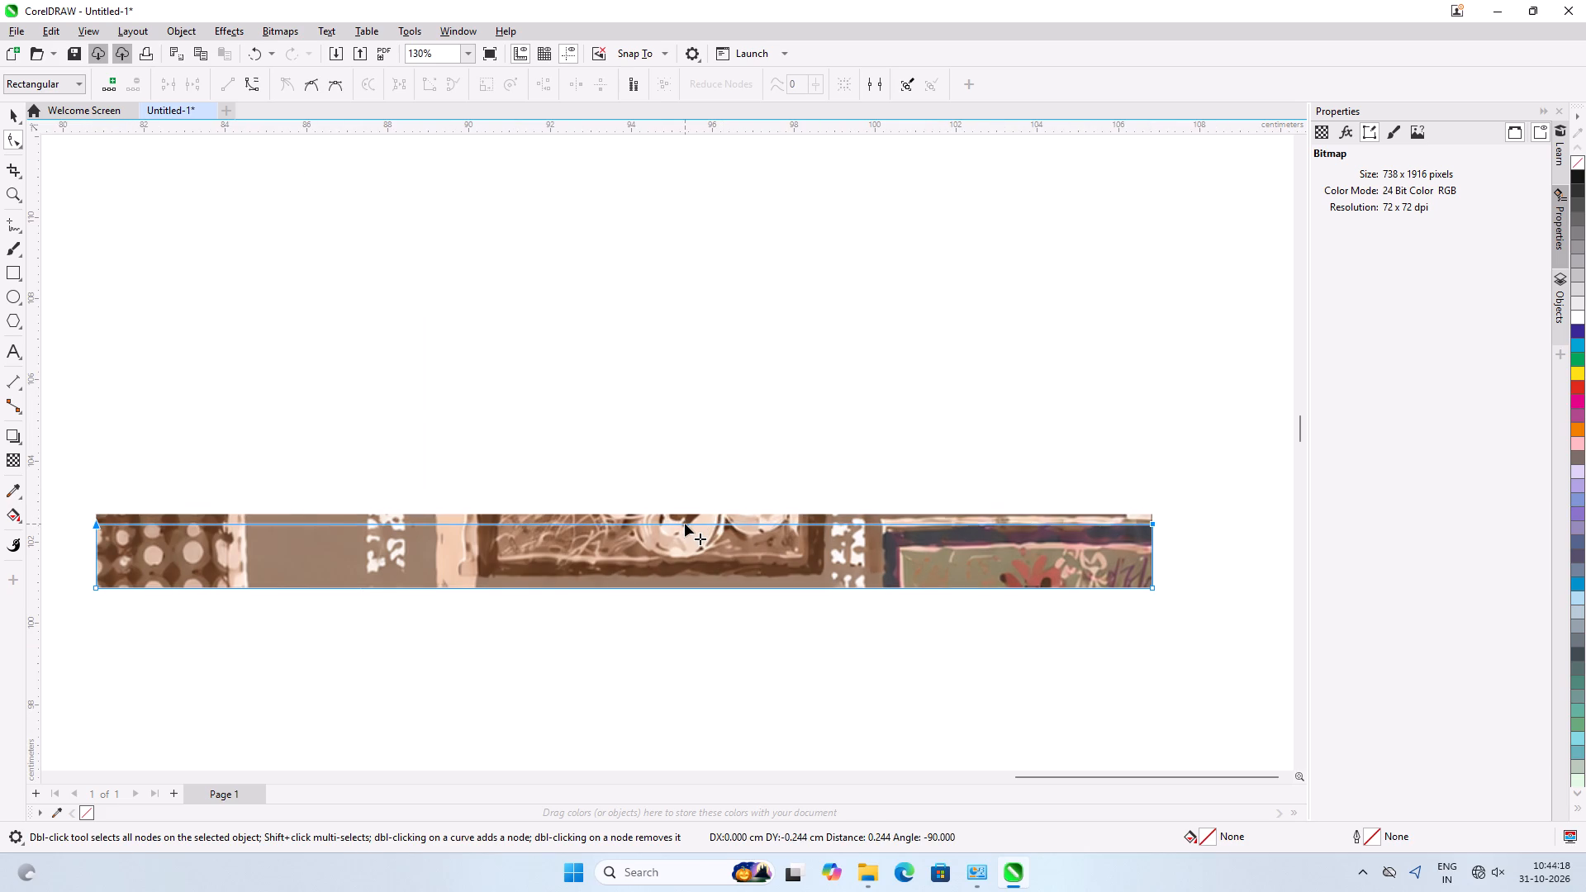
left_click_drag(685, 524, 684, 525)
left_click(11, 112)
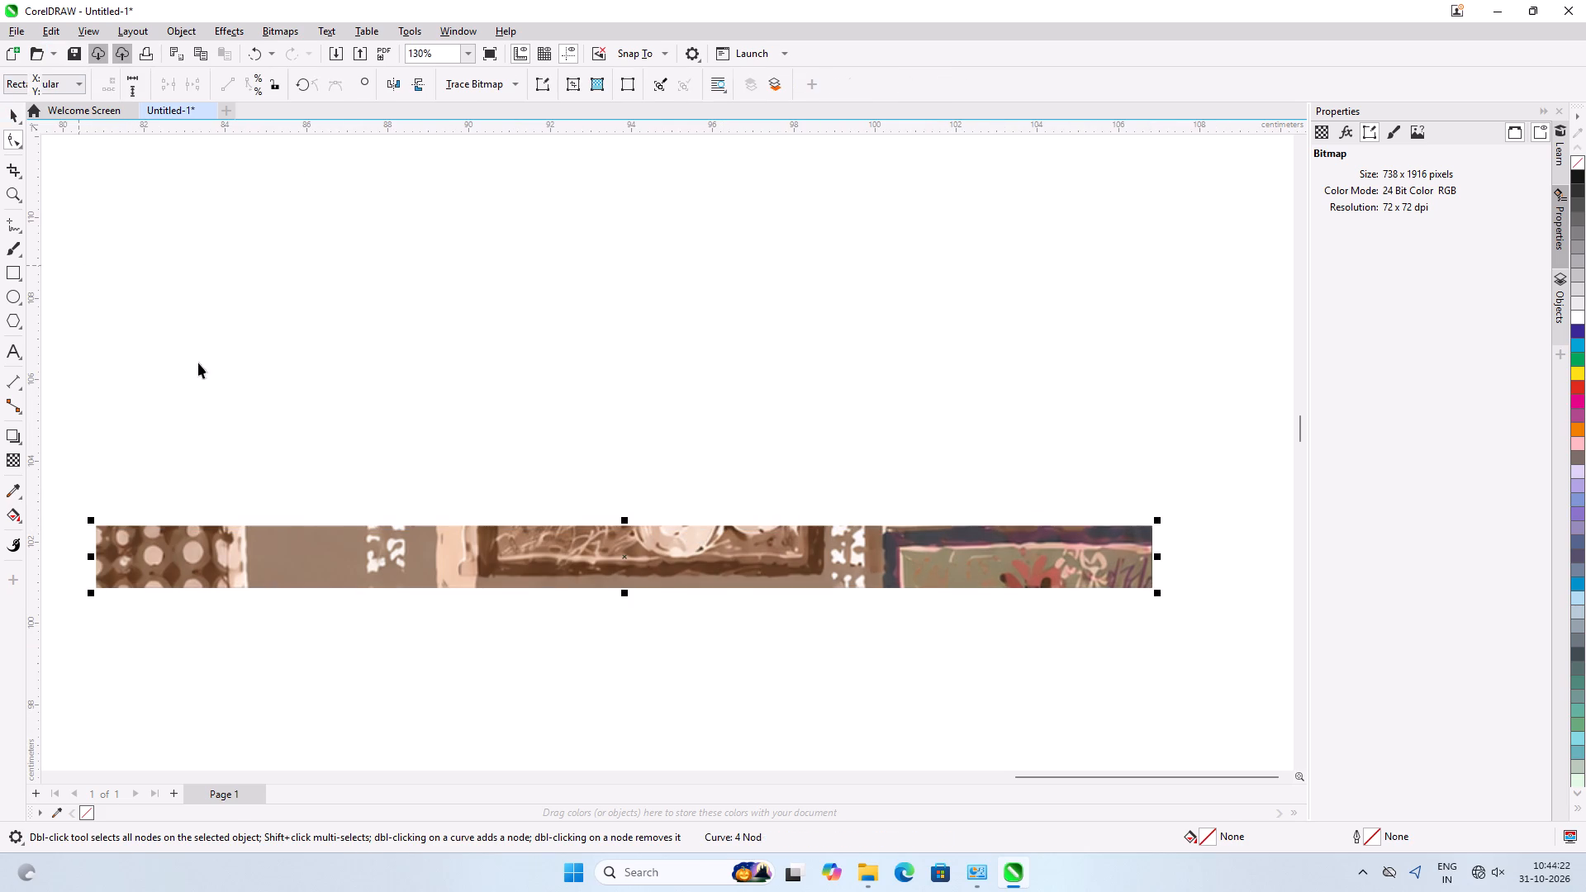
left_click(349, 415)
Centre the 0117br strip horizontally on the 0117kh image, keeping its height on the page.
scroll(801, 477, "down", 7)
scroll(909, 496, "down", 3)
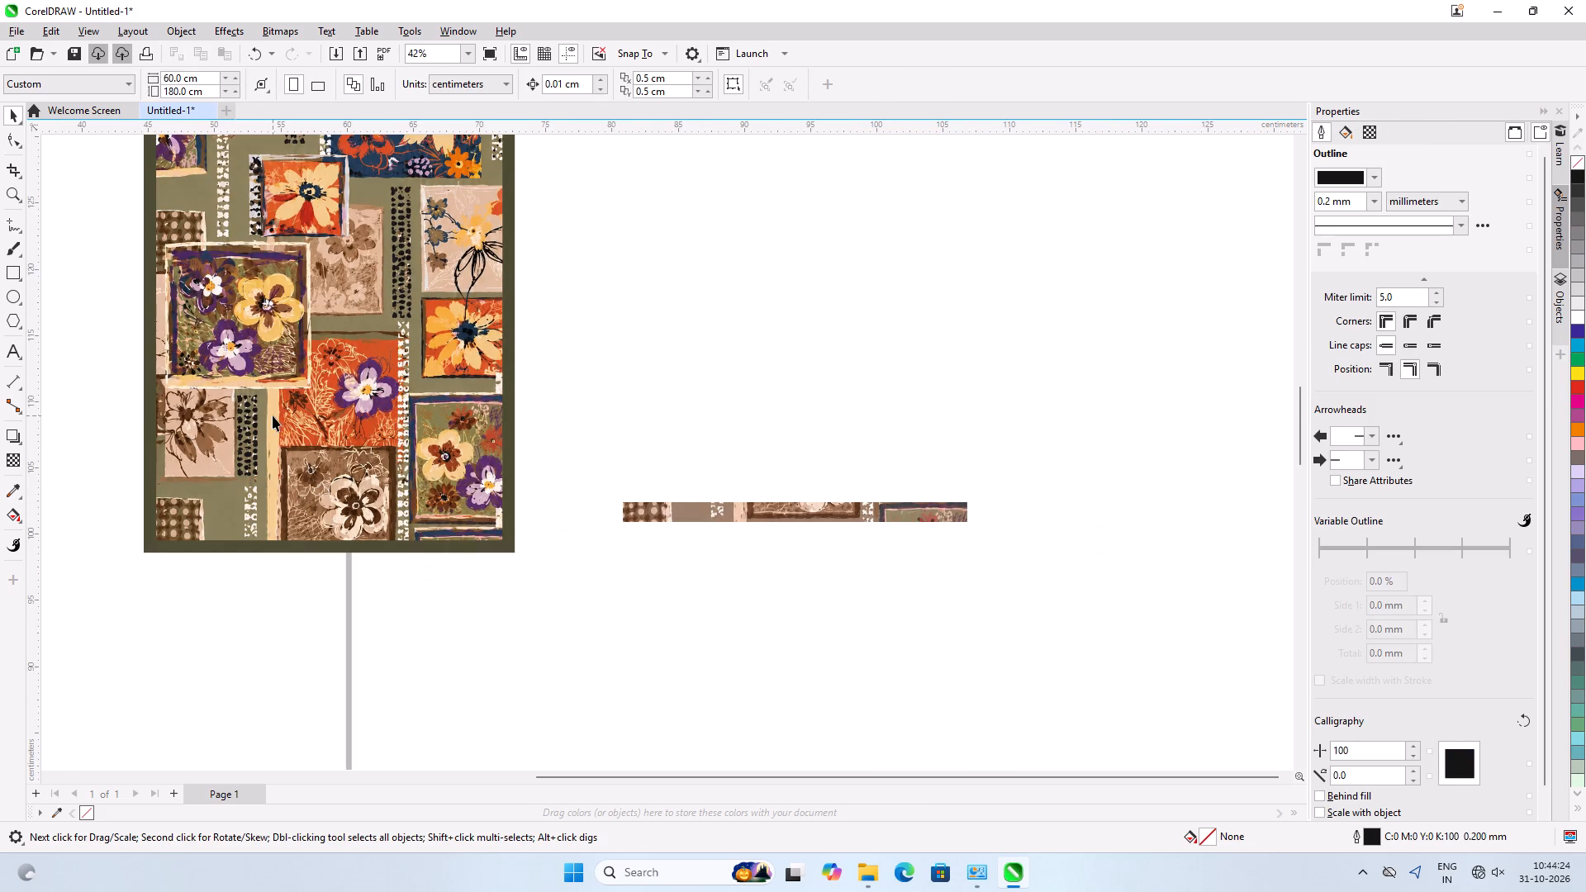
scroll(88, 433, "up", 3)
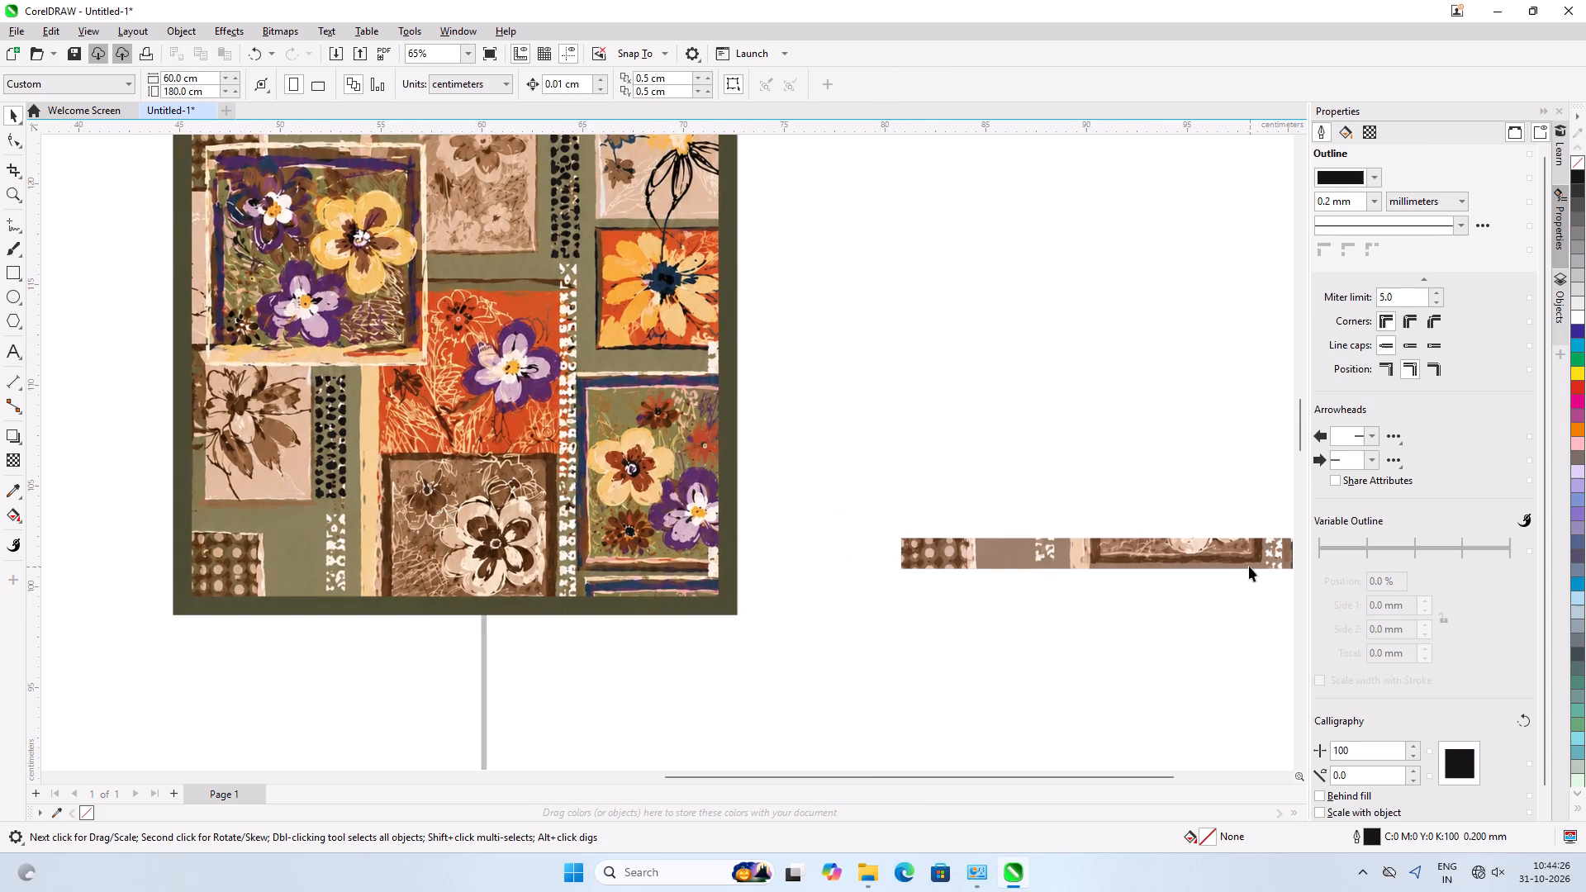
left_click(1242, 565)
left_click(332, 541, "shift")
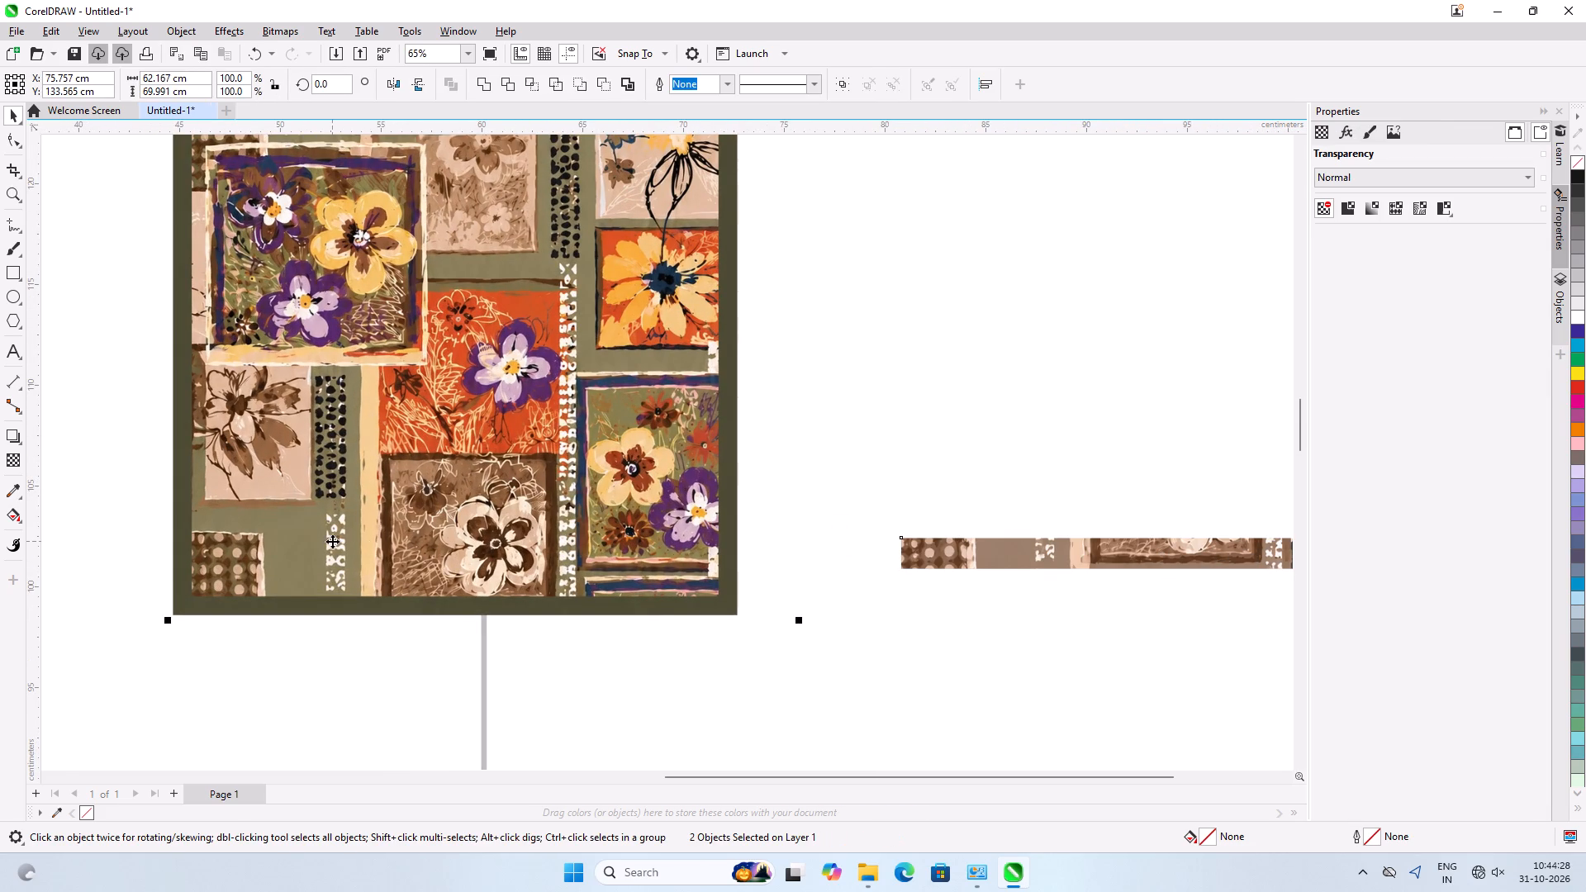
key("c")
left_click(964, 600)
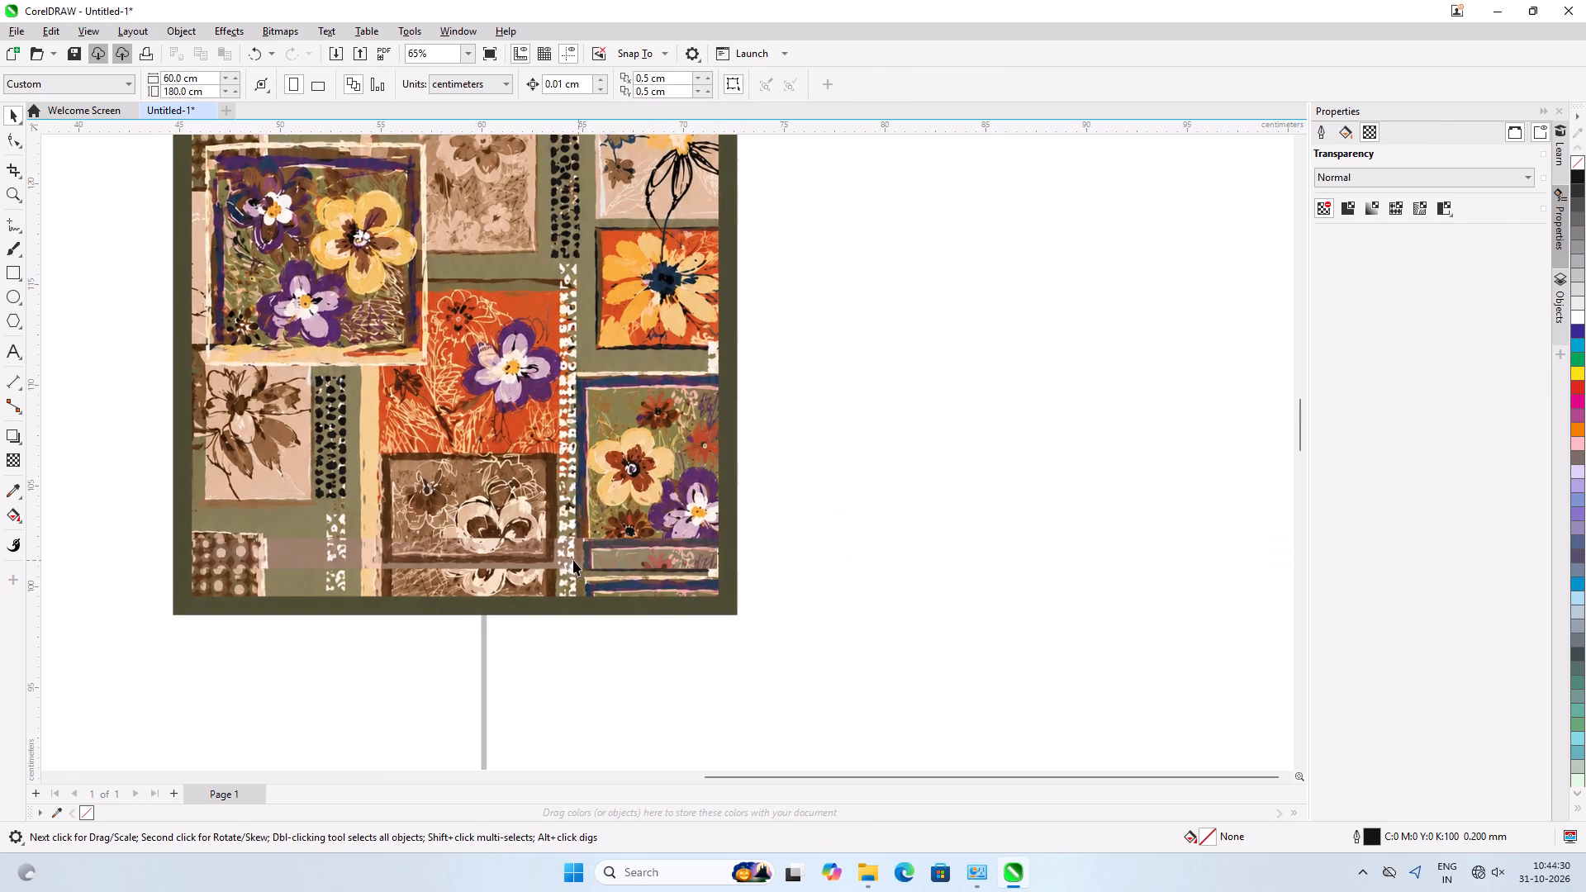
Nudge the 0117br strip down until its lower edge meets the inner edge of the 0117kh bottom border, at Y about 100.26 cm.
left_click(572, 557)
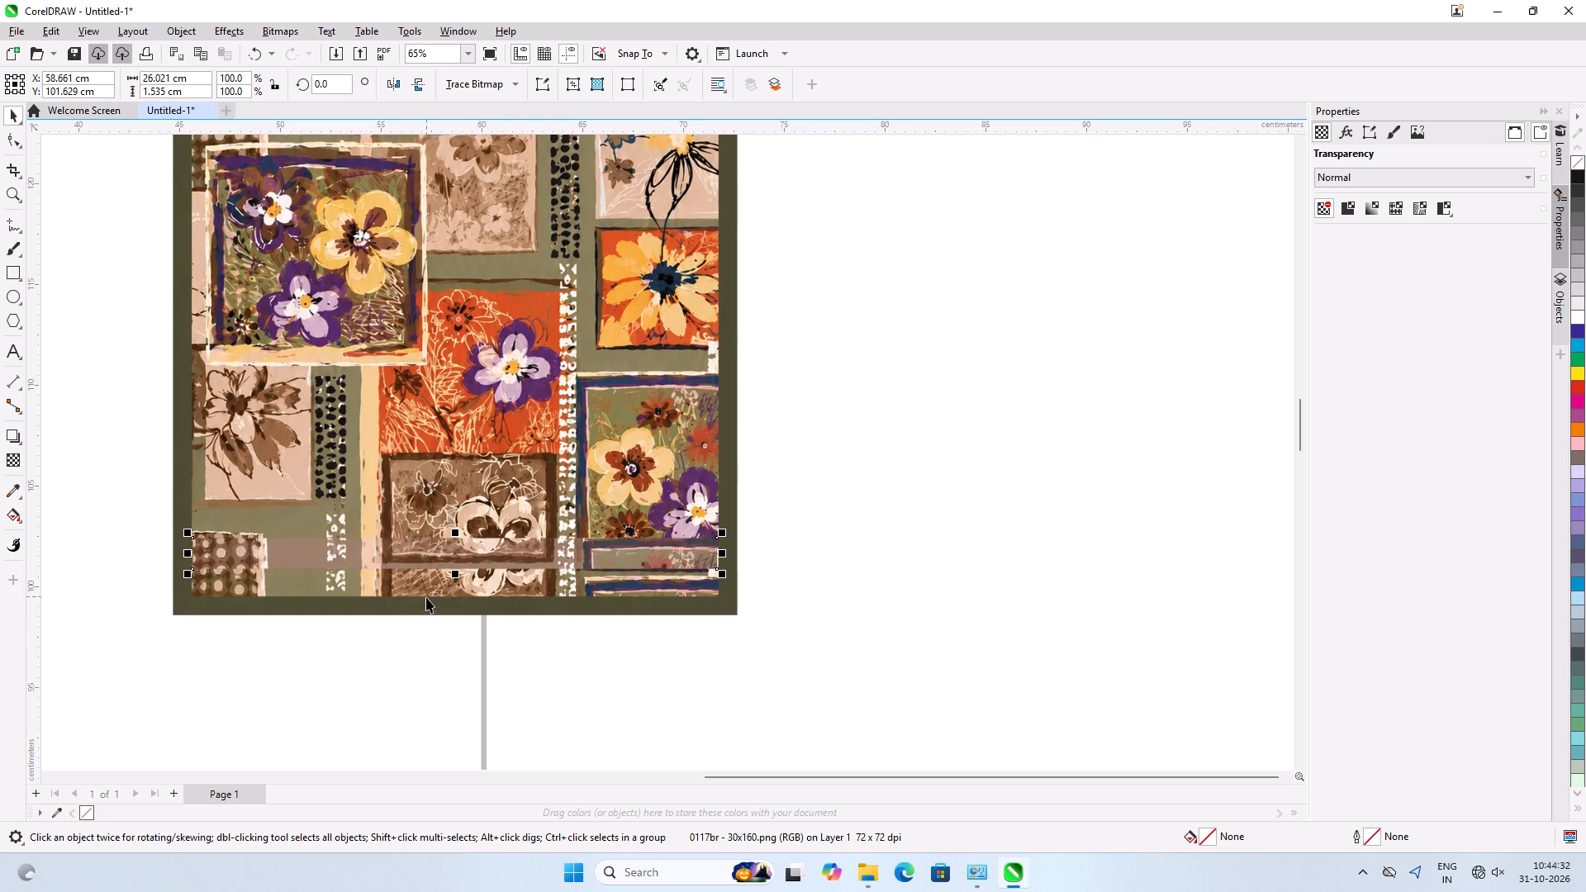
scroll(426, 597, "up", 2)
scroll(46, 549, "up", 1)
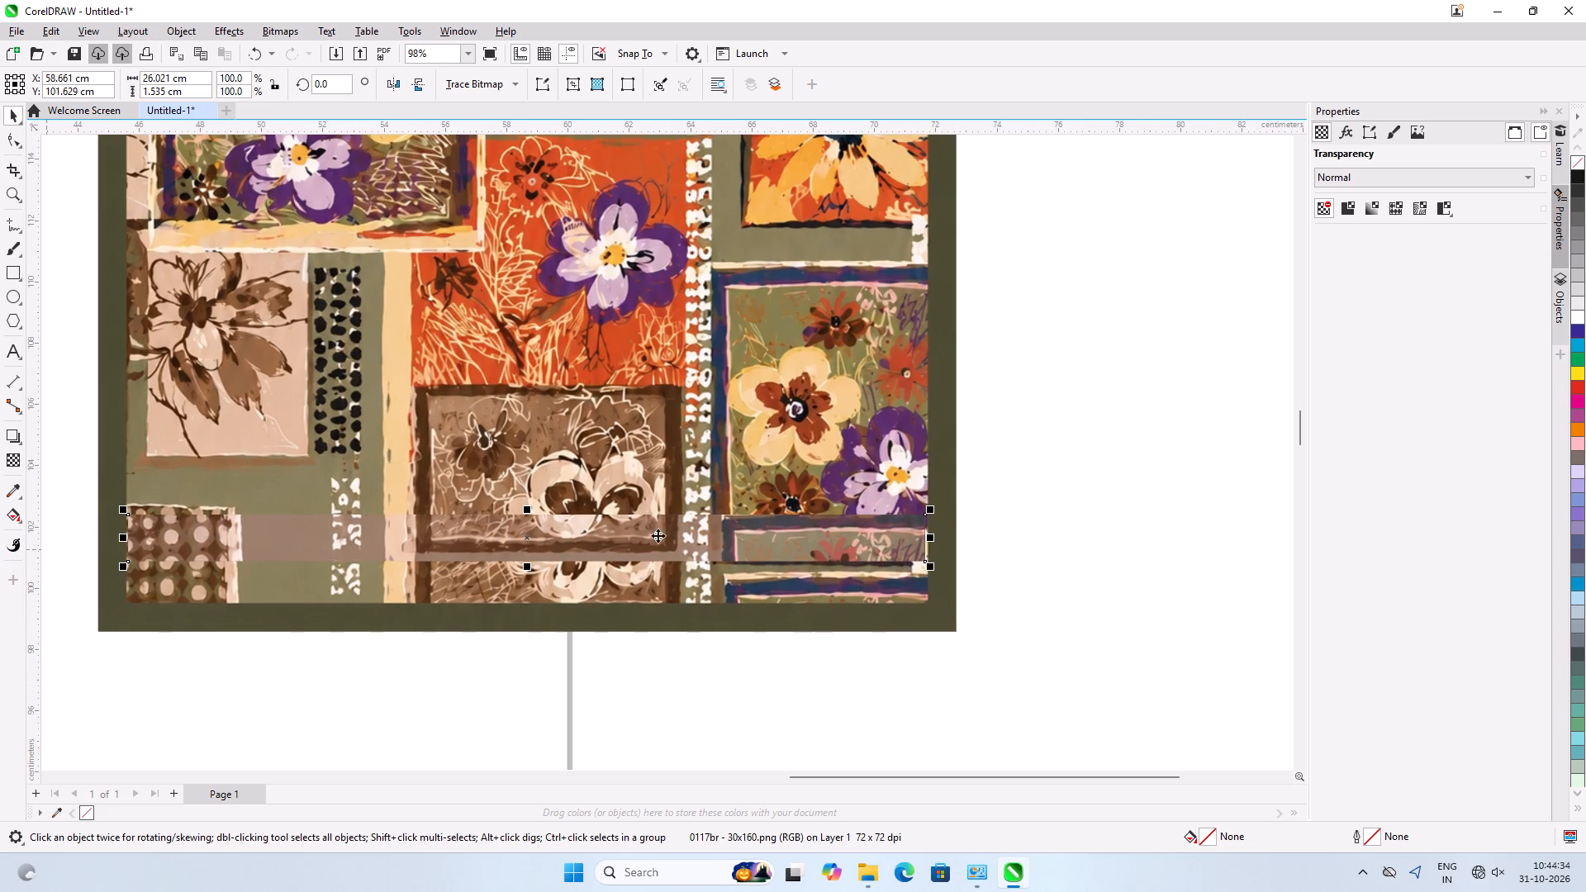
key("Down")
key("Down")
key("Down")
key("Down")
key("Down")
key("Down")
key("Down")
key("Down")
key("Down")
key("Down")
key("Down")
key("Down")
key("Down")
key("Down")
key("Down")
key("Down")
key("Down")
key("Down")
key("Down")
key("Down")
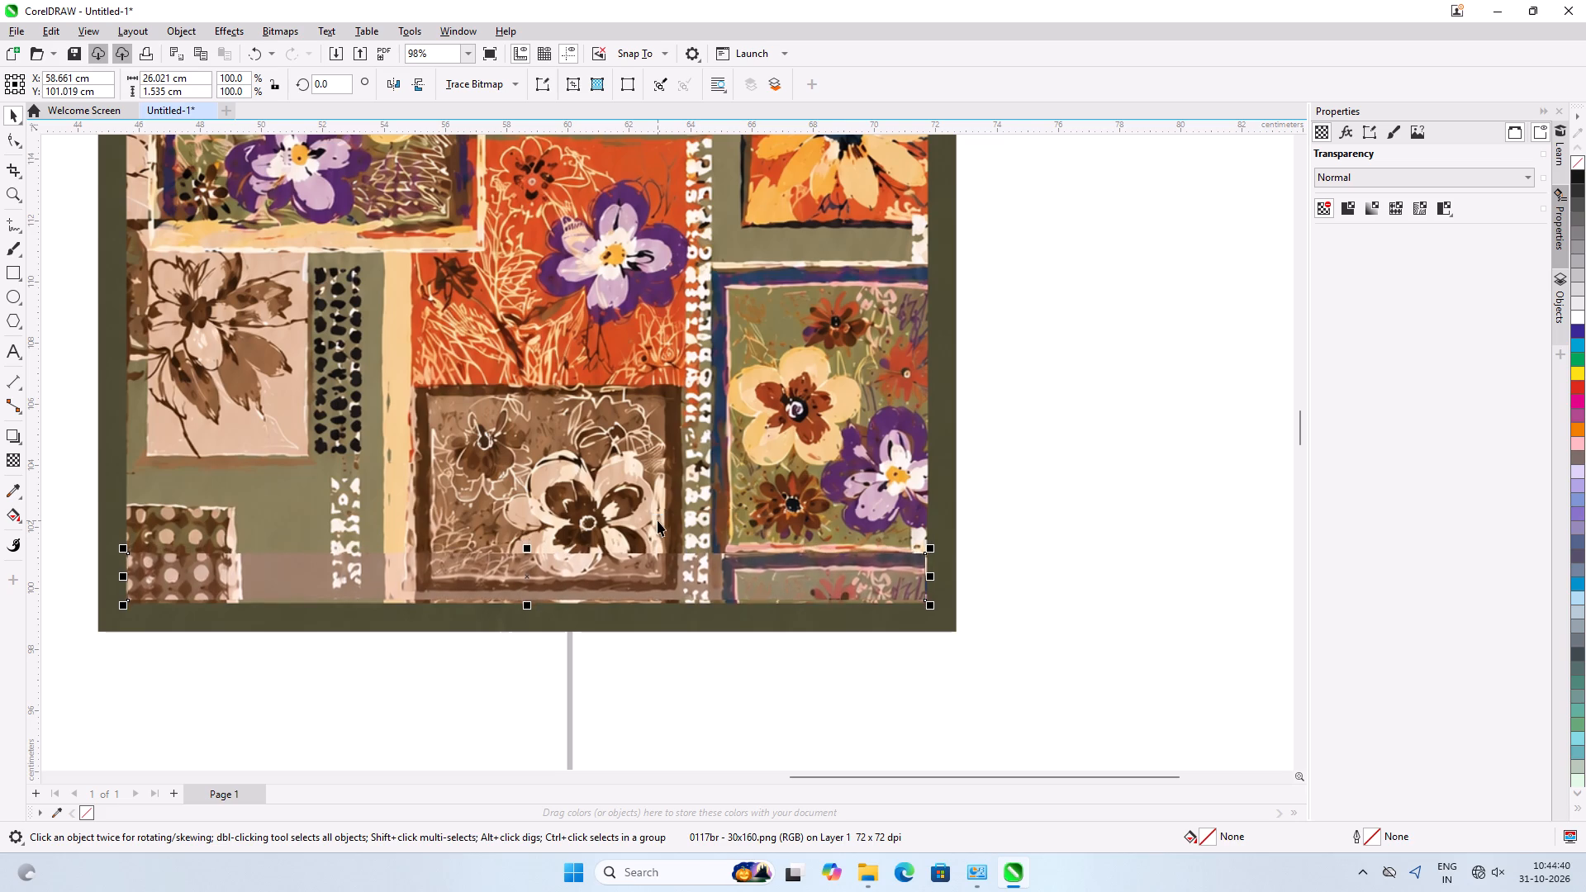
key("Up")
key("Up")
key("Up")
key("Up")
key("Up")
key("Up")
key("Up")
key("Up")
key("Up")
key("Up")
key("Up")
key("Up")
key("Up")
key("Up")
key("Up")
key("Up")
key("Up")
key("Up")
key("Up")
key("Up")
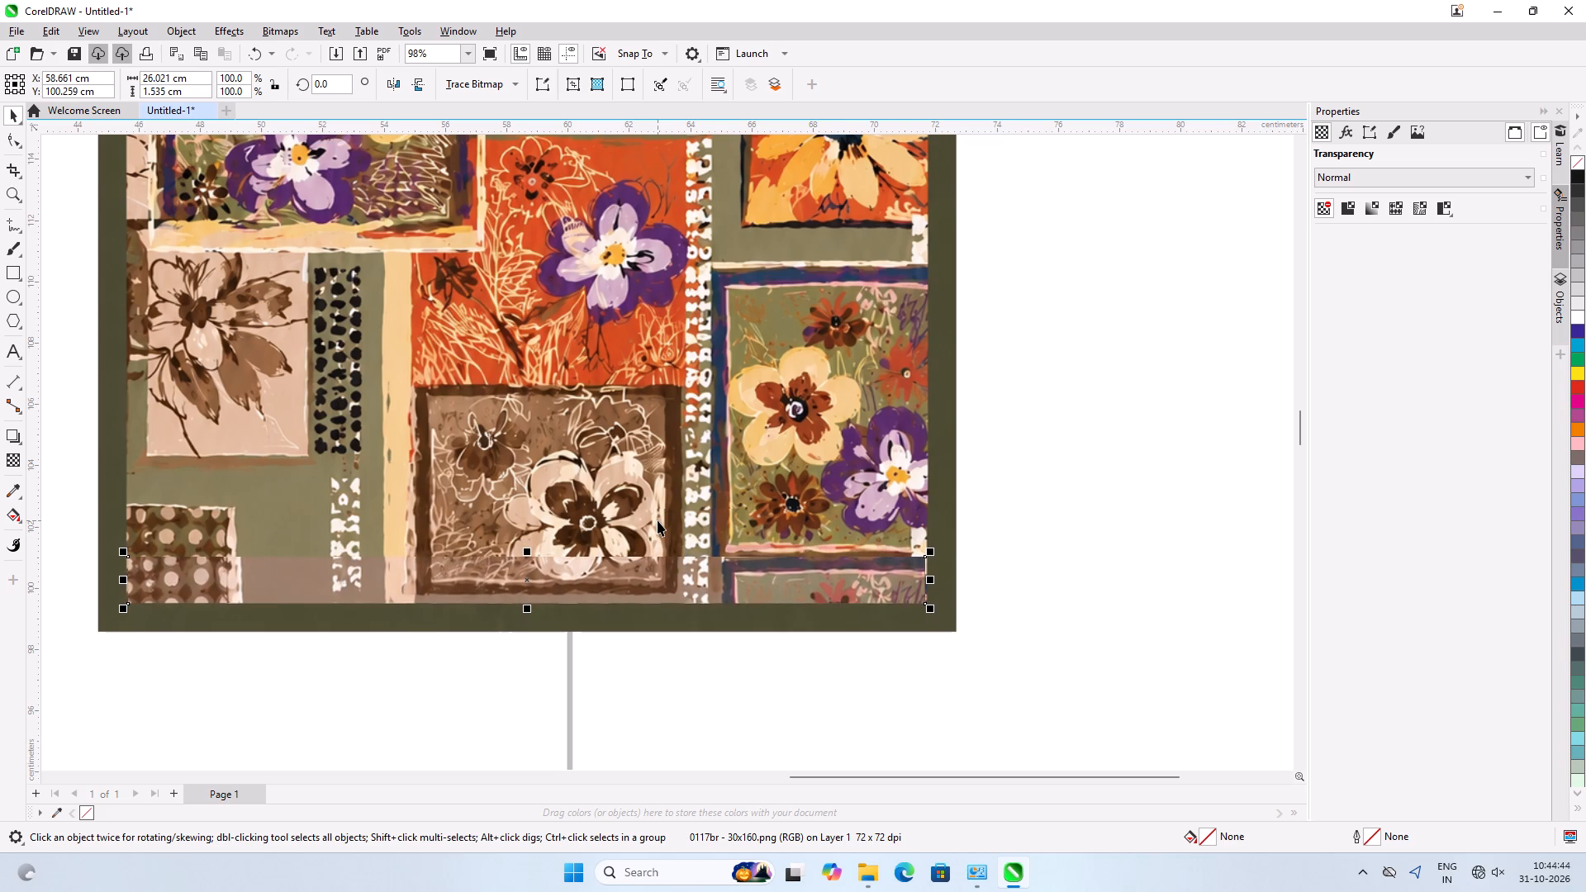
Nudge the strip further down over the 0117kh bottom border, fine-tuning its vertical position to Y 99.529 cm.
key("Down")
key("Down")
key("Down")
key("Down")
key("Down")
key("Down")
key("Down")
key("Down")
key("Down")
key("Down")
key("Down")
key("Down")
key("Down")
key("Down")
key("Down")
key("Down")
key("Down")
key("Down")
key("Down")
key("Down")
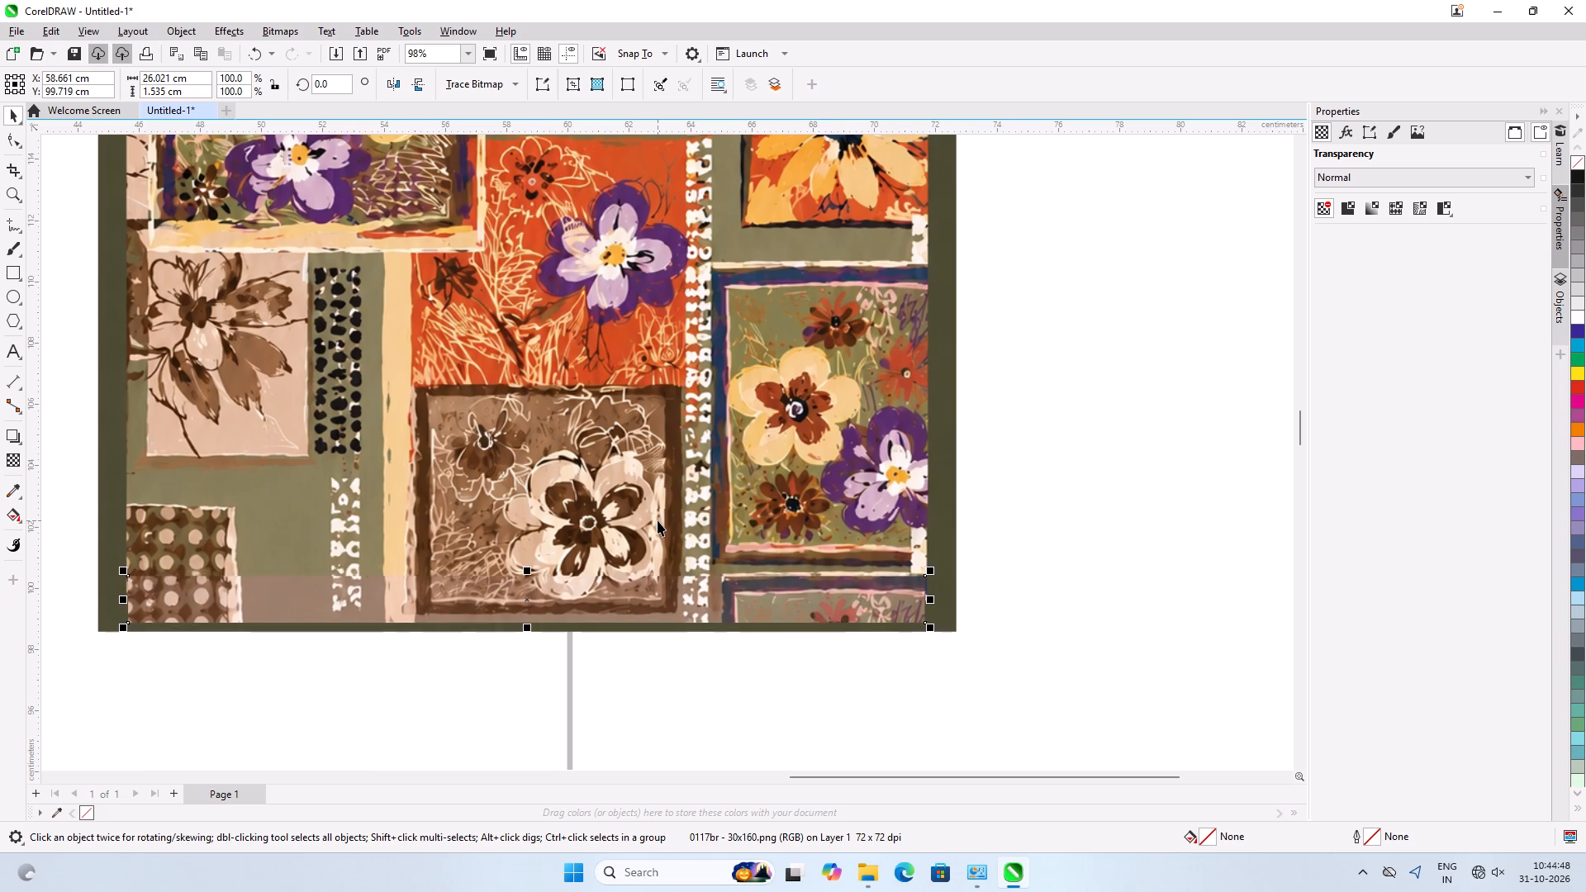
key("Up")
key("Up")
key("Up")
key("Up")
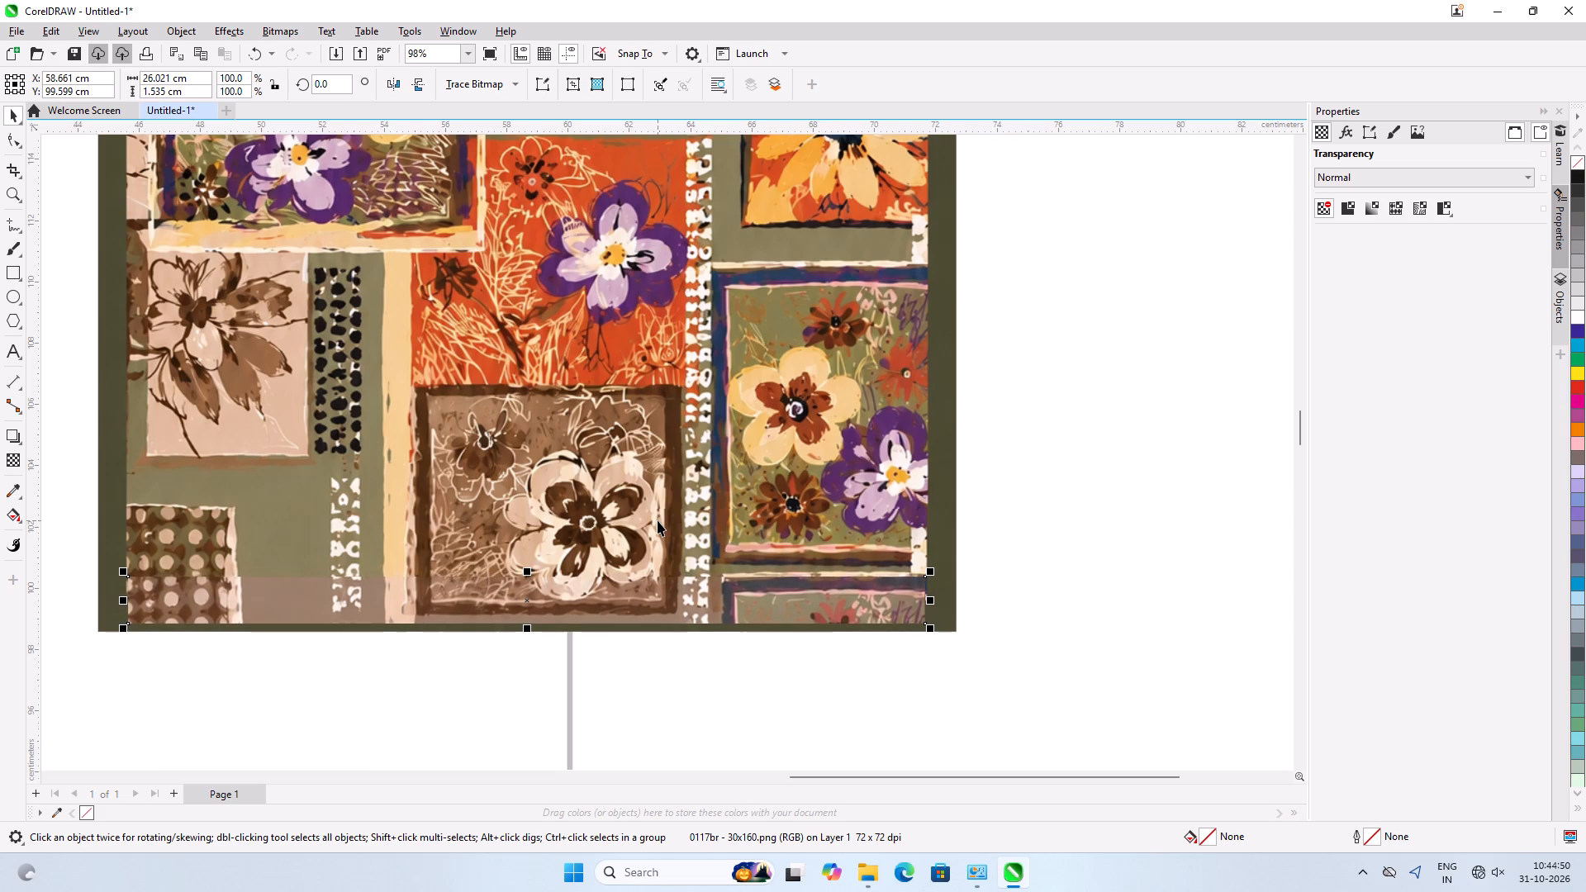
key("Down")
key("Down")
key("Down")
key("Down")
key("Down")
key("Down")
key("Down")
key("Down")
key("Down")
key("Down")
key("Down")
key("Down")
key("Down")
key("Down")
key("Down")
key("Down")
key("Down")
key("Down")
key("Down")
key("Down")
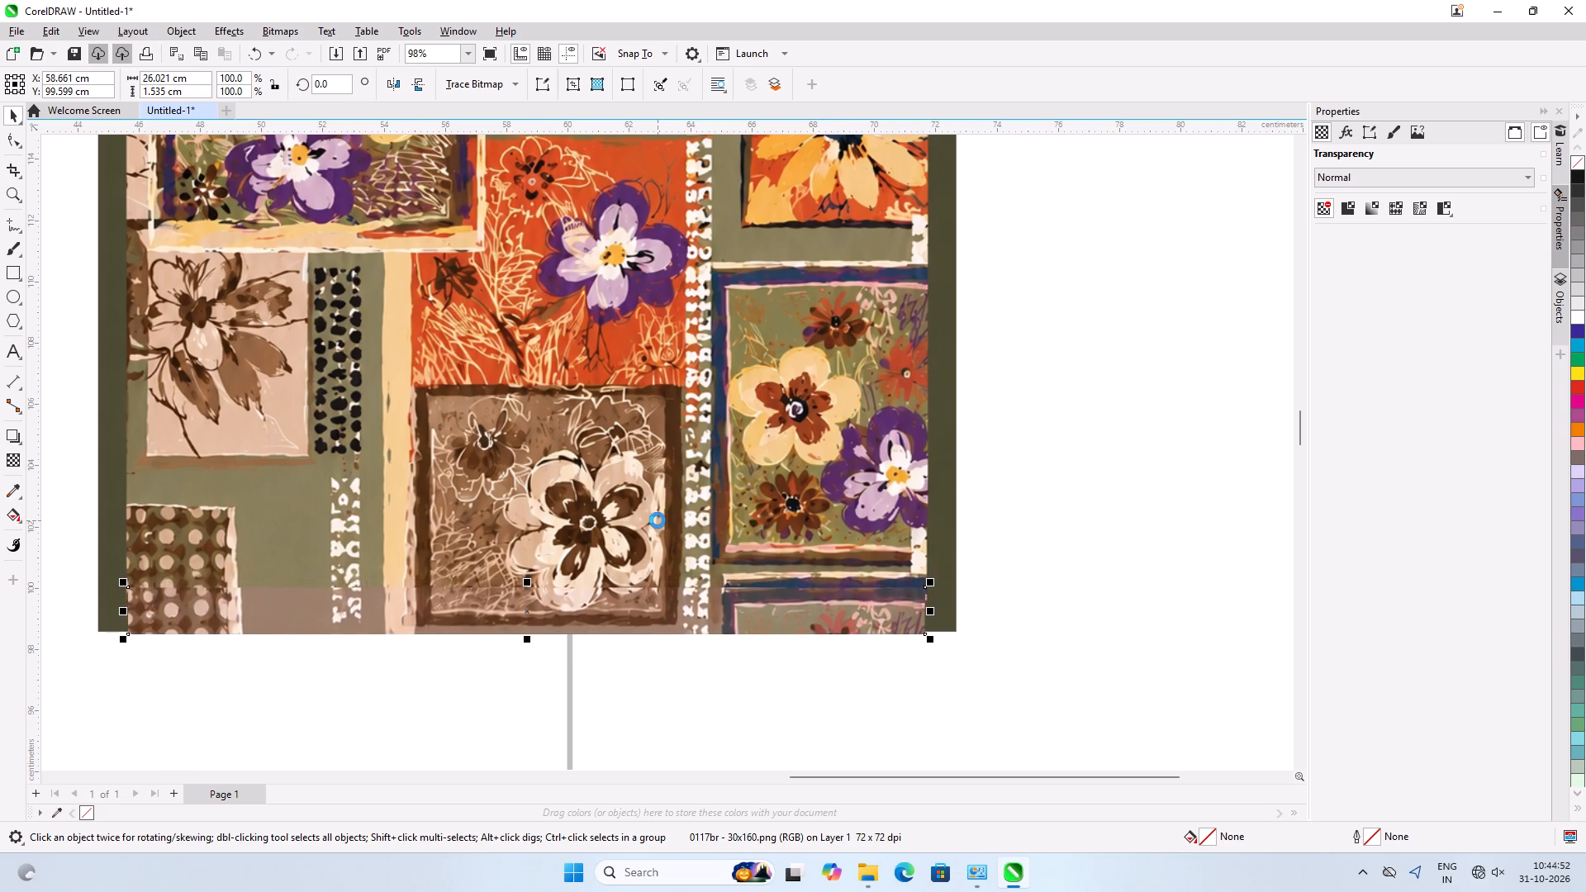
key("Up")
key("Up")
key("Up")
key("Up")
key("Up")
key("Up")
key("Up")
key("Up")
key("Up")
key("Up")
key("Up")
key("Up")
key("Up")
key("Up")
key("Up")
key("Up")
key("Up")
key("Up")
key("Up")
key("Up")
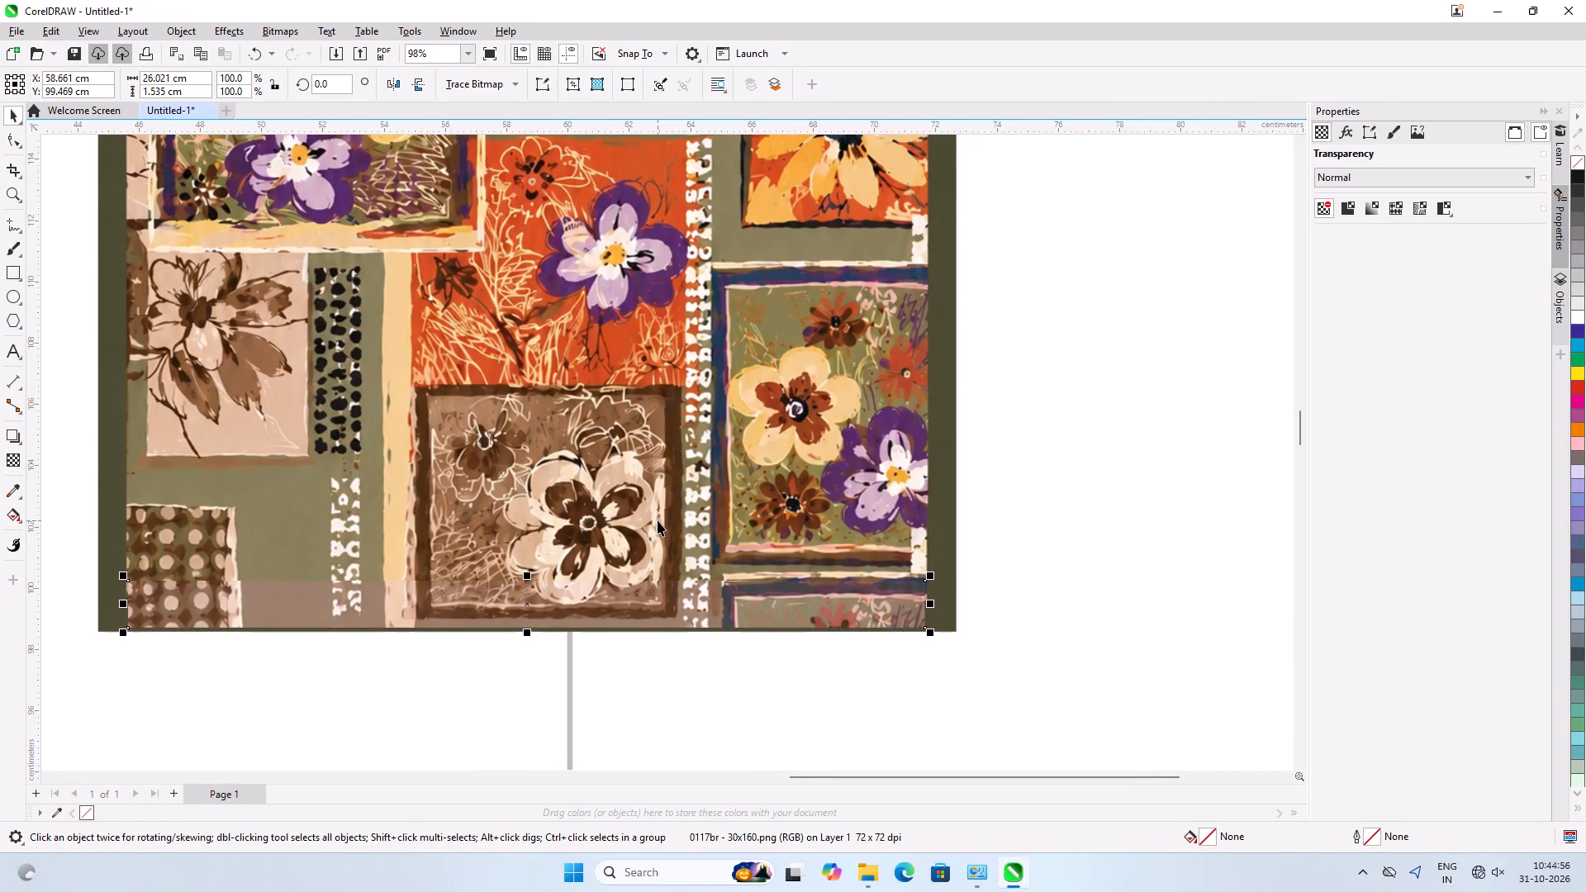
key("Up")
key("Up")
key("Up")
key("Up")
key("Up")
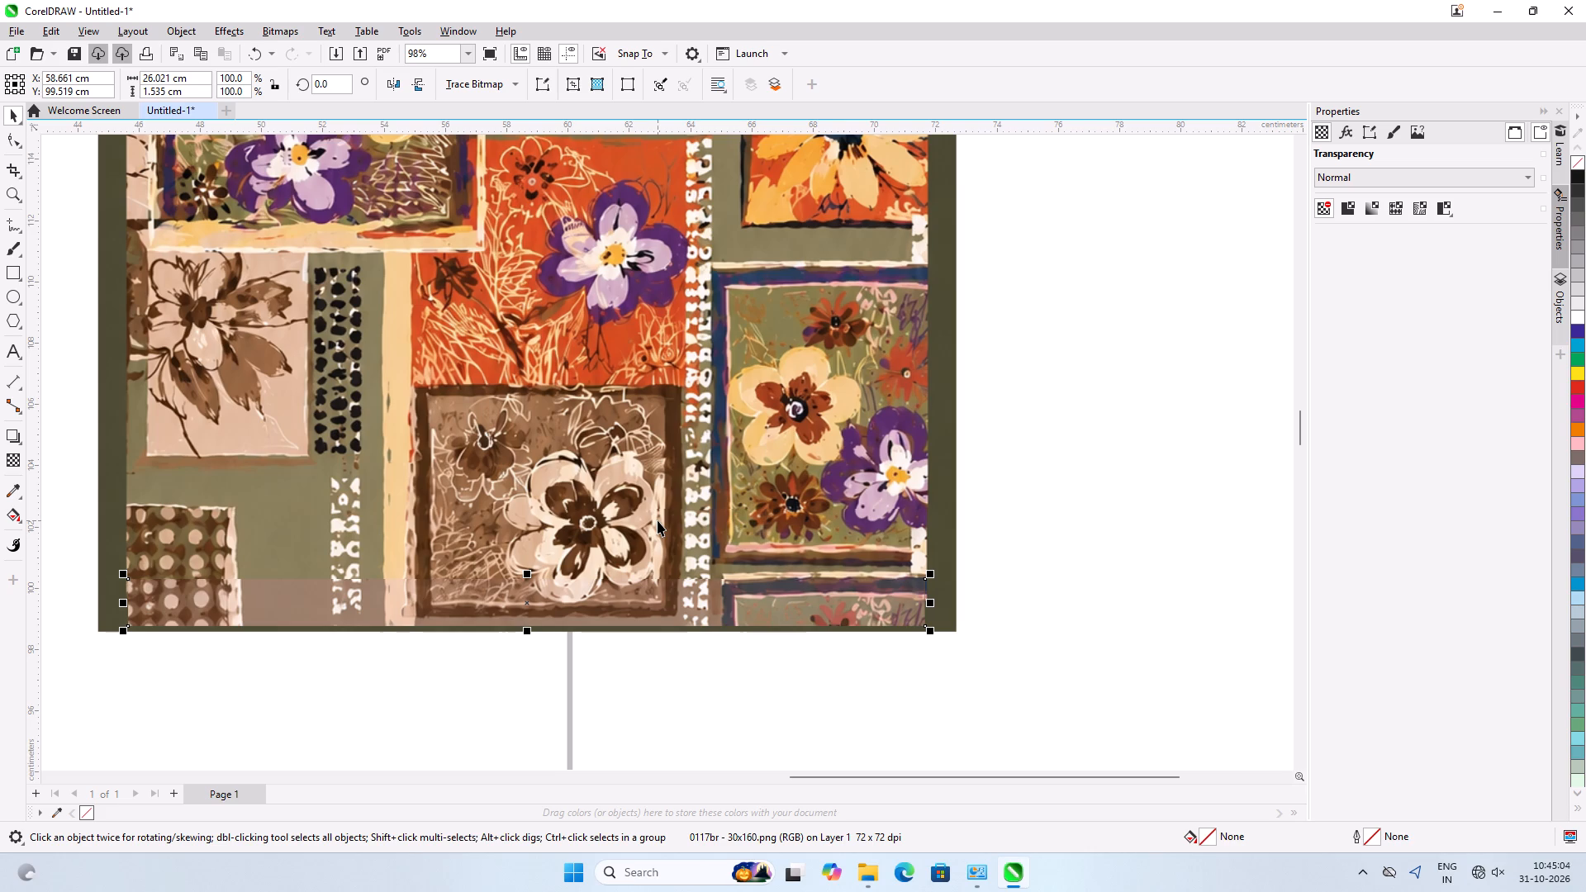
key("Up")
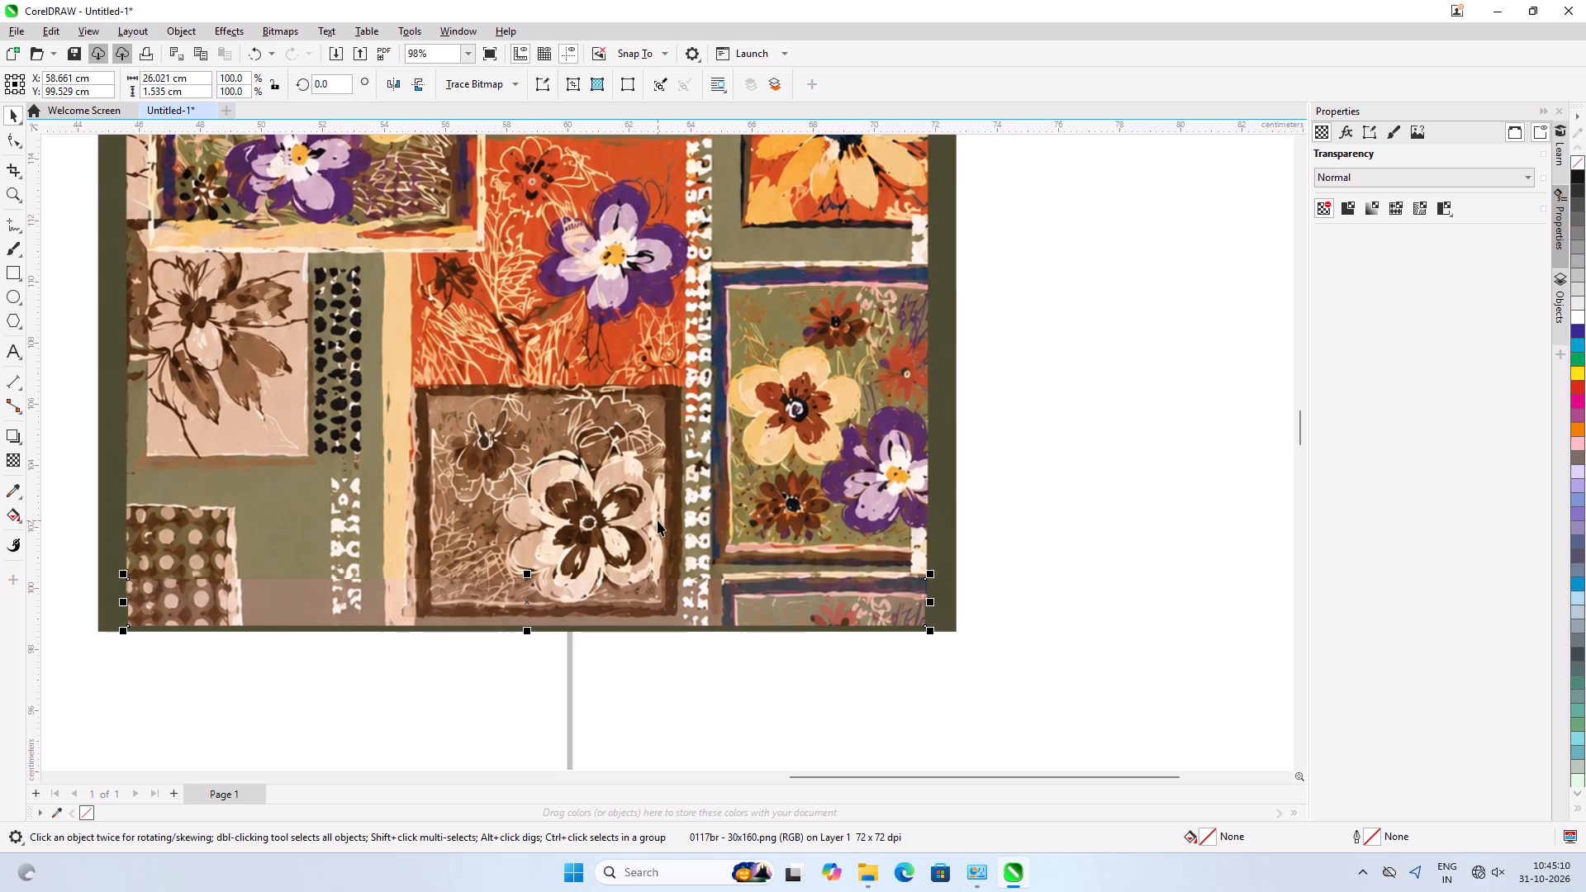
Examine how the strip fits over the bottom border and lines up with the 0117kh pattern, especially at the polka-dot patch.
left_click(1147, 543)
scroll(901, 529, "down", 3, "alt")
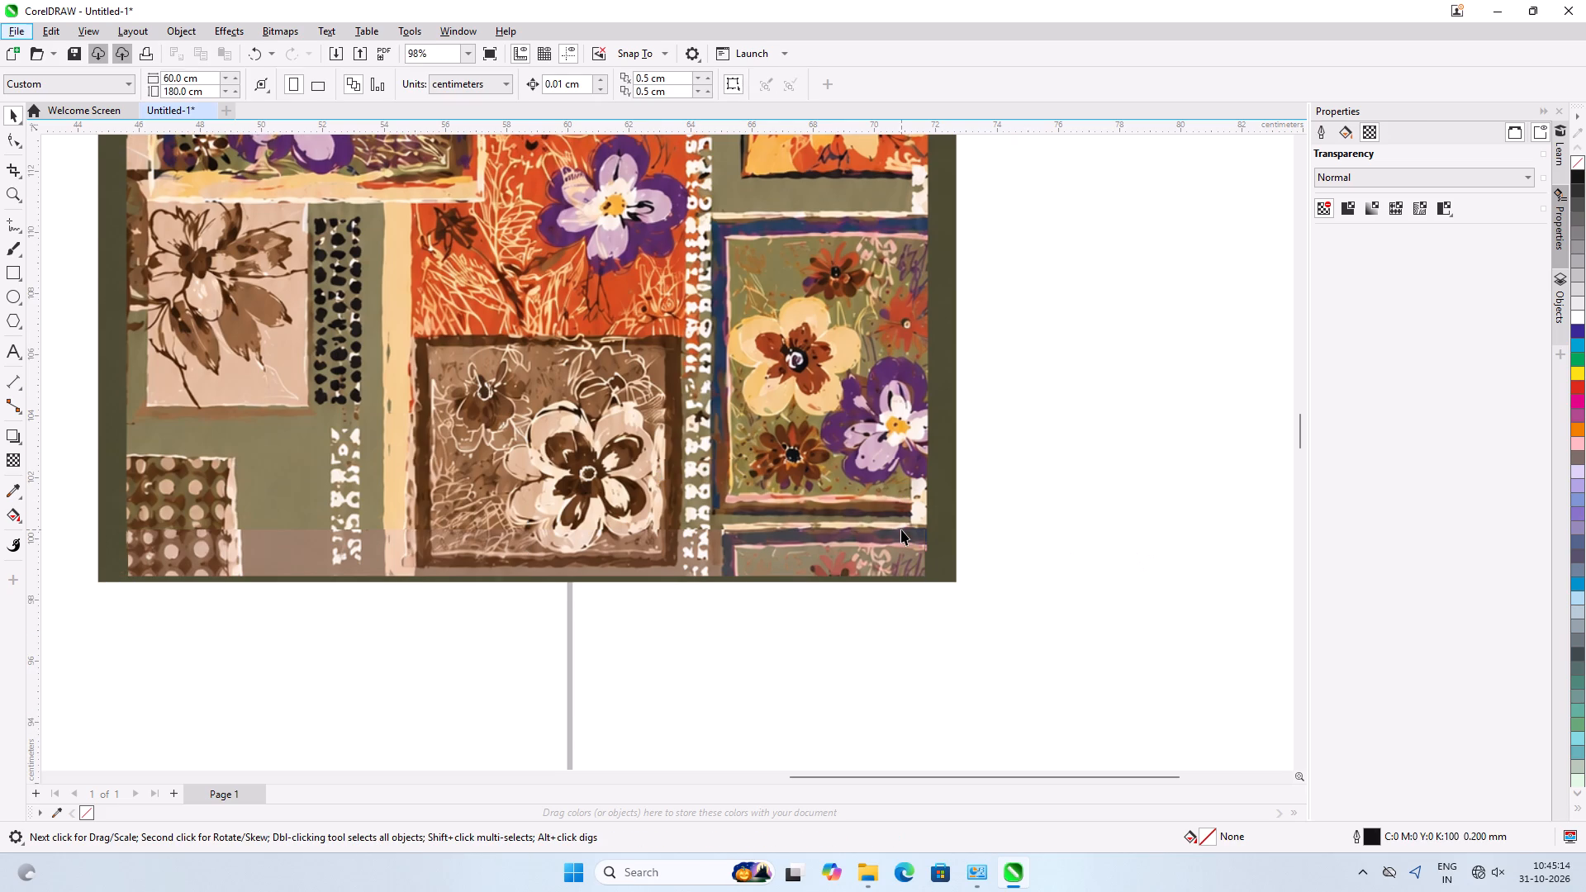
scroll(901, 529, "down", 7)
left_click(1049, 559)
scroll(732, 535, "up", 4)
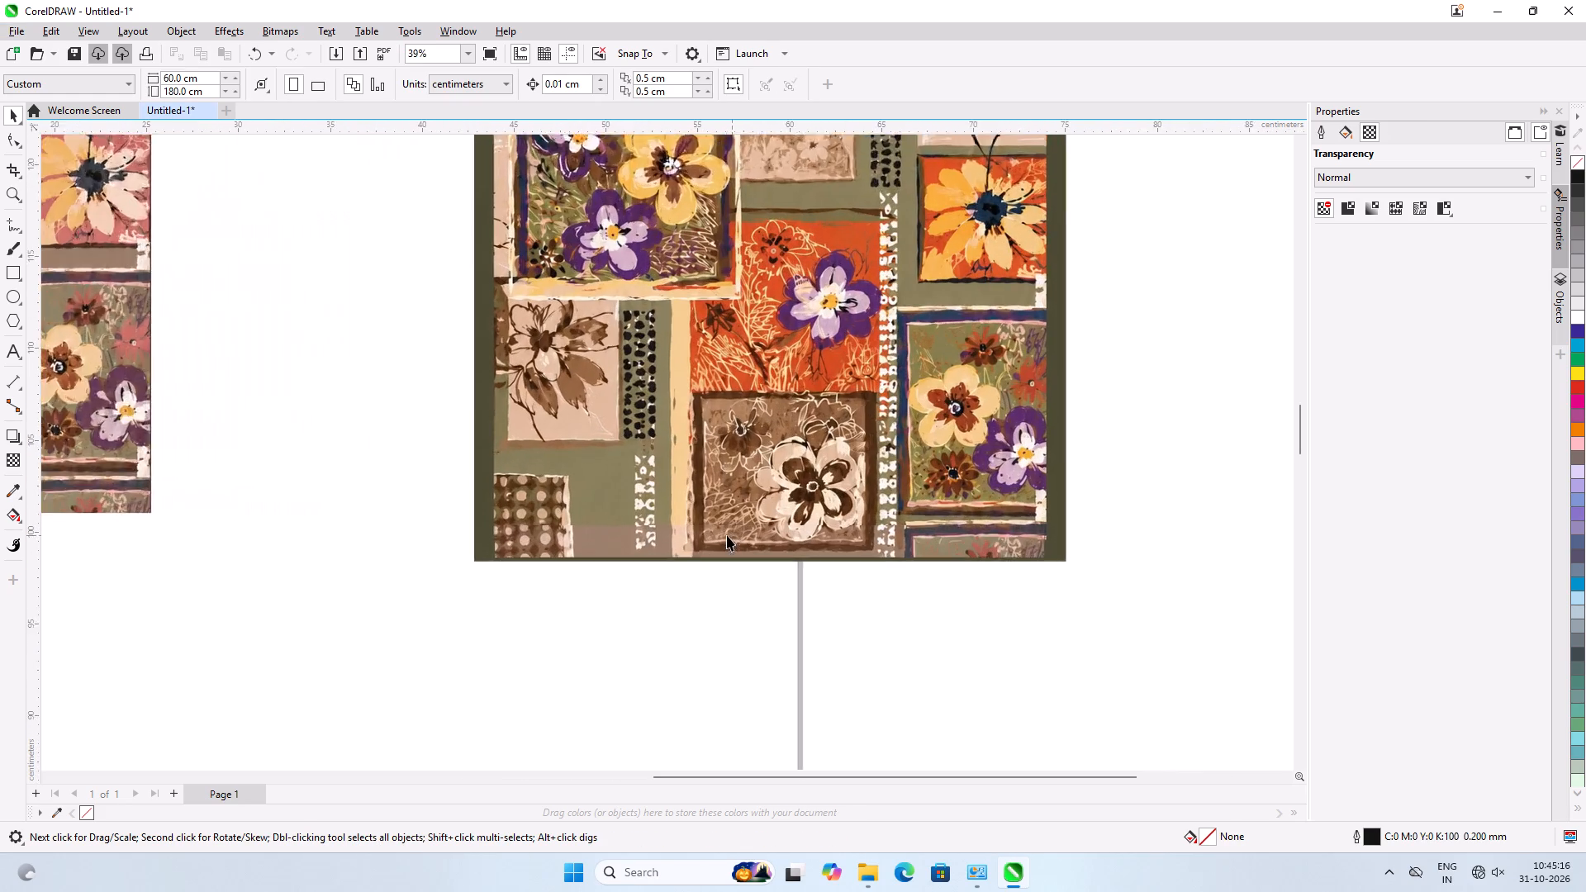
scroll(727, 535, "up", 1)
scroll(500, 533, "up", 8)
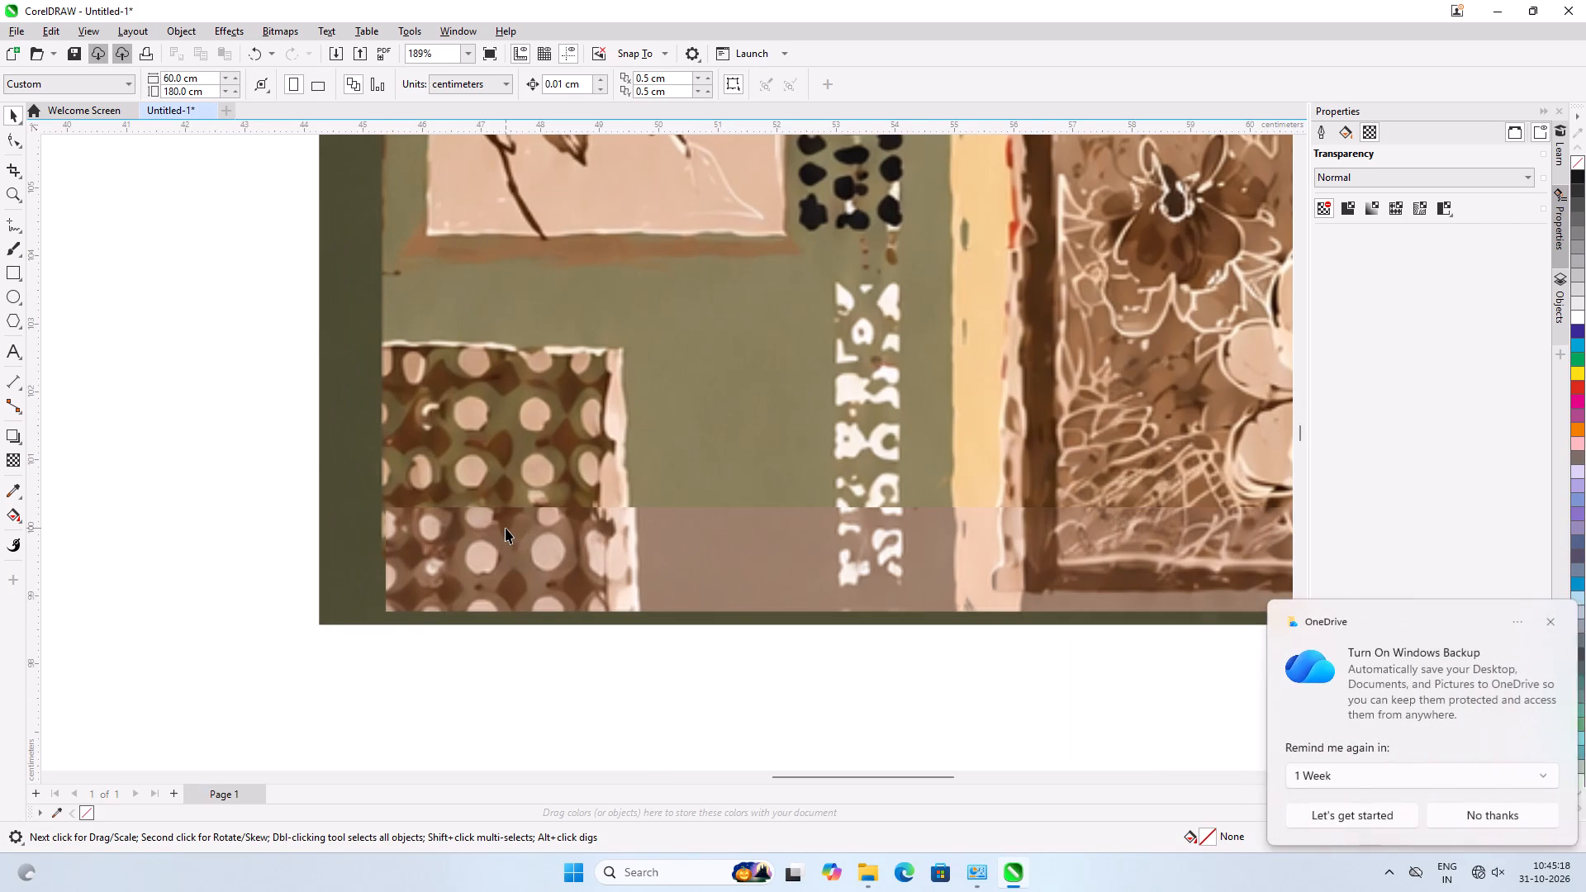
scroll(506, 528, "down", 3)
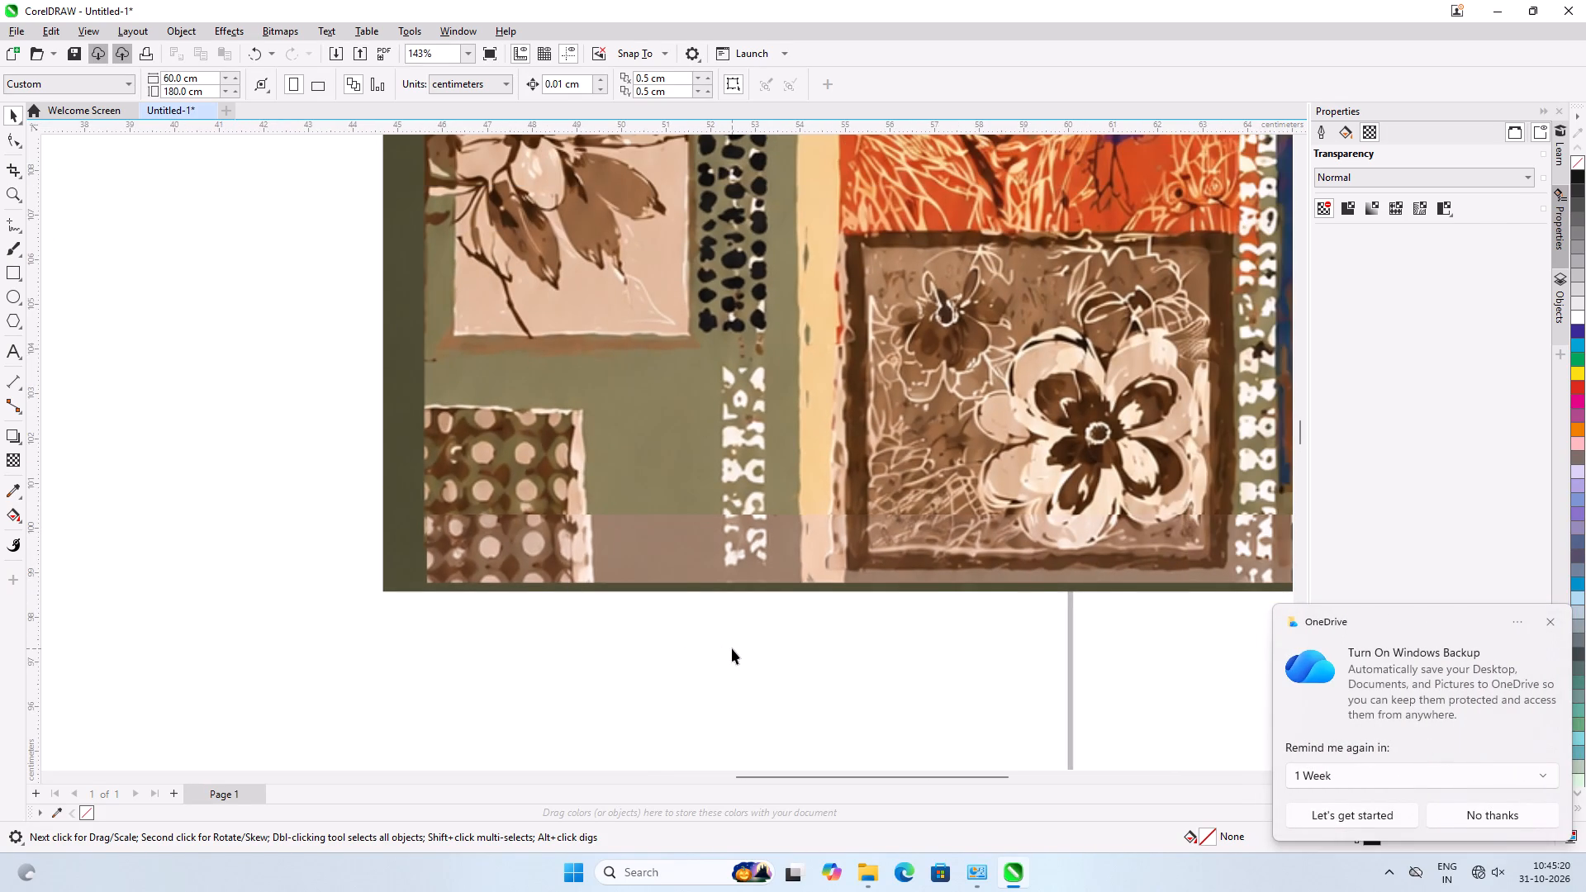
left_click(732, 648)
Reshape the left edge of the 0117br strip, ending just over the inner edge of 0117kh's left border.
left_click(681, 560)
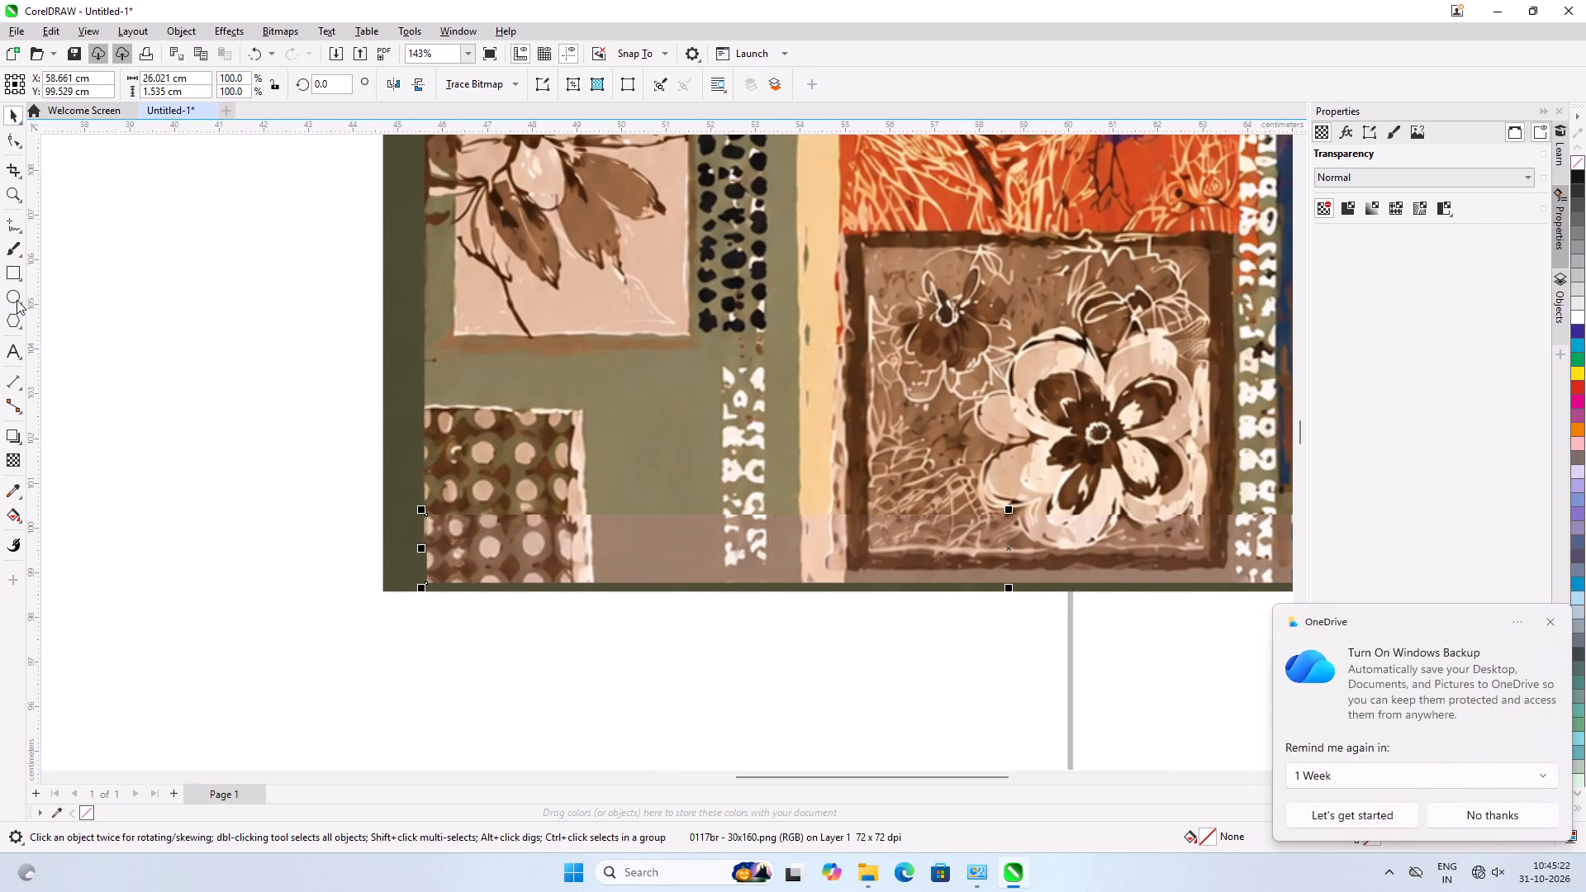
left_click(19, 135)
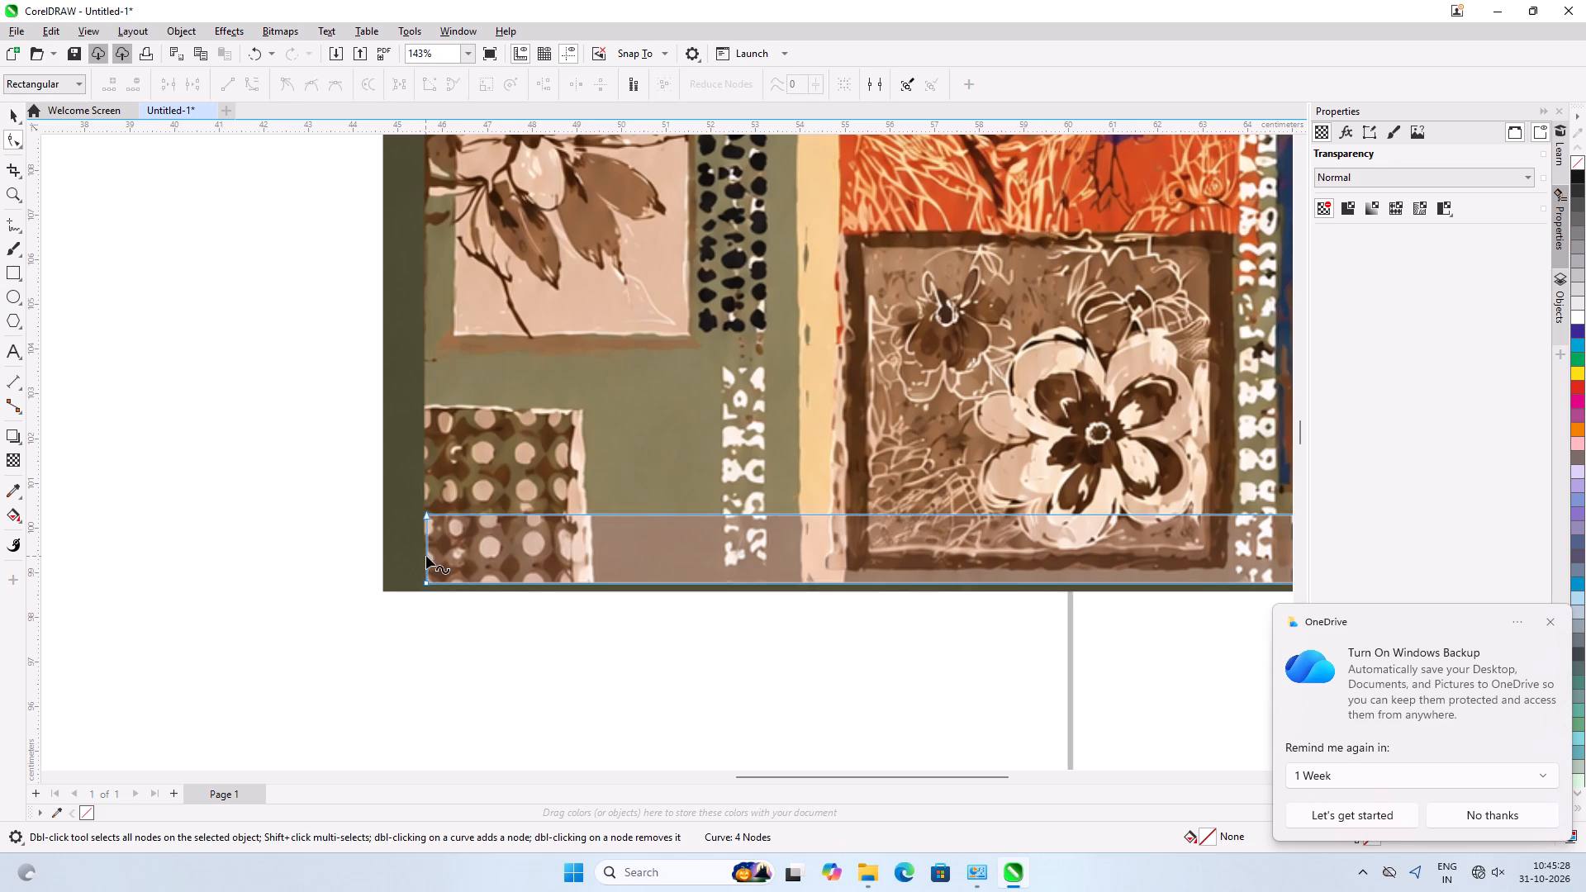
left_click_drag(426, 556, 615, 561)
left_click_drag(615, 561, 601, 558, "shift")
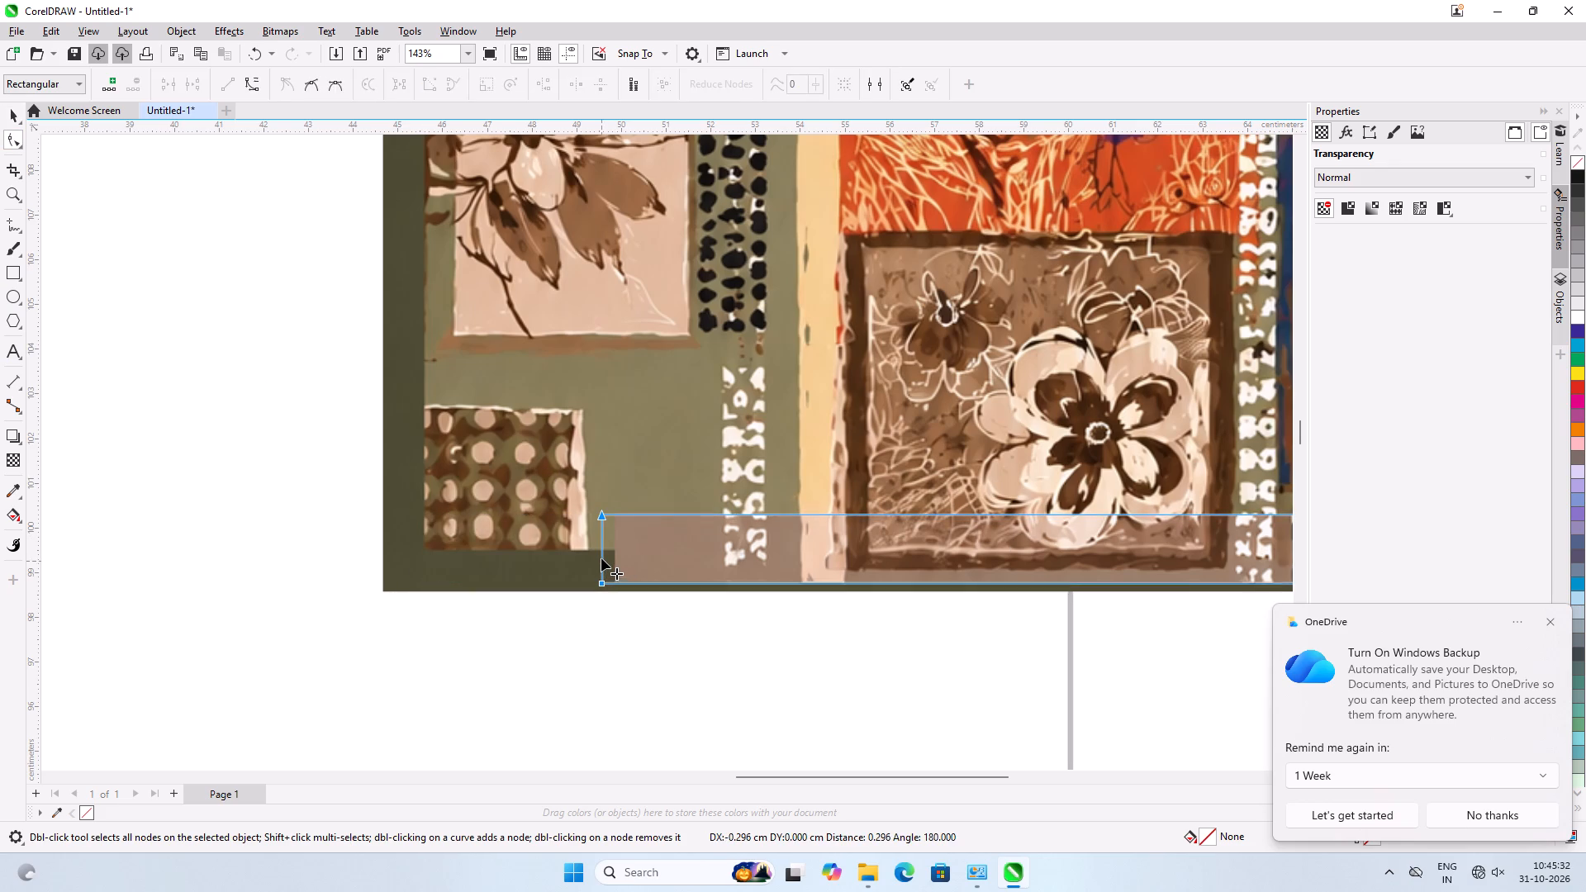
left_click_drag(601, 558, 435, 557, "shift")
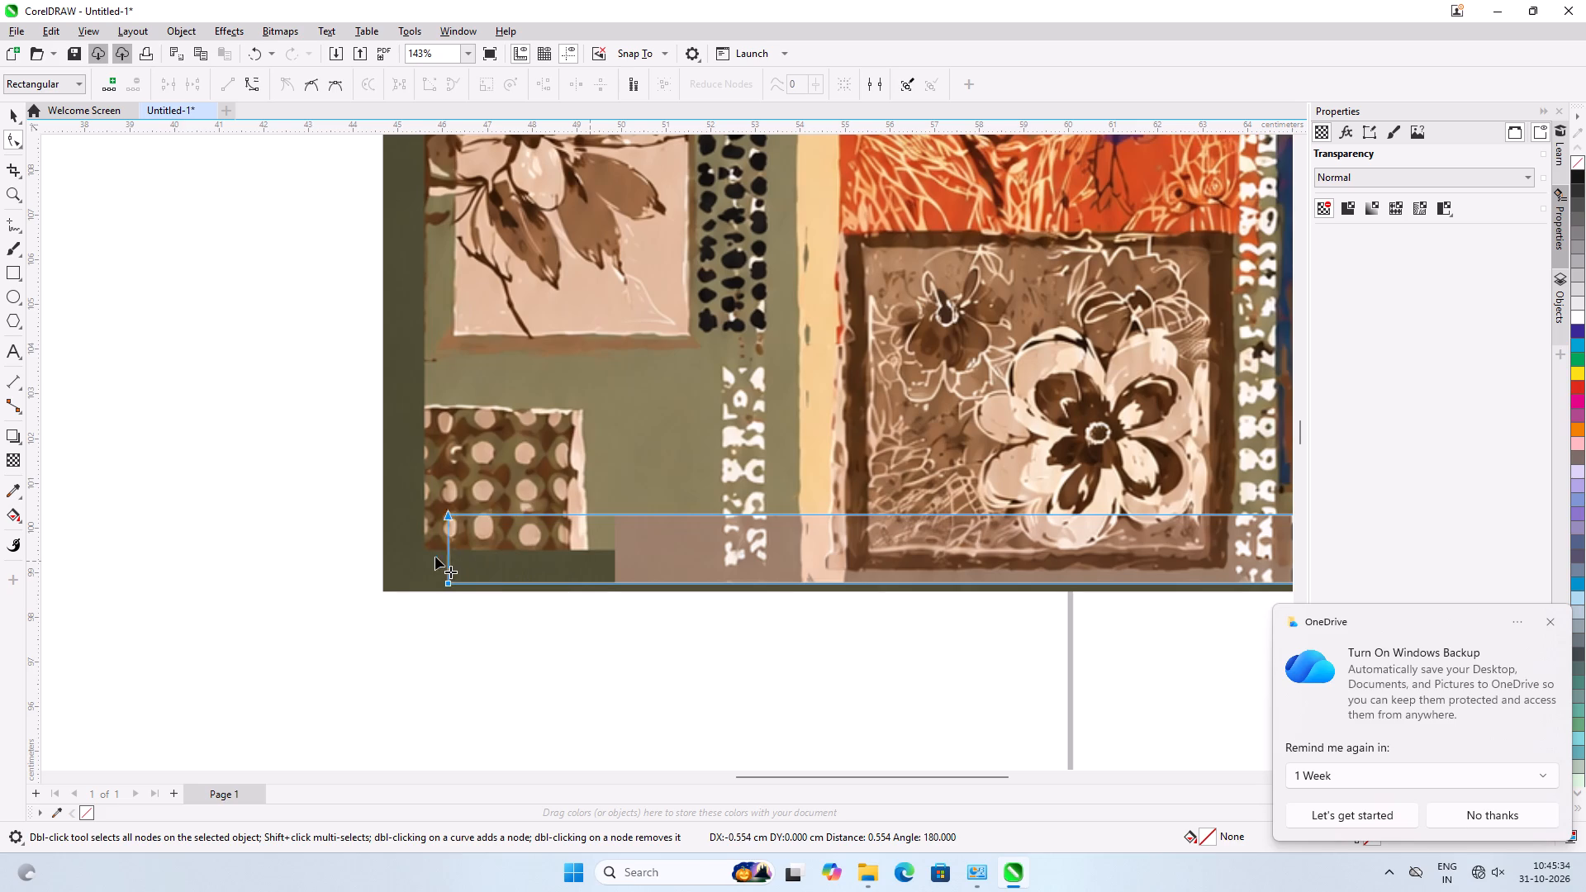
left_click_drag(435, 557, 421, 557, "shift")
left_click(421, 557, "shift")
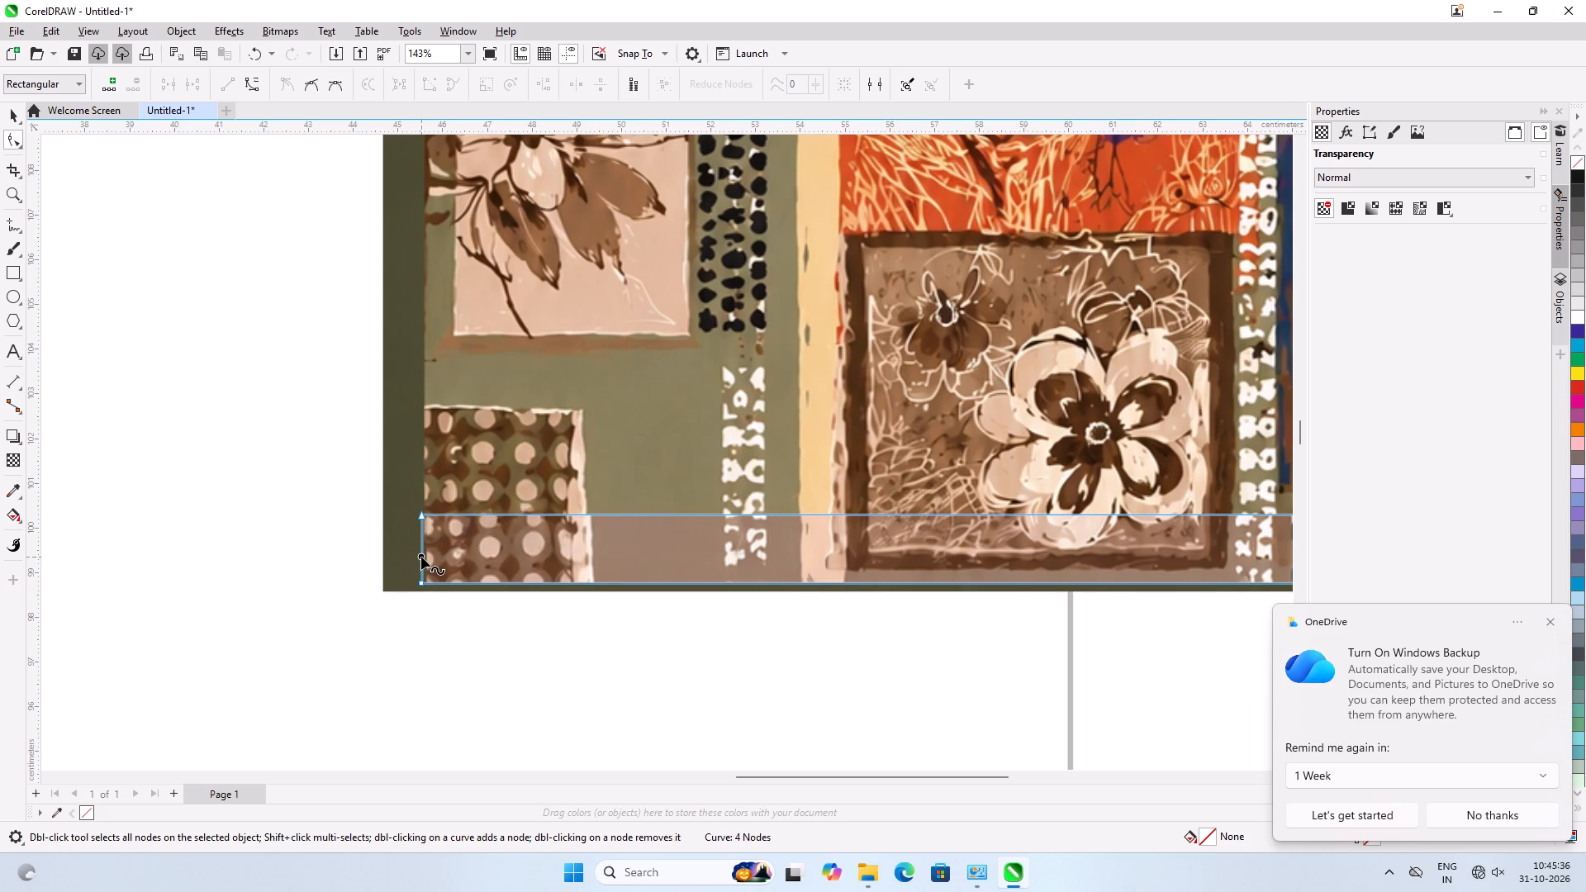
left_click(505, 686)
left_click(396, 652)
left_click(20, 112)
left_click(192, 406)
Examine the strip's fit along the bottom of the 0117kh image as far as its right border.
scroll(316, 453, "down", 6)
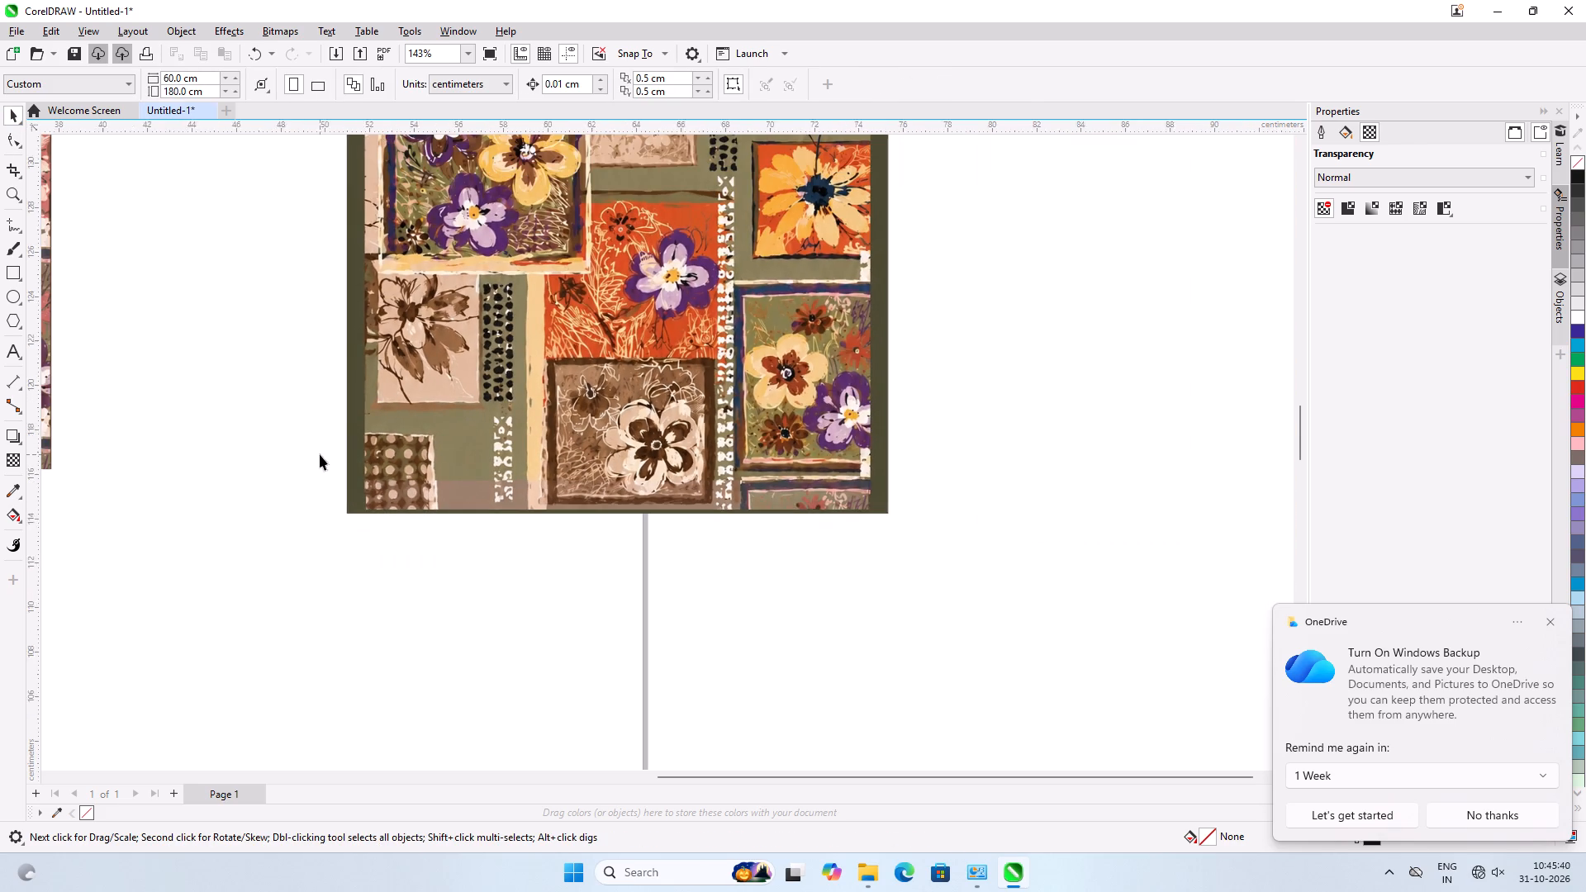
scroll(667, 448, "up", 7)
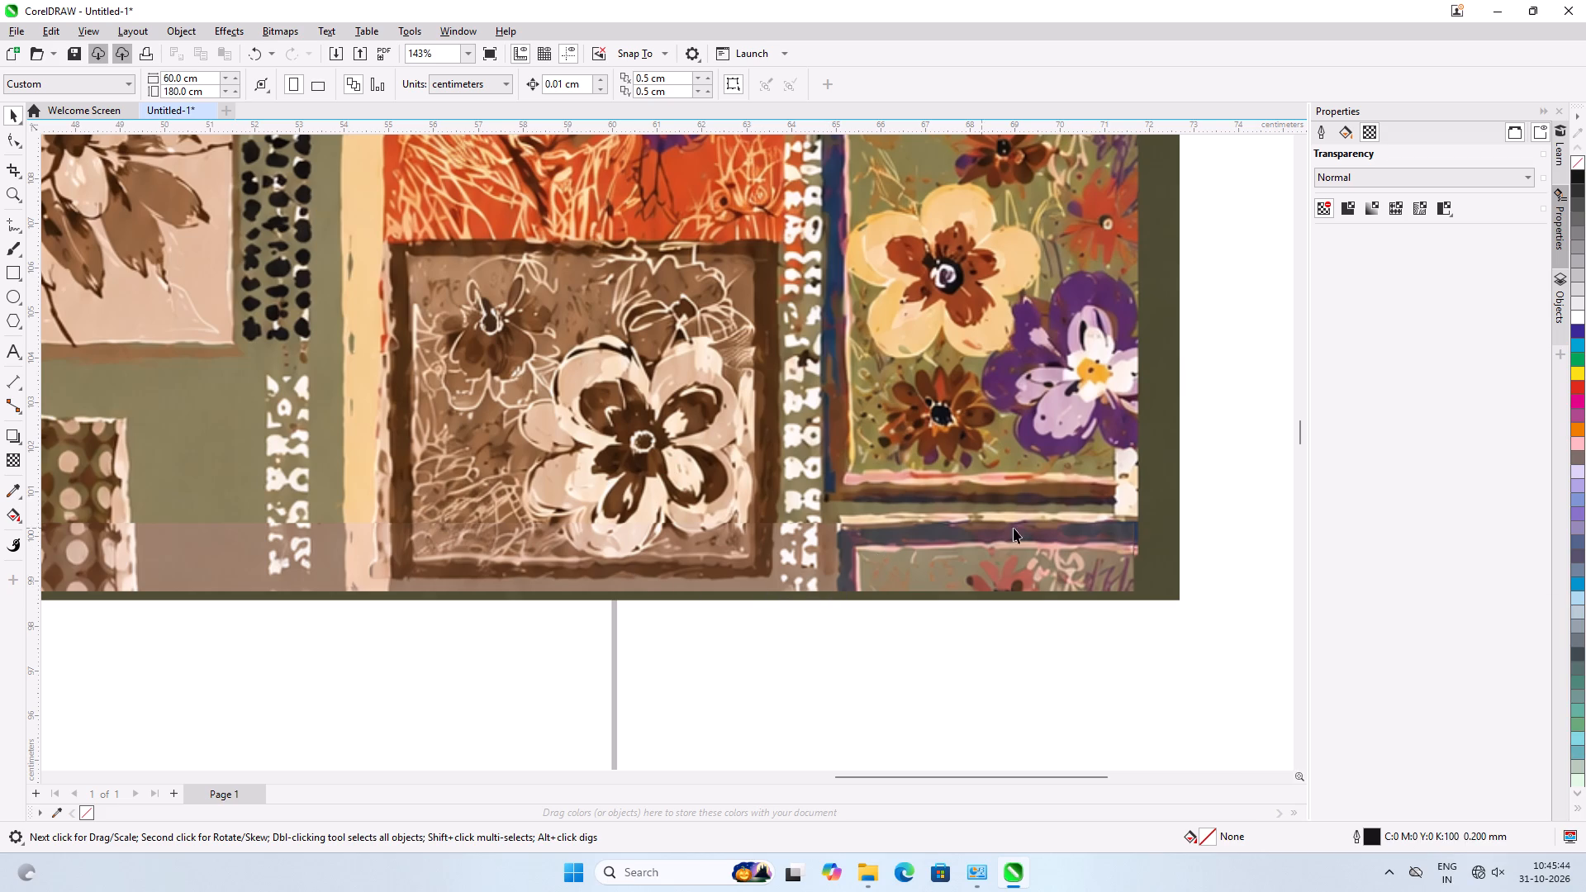
scroll(1049, 526, "up", 4)
scroll(759, 538, "down", 6)
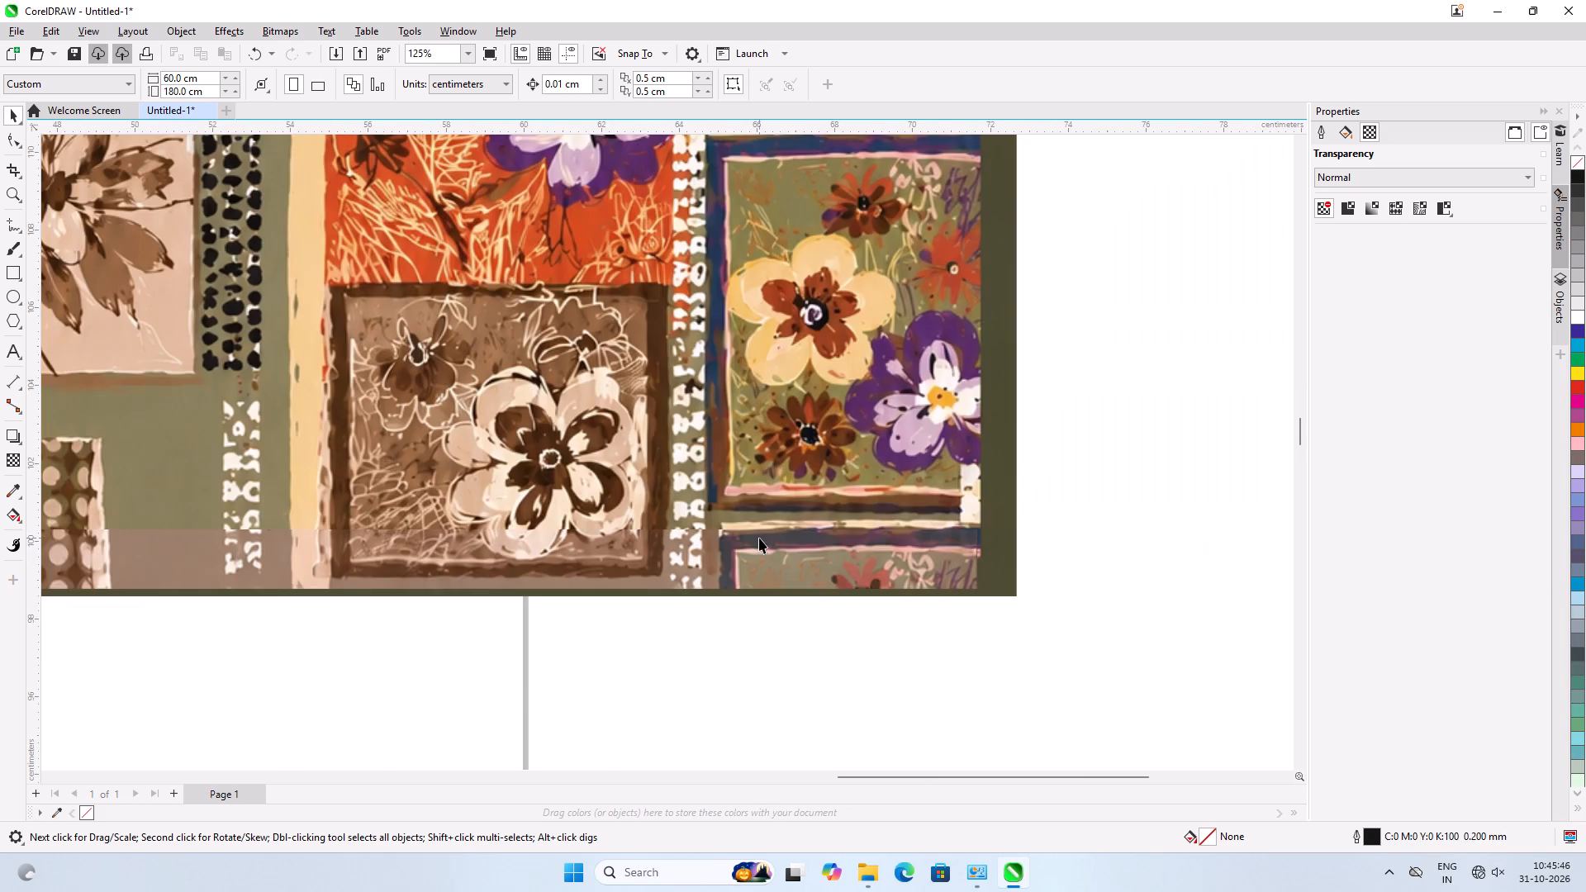
scroll(759, 538, "down", 2)
left_click(1023, 577)
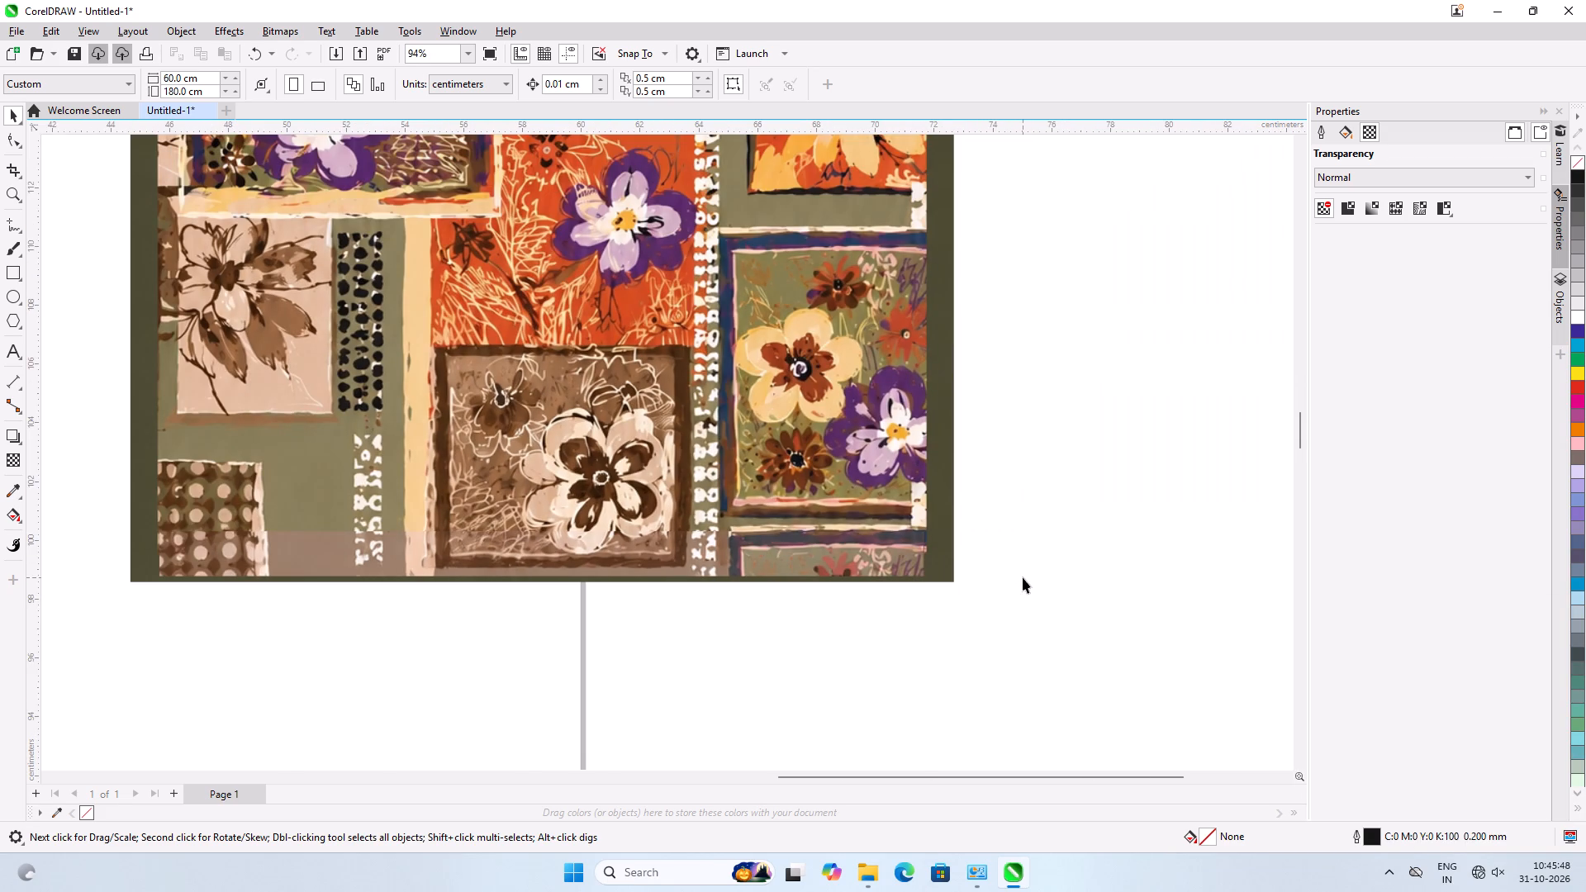
scroll(600, 542, "down", 10)
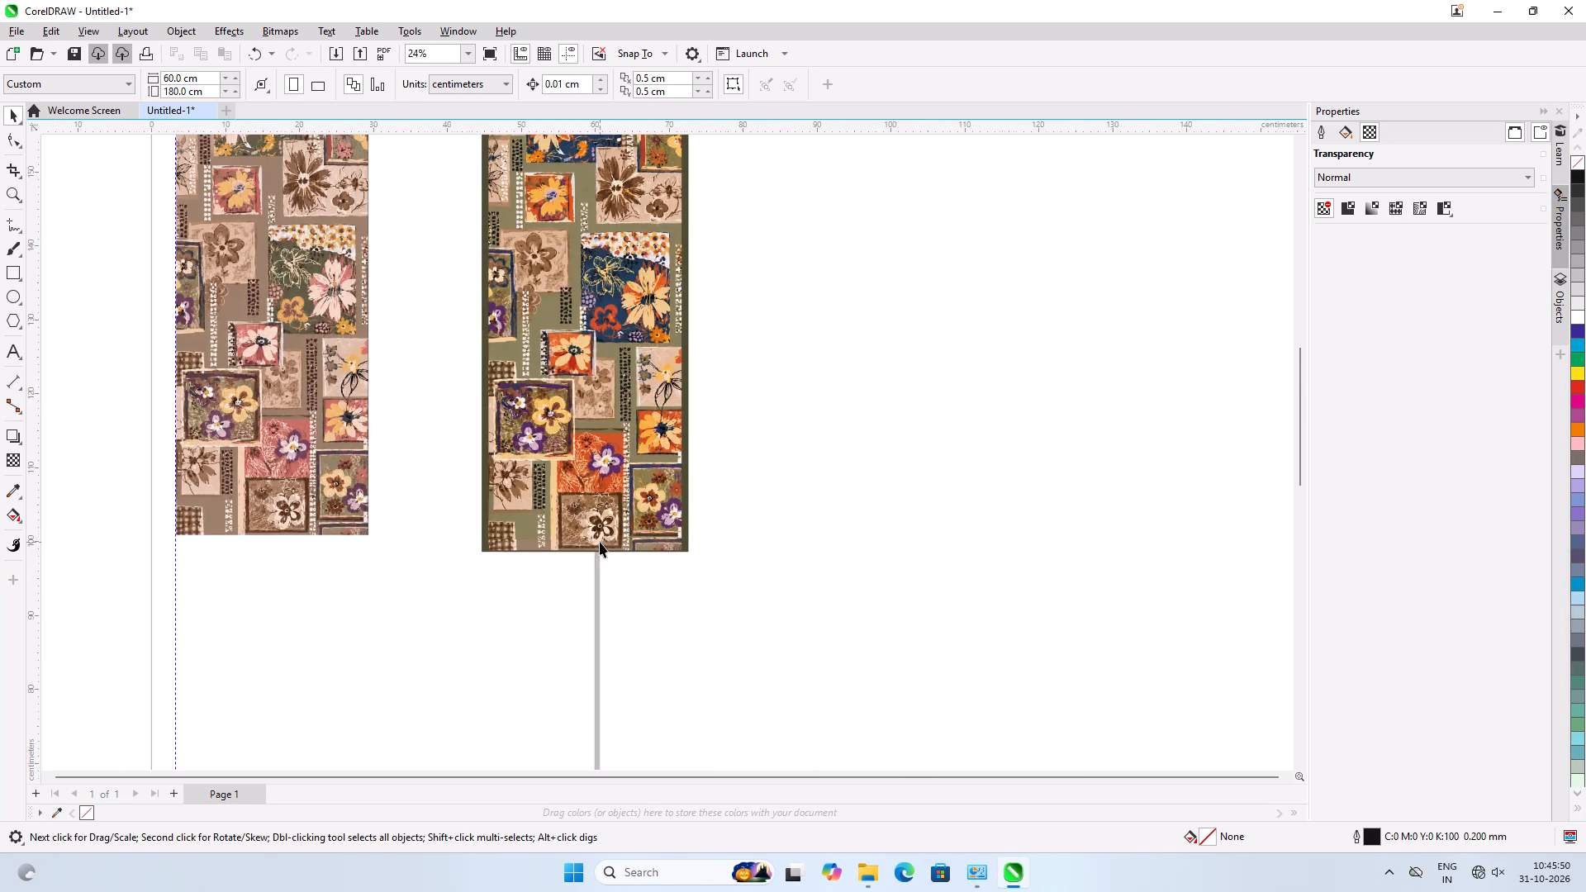
left_click(740, 462)
Crop the dark top border off the 0117kh image by moving its top edge down about 0.9 cm to the pattern.
left_click(602, 437)
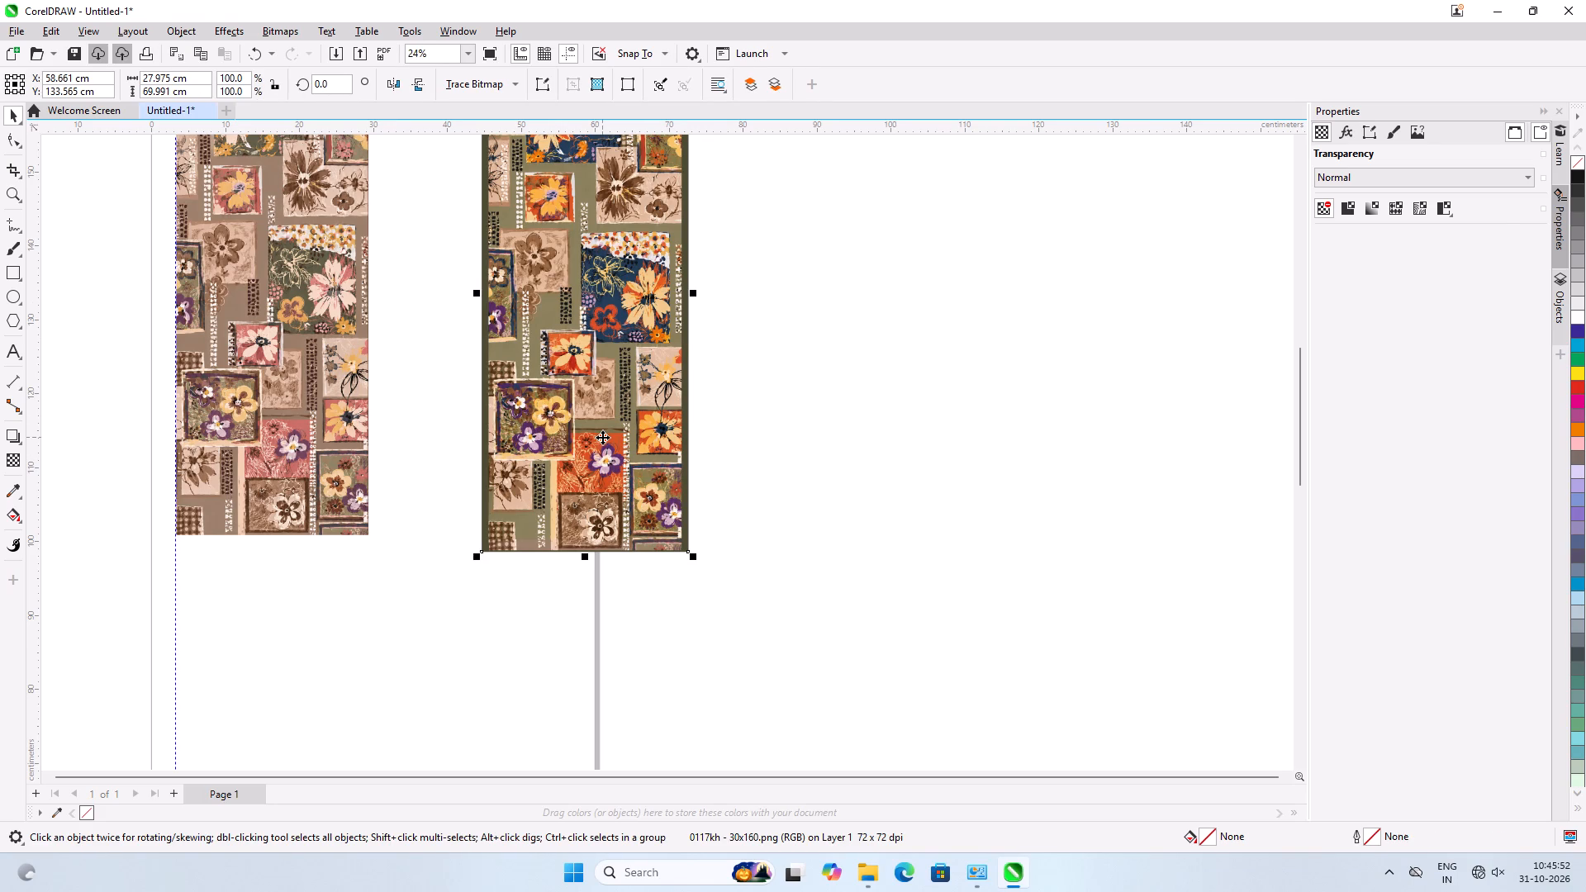
scroll(584, 484, "down", 2)
scroll(587, 380, "down", 1)
scroll(598, 88, "up", 5)
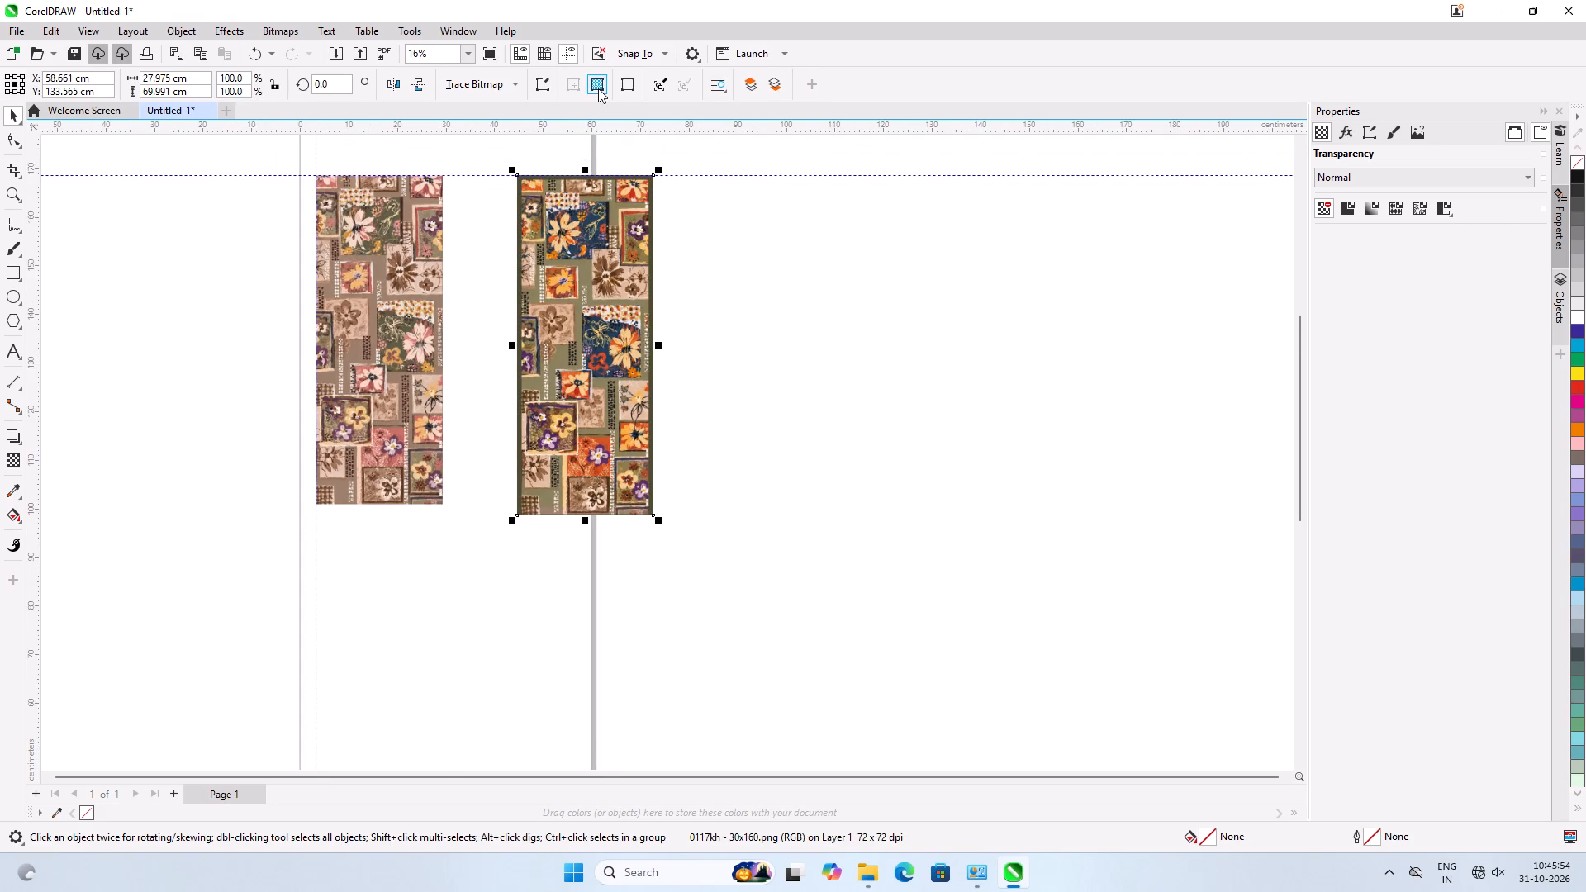
scroll(596, 143, "up", 5)
left_click(20, 136)
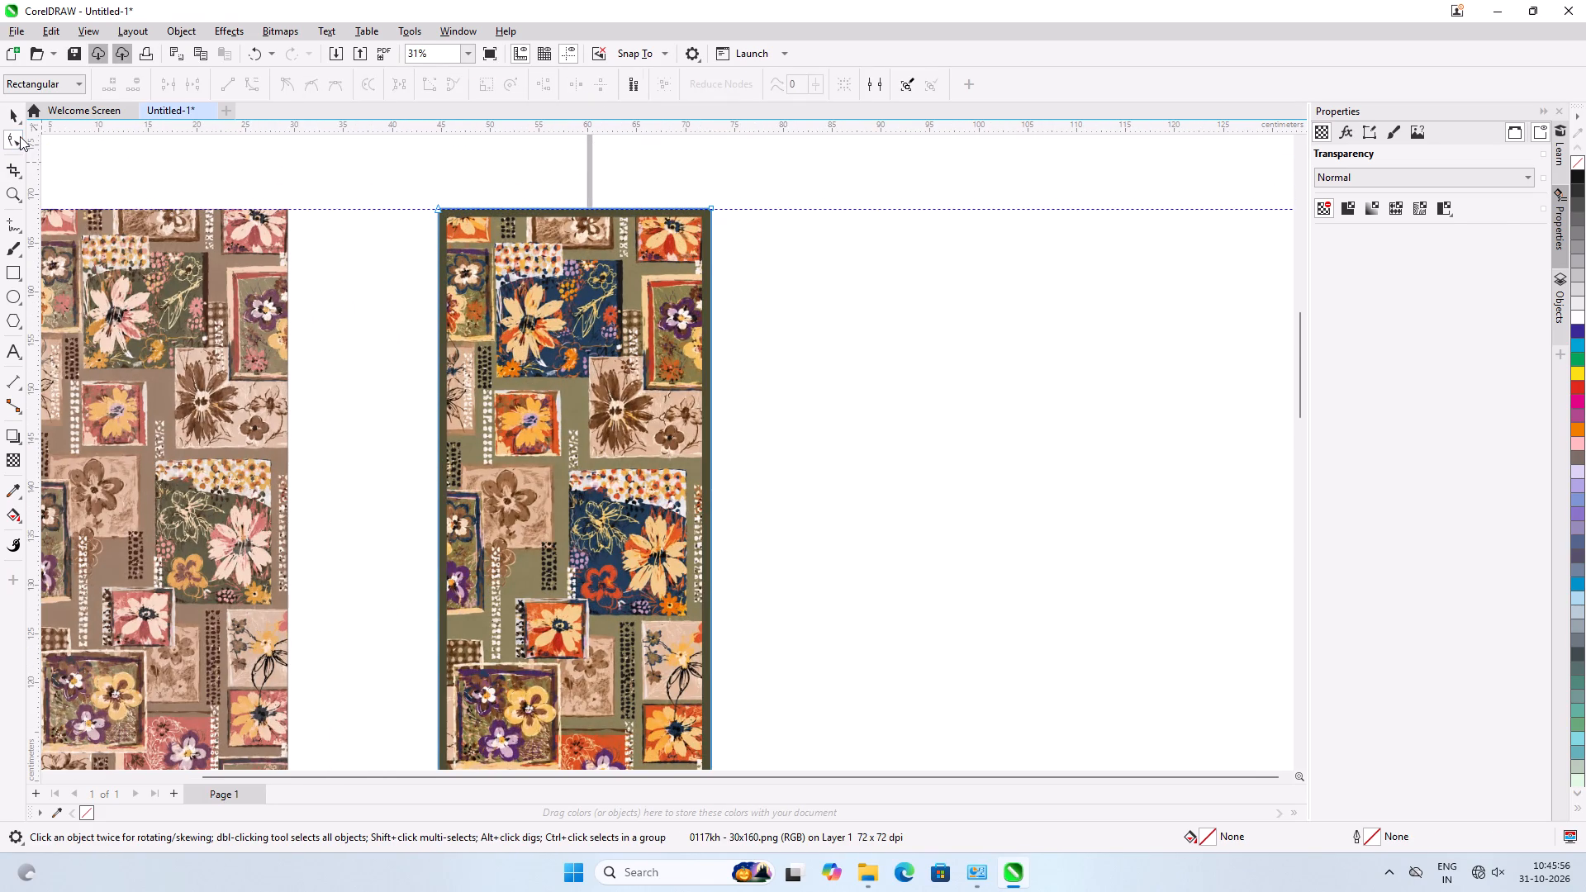
scroll(570, 193, "up", 6)
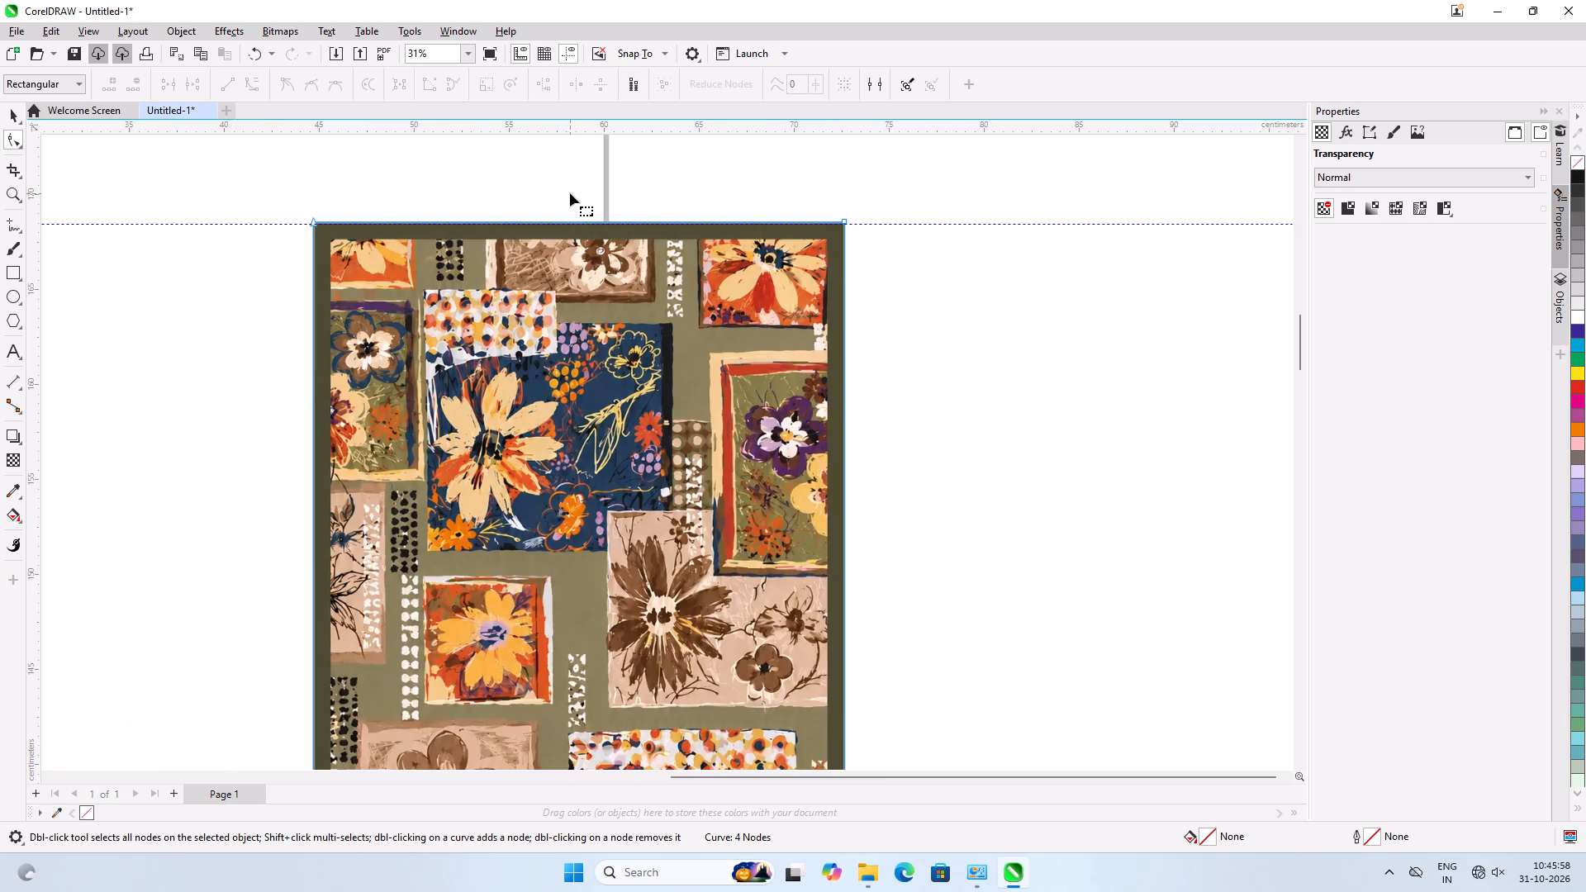
scroll(570, 205, "up", 6)
left_click_drag(623, 252, 623, 272)
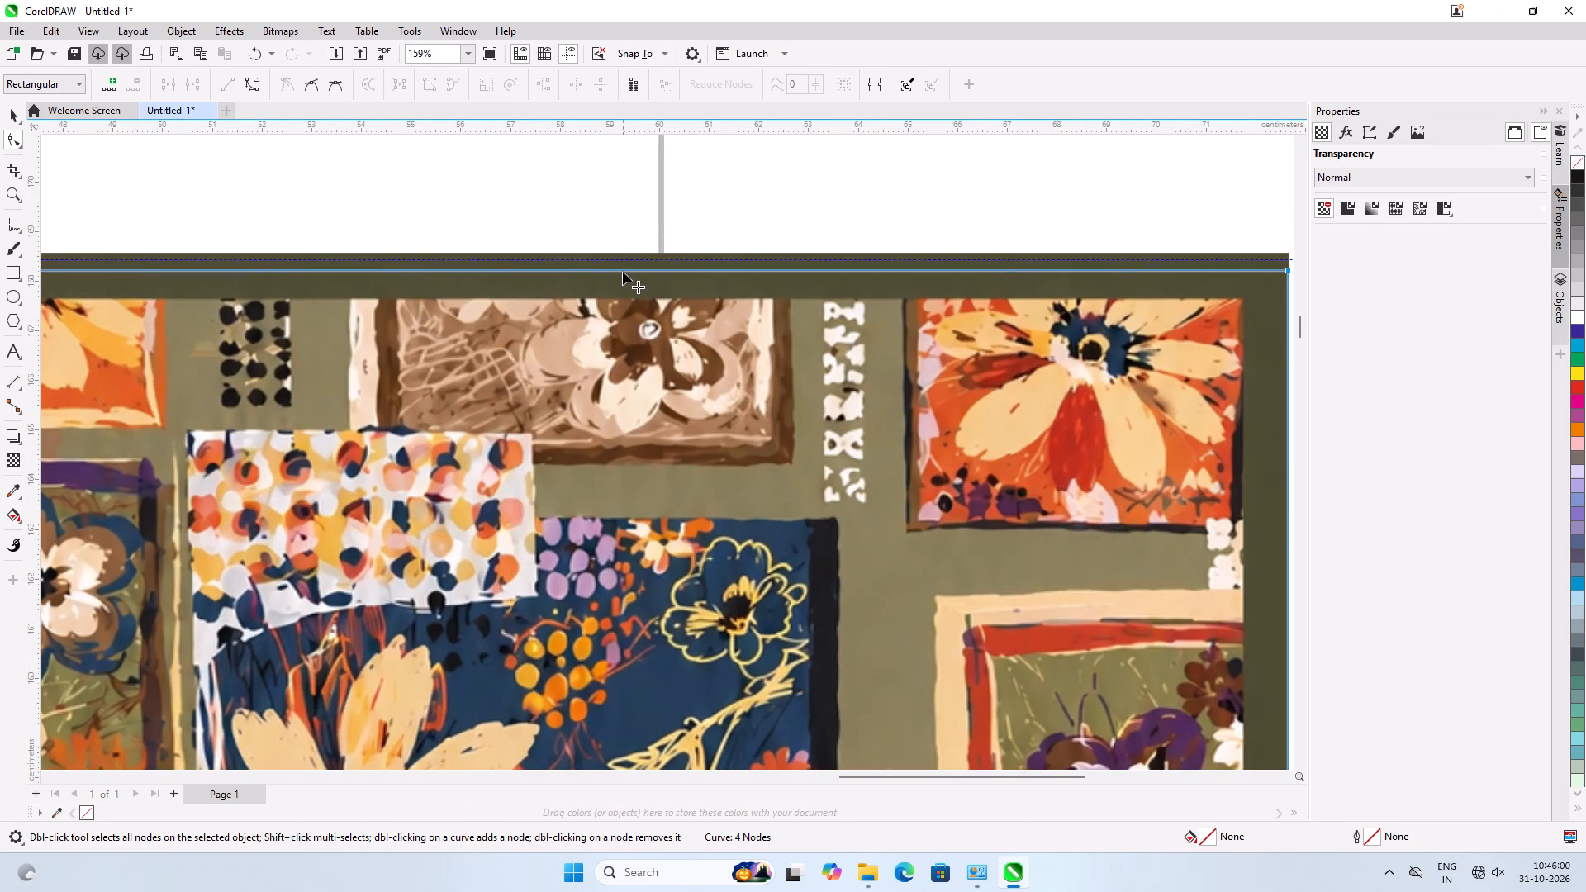
left_click_drag(623, 272, 623, 300)
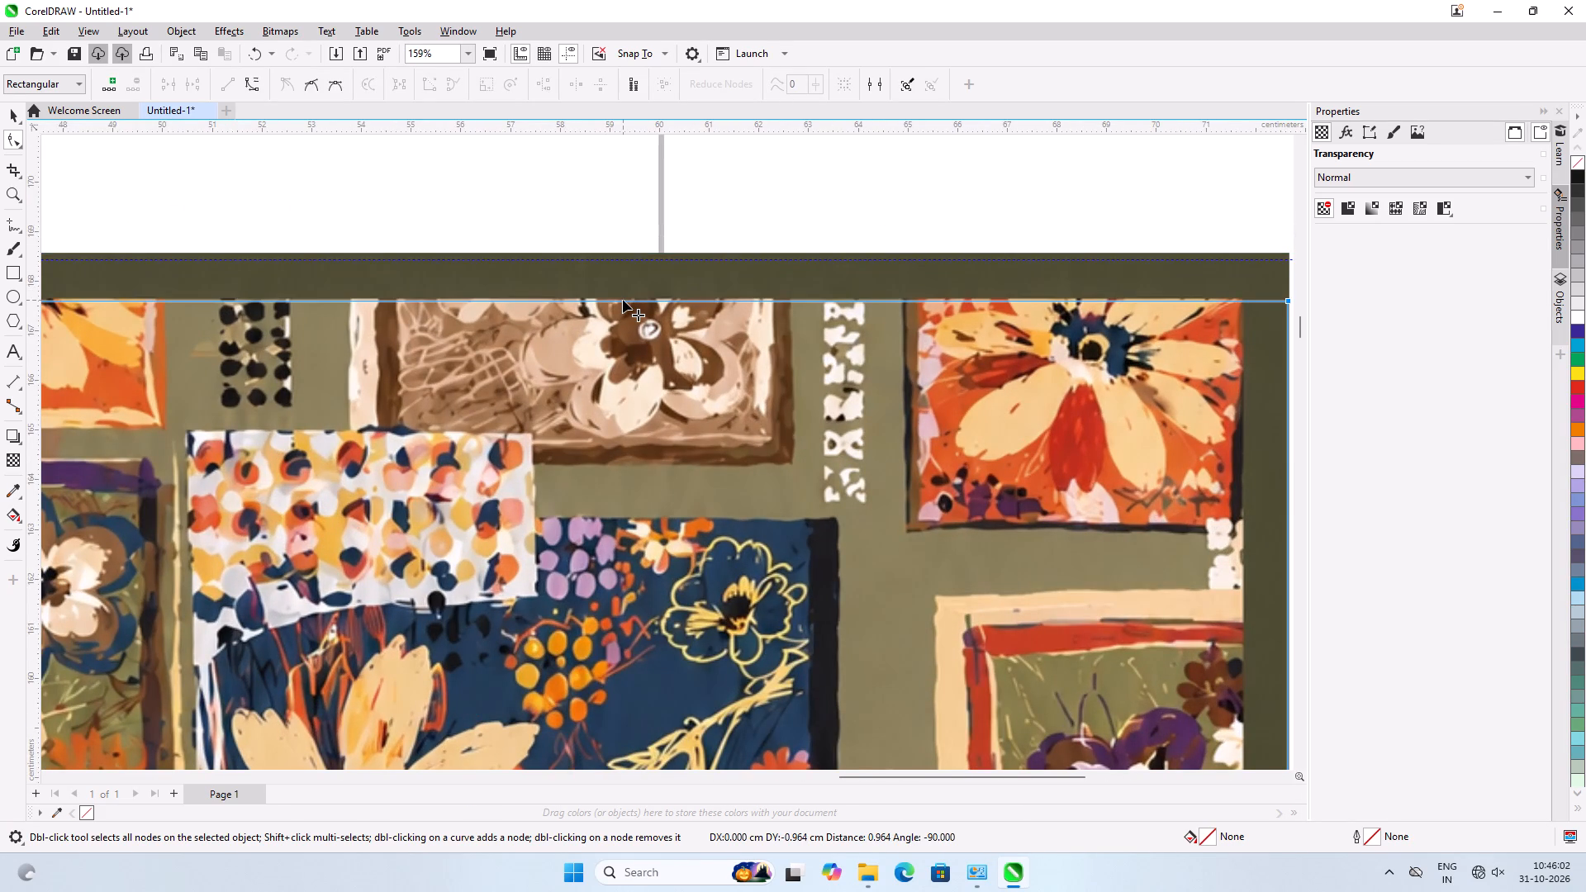
left_click_drag(623, 300, 623, 298)
Crop the dark left border off the 0117kh image by moving its left edge inward about 0.9 cm.
scroll(714, 265, "down", 8)
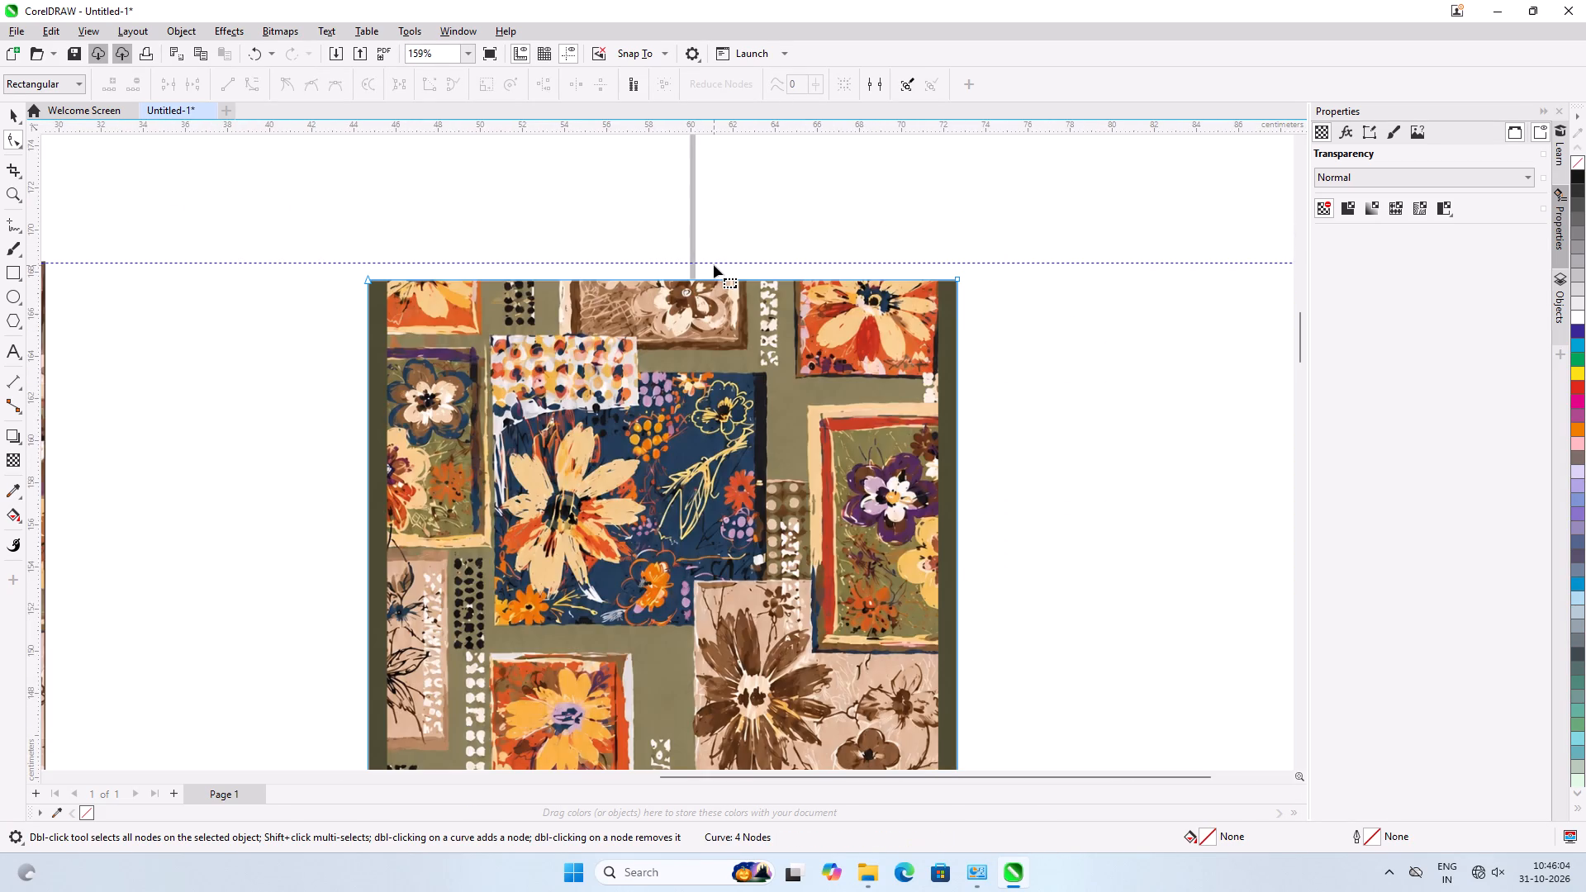
scroll(713, 261, "down", 6)
scroll(616, 564, "up", 8)
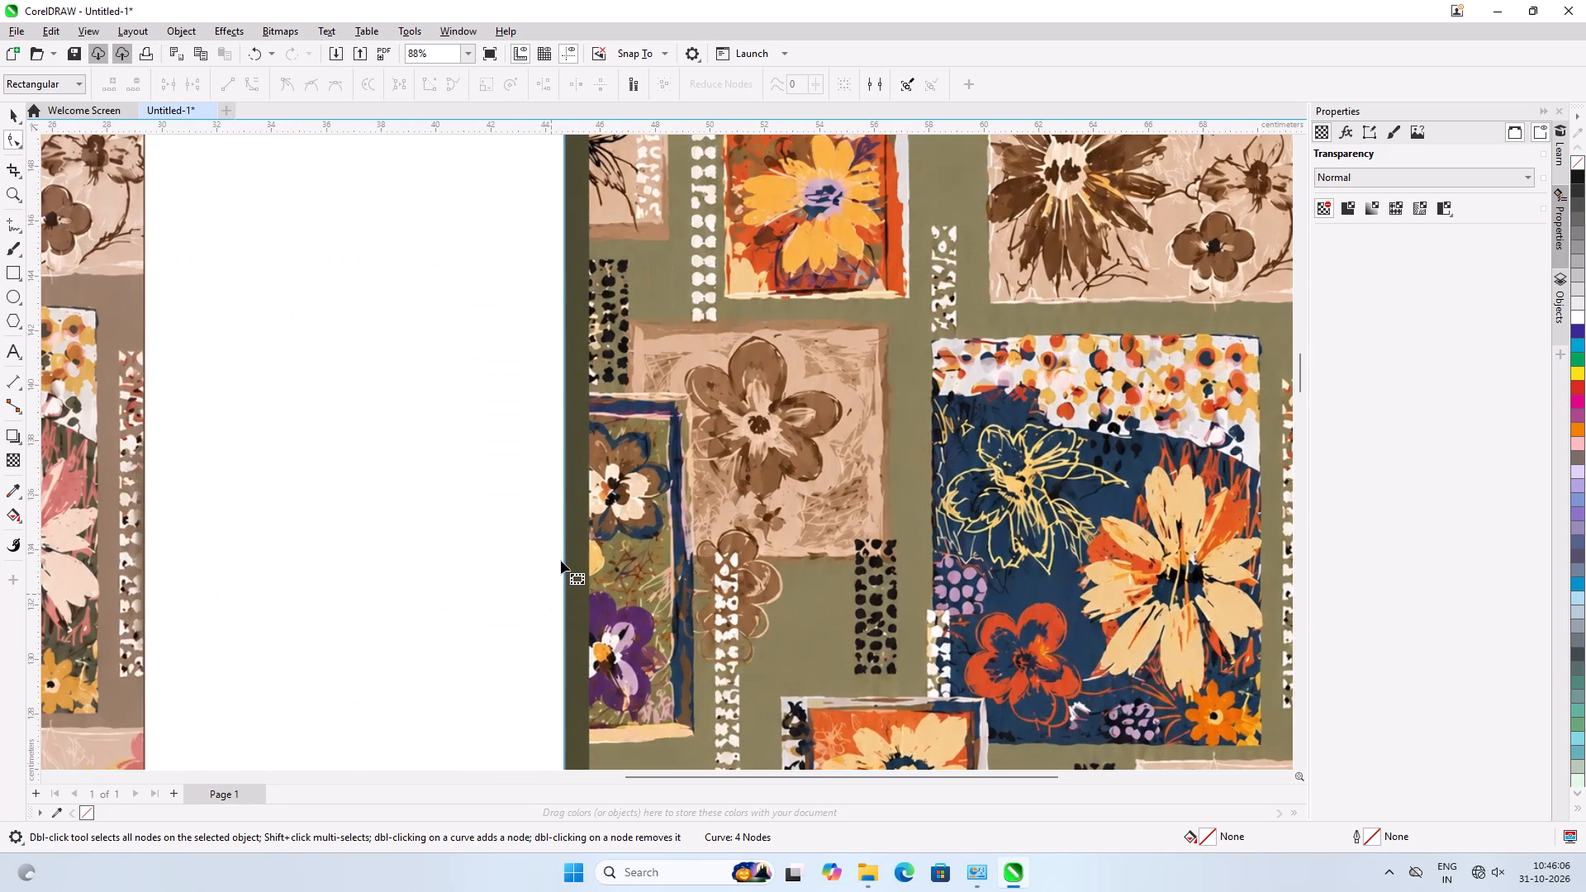
scroll(561, 561, "up", 7)
left_click(568, 576)
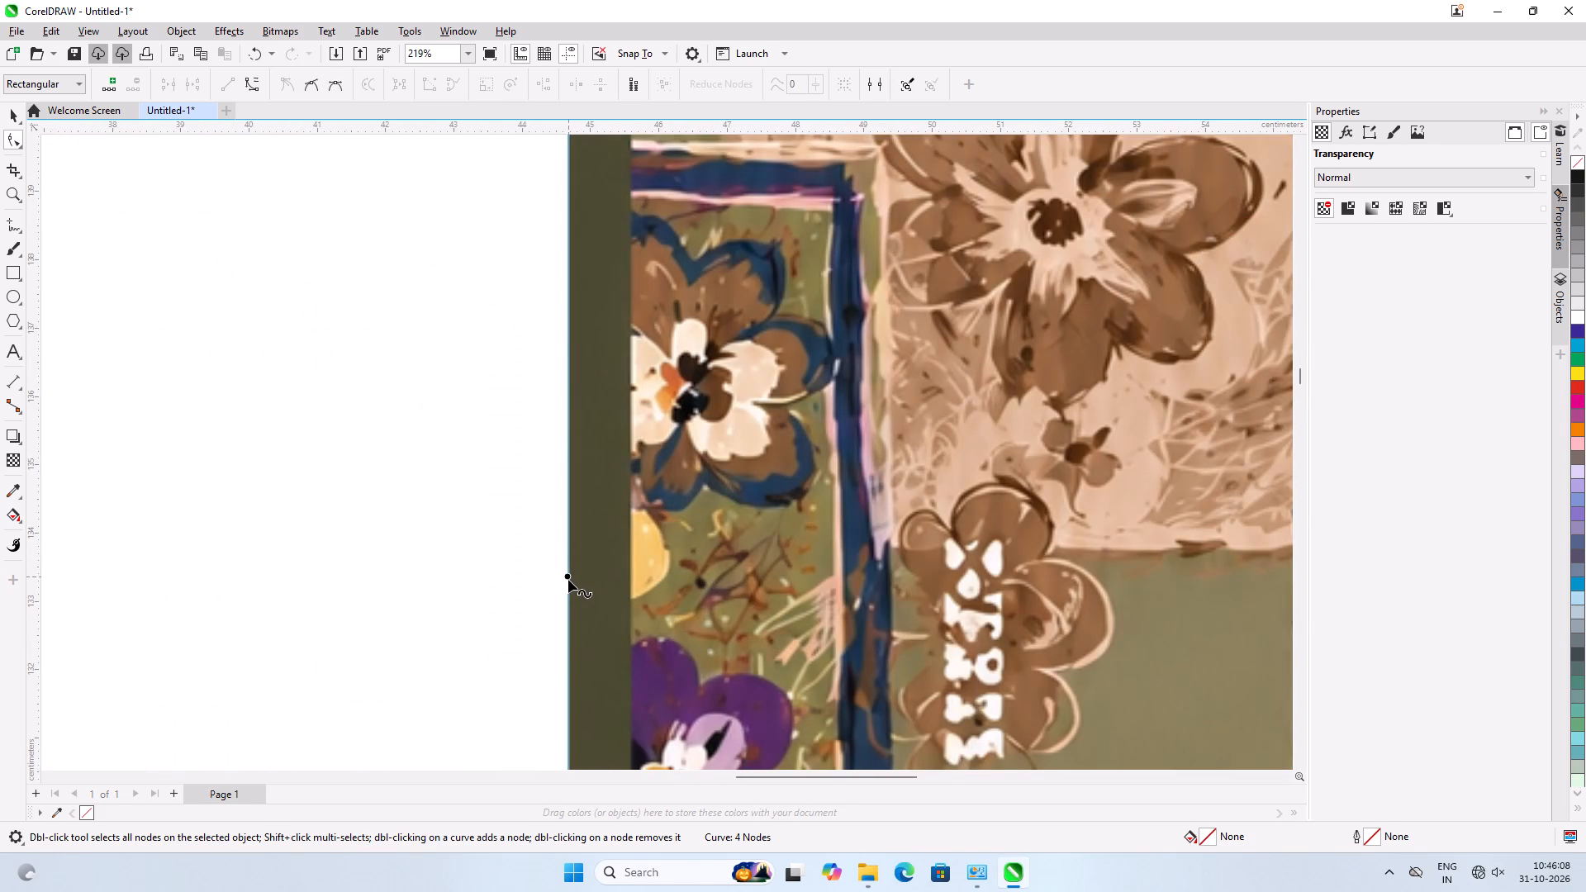
left_click_drag(567, 578, 618, 582)
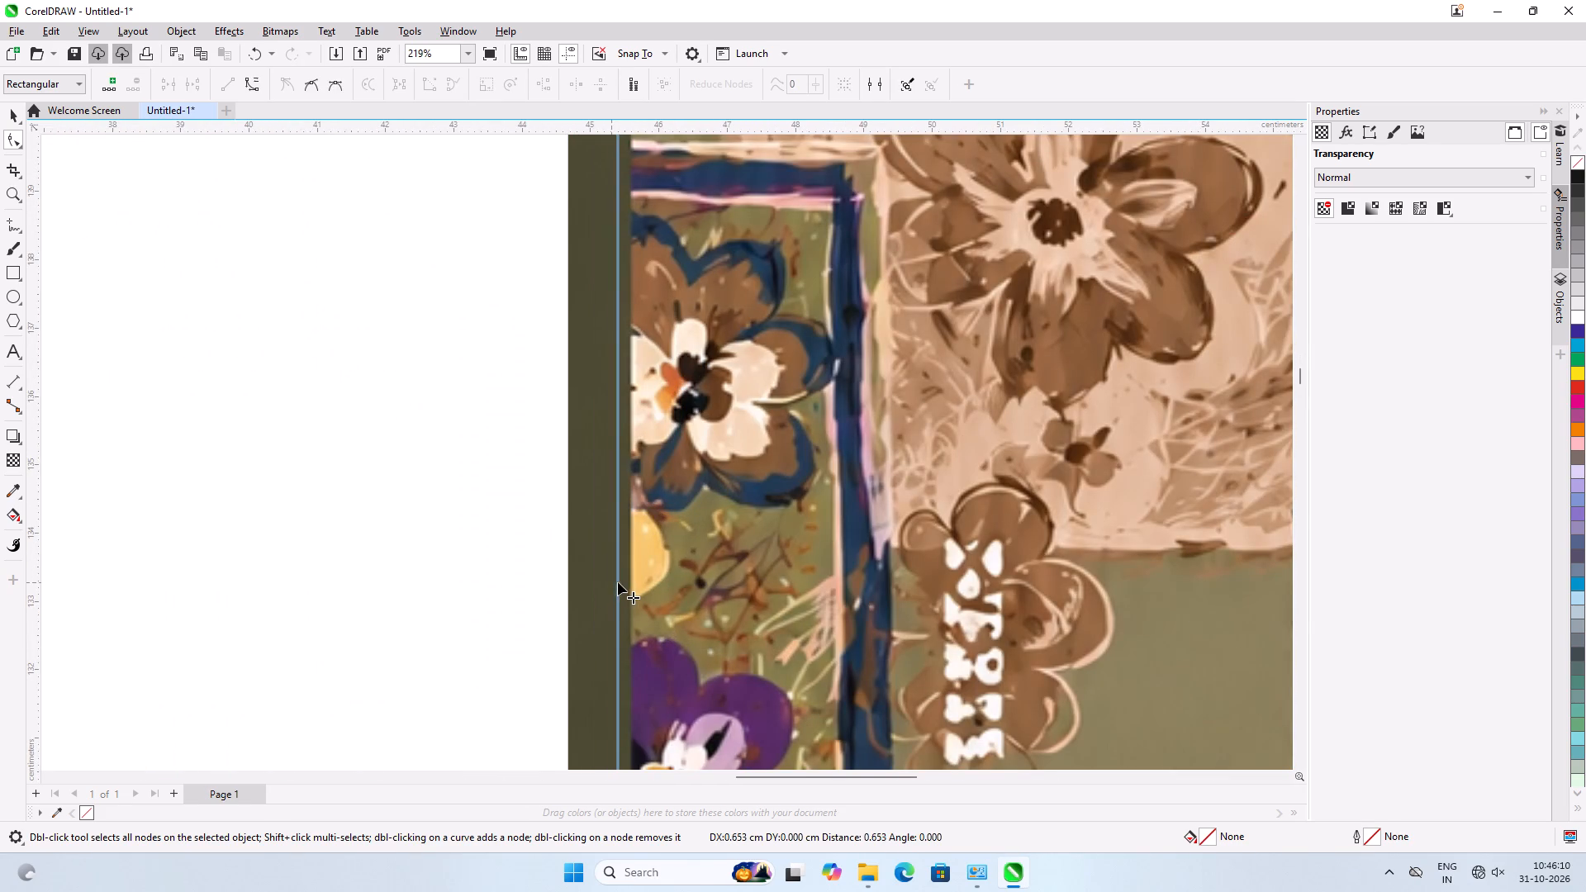
left_click_drag(618, 582, 628, 586)
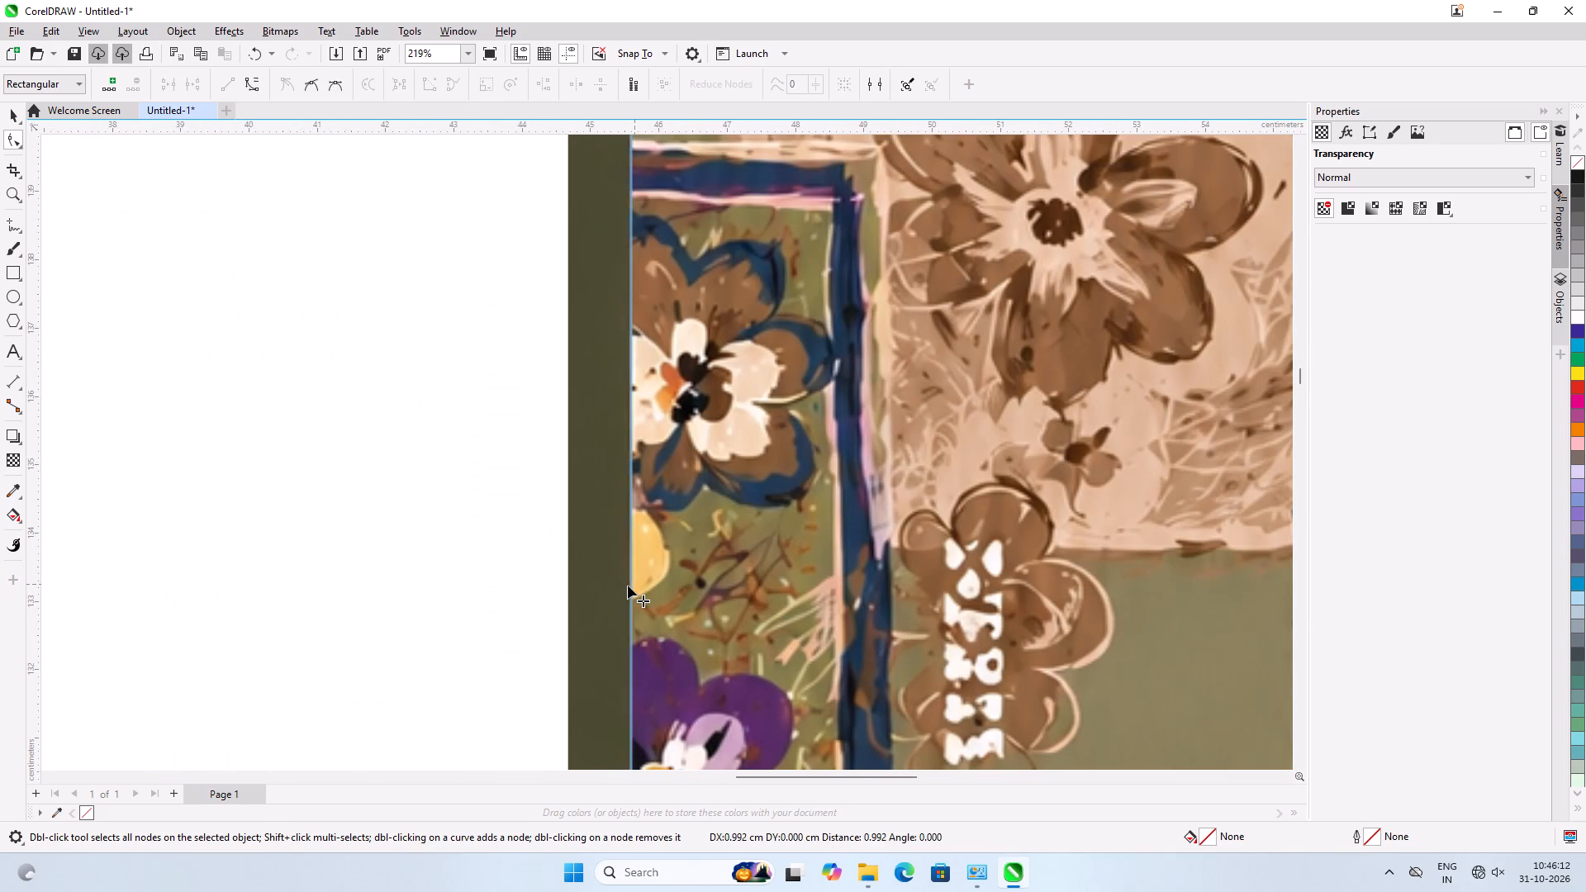
left_click_drag(628, 586, 629, 586)
Crop the dark right border off the 0117kh image by moving its right edge inward about 0.9 cm.
scroll(572, 543, "down", 7)
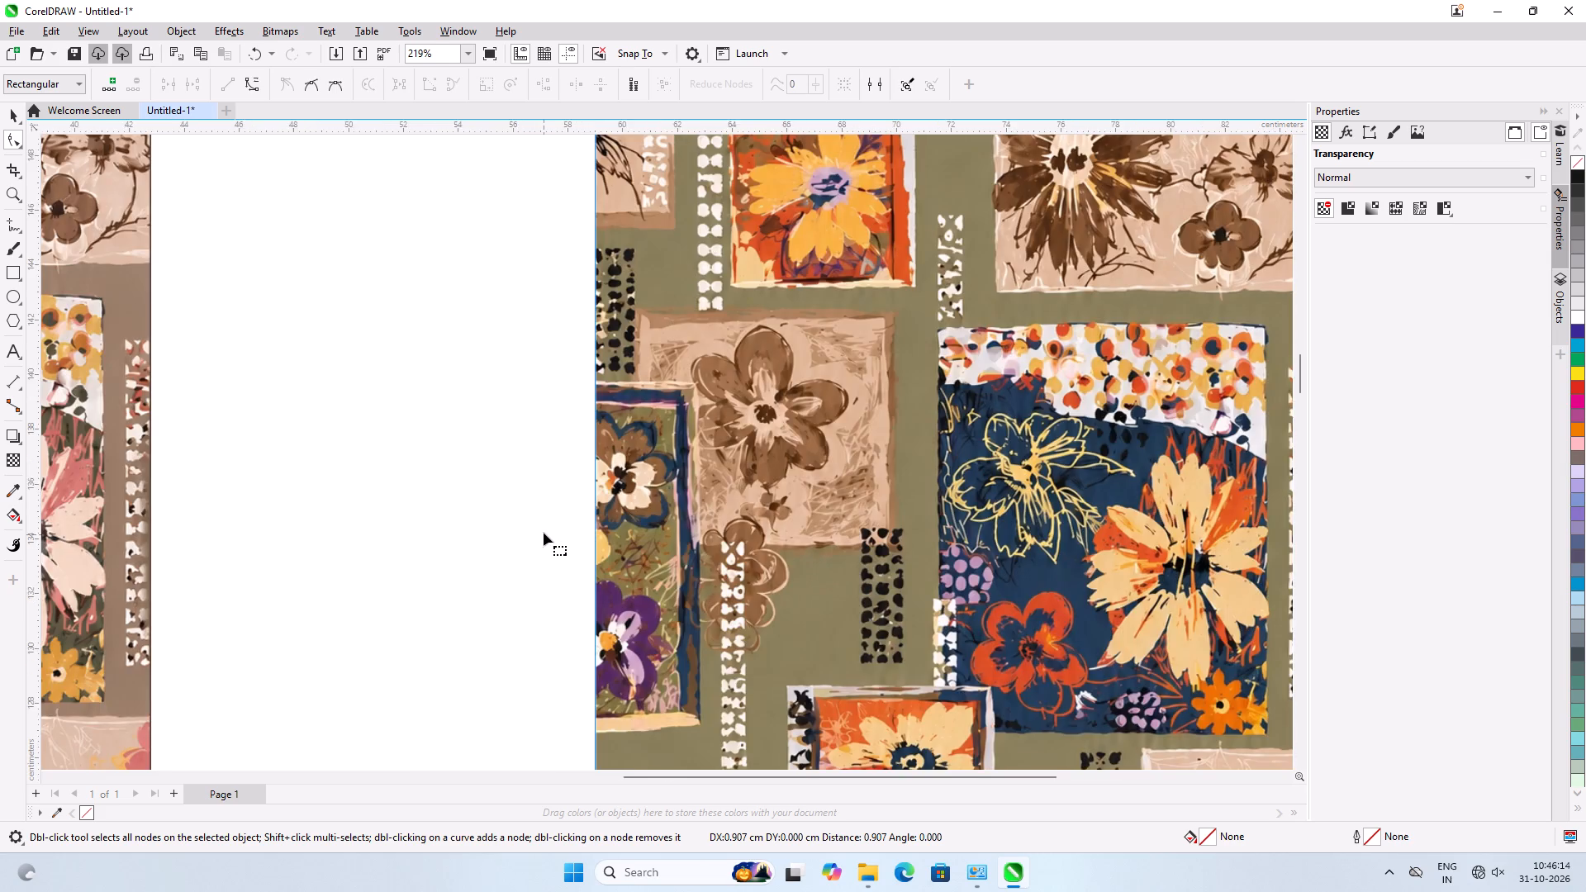
scroll(544, 533, "down", 8)
scroll(628, 268, "down", 6)
scroll(696, 505, "up", 4)
scroll(705, 293, "up", 3)
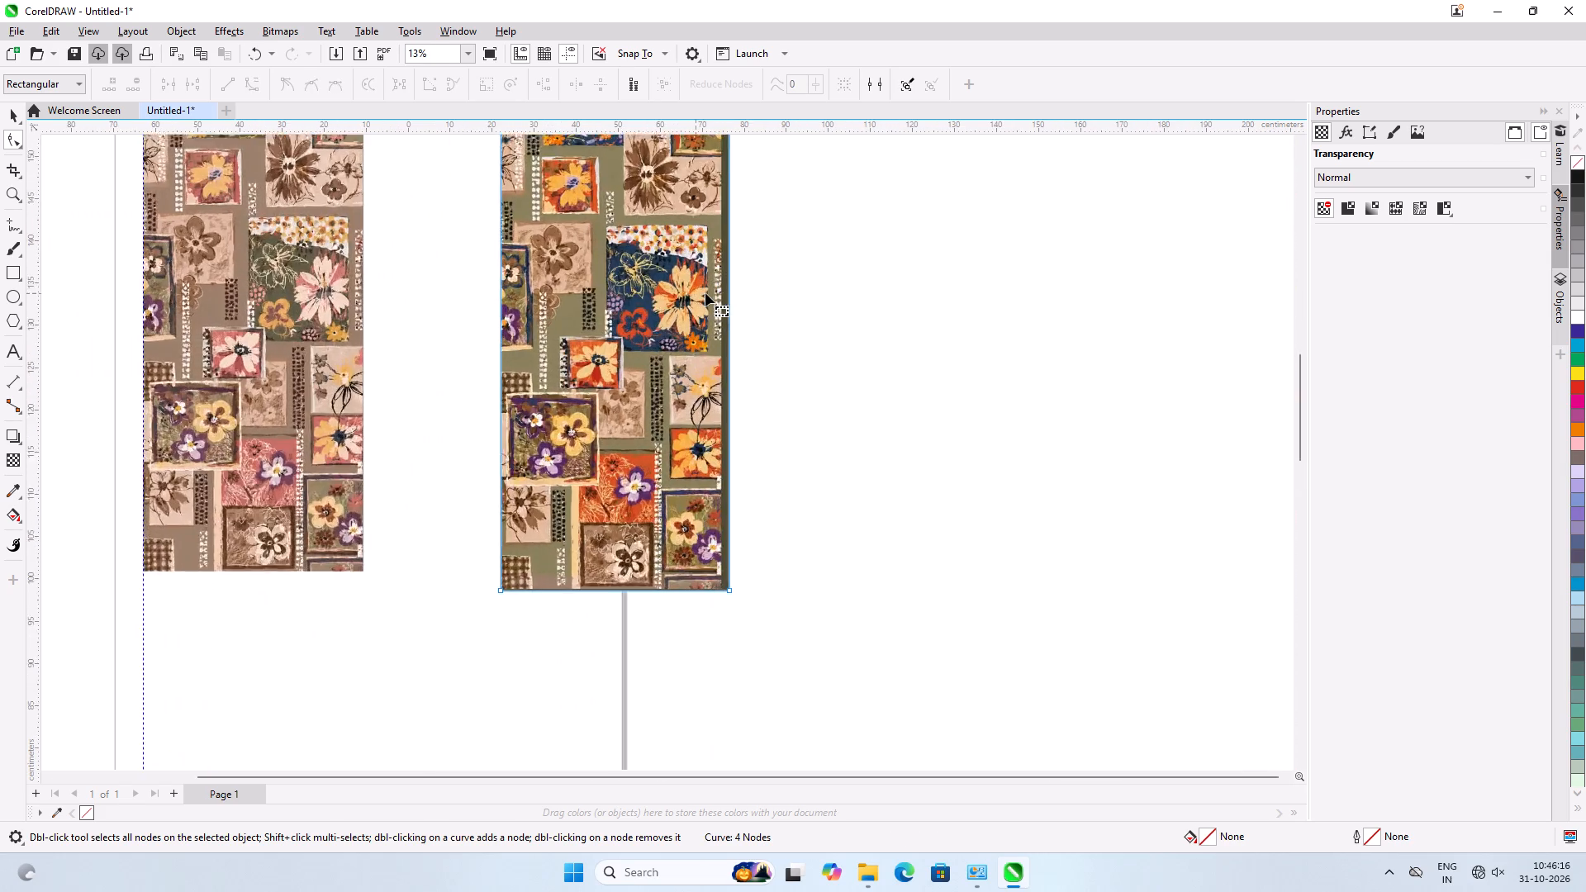
scroll(705, 293, "up", 4)
scroll(718, 449, "up", 8)
left_click(843, 556)
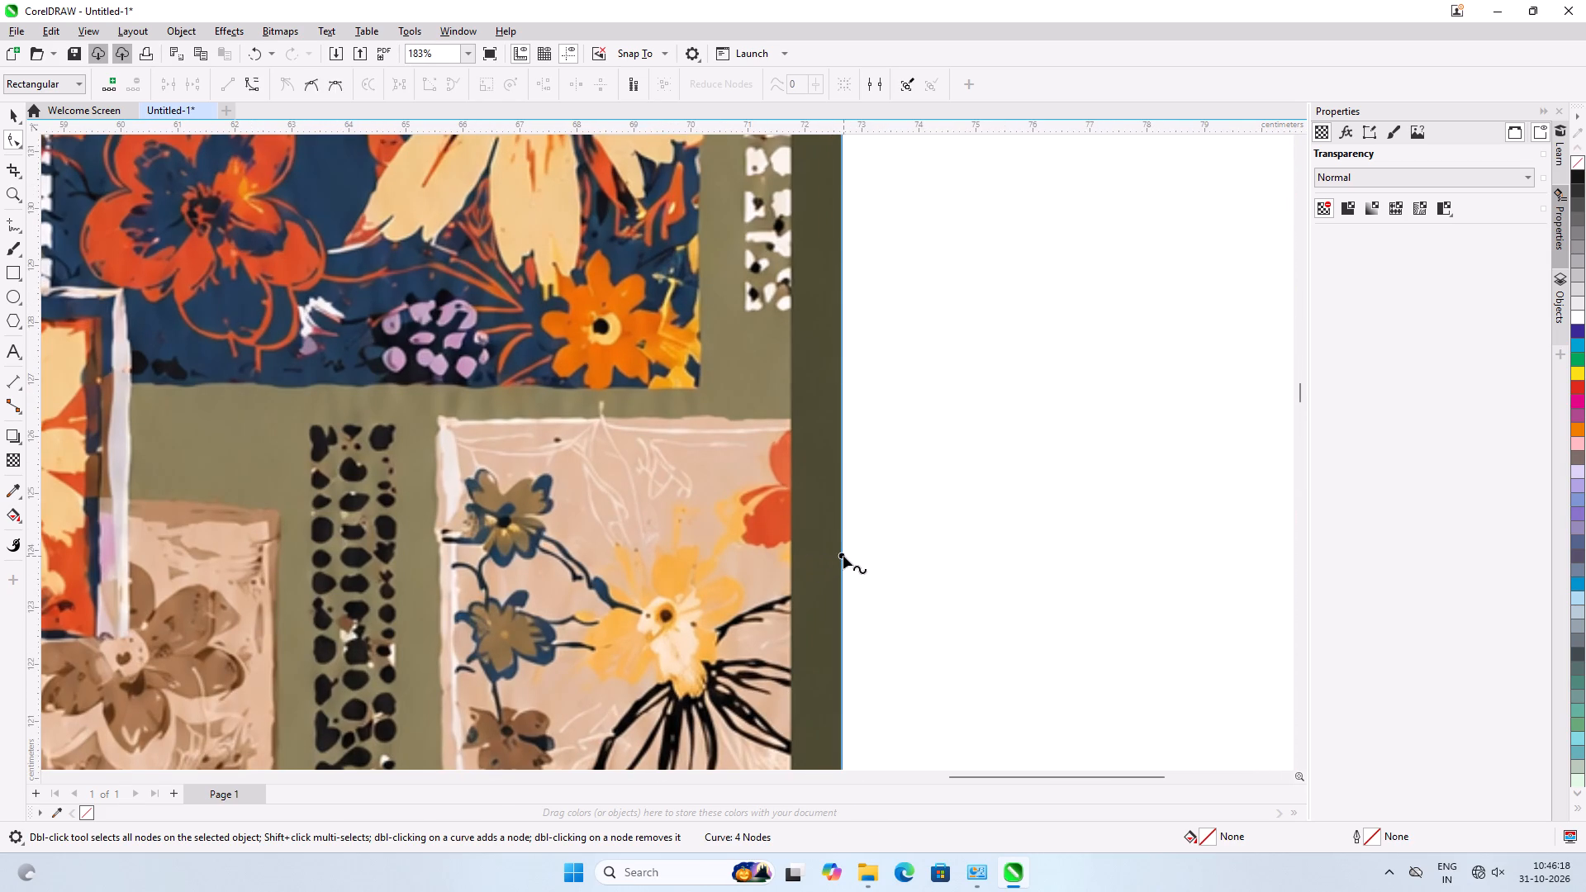
left_click_drag(841, 556, 795, 557)
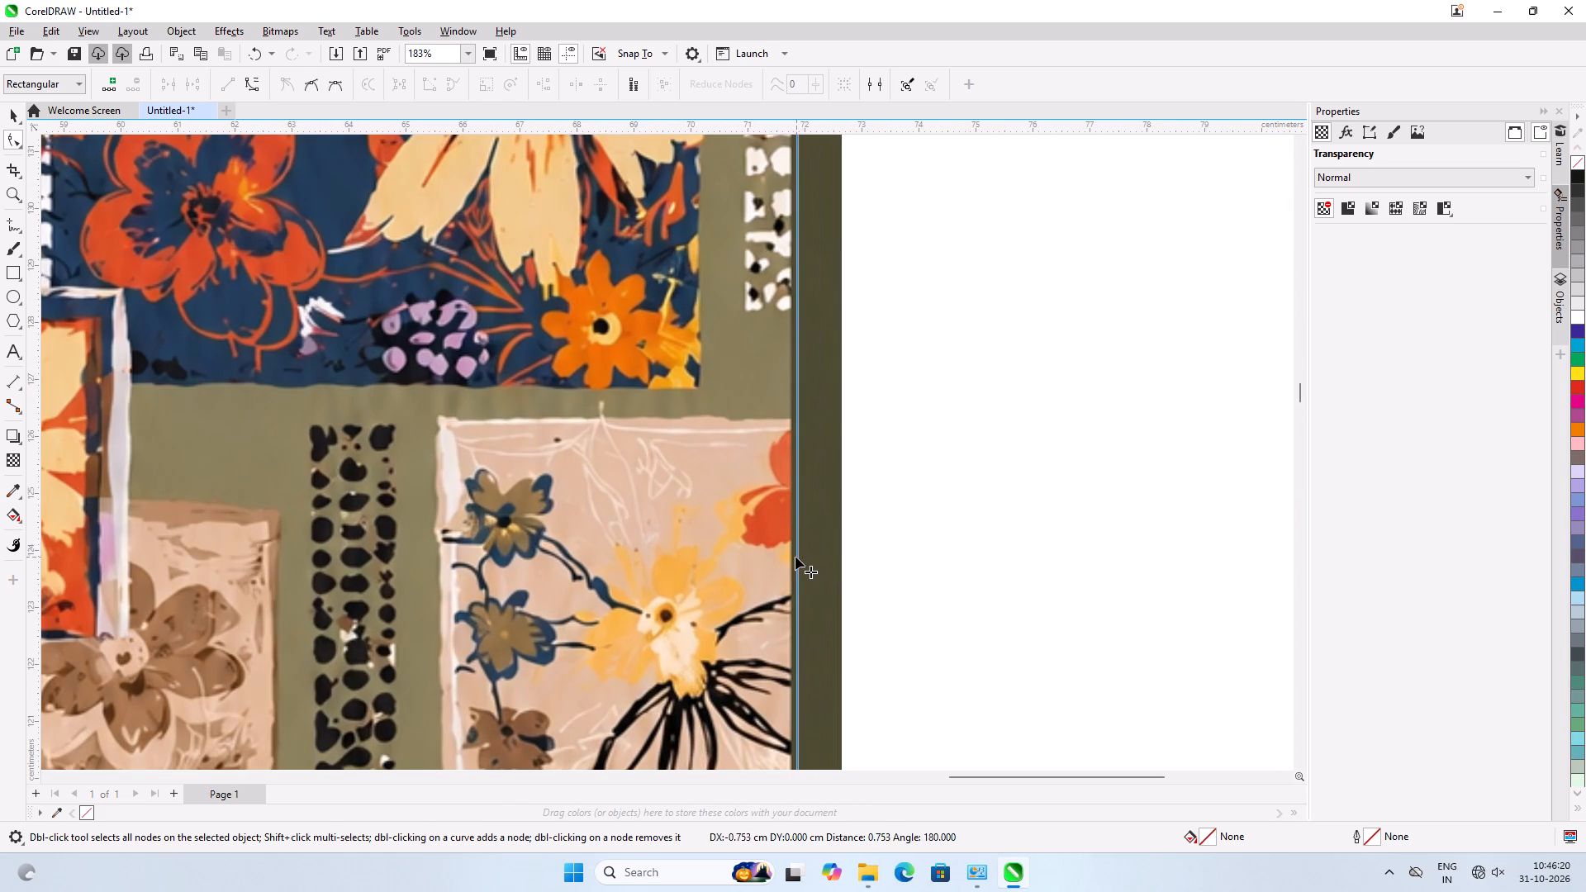
left_click_drag(795, 557, 790, 557)
Crop the remaining dark bottom border off the 0117kh image, up to the lower edge of the 0117br strip.
scroll(748, 378, "down", 16)
scroll(665, 595, "up", 6)
scroll(630, 517, "up", 13)
left_click(694, 544)
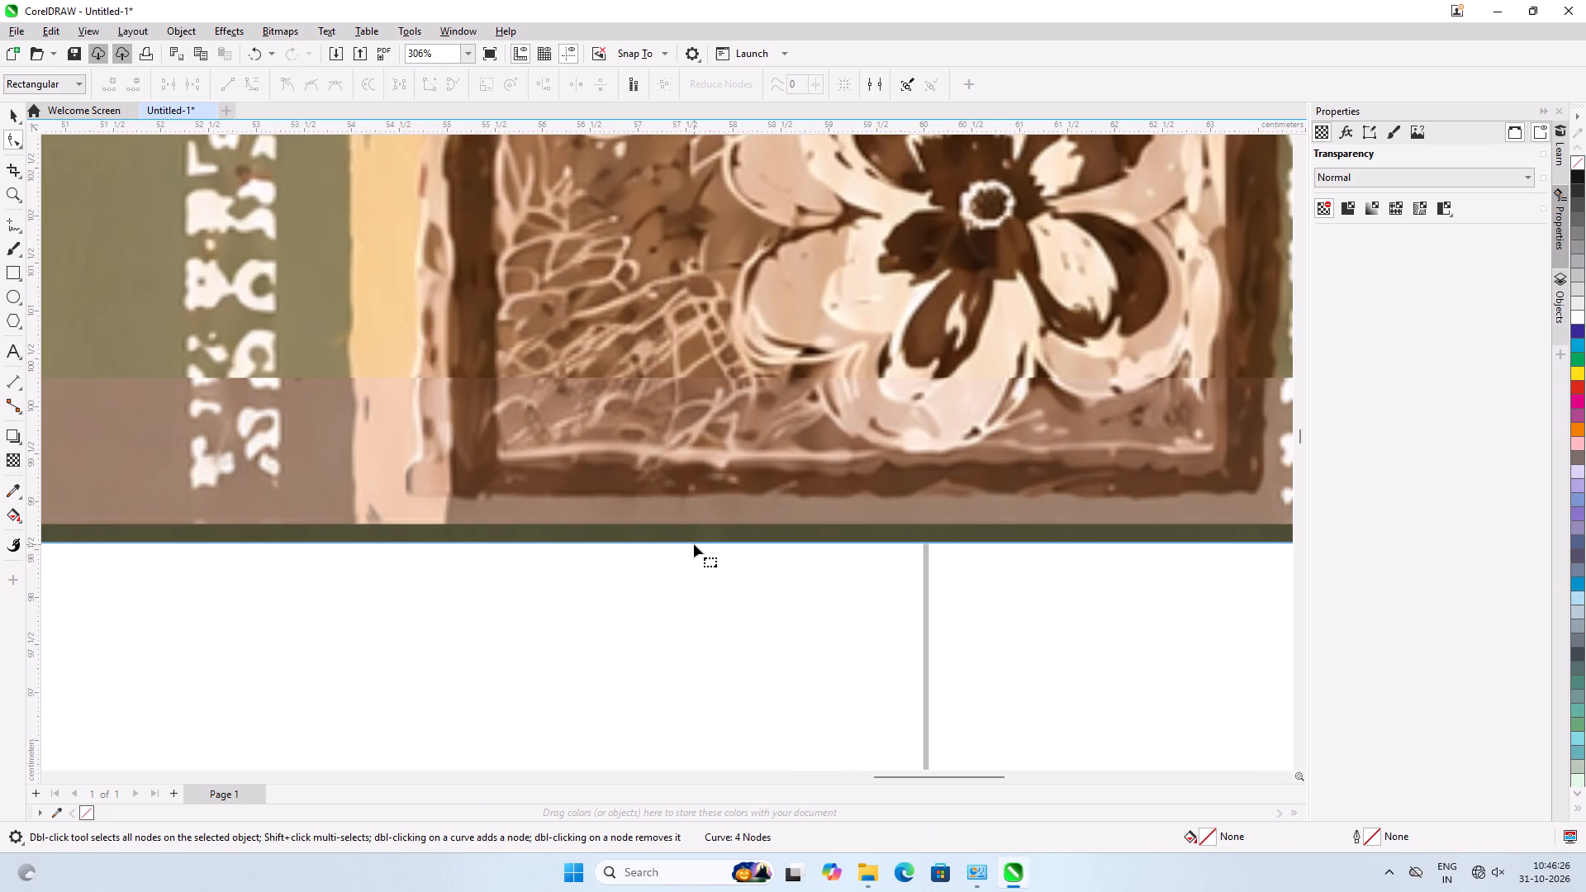
left_click(695, 543)
left_click_drag(692, 543, 693, 529)
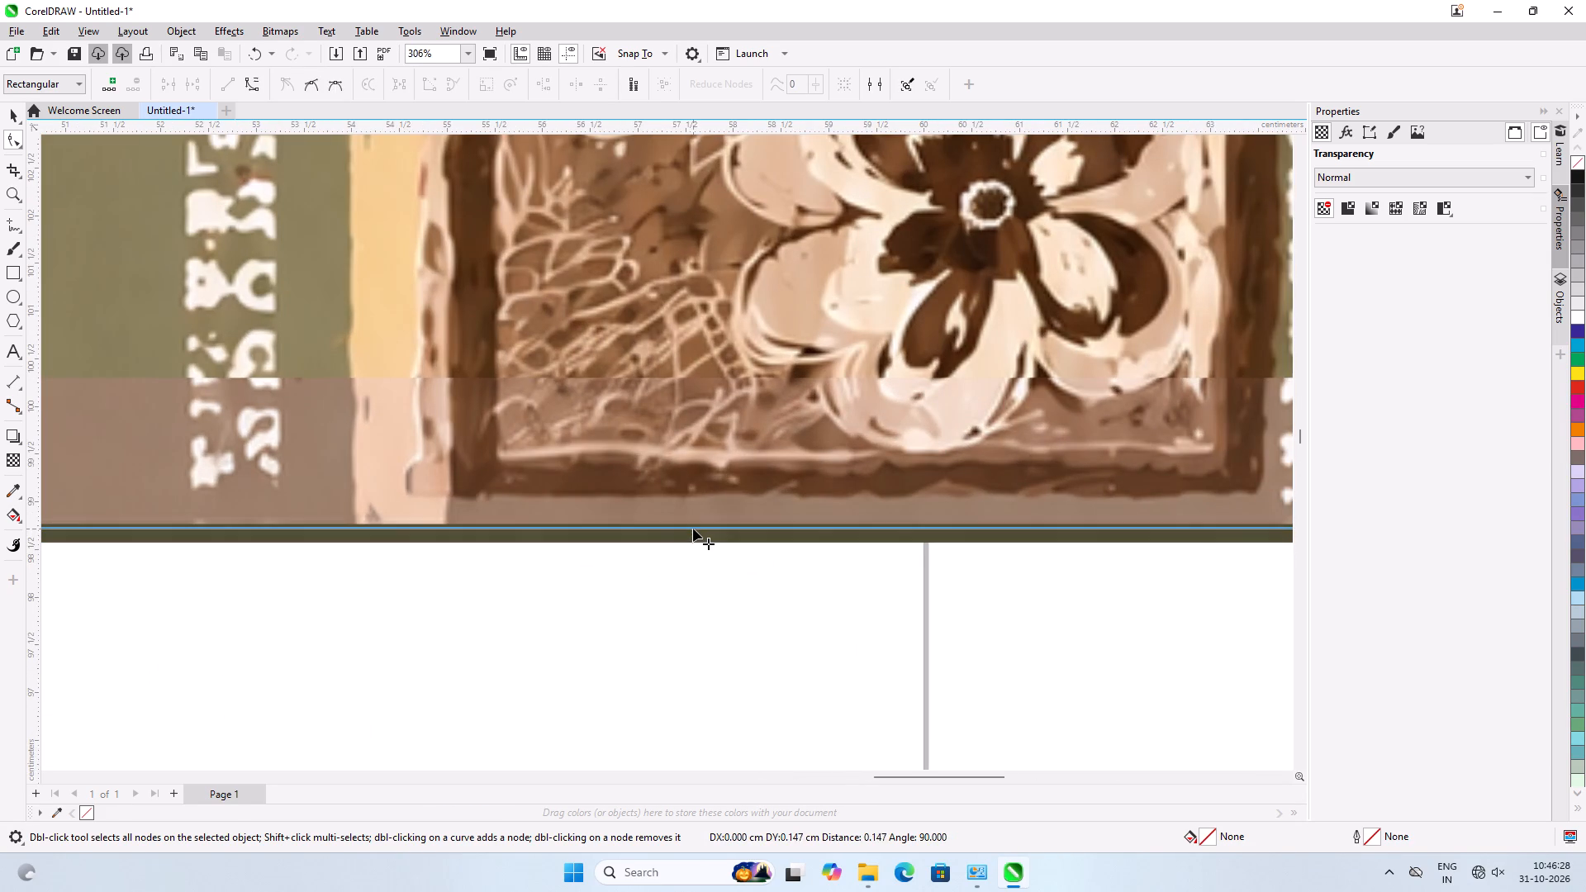
left_click_drag(693, 529, 694, 526)
left_click(710, 621)
scroll(713, 618, "down", 8)
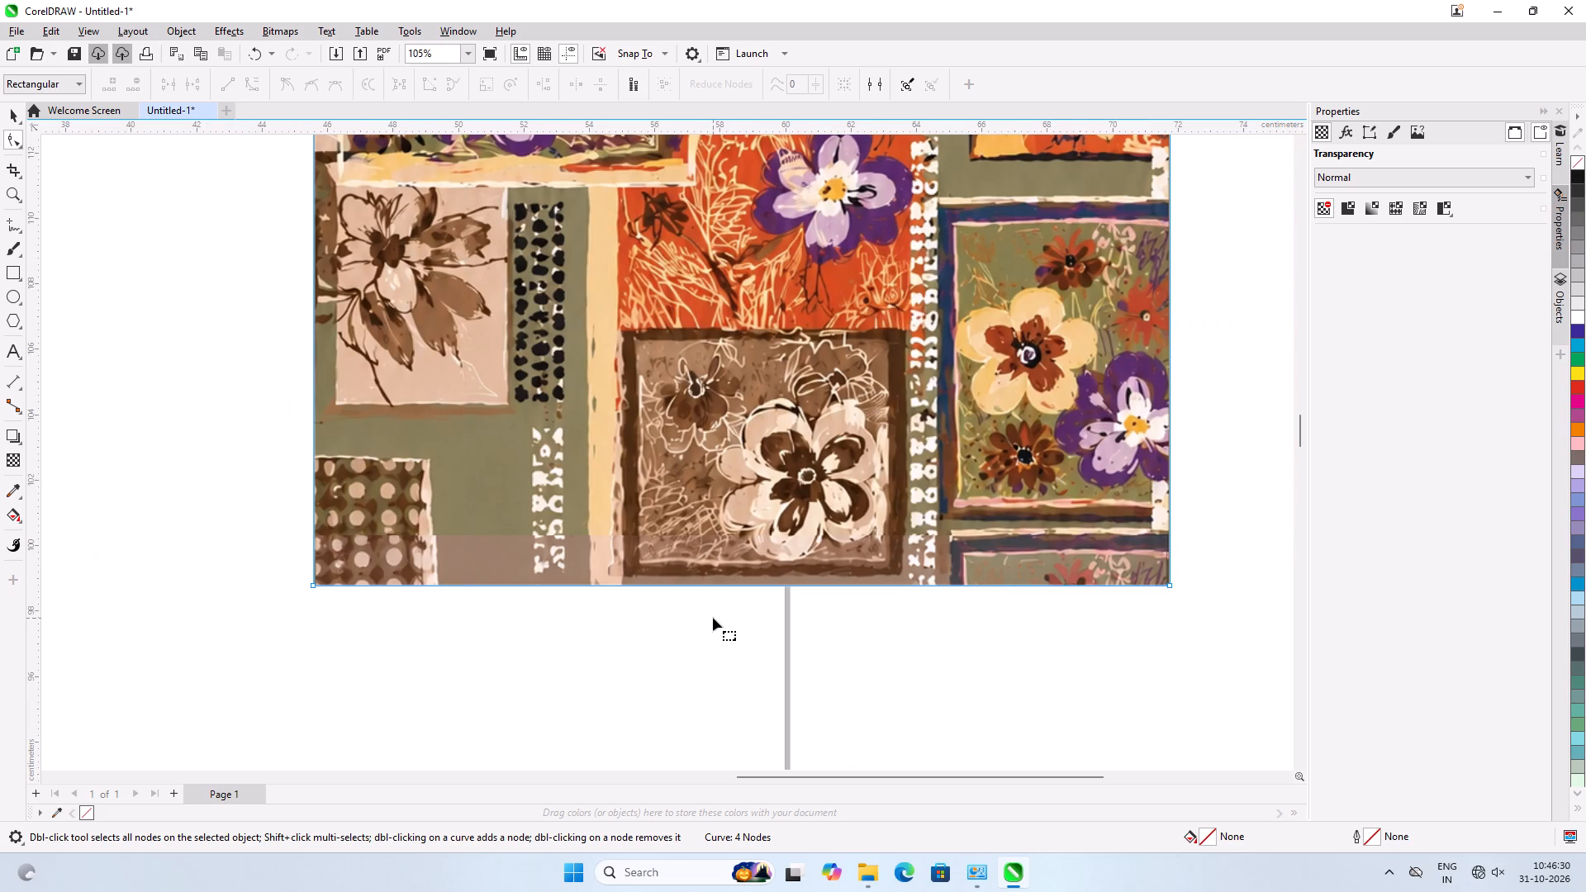
scroll(713, 618, "down", 12)
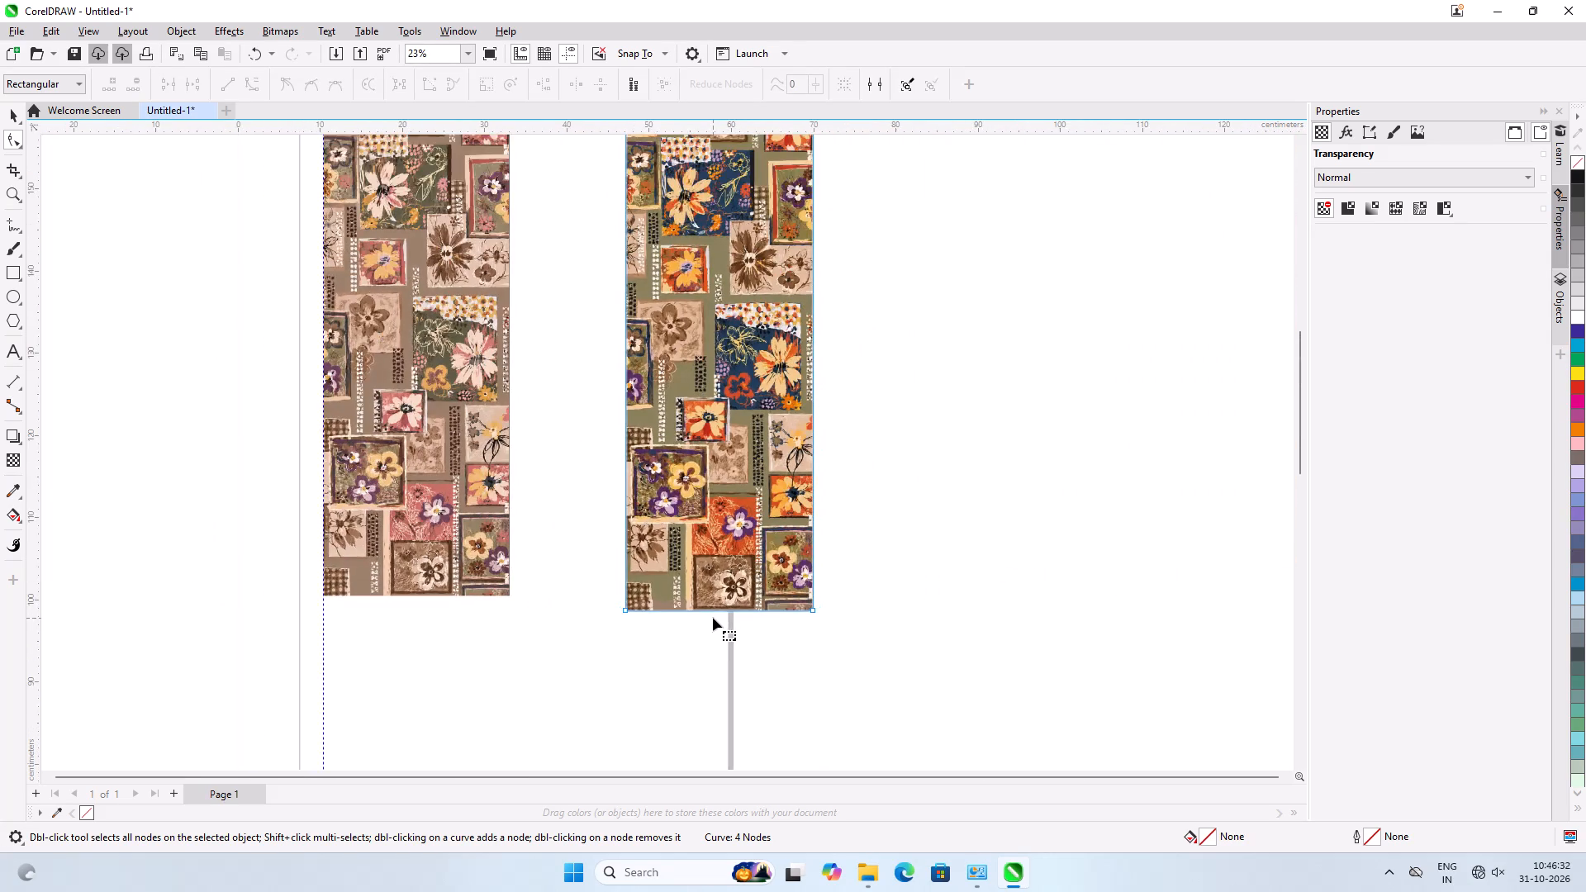
left_click(16, 110)
left_click(981, 600)
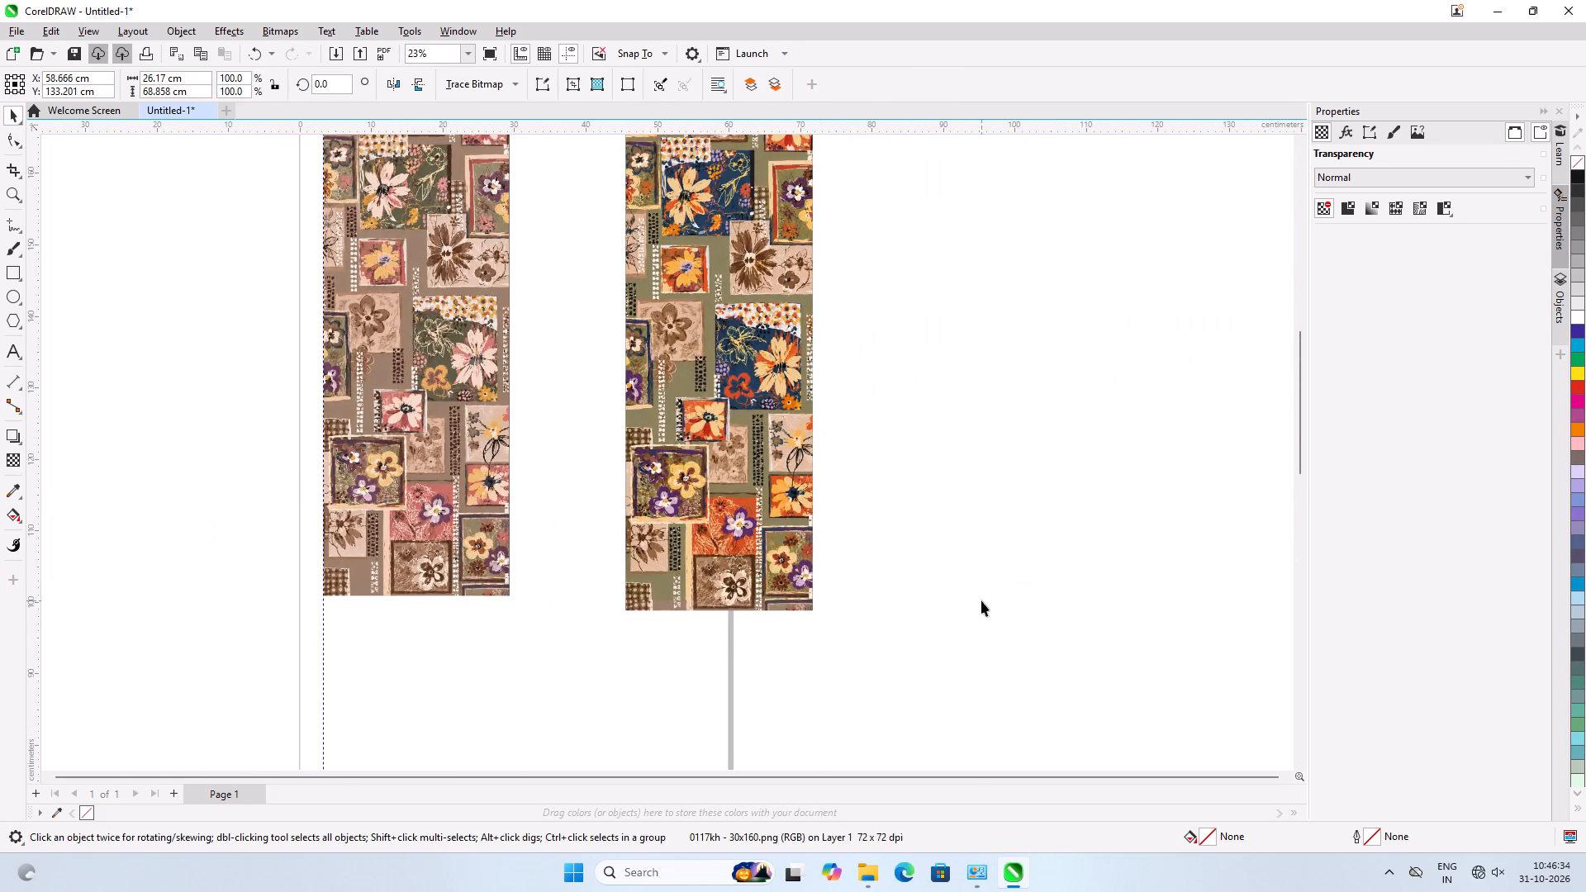
Group the cropped 0117kh image with the 0117br strip lying over its bottom edge.
scroll(814, 633, "down", 3)
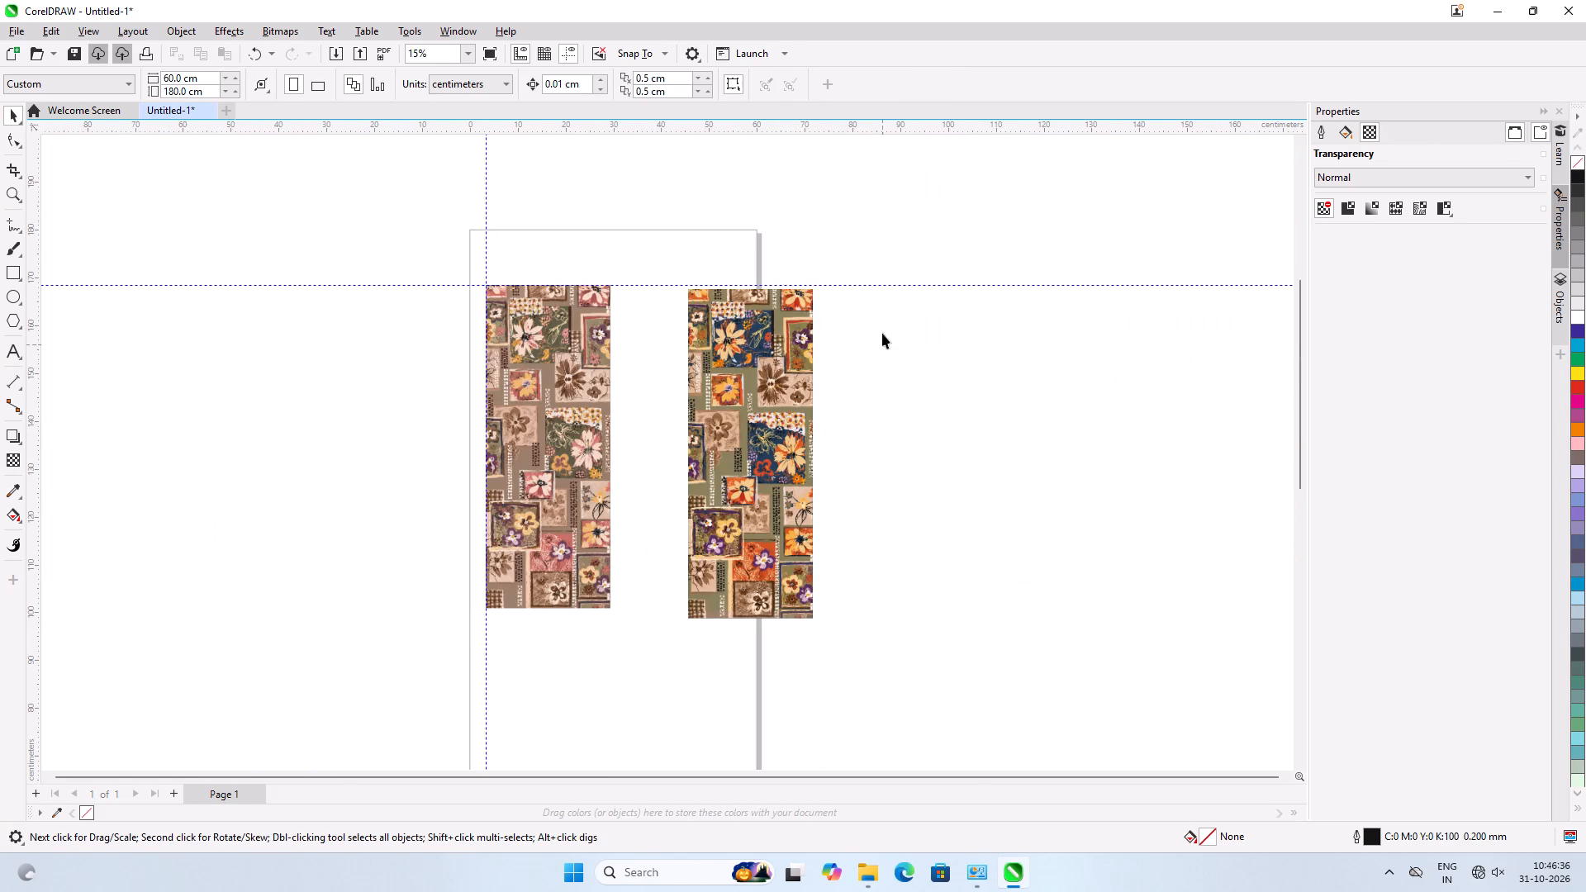
left_click(771, 401)
scroll(738, 657, "up", 6, "shift")
left_click(971, 242)
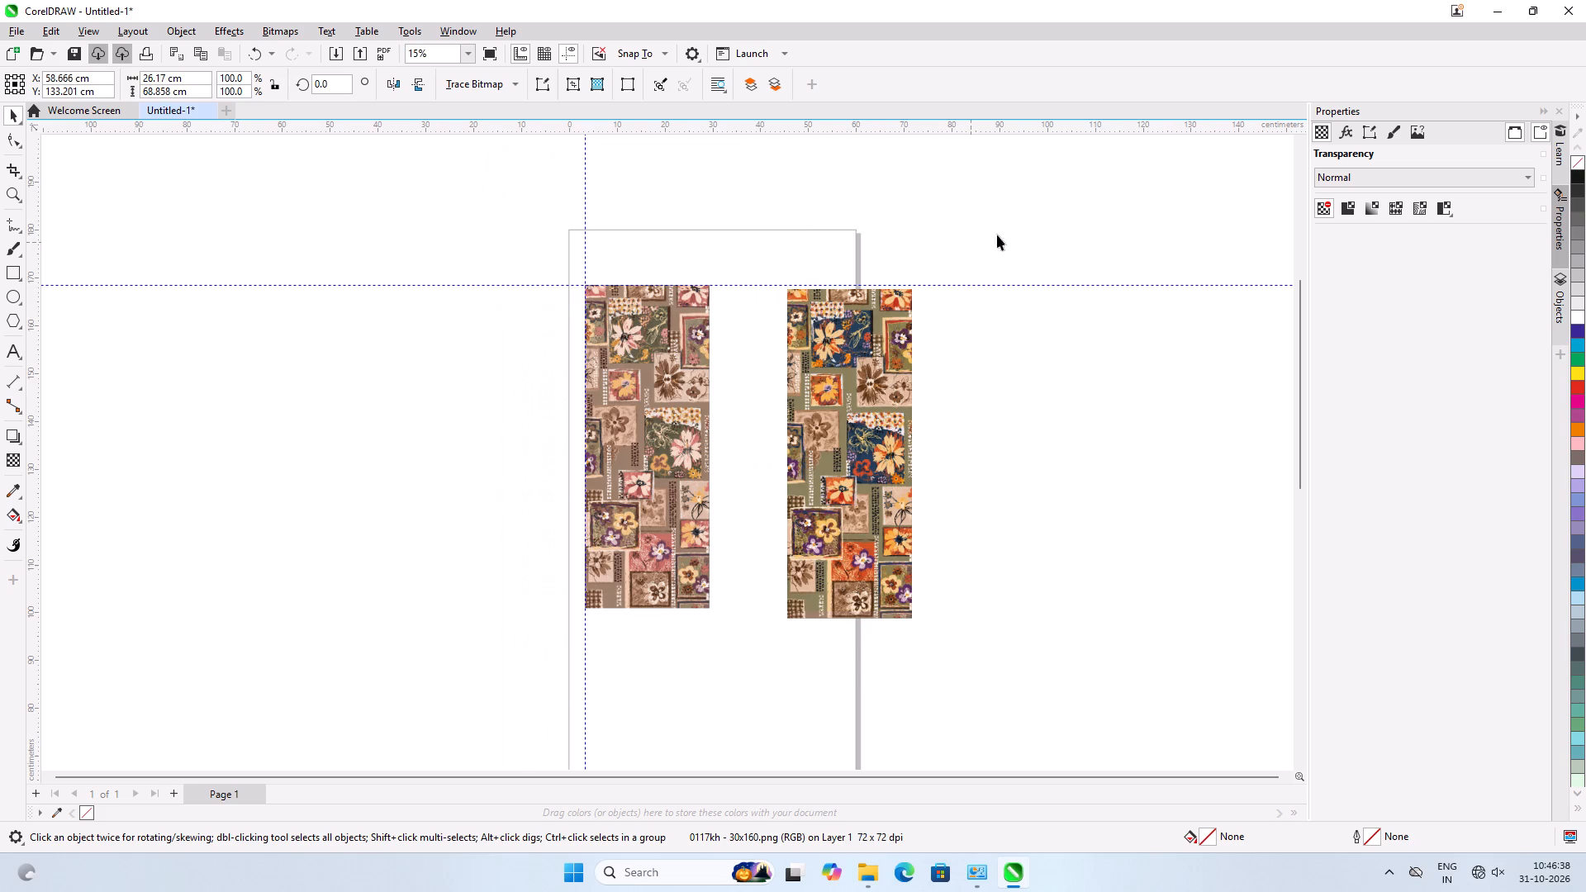
left_click_drag(1057, 220, 782, 741)
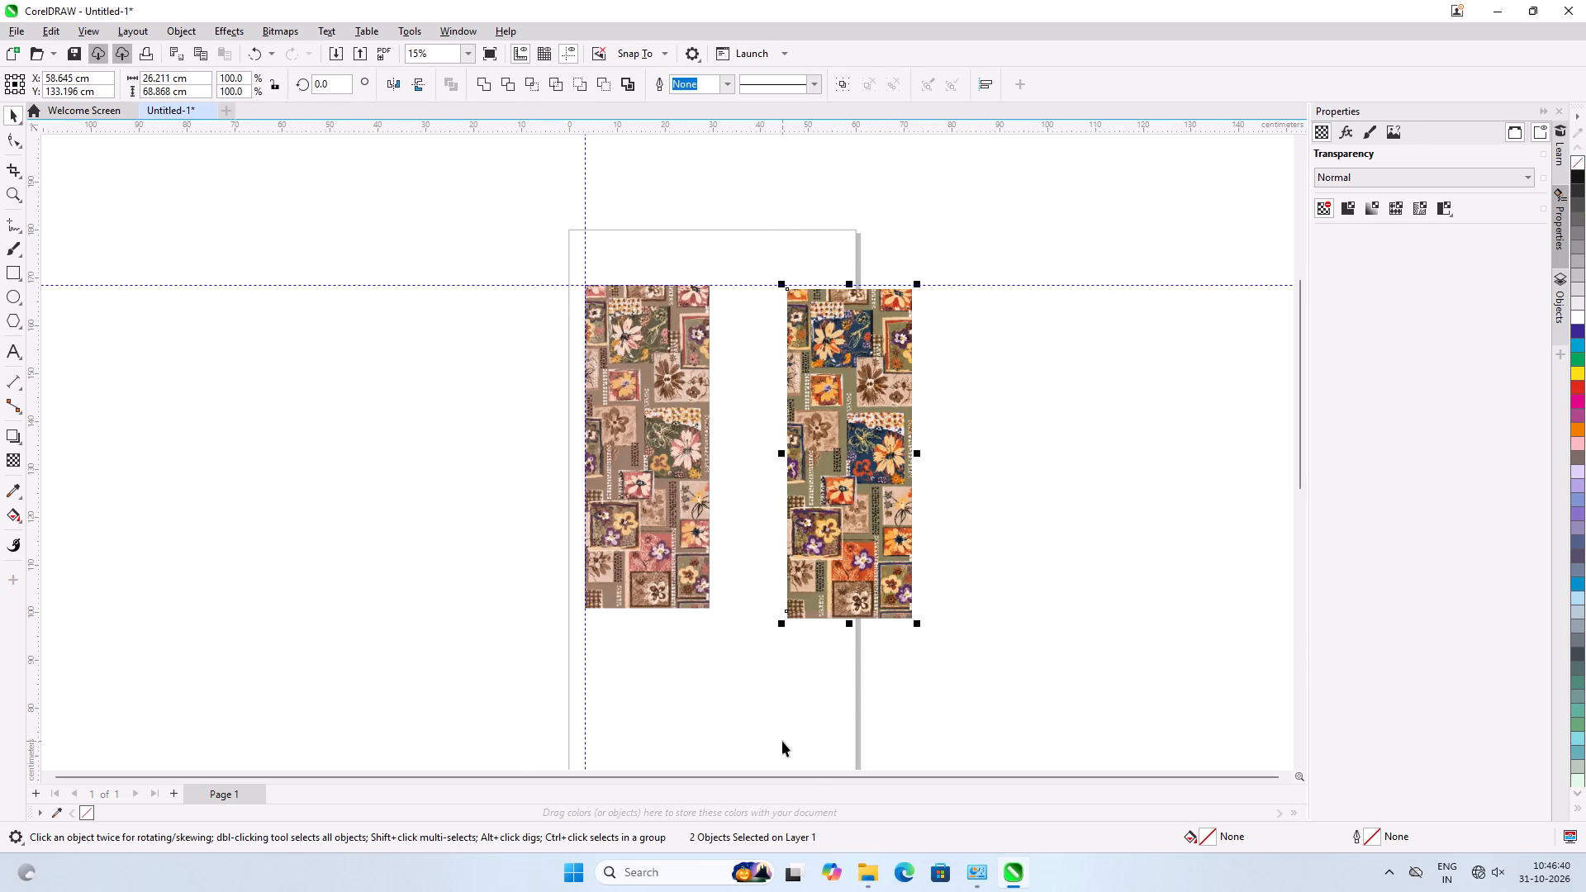
key("ctrl+g")
Align the grouped 0117kh design's top edge with the top of the 0117br image.
left_click(621, 450, "shift")
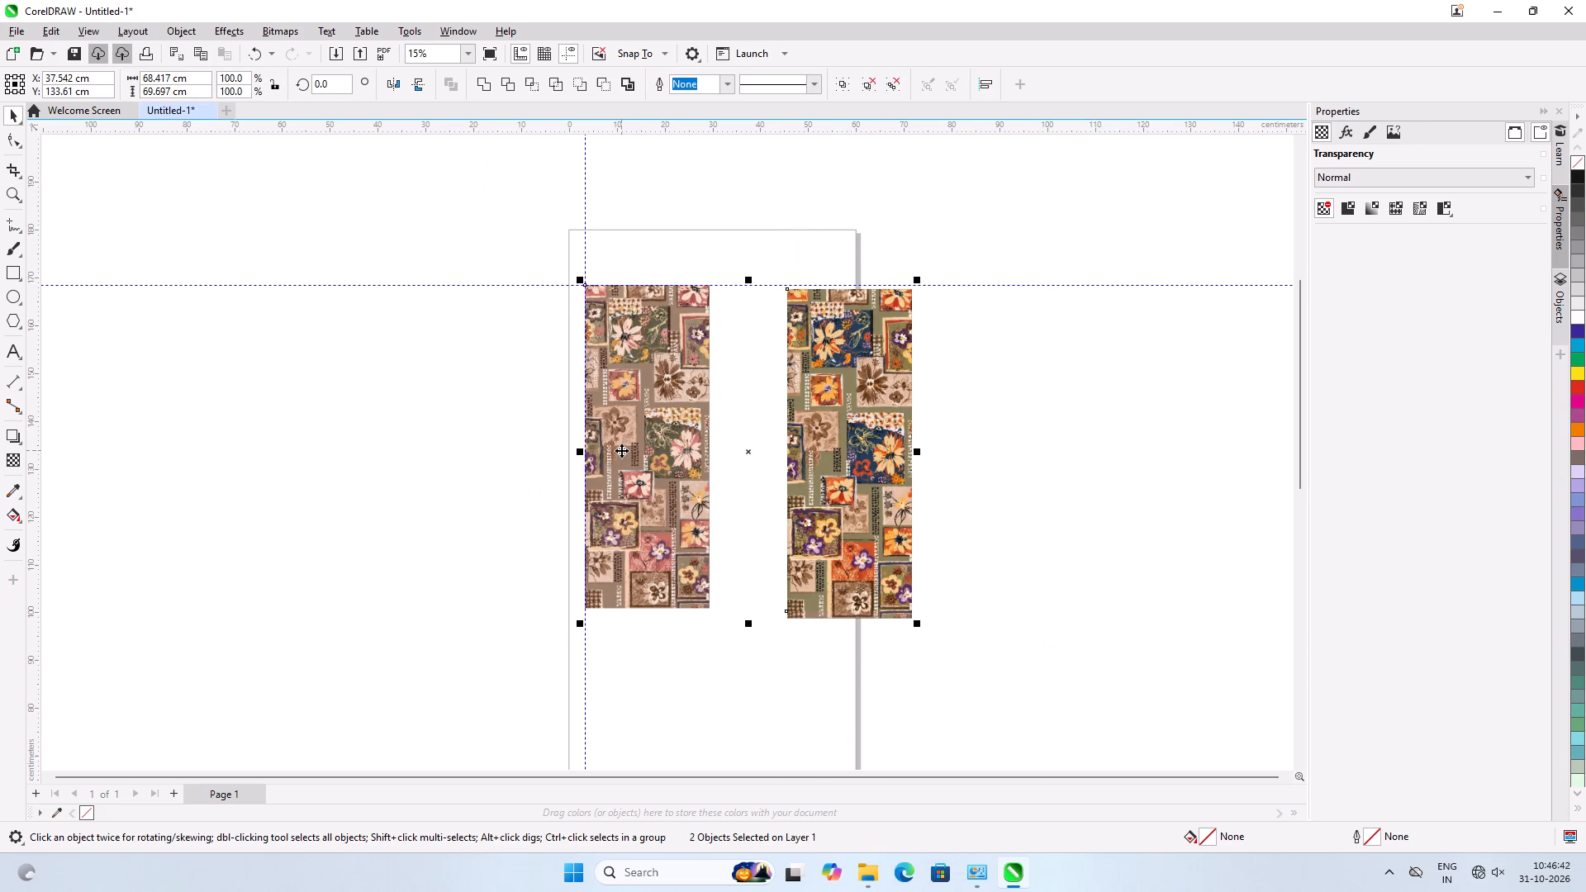
key("t")
left_click(1022, 444)
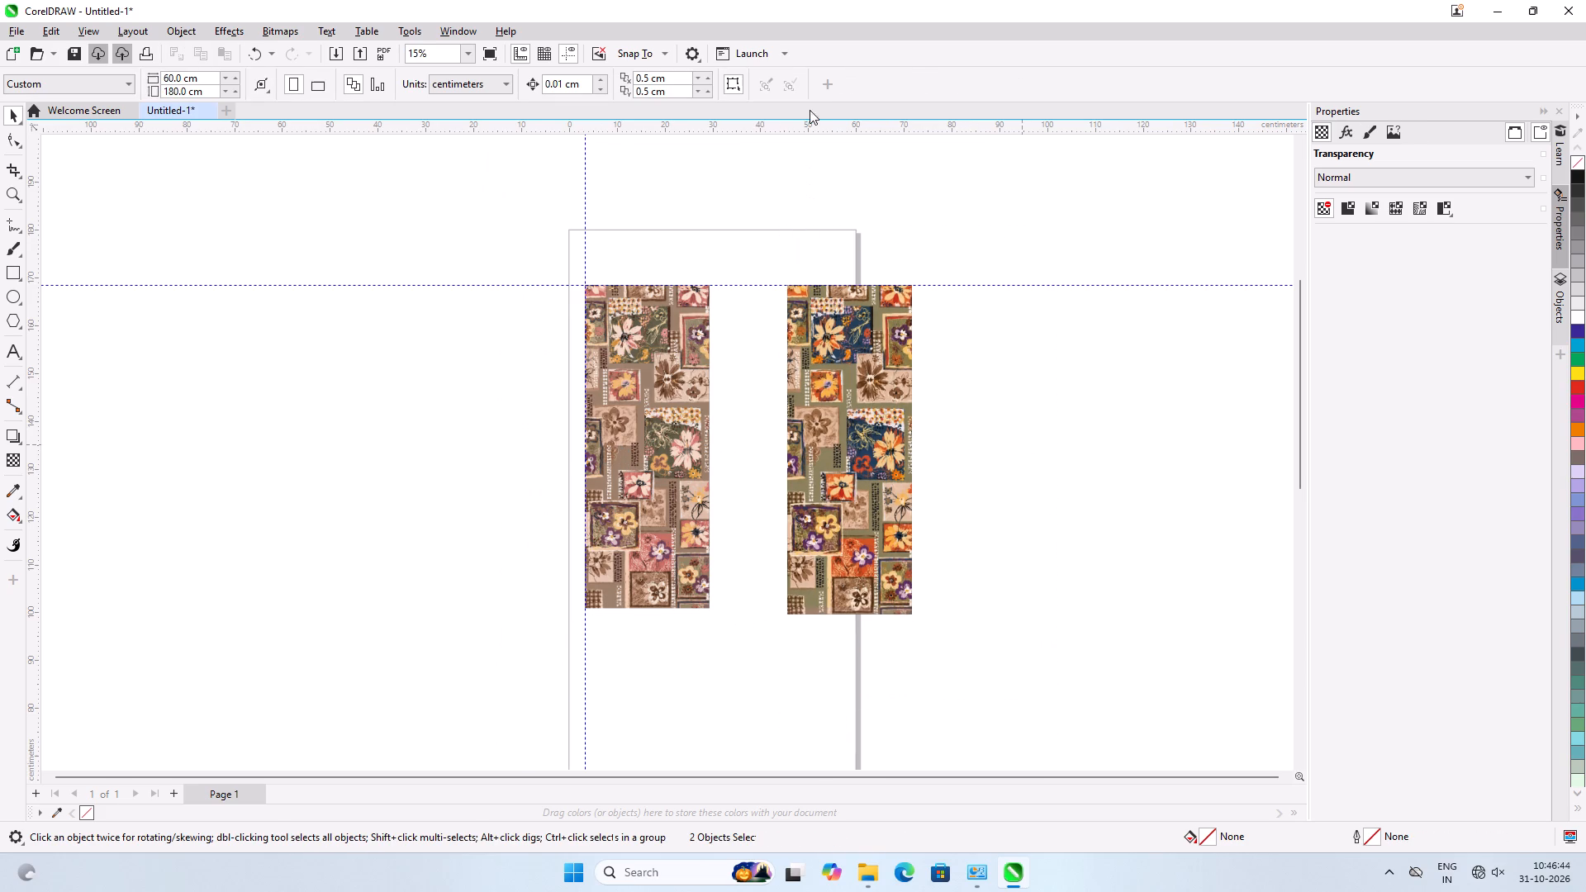
Add horizontal guidelines at the bottom edges of the 0117kh group and the 0117br image.
left_click_drag(828, 130, 820, 617)
left_click(910, 631)
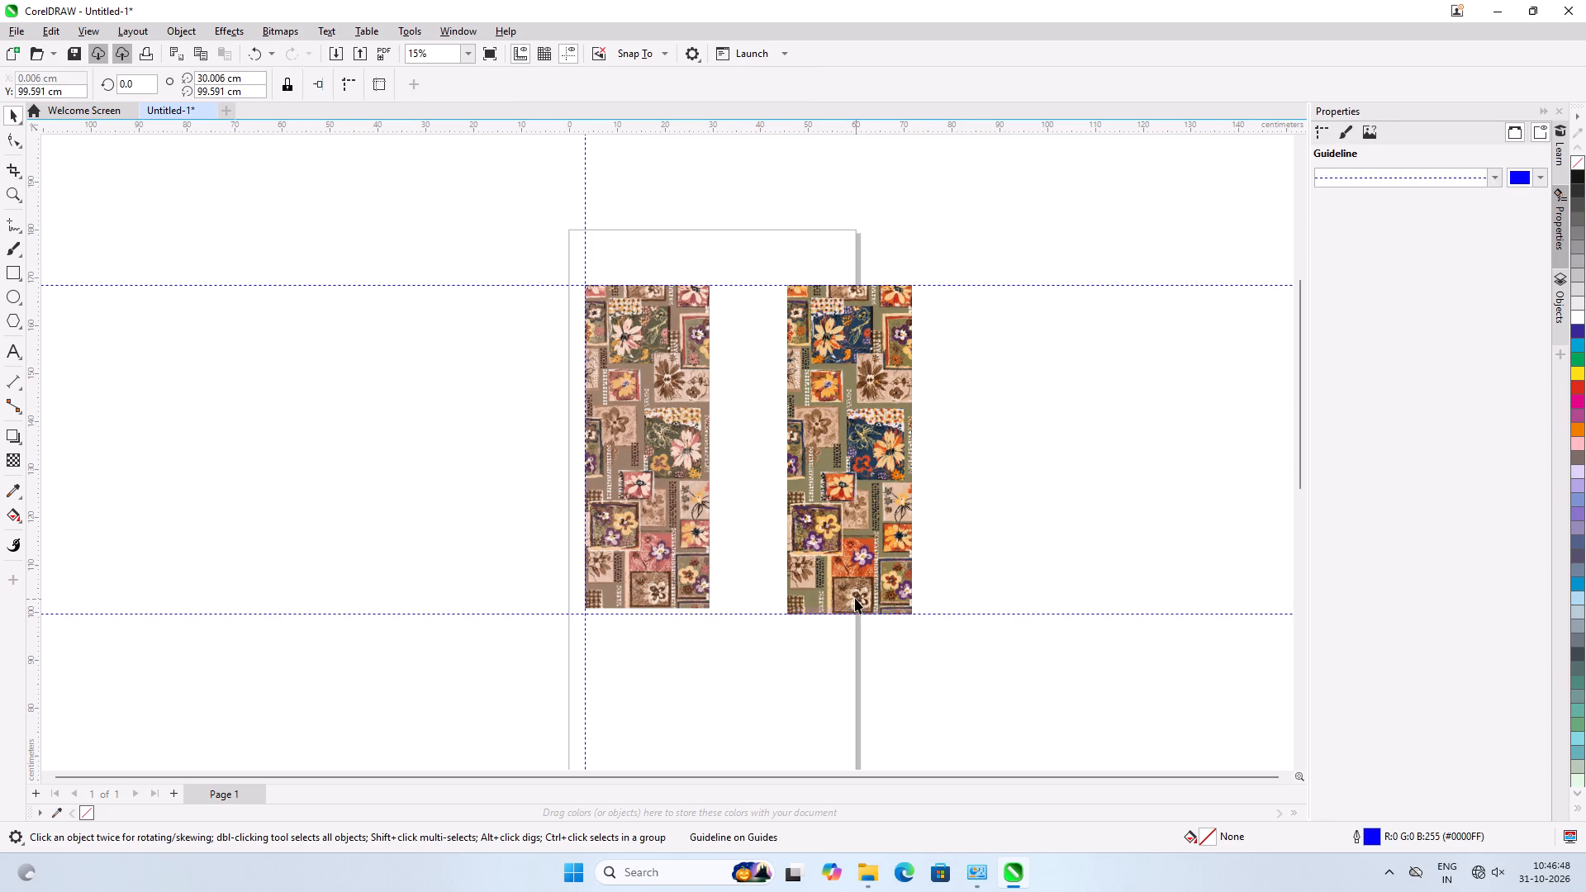
scroll(833, 587, "up", 2, "alt")
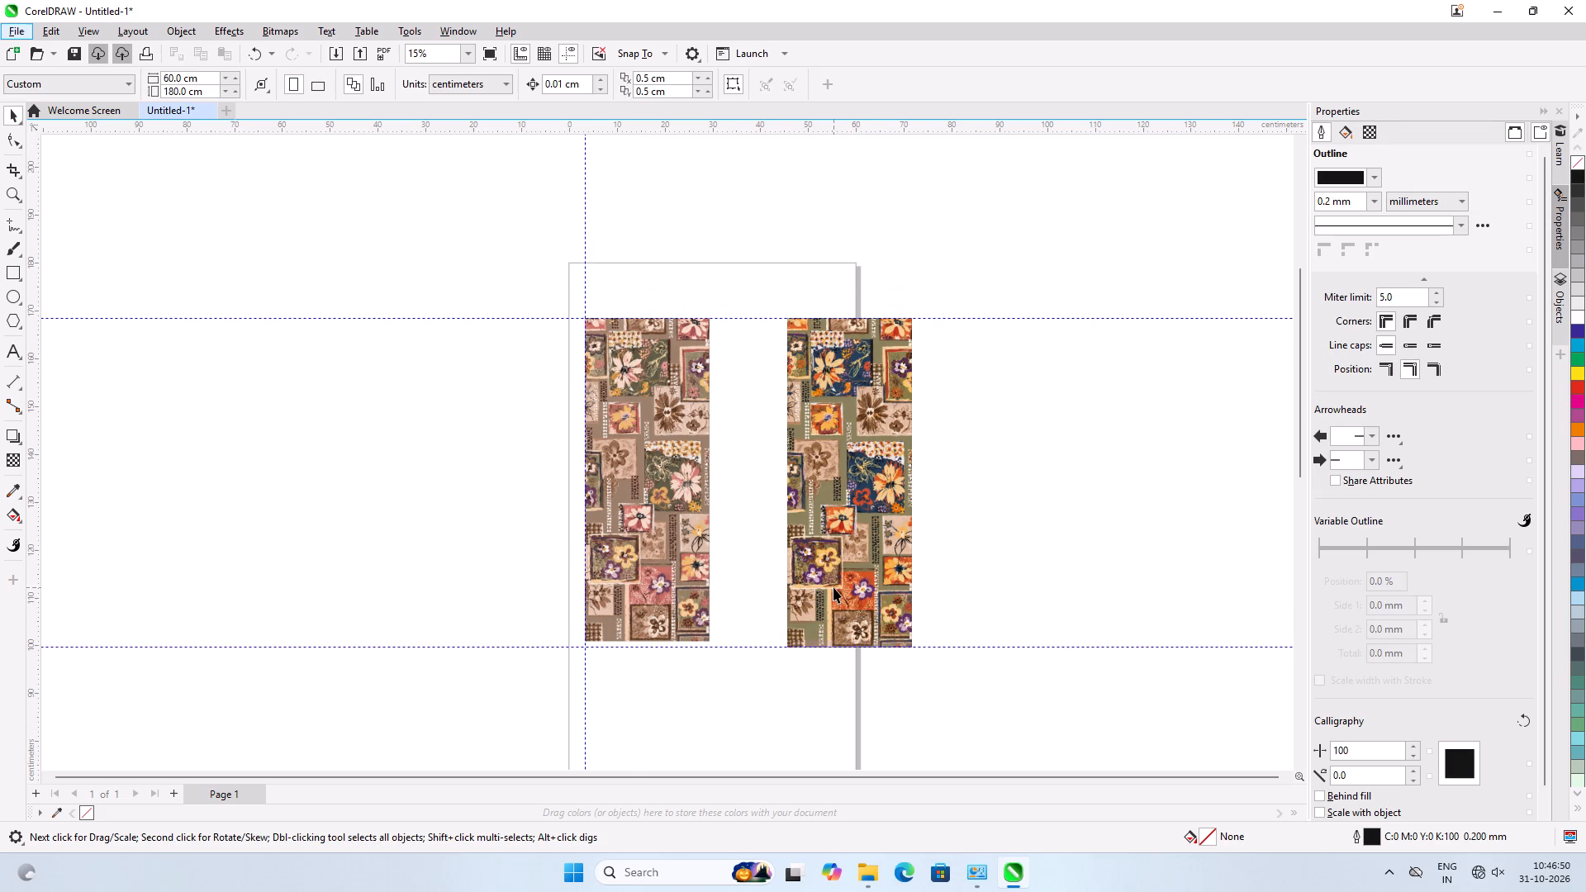
scroll(833, 587, "down", 2)
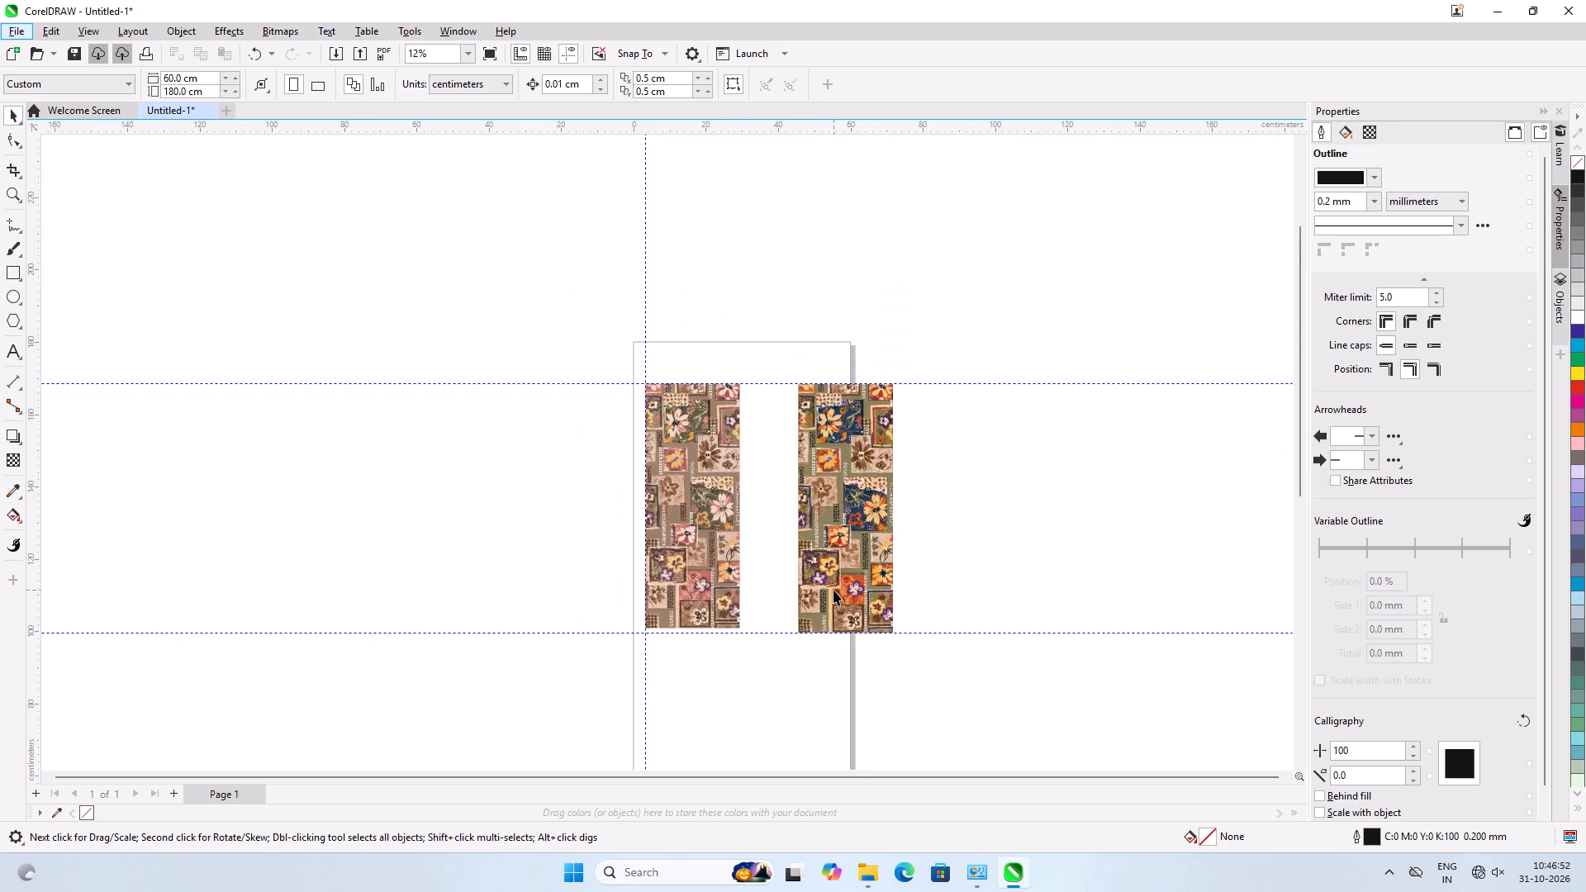
scroll(833, 590, "up", 4)
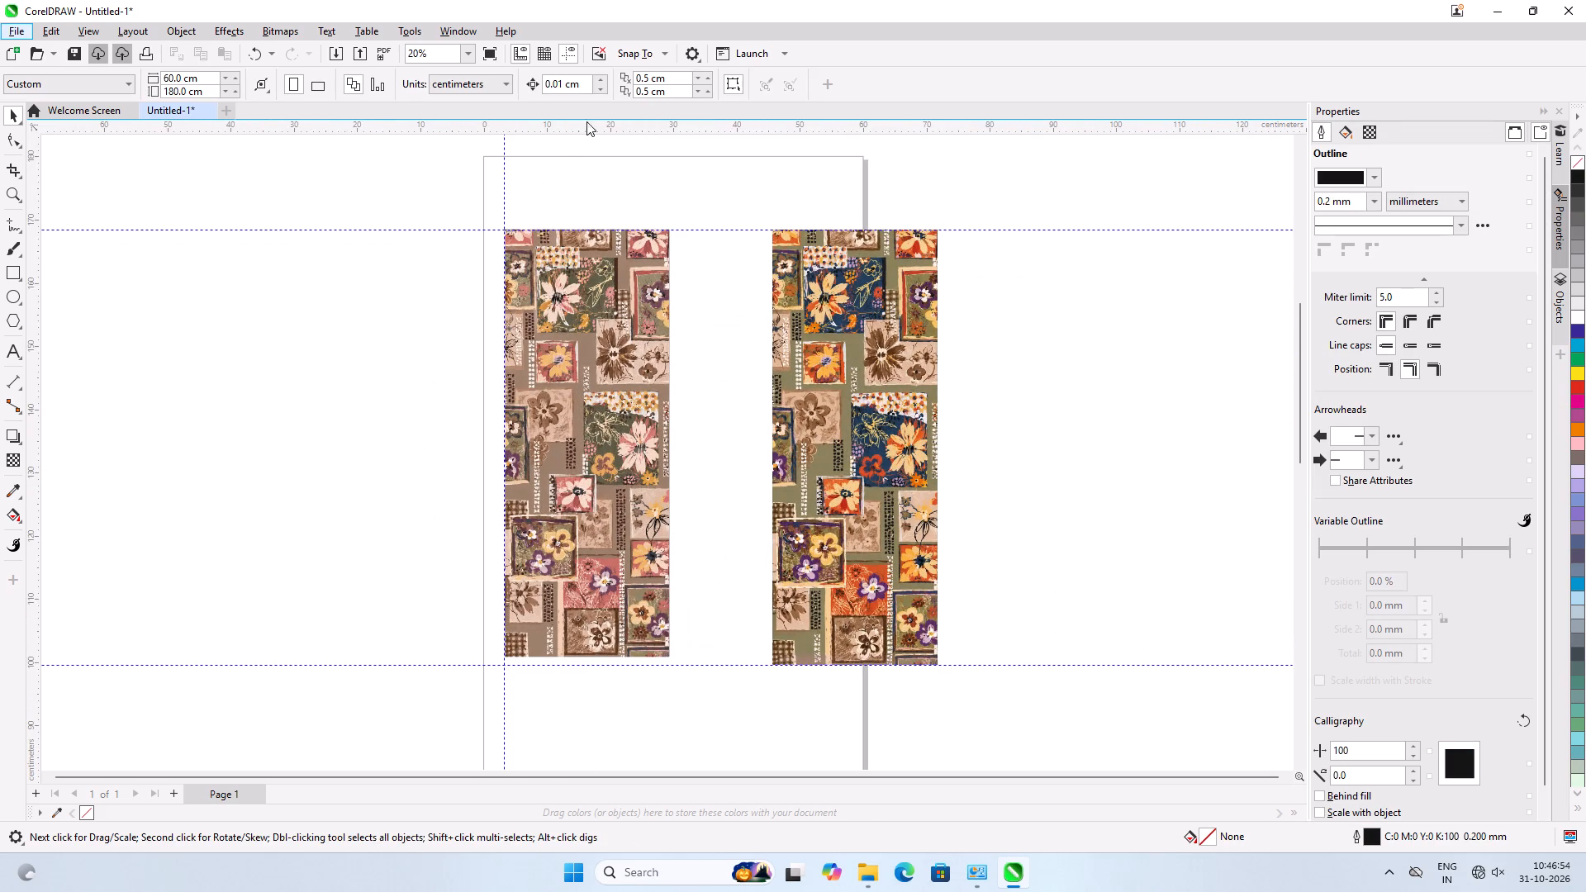
left_click_drag(607, 130, 609, 658)
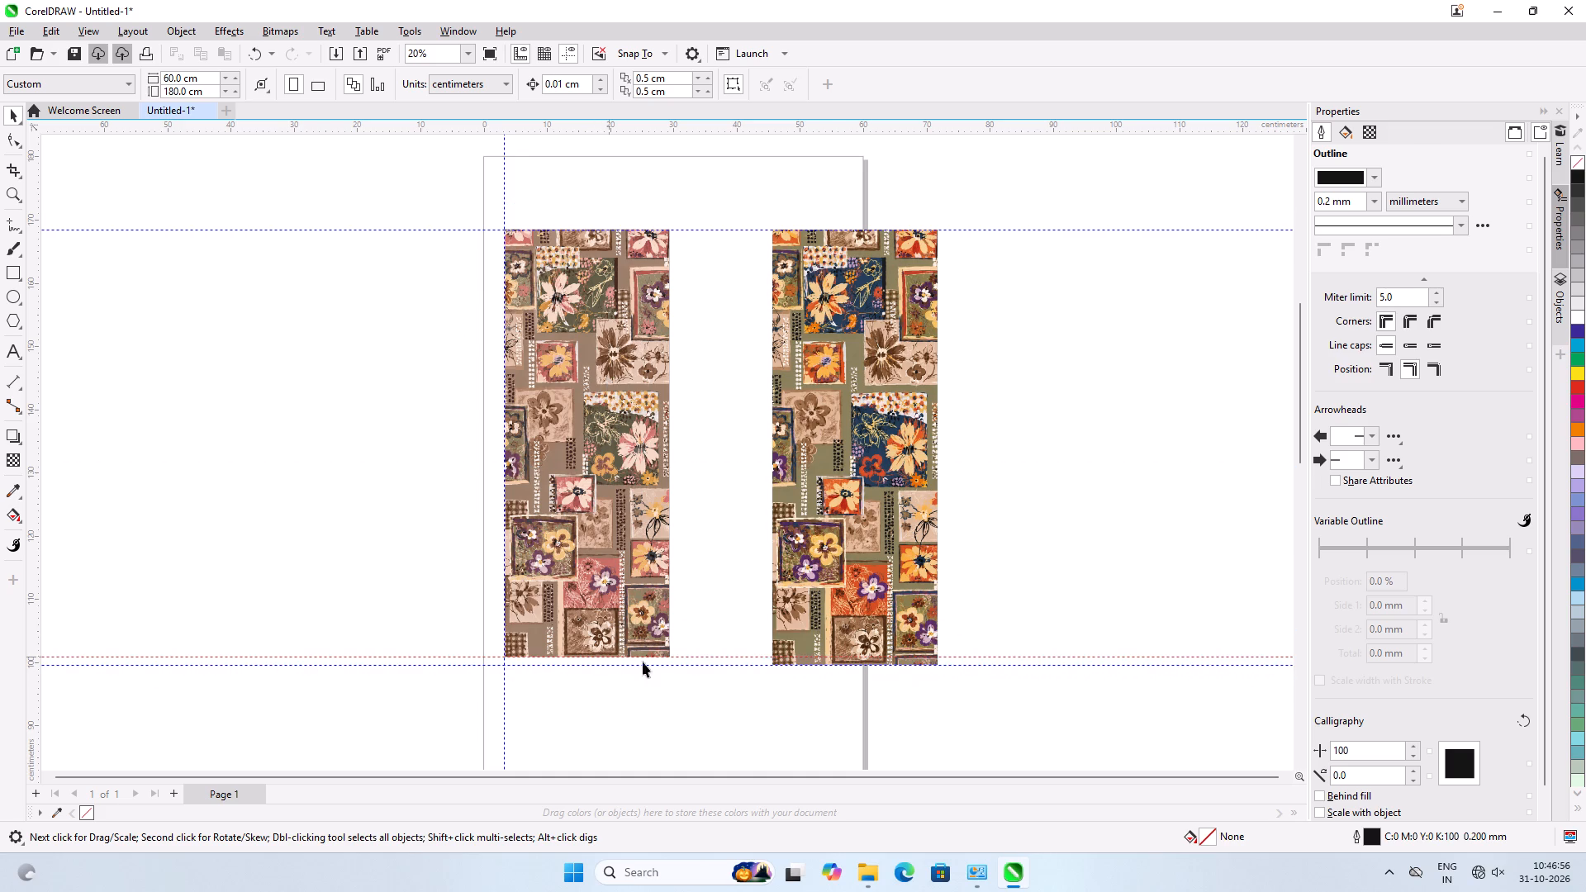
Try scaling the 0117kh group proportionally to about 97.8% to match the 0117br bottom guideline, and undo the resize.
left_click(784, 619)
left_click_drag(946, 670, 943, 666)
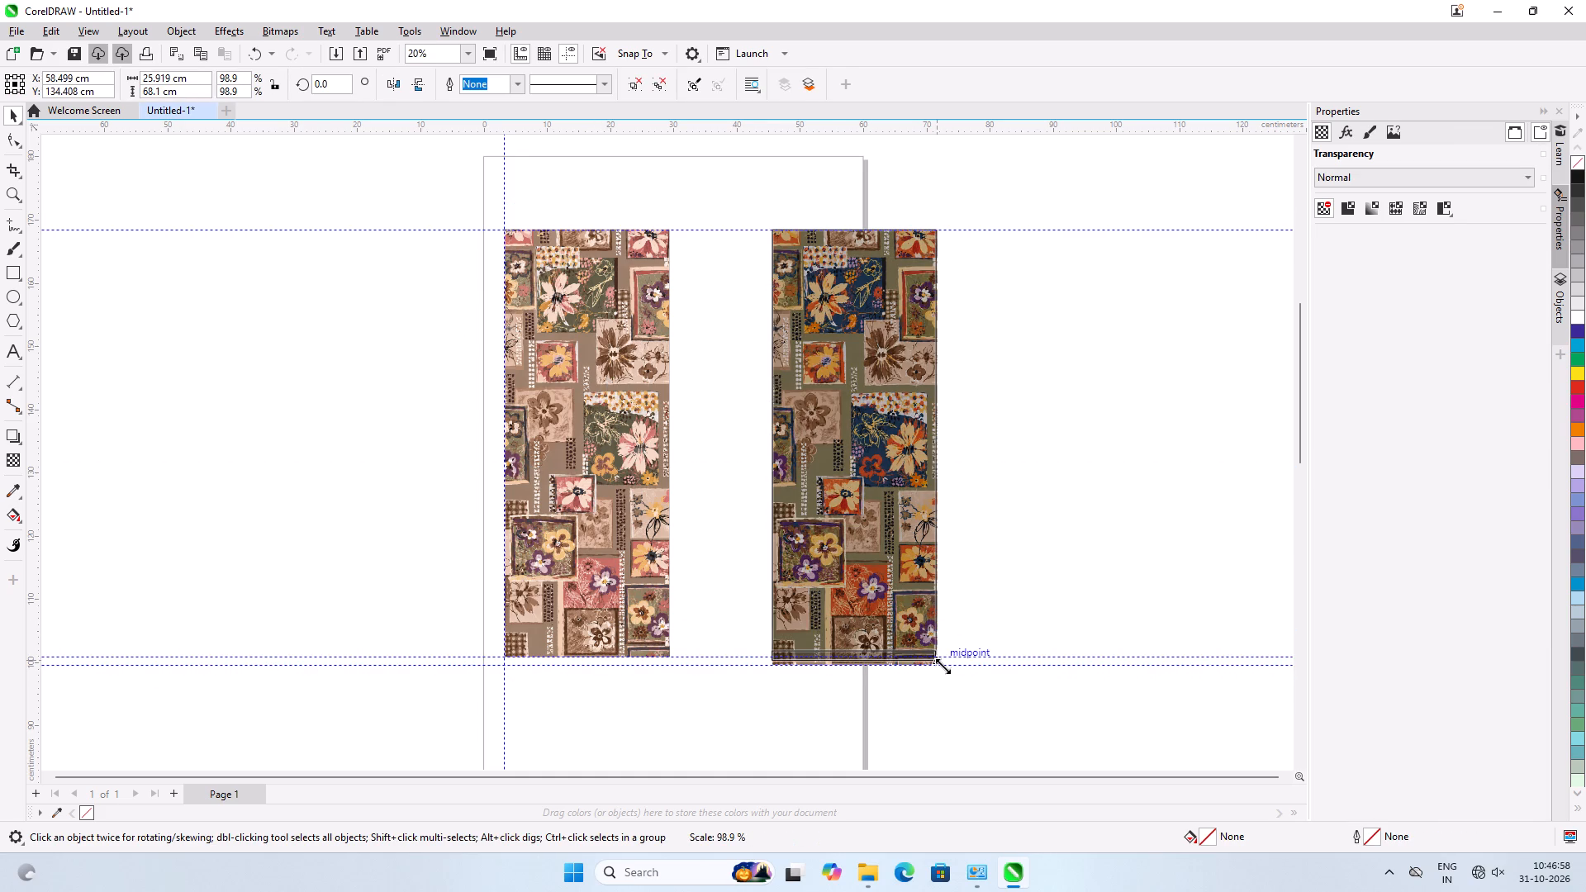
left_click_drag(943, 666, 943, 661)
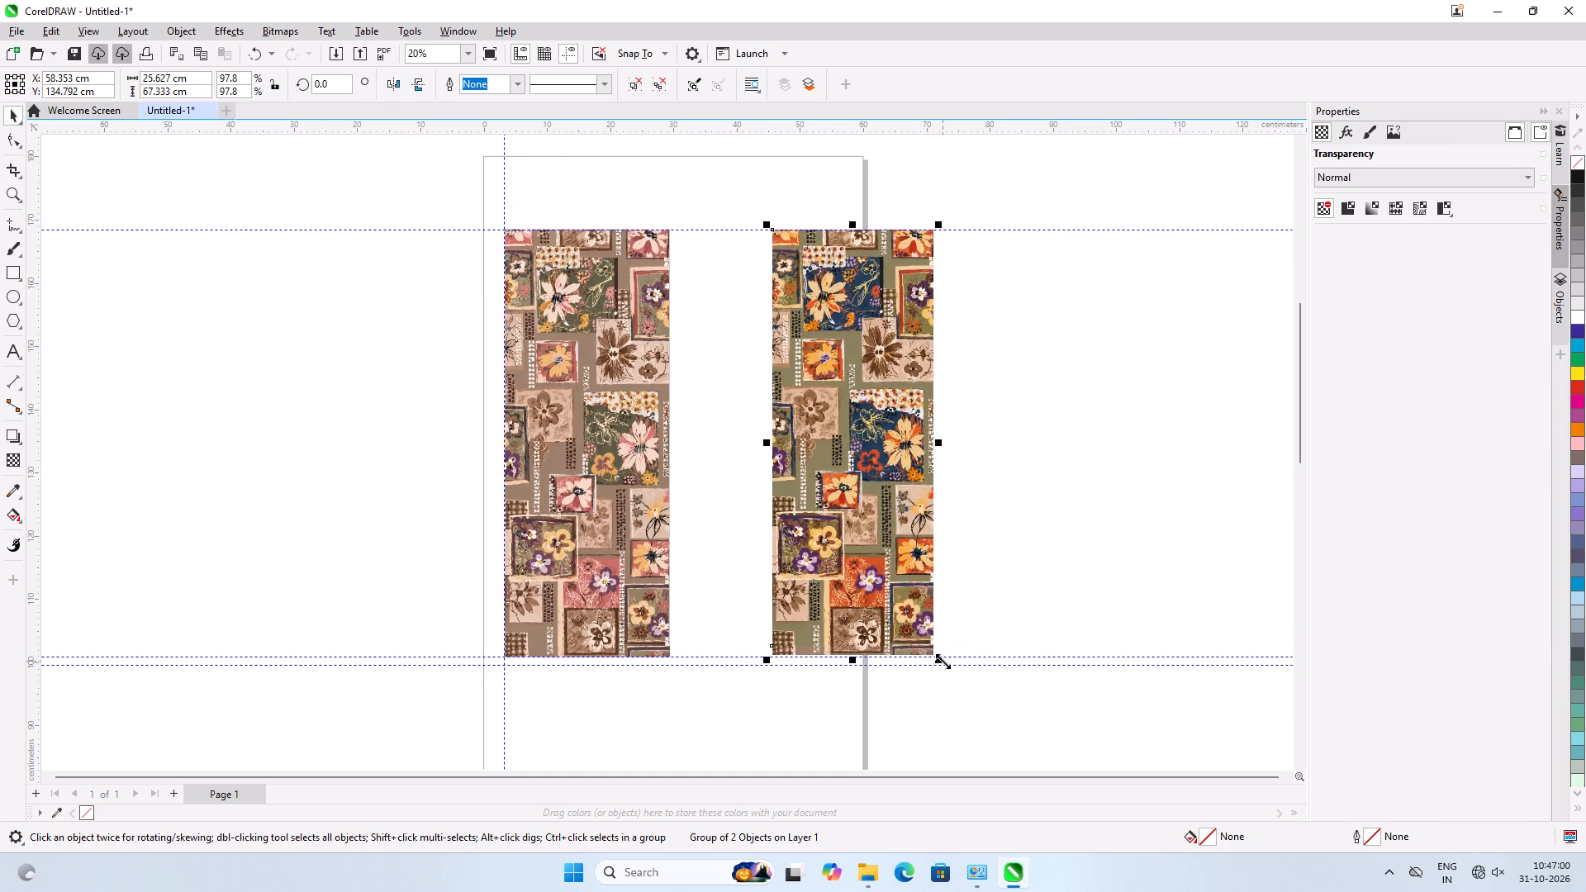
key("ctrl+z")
Shrink only the 0117kh group's height to about 67.6 cm, bringing its bottom edge up to the 0117br bottom guideline.
scroll(845, 723, "up", 5)
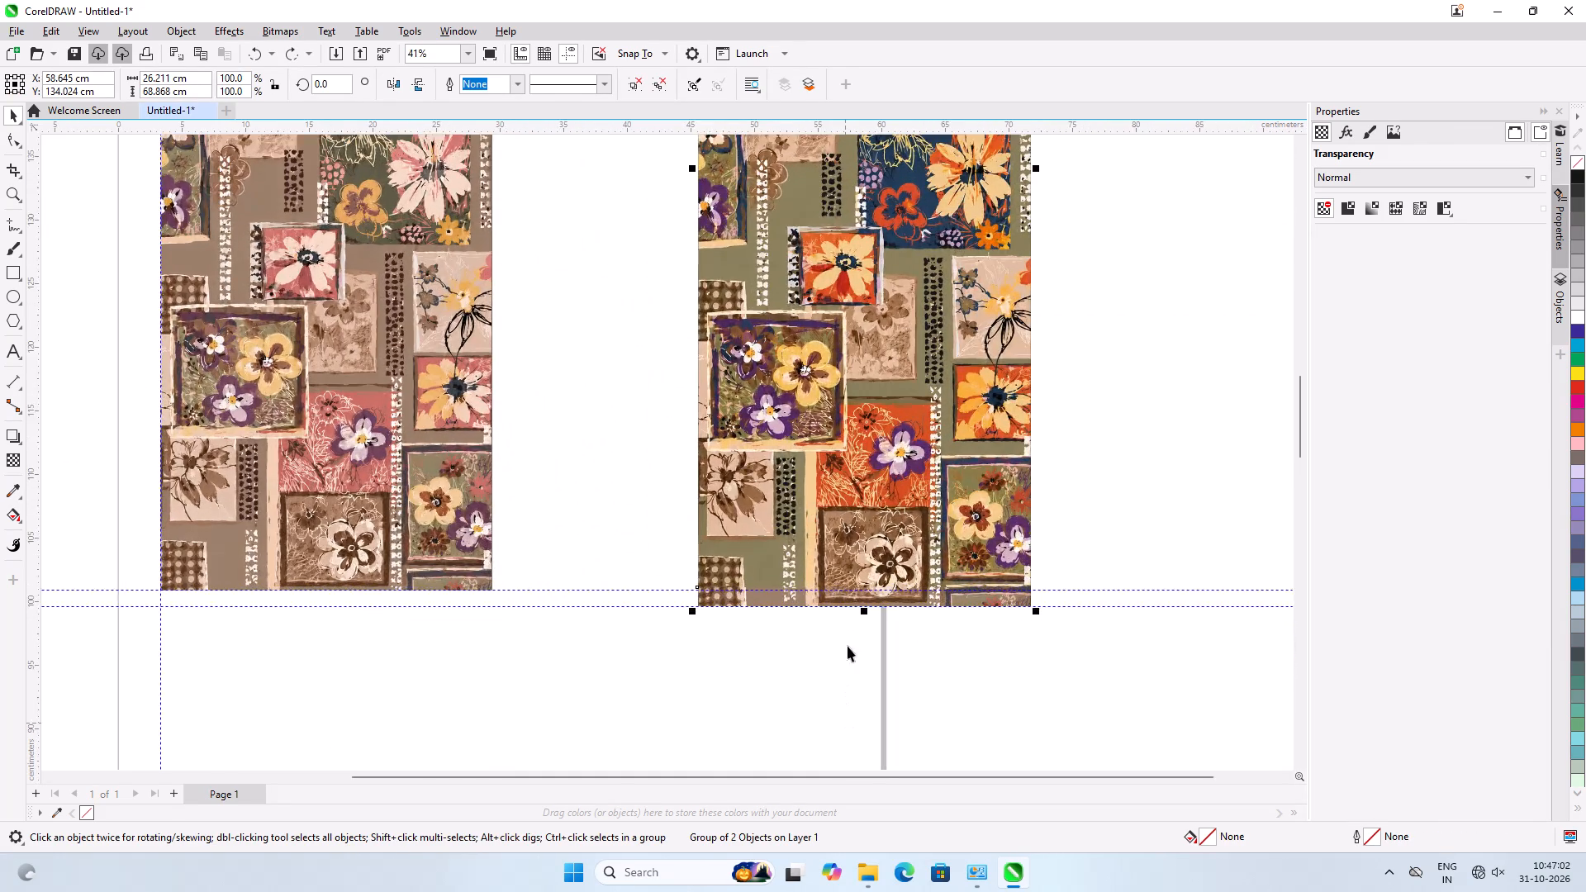
scroll(848, 615, "up", 7)
left_click_drag(888, 595, 886, 582)
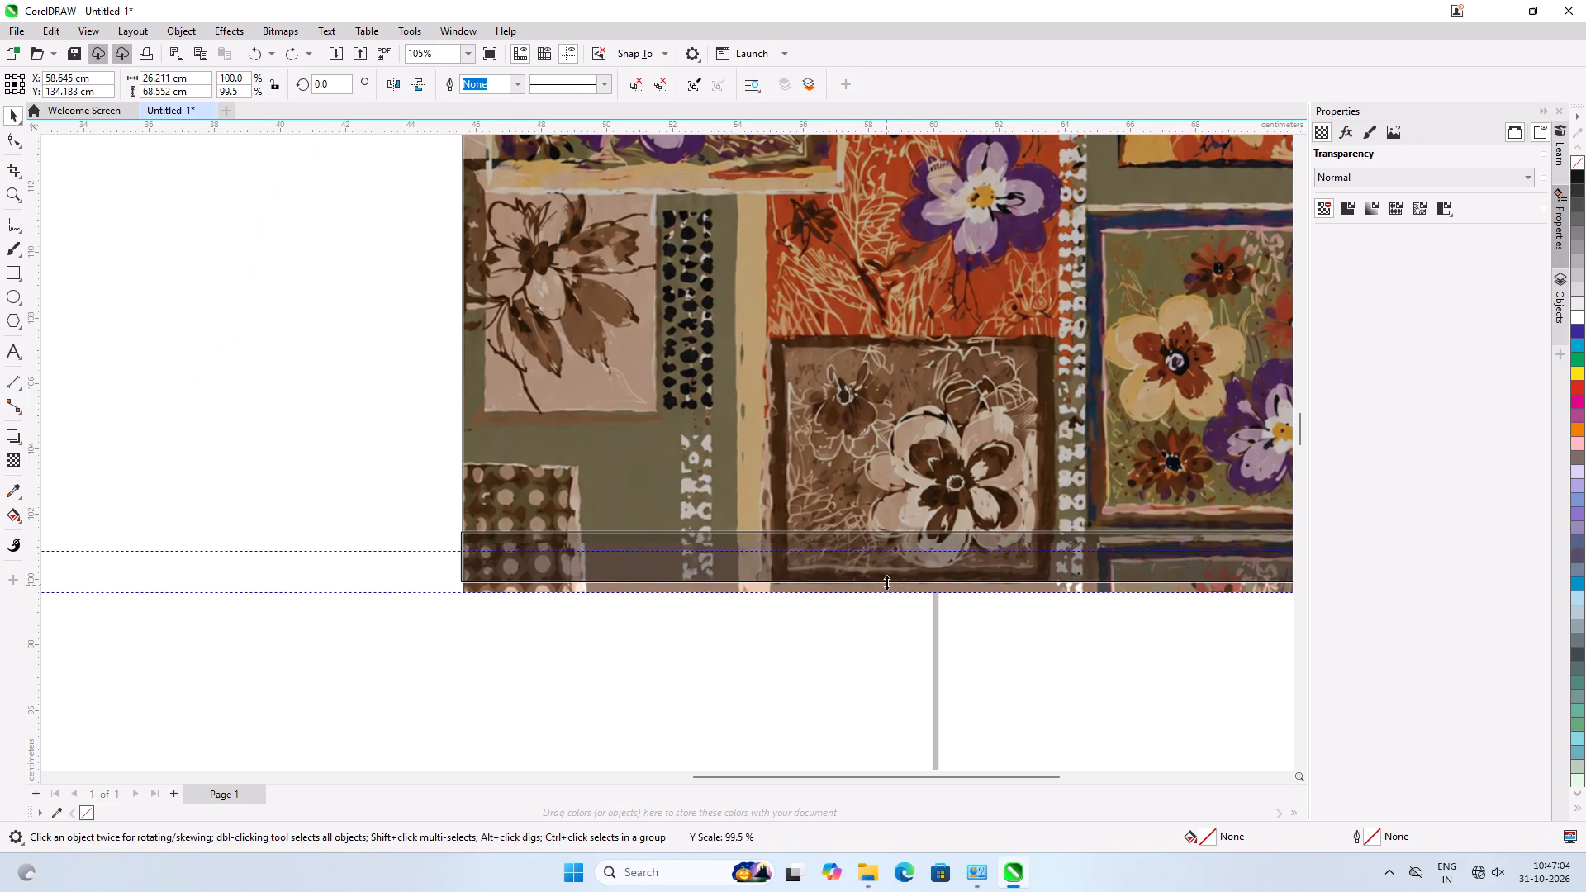
left_click_drag(886, 582, 886, 554)
scroll(886, 554, "up", 7)
scroll(886, 554, "down", 2)
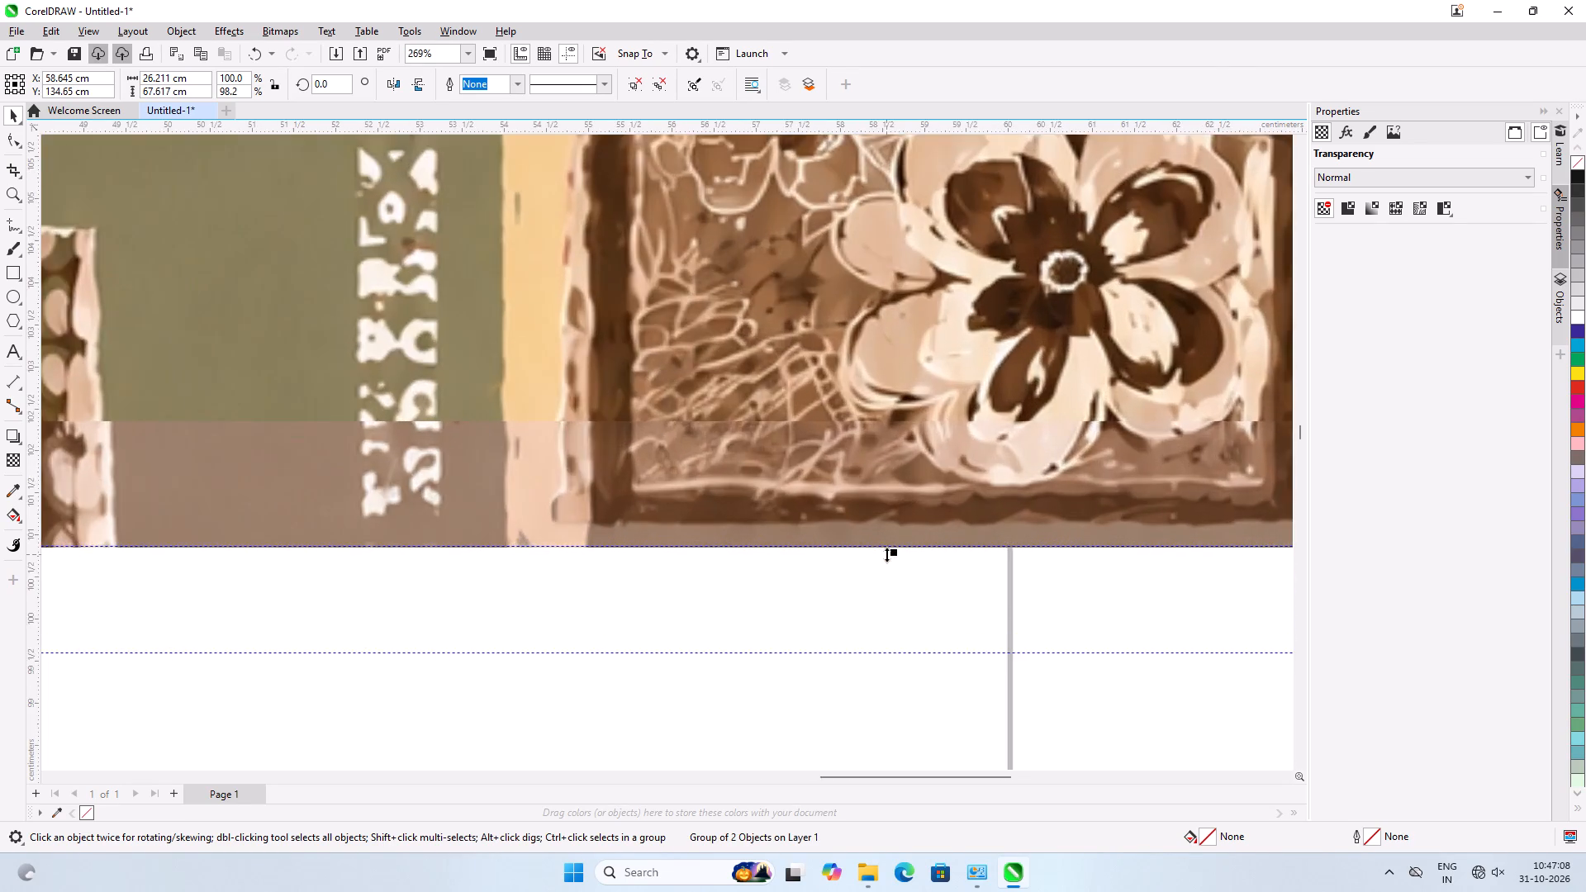
scroll(886, 554, "down", 15)
scroll(719, 482, "up", 1)
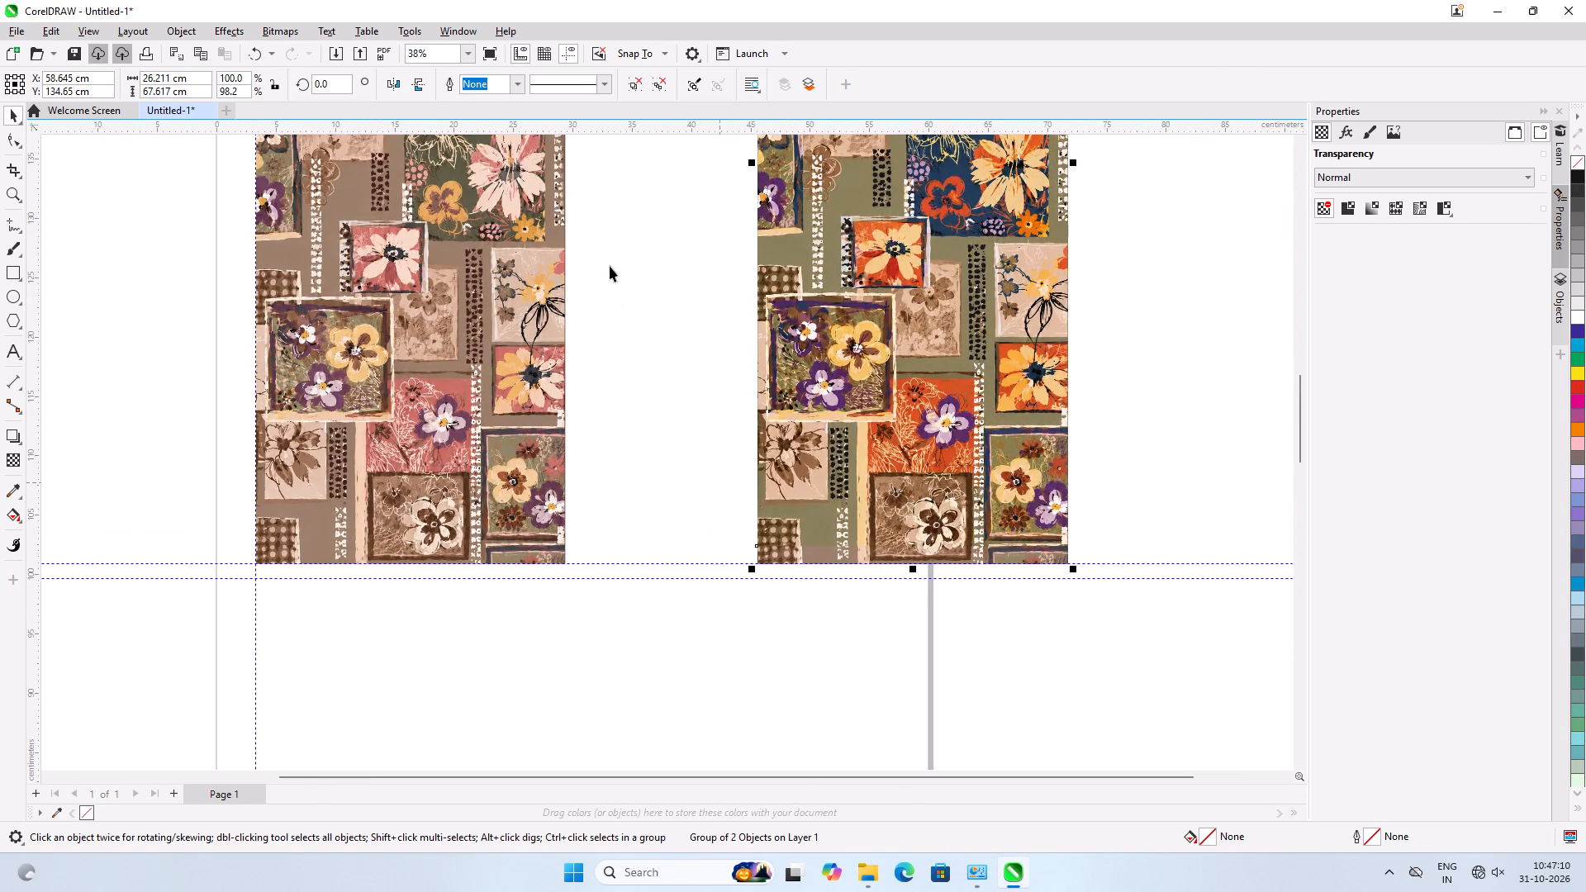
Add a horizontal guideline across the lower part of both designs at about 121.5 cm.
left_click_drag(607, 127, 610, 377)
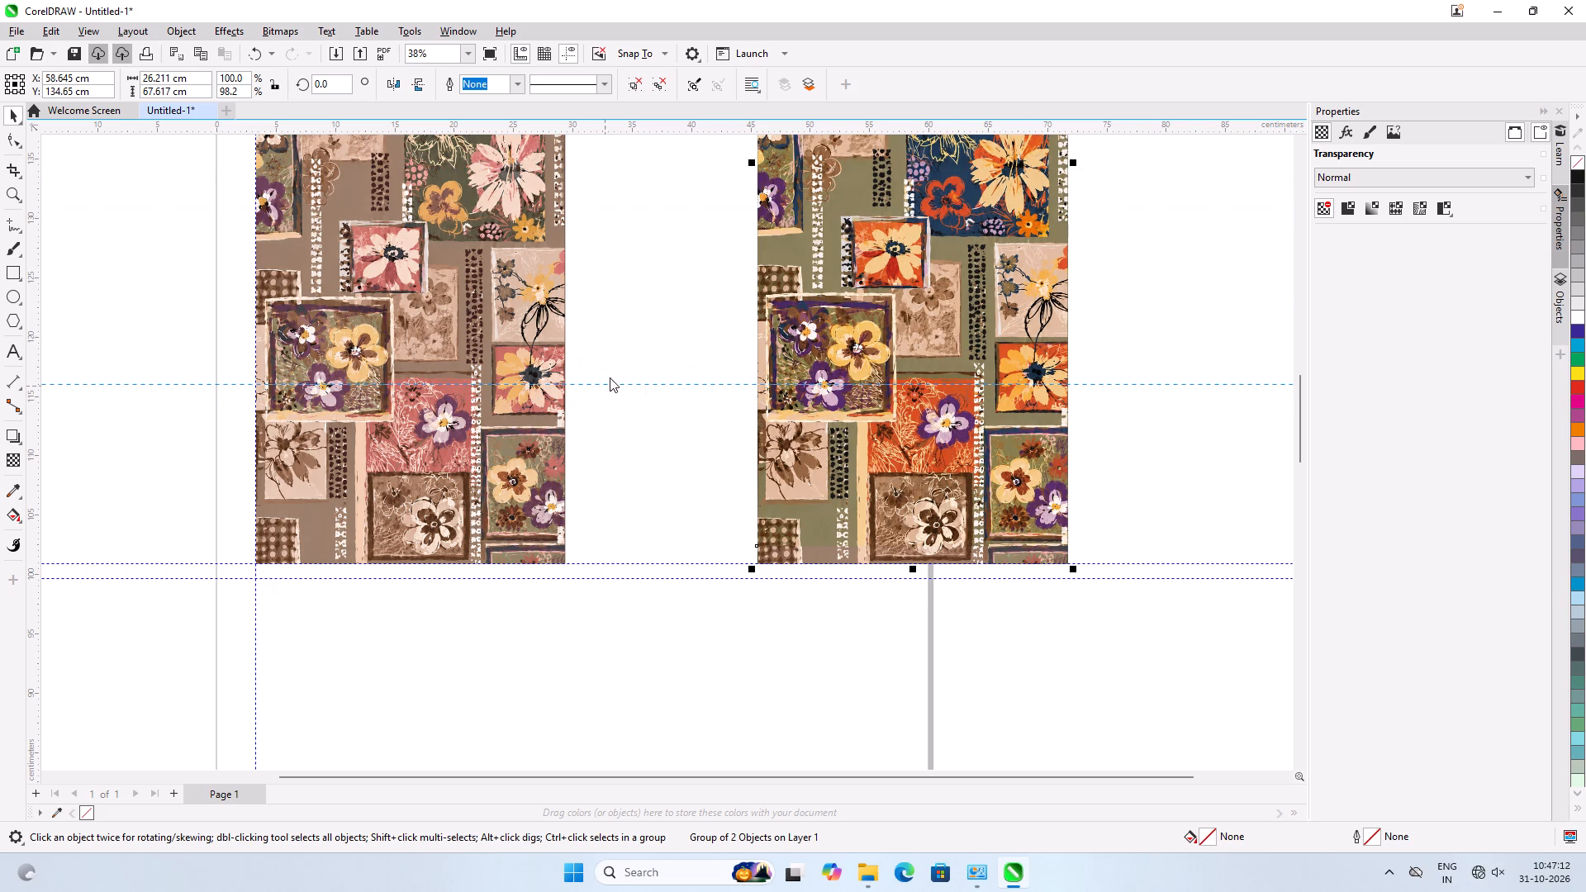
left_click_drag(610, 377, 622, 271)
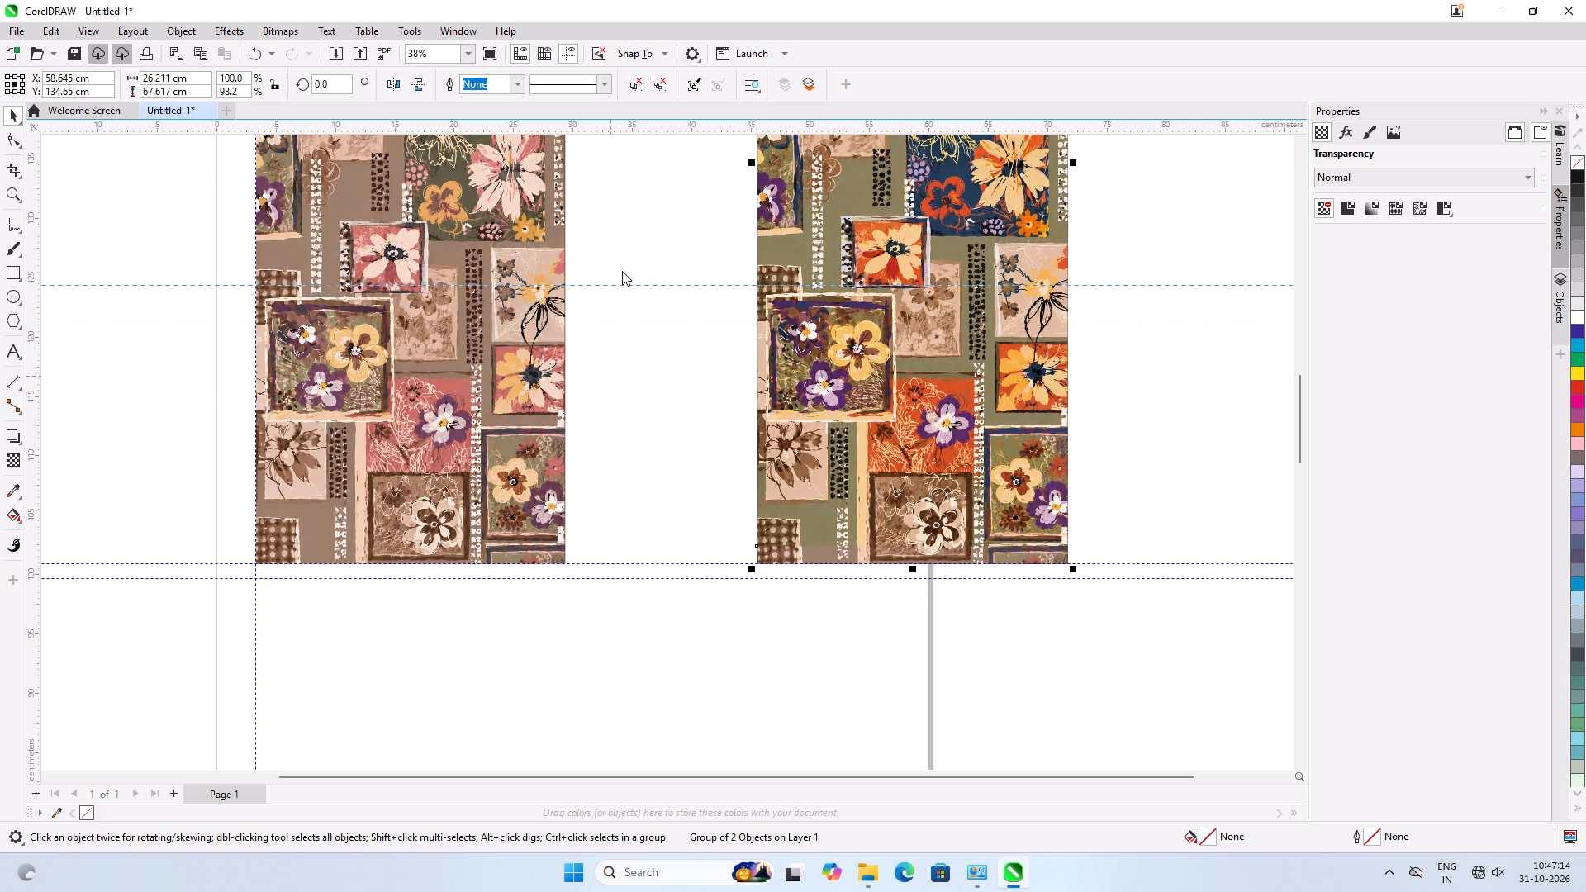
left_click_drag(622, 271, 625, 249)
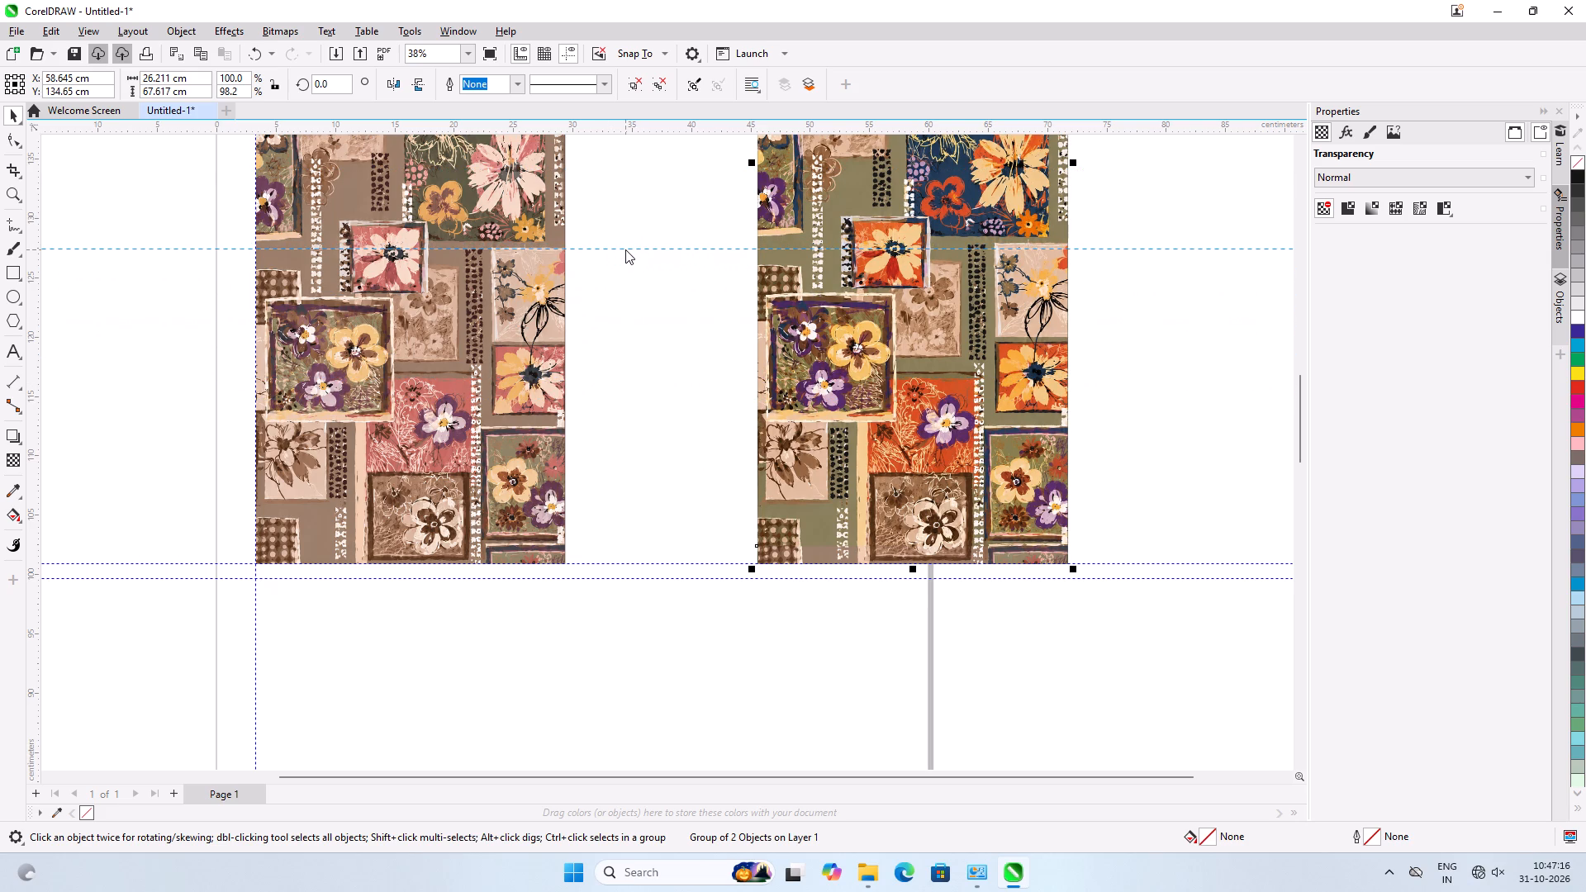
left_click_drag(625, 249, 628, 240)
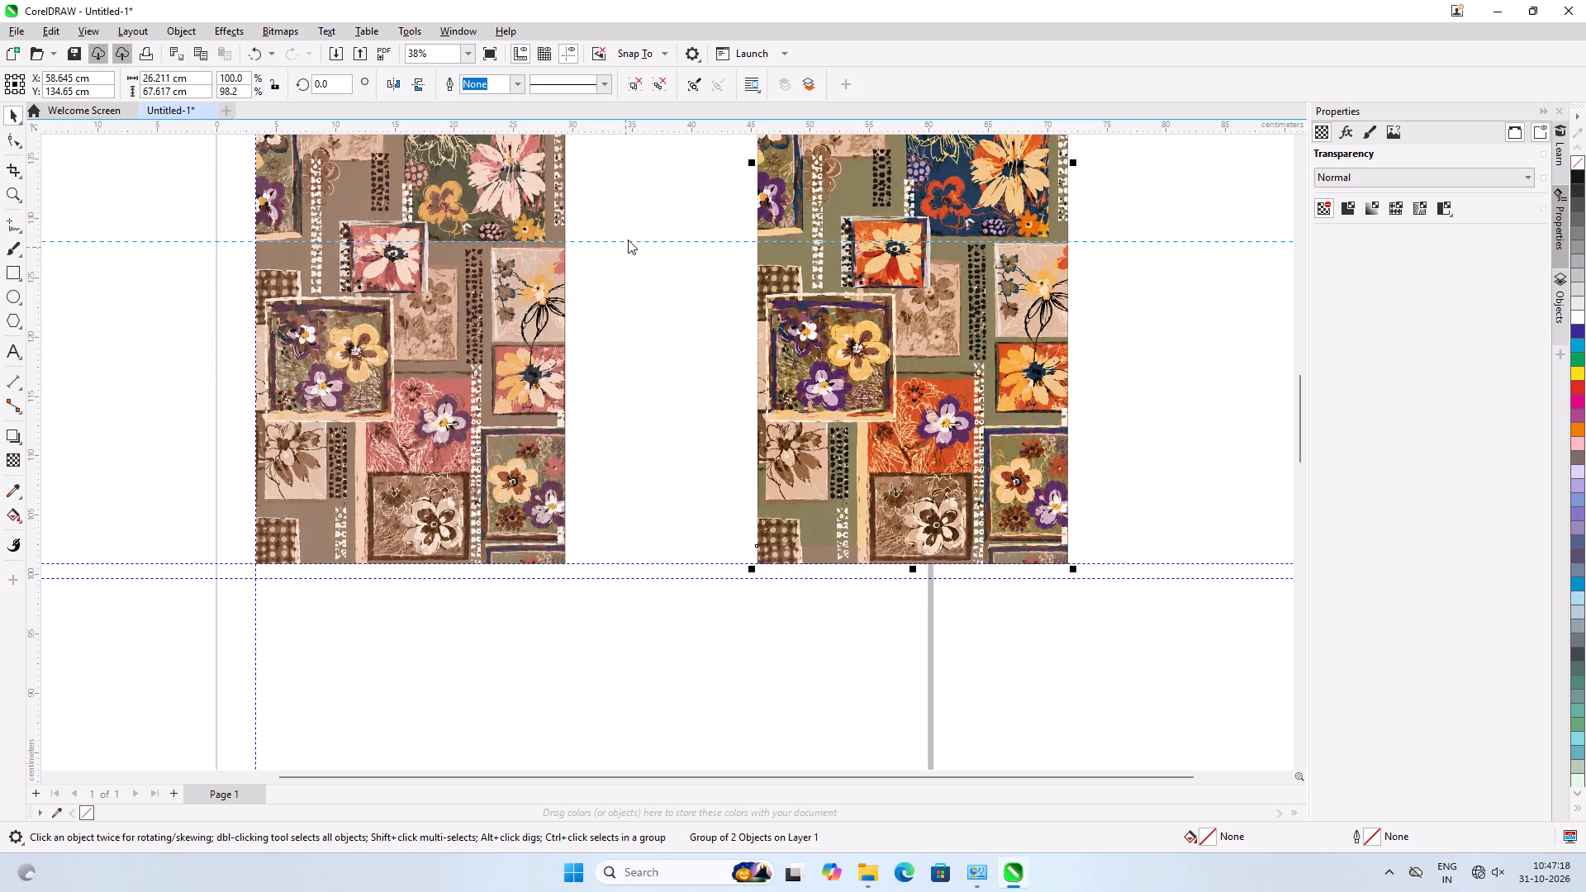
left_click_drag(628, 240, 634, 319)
Compare the 0117br and 0117kh designs from top to bottom, checking their pattern alignment along the guidelines.
scroll(637, 341, "up", 6)
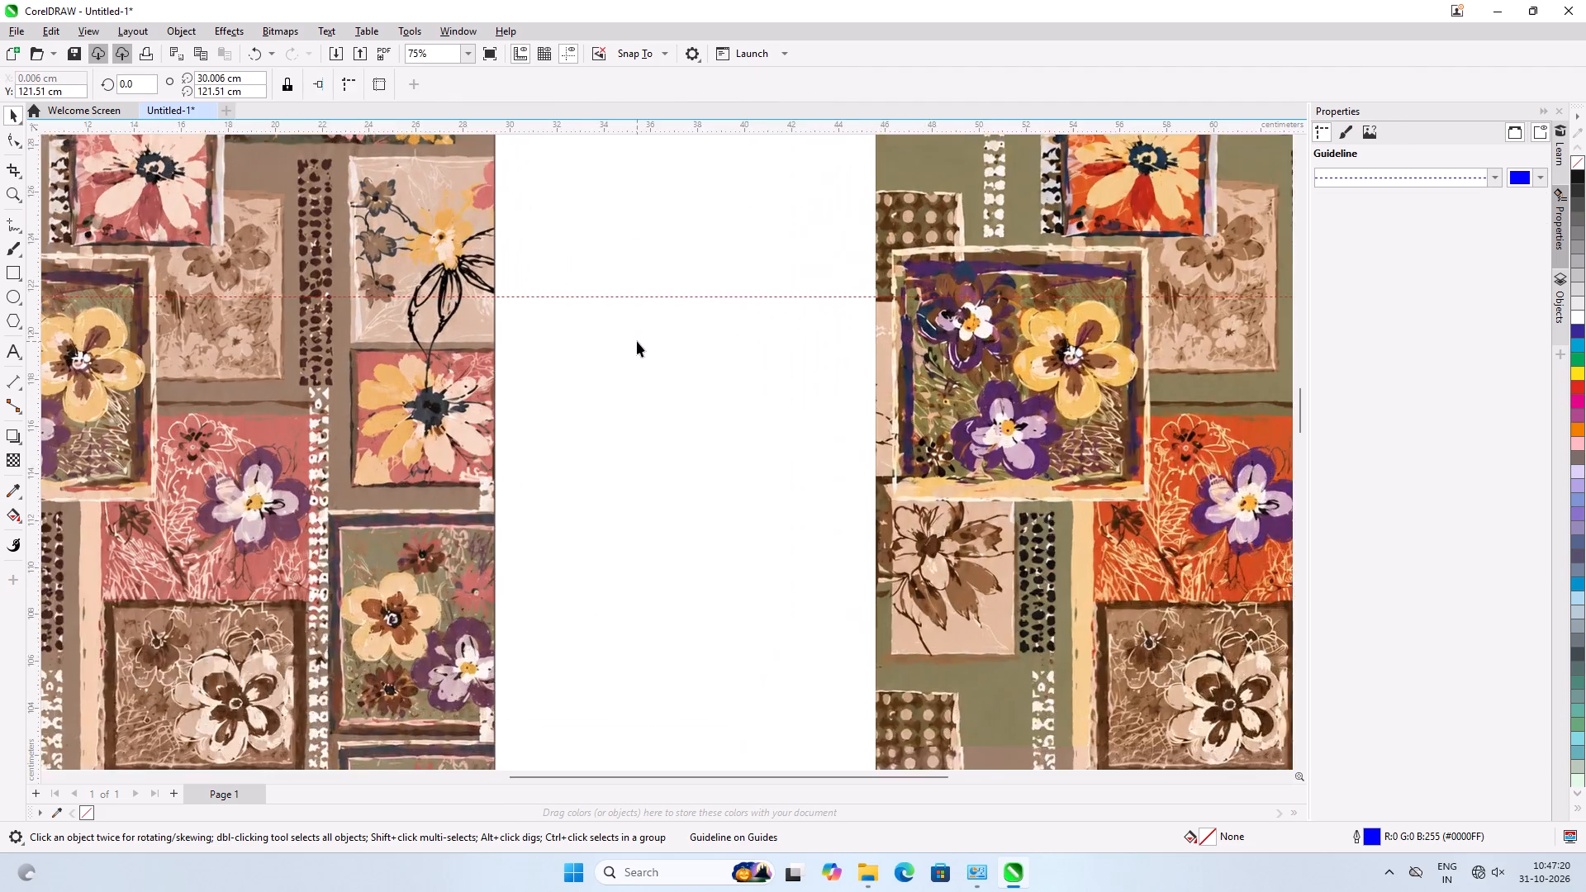
scroll(637, 341, "down", 20)
scroll(648, 223, "up", 6)
scroll(648, 297, "up", 4)
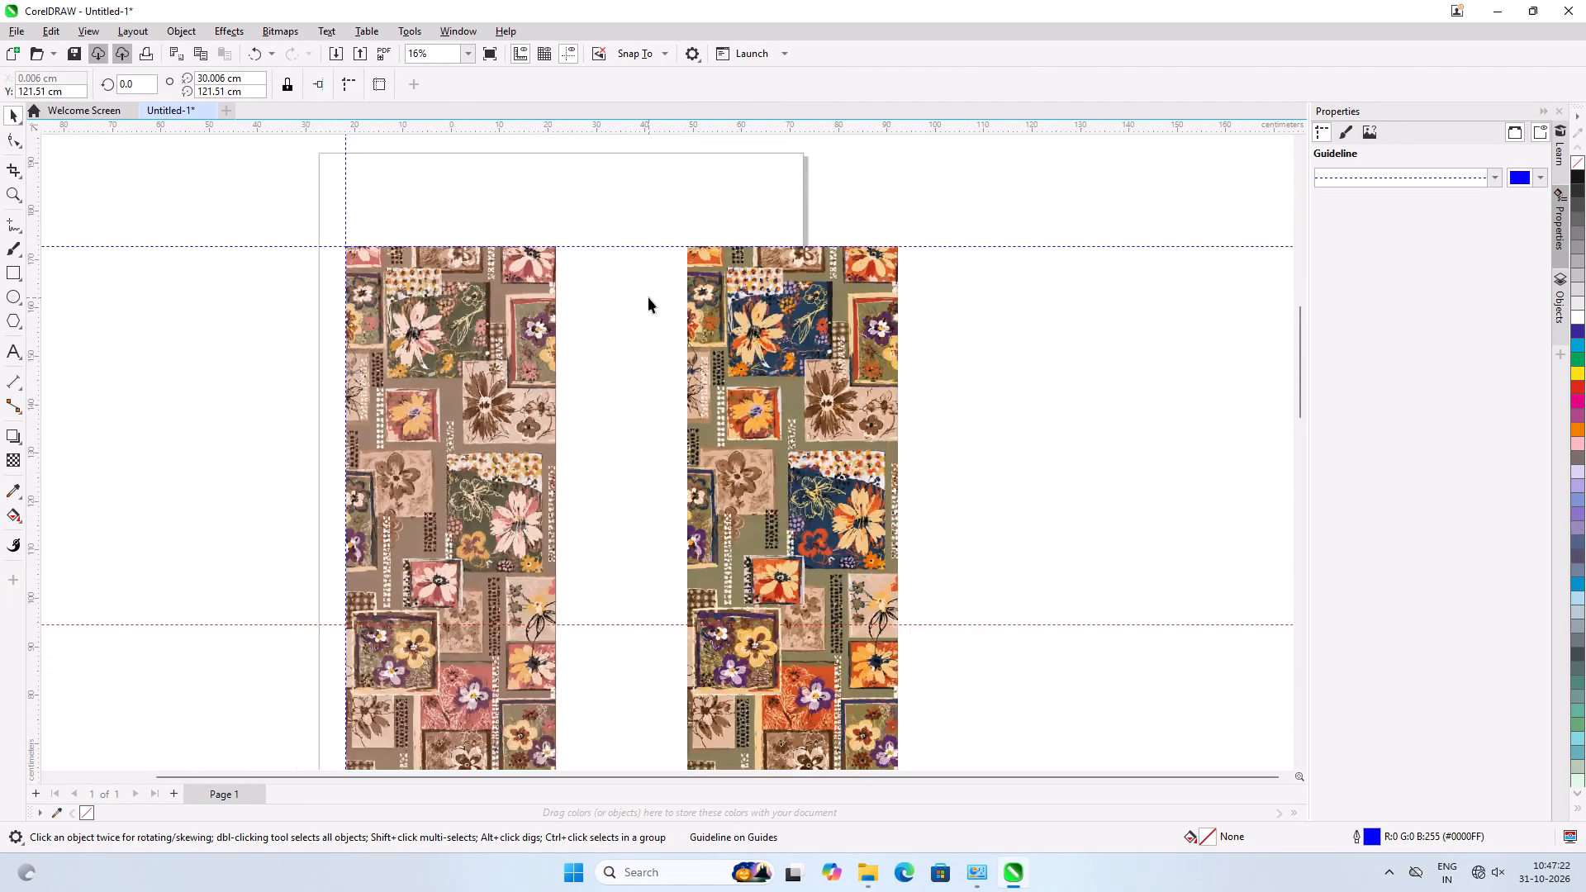
scroll(648, 297, "up", 3)
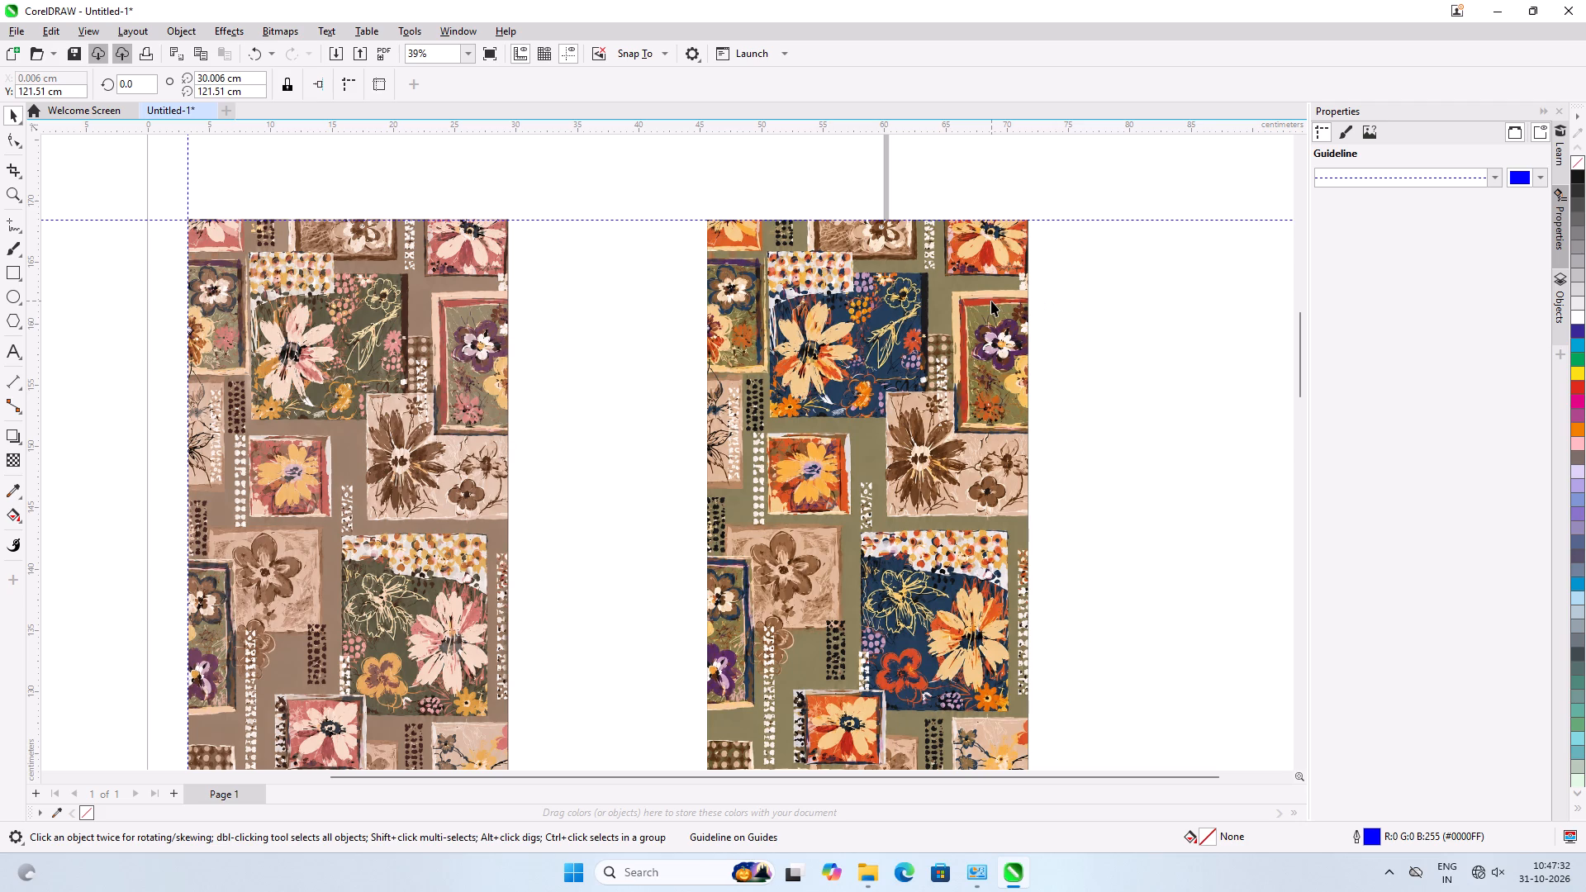
scroll(419, 406, "down", 4)
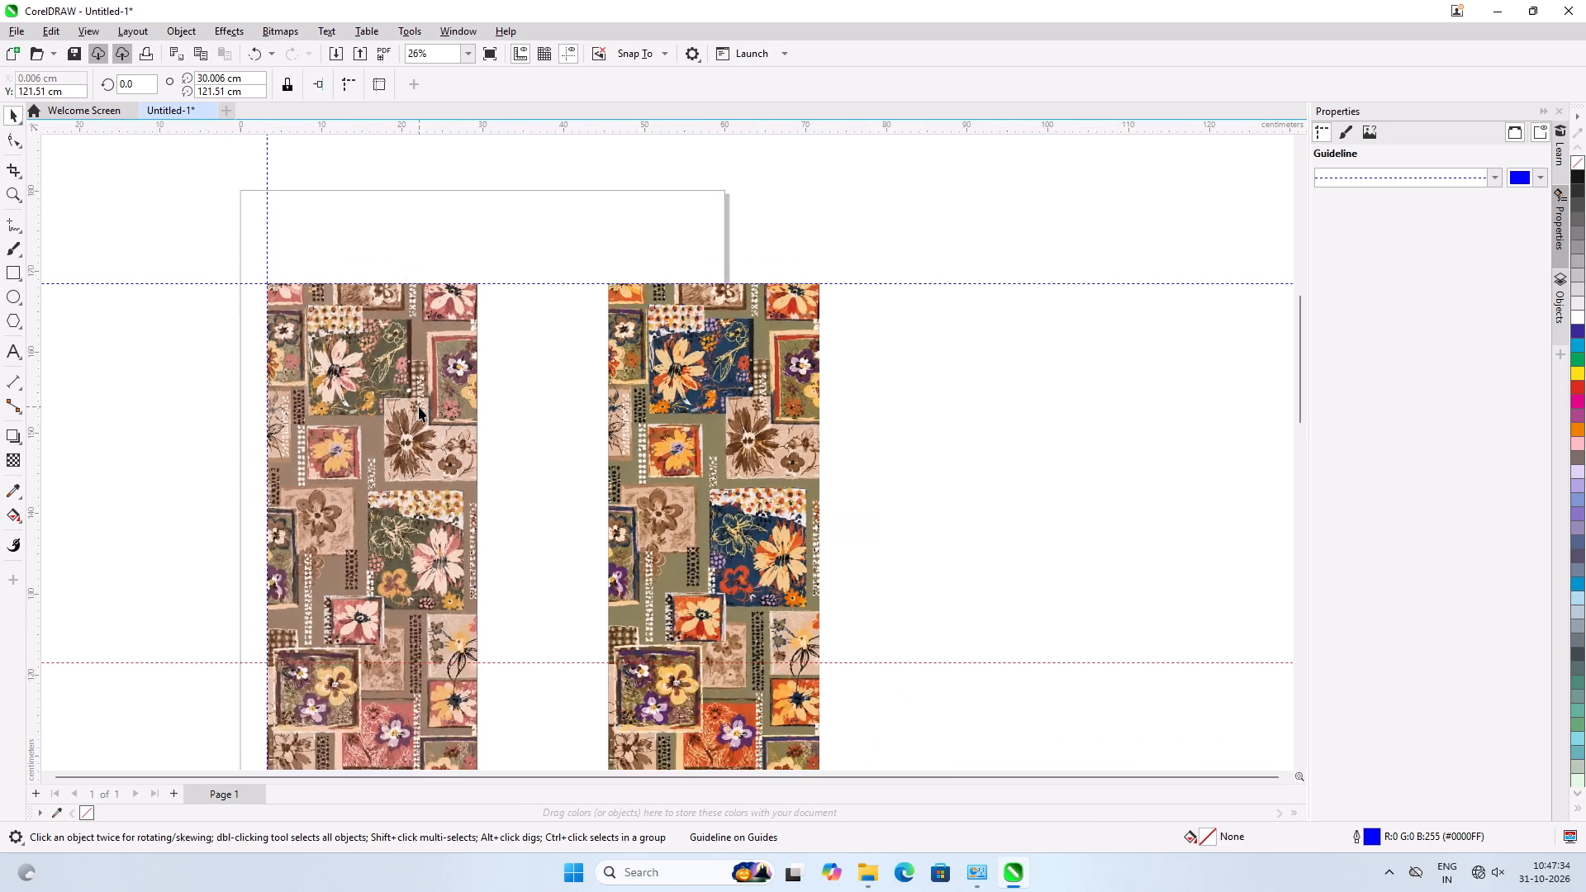
scroll(419, 406, "down", 2)
scroll(424, 419, "up", 1)
scroll(424, 419, "down", 1)
scroll(411, 682, "up", 4)
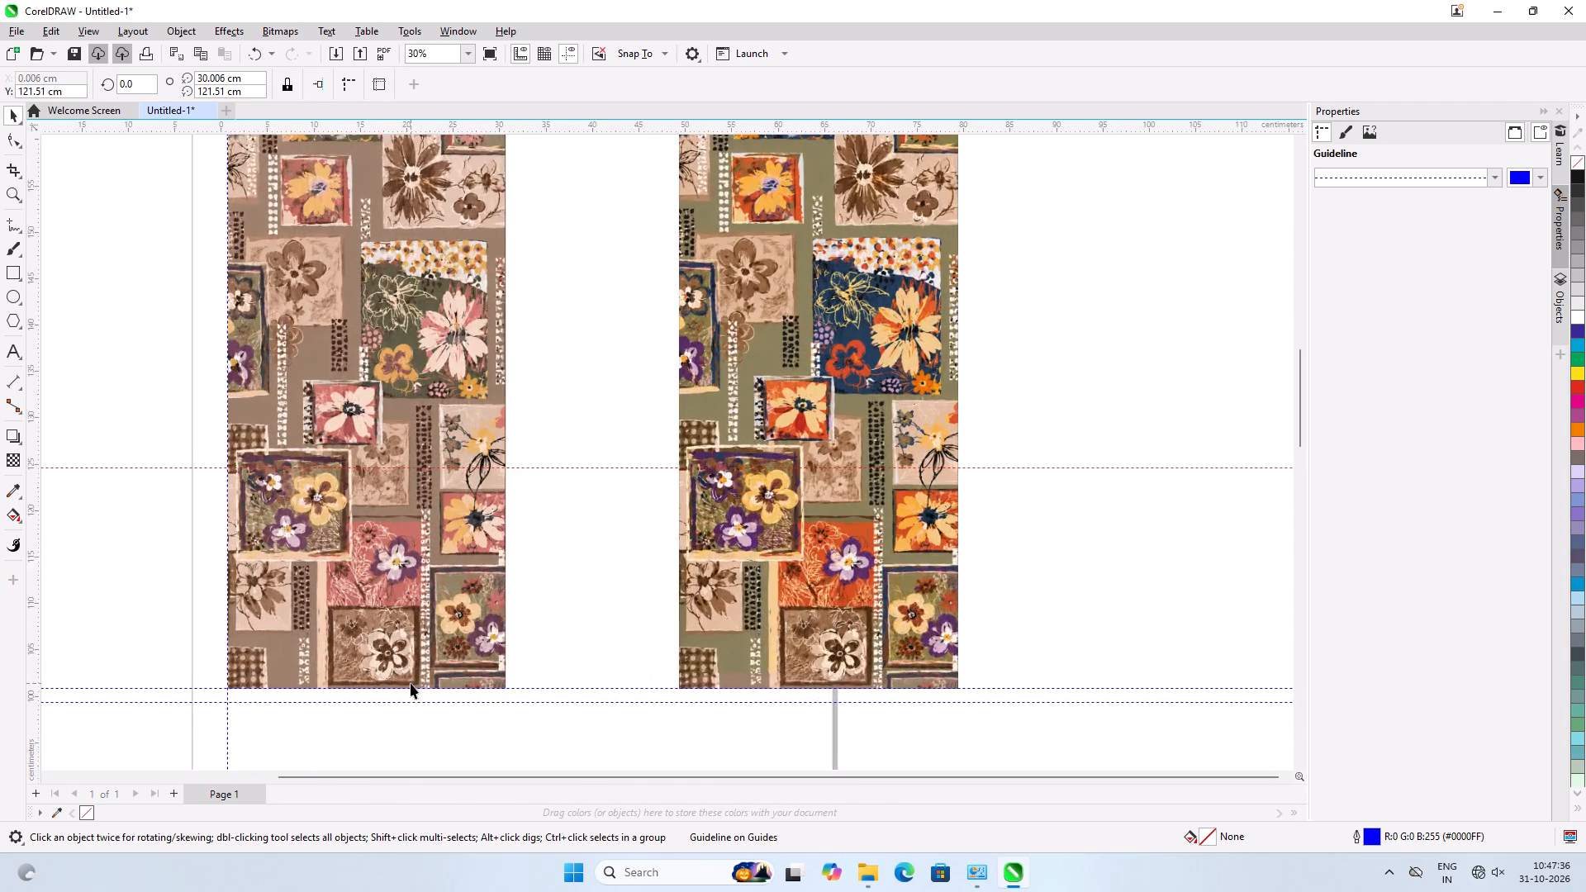
scroll(411, 683, "up", 2)
scroll(687, 420, "down", 3)
scroll(710, 633, "up", 1)
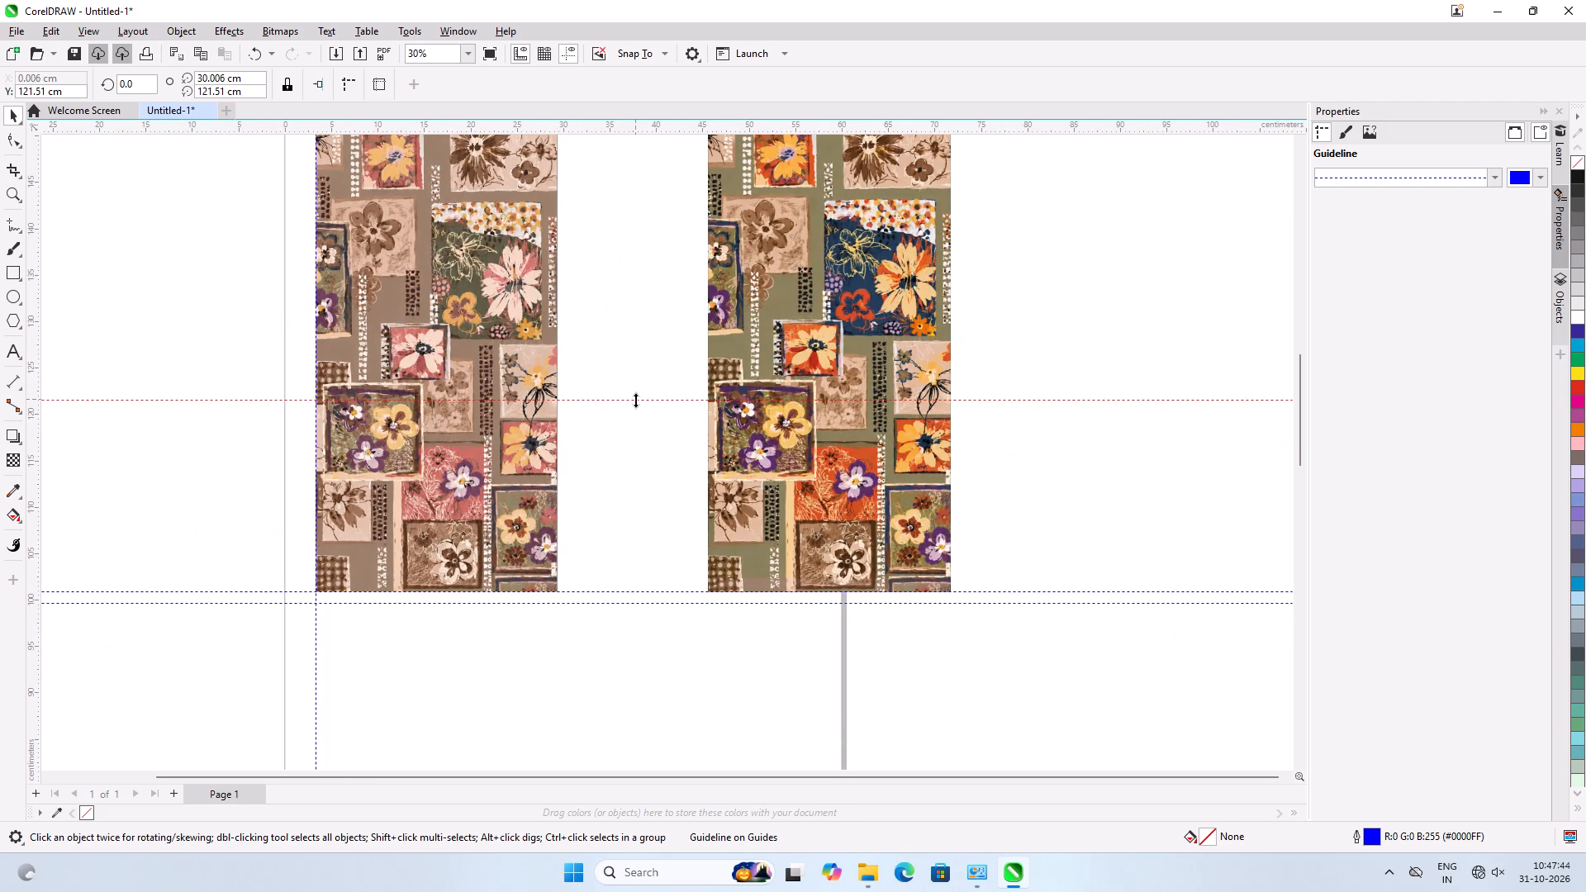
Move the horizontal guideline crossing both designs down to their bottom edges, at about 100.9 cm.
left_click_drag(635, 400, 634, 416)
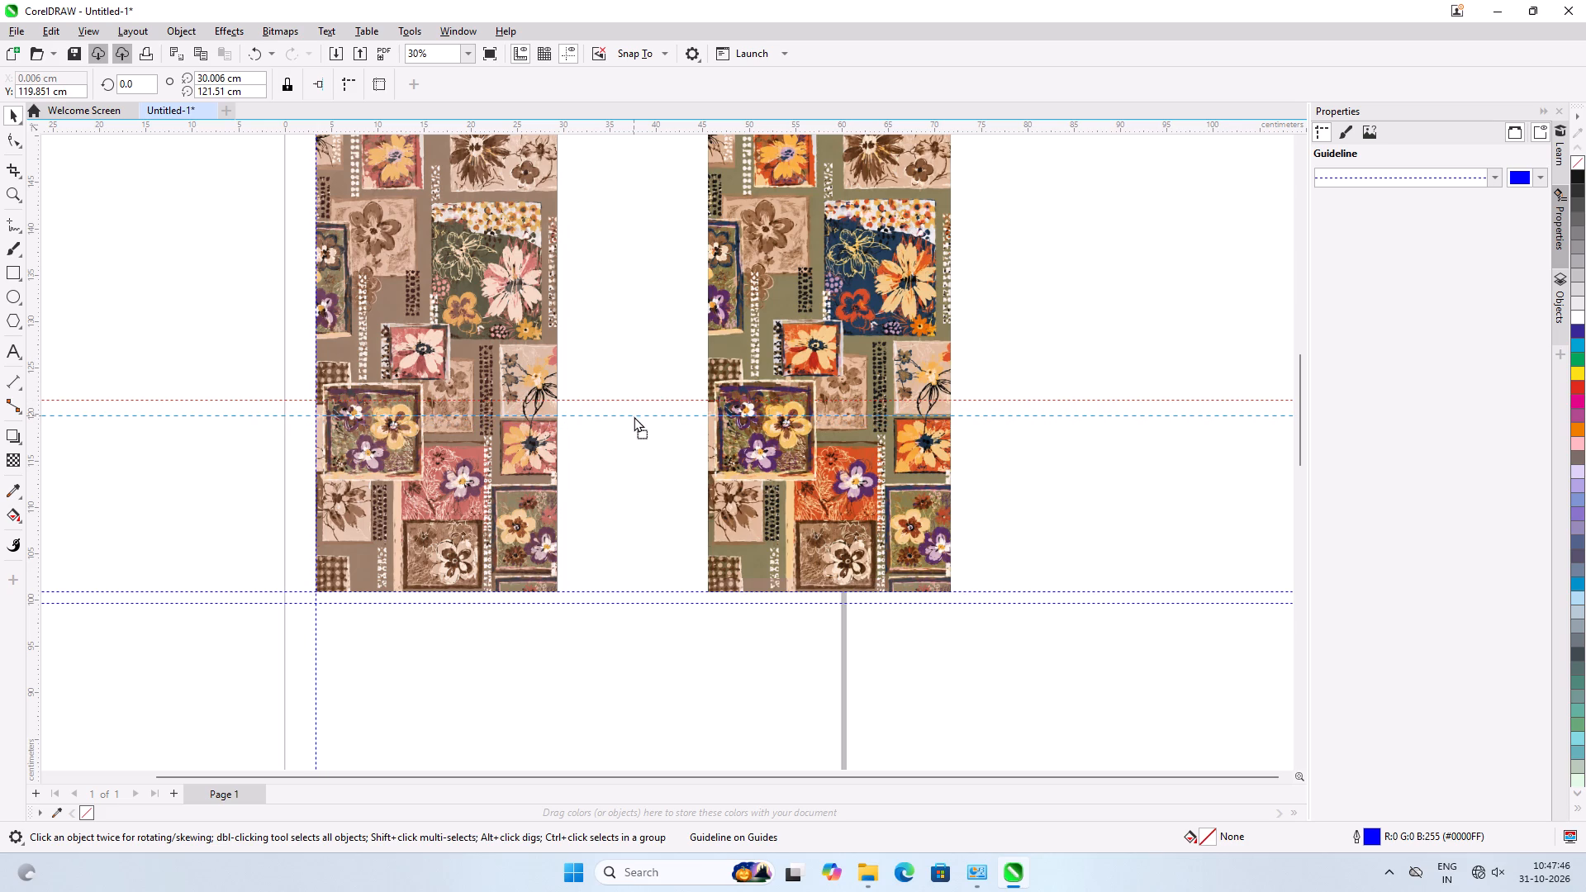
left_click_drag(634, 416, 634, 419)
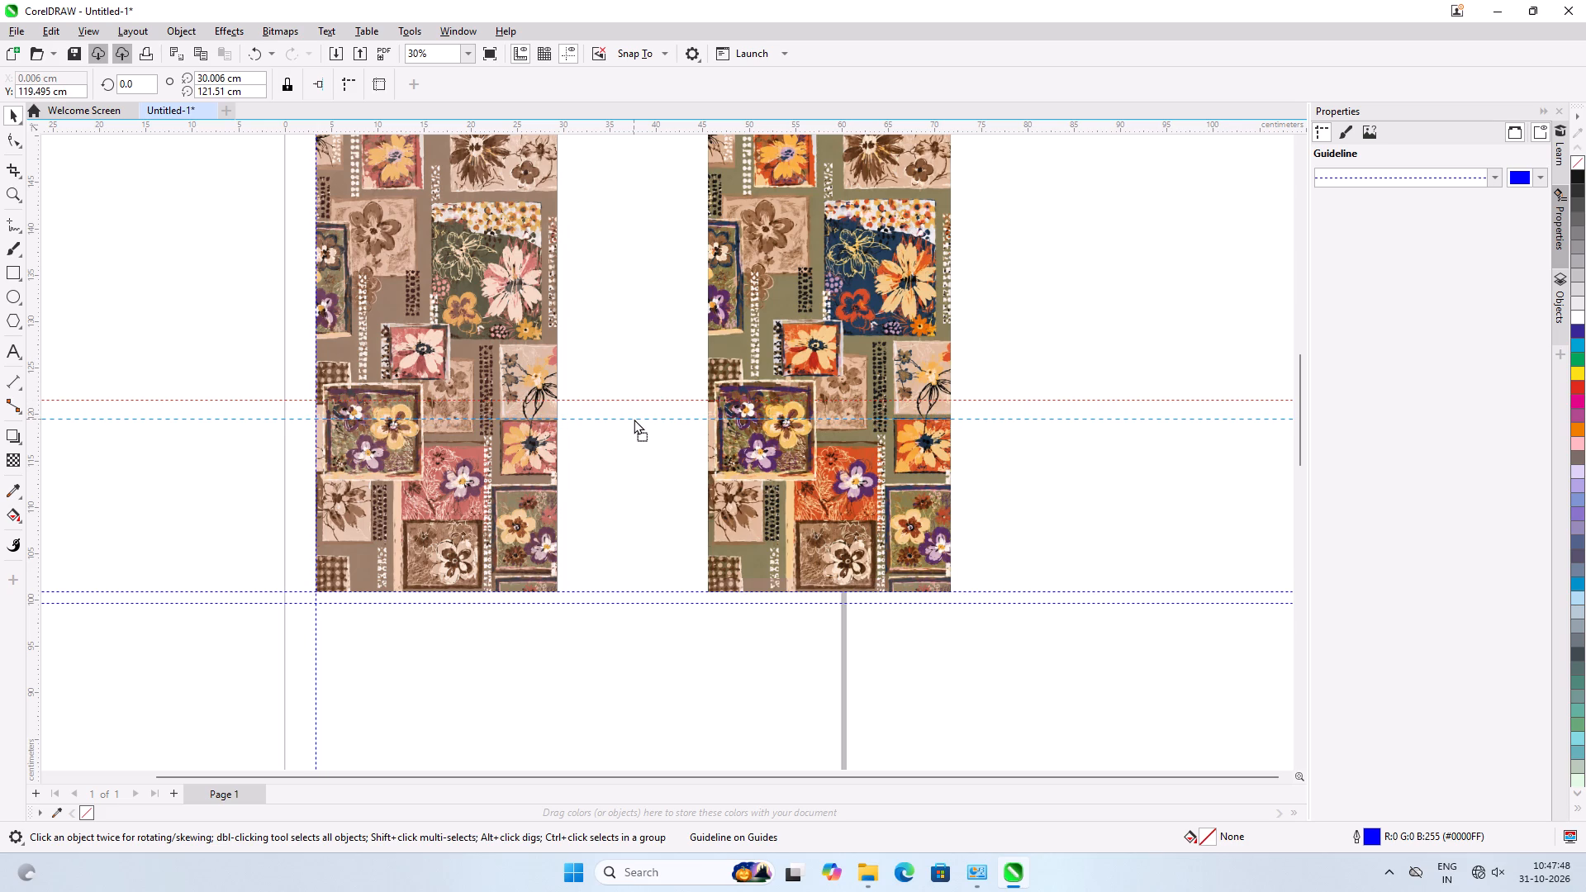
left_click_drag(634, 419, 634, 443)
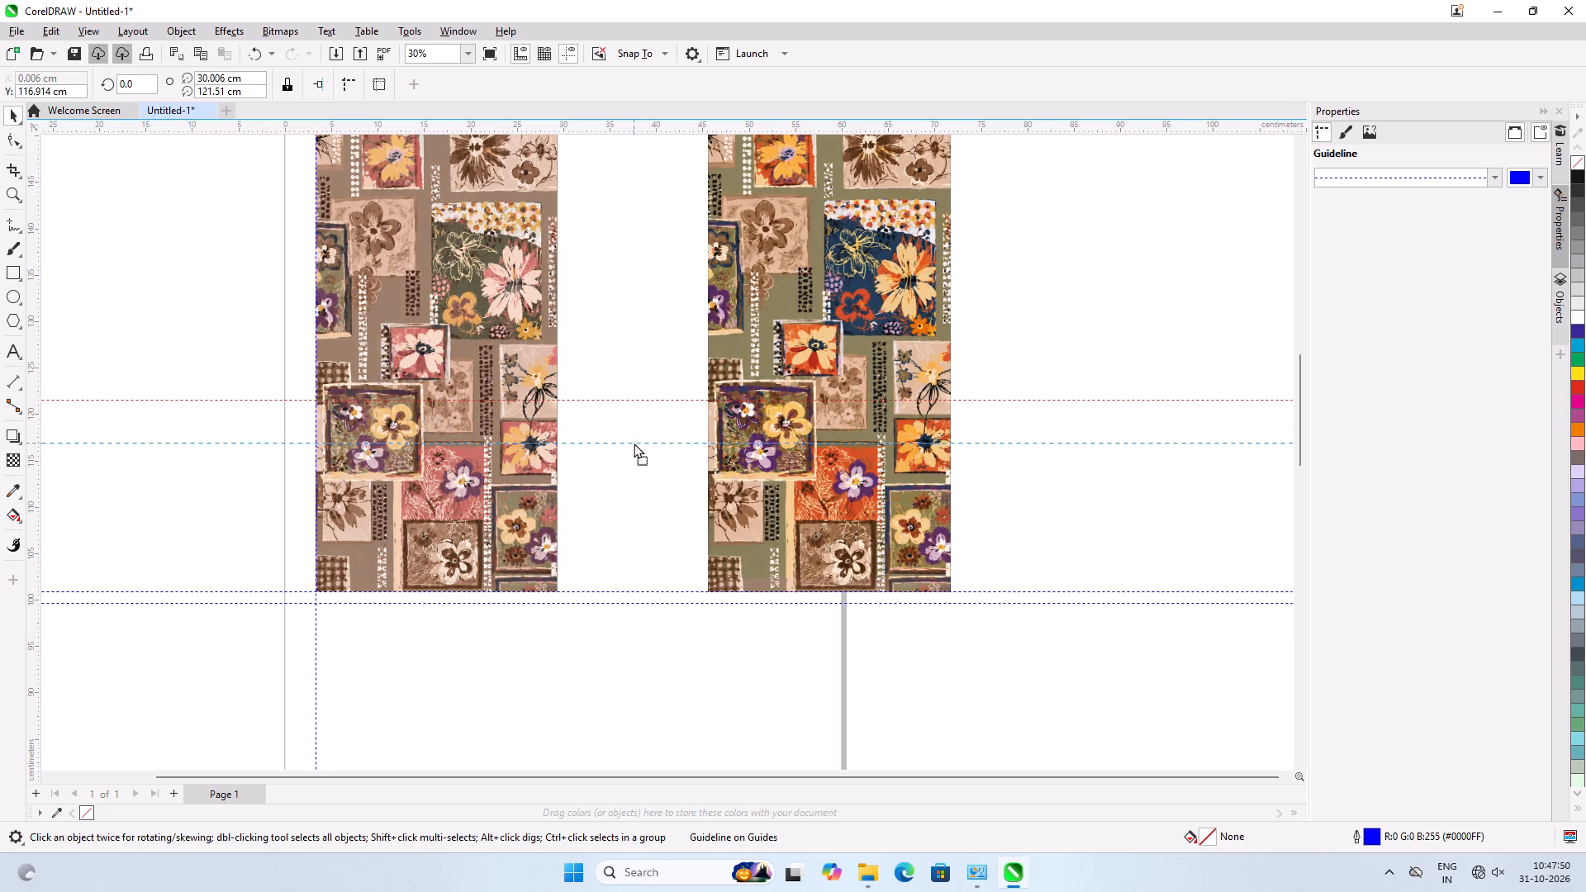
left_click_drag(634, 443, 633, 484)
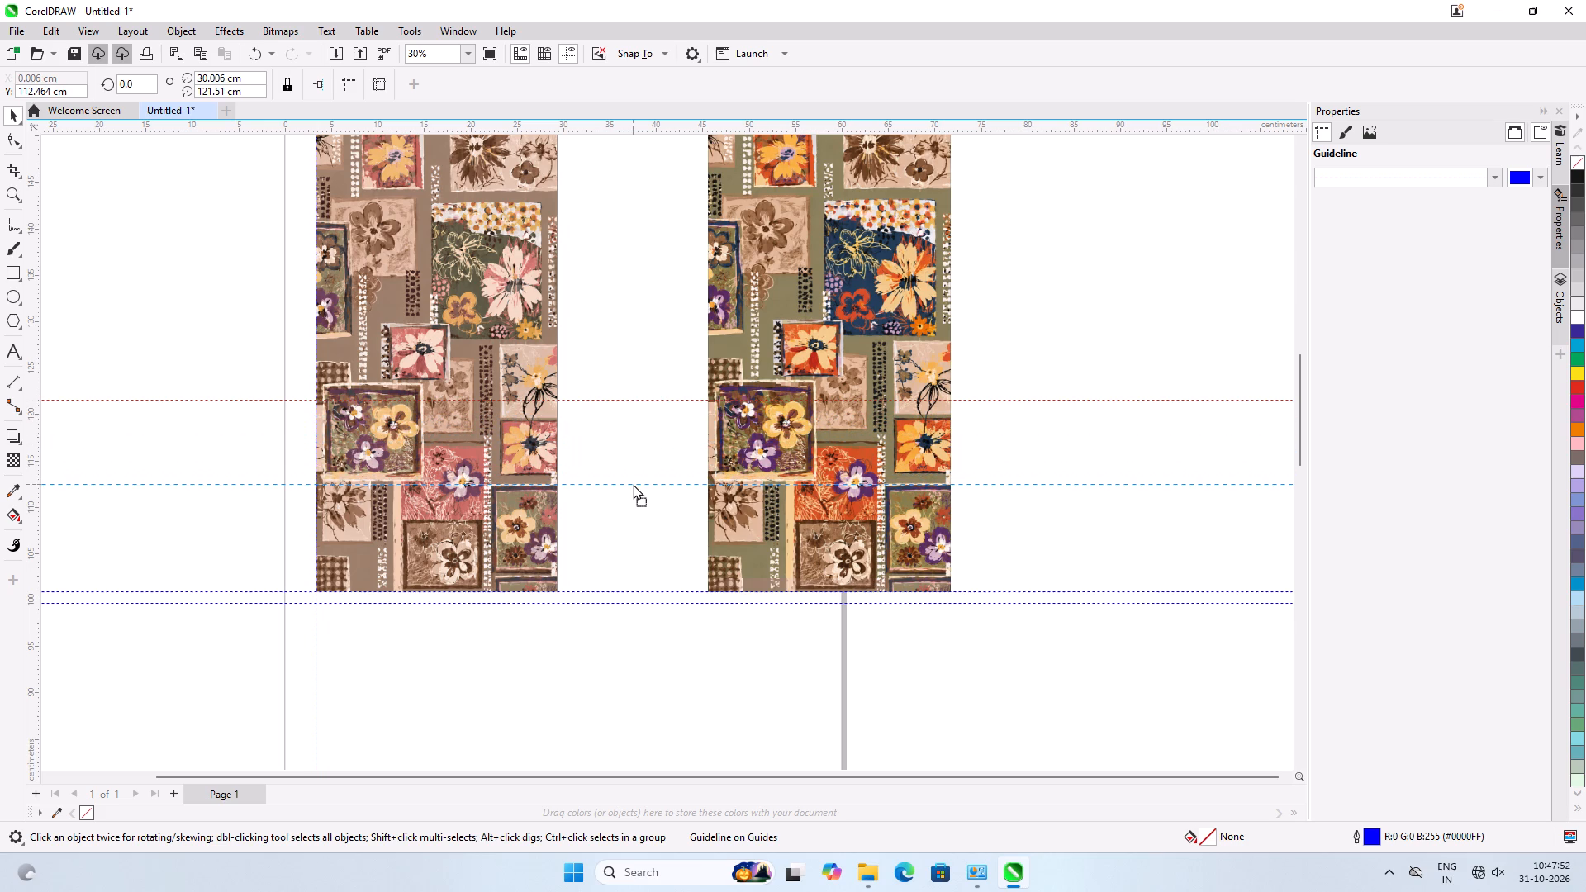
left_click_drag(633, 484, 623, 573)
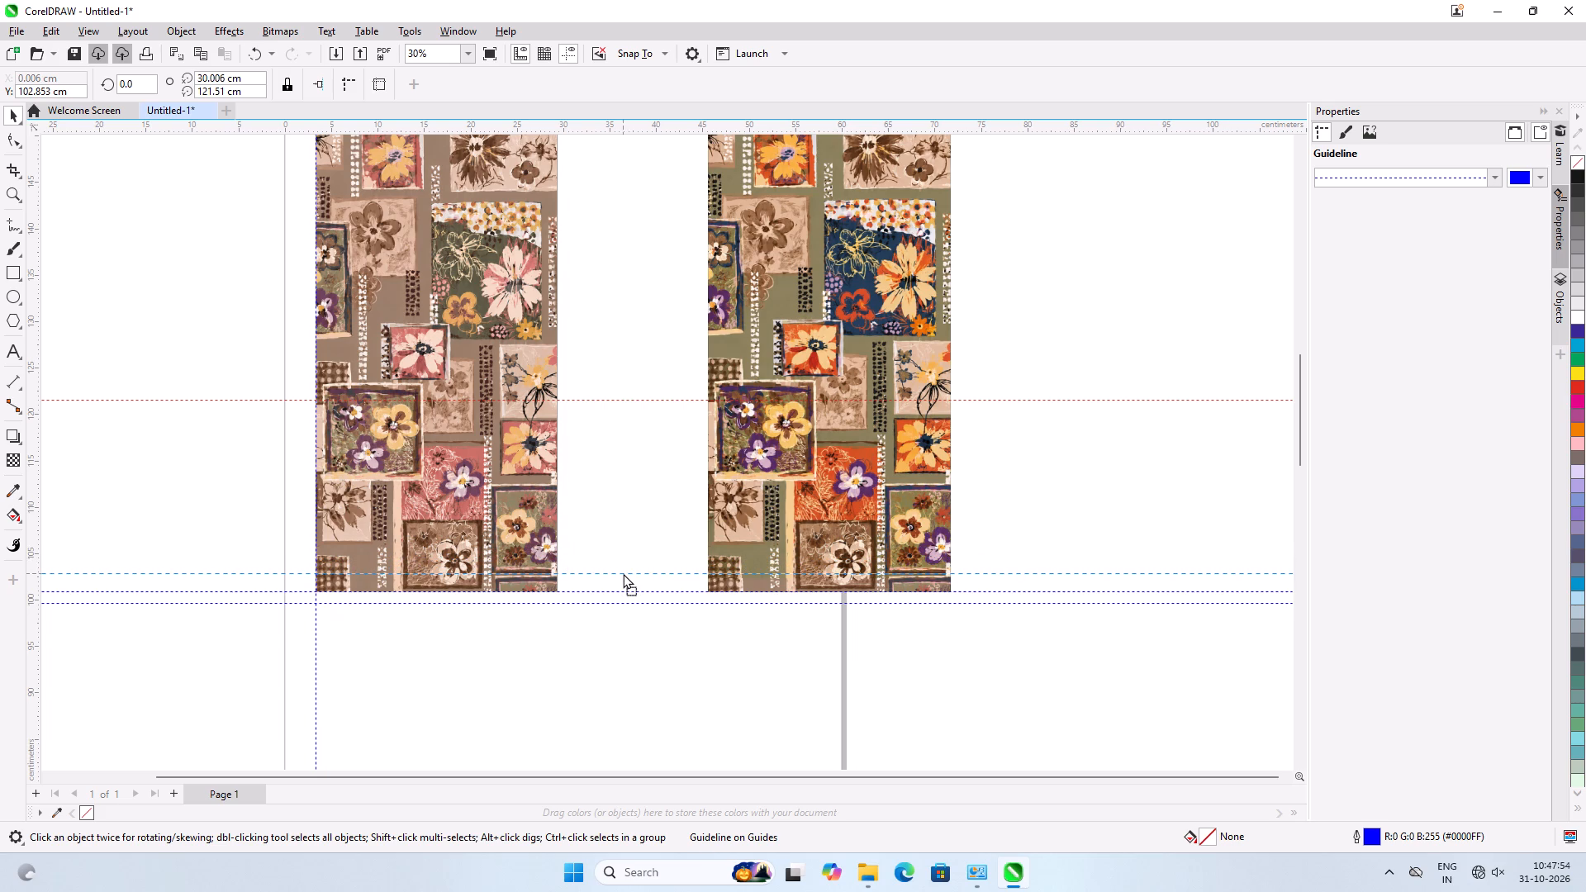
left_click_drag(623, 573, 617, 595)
Delete the three horizontal guidelines at and just below the designs' bottom edges.
left_click(1053, 591)
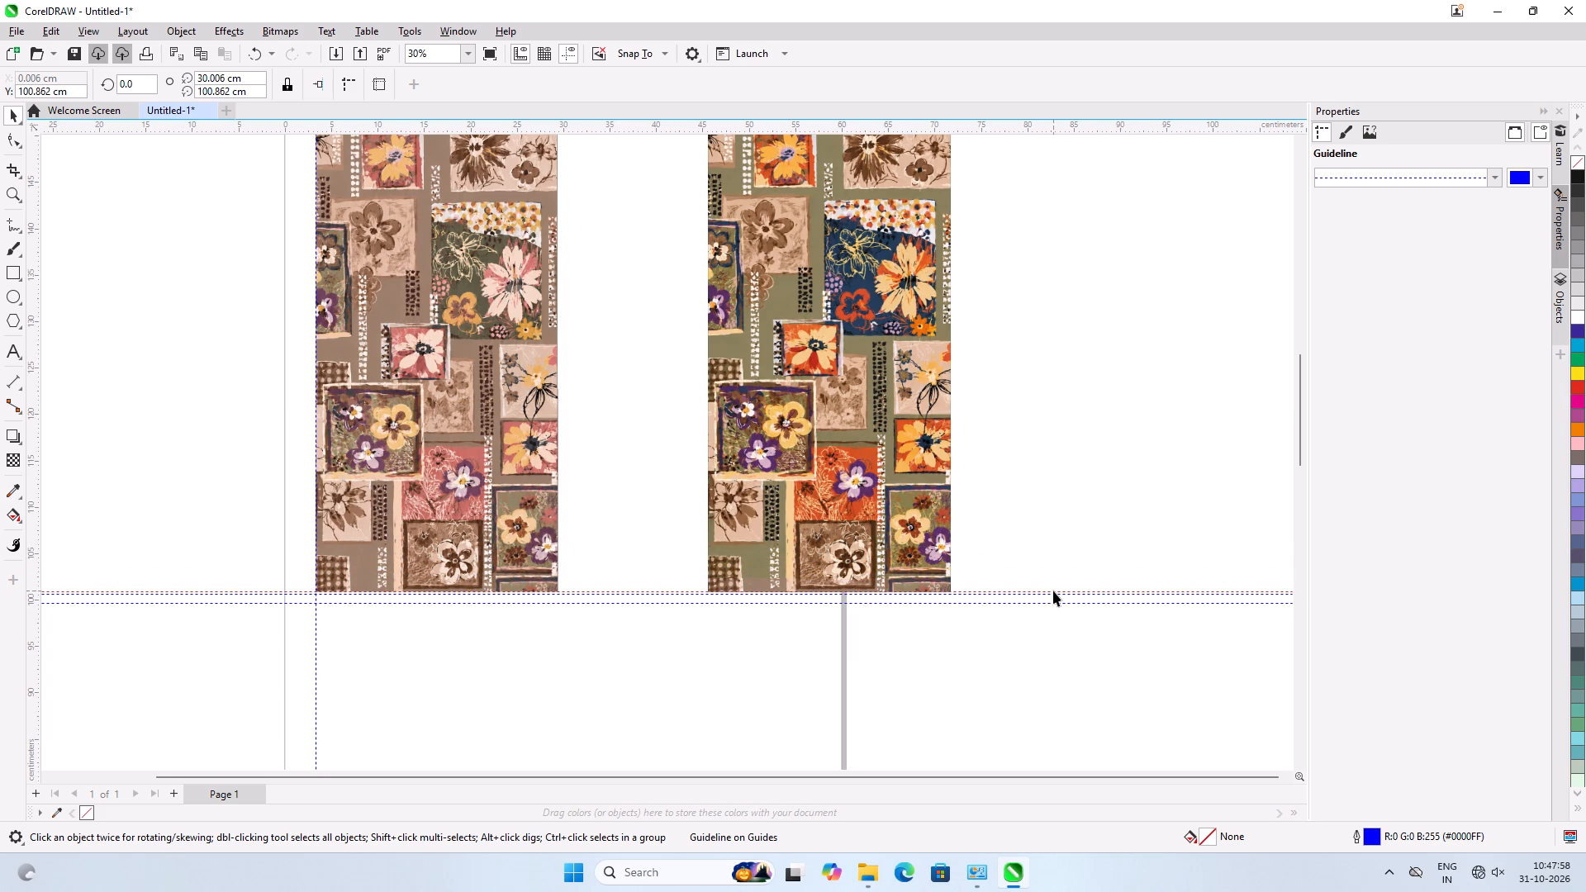
key("Delete")
left_click(1053, 594)
key("Delete")
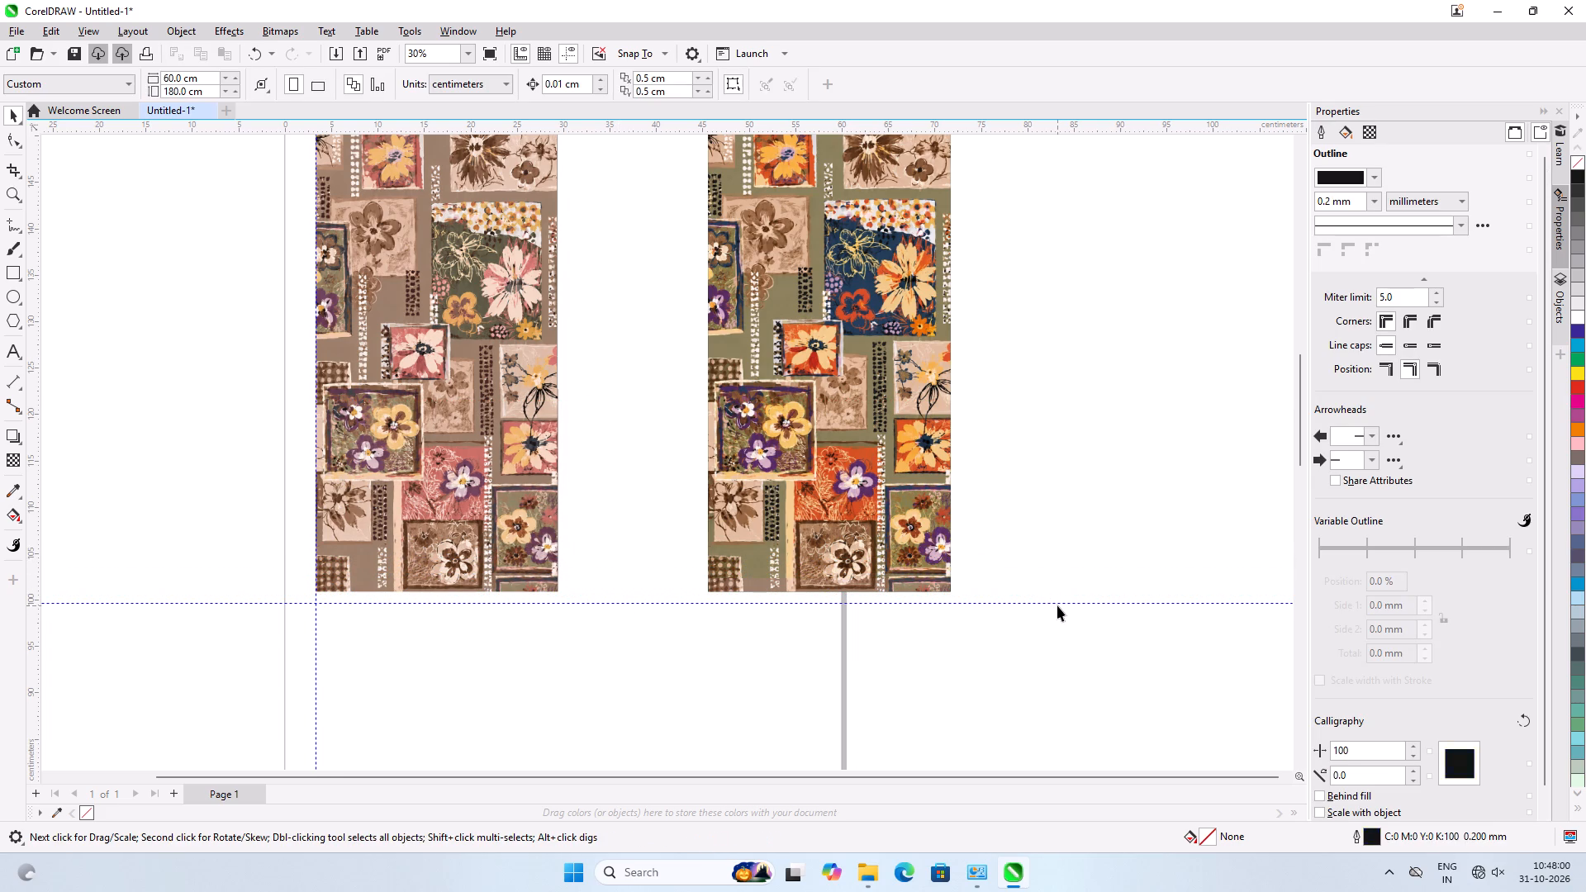
left_click(1058, 602)
key("Delete")
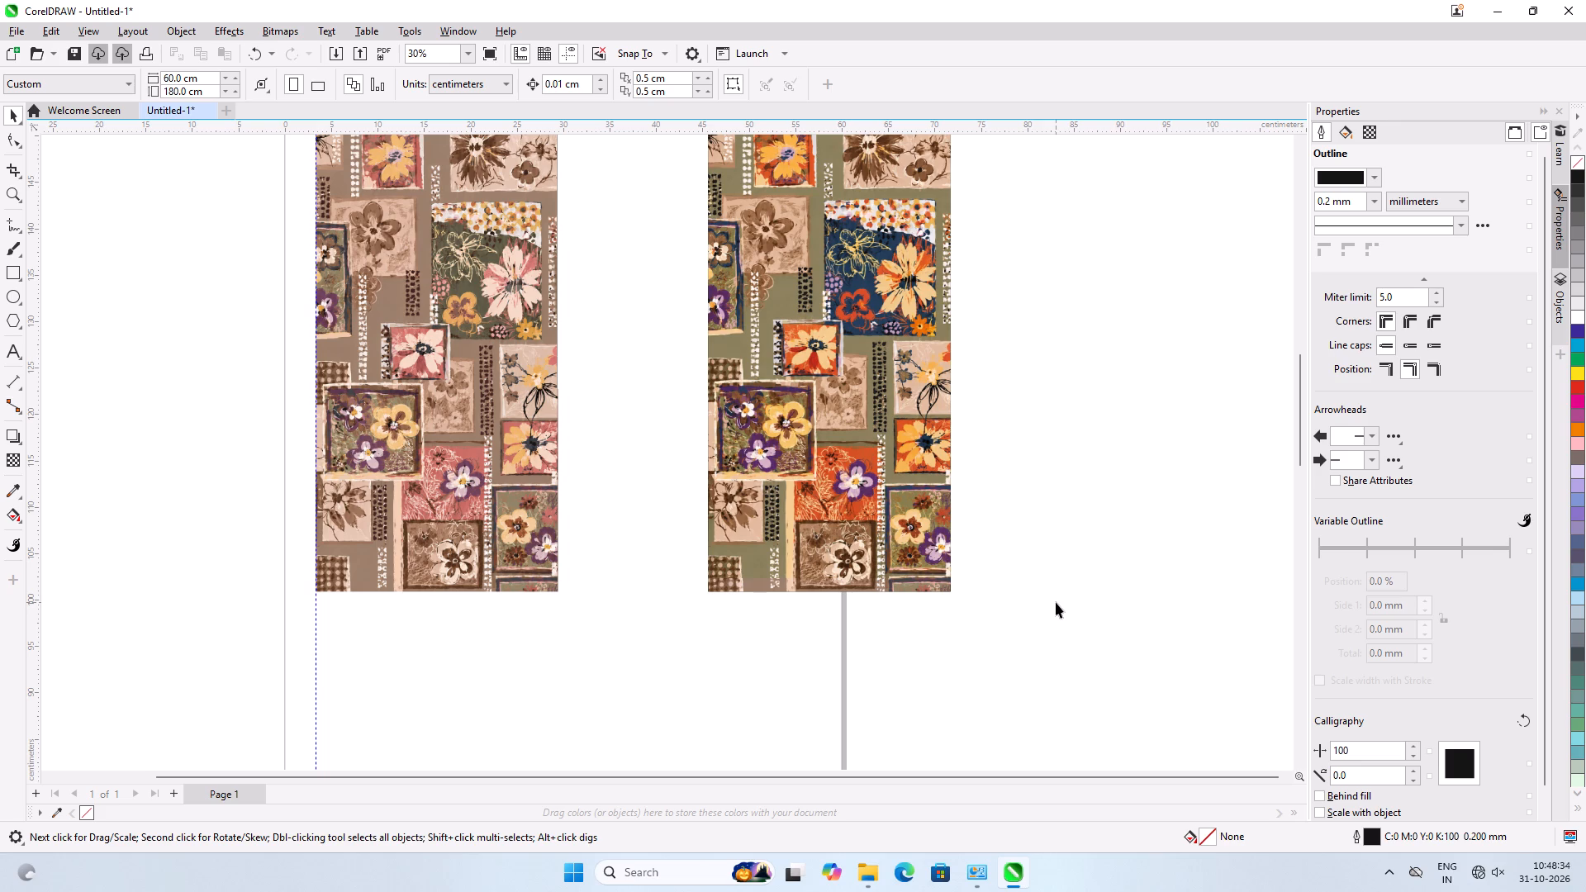
Move the 0117br image off the page to its left, centred at about X -36.8 cm, Y 146.8 cm.
scroll(533, 476, "down", 6)
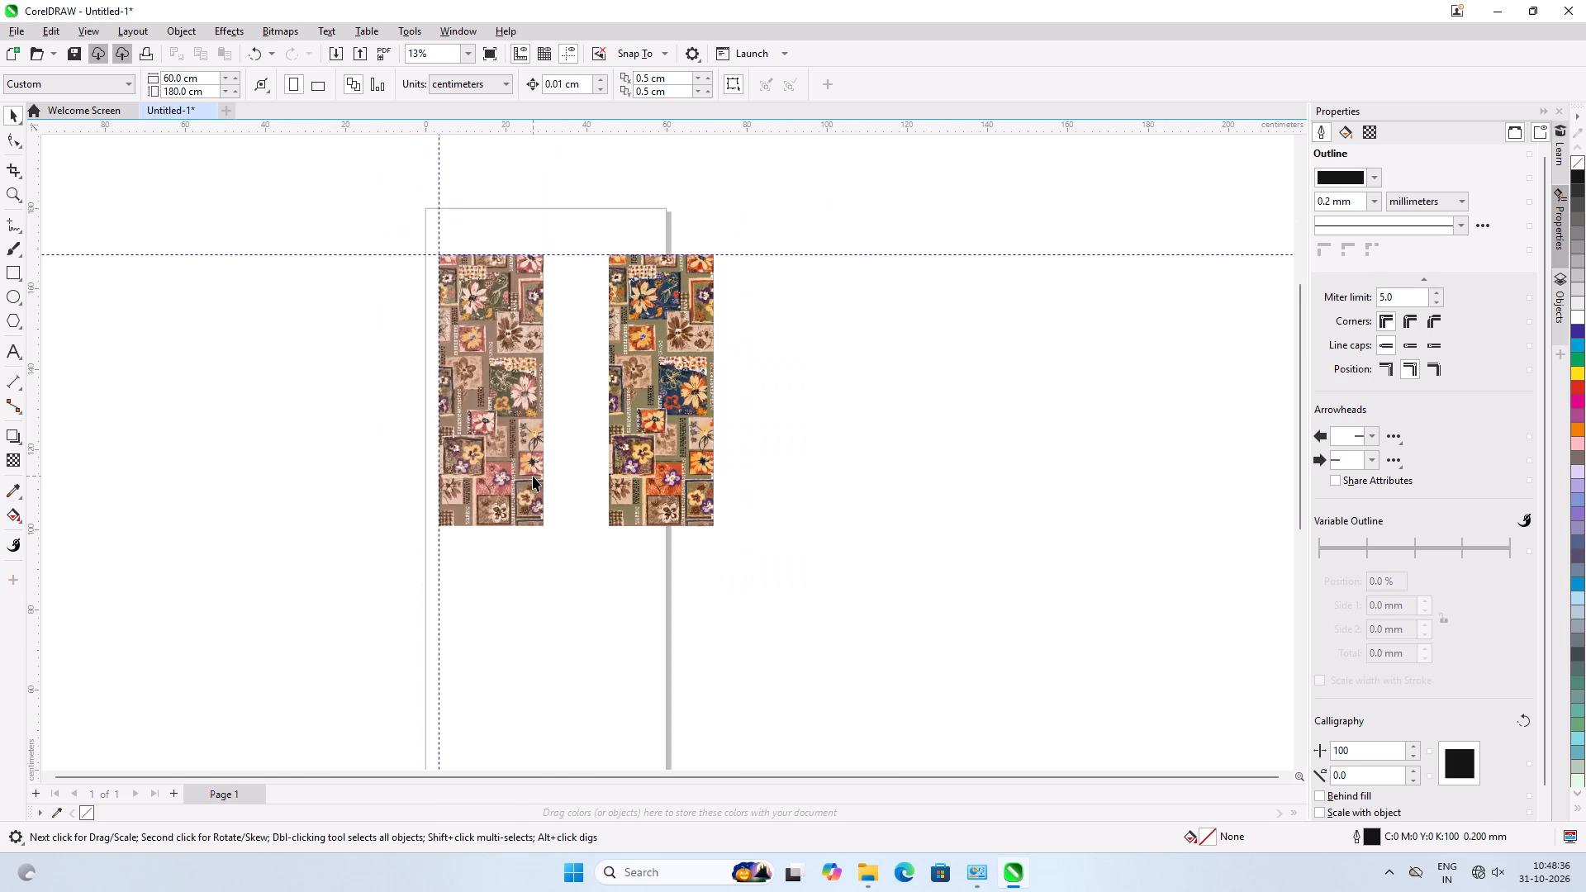
left_click(484, 443)
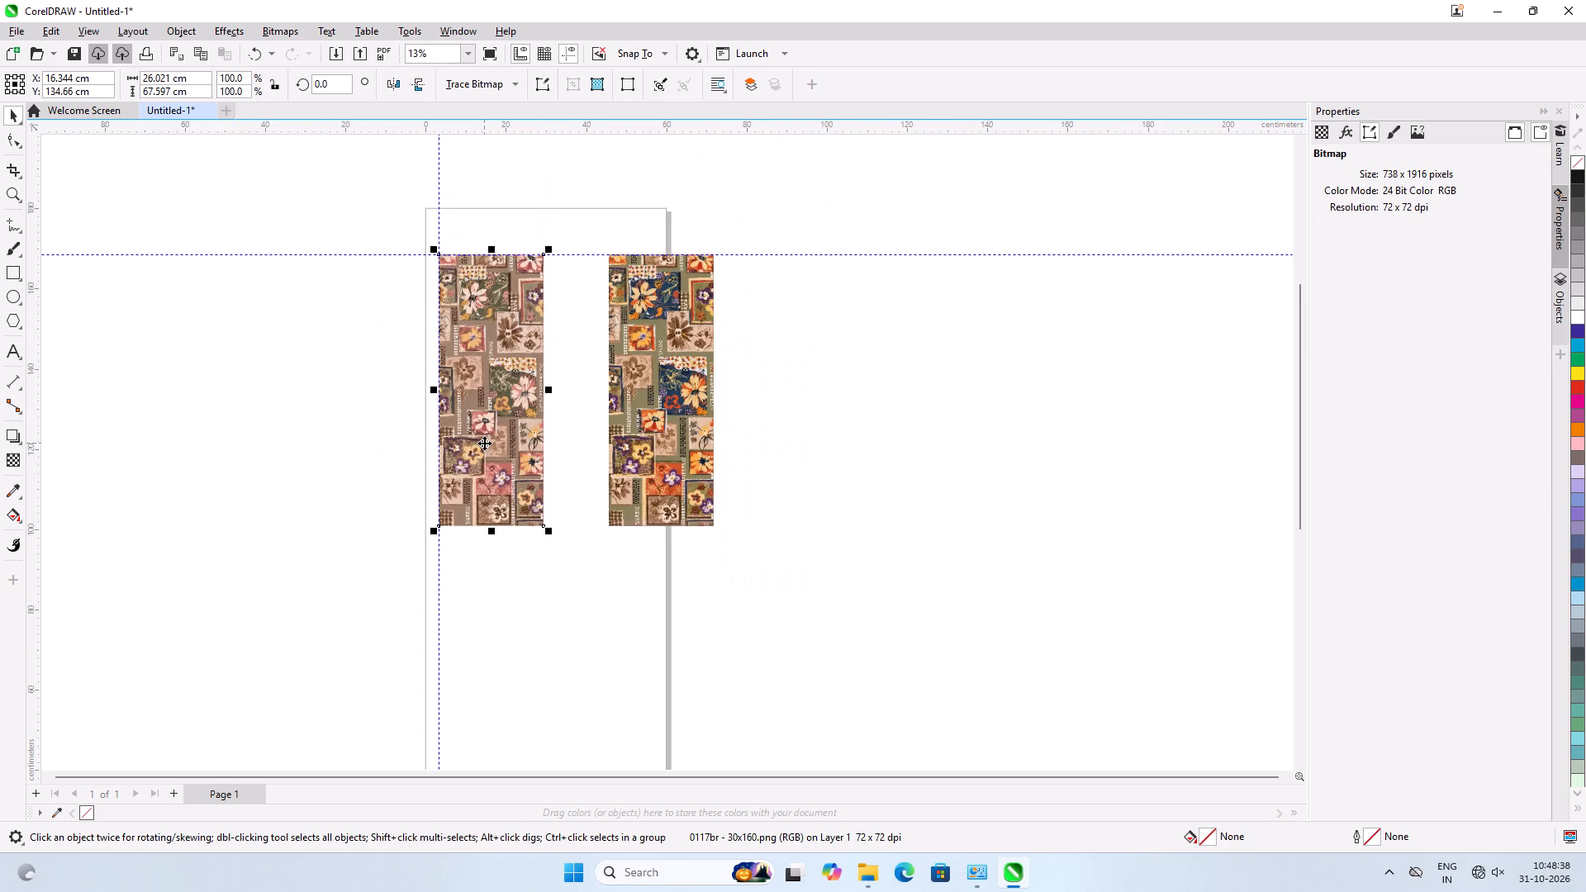
left_click_drag(484, 443, 271, 394)
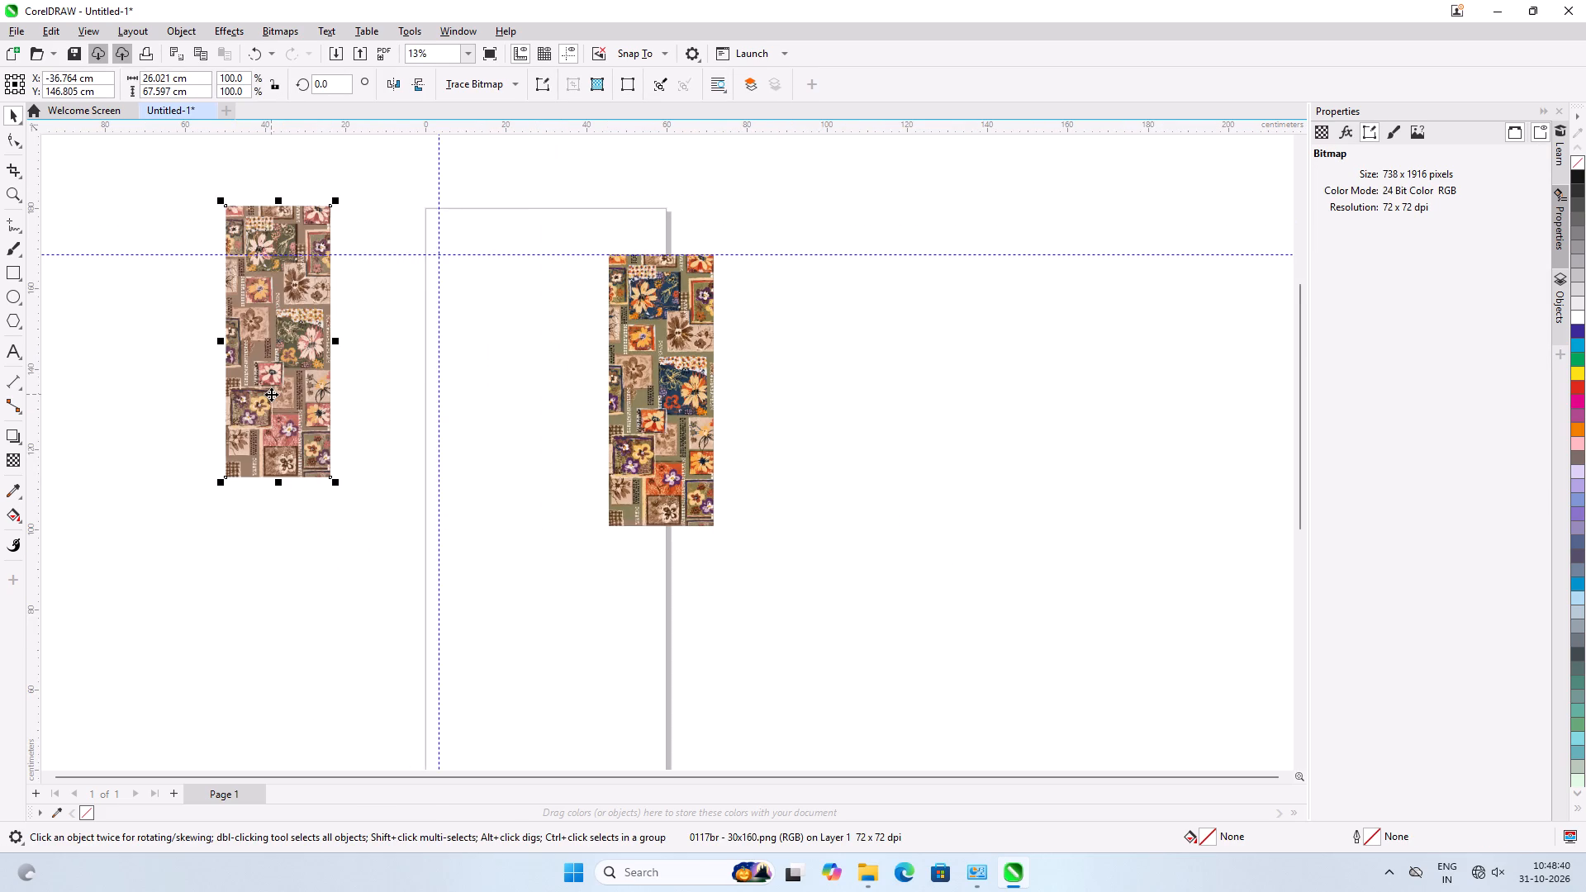
Draw a rectangle beside the 0117kh design, size it to 60 × 180 cm and centre it on the page.
left_click(679, 384)
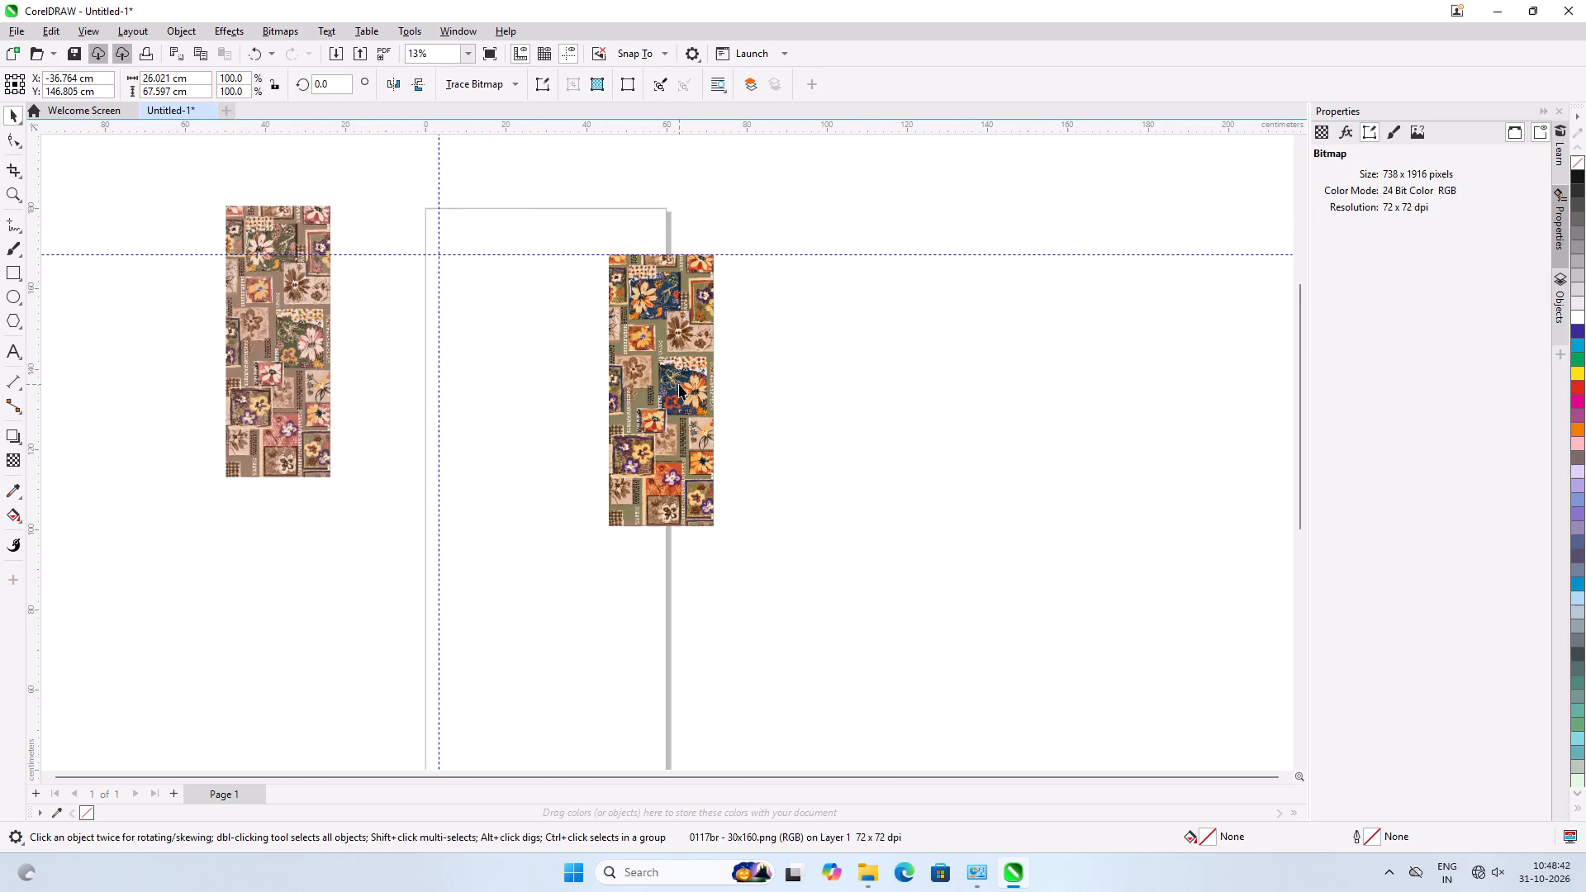
left_click(135, 384)
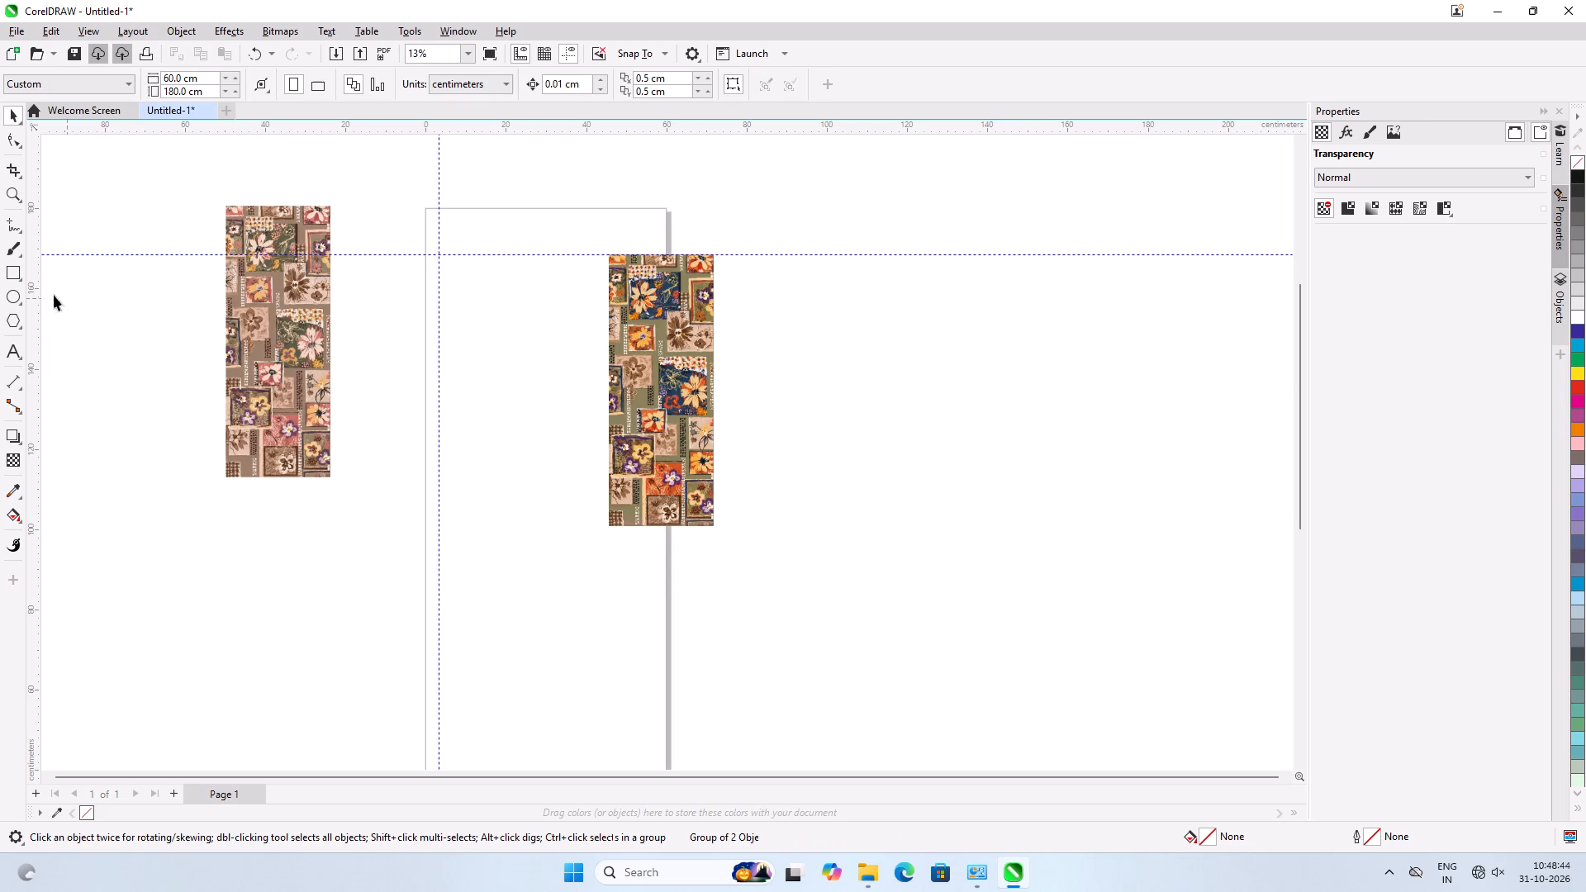
left_click(20, 272)
left_click(833, 344)
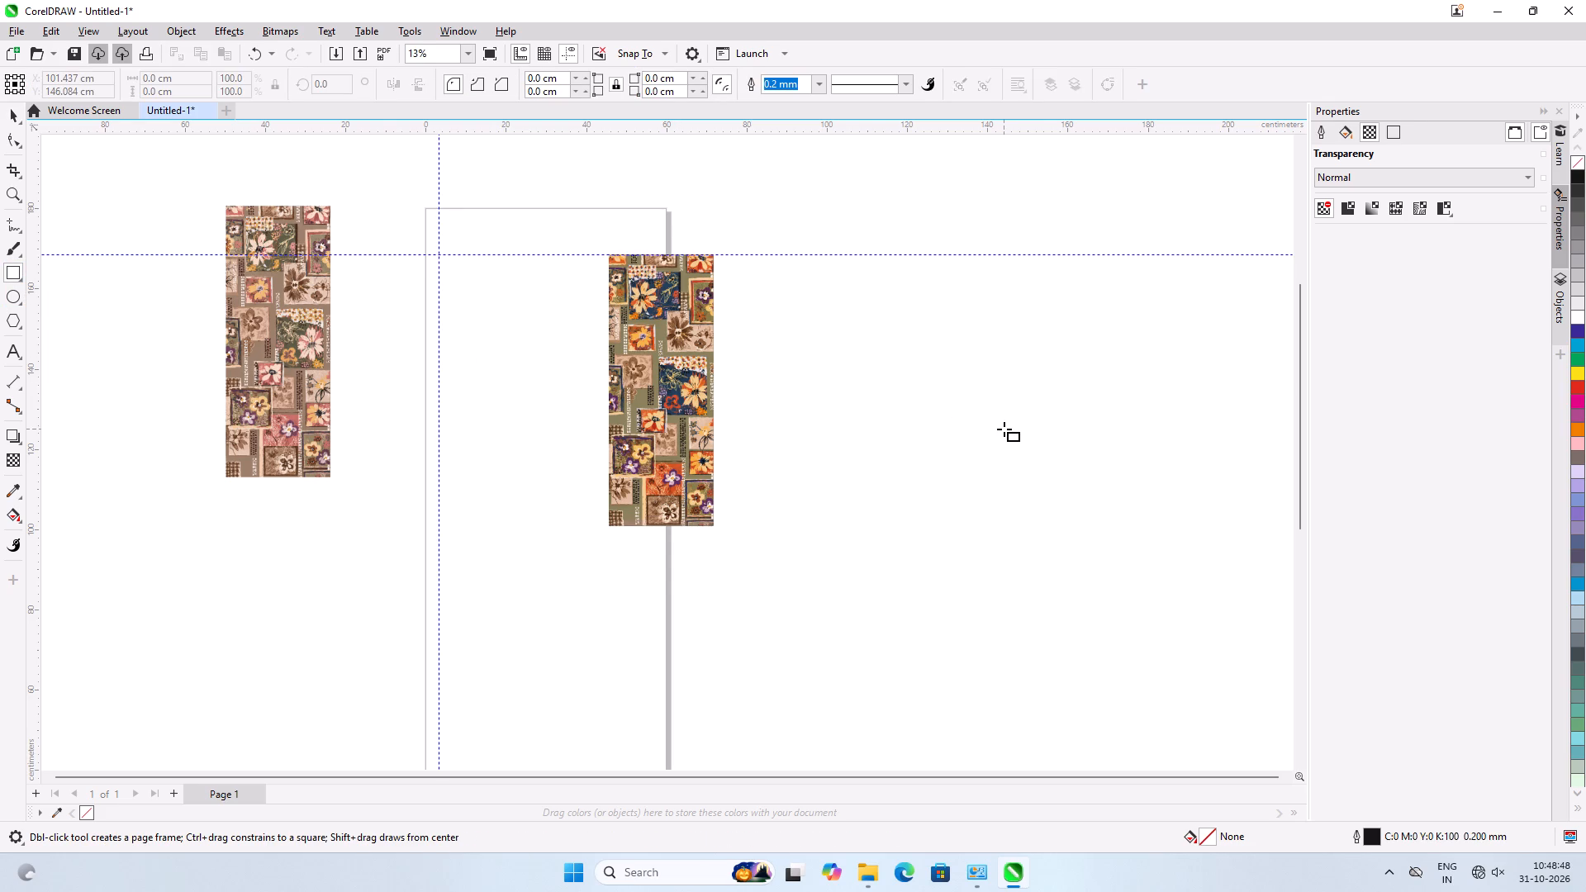
left_click_drag(789, 288, 892, 530)
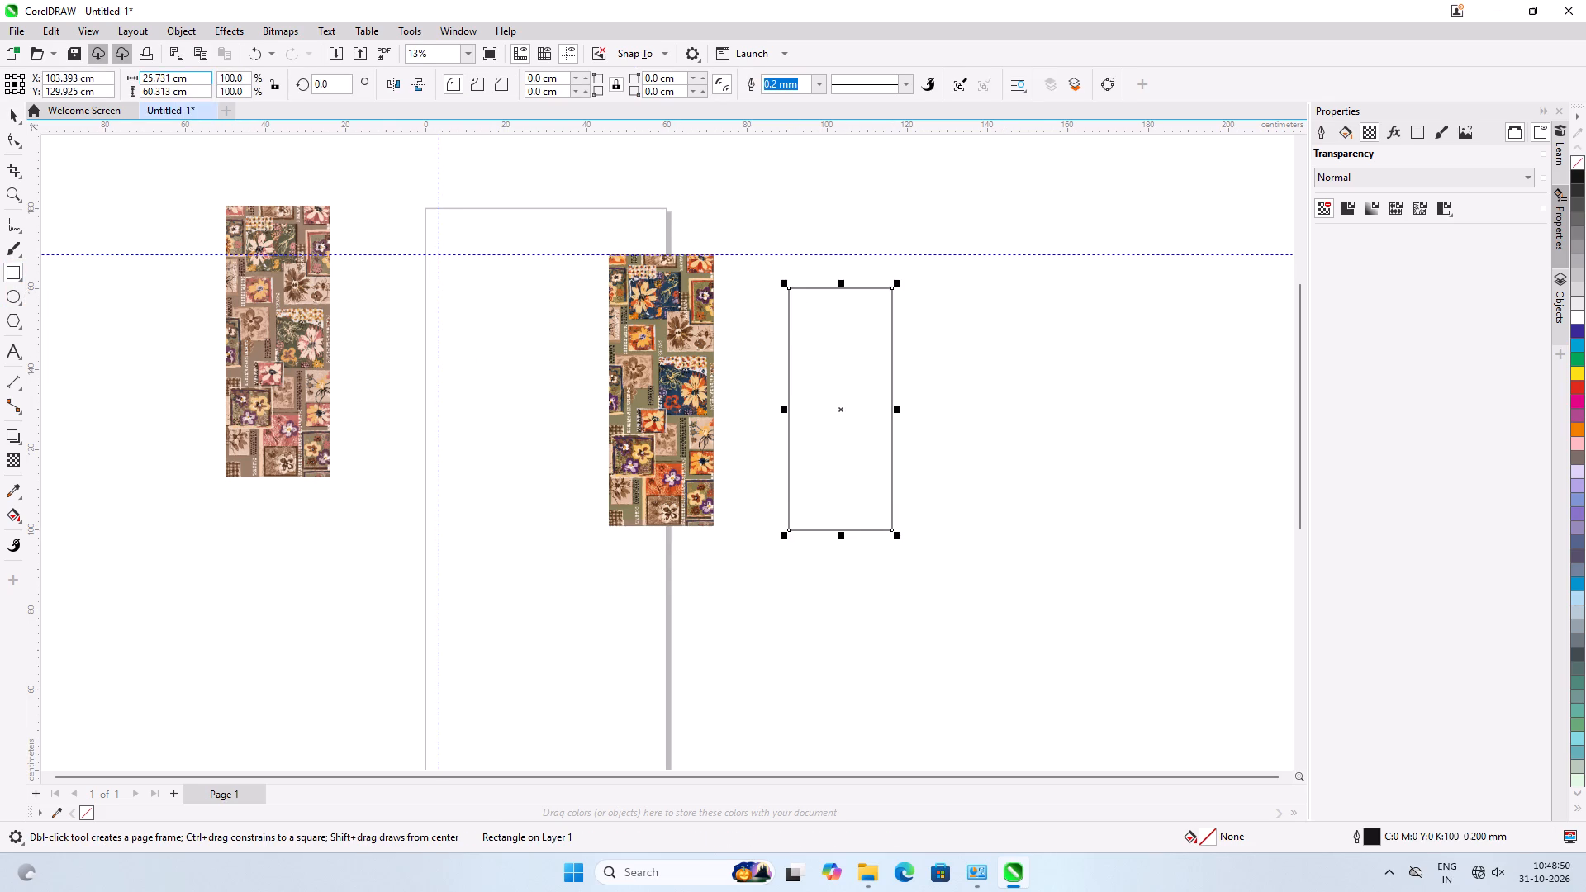
left_click_drag(168, 74, 88, 70)
key("6")
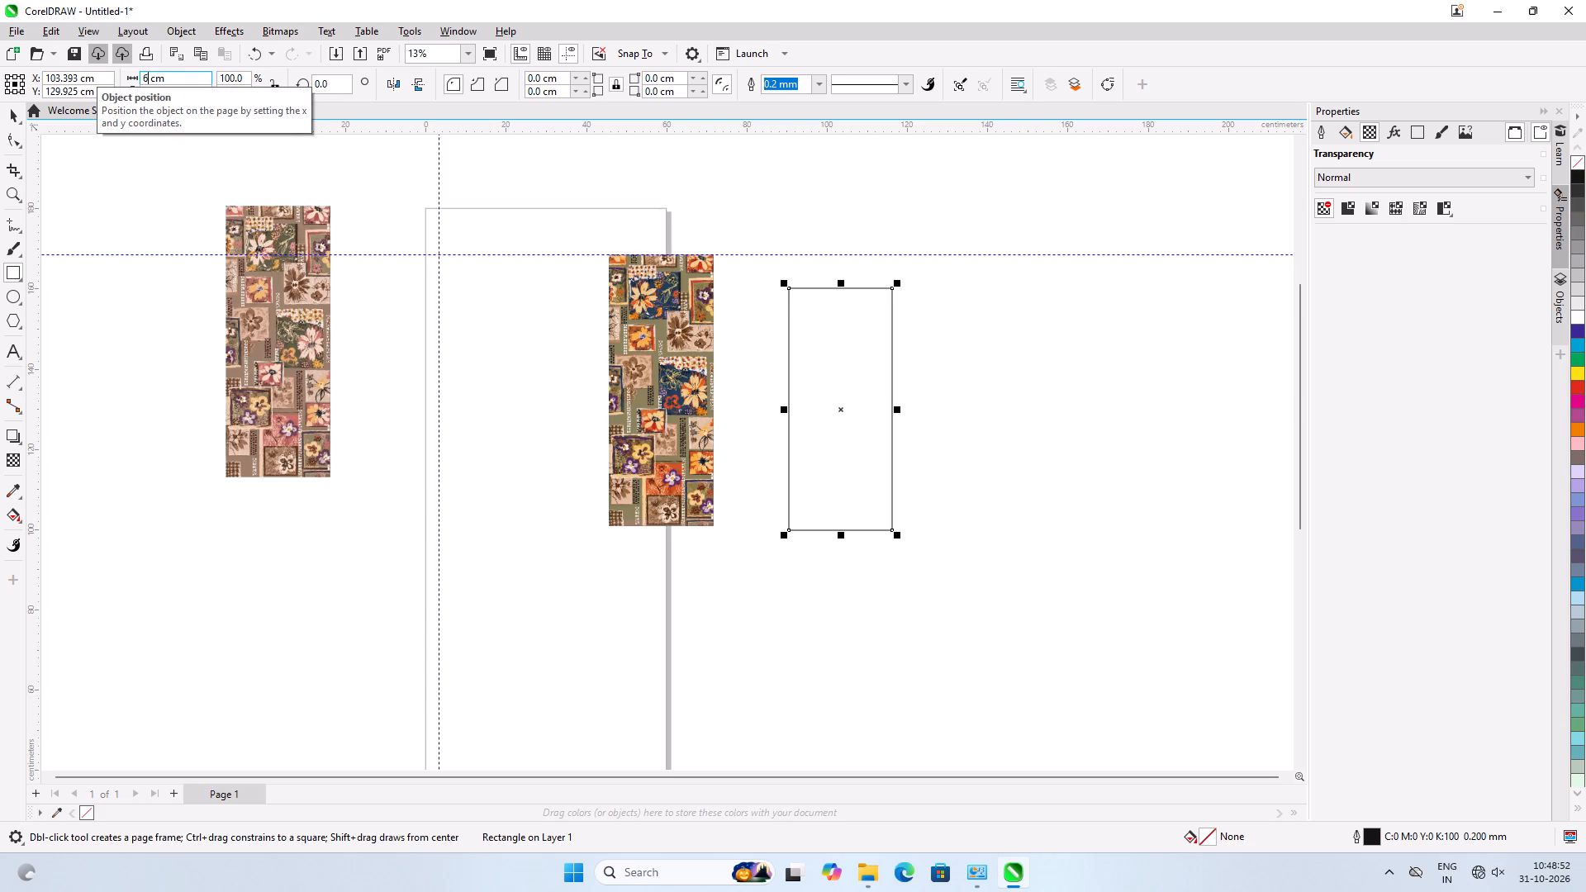
key("0")
key("Tab")
type("180")
key("Return")
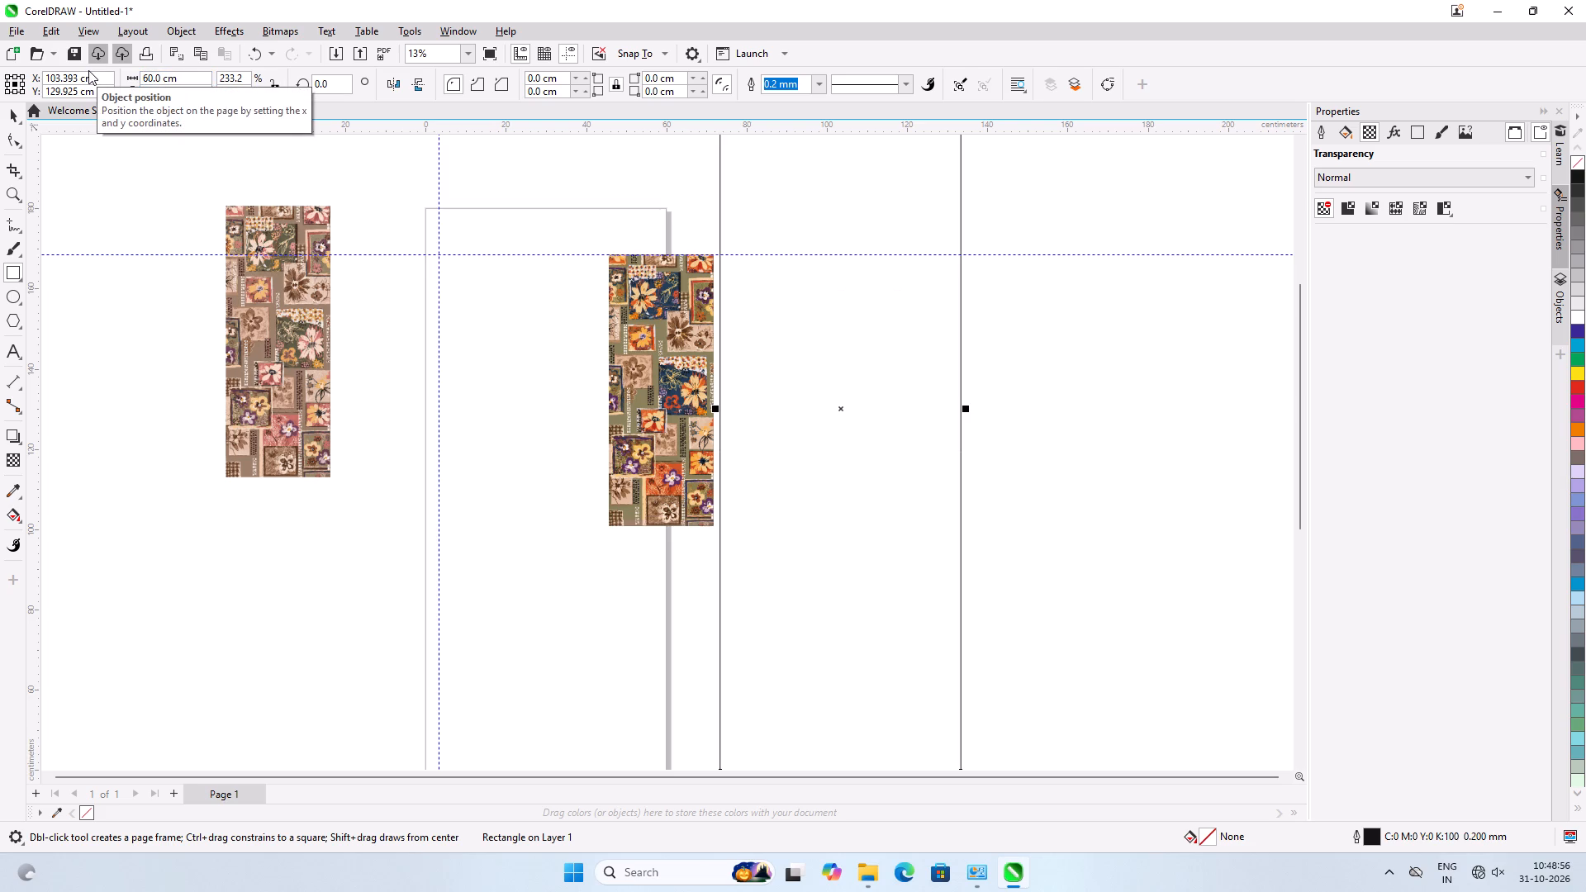
key("p")
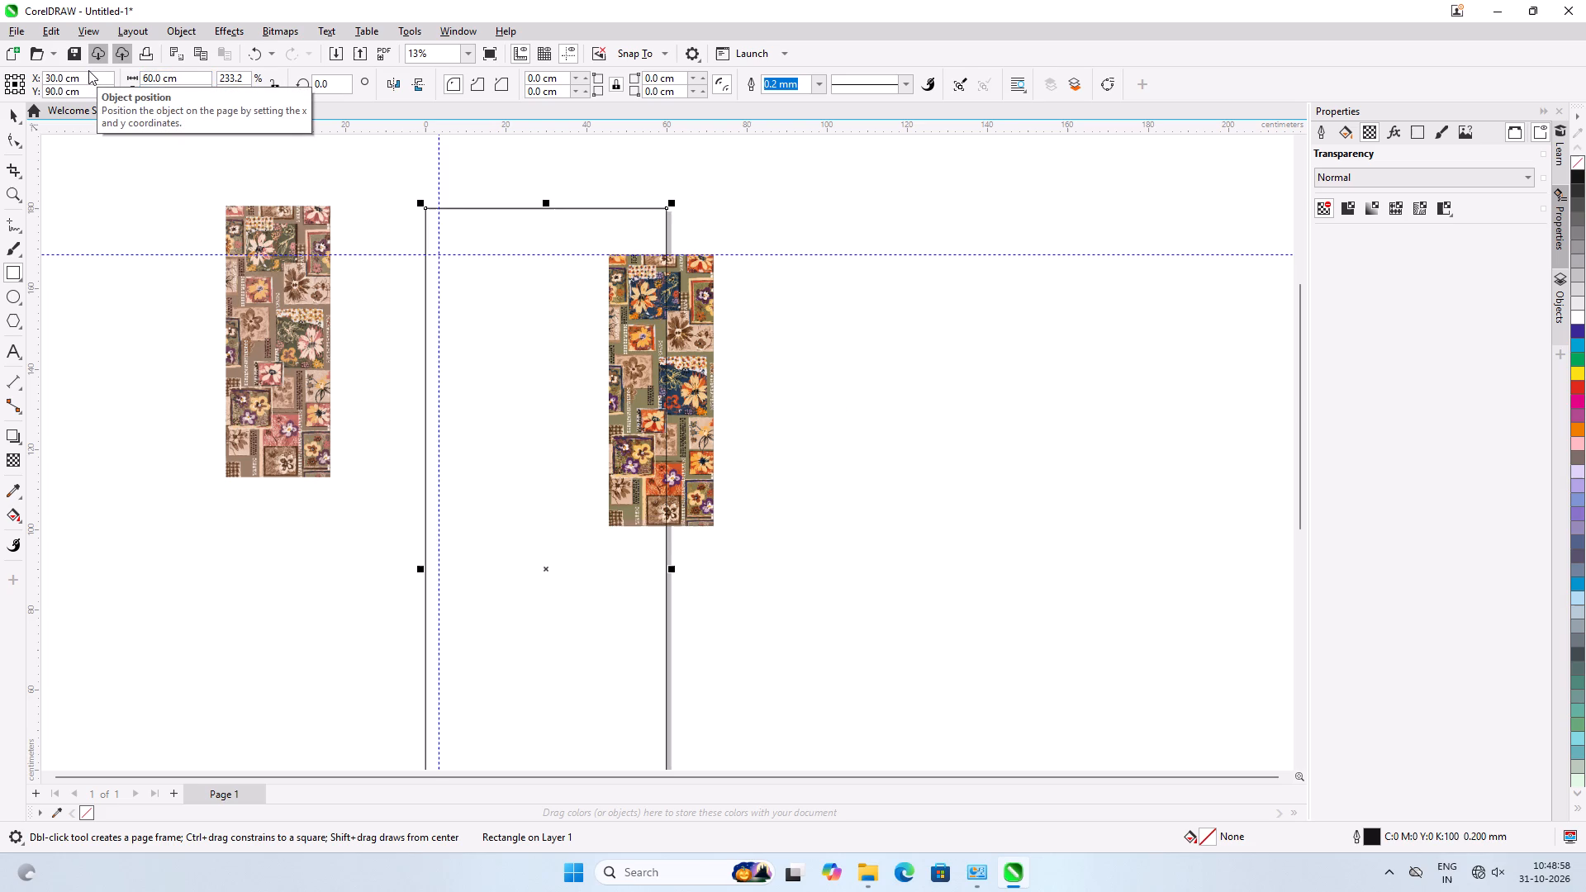
left_click(24, 109)
left_click(14, 122)
left_click(53, 204)
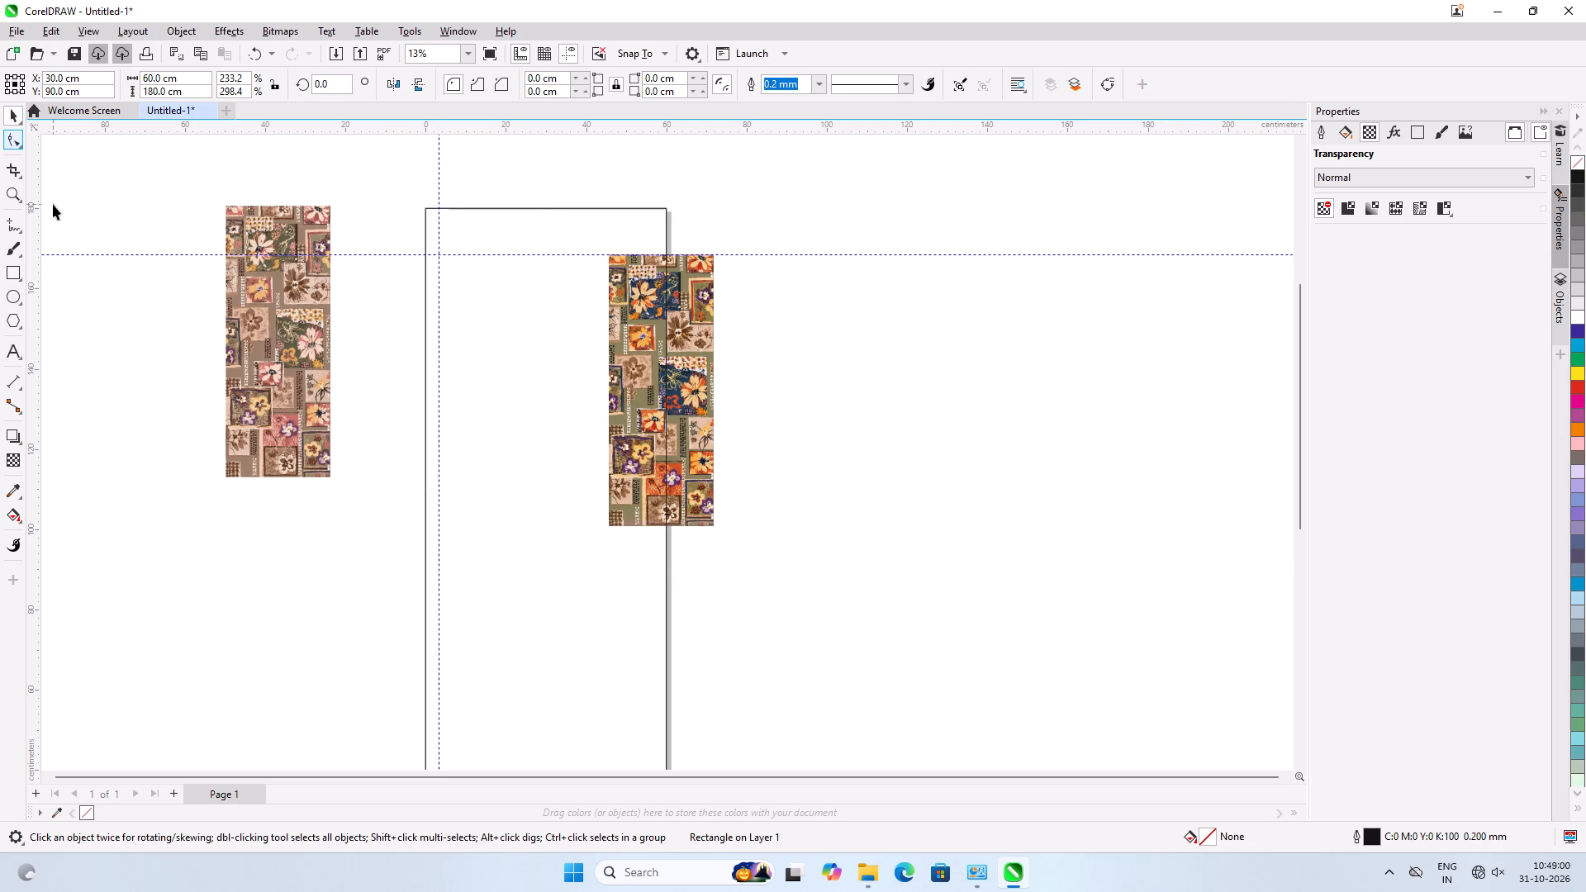
Align the 0117kh design to the top and left edges of the page-sized rectangle.
left_click(715, 451)
left_click(456, 387, "shift")
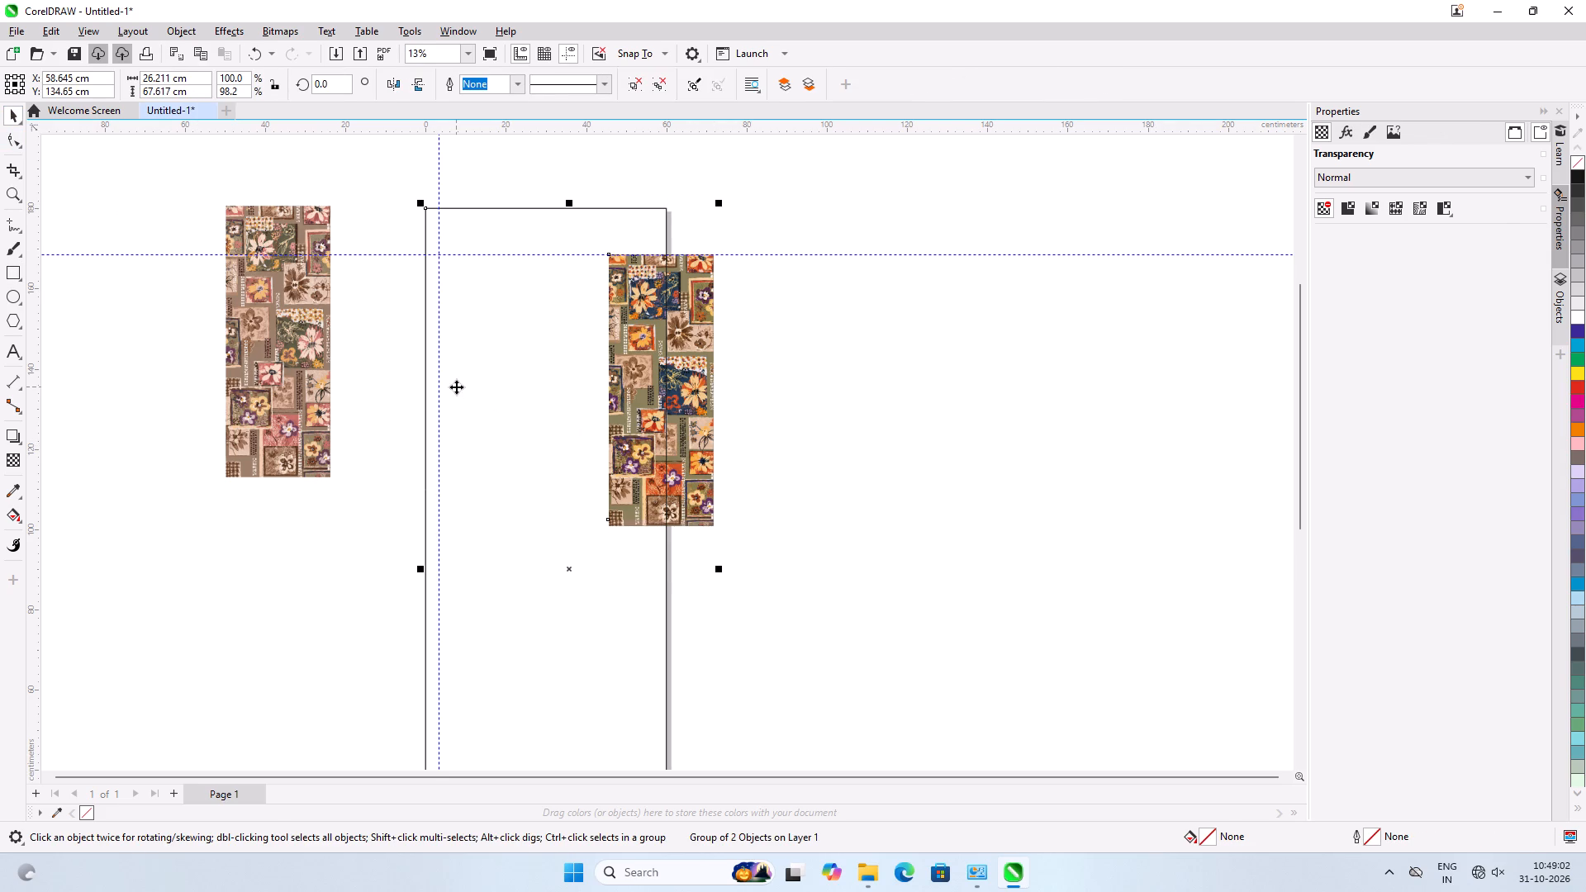
key("t")
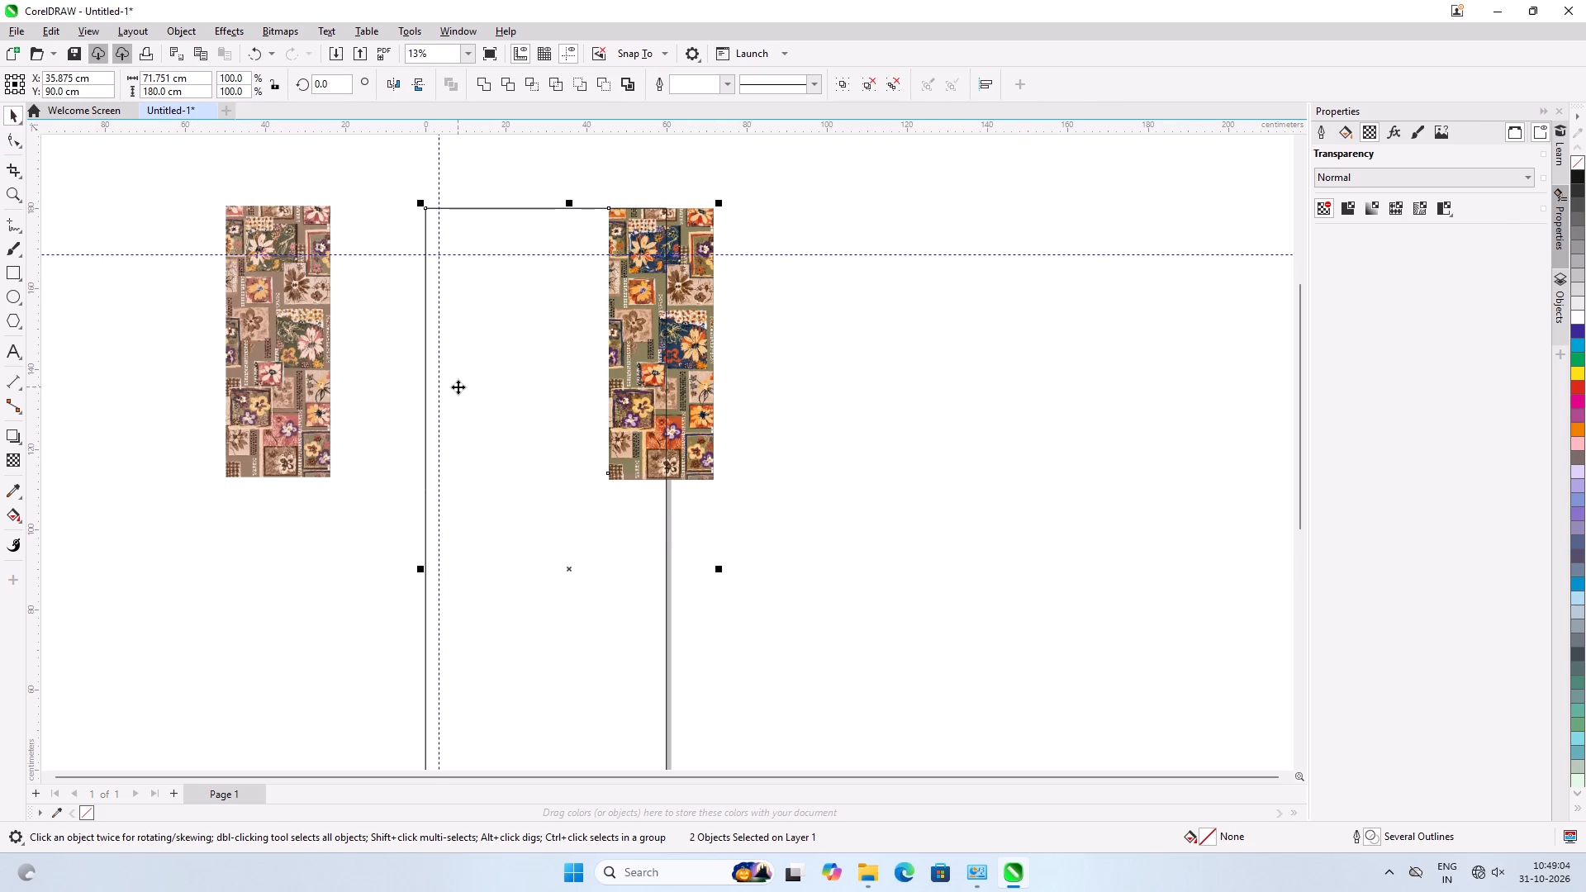
key("l")
left_click(825, 405)
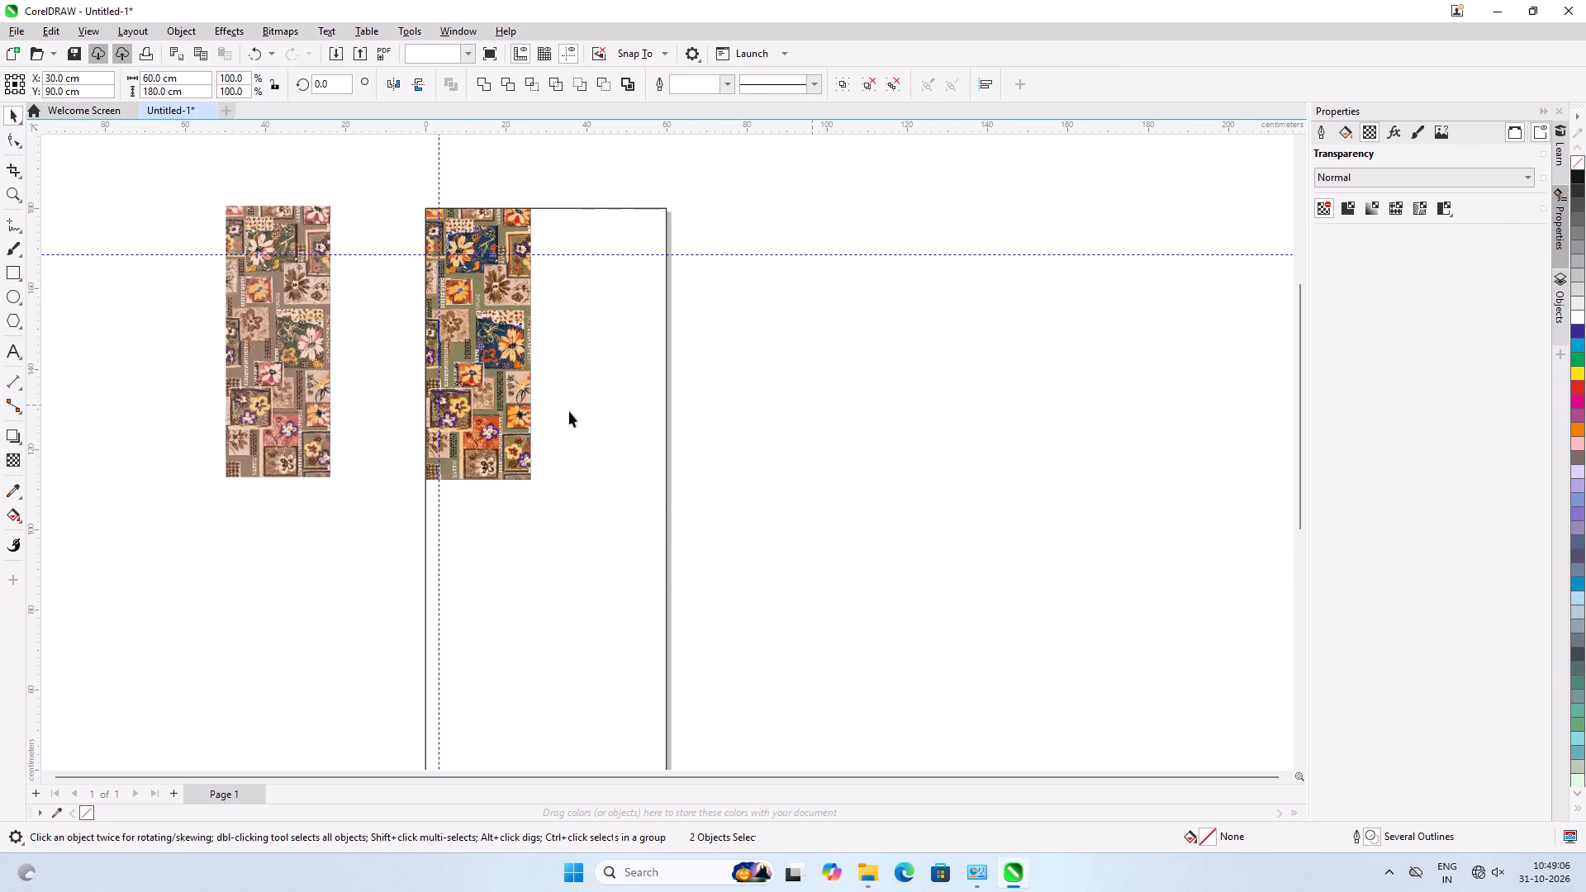
Send the page-sized rectangle back one level, behind the 0117kh design.
left_click(475, 405)
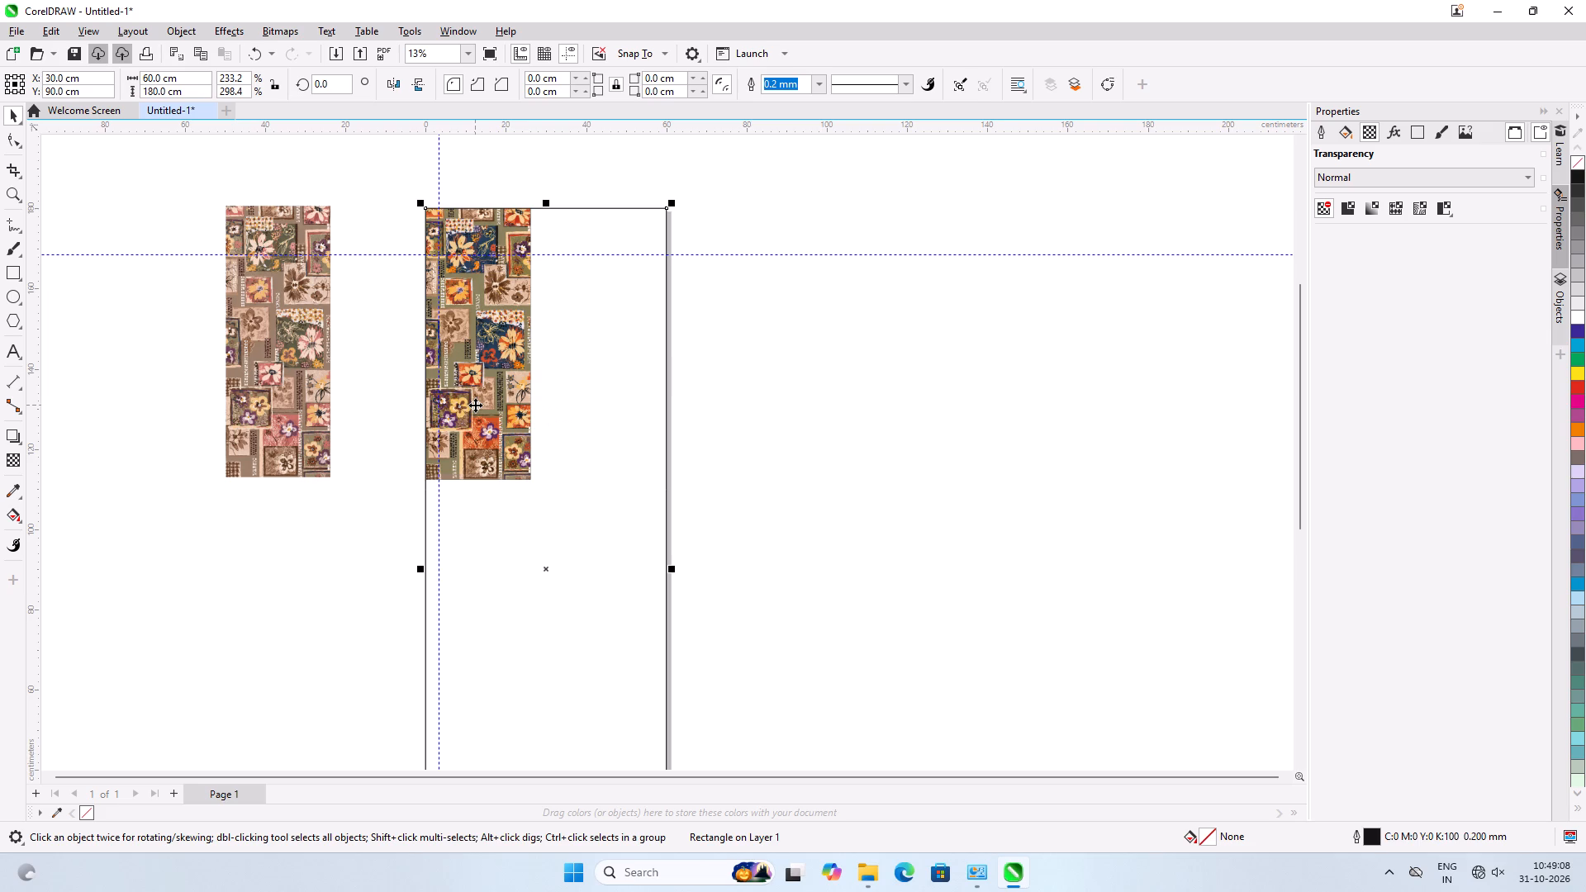
key("ctrl+Page_Down")
left_click(805, 326)
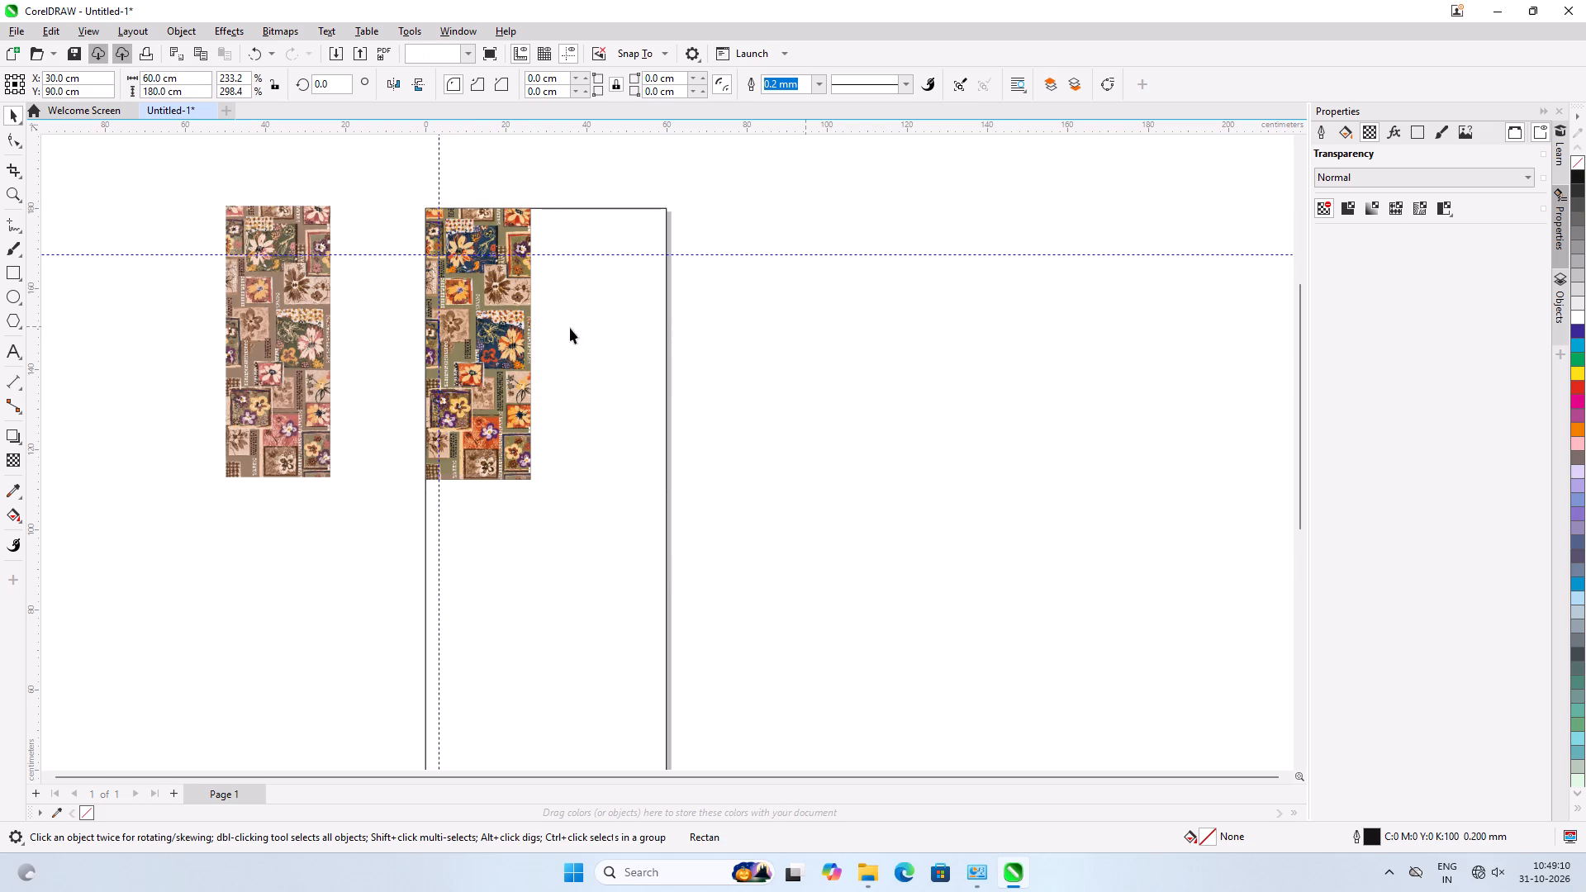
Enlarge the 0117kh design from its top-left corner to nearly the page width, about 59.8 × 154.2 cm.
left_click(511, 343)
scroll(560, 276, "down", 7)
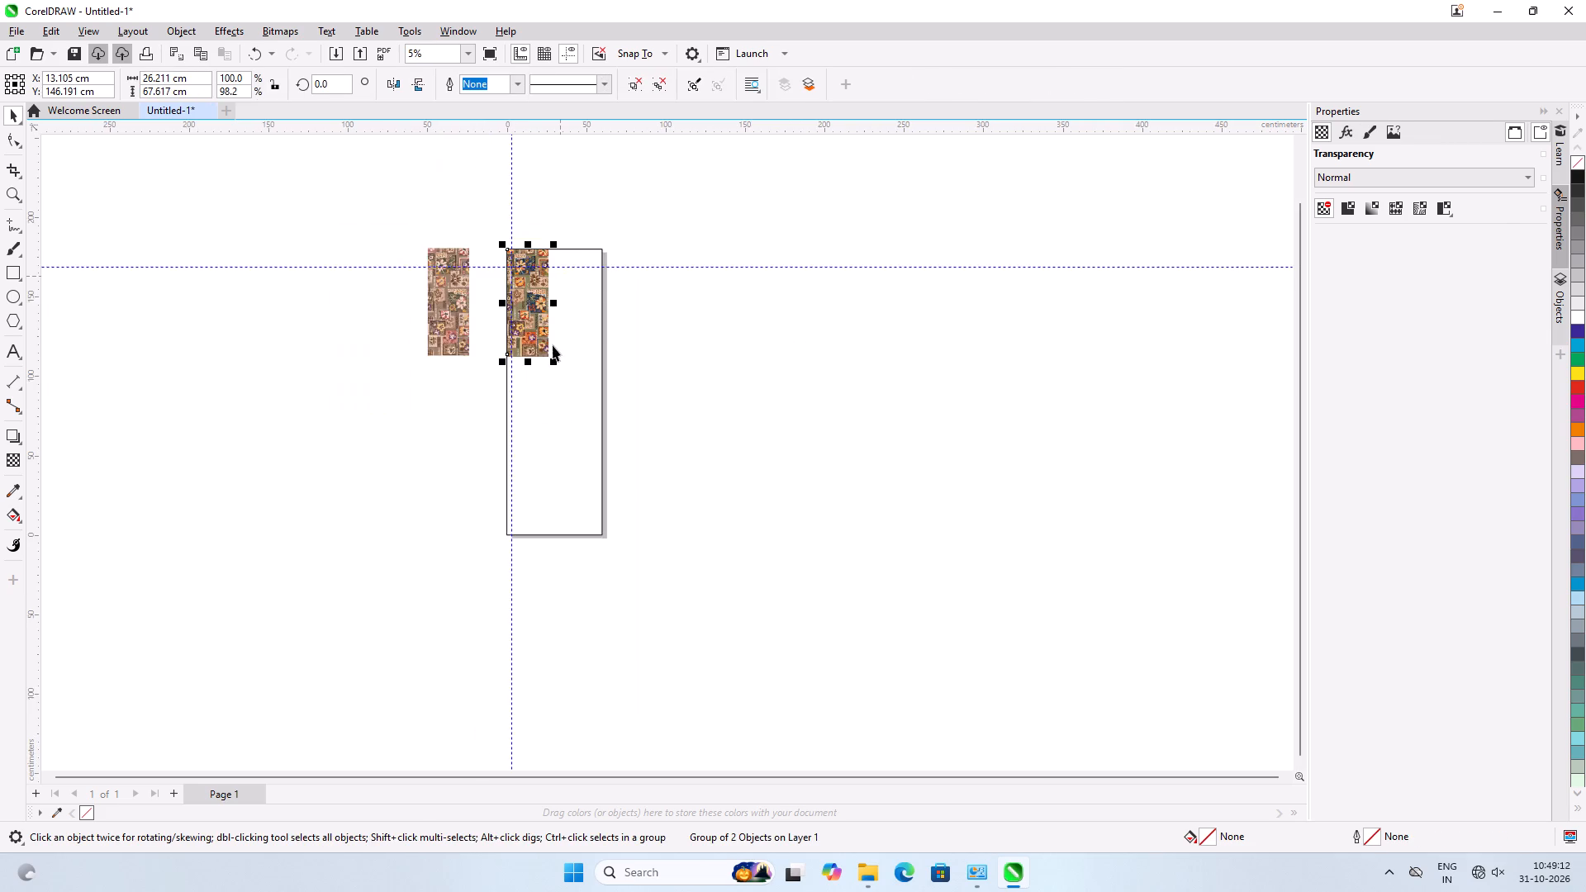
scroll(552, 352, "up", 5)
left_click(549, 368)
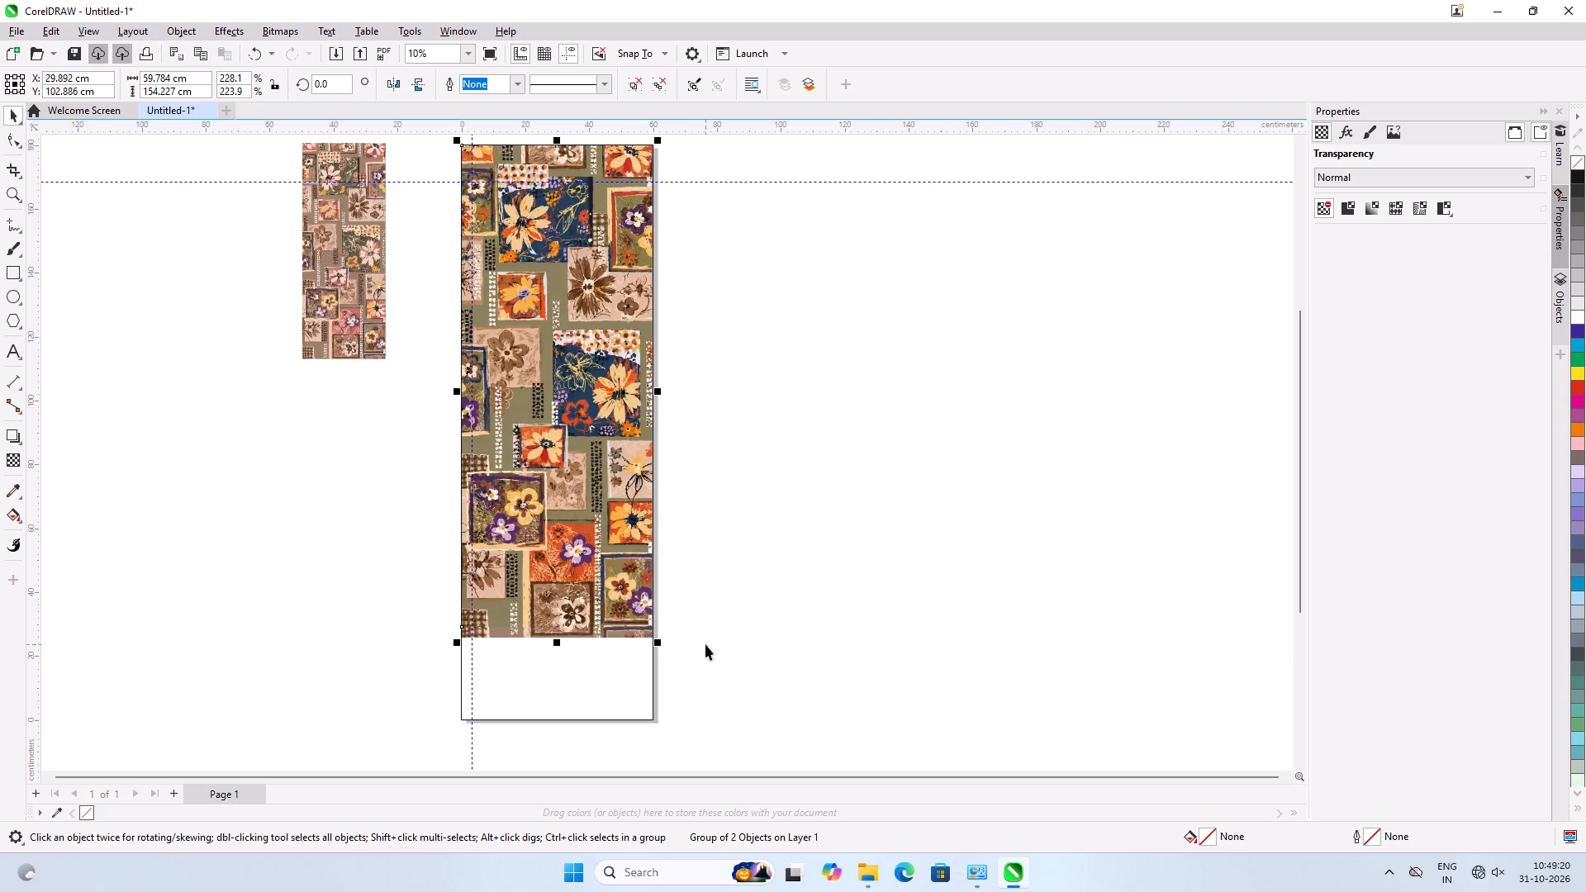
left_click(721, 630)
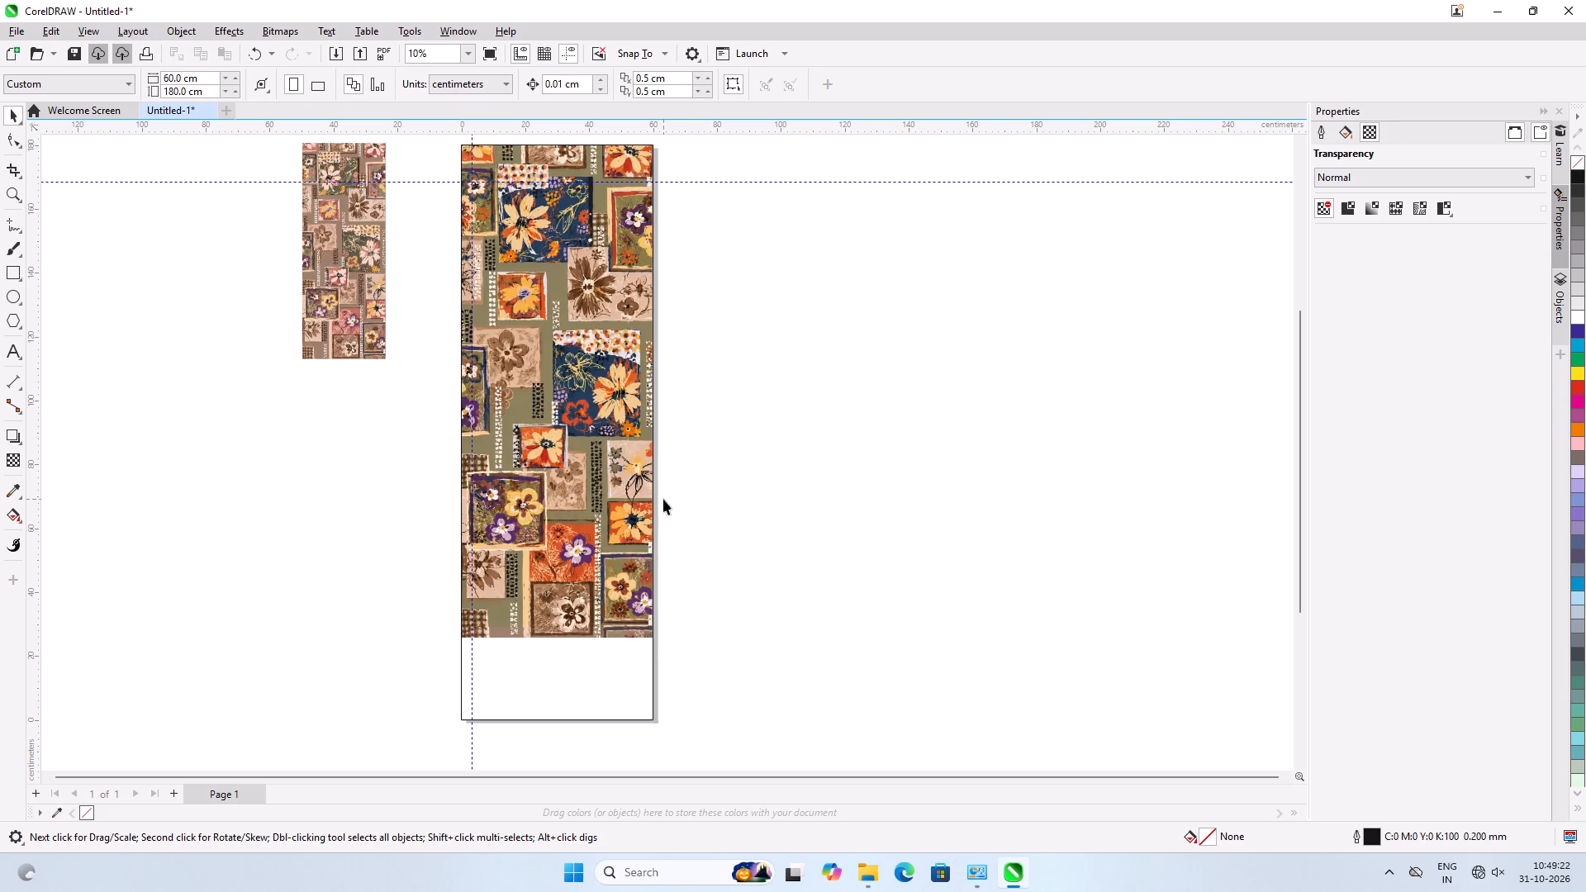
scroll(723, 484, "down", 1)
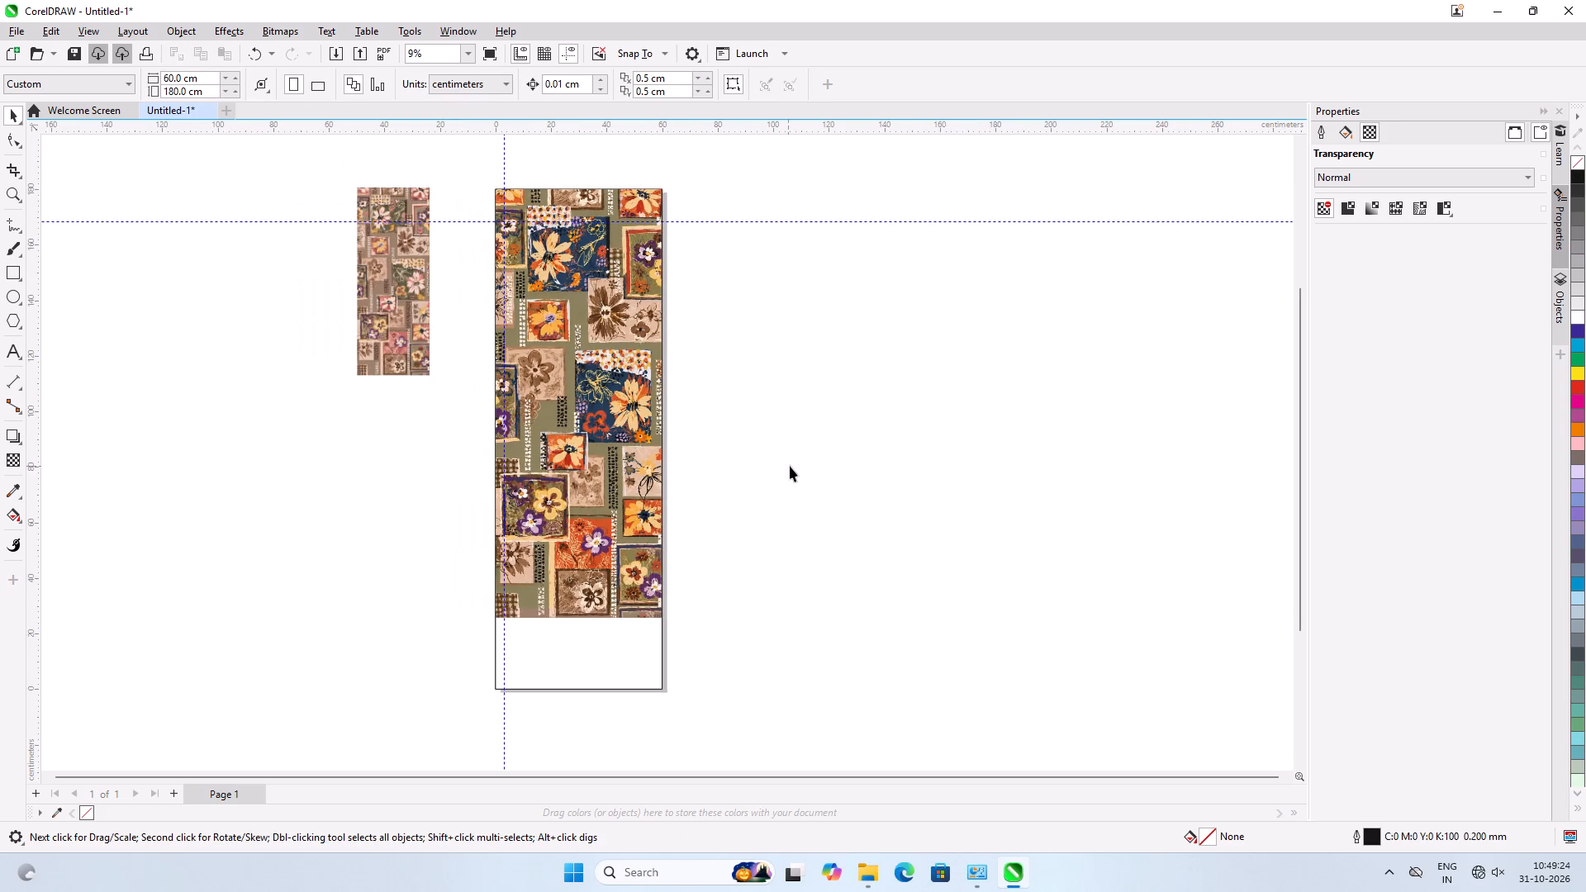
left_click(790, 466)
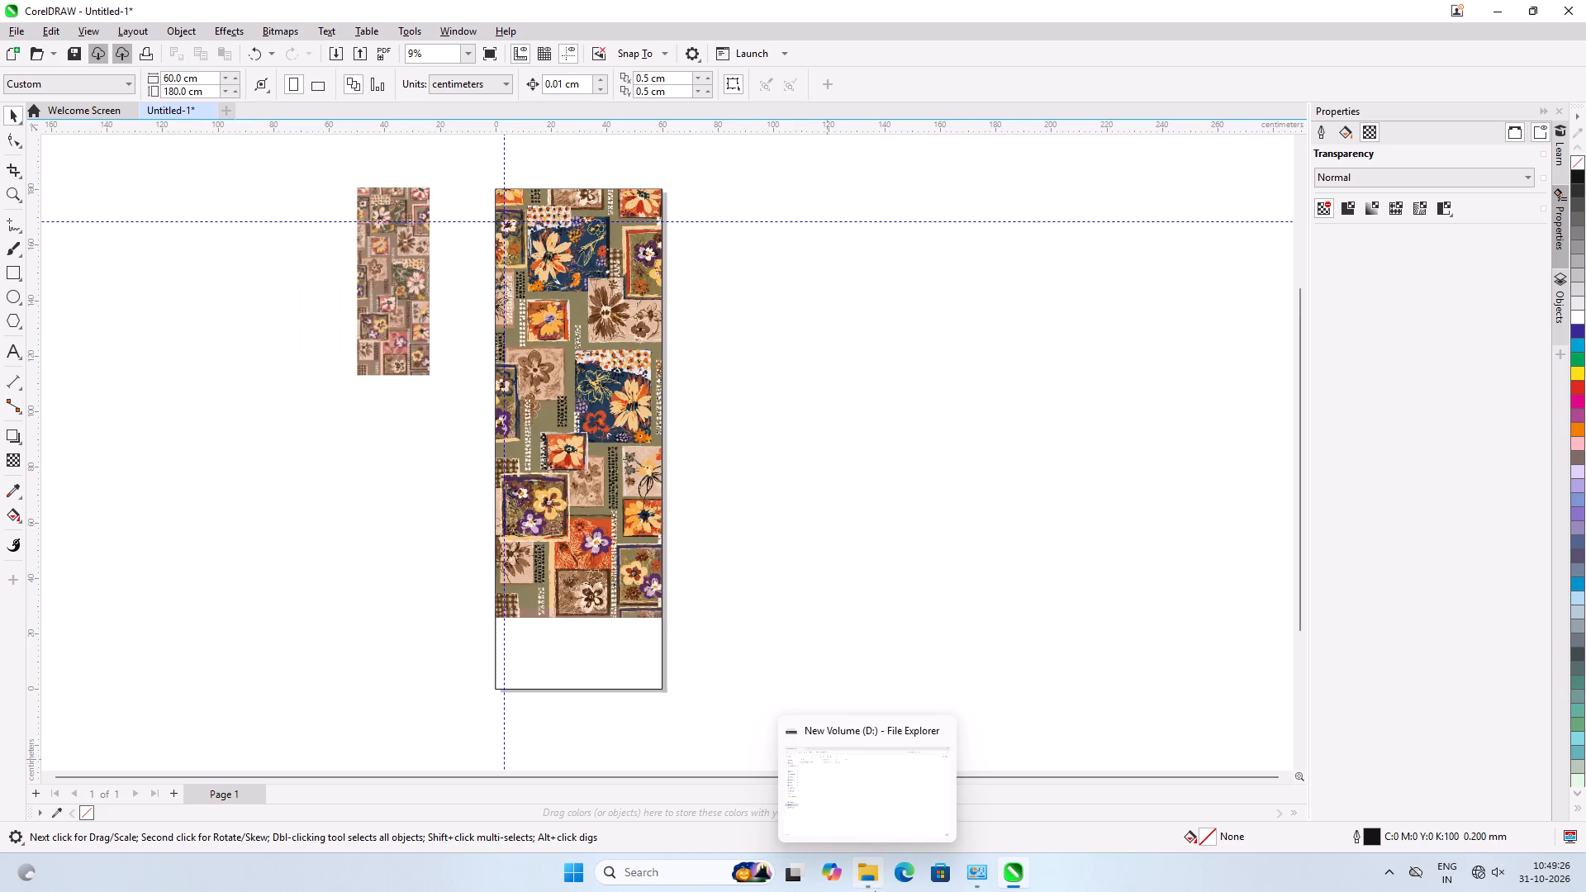
Switch to File Explorer and check the 0117 designs' file names in the 02. BUYER DETAIL > MFK > 21-10-2026 folder.
left_click(854, 780)
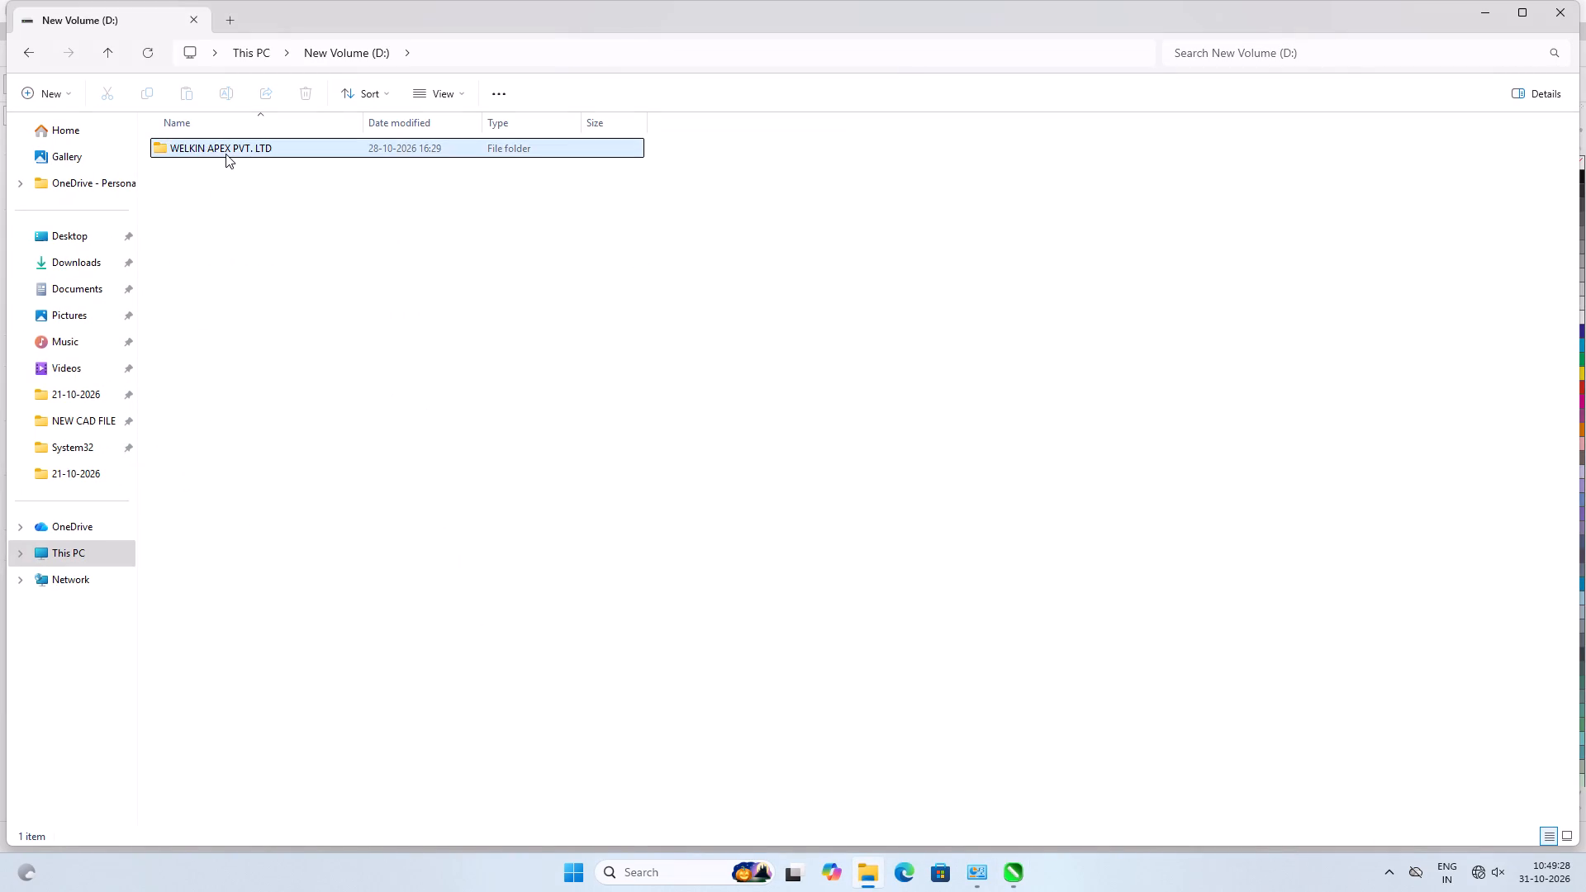
double_click(226, 154)
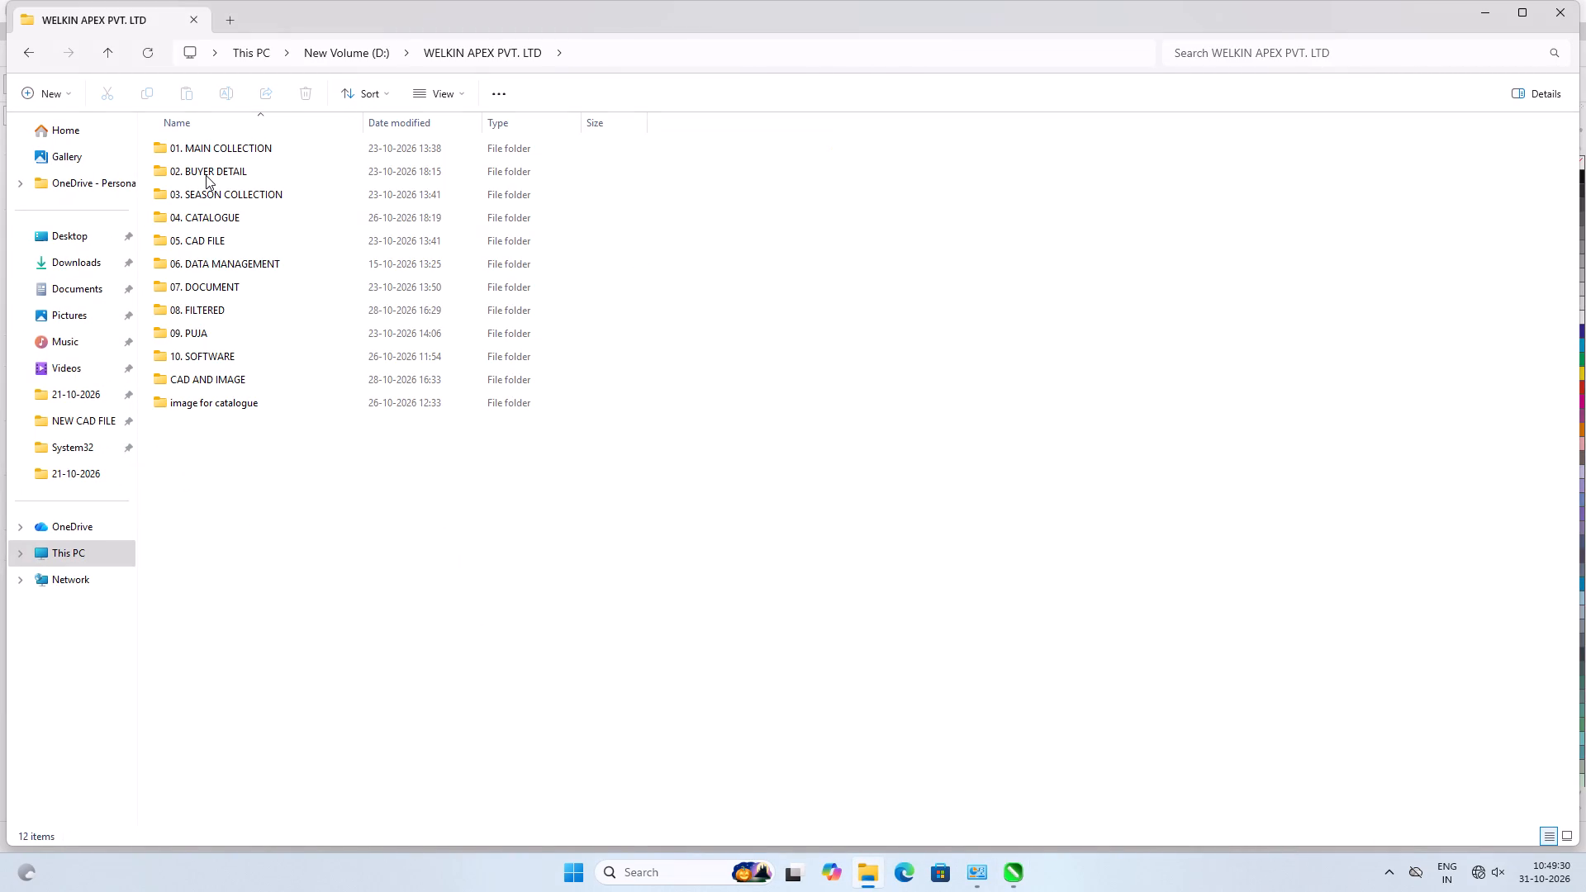
left_click(206, 175)
double_click(207, 164)
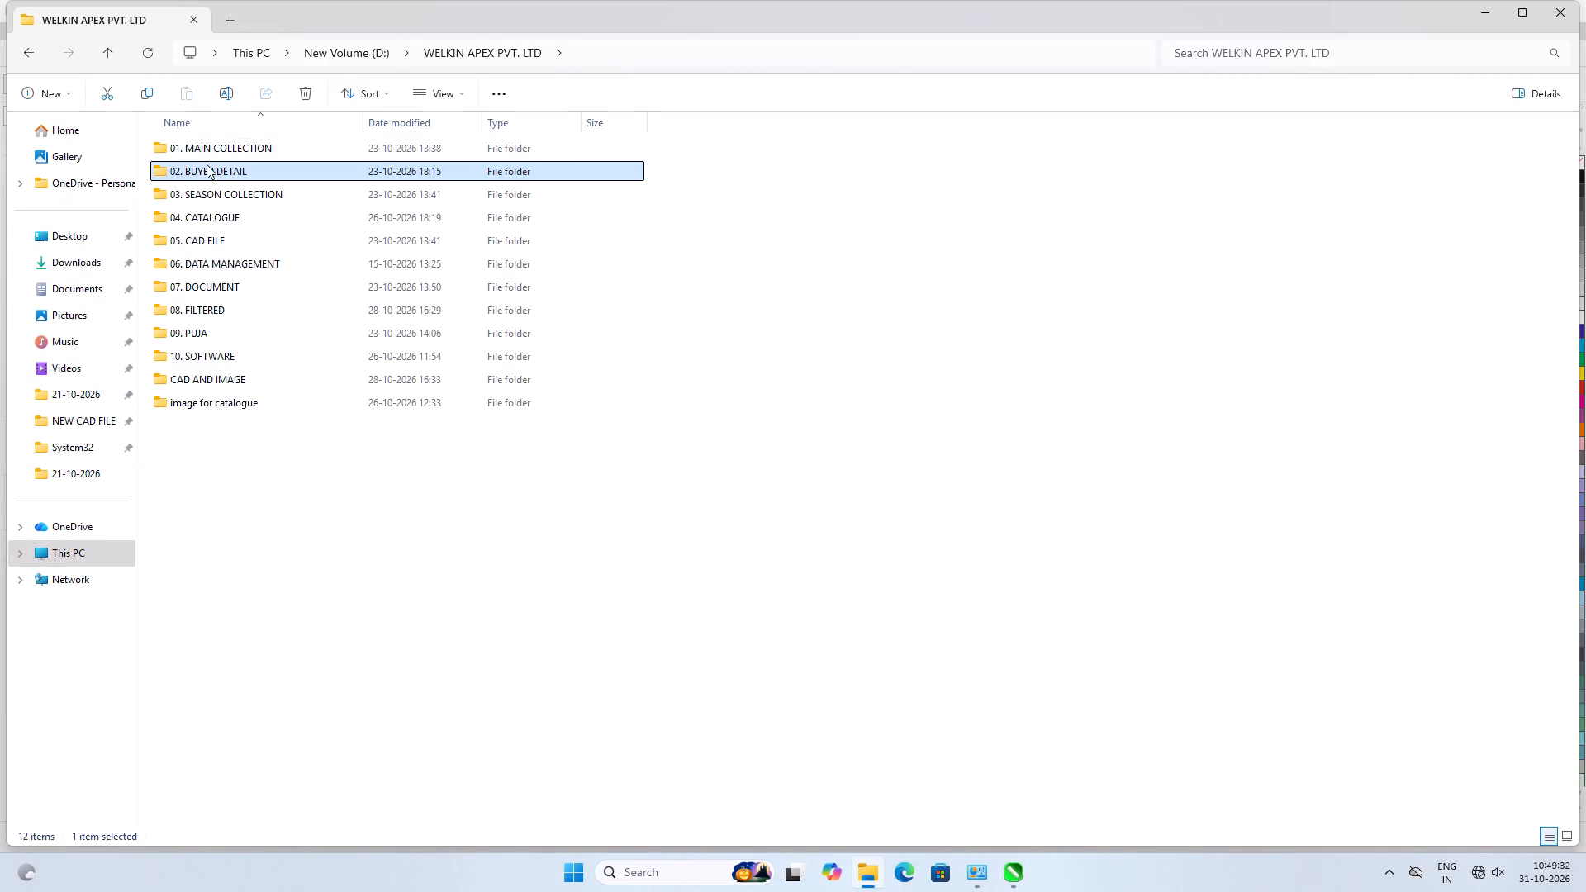
double_click(213, 151)
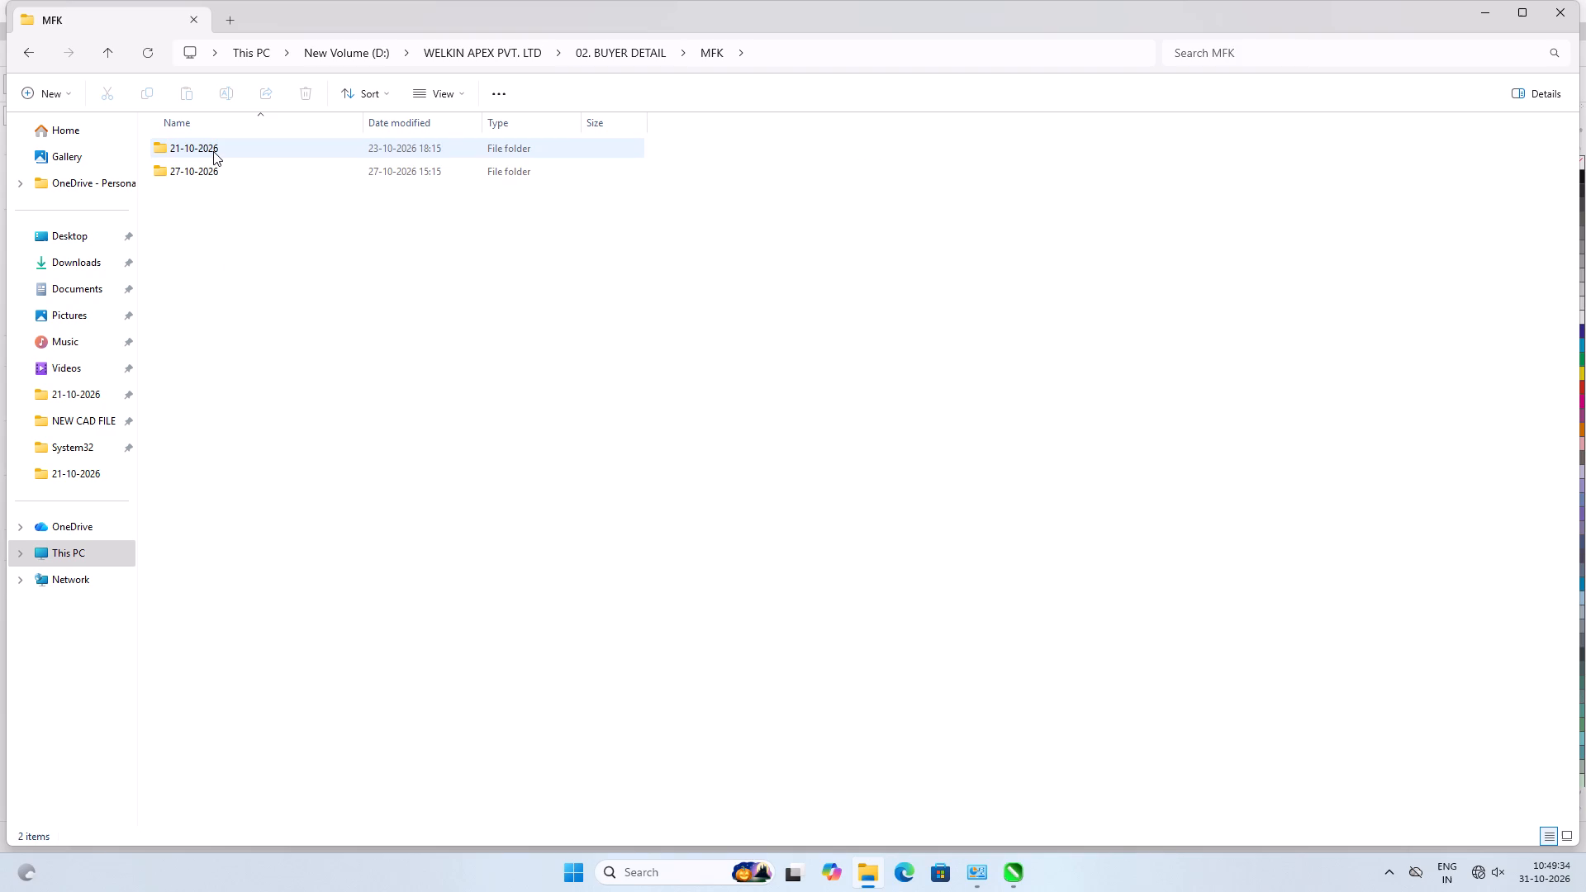
double_click(213, 151)
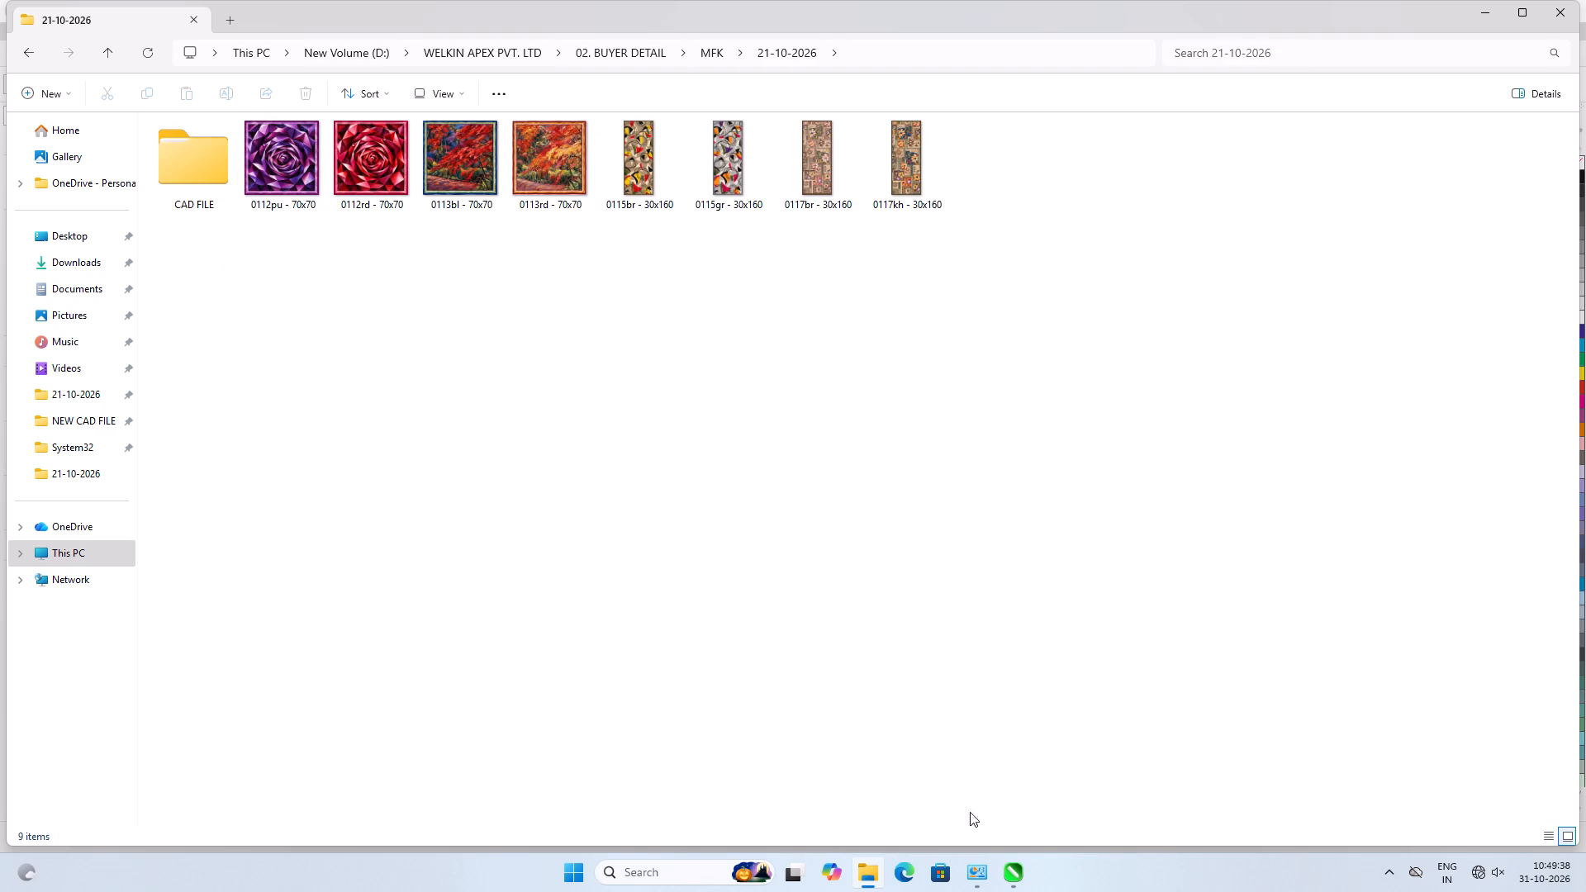
double_click(1014, 787)
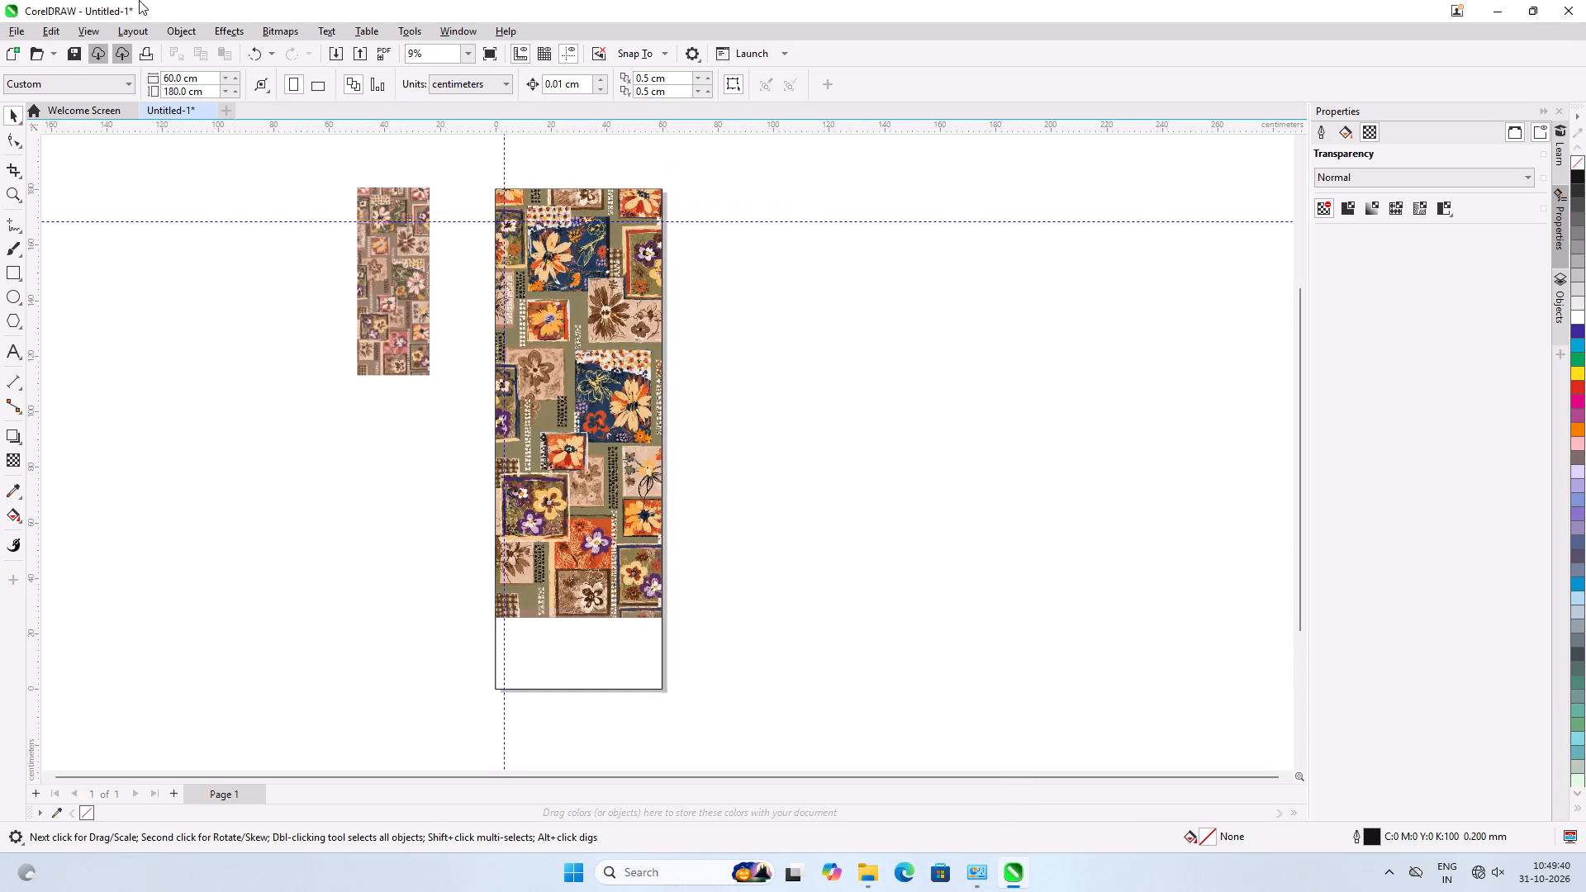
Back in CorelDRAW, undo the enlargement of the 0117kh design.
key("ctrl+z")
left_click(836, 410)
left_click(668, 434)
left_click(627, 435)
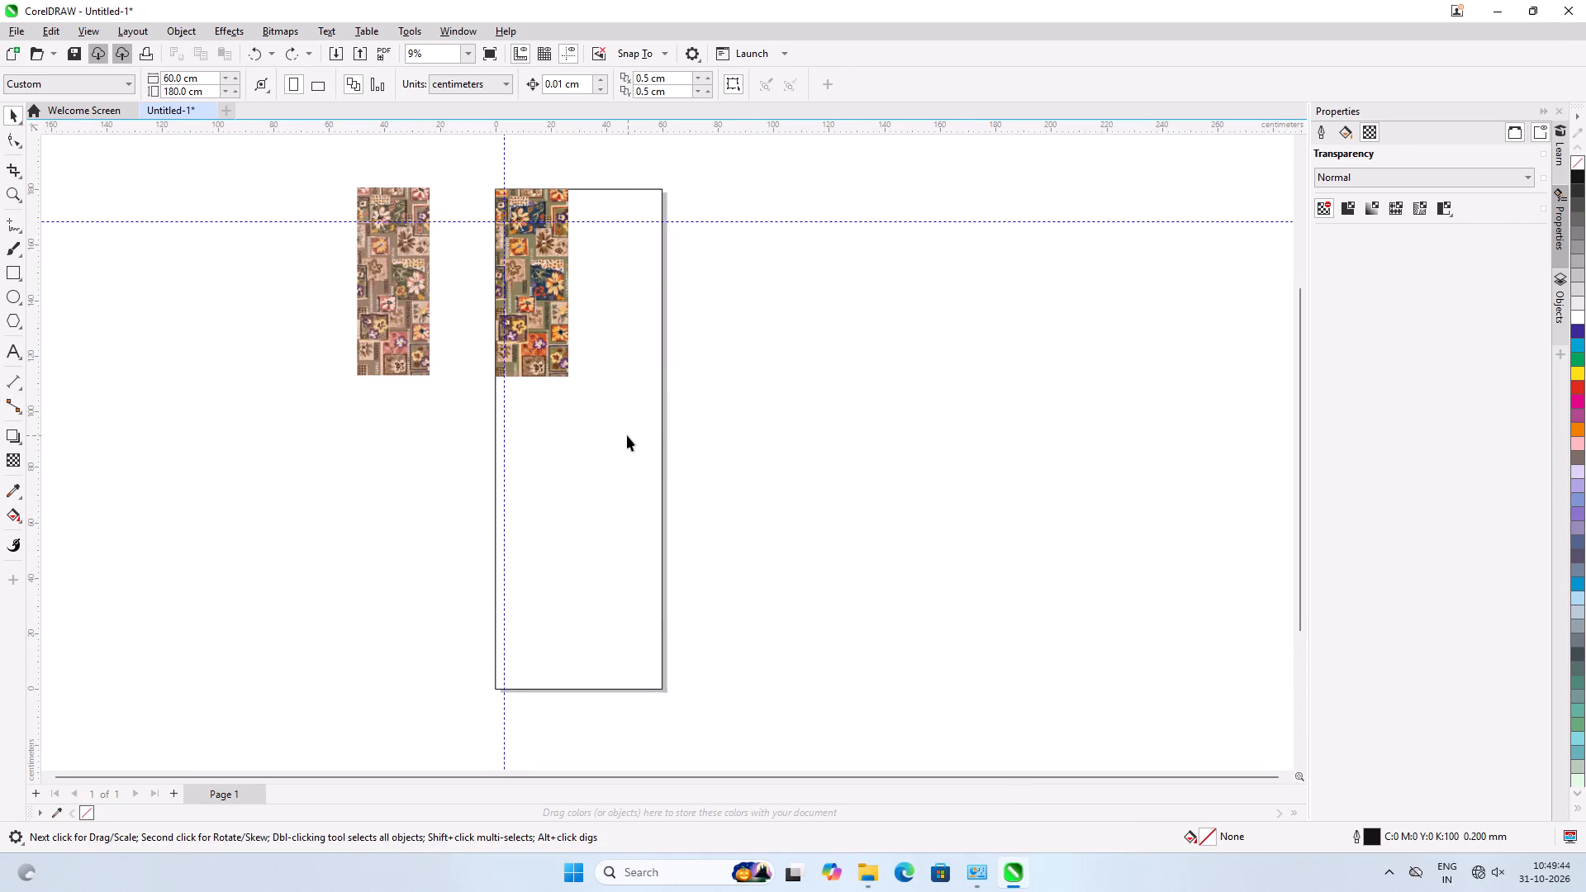
Change the page size to 30 cm wide and 160 cm high.
left_click(211, 354)
left_click_drag(179, 74, 141, 77)
type("30")
left_click_drag(187, 94, 145, 97)
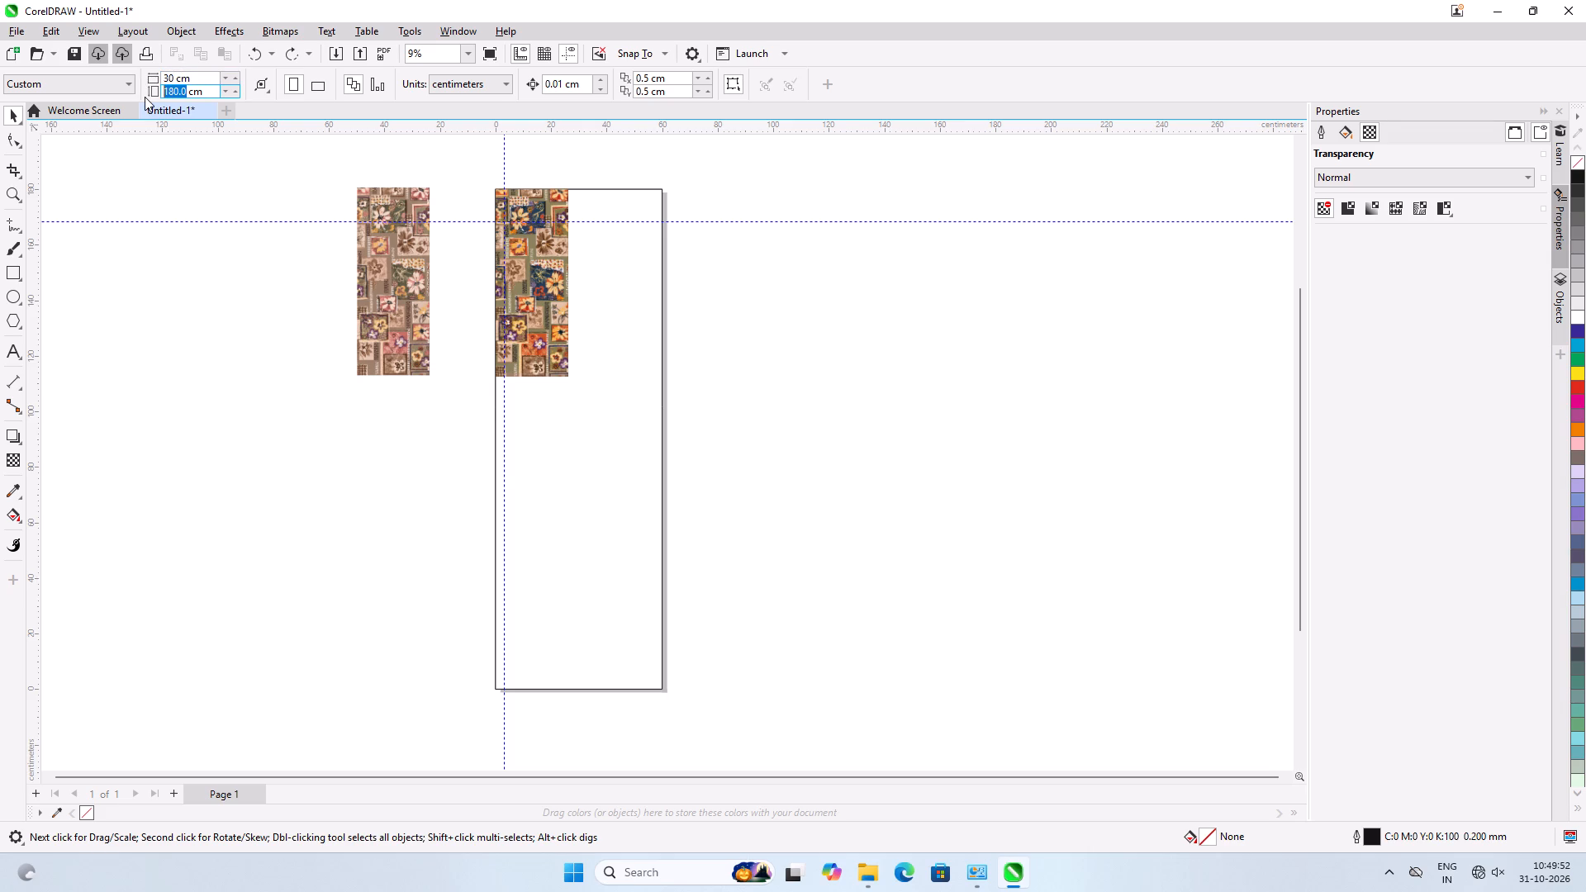
type("163")
key("BackSpace")
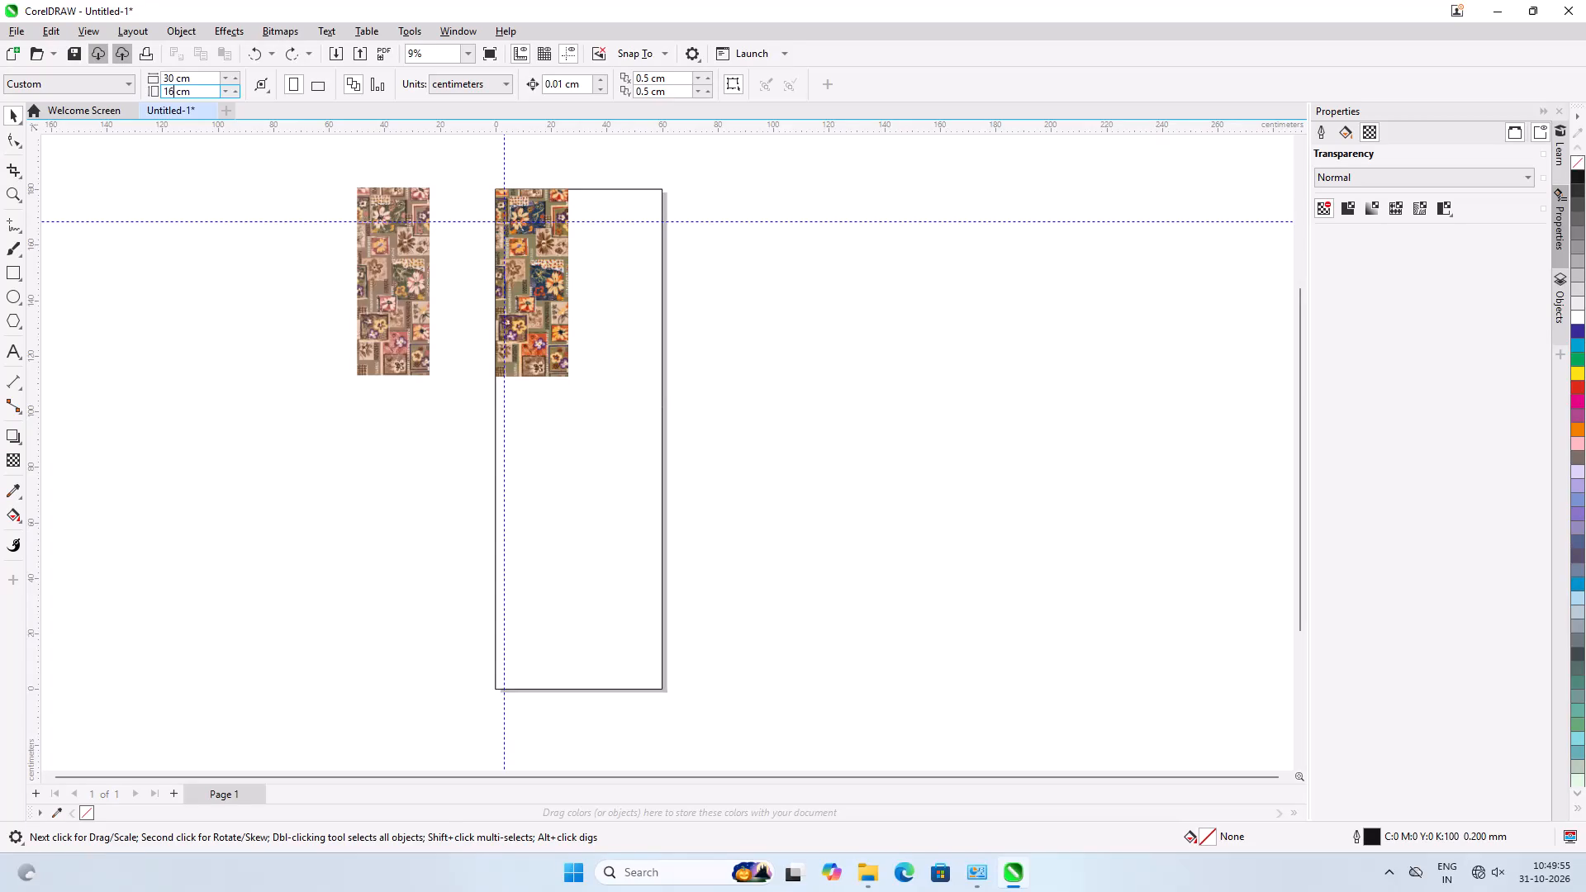
key("0")
key("Return")
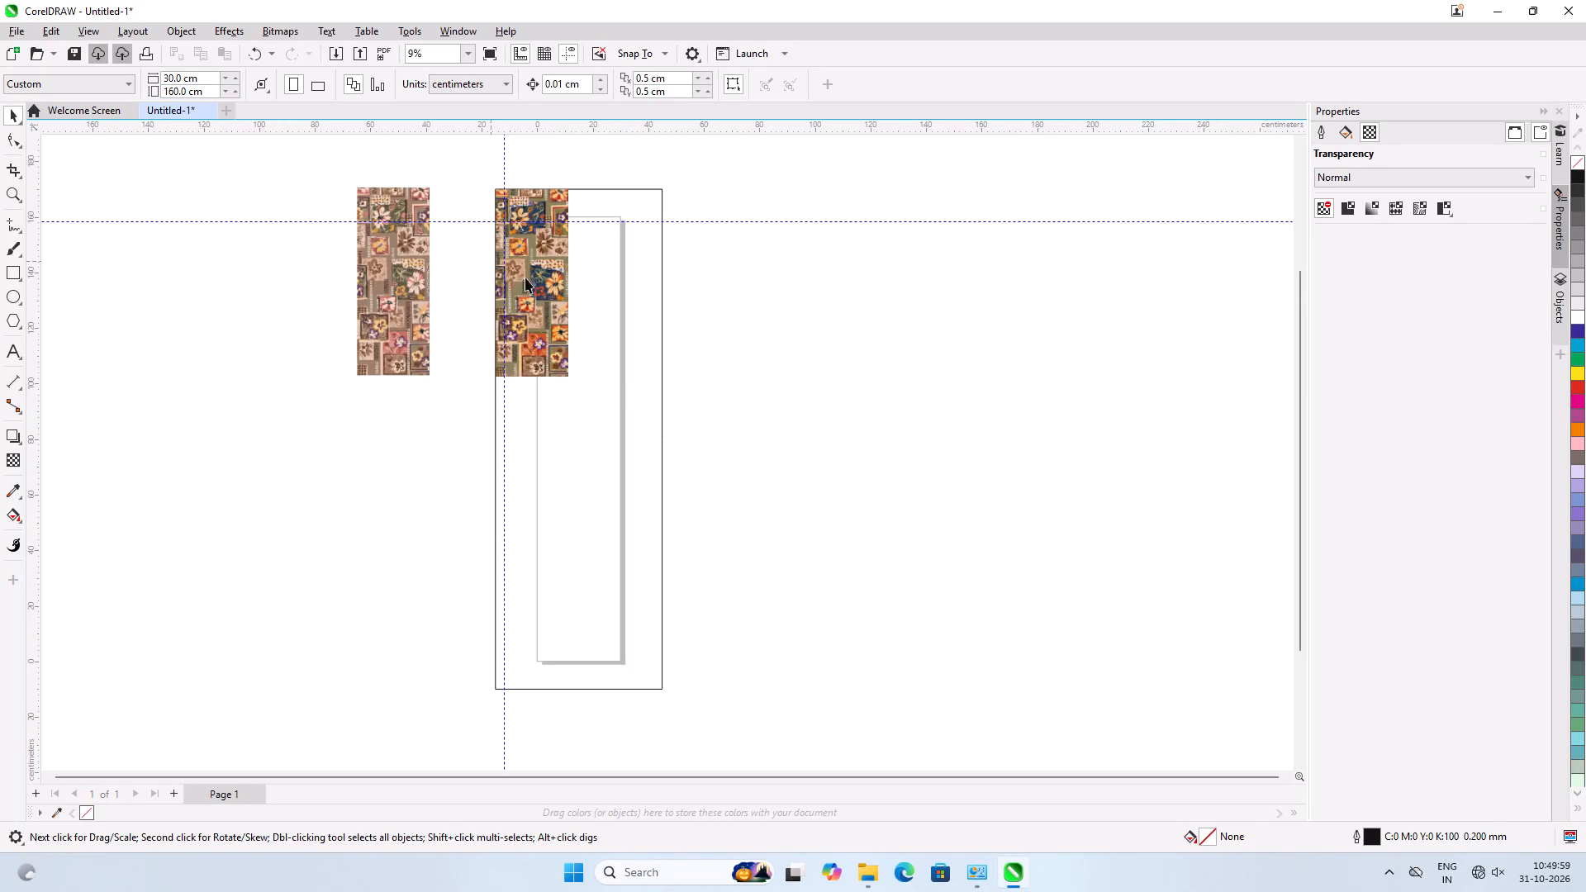
Select the 60 × 180 cm rectangle around the page and open its width for editing.
left_click(641, 397)
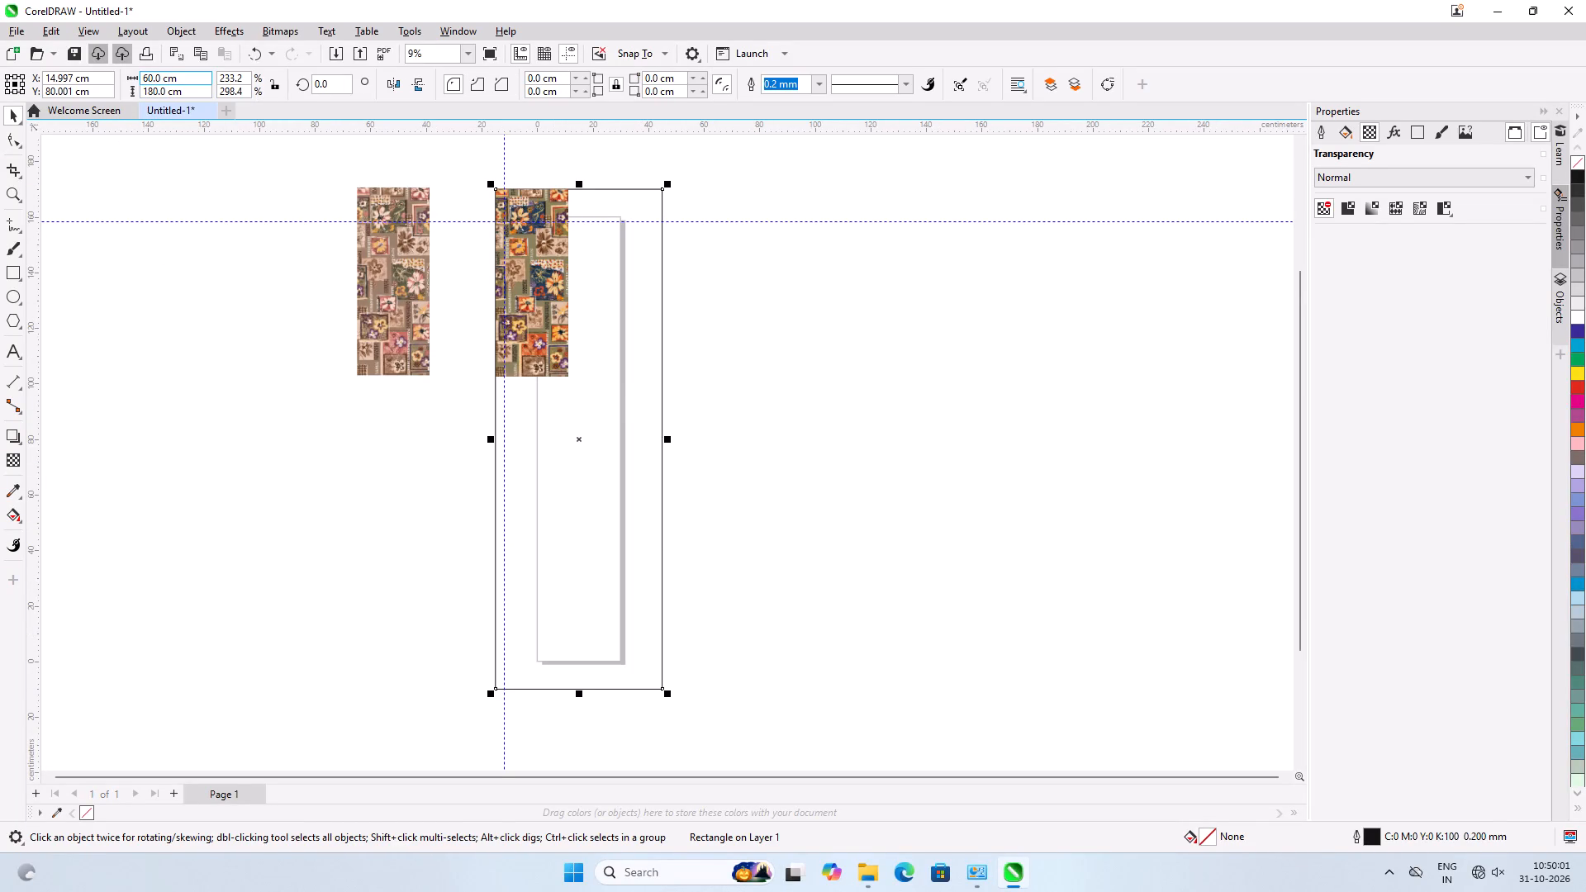
left_click_drag(145, 74, 136, 78)
Resize the selected 60 × 180 cm rectangle to 30 cm wide and 160 cm high.
key("shift+Right")
key("Page_Down")
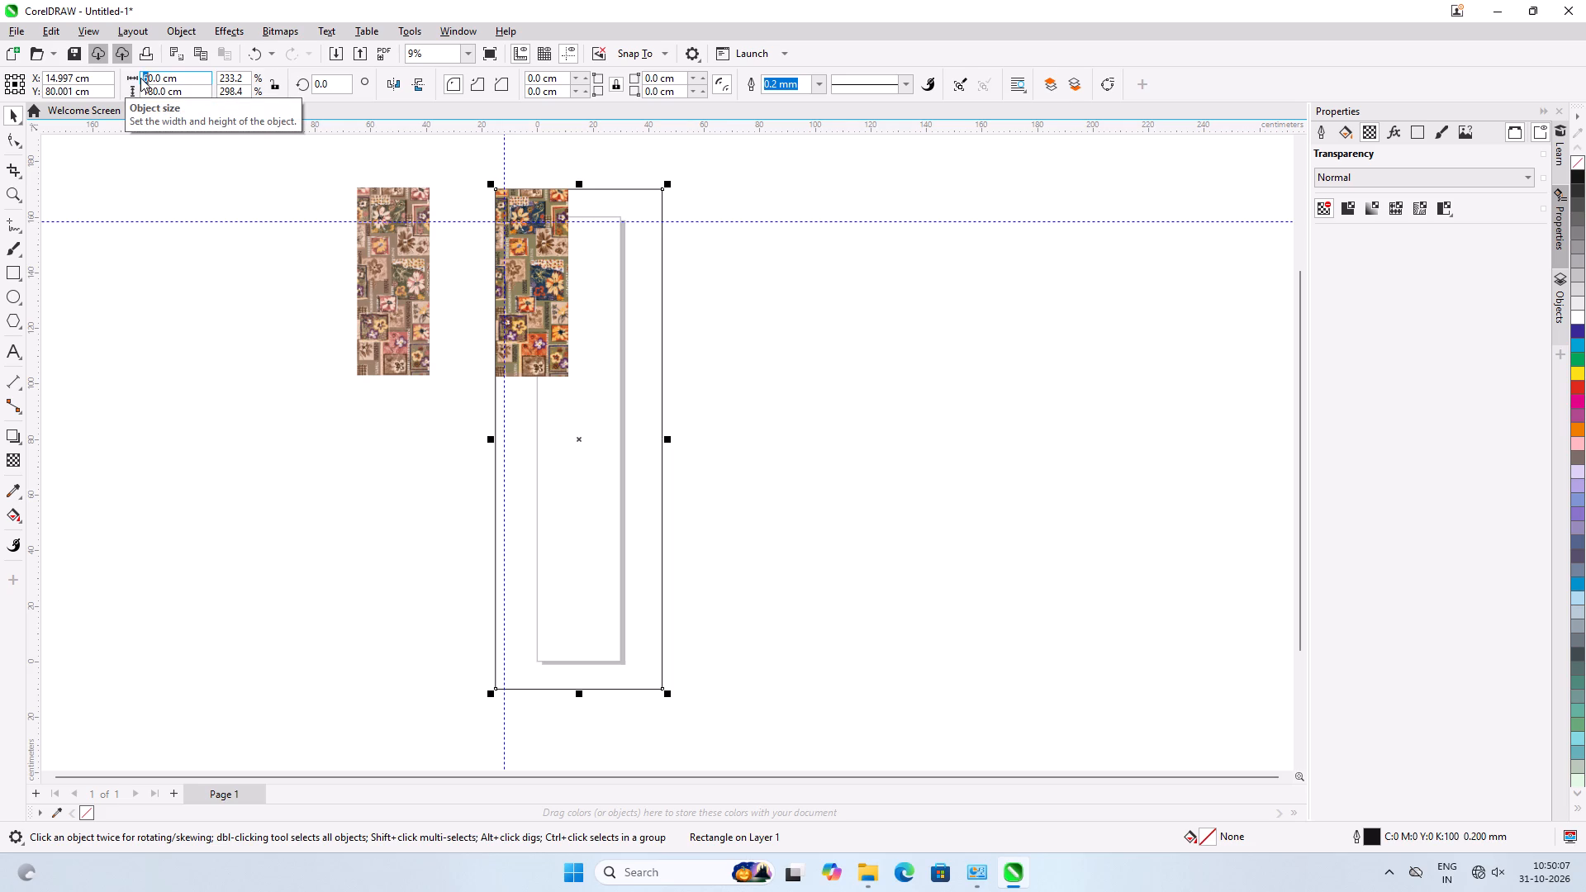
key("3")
key("Tab")
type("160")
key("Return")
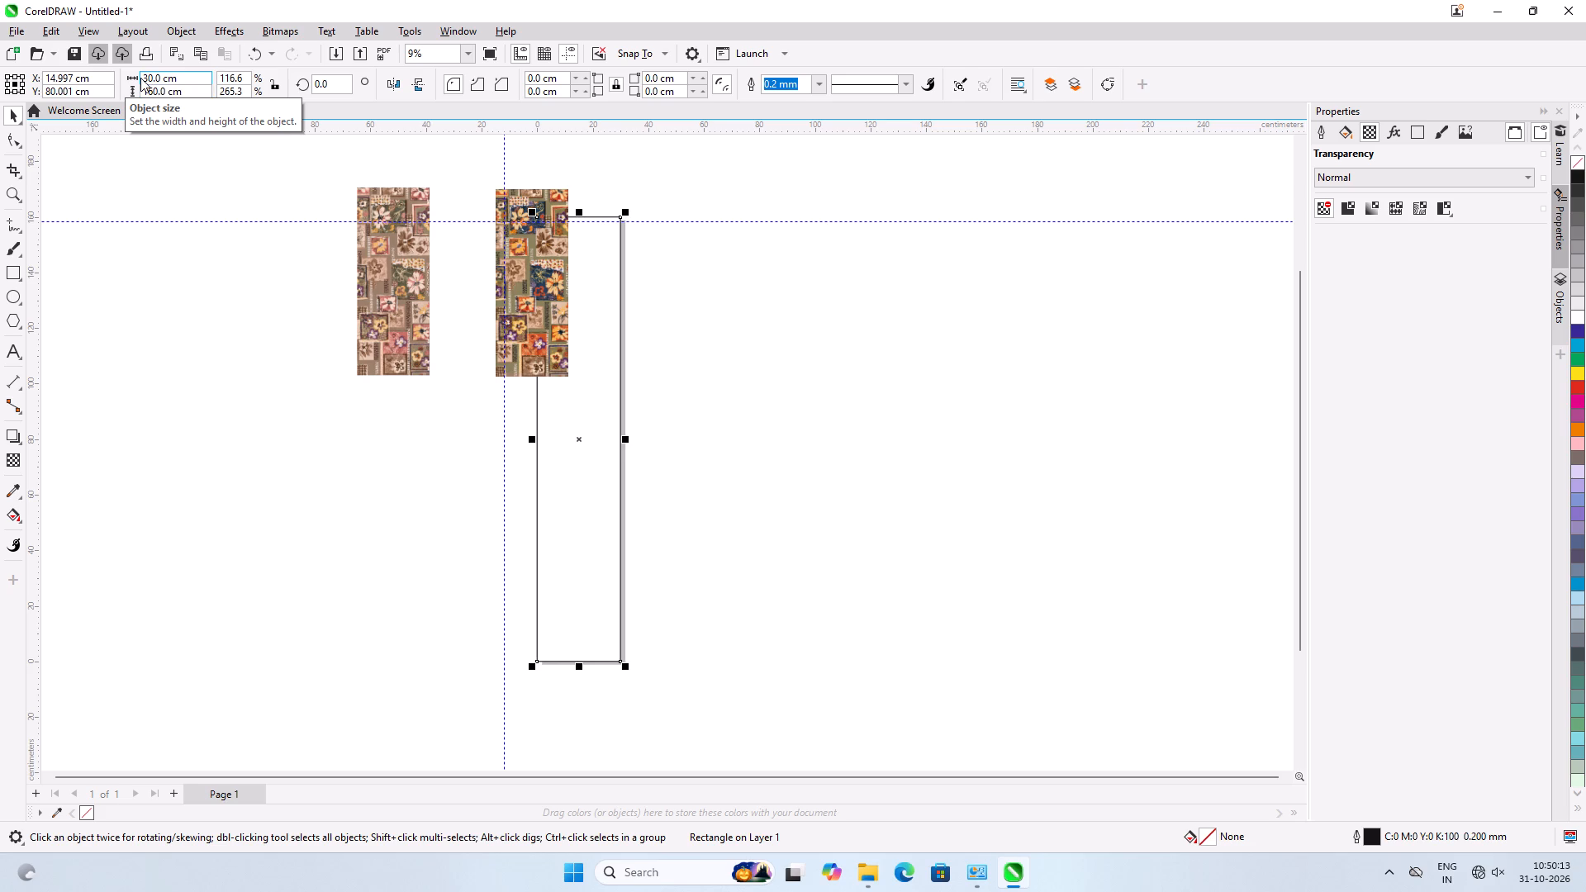
Switch to the Network Connections window, enable the Ethernet adapter and close the window.
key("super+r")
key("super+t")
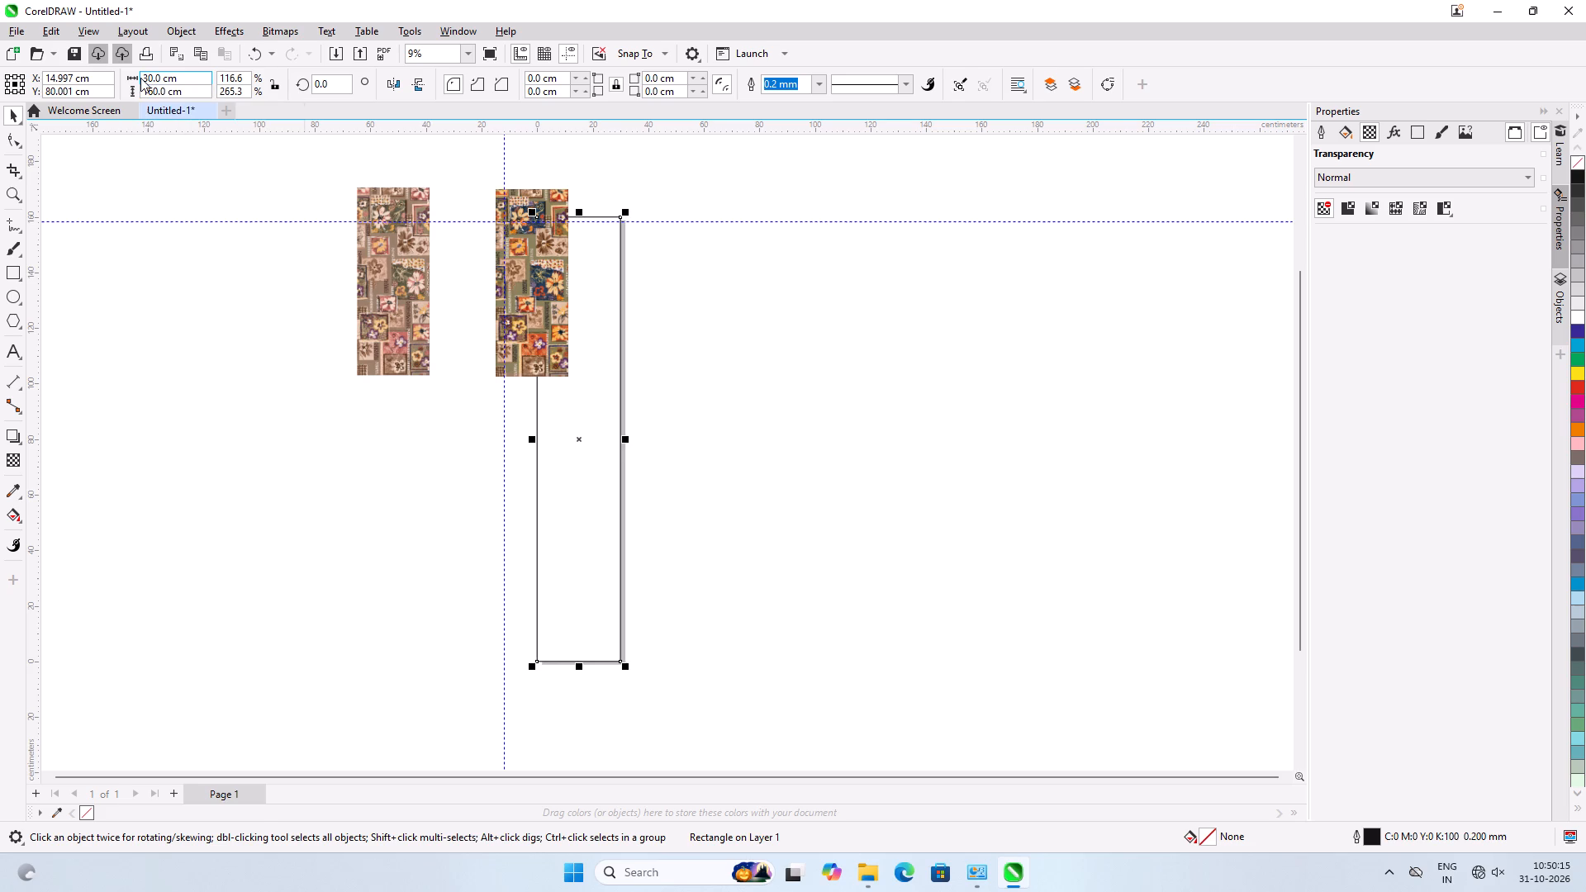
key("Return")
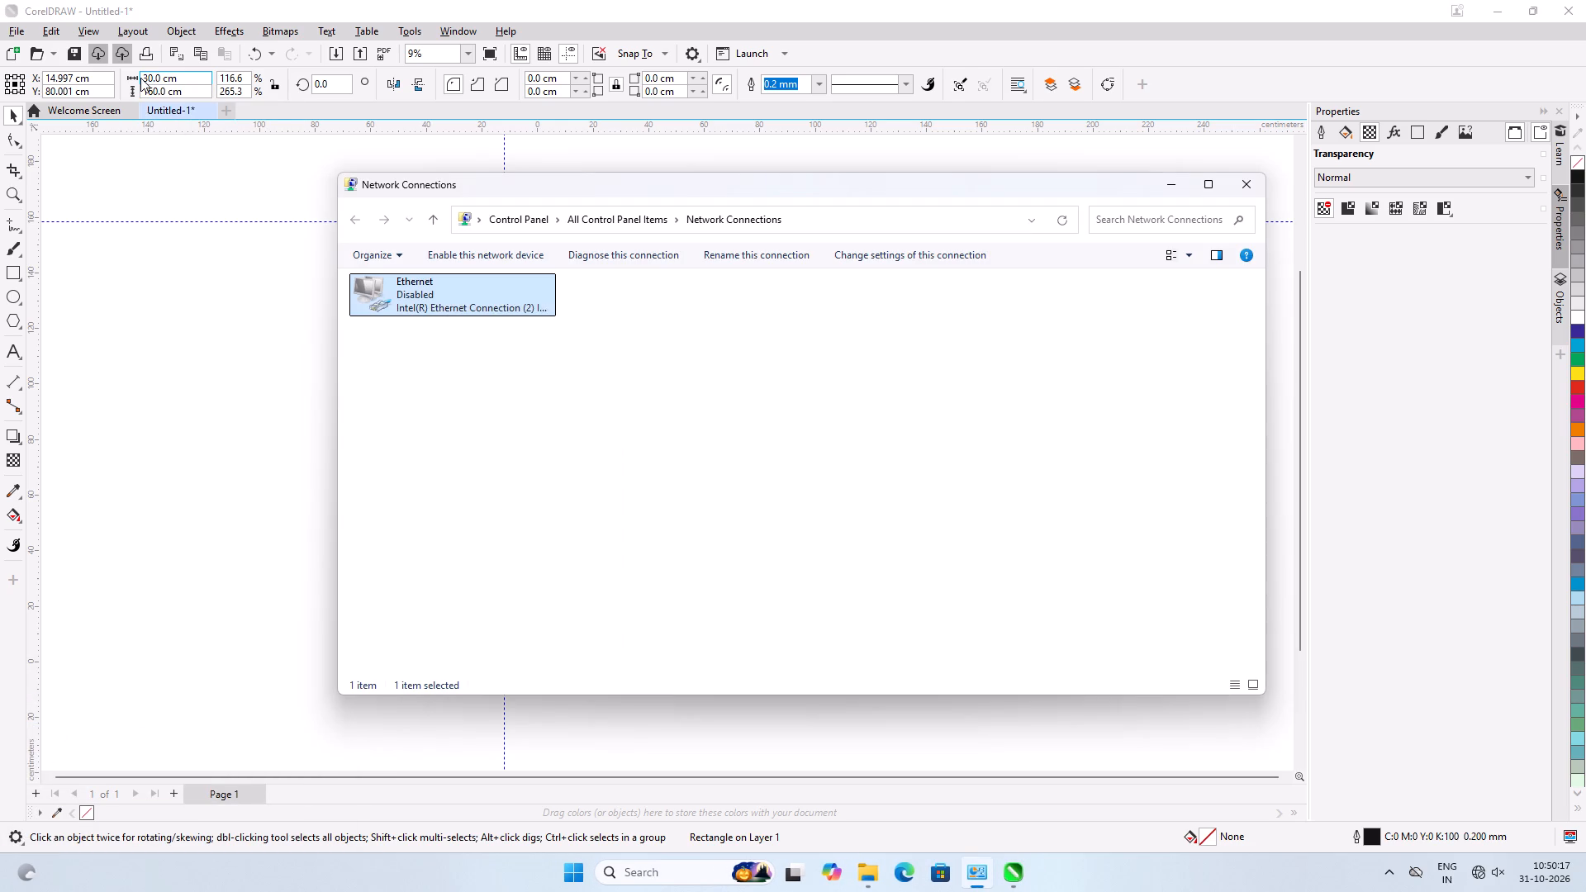
double_click(404, 274)
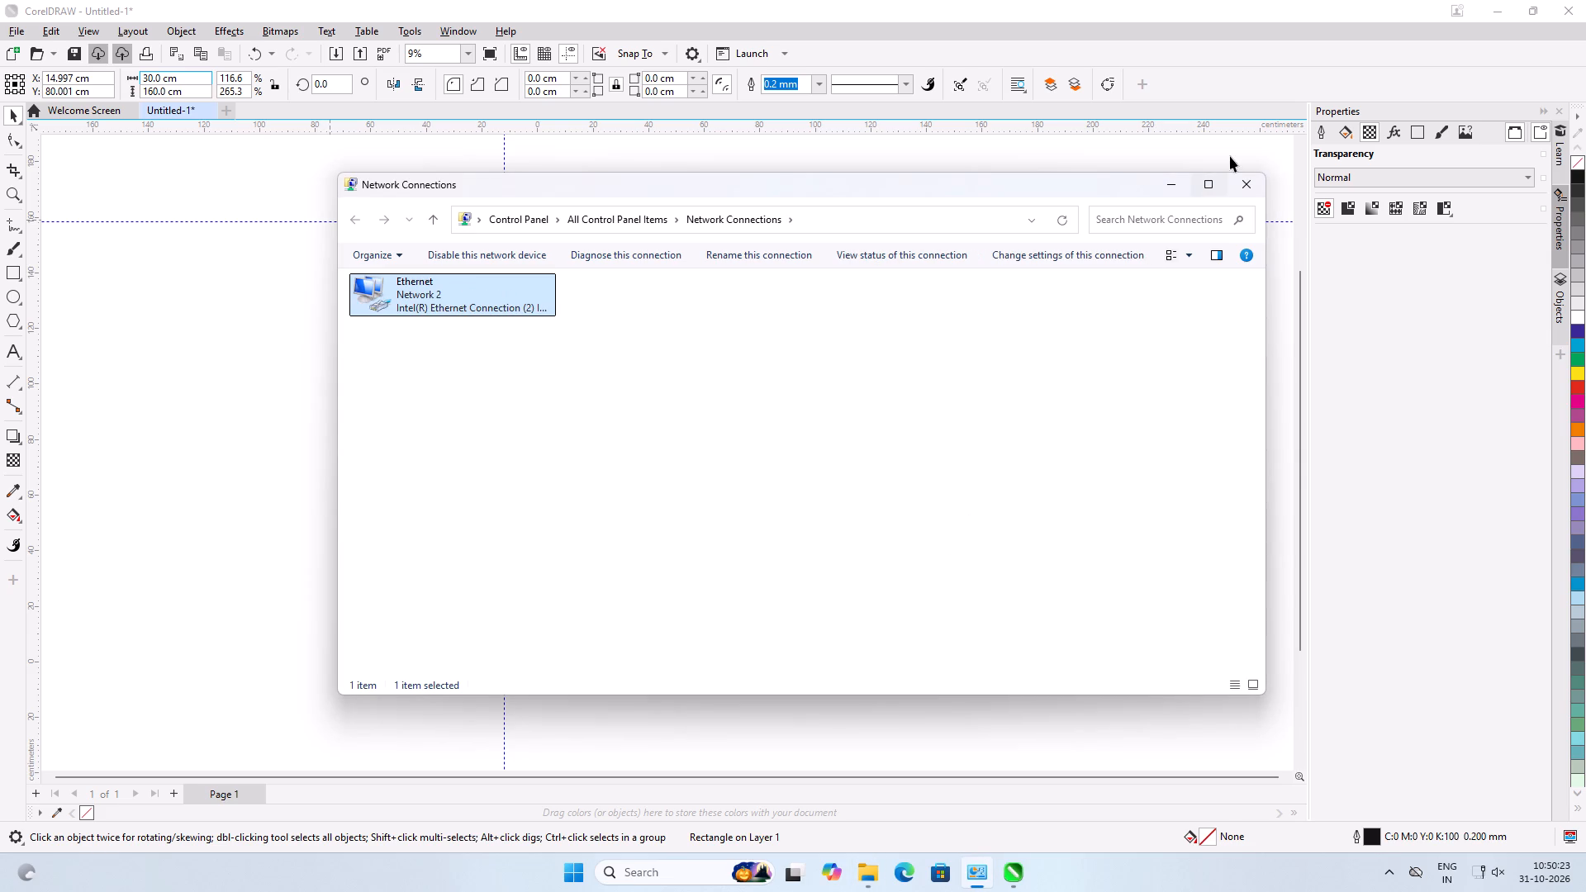
left_click(1241, 186)
In CorelDRAW, align the brighter floral patchwork design to the top and left edges of the 30 × 160 cm rectangle.
left_click(323, 463)
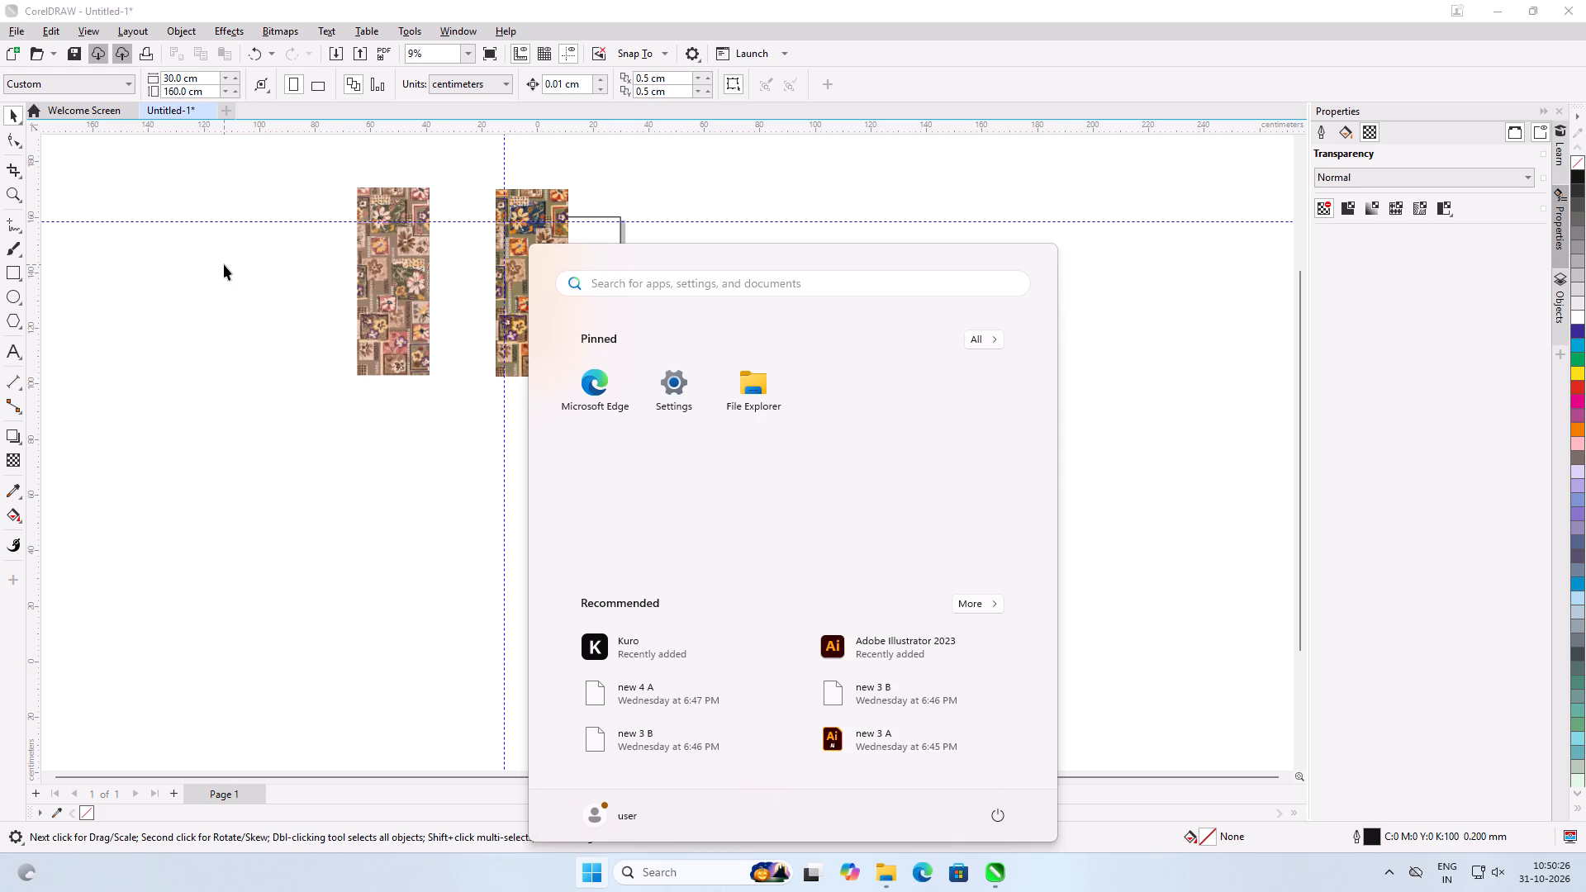
left_click(233, 463)
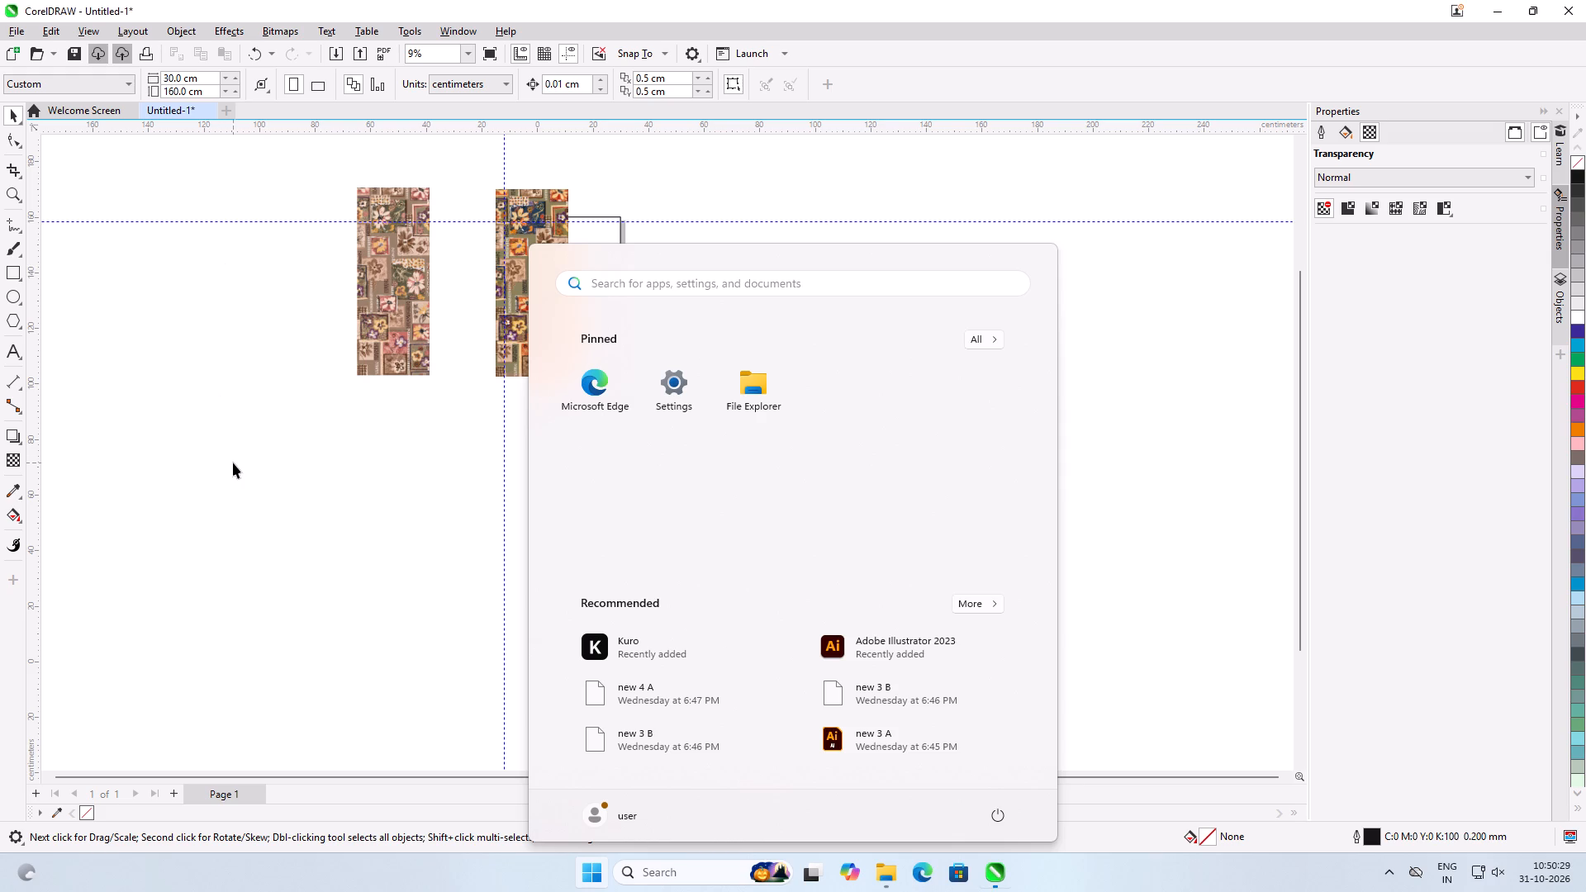
left_click(507, 309)
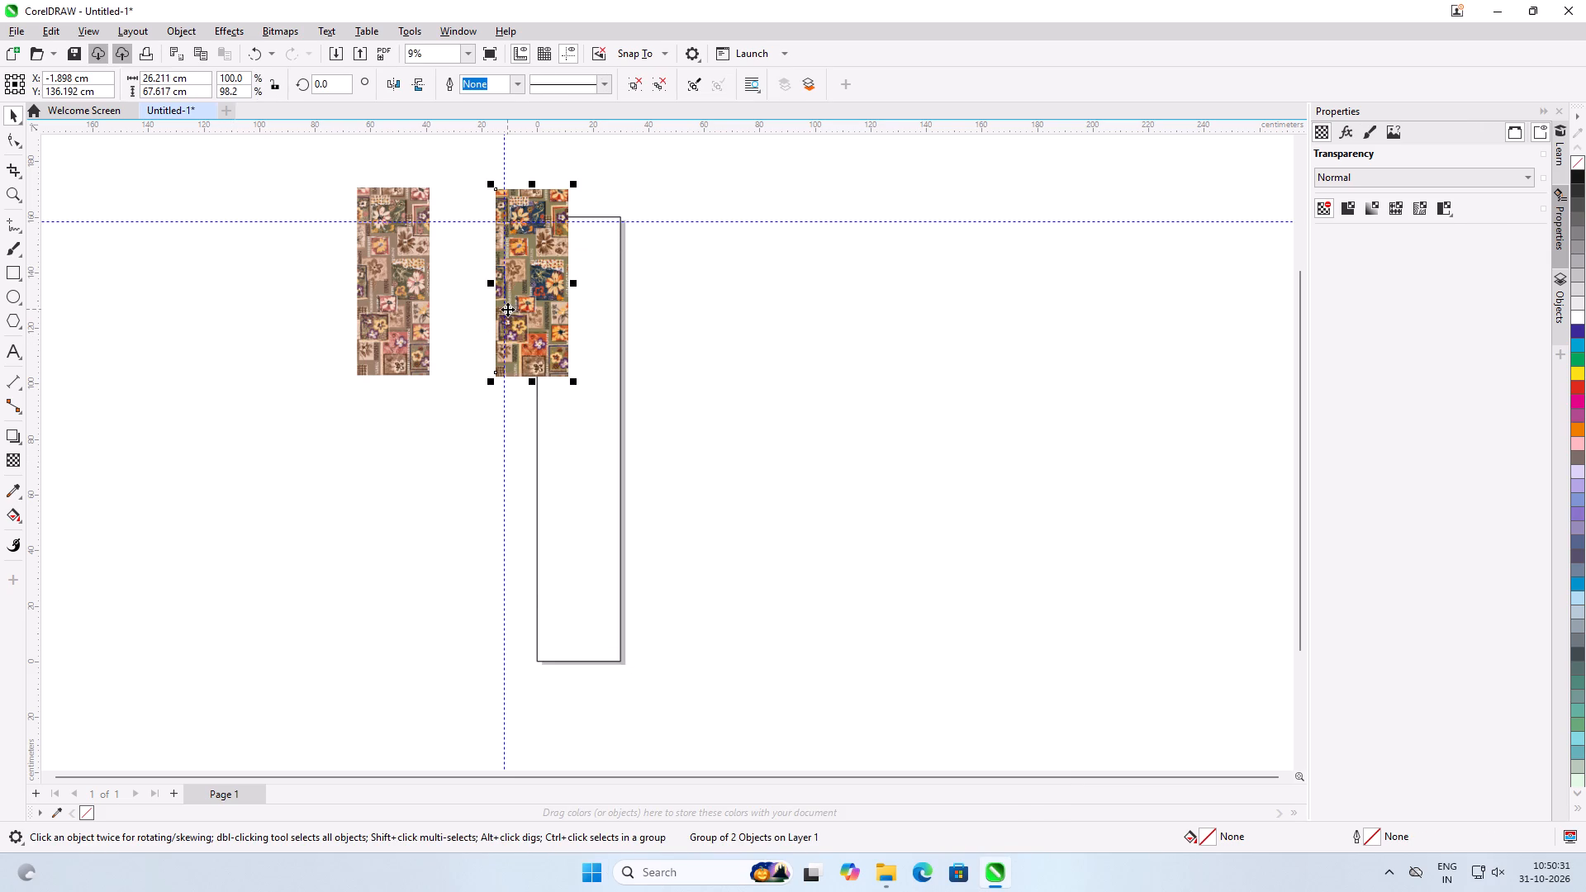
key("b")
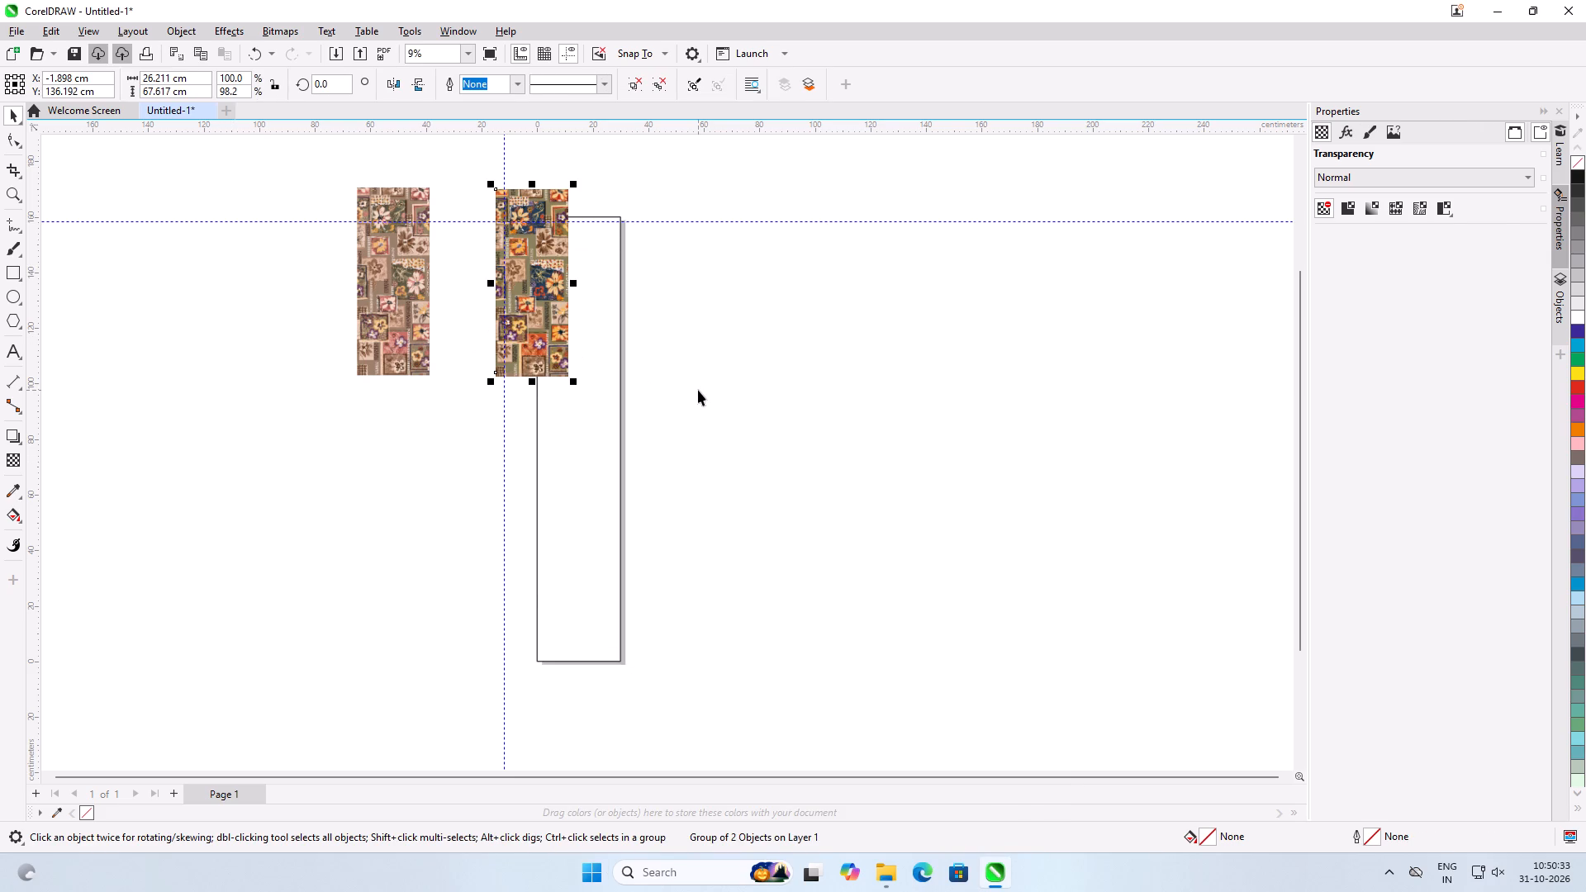
left_click(698, 390)
left_click(528, 333)
left_click(597, 434, "shift")
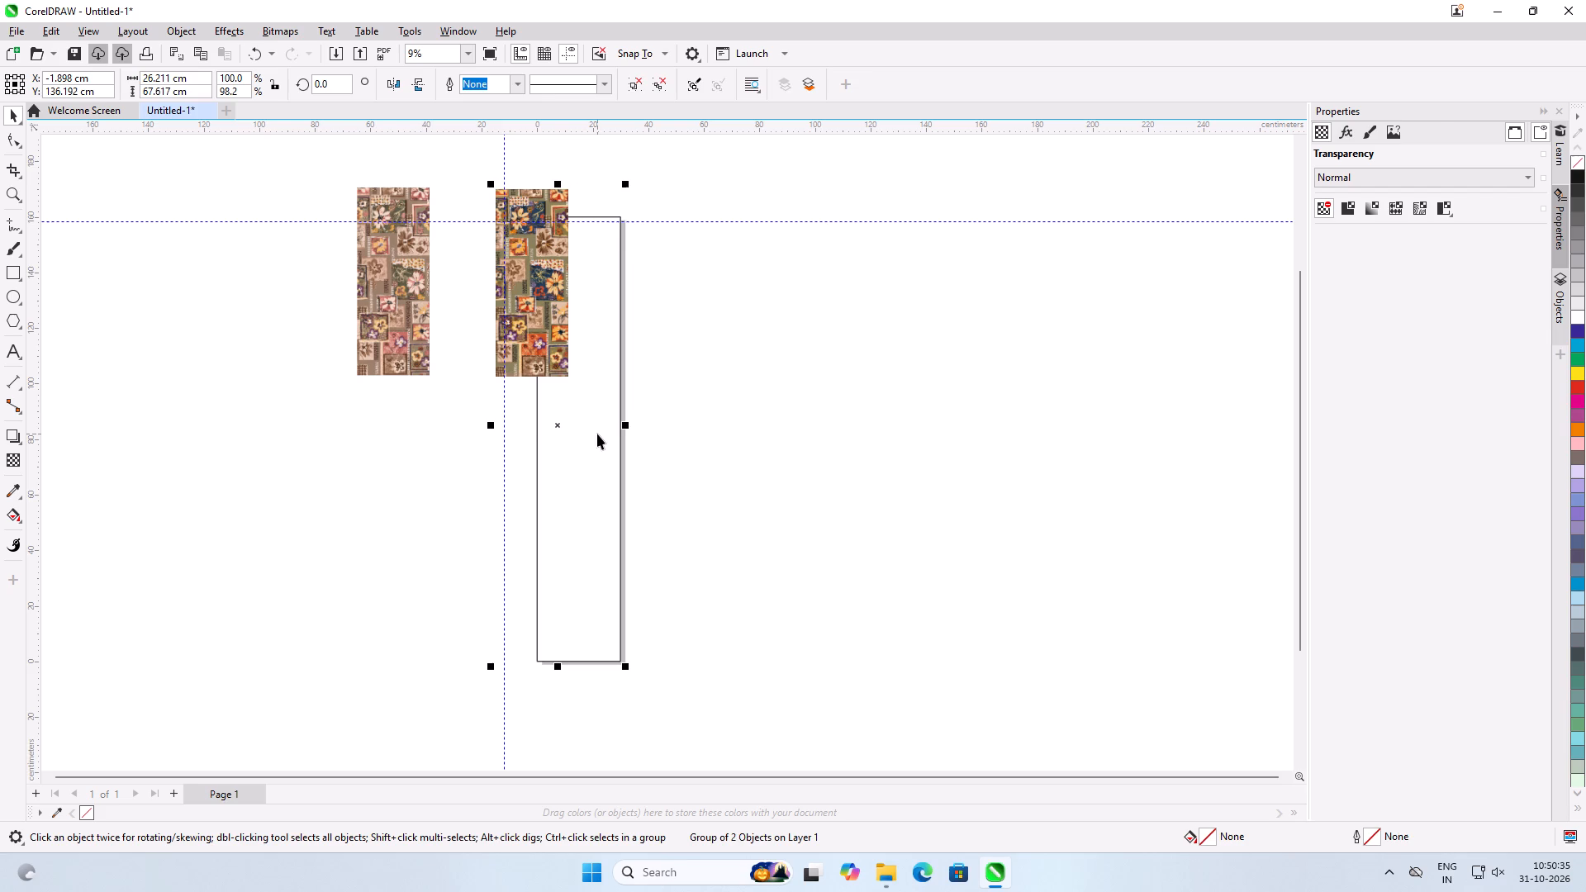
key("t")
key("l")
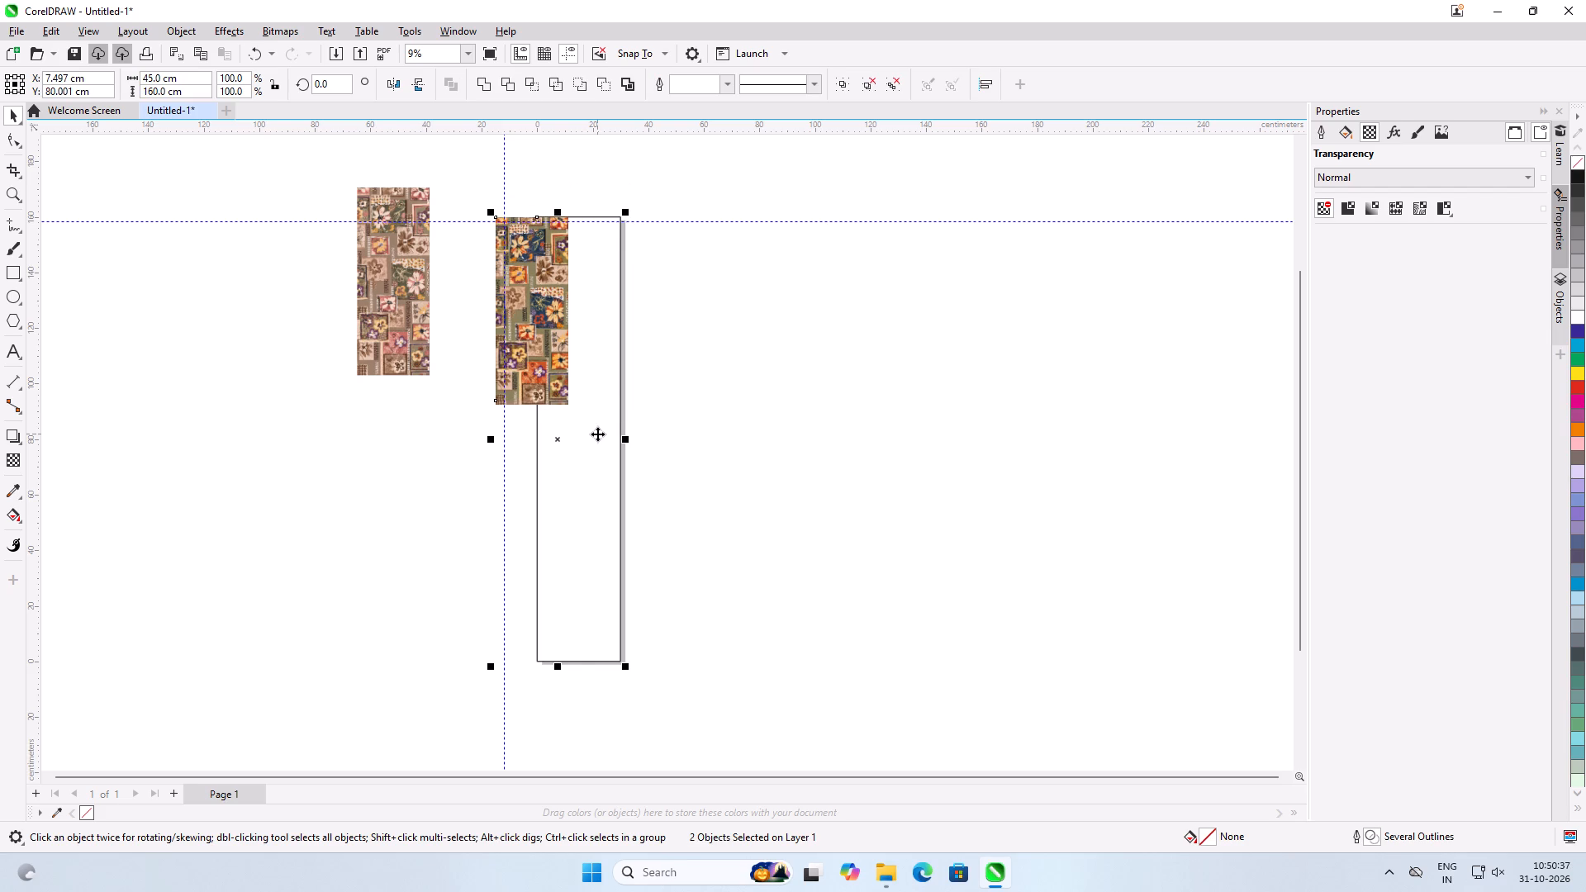
left_click(753, 437)
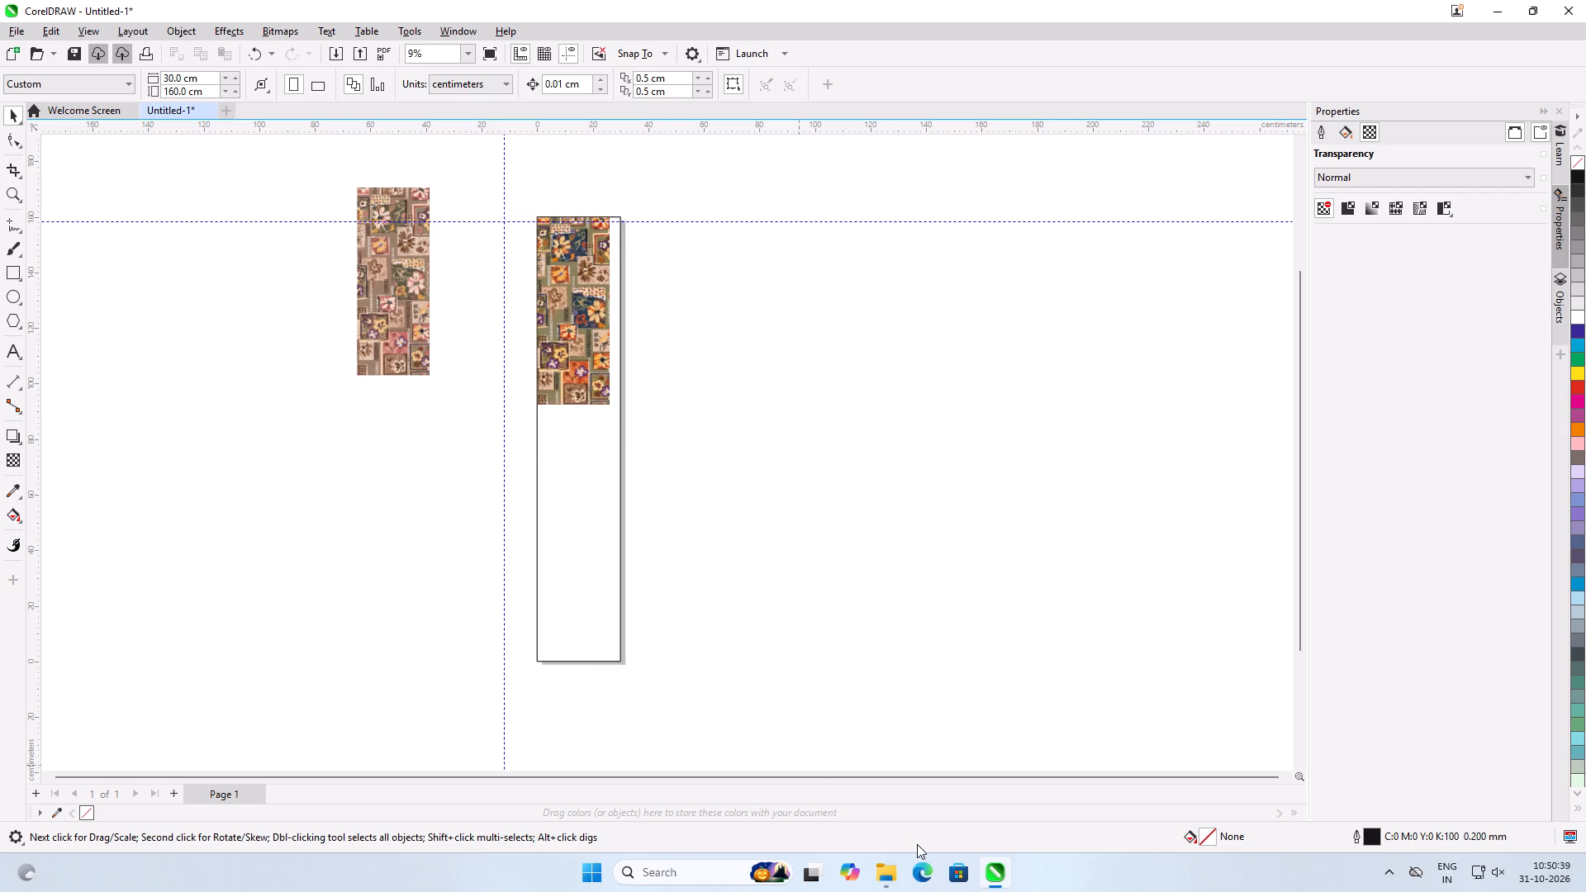
Search the Windows apps for Kuro.
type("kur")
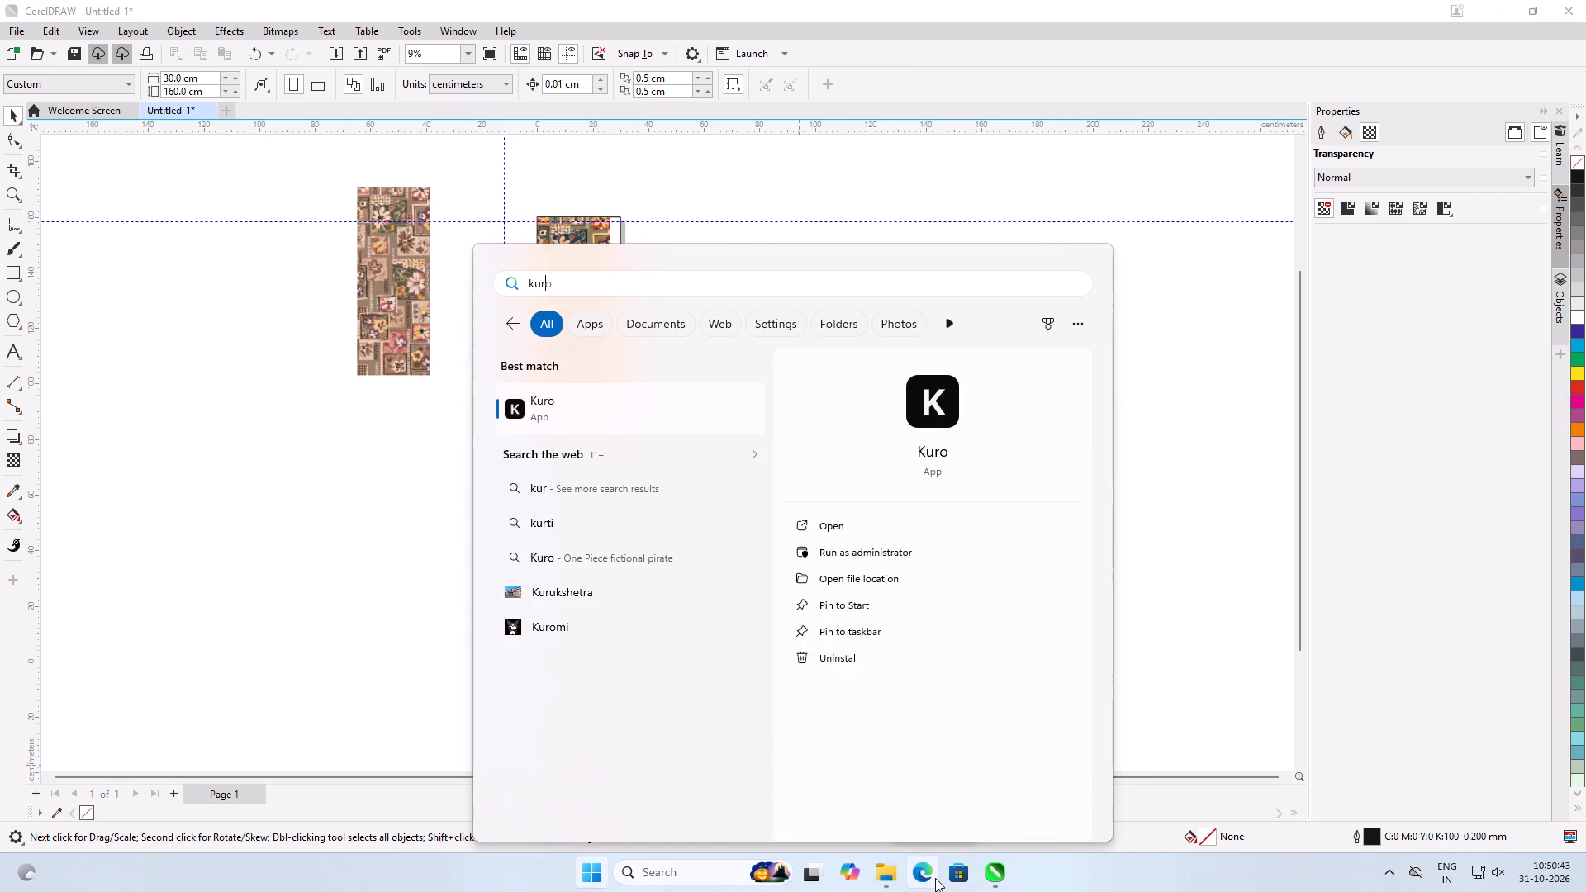
Launch the Kuro app from the system search results.
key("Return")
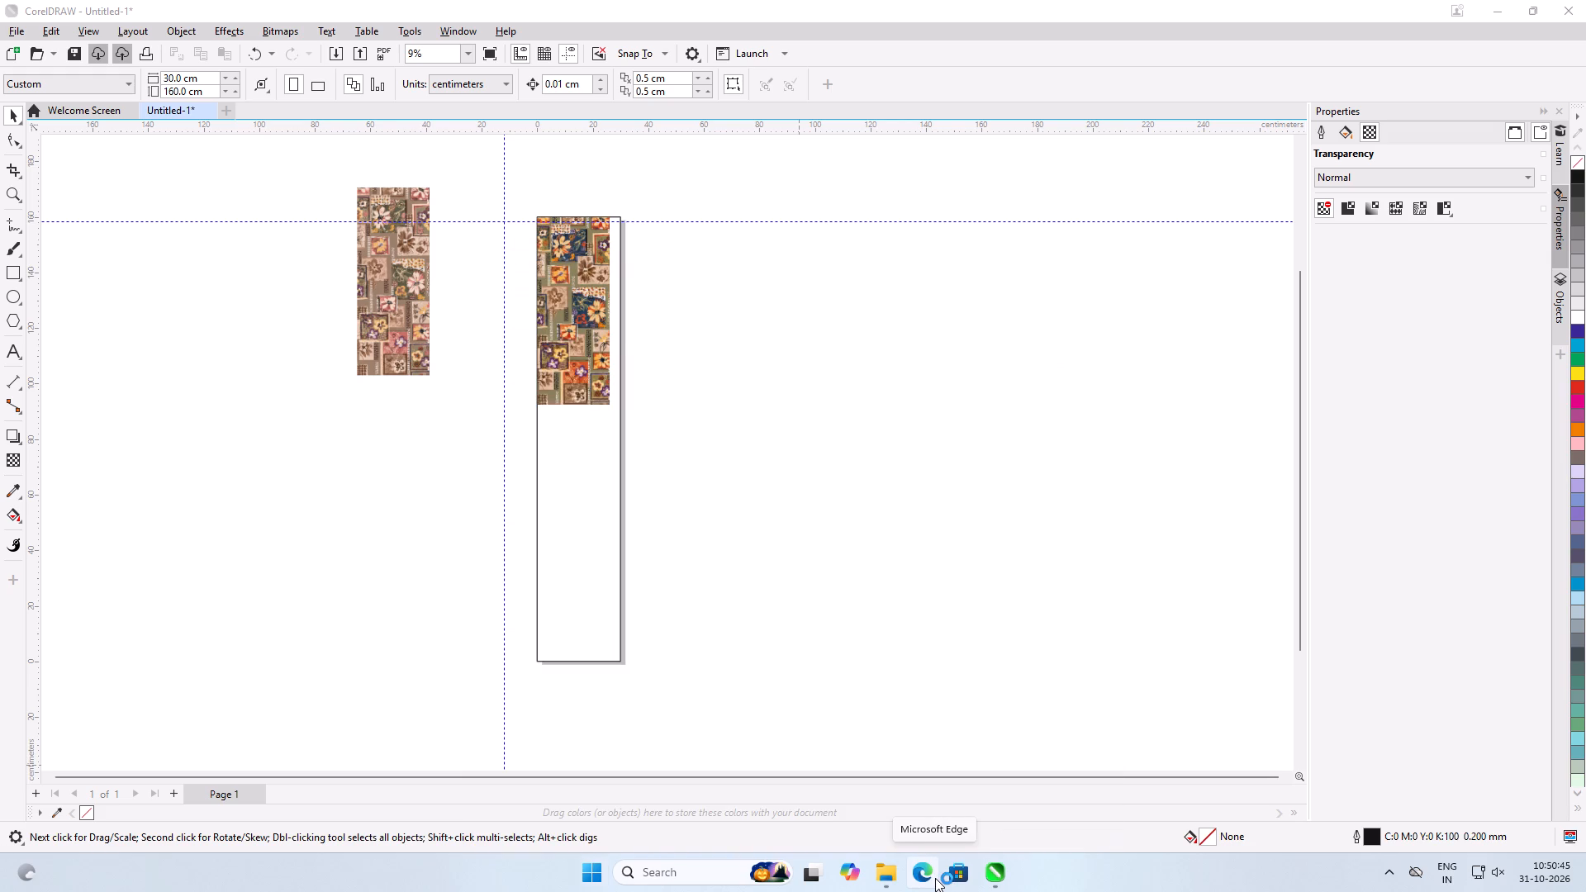
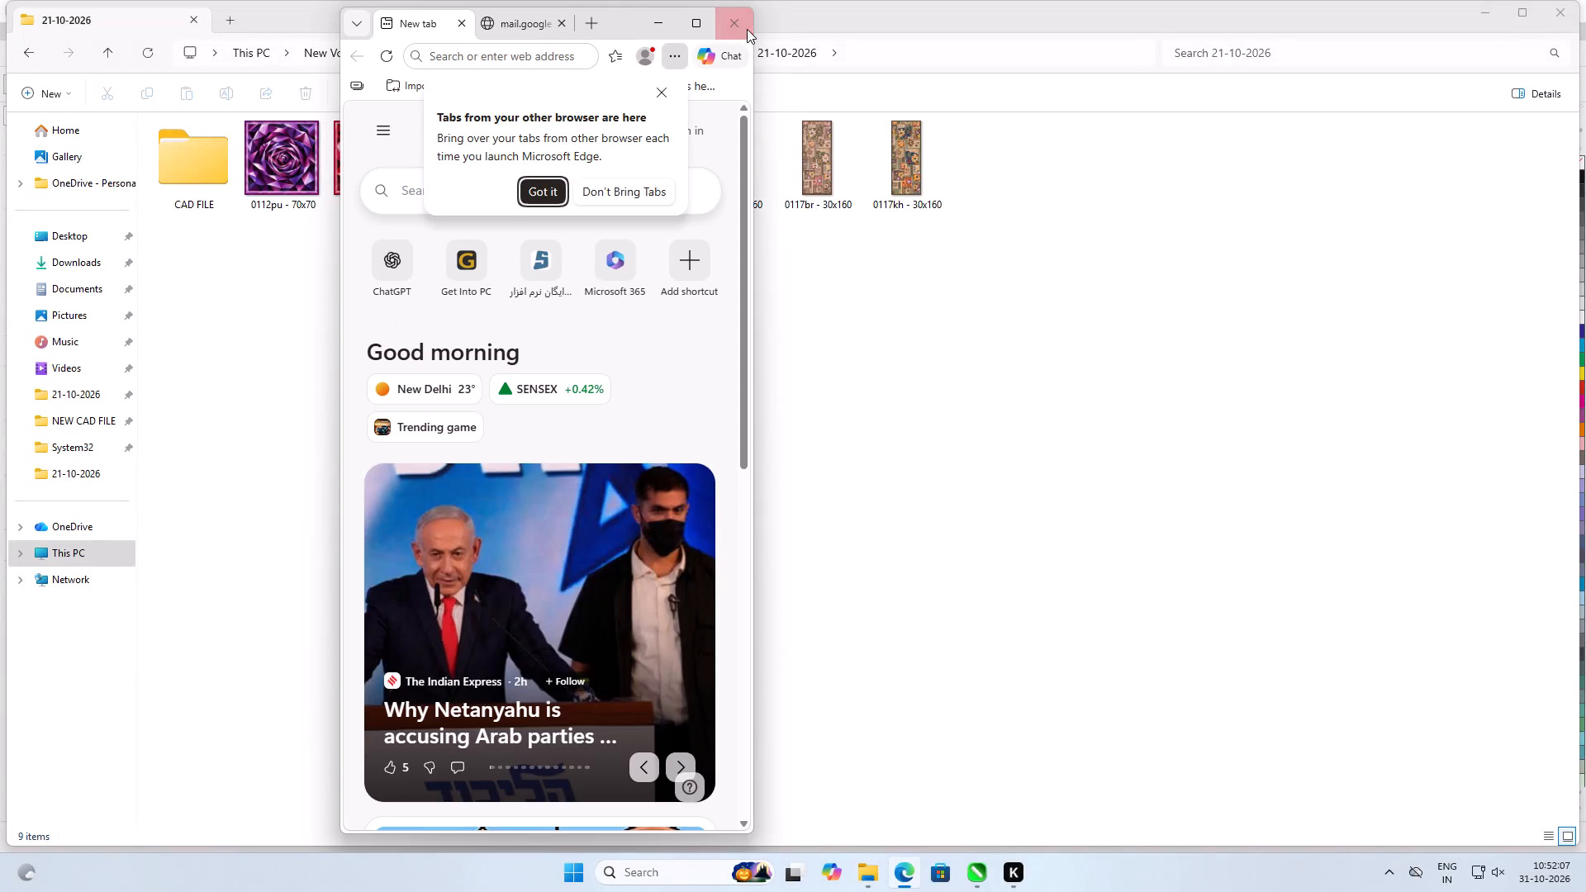
Close the Microsoft Edge window and switch back to the Untitled-1 document in CorelDRAW.
left_click(747, 29)
left_click(932, 425)
left_click(973, 891)
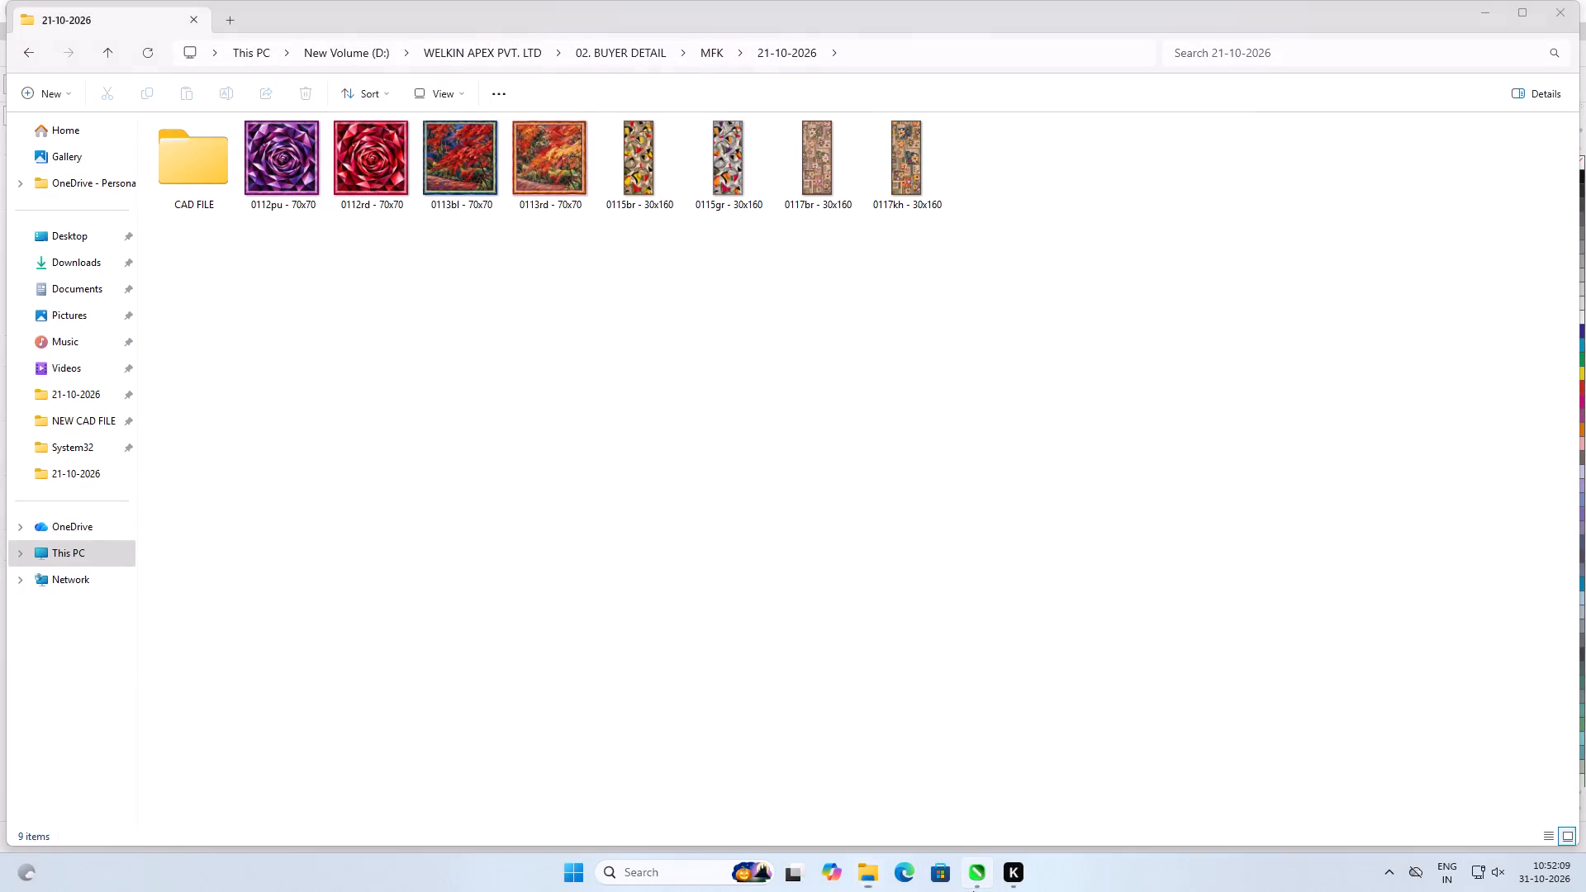
left_click(856, 684)
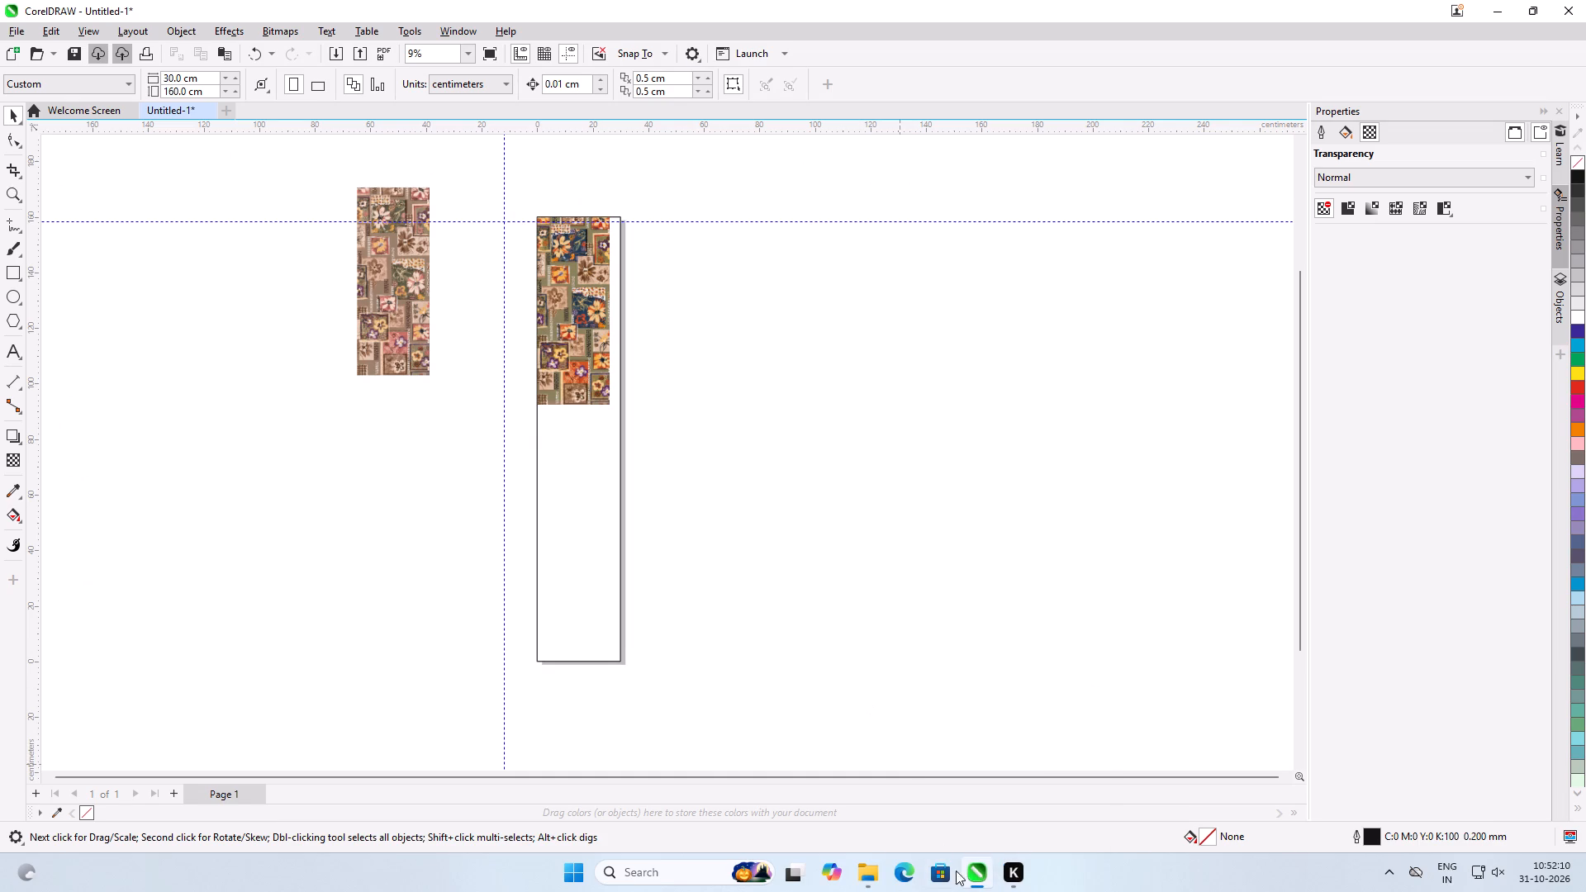
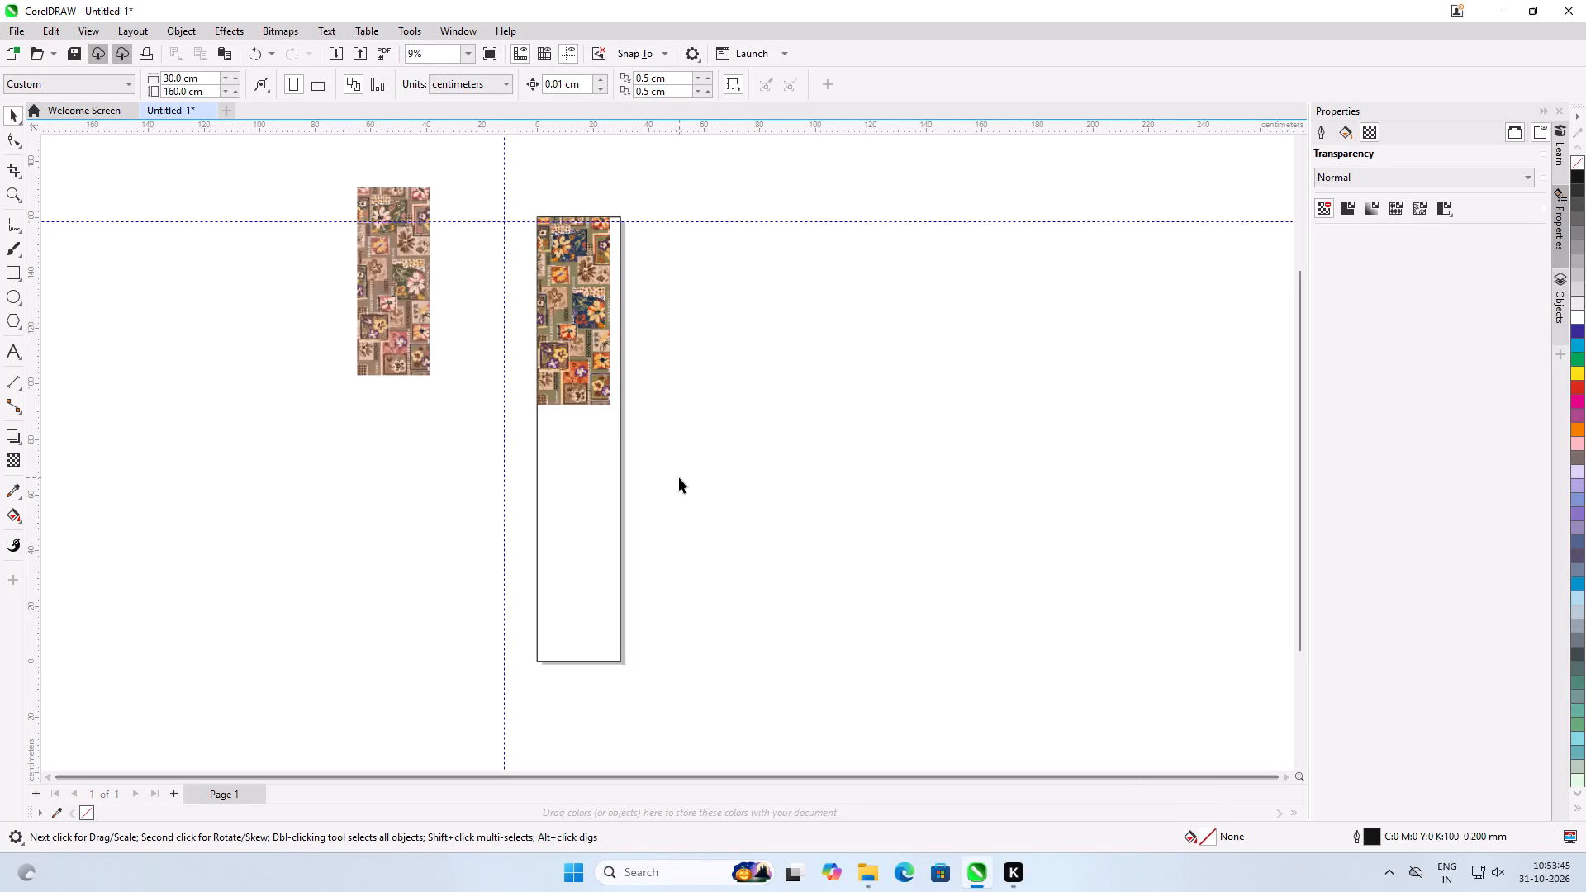
Ungroup the two-object design group at the top of the page into the 0117kh image and the 0117br strip.
scroll(613, 288, "up", 4)
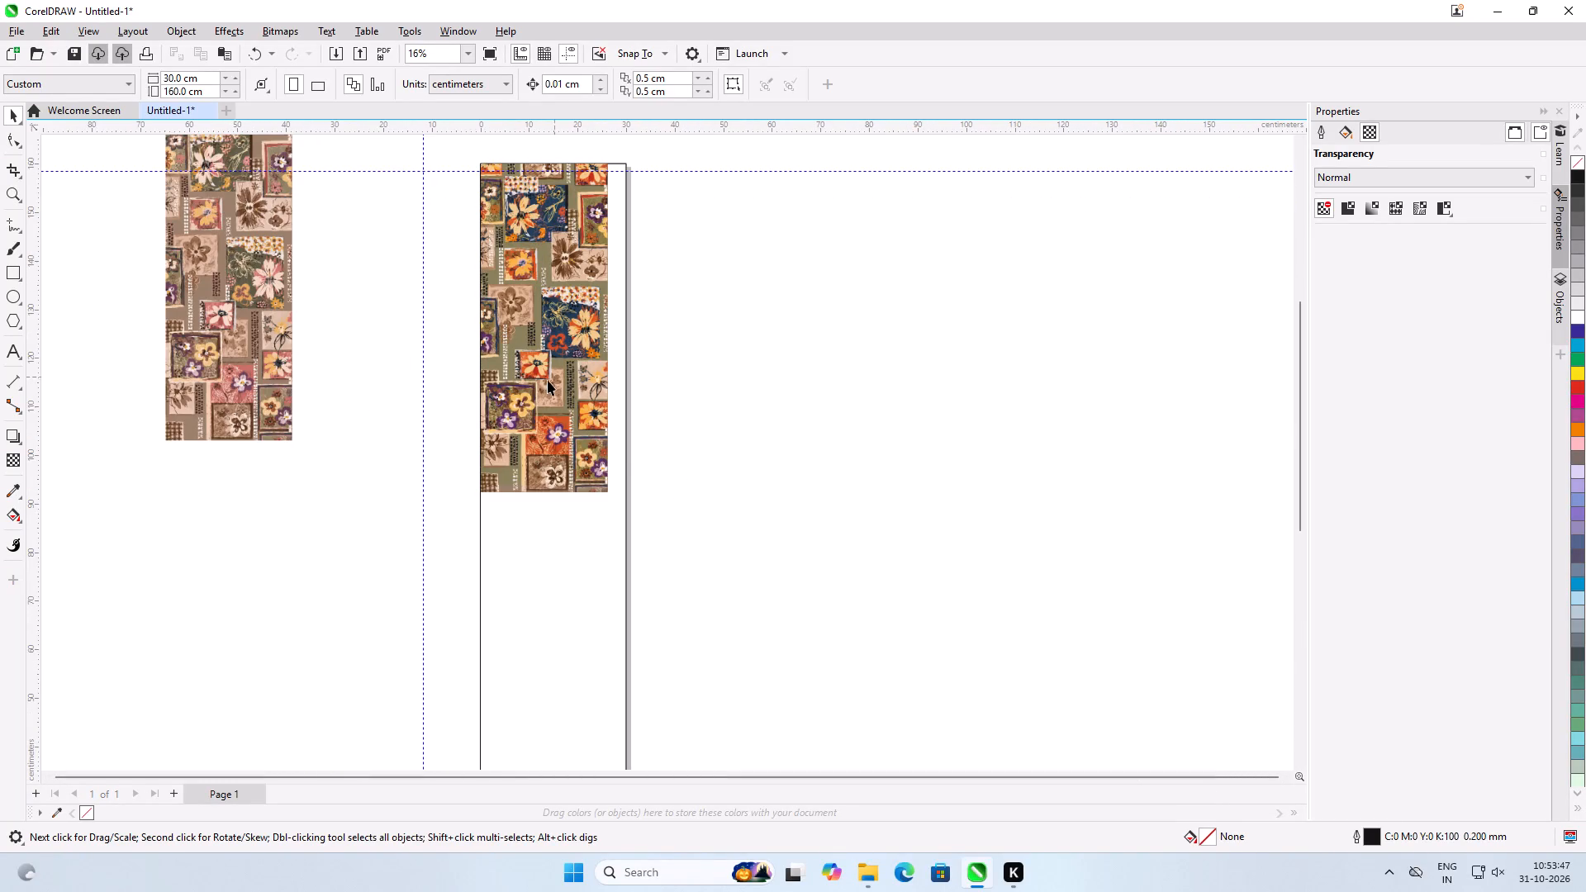
left_click(547, 381)
scroll(547, 460, "up", 7)
scroll(634, 542, "up", 7)
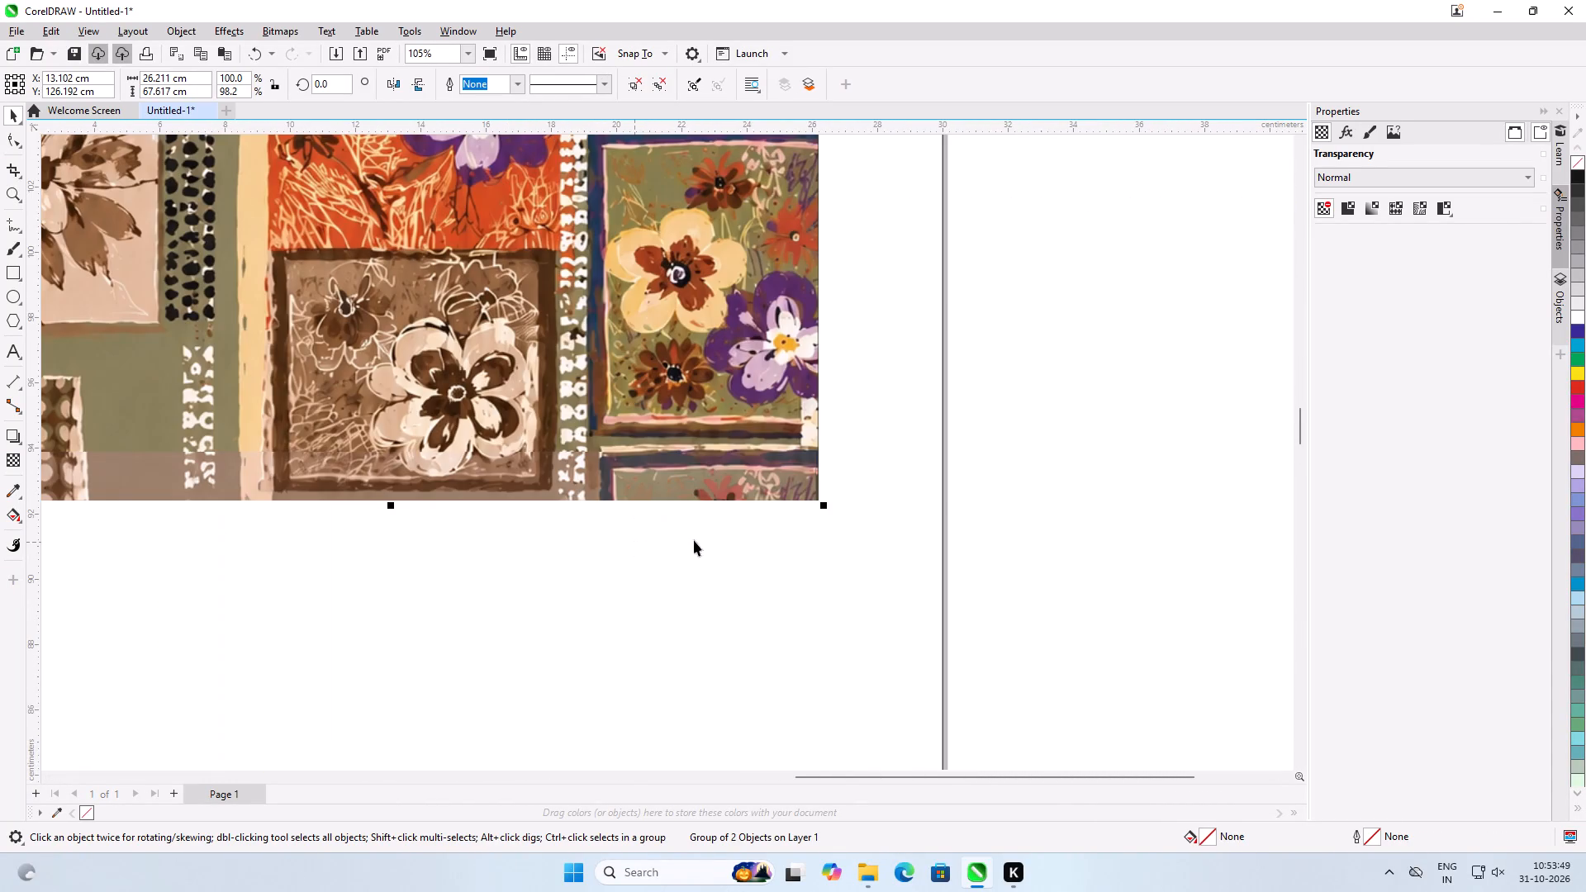
scroll(857, 529, "down", 5)
scroll(506, 529, "up", 4)
scroll(866, 500, "up", 6)
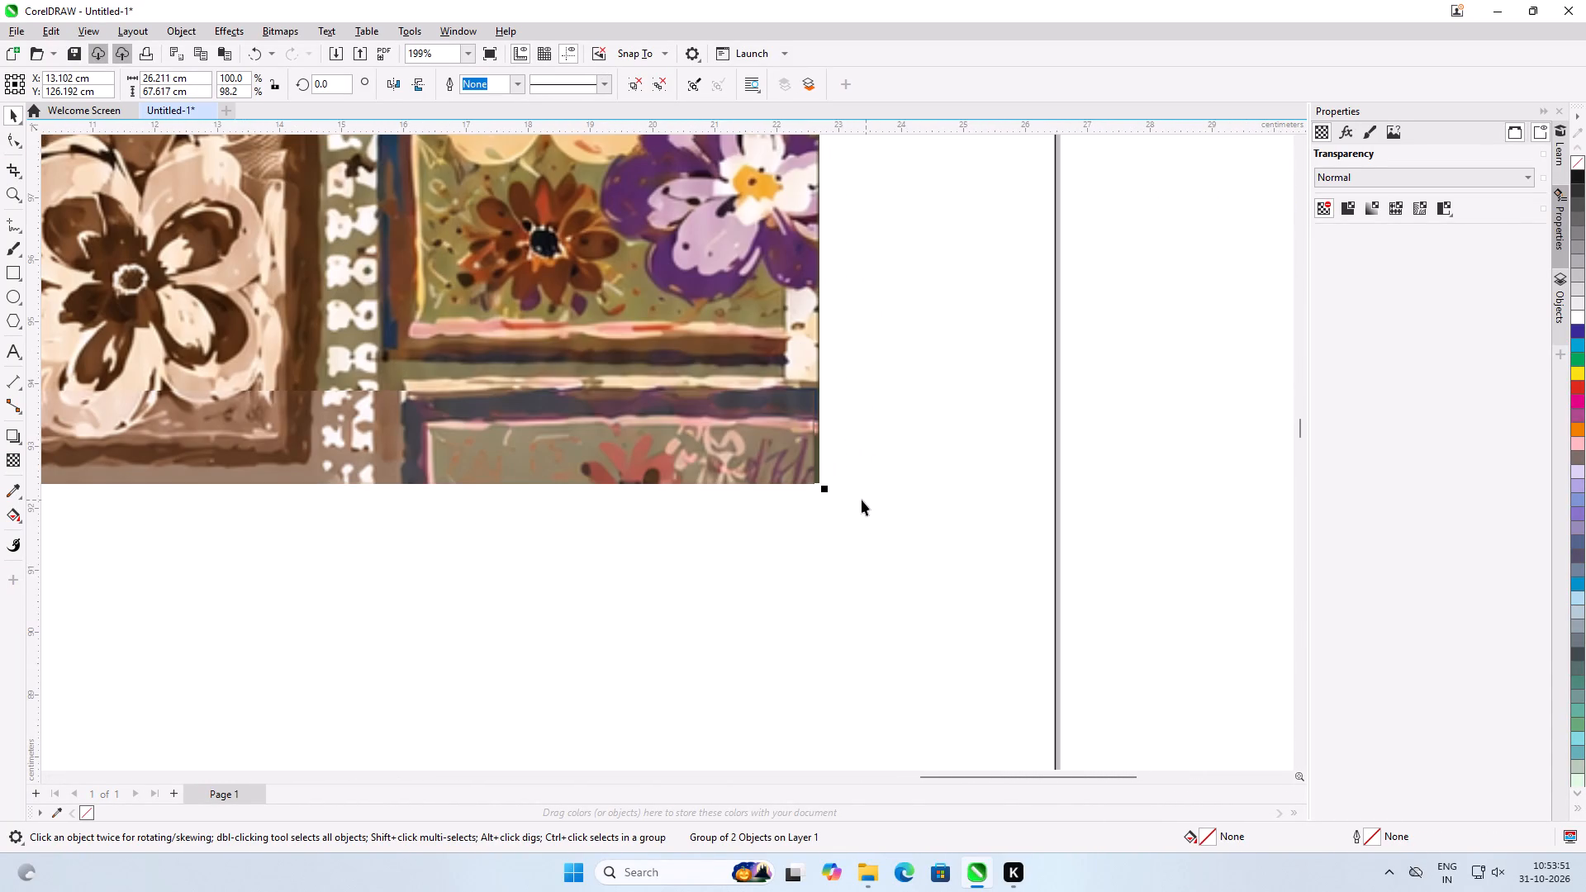
scroll(816, 429, "up", 8)
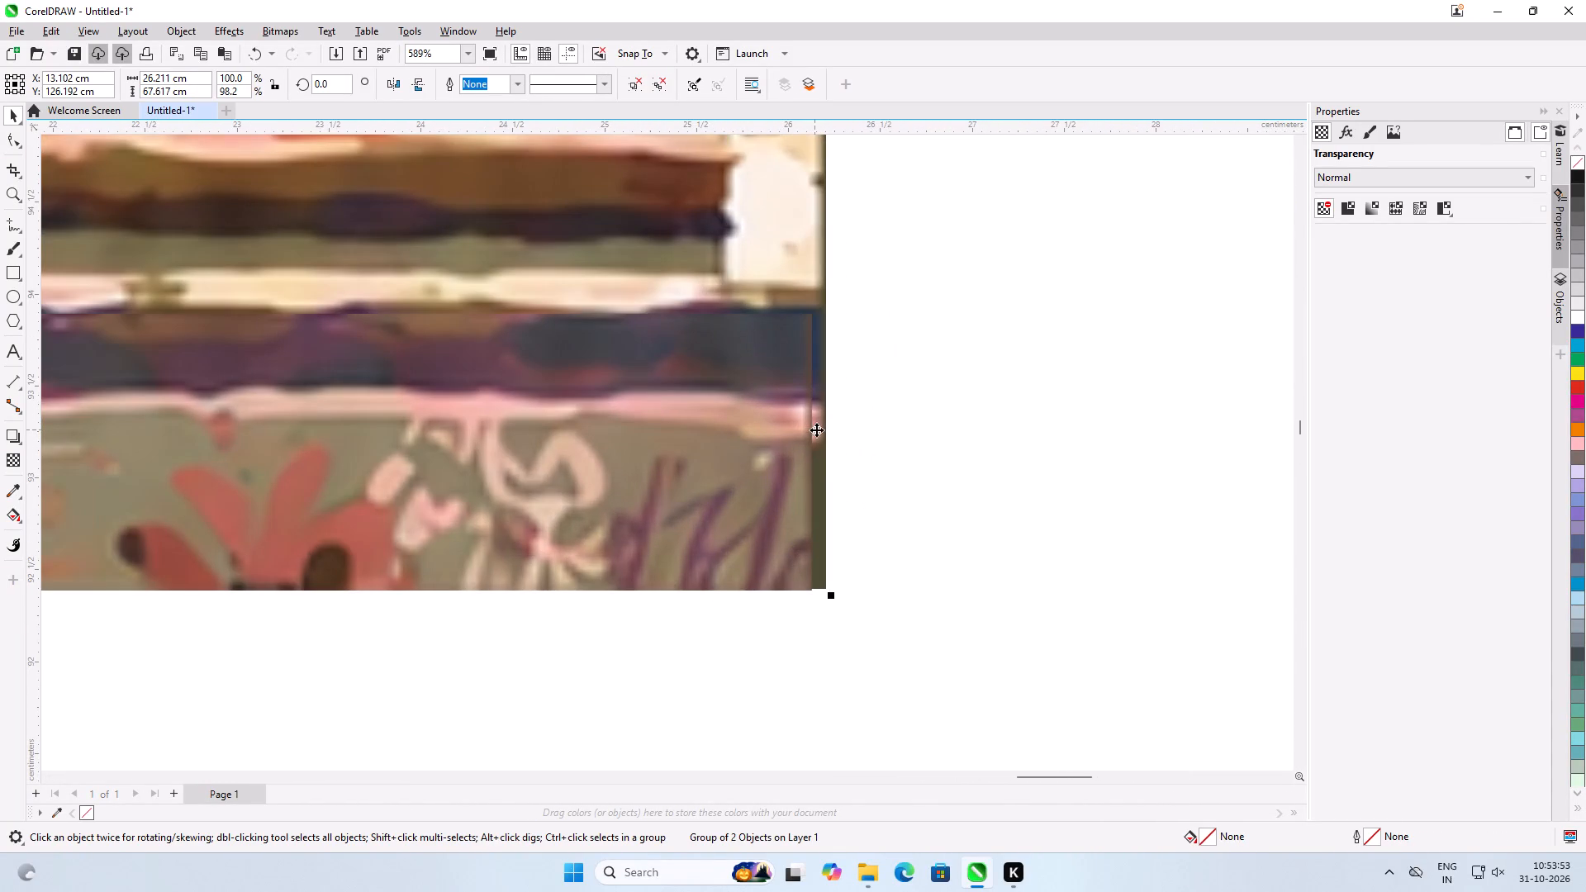
scroll(824, 406, "down", 5)
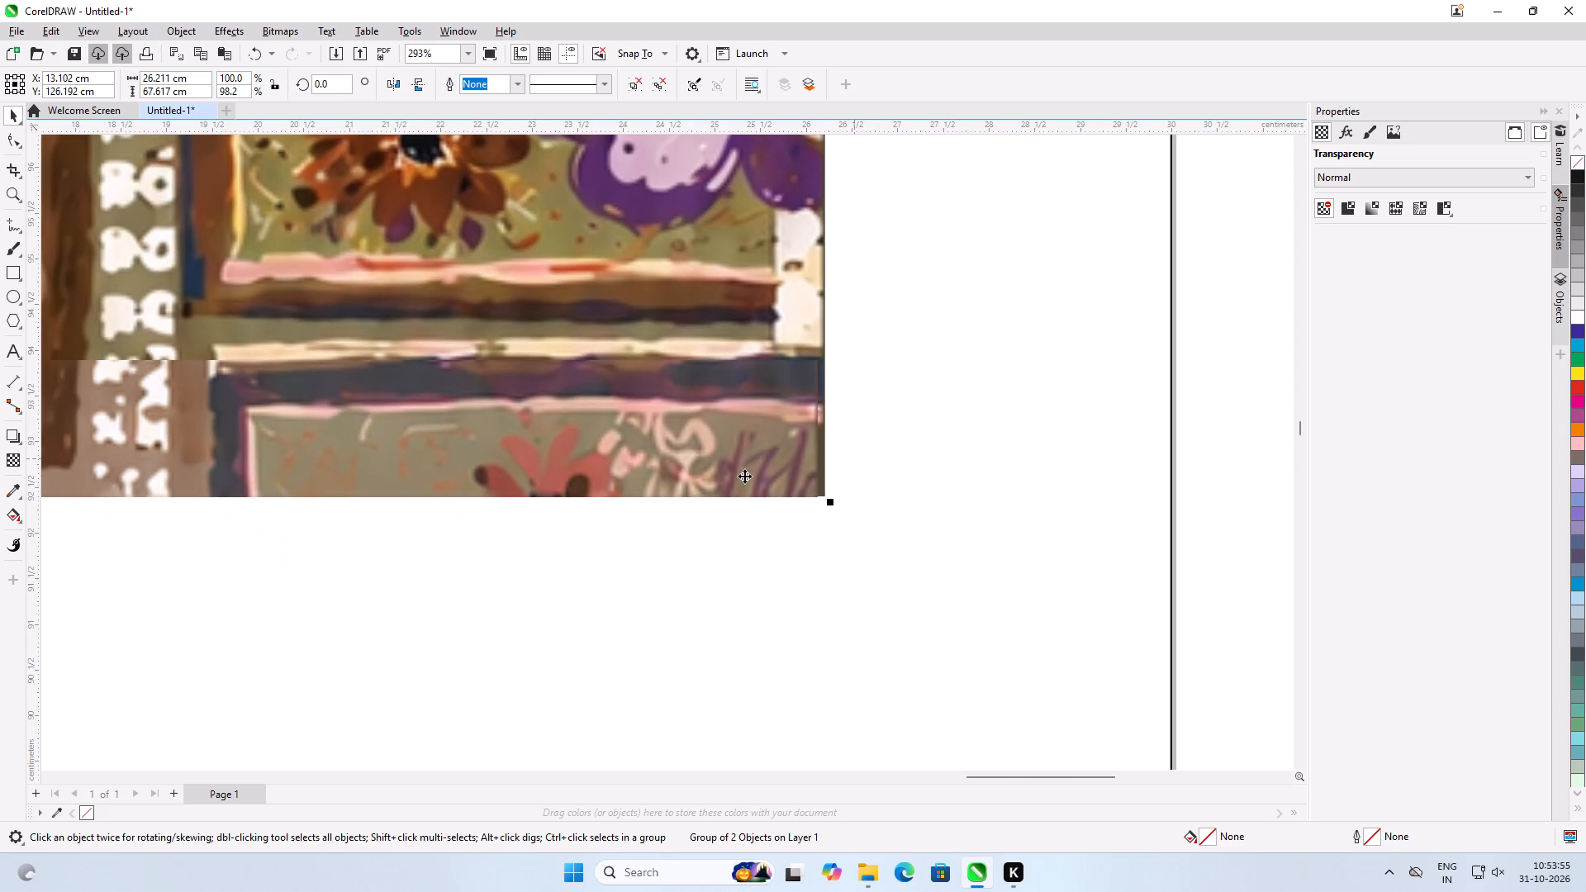
scroll(744, 476, "up", 7)
left_click(1046, 483)
left_click(809, 478)
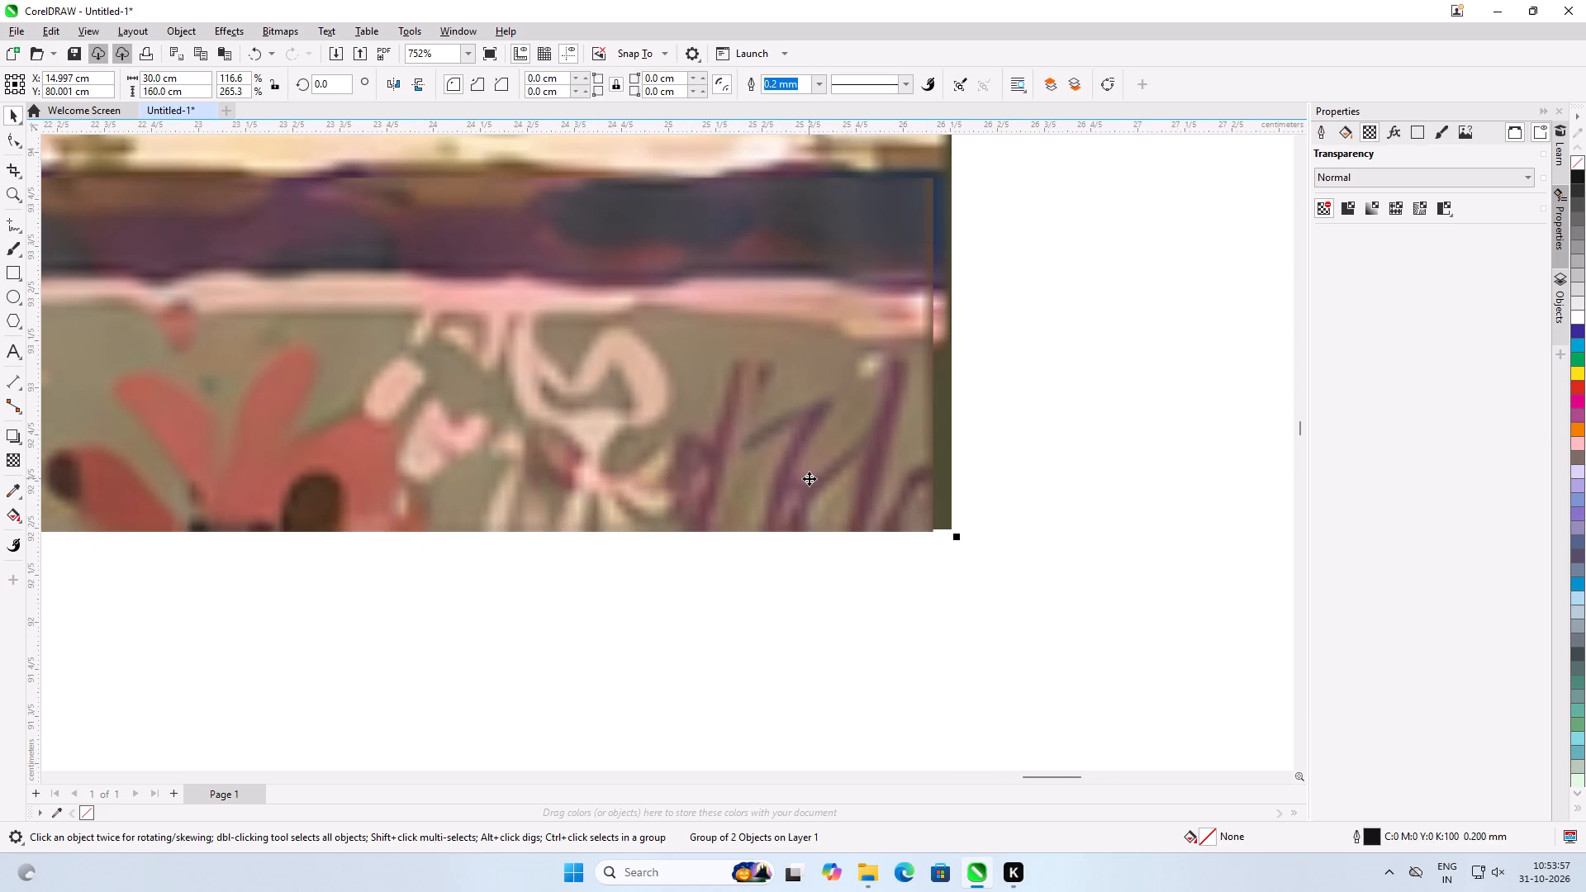
key("ctrl+u")
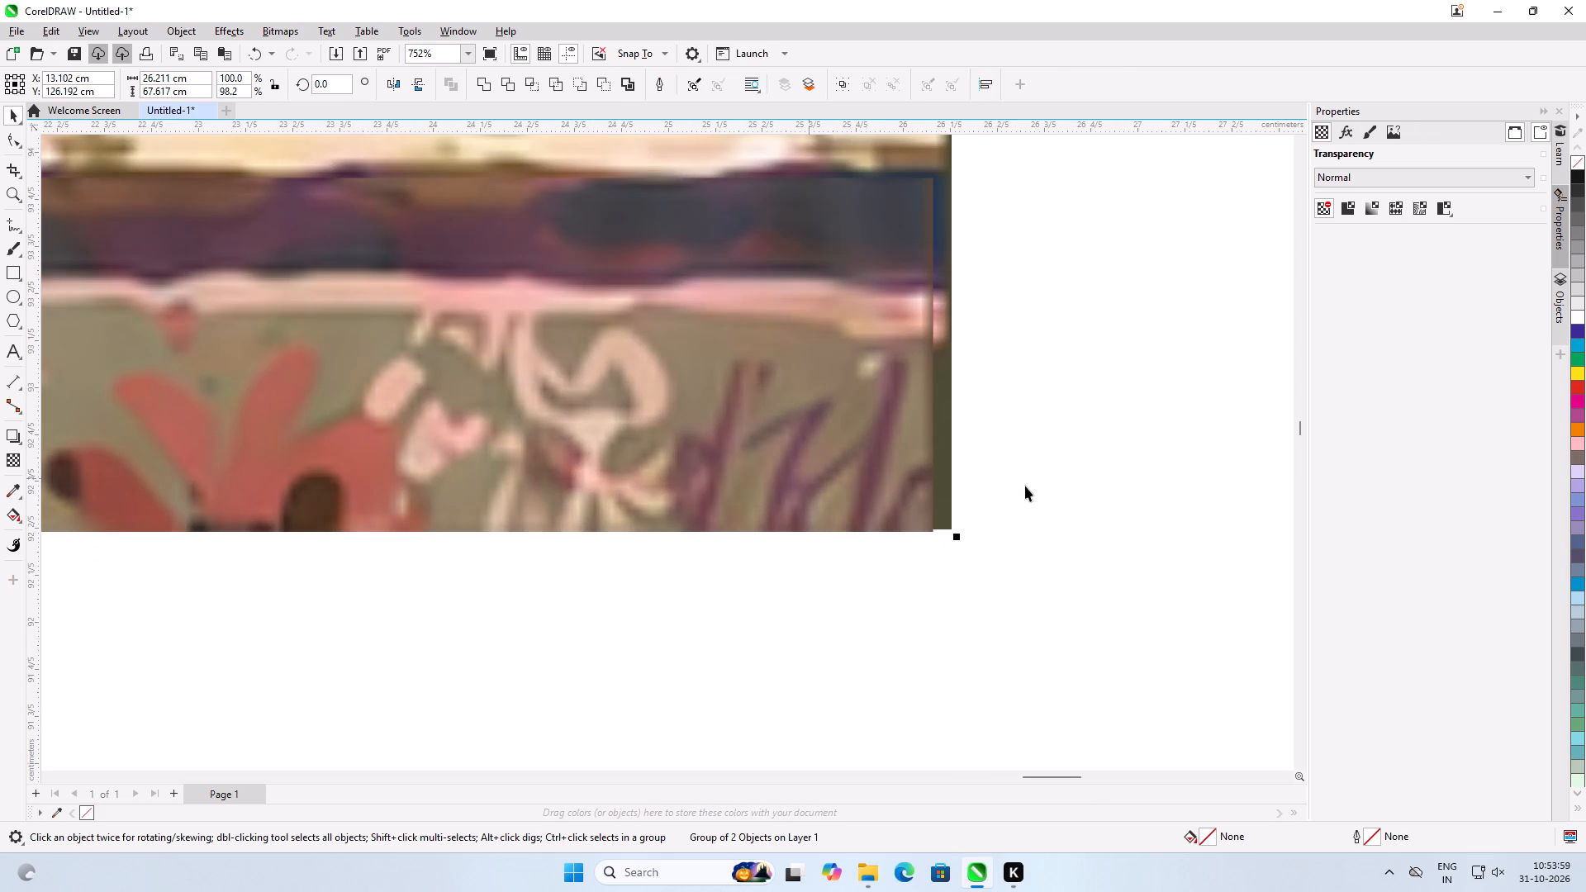
Nudge the 0117br strip at the bottom of the 0117kh image up by 0.01 cm.
left_click(1026, 486)
left_click(734, 470)
key("Up")
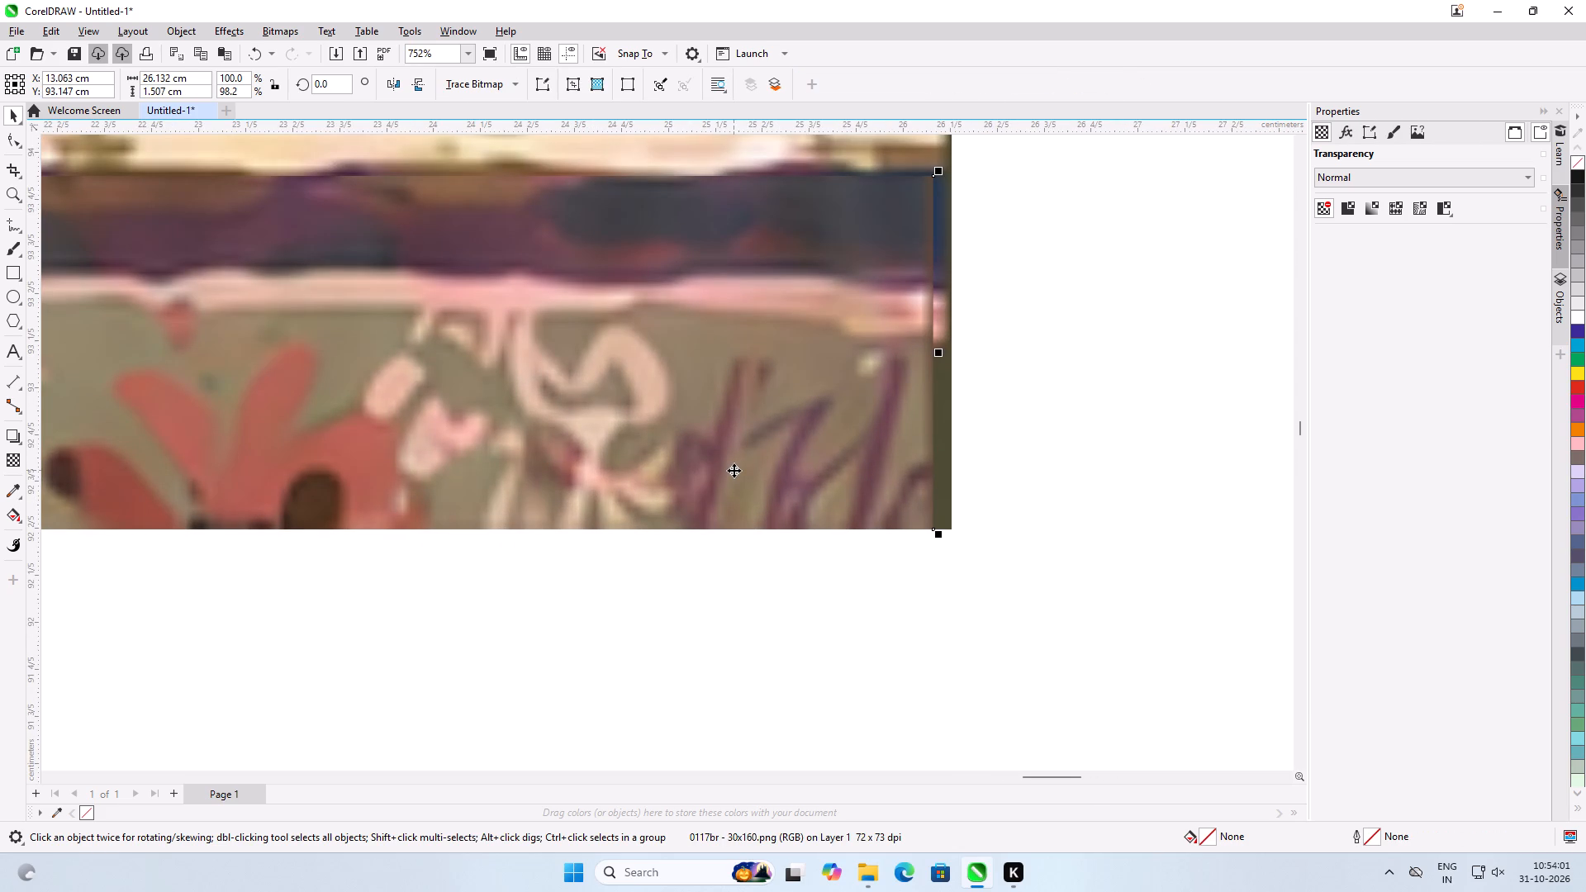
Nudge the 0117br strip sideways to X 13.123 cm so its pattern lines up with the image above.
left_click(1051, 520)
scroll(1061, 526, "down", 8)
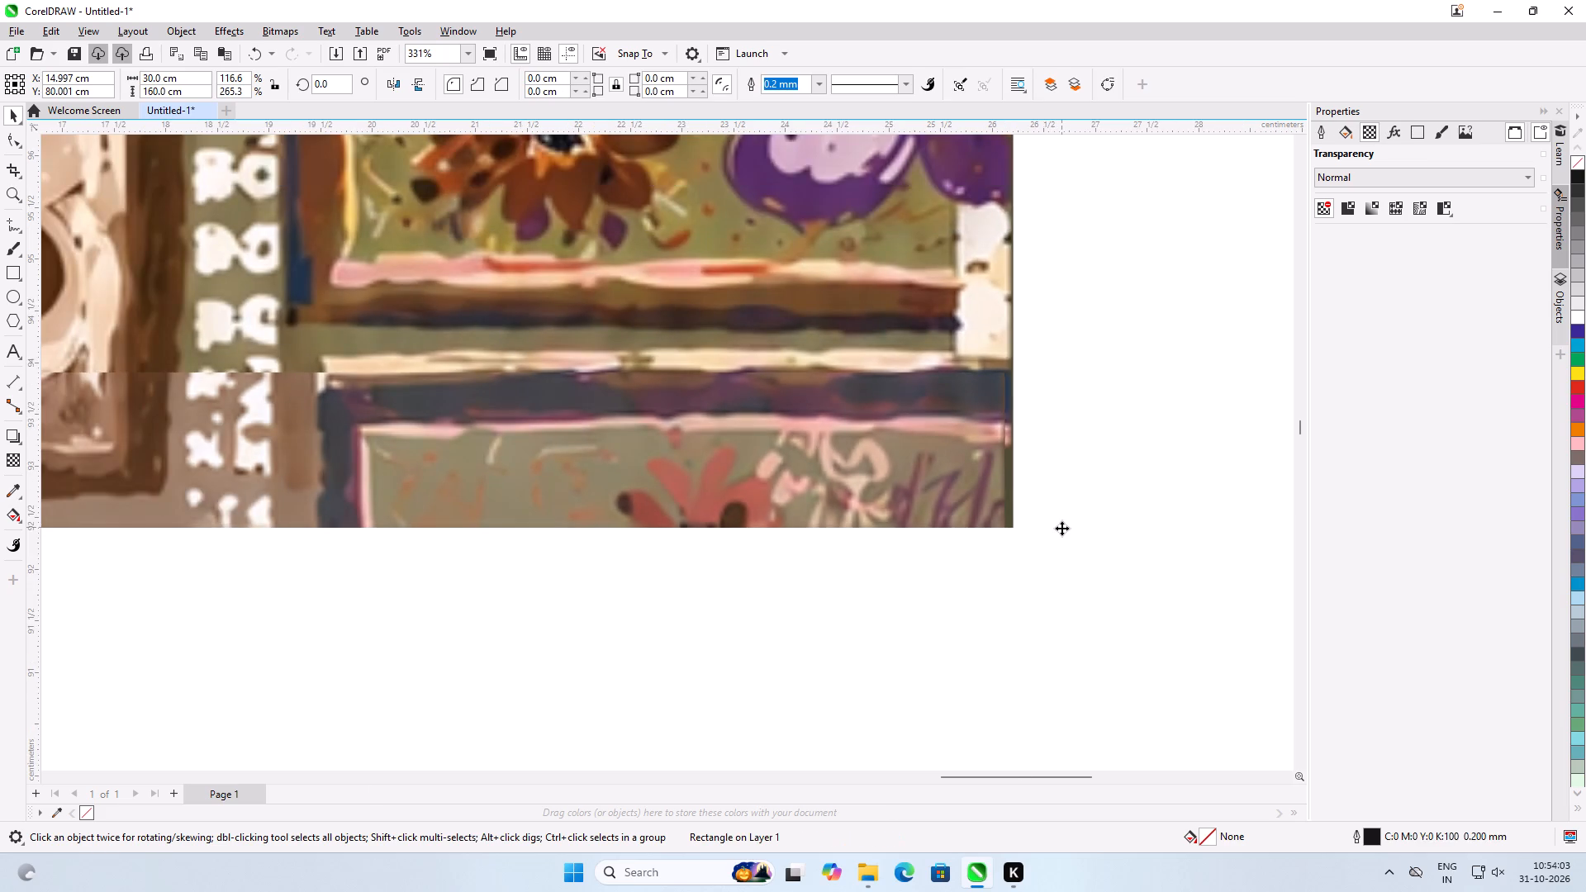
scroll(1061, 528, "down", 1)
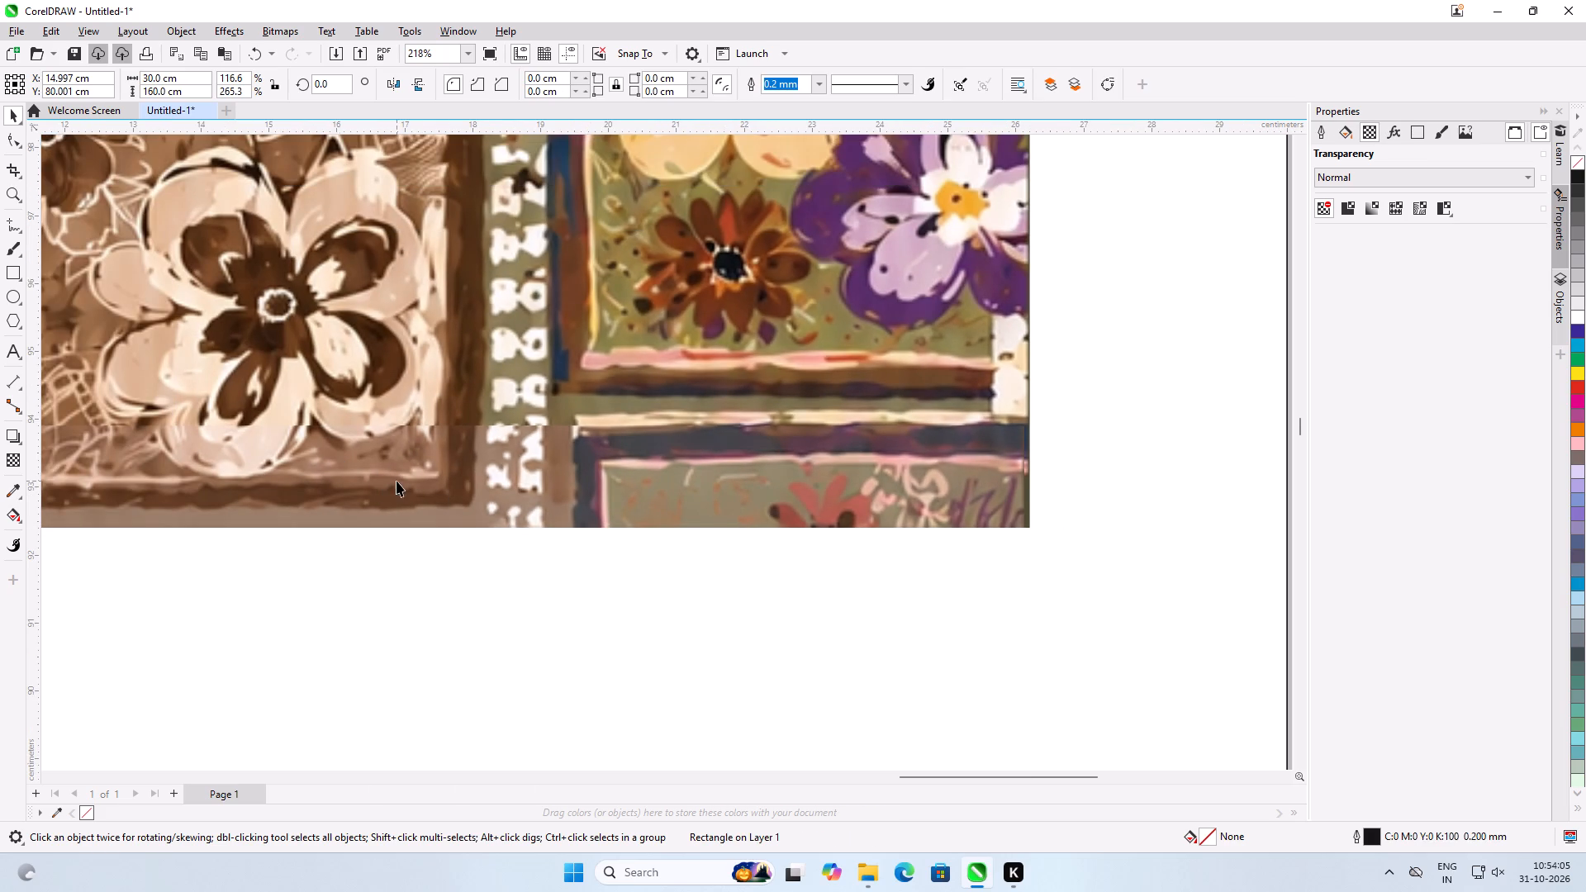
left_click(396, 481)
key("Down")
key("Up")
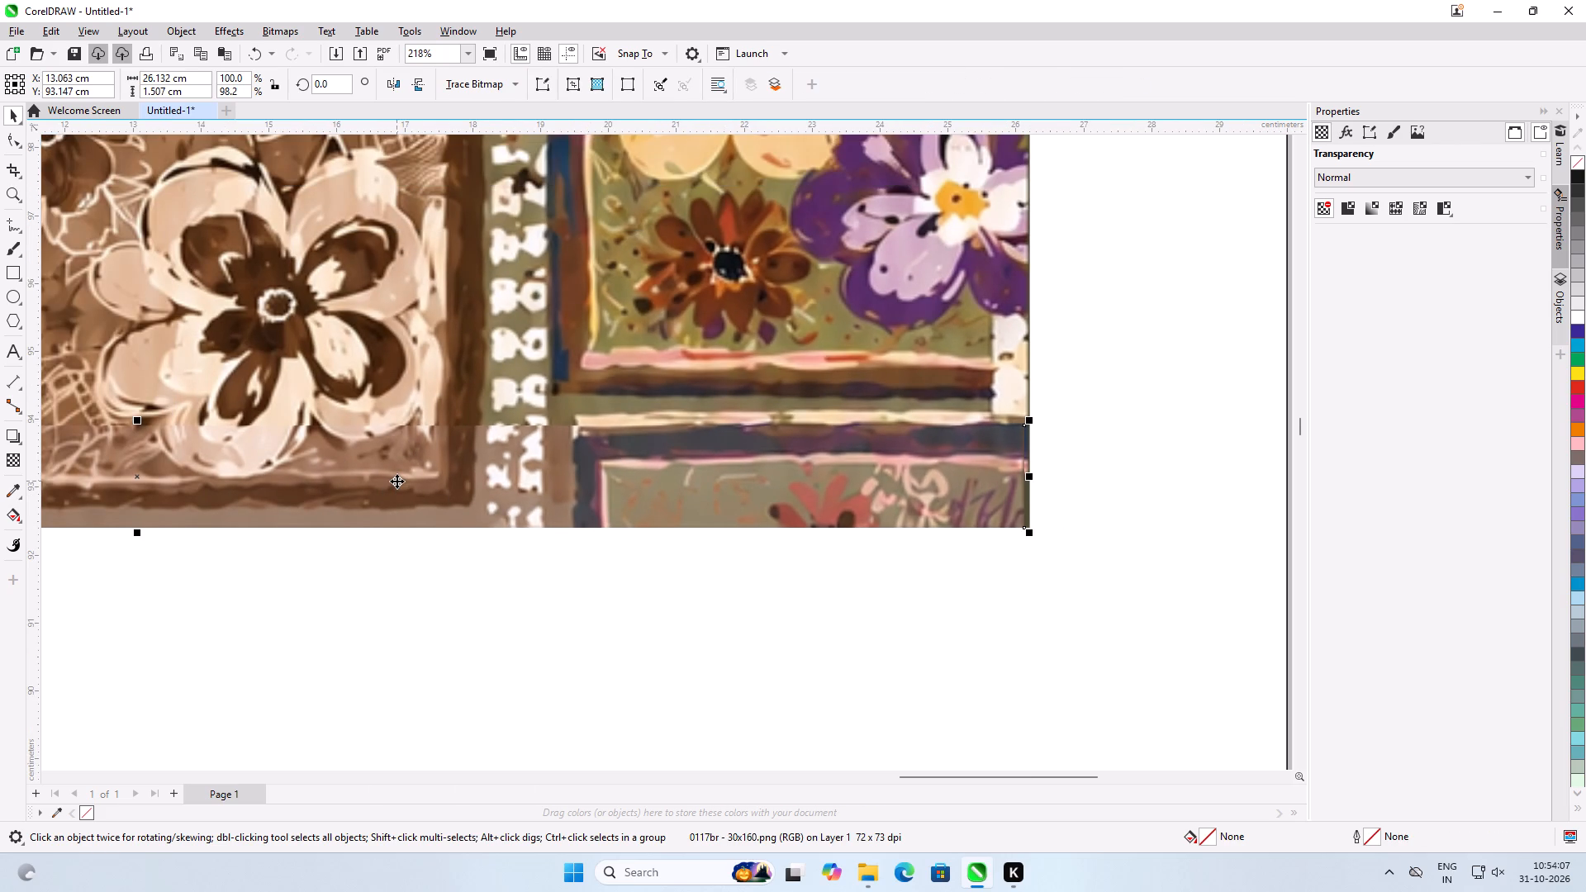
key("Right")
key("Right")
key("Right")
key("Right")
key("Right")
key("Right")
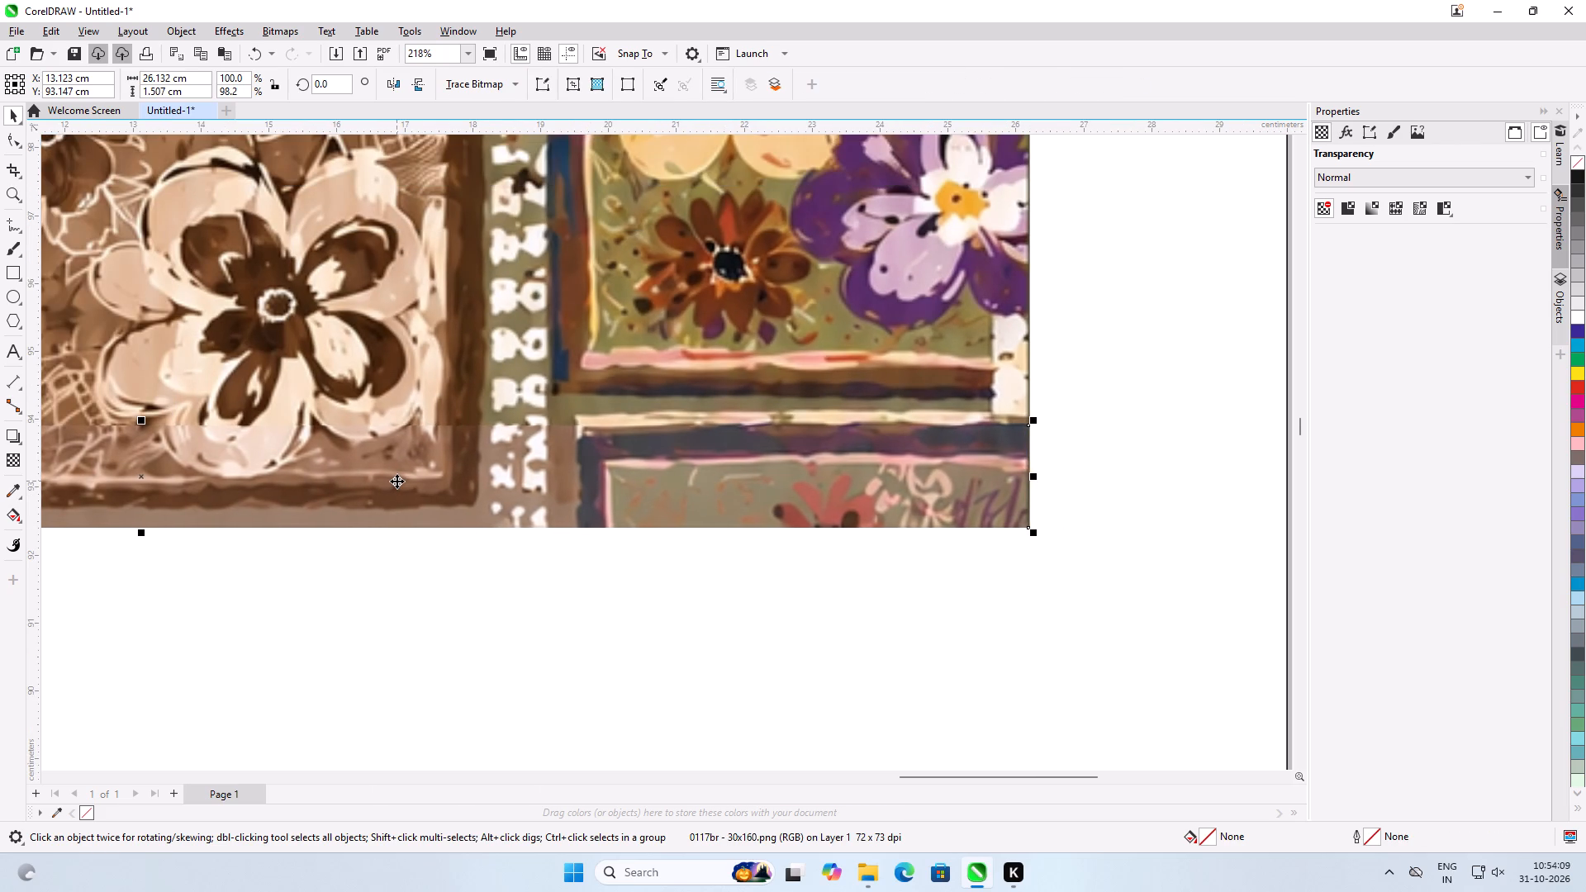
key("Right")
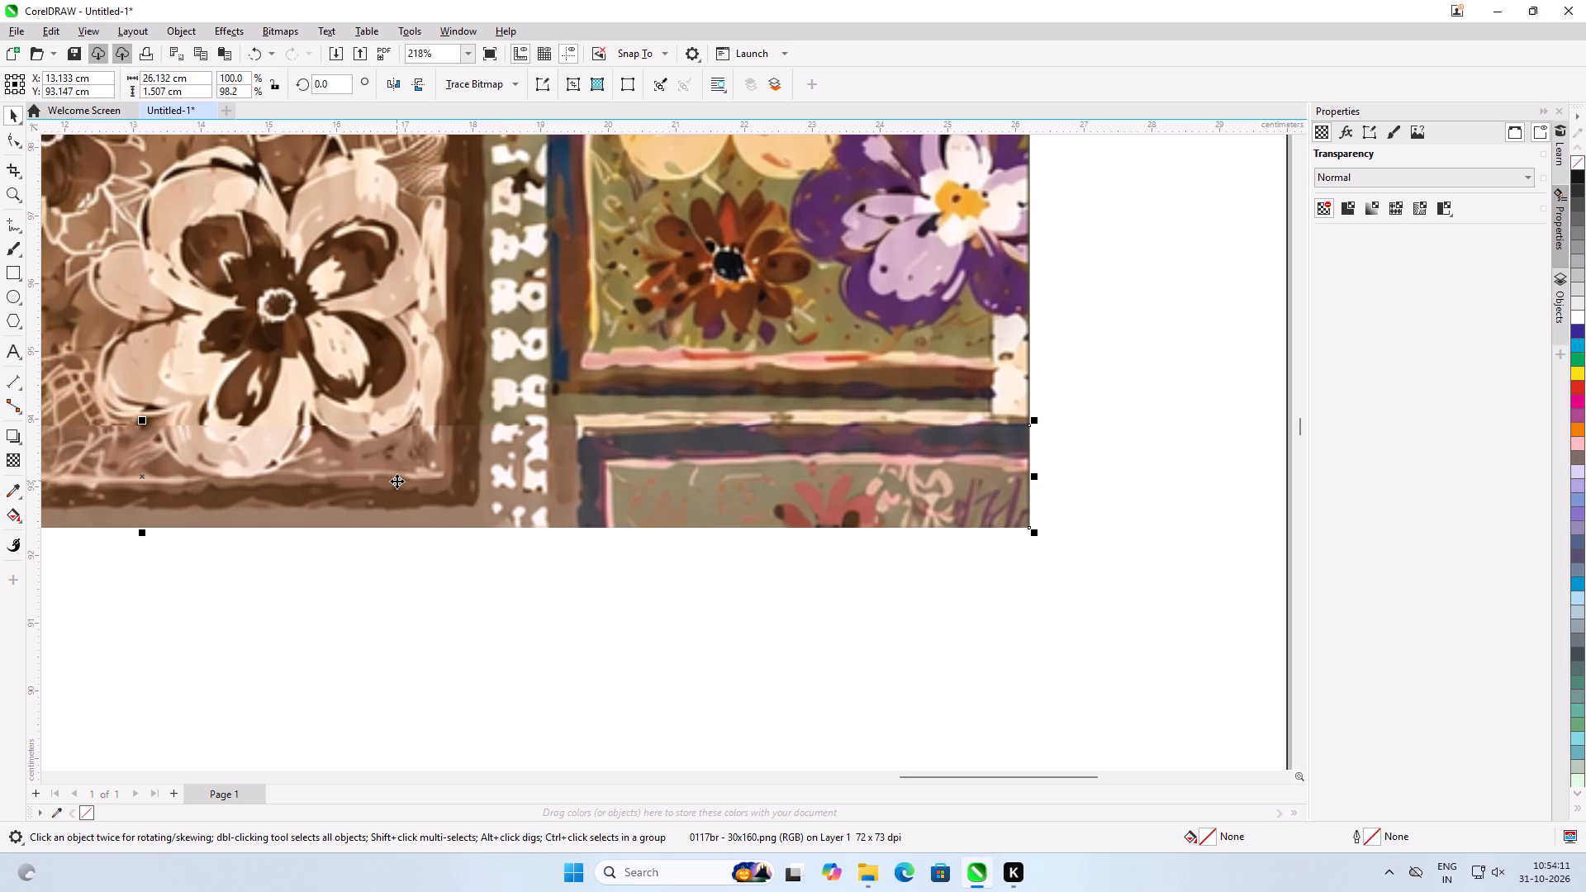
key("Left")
Nudge the 0117br strip up to Y 93.157 cm to close the seam with the 0117kh image.
left_click(664, 645)
scroll(1223, 539, "up", 2)
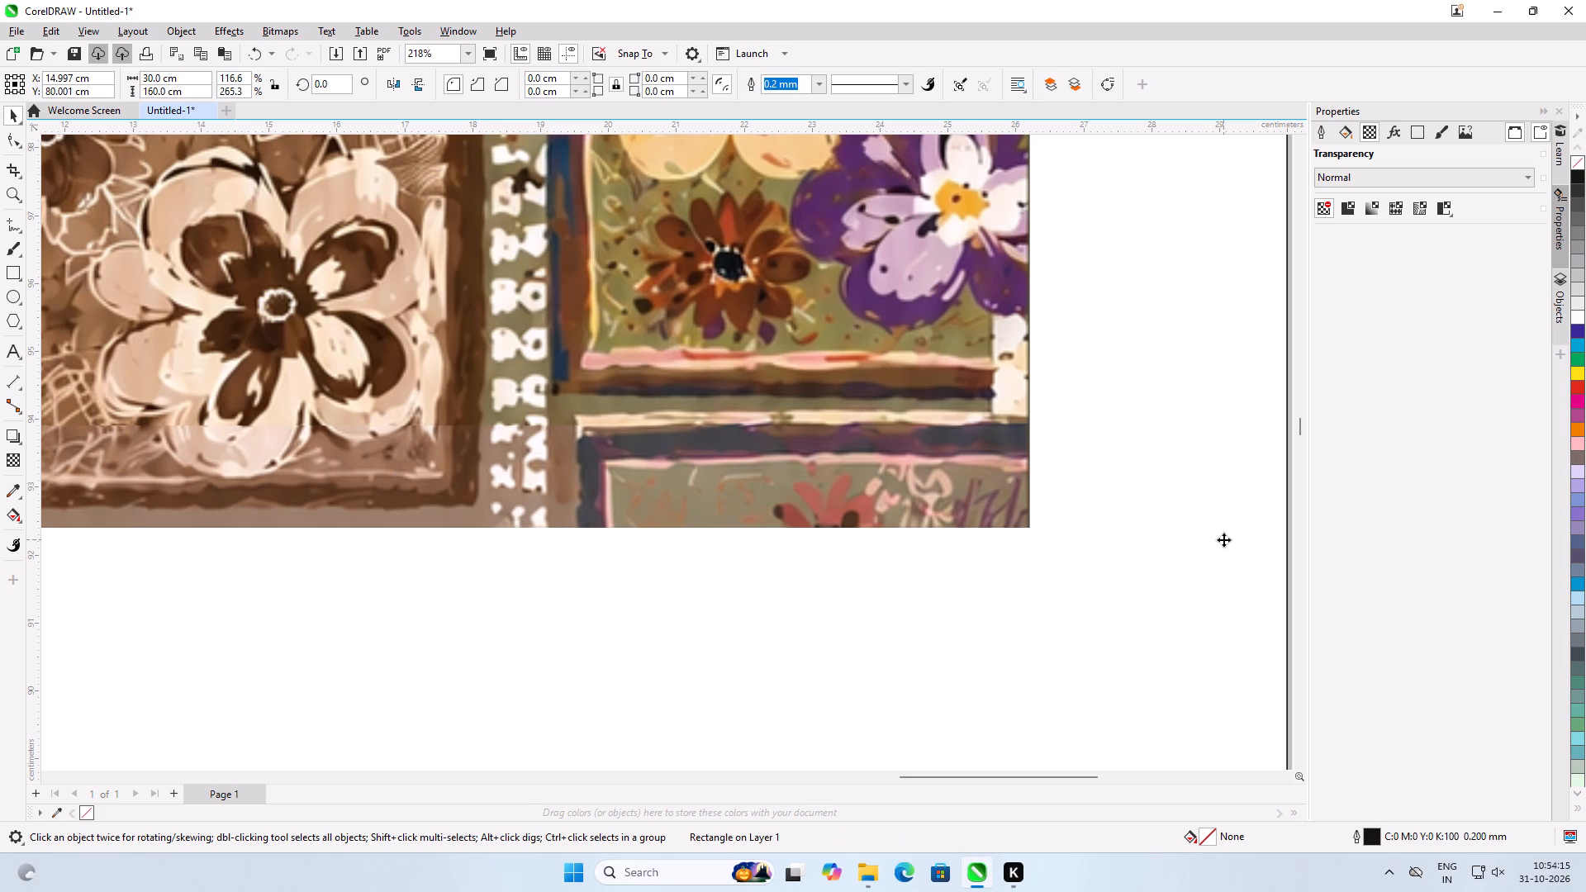
scroll(1223, 539, "up", 3)
scroll(762, 292, "up", 6)
left_click(837, 500)
key("Up")
key("Up")
key("Up")
key("Up")
Align the 0117br strip's right edge with the right edge of the 0117kh image.
left_click(838, 275)
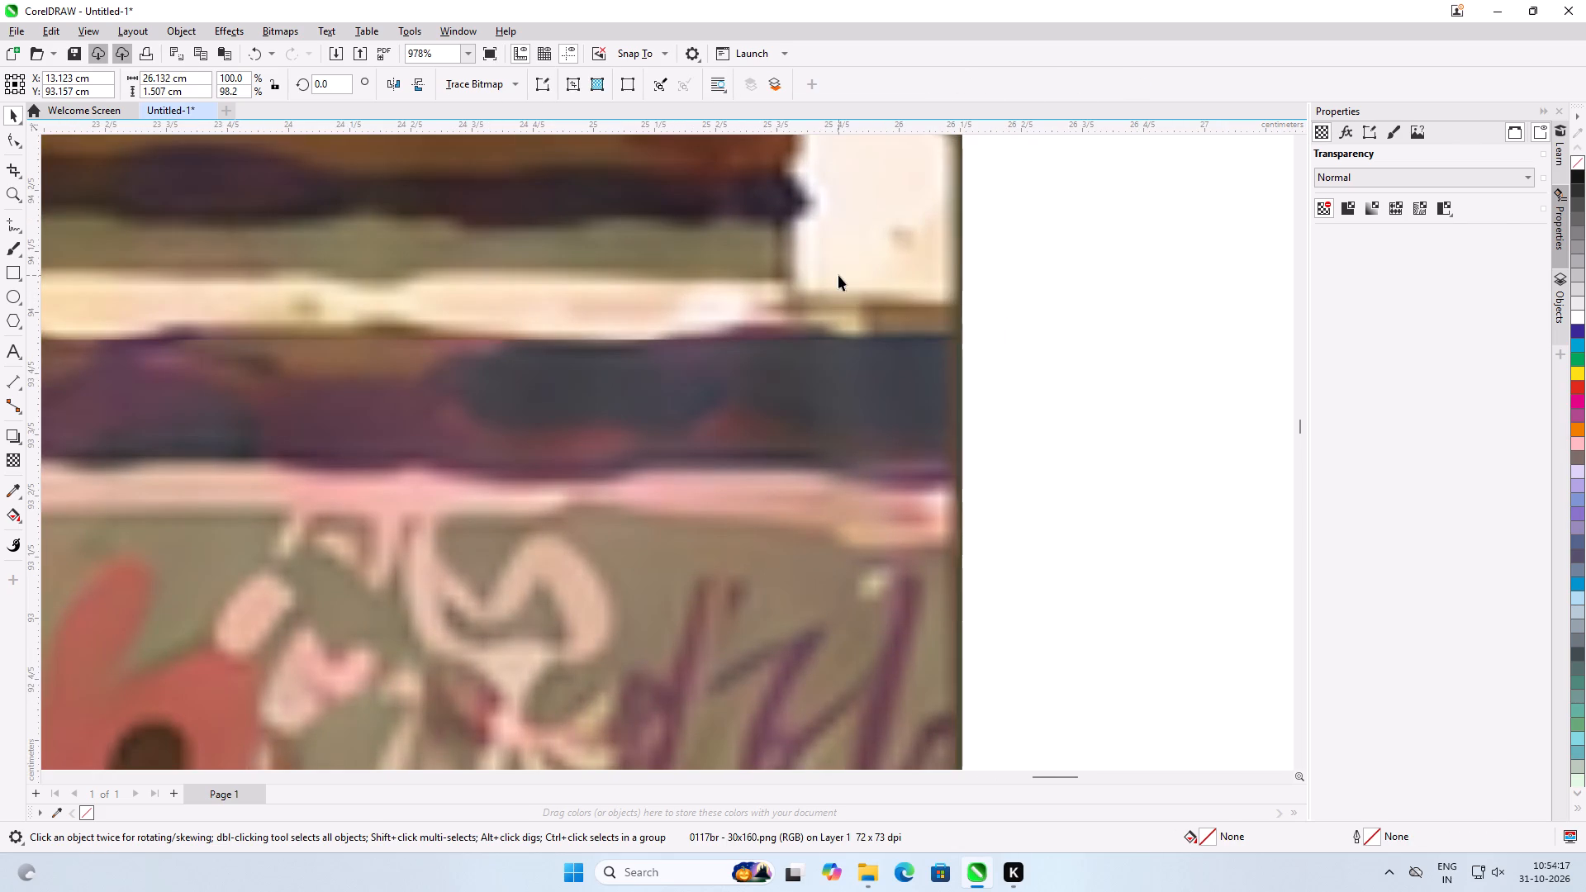
key("r")
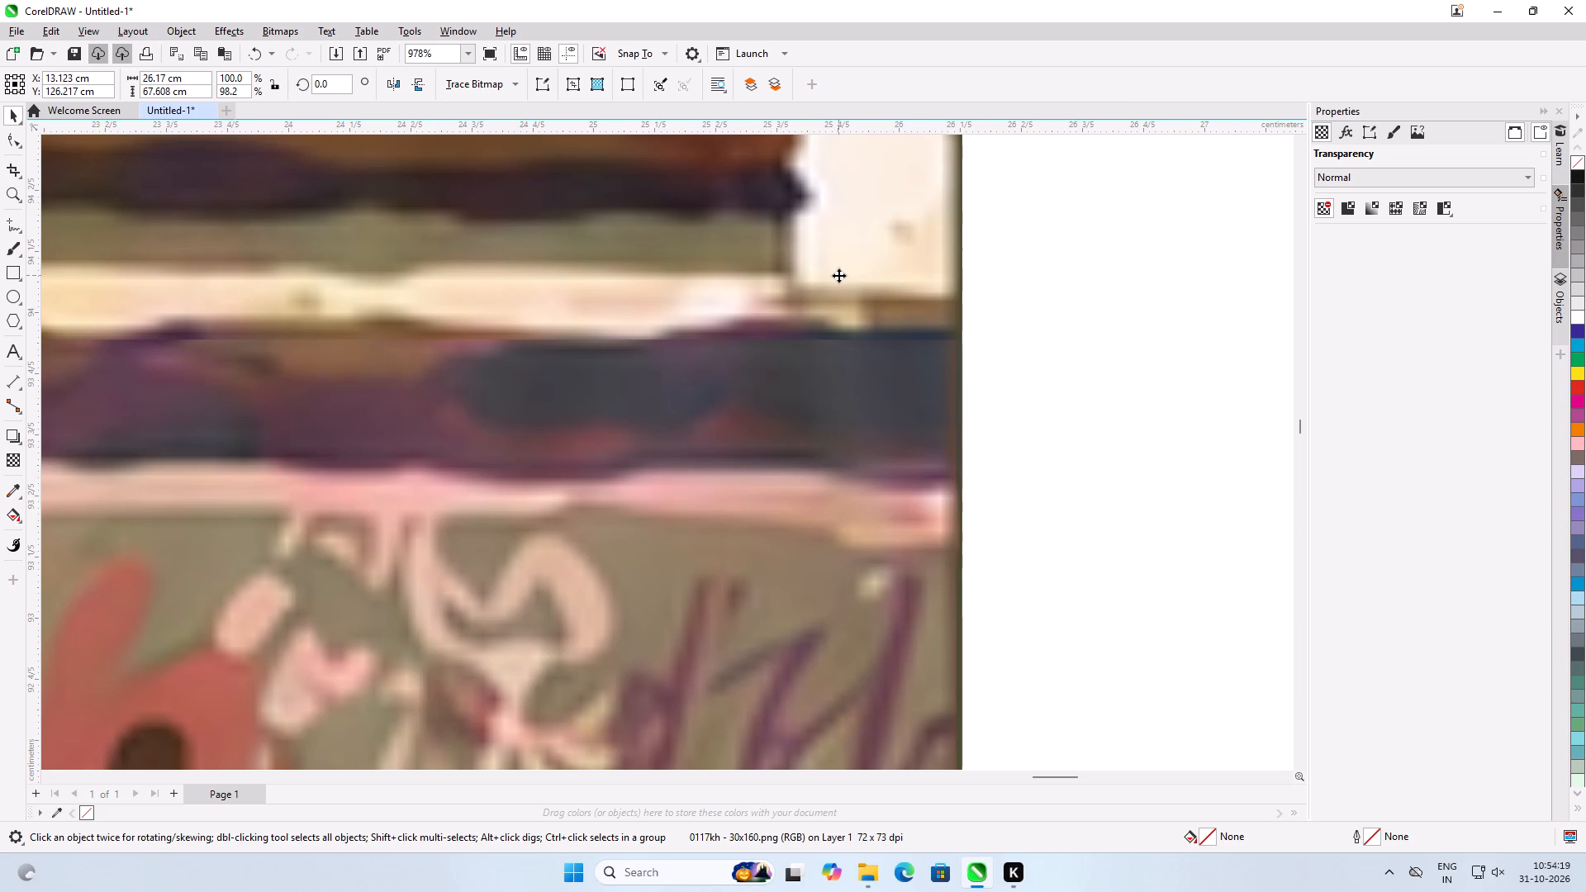
scroll(1009, 428, "down", 3)
scroll(1010, 430, "up", 1)
scroll(1010, 430, "down", 11)
left_click(821, 707)
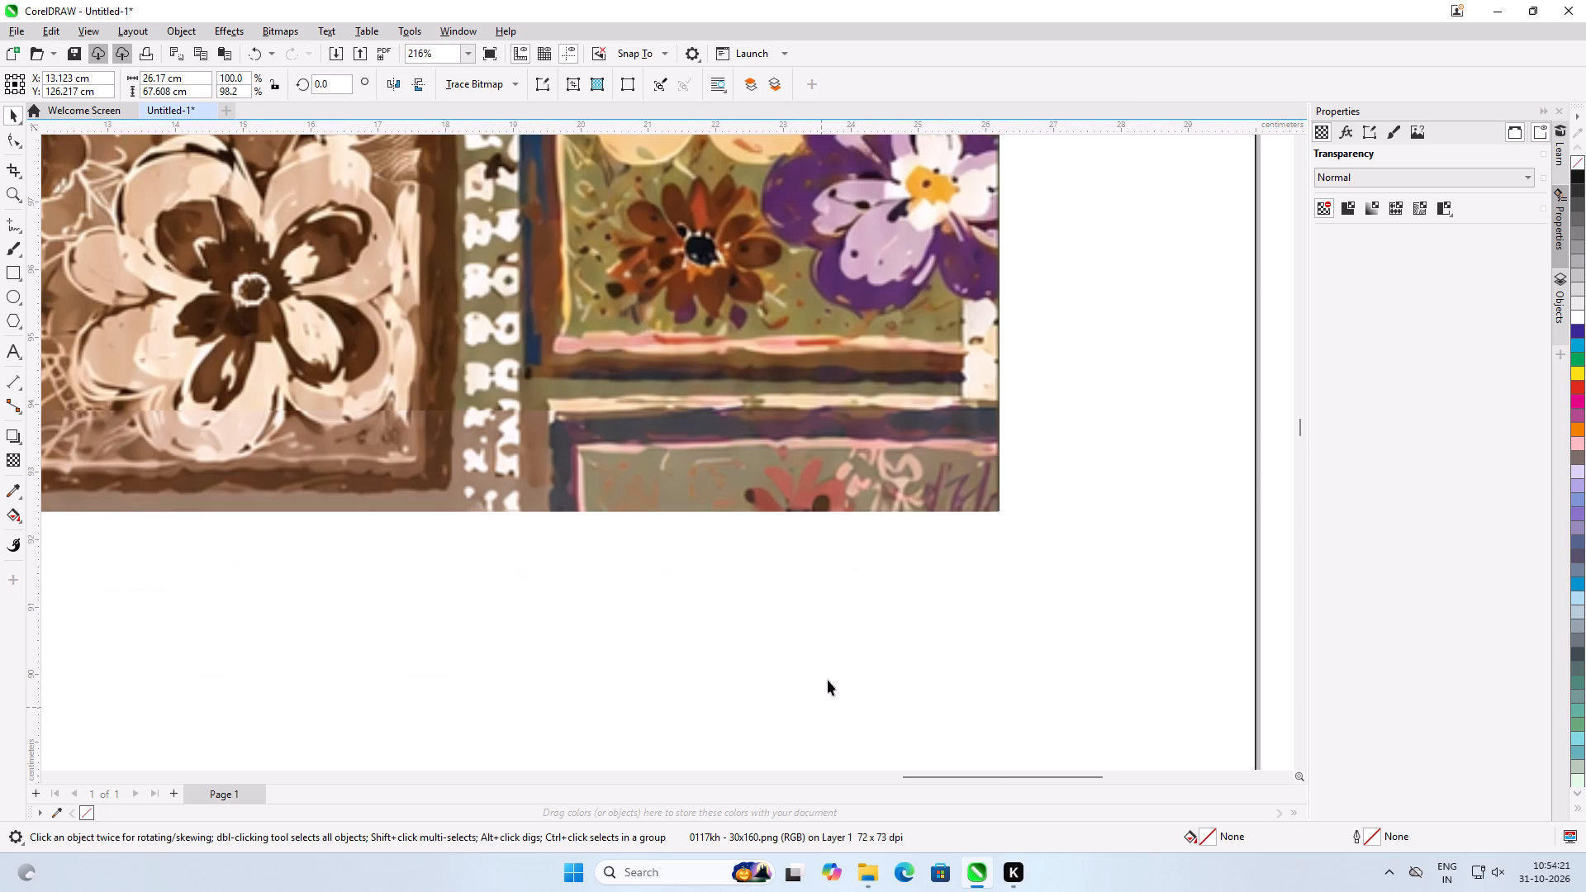
left_click(867, 435)
scroll(867, 439, "down", 8)
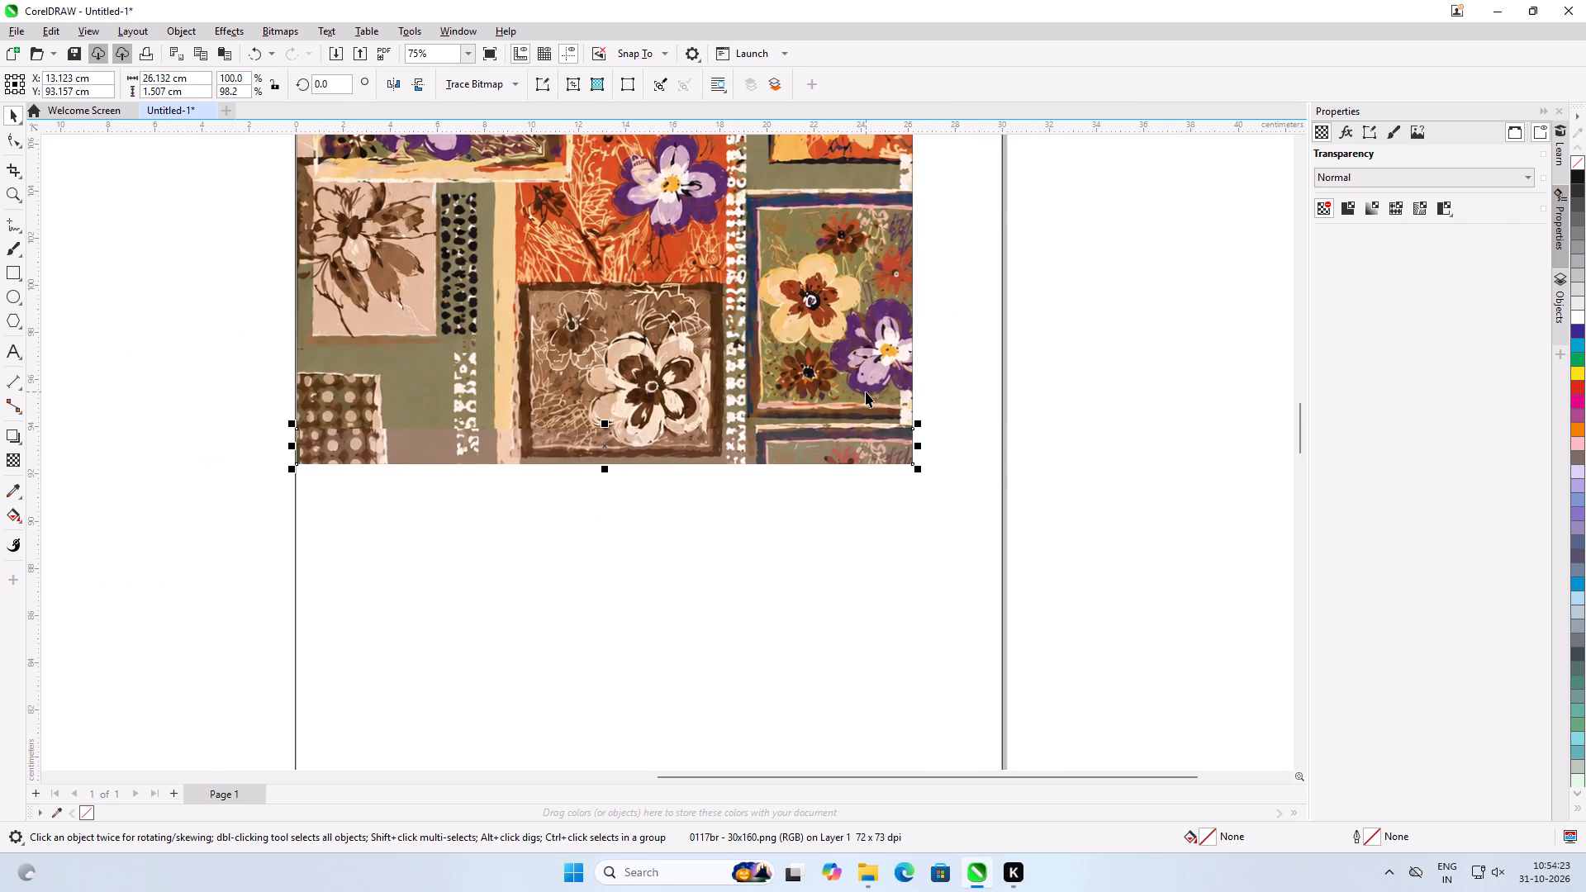
left_click(866, 391, "shift")
key("r")
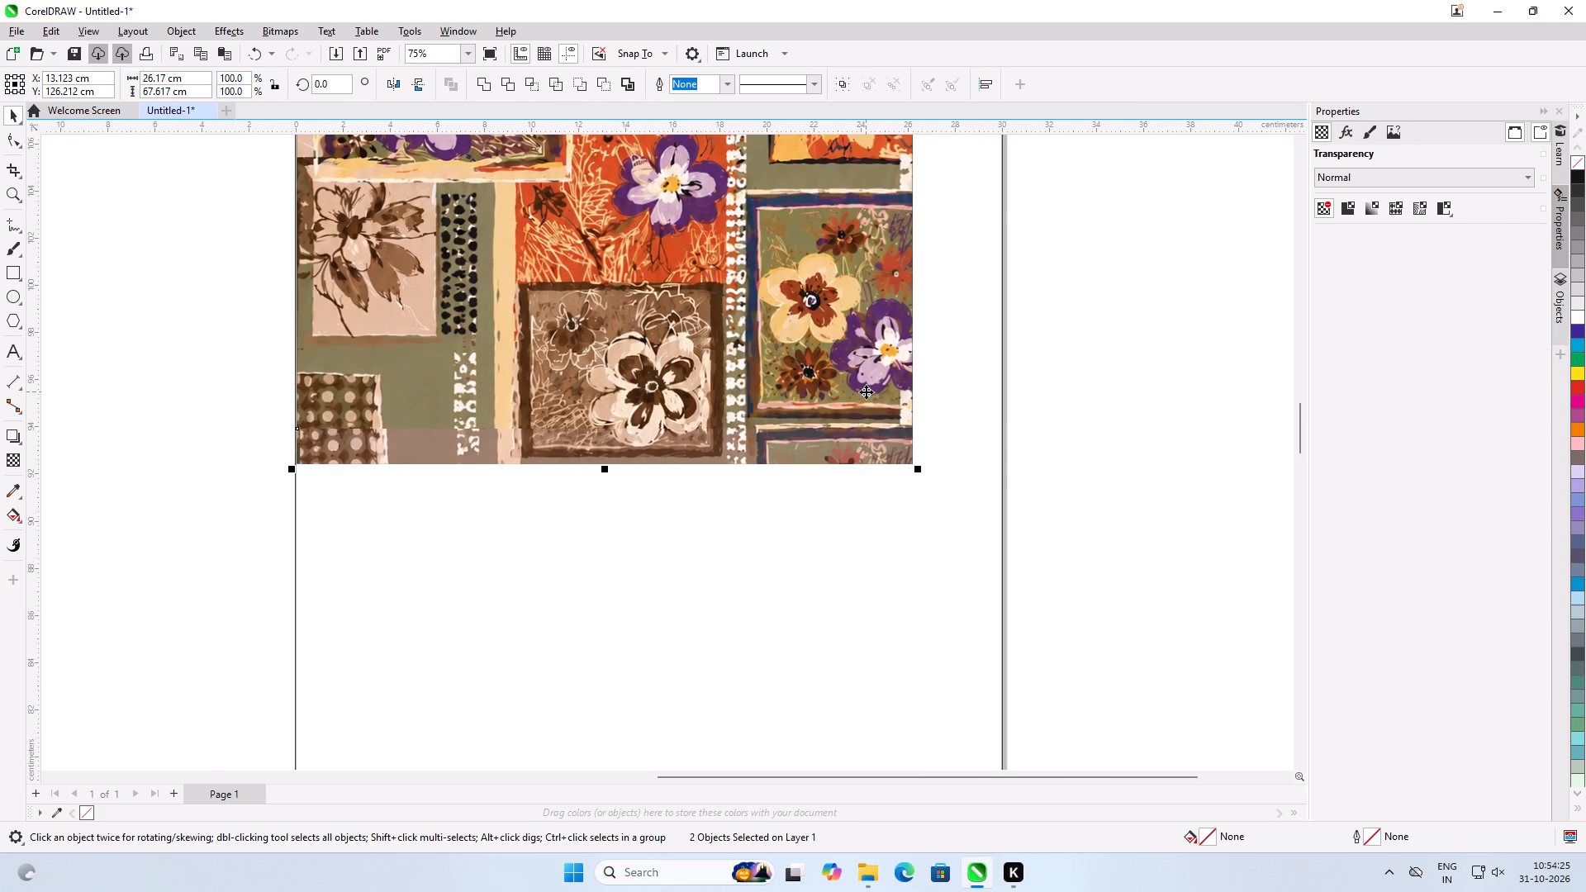
Examine the seam between the 0117br strip and the 0117kh image at its right end, middle and left end.
left_click(1041, 445)
scroll(921, 426, "up", 14)
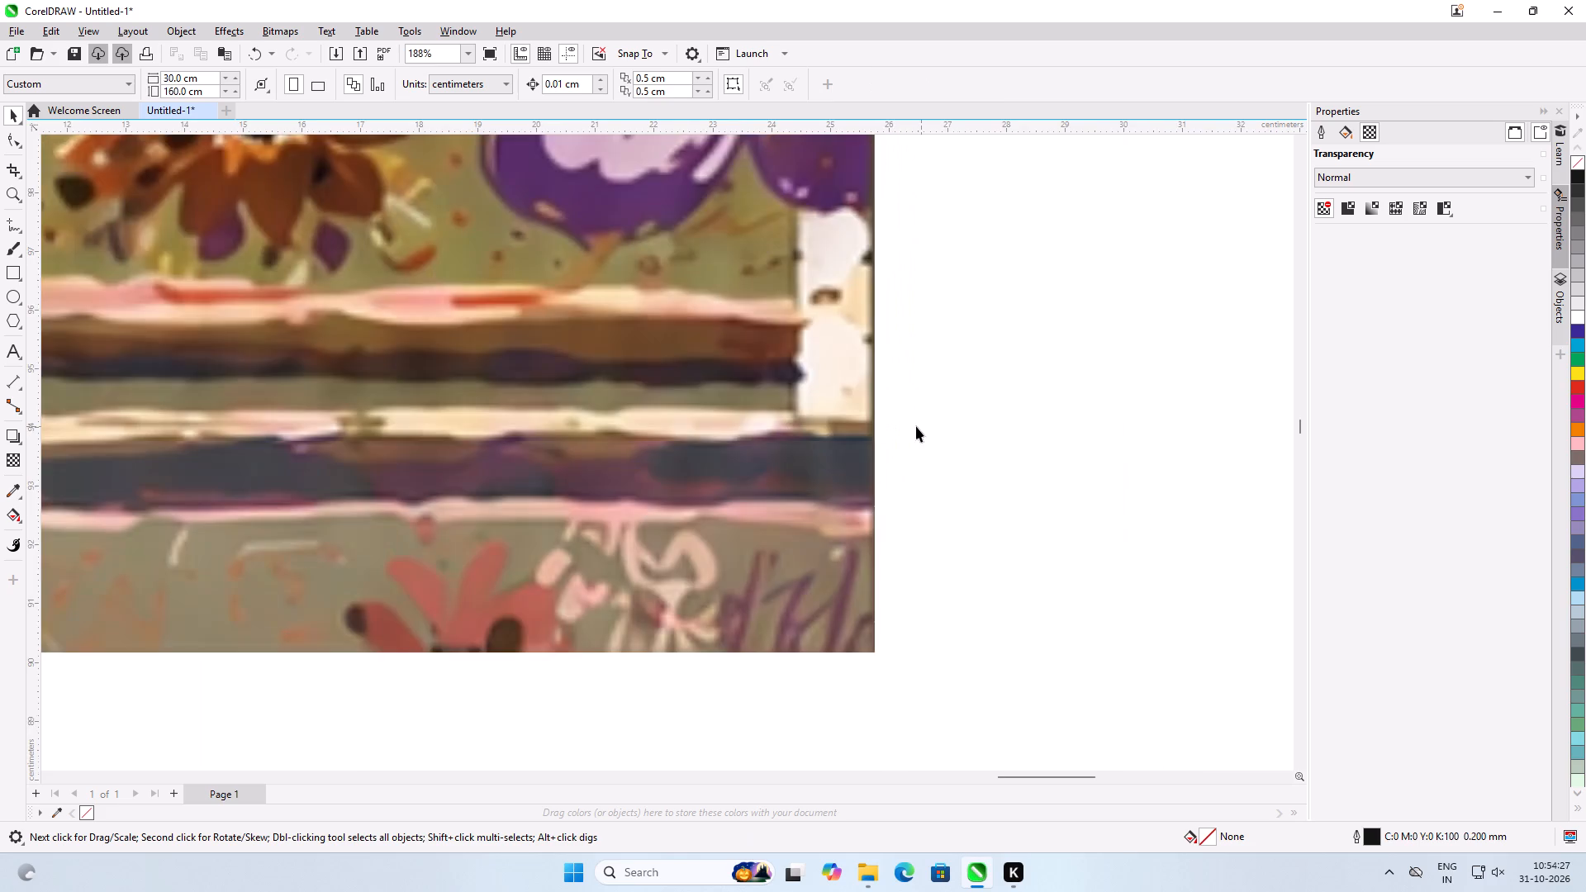
scroll(895, 431, "up", 7)
scroll(895, 431, "down", 1)
scroll(895, 431, "up", 1)
scroll(895, 431, "down", 19)
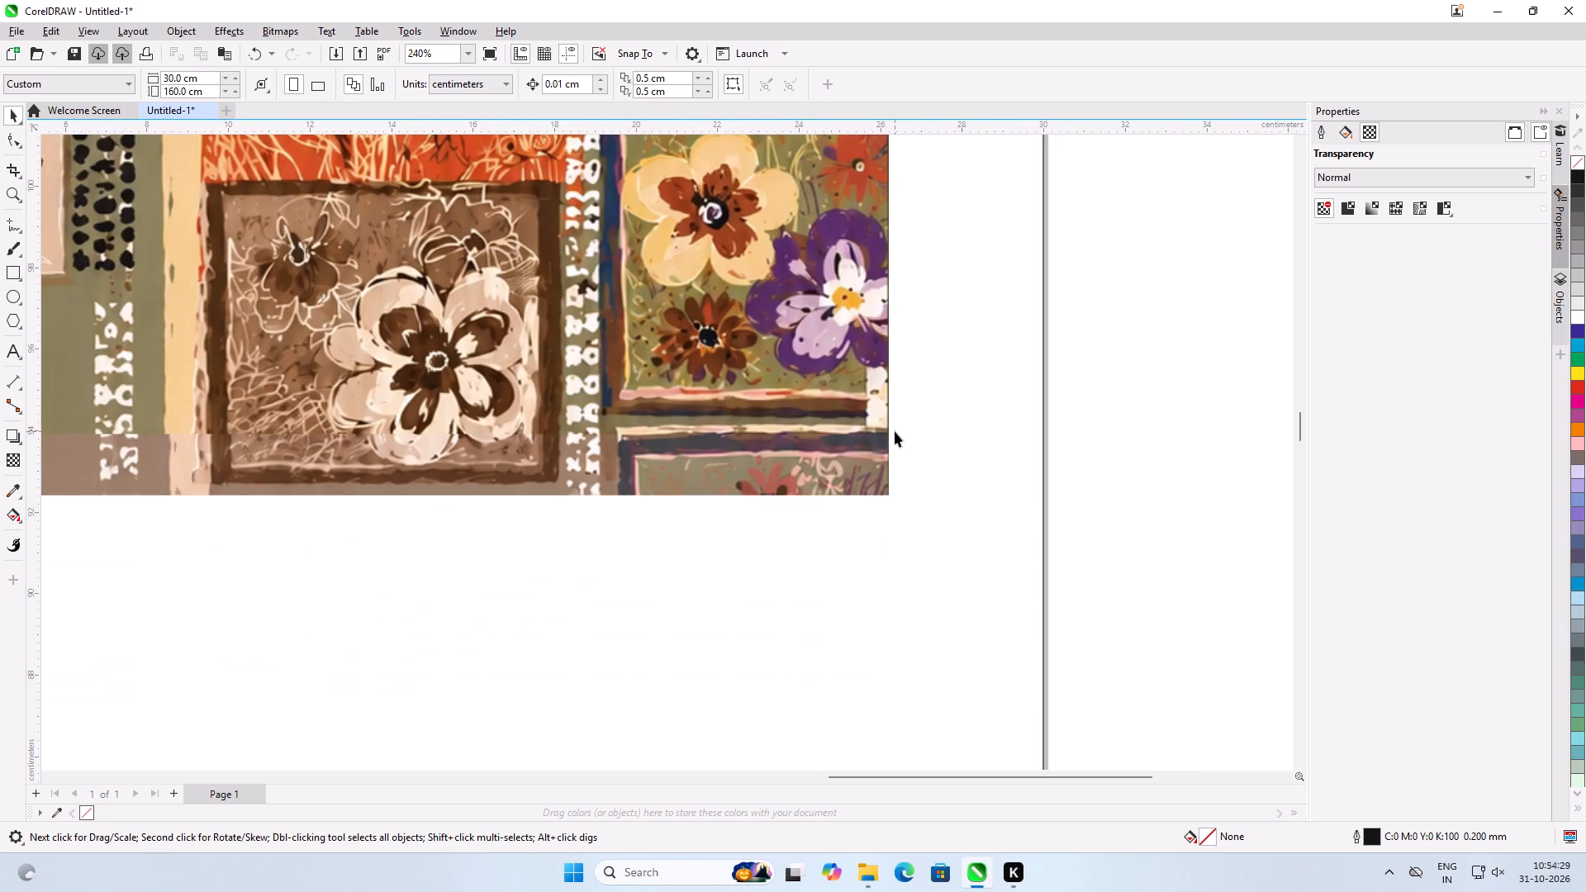
scroll(313, 396, "up", 7)
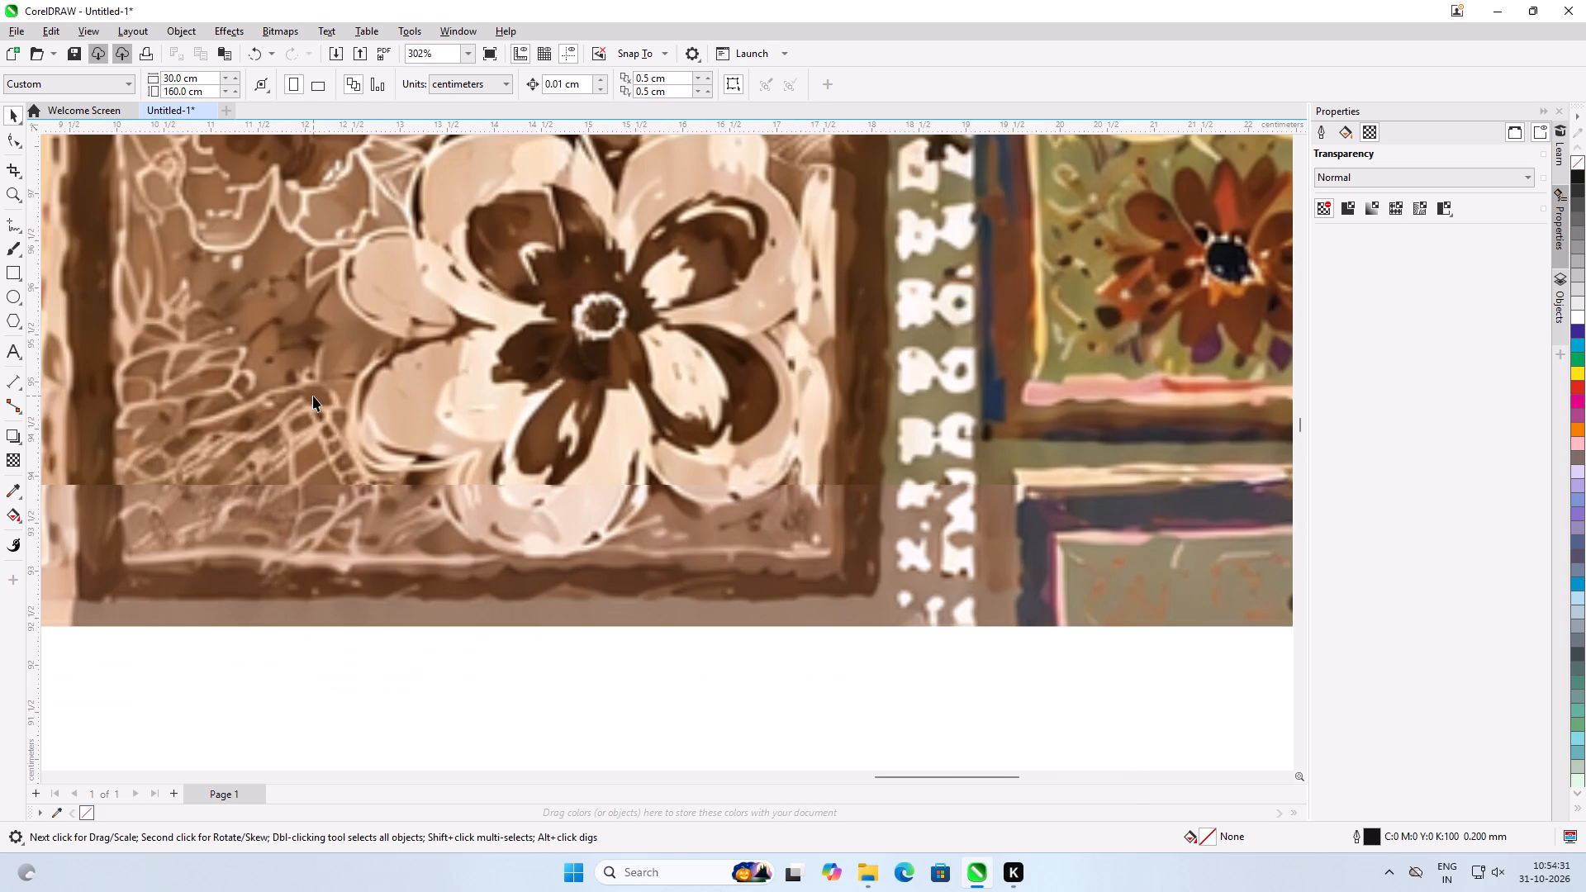
scroll(897, 458, "down", 8)
scroll(257, 393, "up", 8)
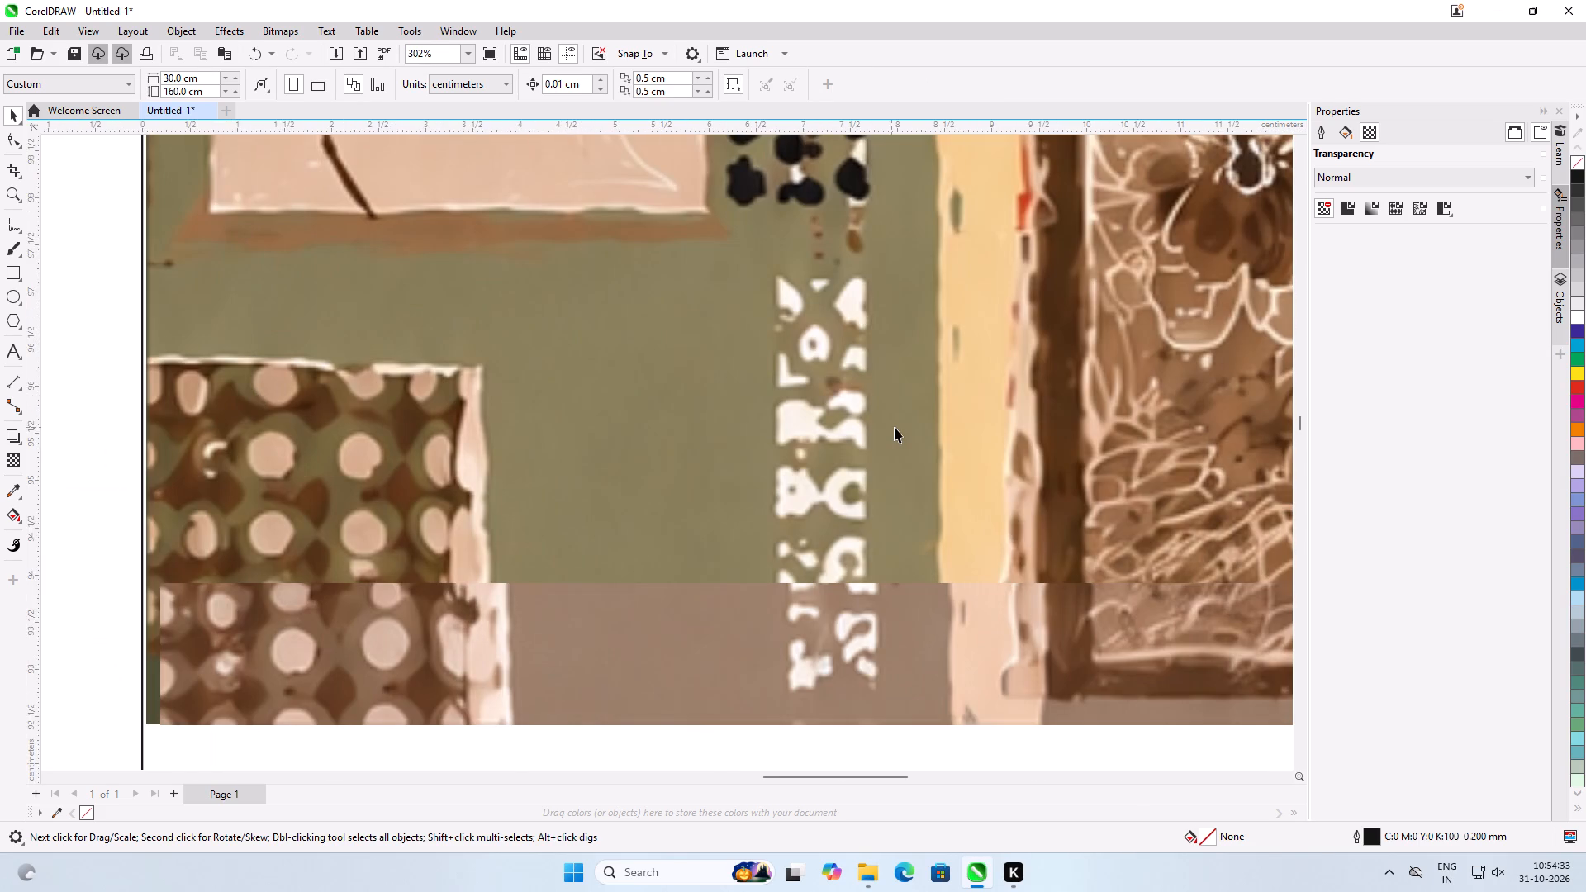
scroll(895, 427, "down", 5)
Stretch the 0117br strip's left edge outward to the 0117kh image's left edge, making the strip 26.17 cm wide.
left_click(928, 534)
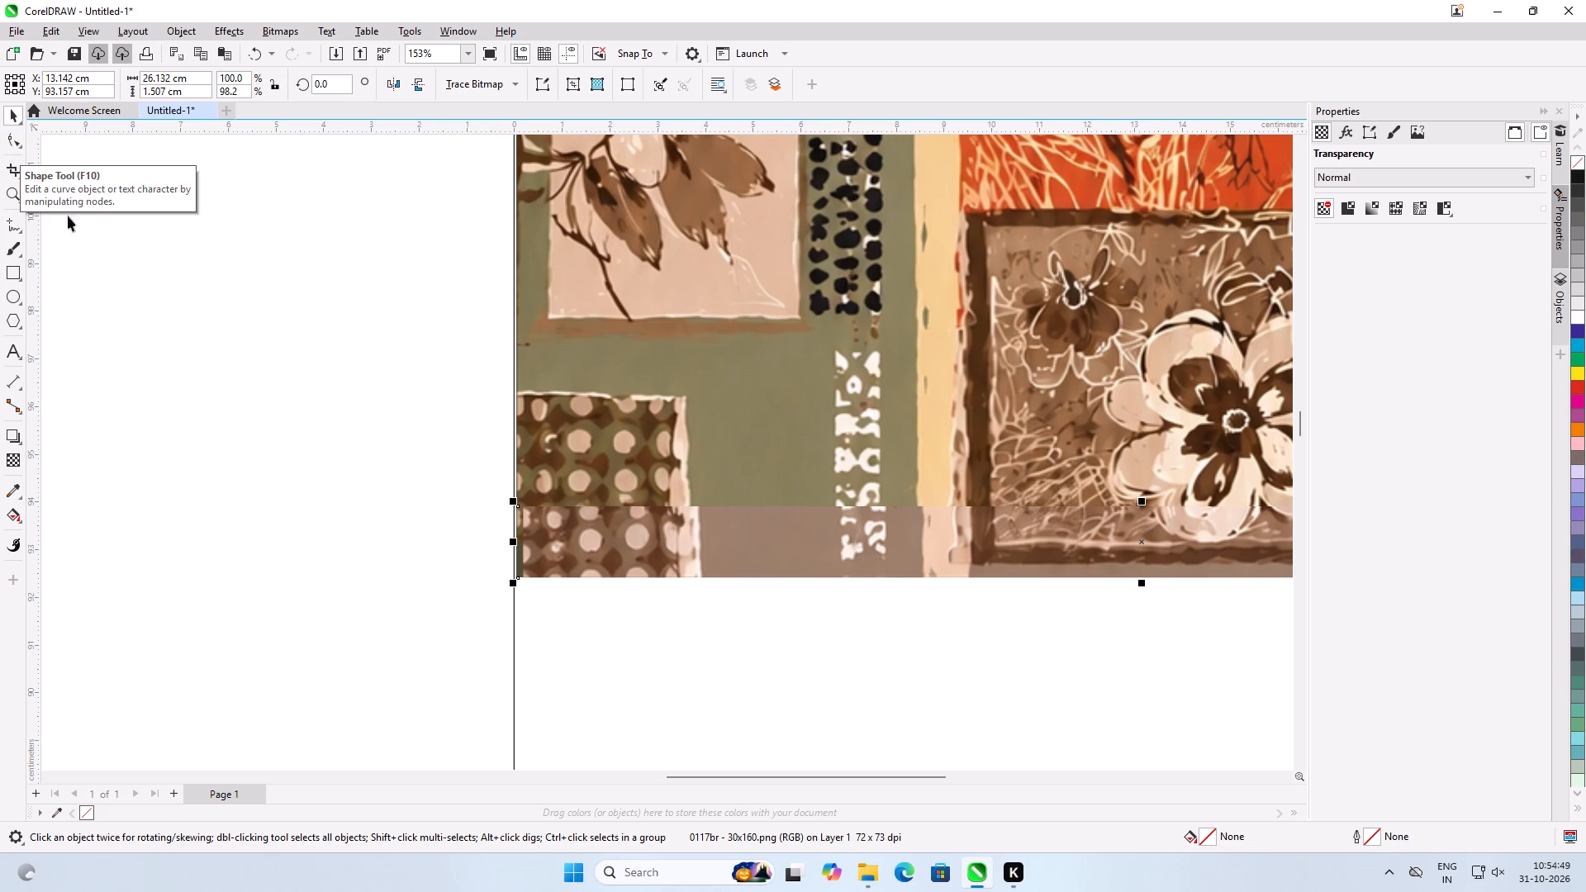
left_click(795, 571)
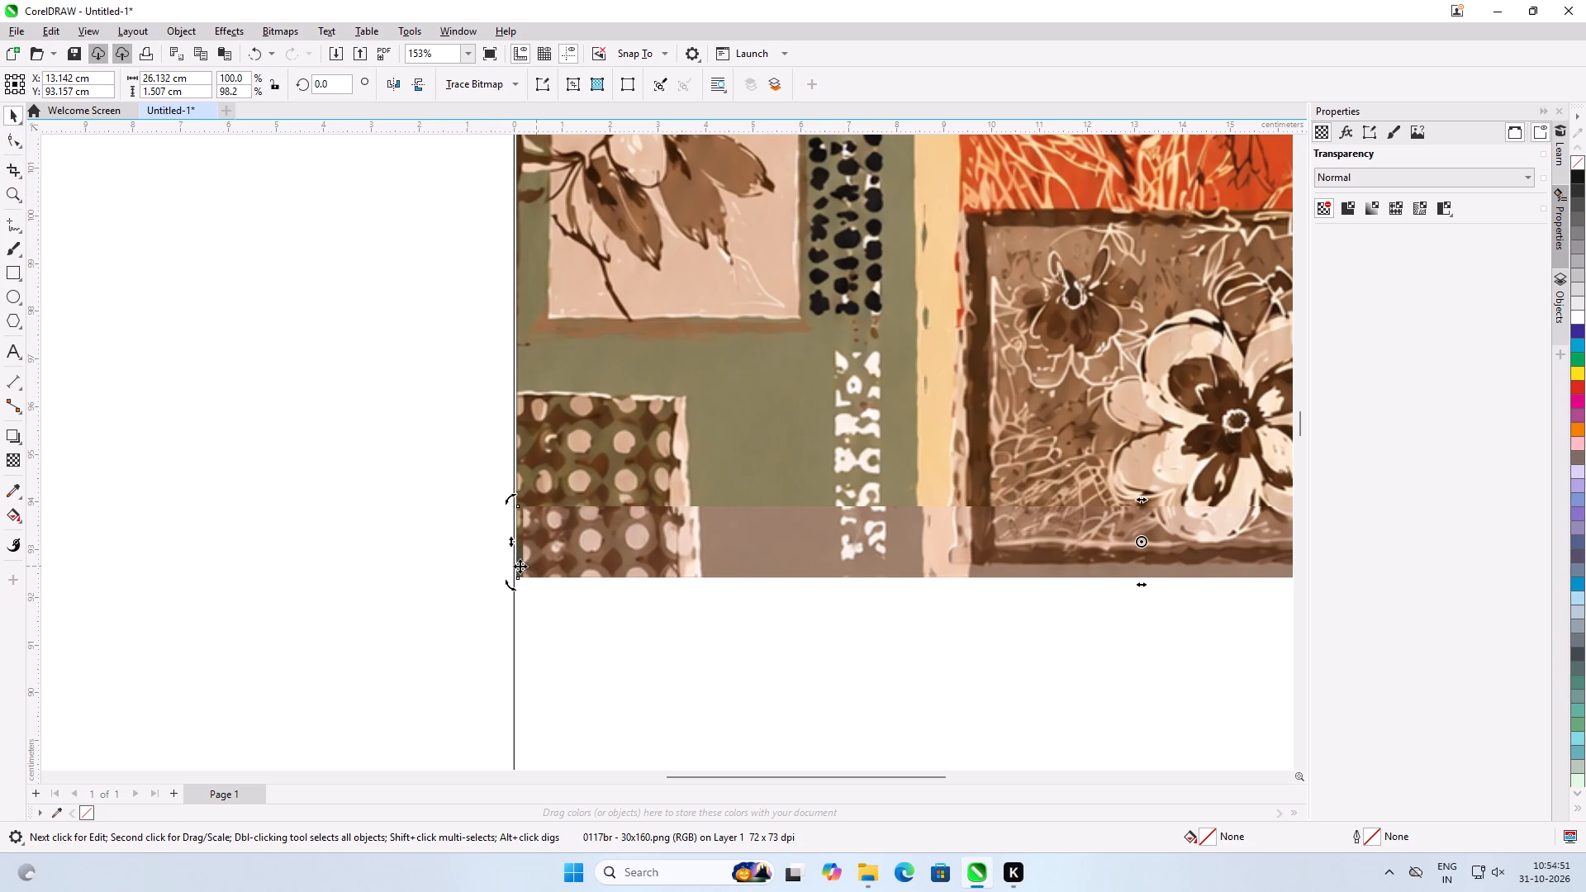
scroll(484, 548, "up", 5)
left_click(660, 645)
left_click(701, 566)
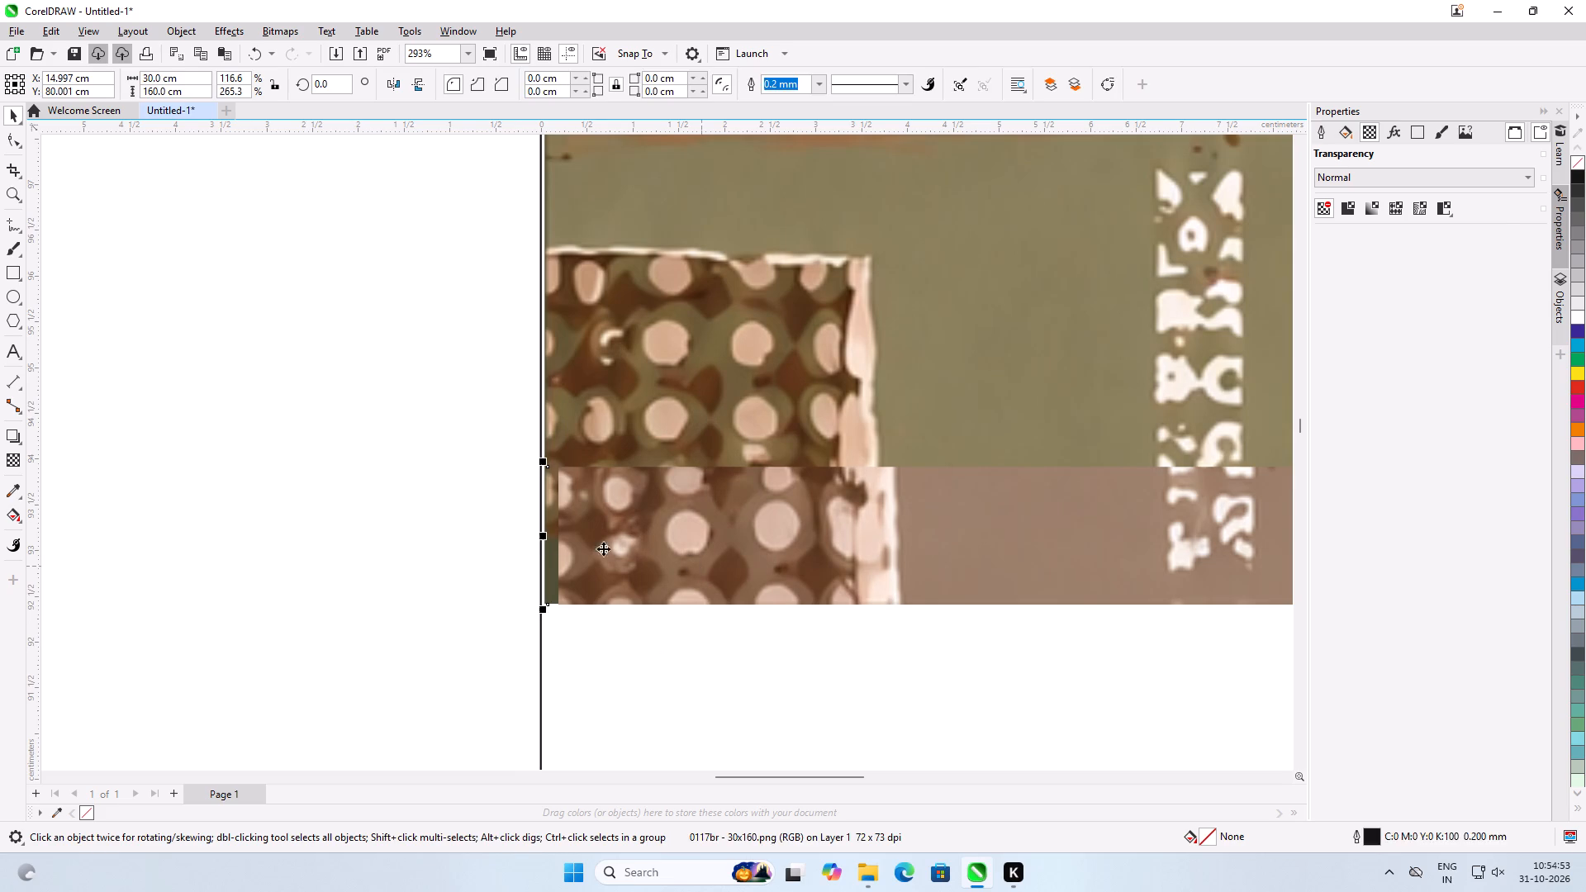
scroll(518, 543, "up", 7)
left_click_drag(588, 522, 580, 523)
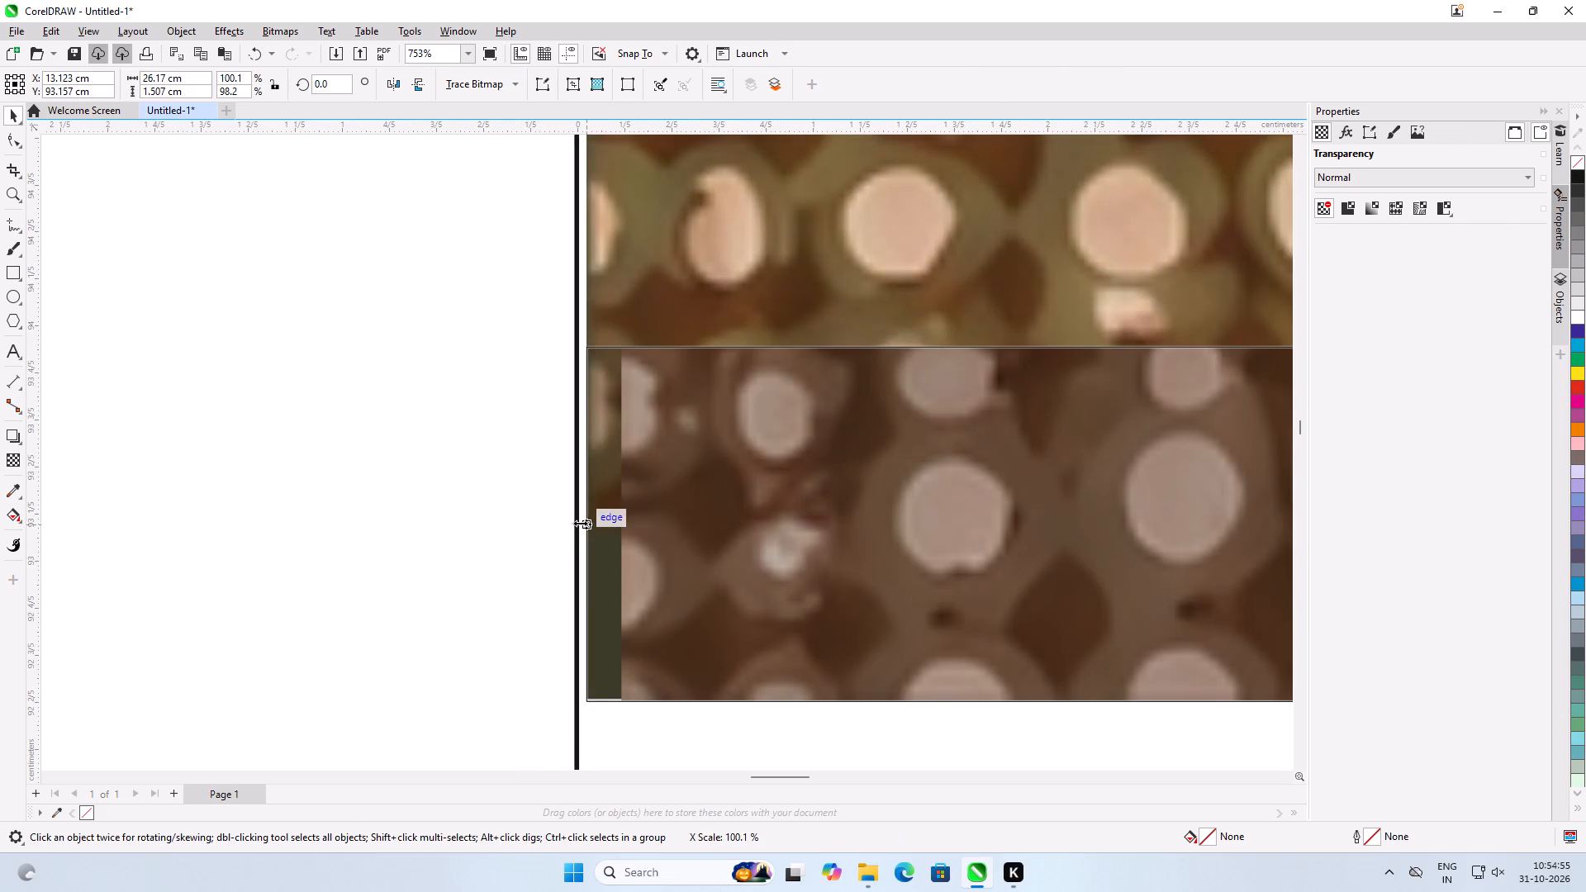
left_click_drag(580, 523, 577, 529)
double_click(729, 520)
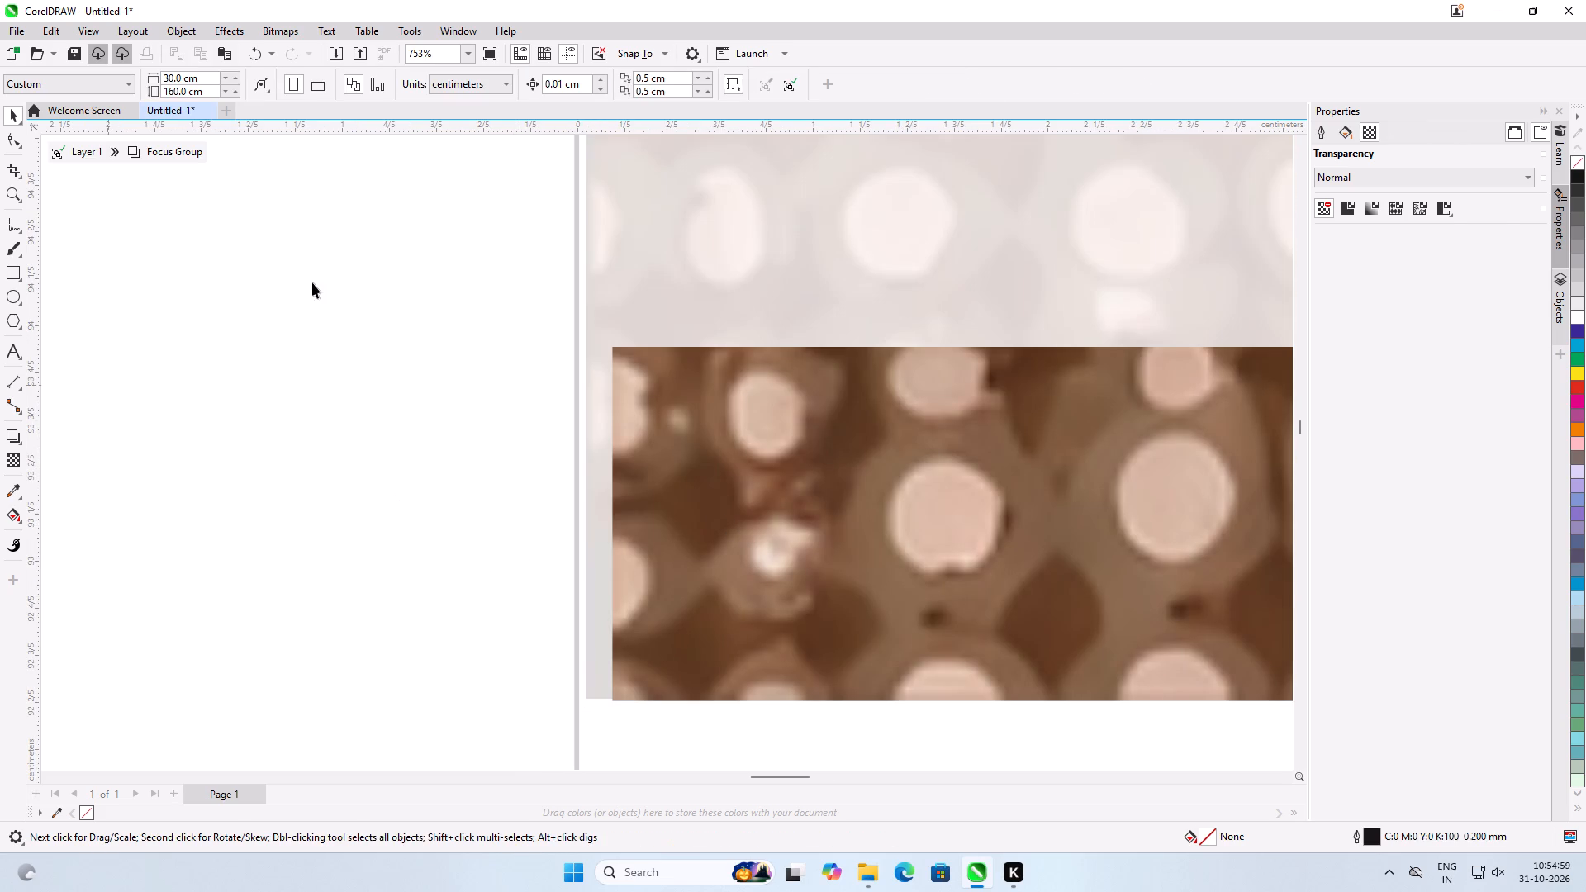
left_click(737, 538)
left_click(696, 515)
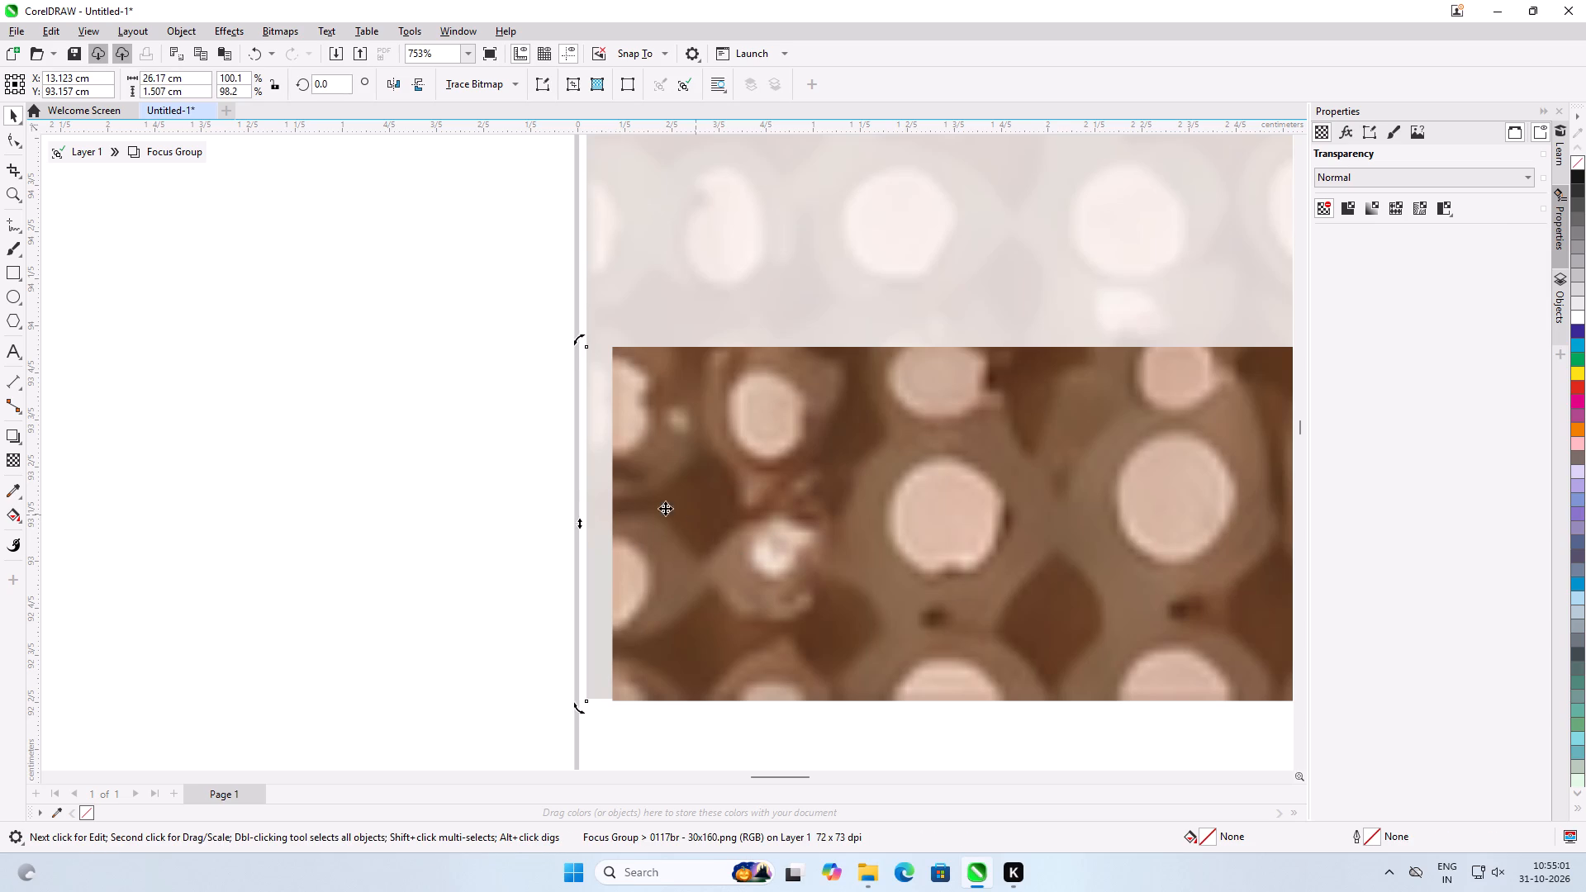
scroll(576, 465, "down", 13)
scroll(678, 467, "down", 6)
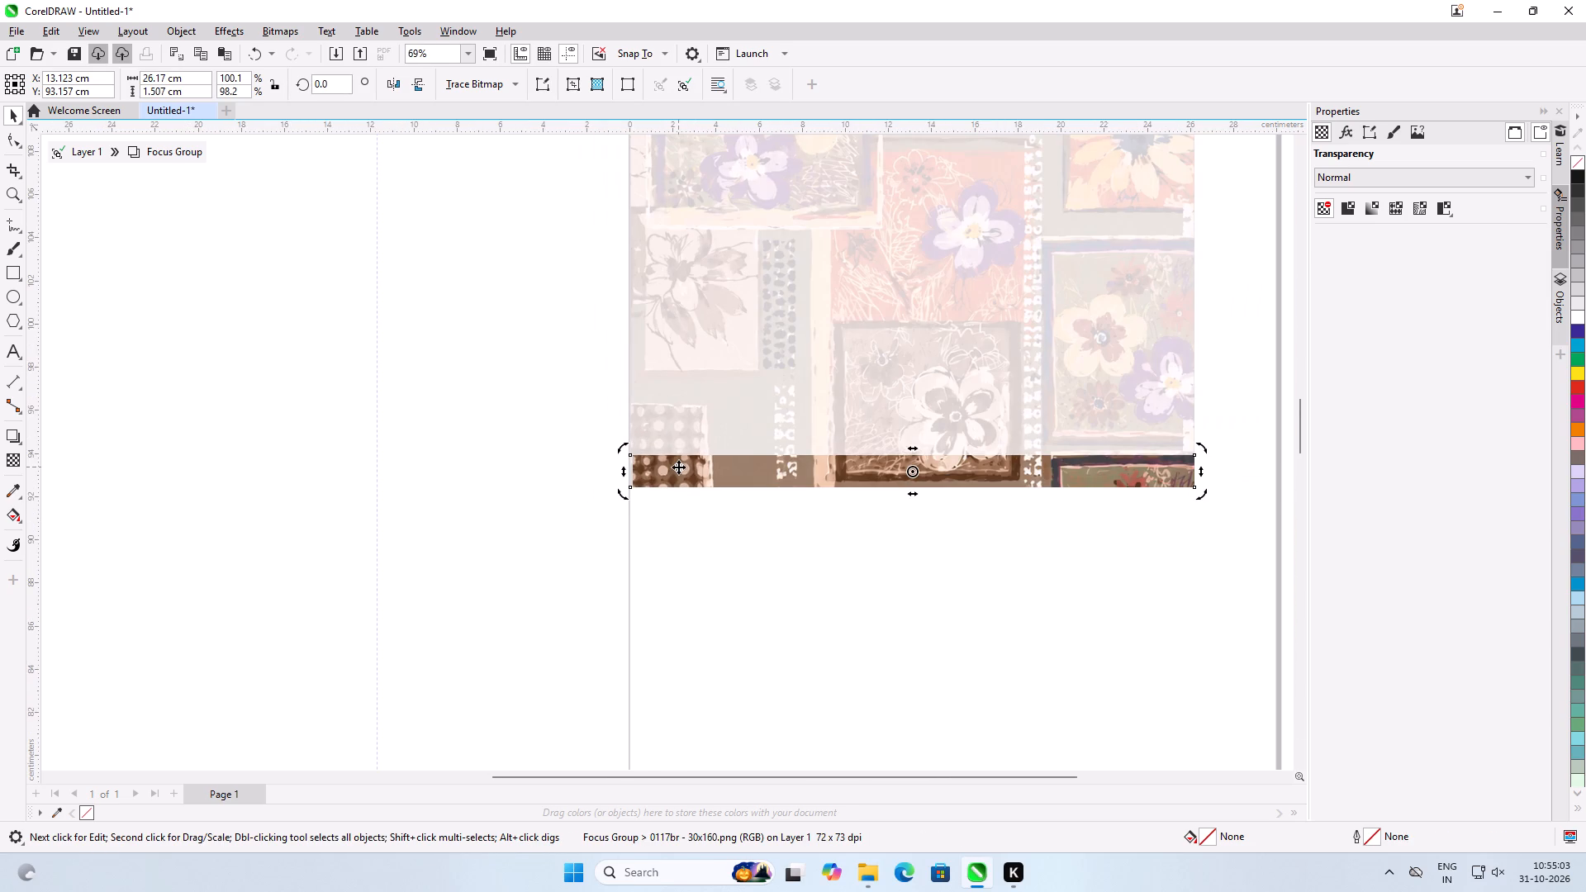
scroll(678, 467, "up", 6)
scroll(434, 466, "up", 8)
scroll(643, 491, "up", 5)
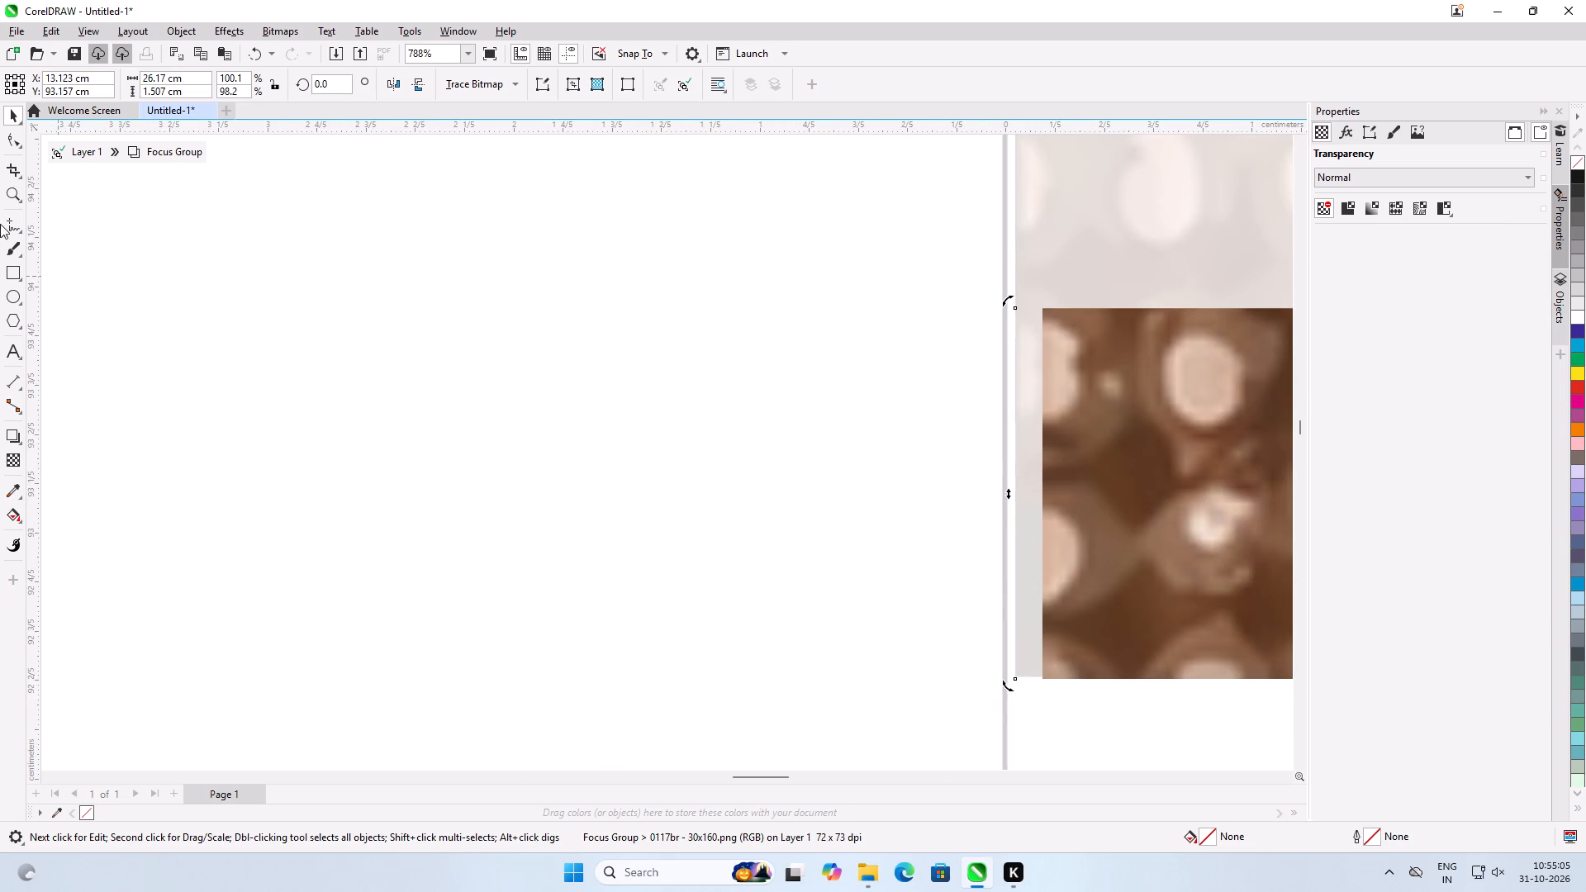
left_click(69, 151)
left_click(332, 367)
Stretch the 0117br strip's left edge outward to the 0117kh image's left edge, making the strip 26.285 cm wide.
scroll(332, 372, "down", 2)
scroll(332, 375, "up", 1)
scroll(332, 375, "down", 3)
scroll(814, 431, "up", 5)
left_click(852, 434)
scroll(618, 430, "up", 7)
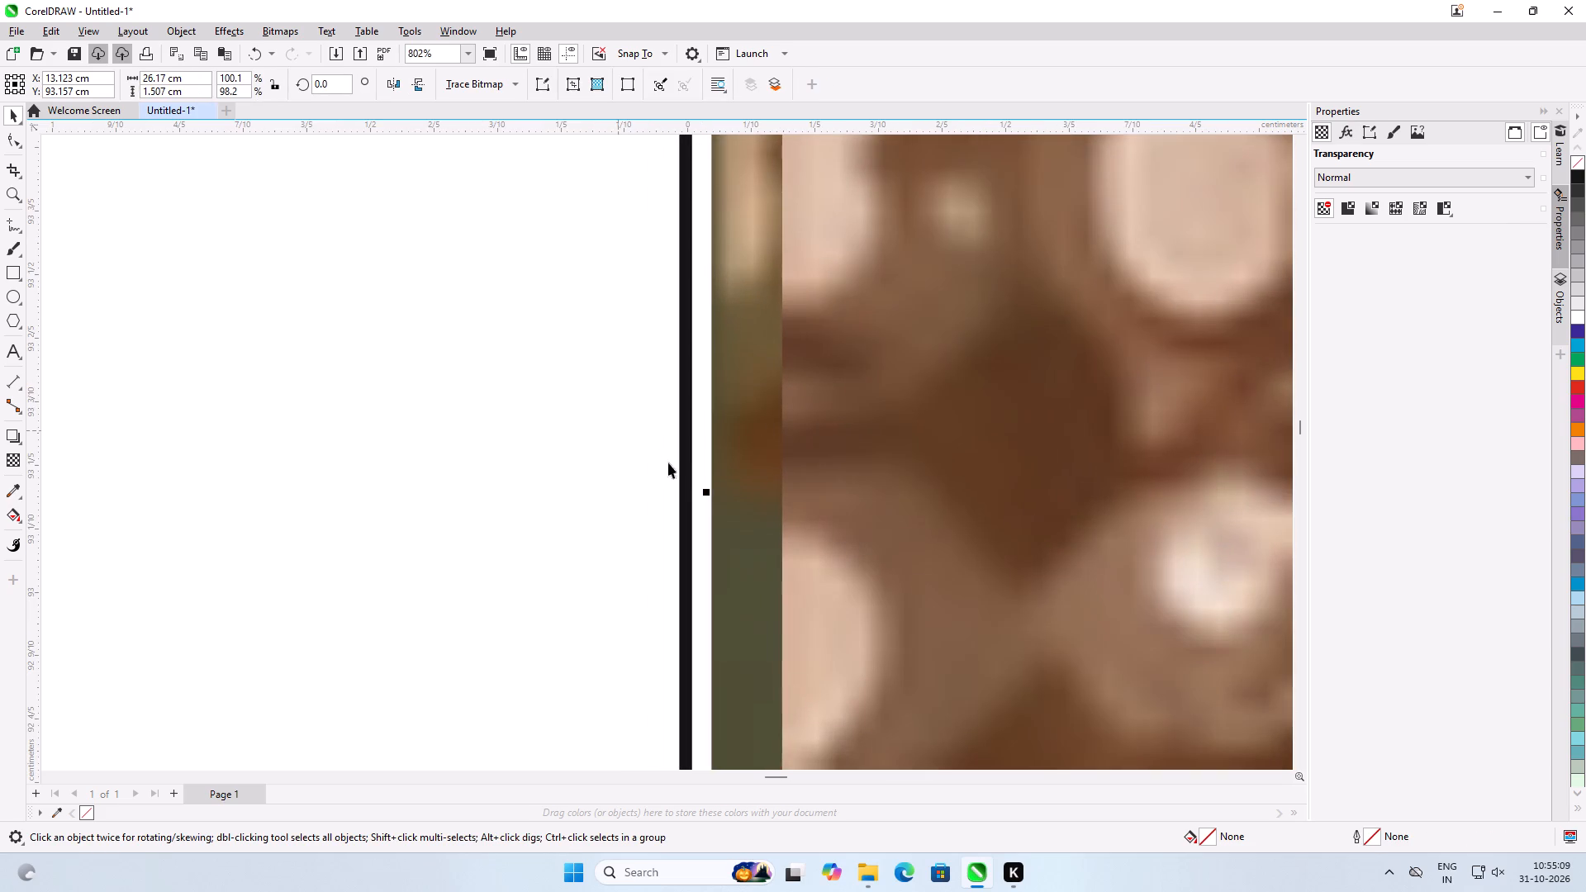
left_click_drag(702, 489, 667, 495)
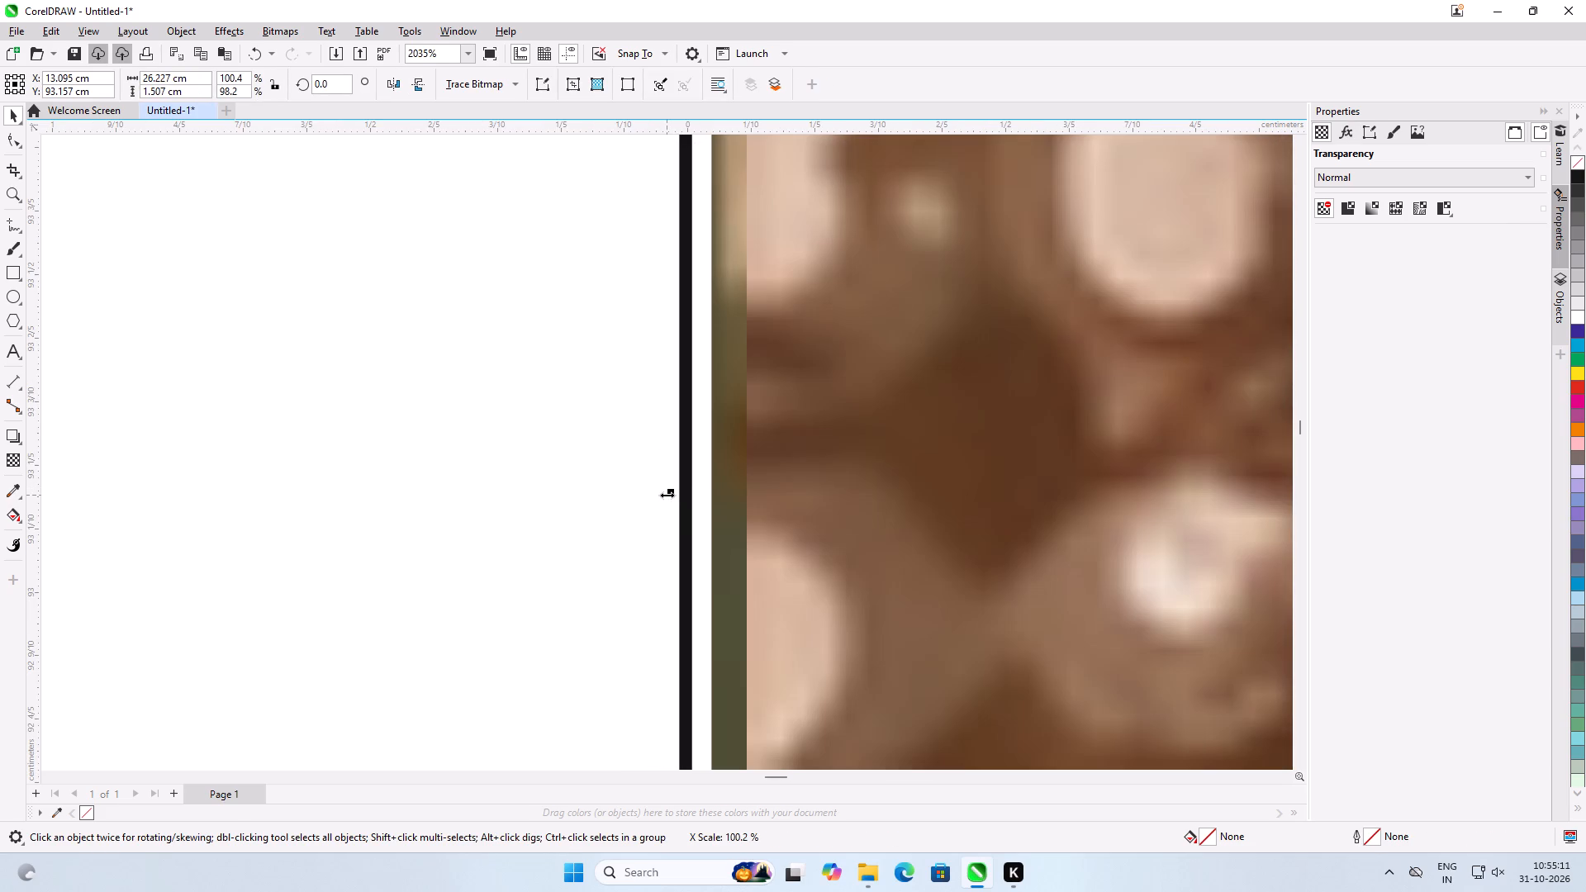
left_click_drag(671, 491, 650, 493)
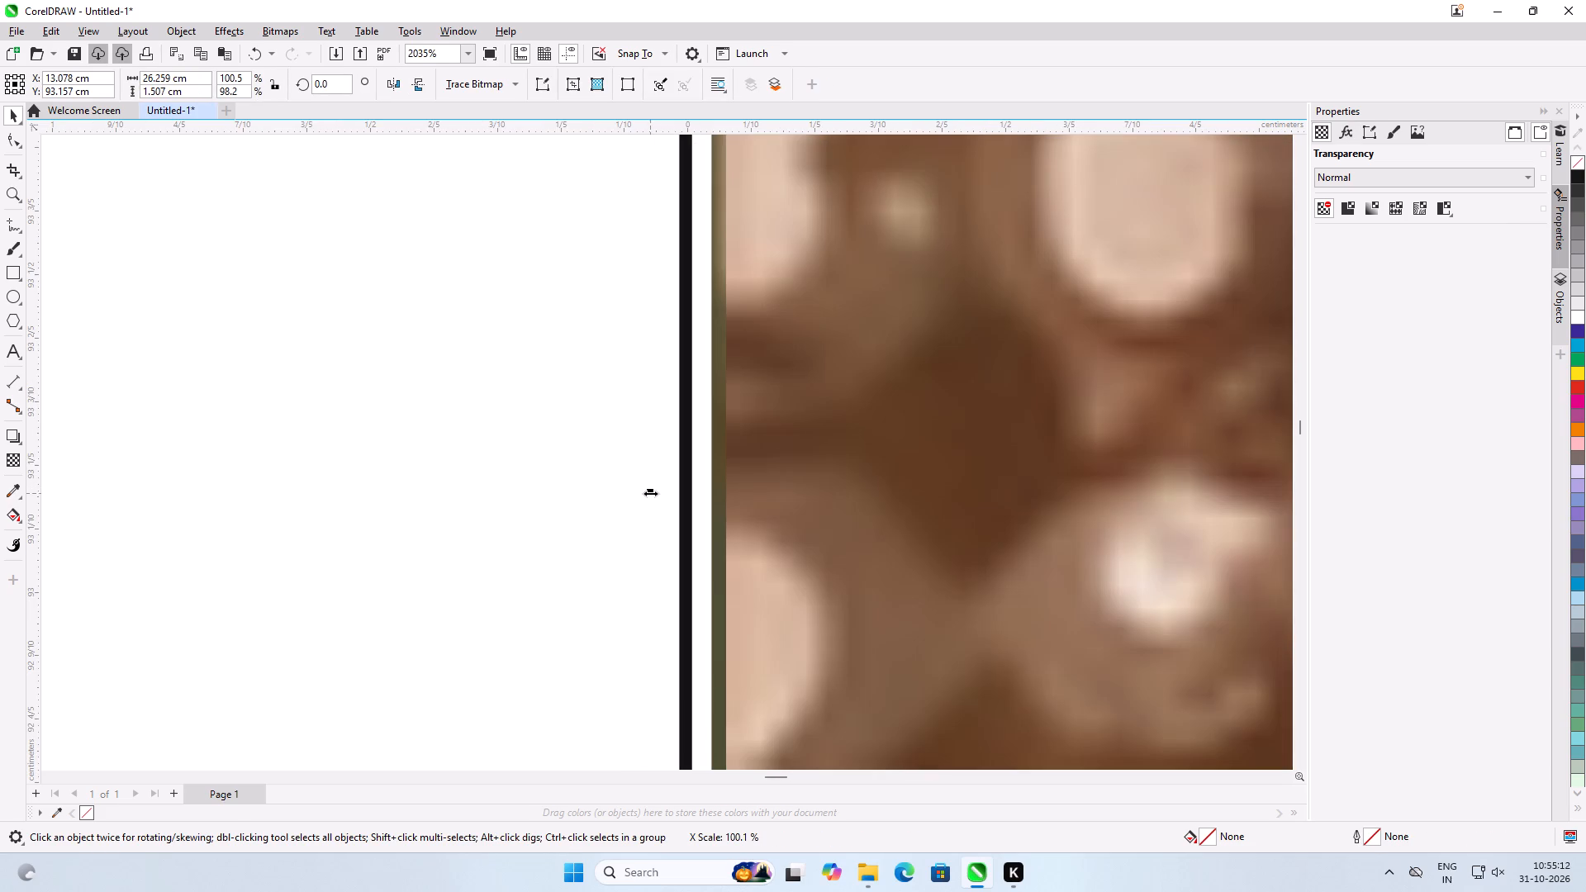
left_click_drag(650, 493, 634, 495)
Examine the seam between the 0117br strip and the 0117kh image through its middle and towards its right end.
scroll(634, 495, "down", 4)
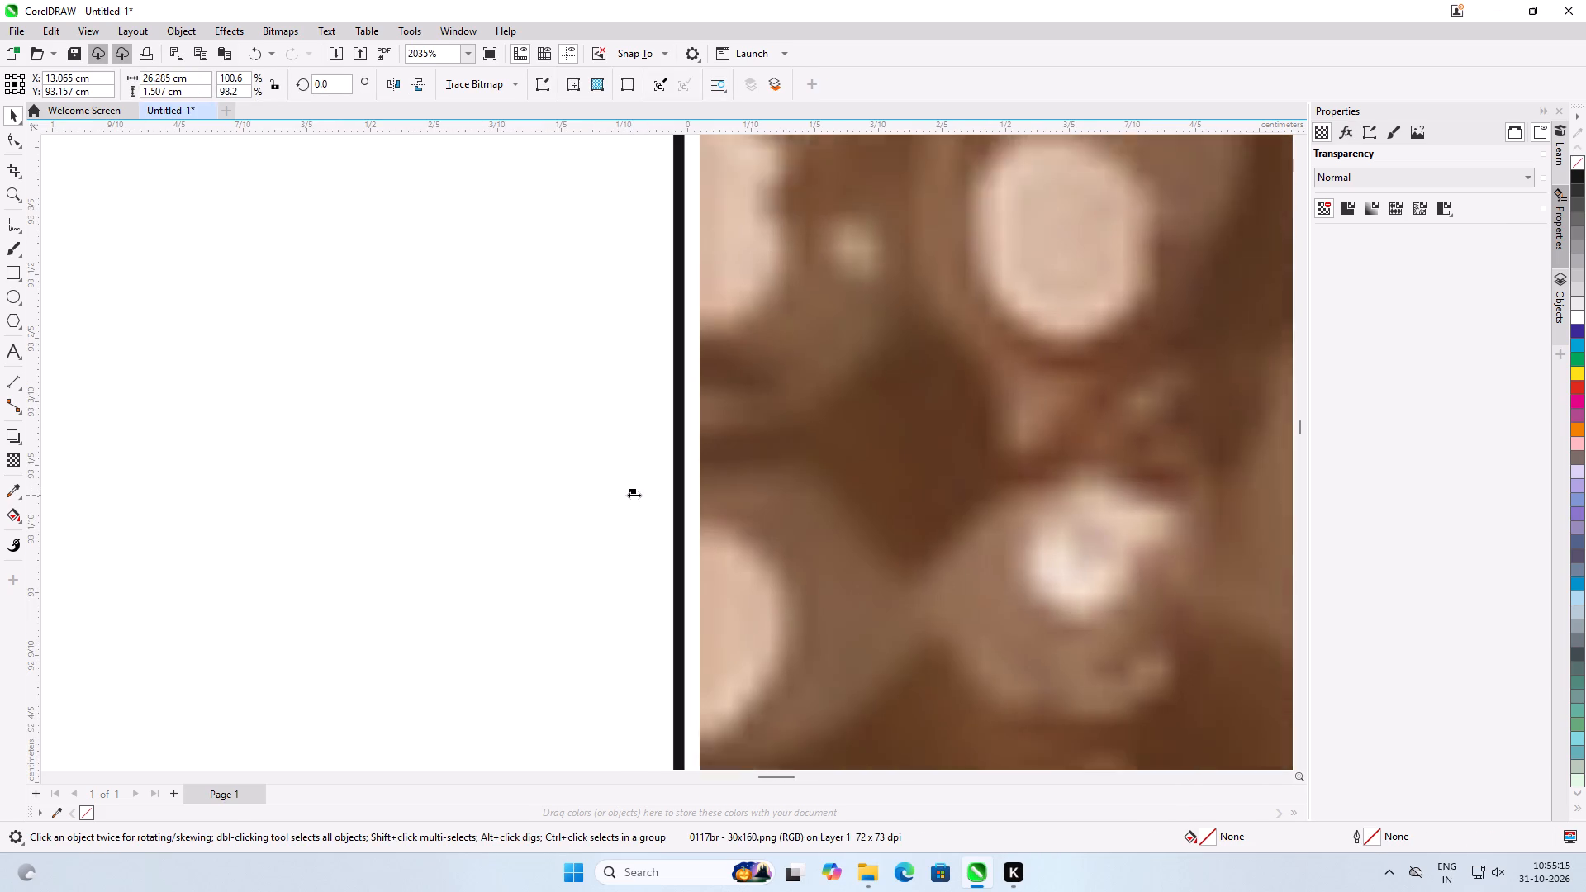
scroll(634, 495, "down", 14)
scroll(634, 495, "down", 7)
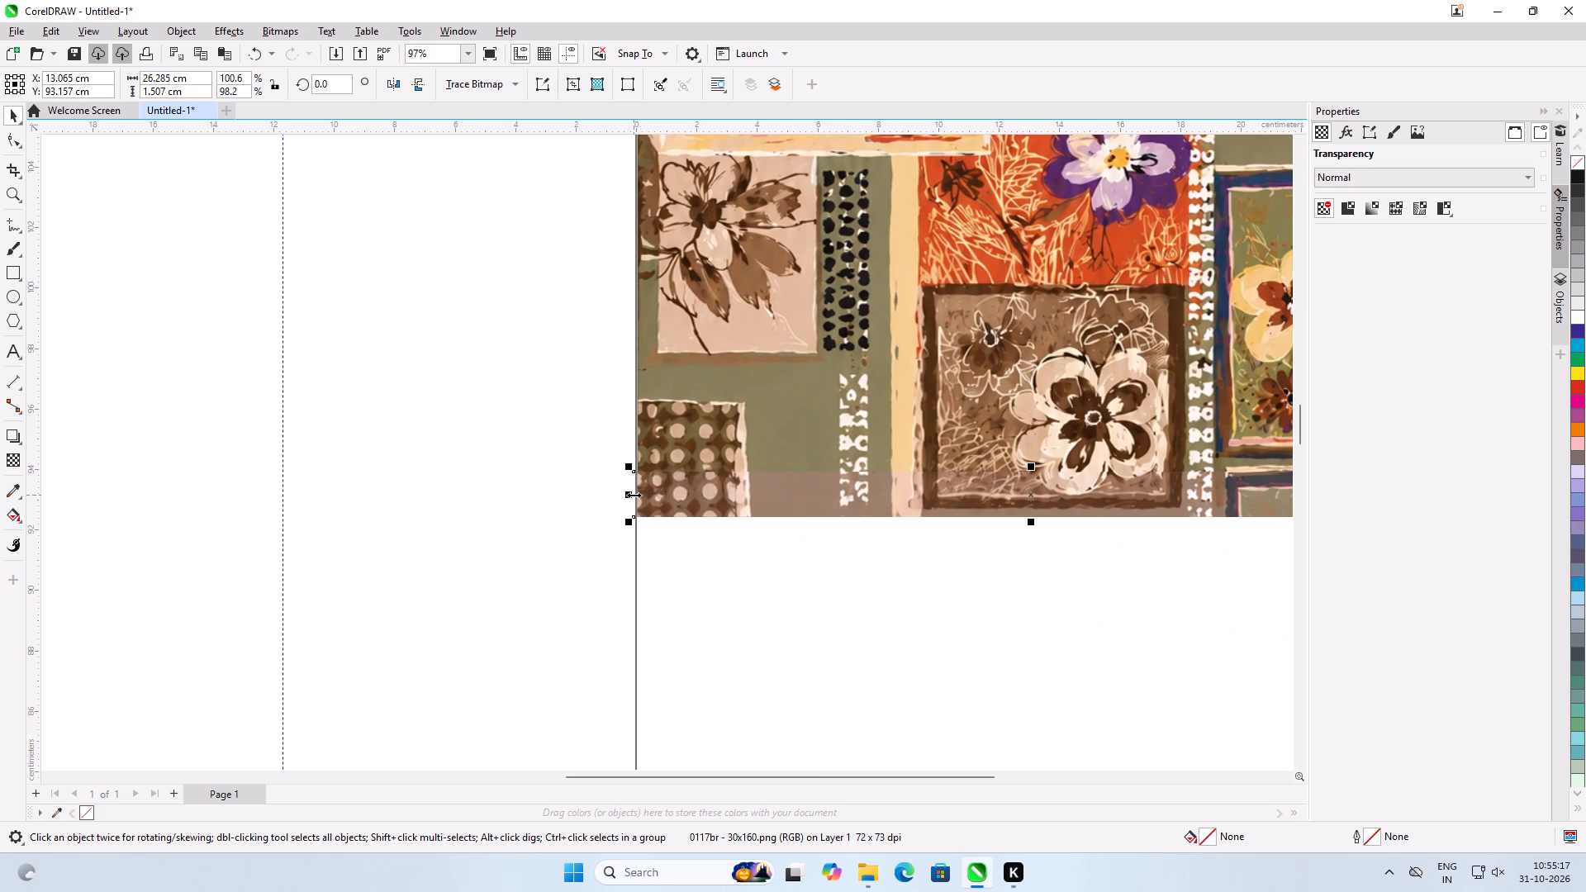
scroll(634, 495, "down", 6)
scroll(785, 493, "up", 7)
scroll(882, 490, "up", 4)
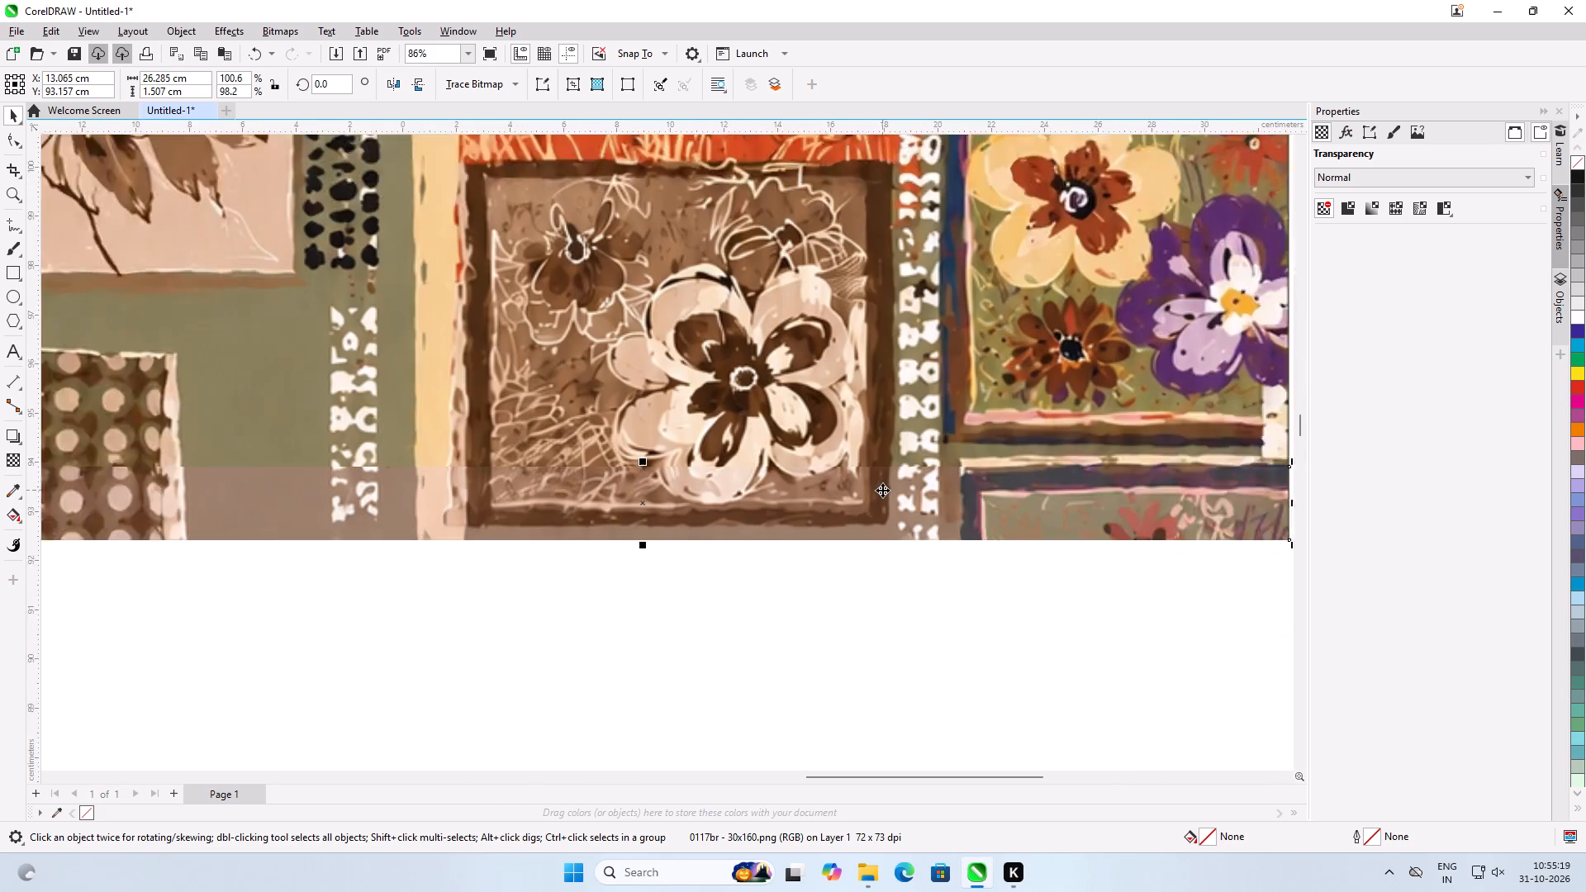
scroll(882, 490, "up", 3)
scroll(882, 490, "down", 2)
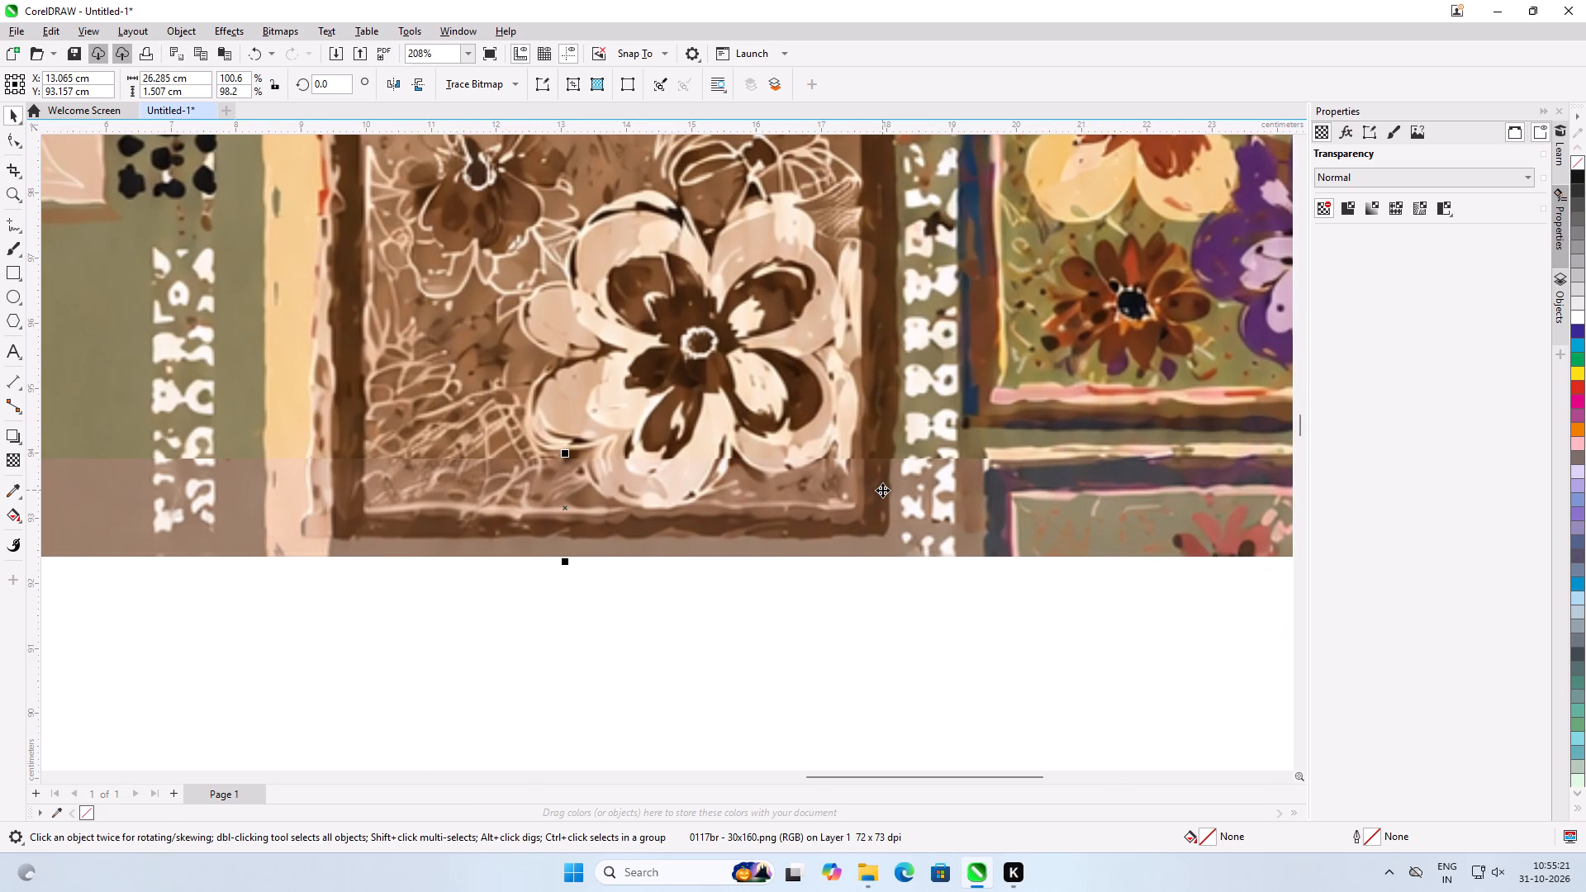
scroll(882, 490, "down", 6)
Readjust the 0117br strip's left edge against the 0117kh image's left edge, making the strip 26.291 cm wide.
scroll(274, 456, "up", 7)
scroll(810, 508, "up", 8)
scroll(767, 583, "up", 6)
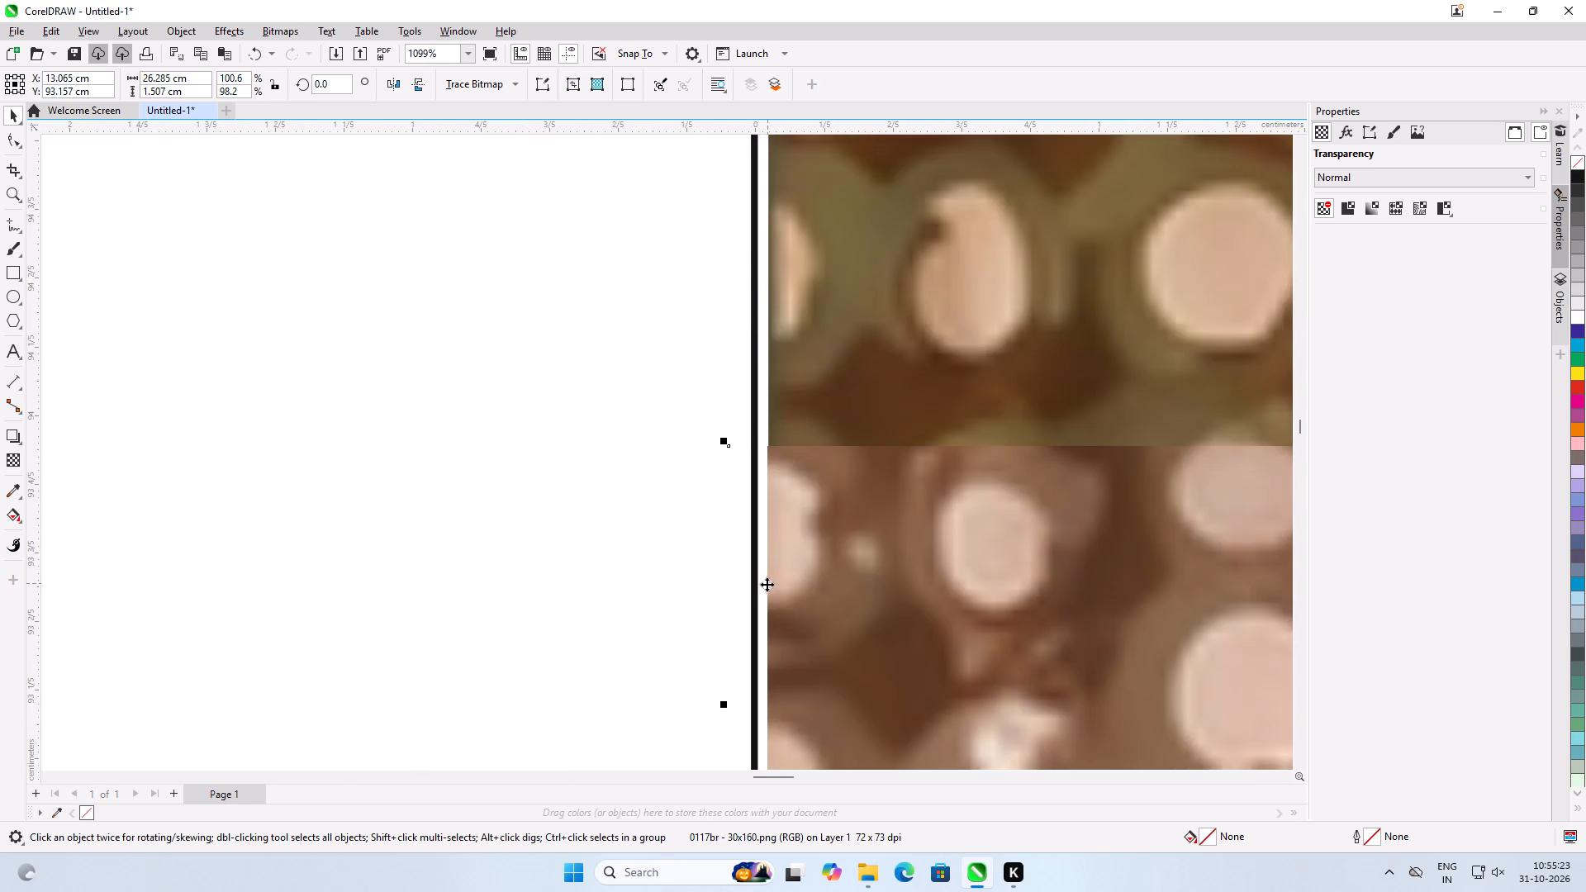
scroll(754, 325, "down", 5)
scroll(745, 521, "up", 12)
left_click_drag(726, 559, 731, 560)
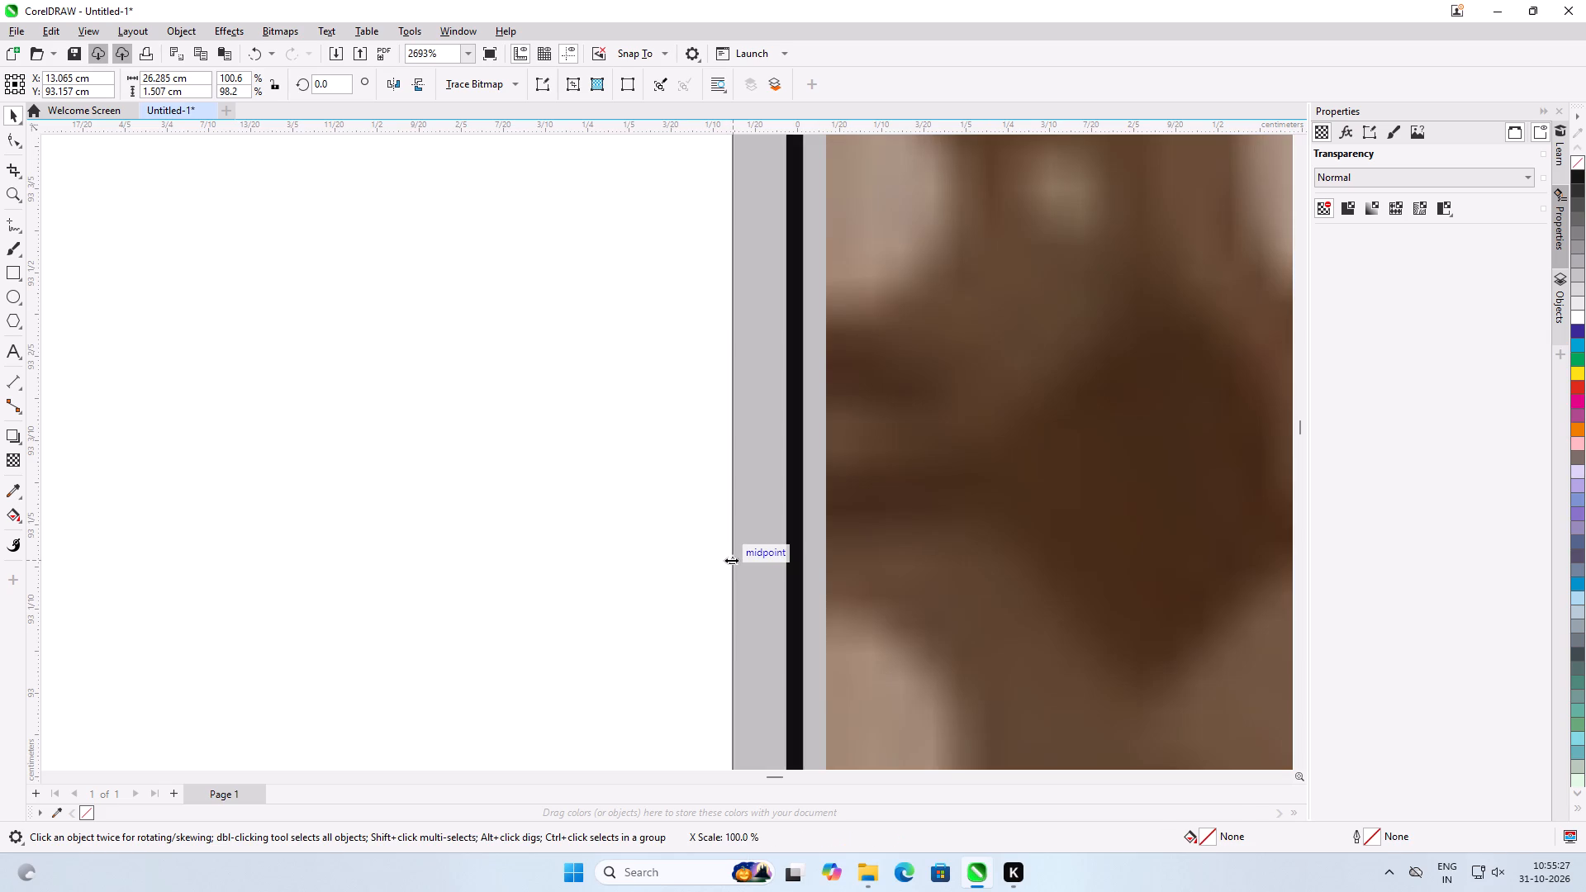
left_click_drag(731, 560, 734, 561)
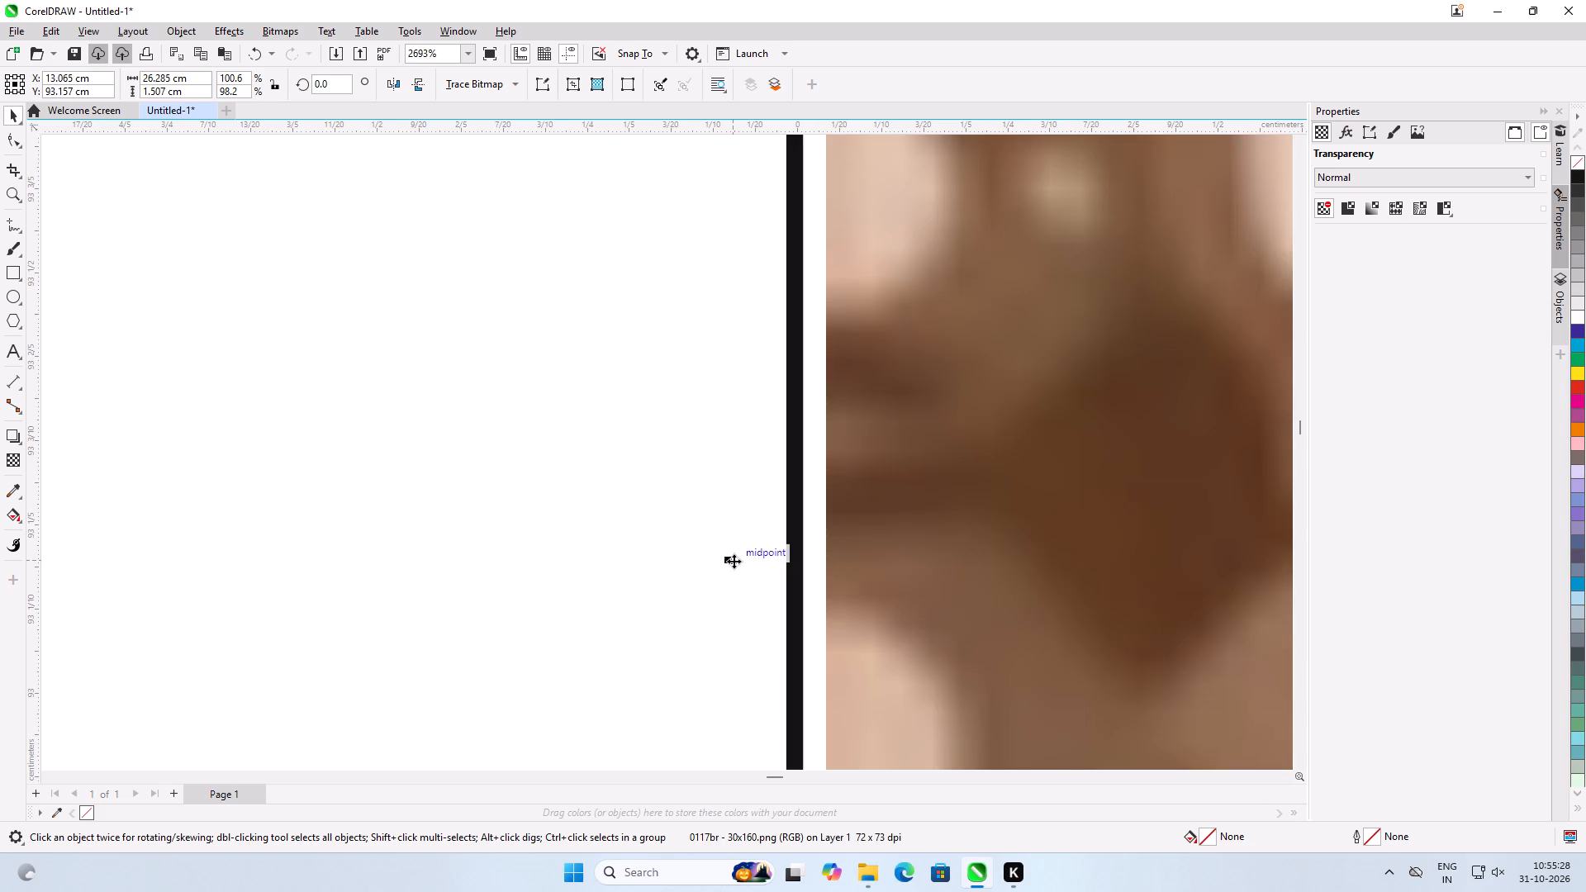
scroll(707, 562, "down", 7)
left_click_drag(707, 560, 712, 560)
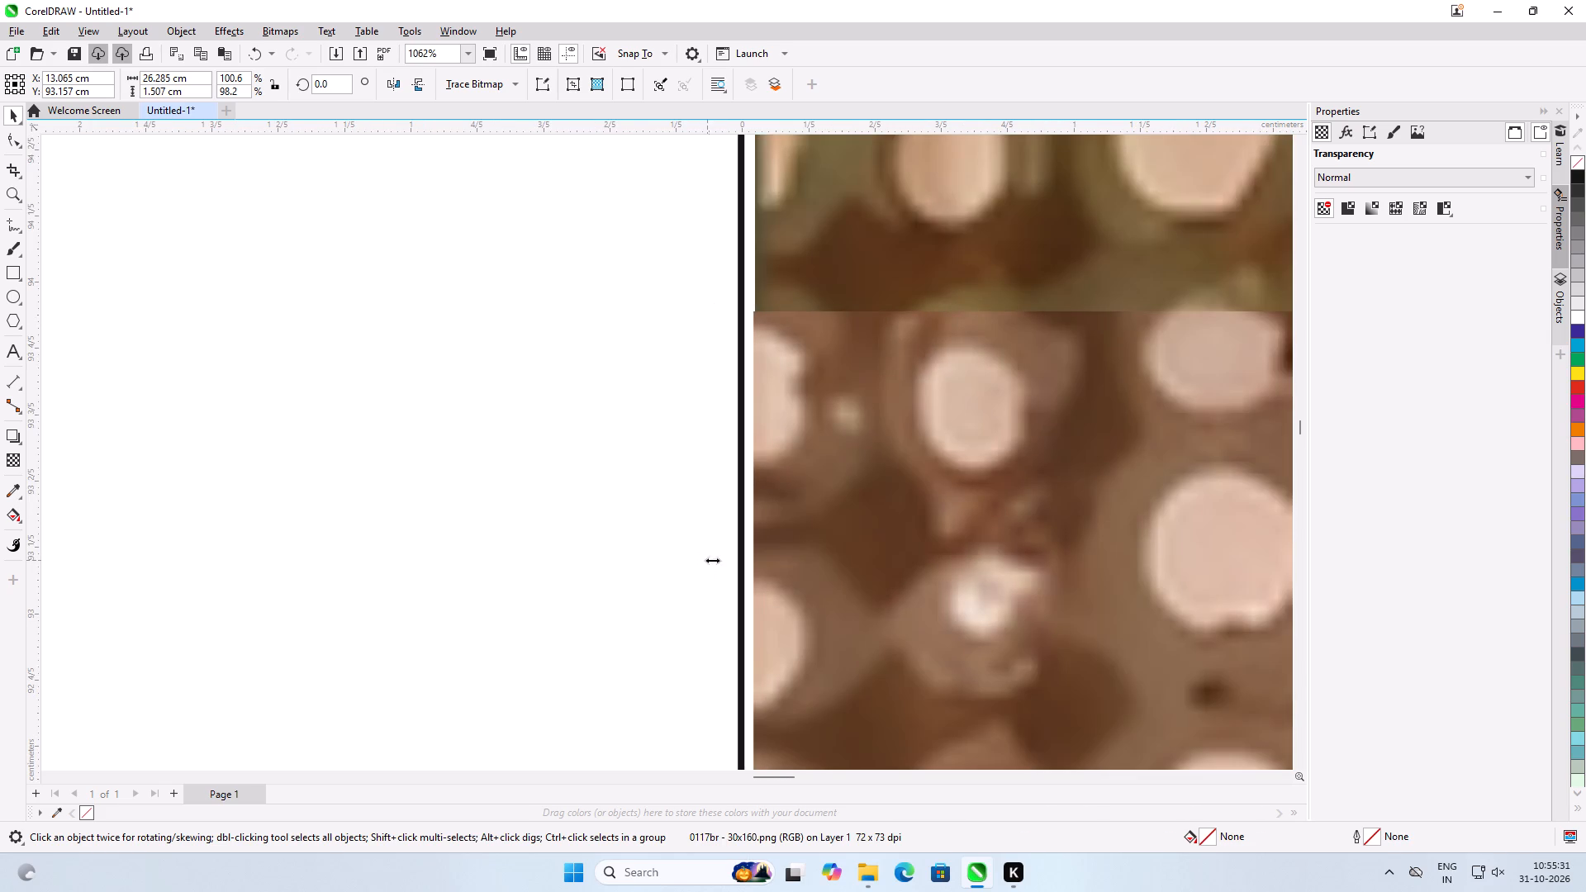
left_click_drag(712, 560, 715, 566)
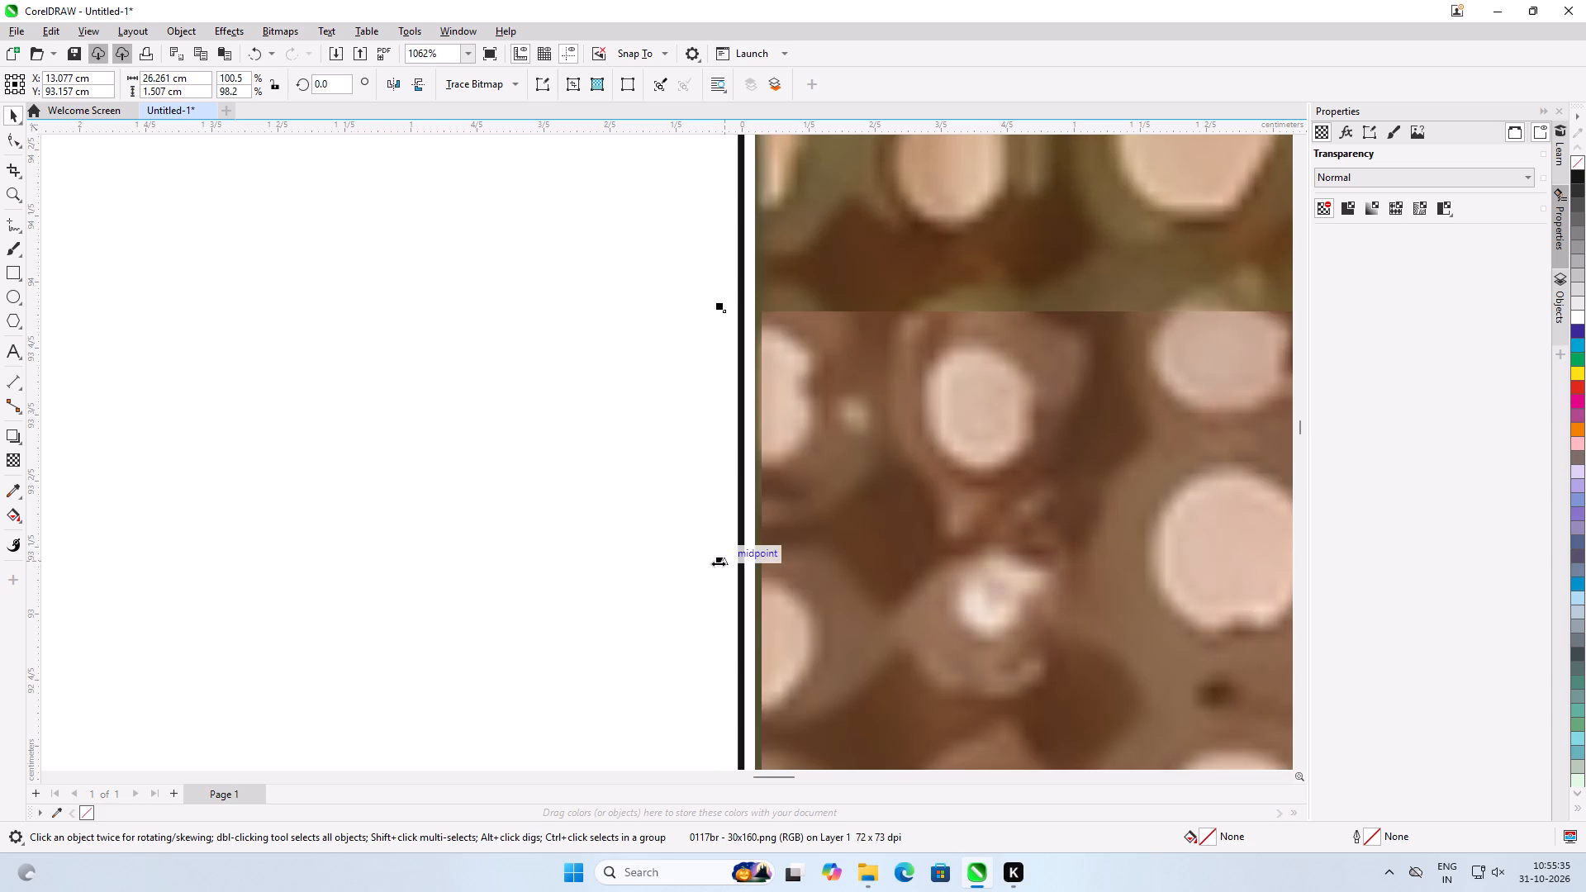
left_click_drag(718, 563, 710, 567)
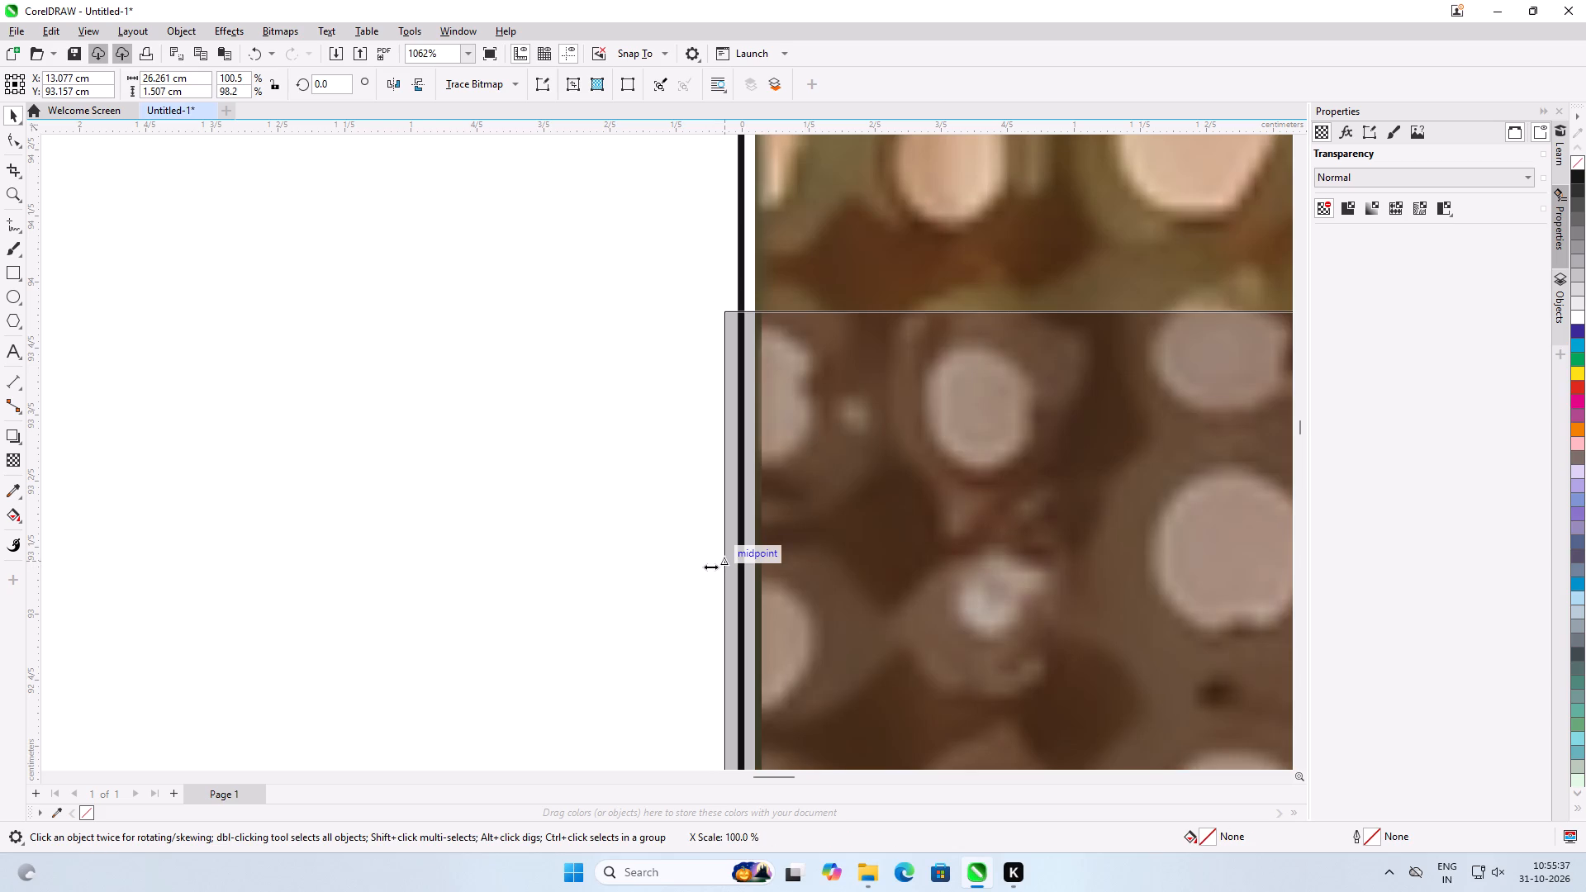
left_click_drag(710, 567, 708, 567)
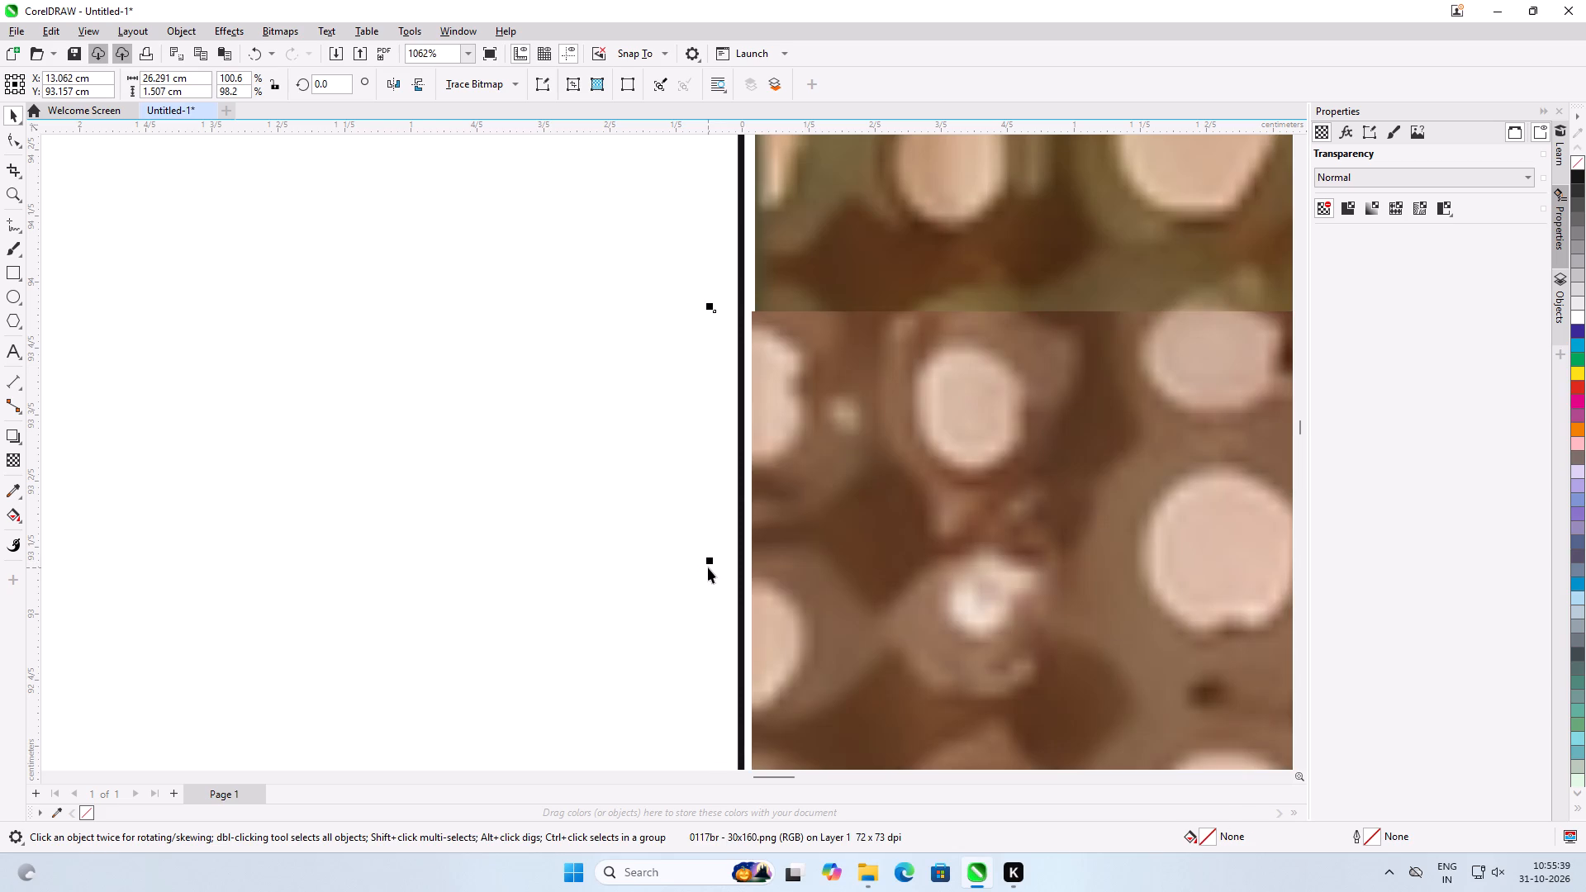
Fine-tune the 0117br strip's left edge at high magnification, making the strip 26.282 cm wide.
scroll(737, 567, "up", 11)
scroll(619, 548, "up", 12)
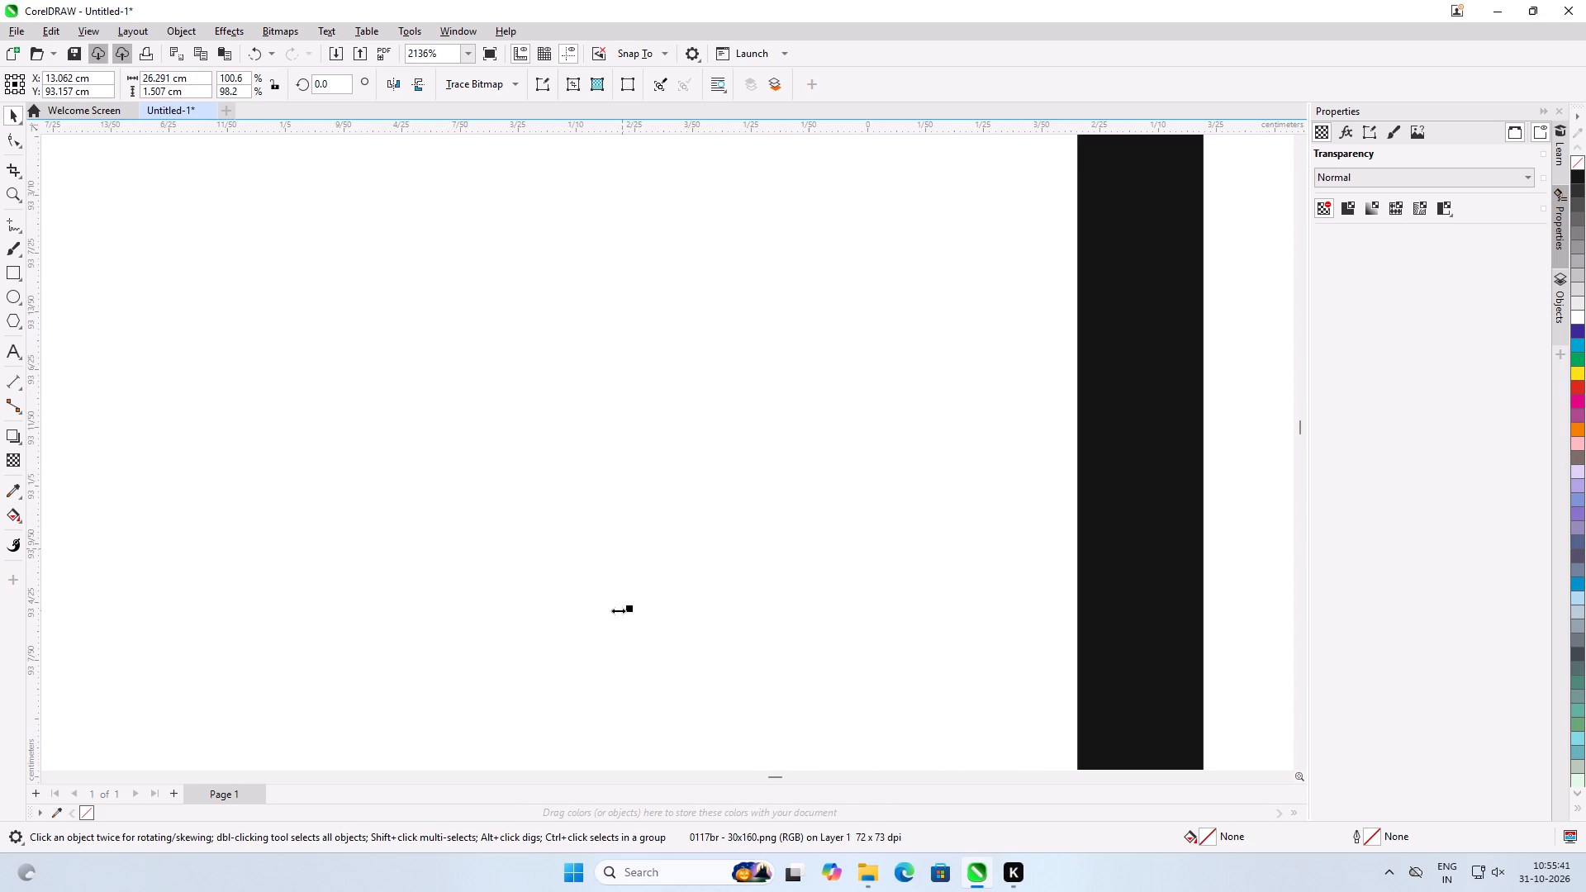
left_click_drag(628, 610, 631, 610)
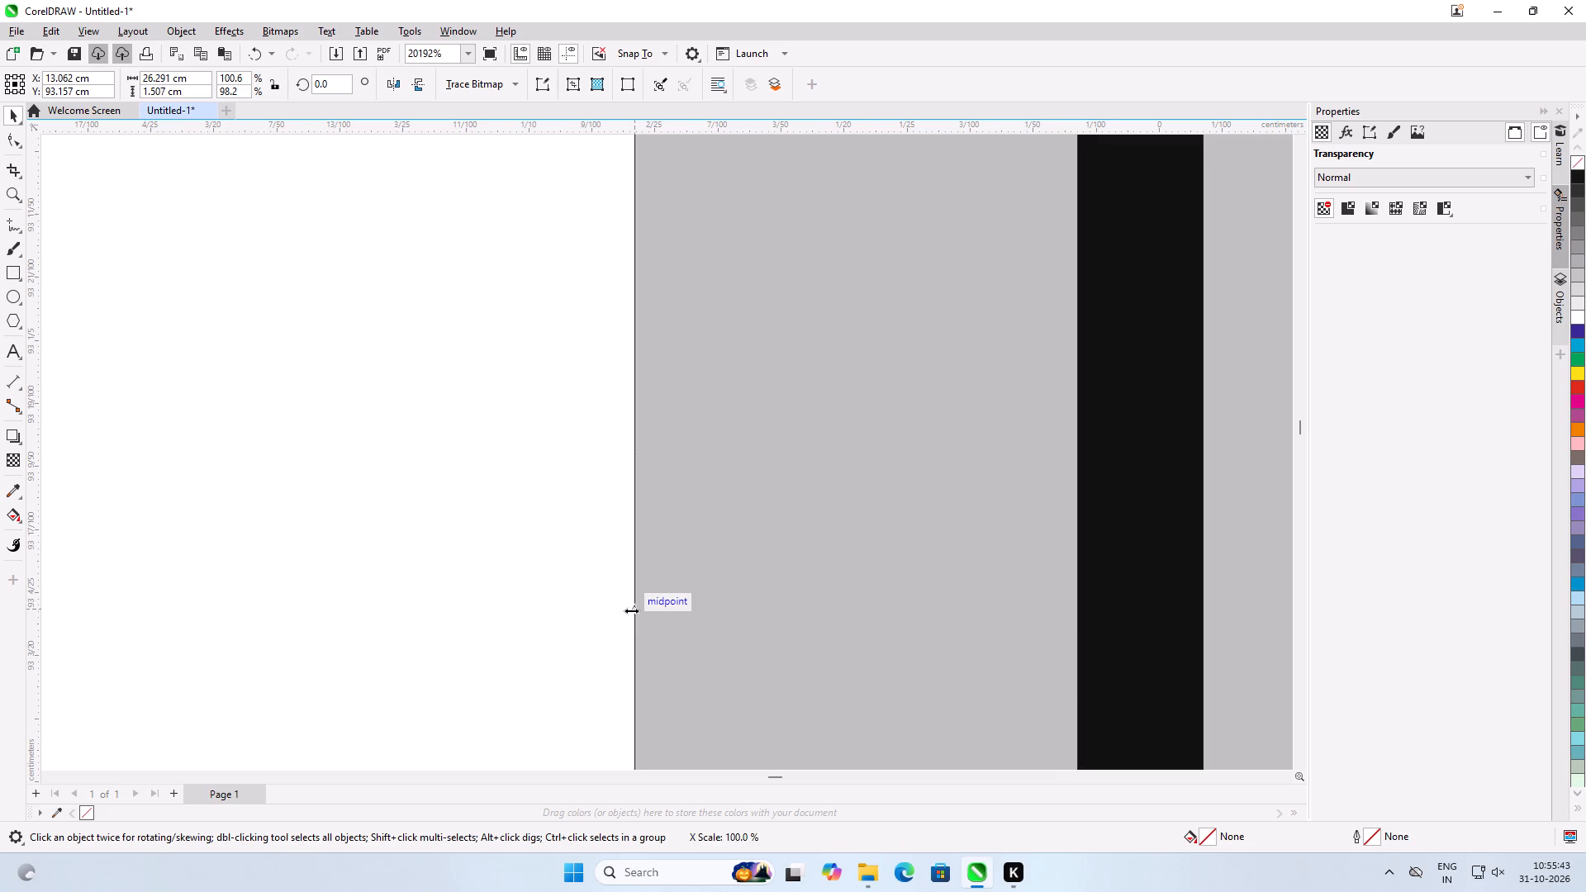
left_click_drag(631, 610, 637, 613)
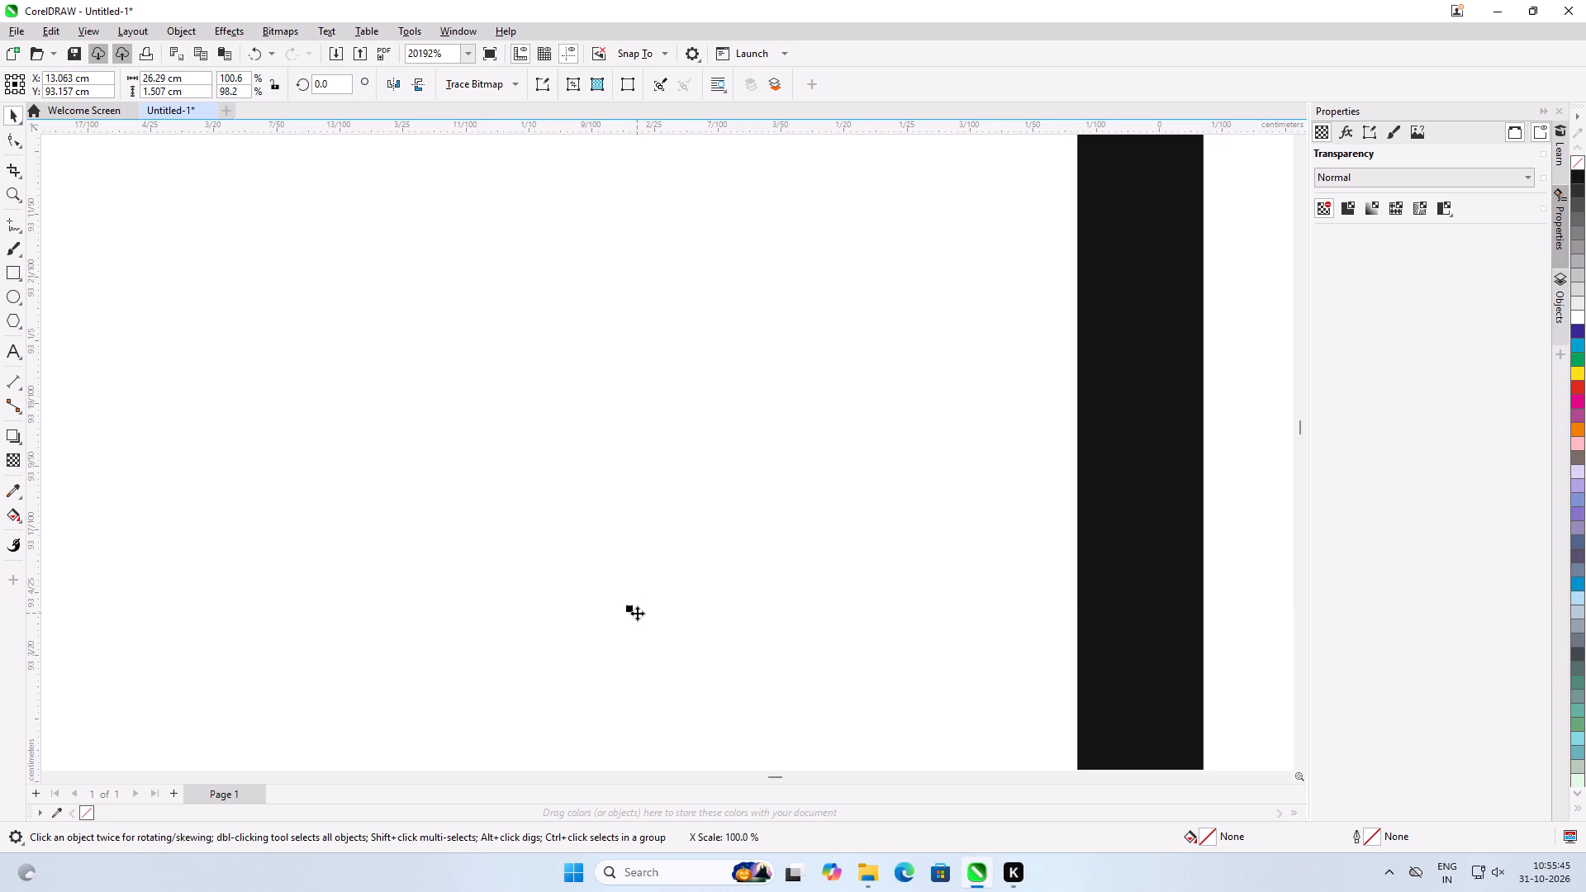
scroll(634, 610, "down", 15)
scroll(634, 610, "down", 7)
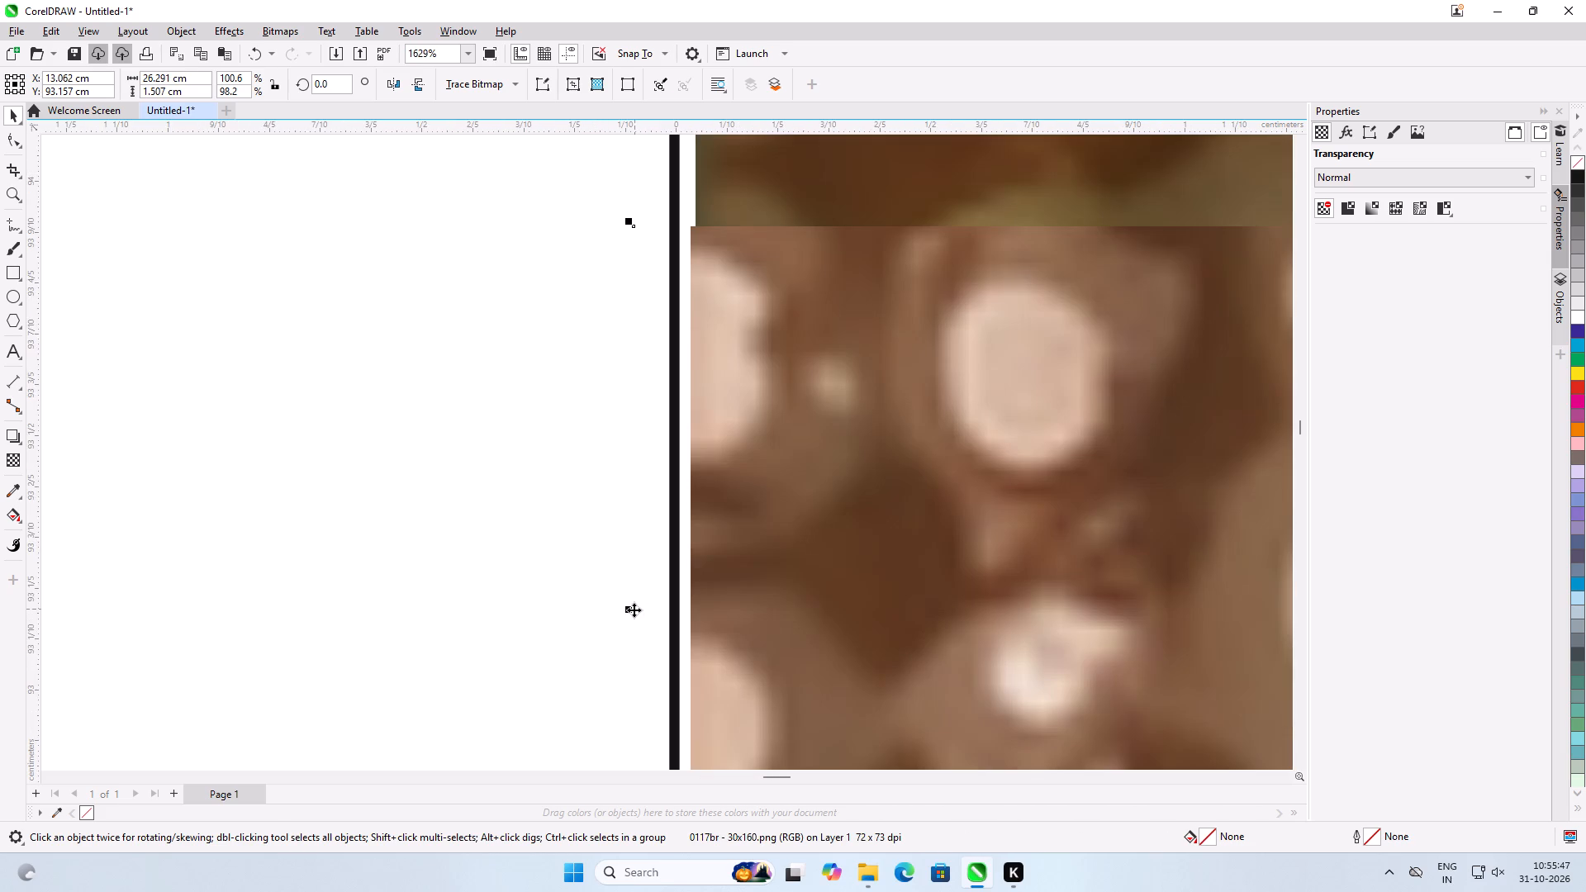
scroll(634, 610, "up", 5)
left_click_drag(629, 610, 643, 612)
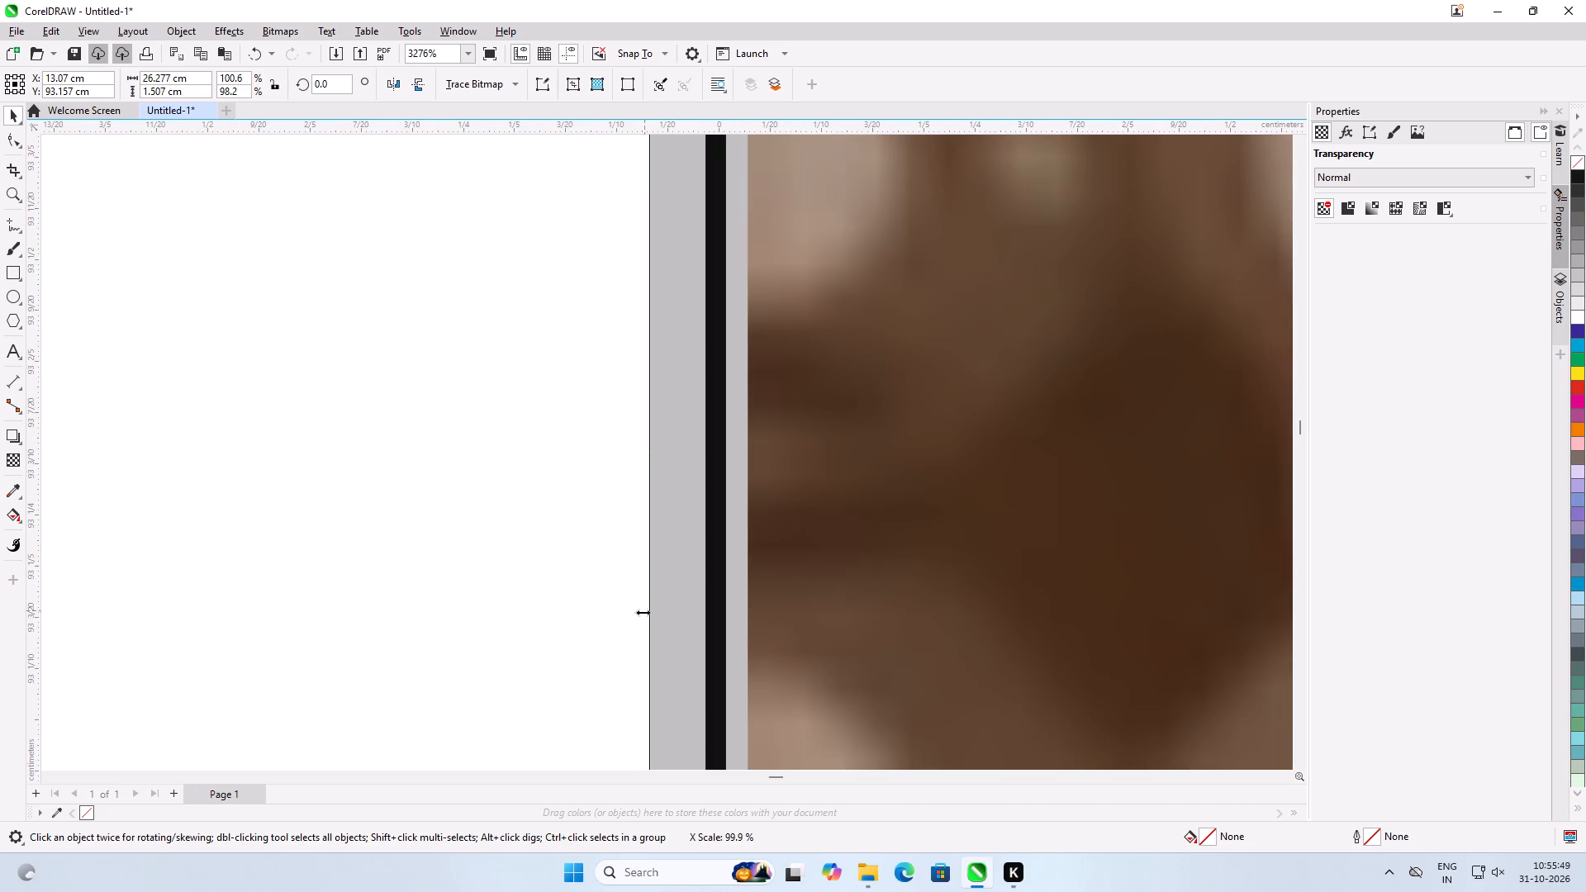
left_click_drag(643, 612, 639, 613)
scroll(639, 613, "down", 8)
scroll(614, 482, "down", 7)
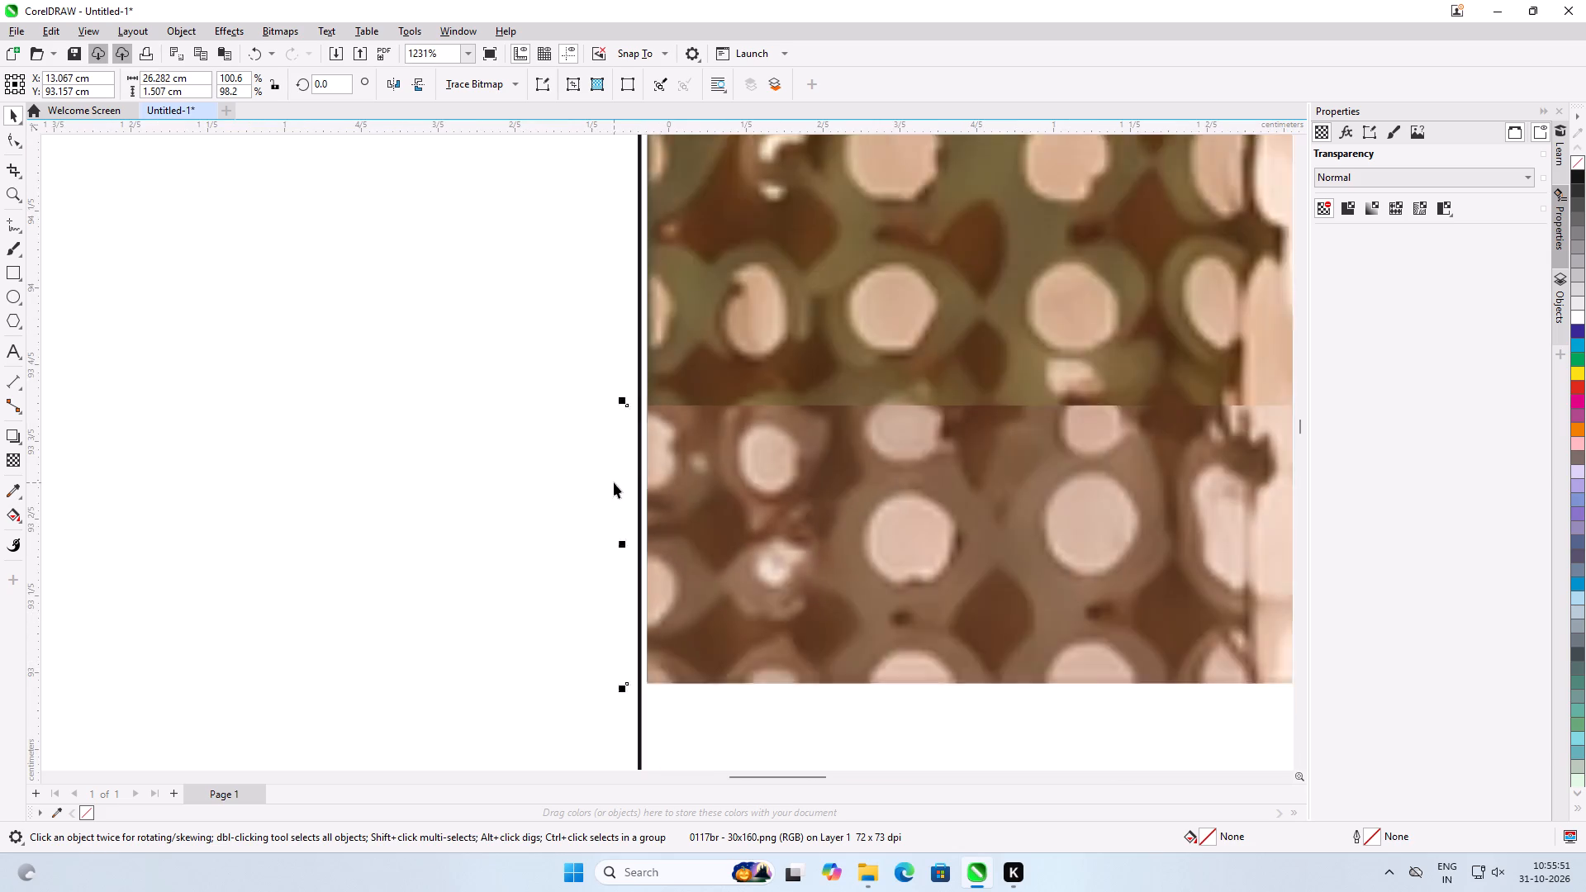
scroll(614, 482, "down", 2)
left_click(520, 486)
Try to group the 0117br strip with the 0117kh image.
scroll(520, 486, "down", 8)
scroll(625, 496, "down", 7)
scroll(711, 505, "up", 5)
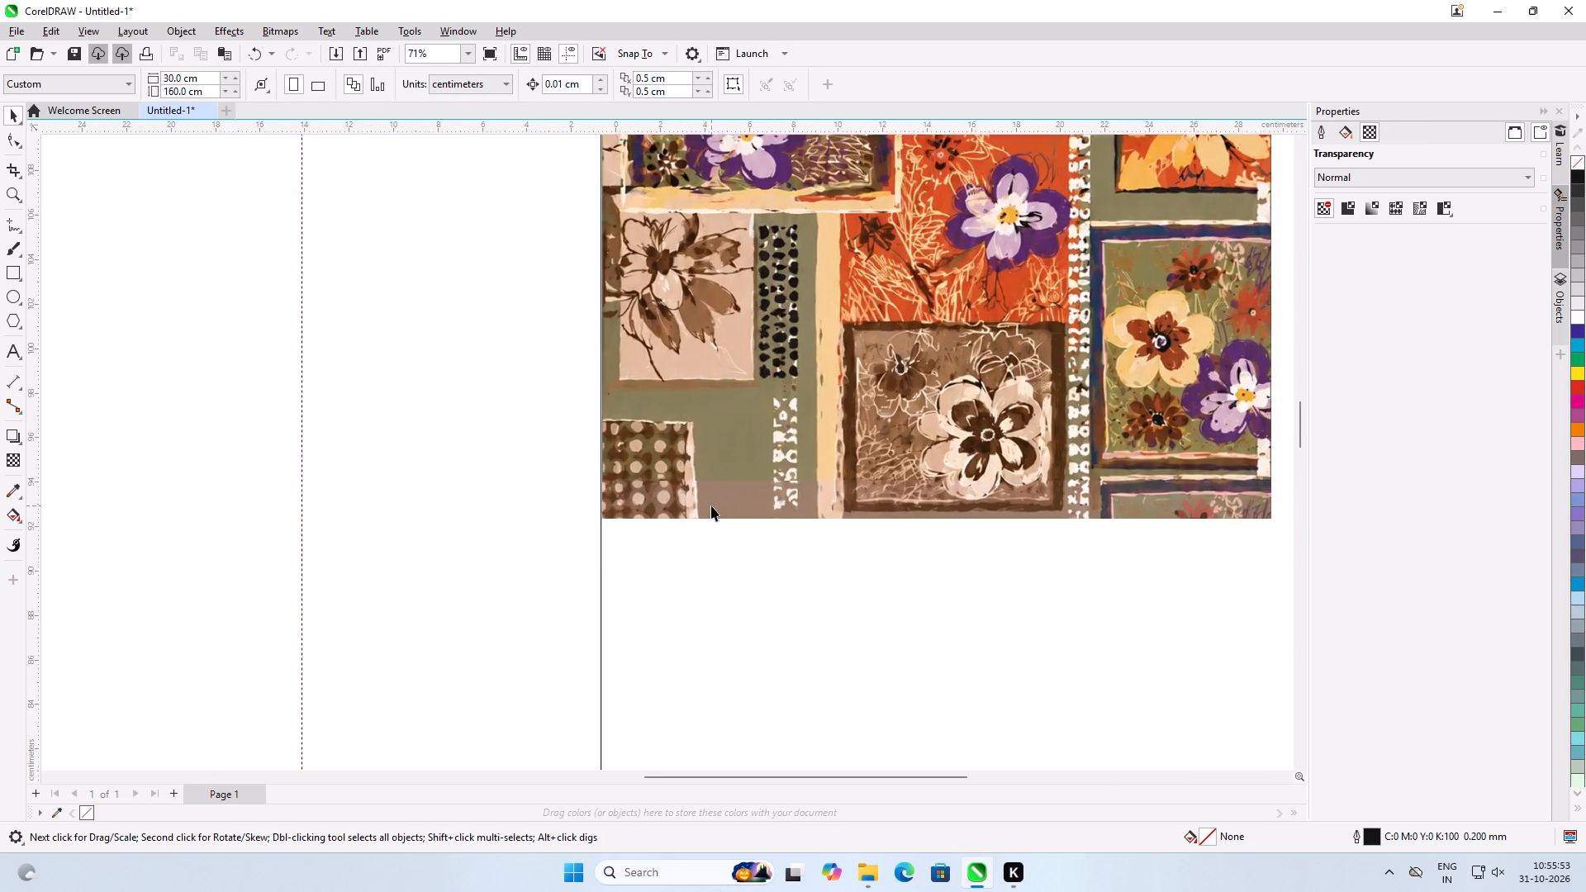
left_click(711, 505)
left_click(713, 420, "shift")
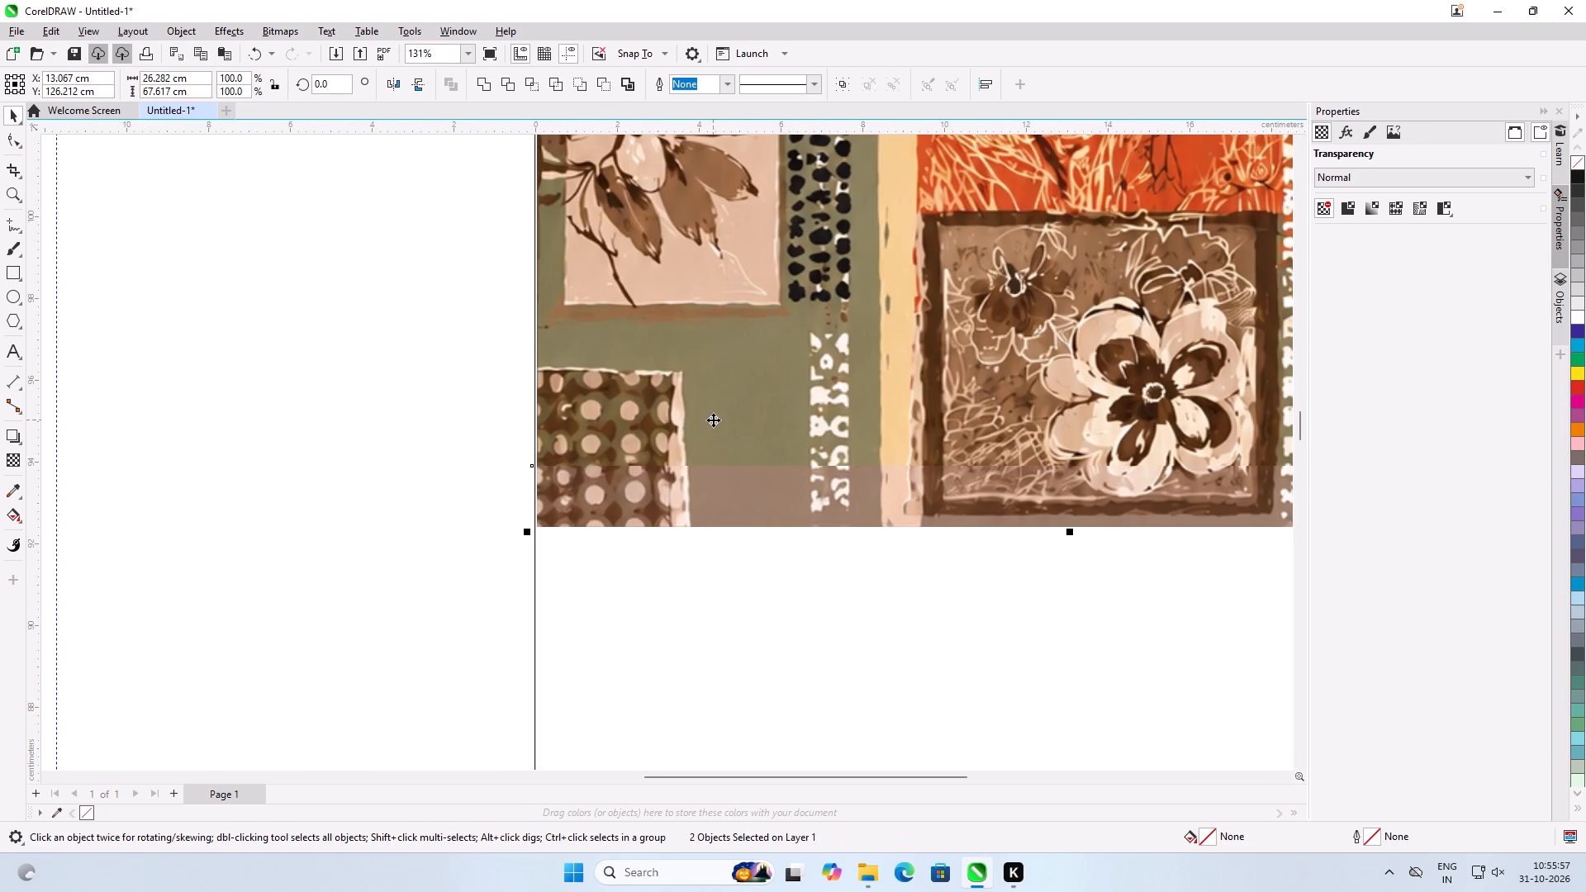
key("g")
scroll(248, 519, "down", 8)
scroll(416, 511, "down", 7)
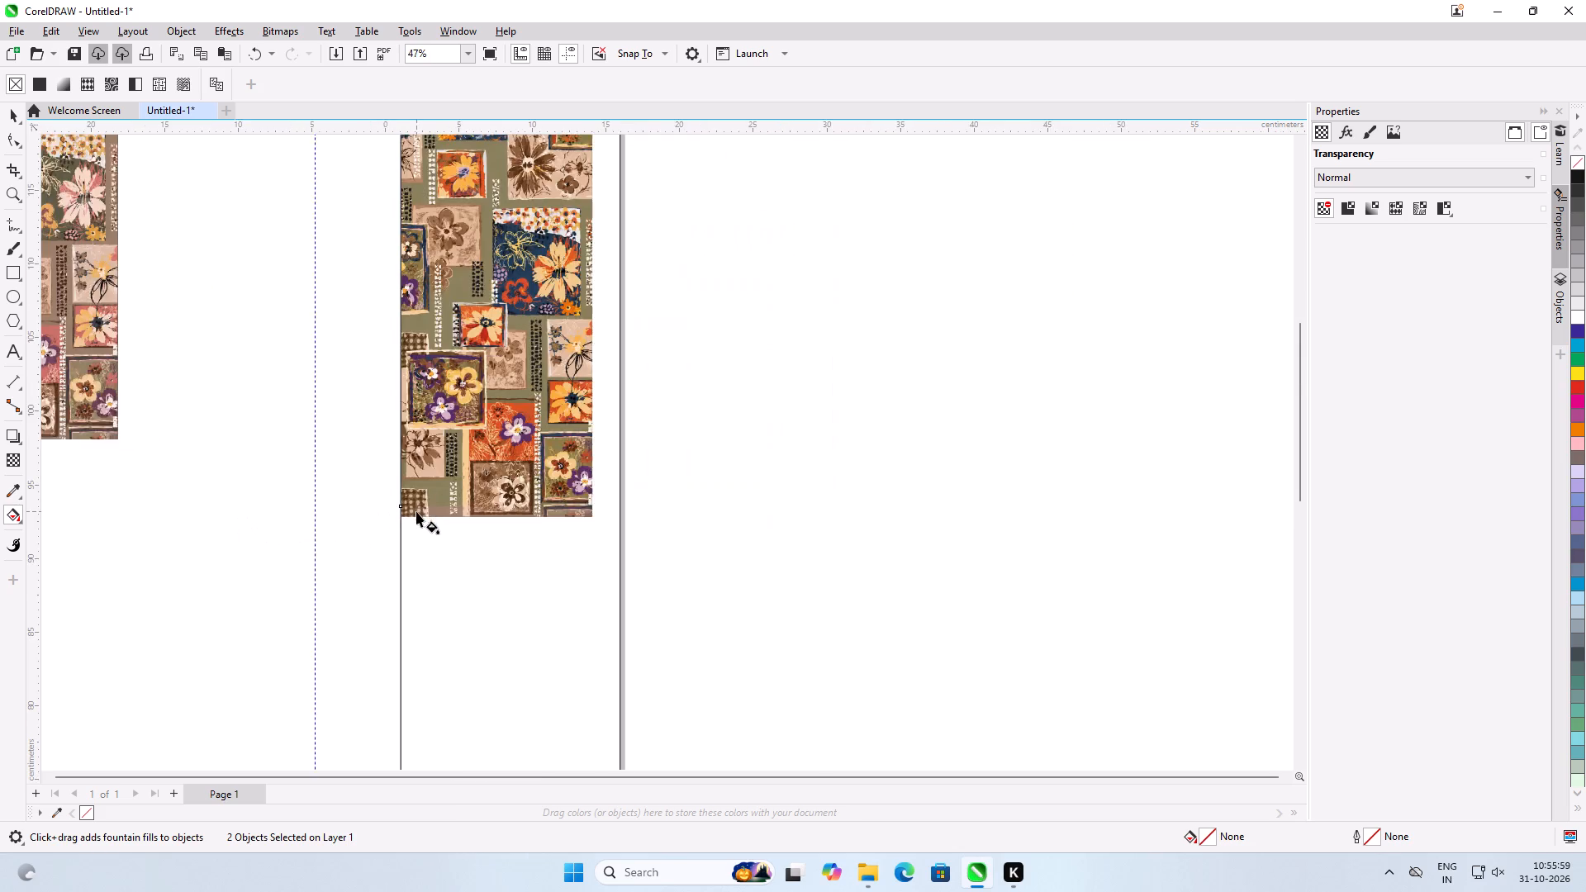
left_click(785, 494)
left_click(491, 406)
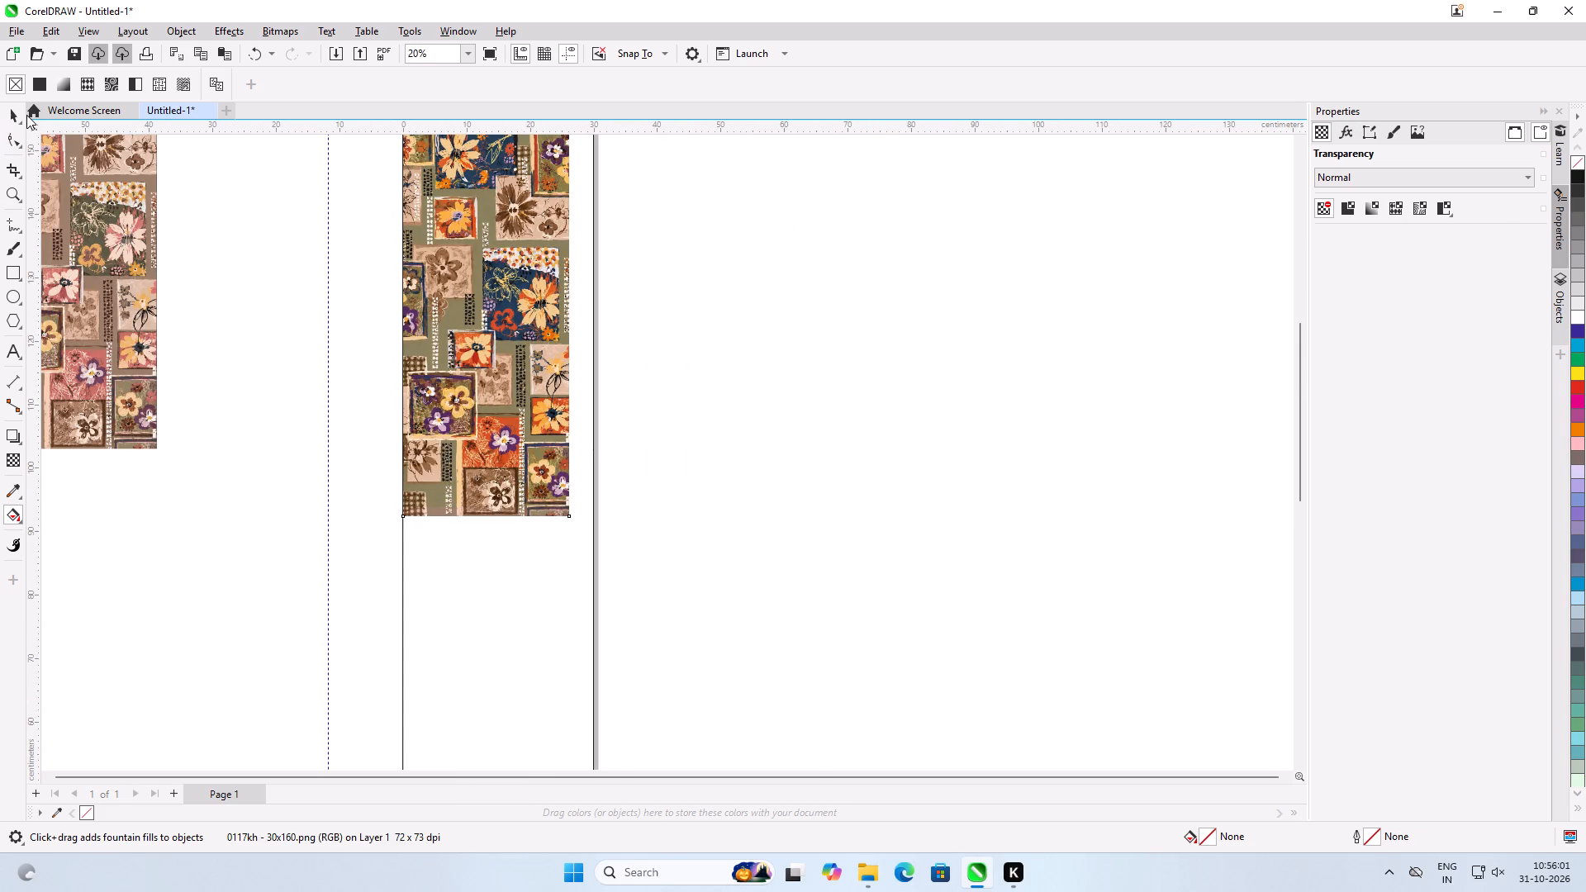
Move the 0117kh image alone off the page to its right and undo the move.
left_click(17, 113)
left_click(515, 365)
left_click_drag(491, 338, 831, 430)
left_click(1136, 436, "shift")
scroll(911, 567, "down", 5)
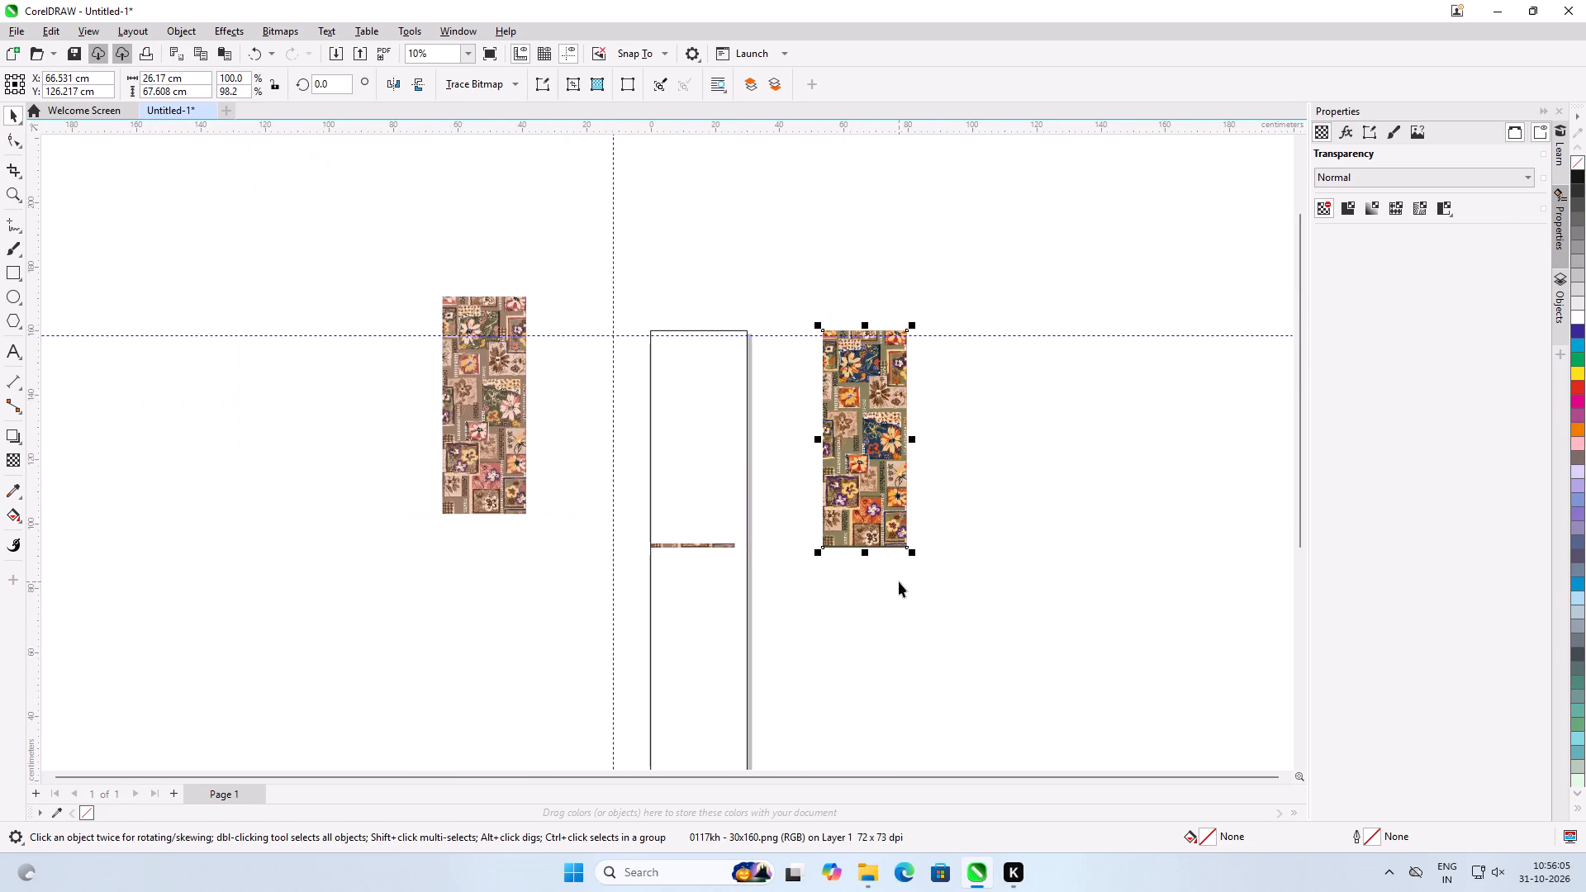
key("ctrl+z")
Group the 0117br strip with the 0117kh image.
left_click(957, 576)
scroll(649, 547, "up", 8)
scroll(728, 551, "up", 4)
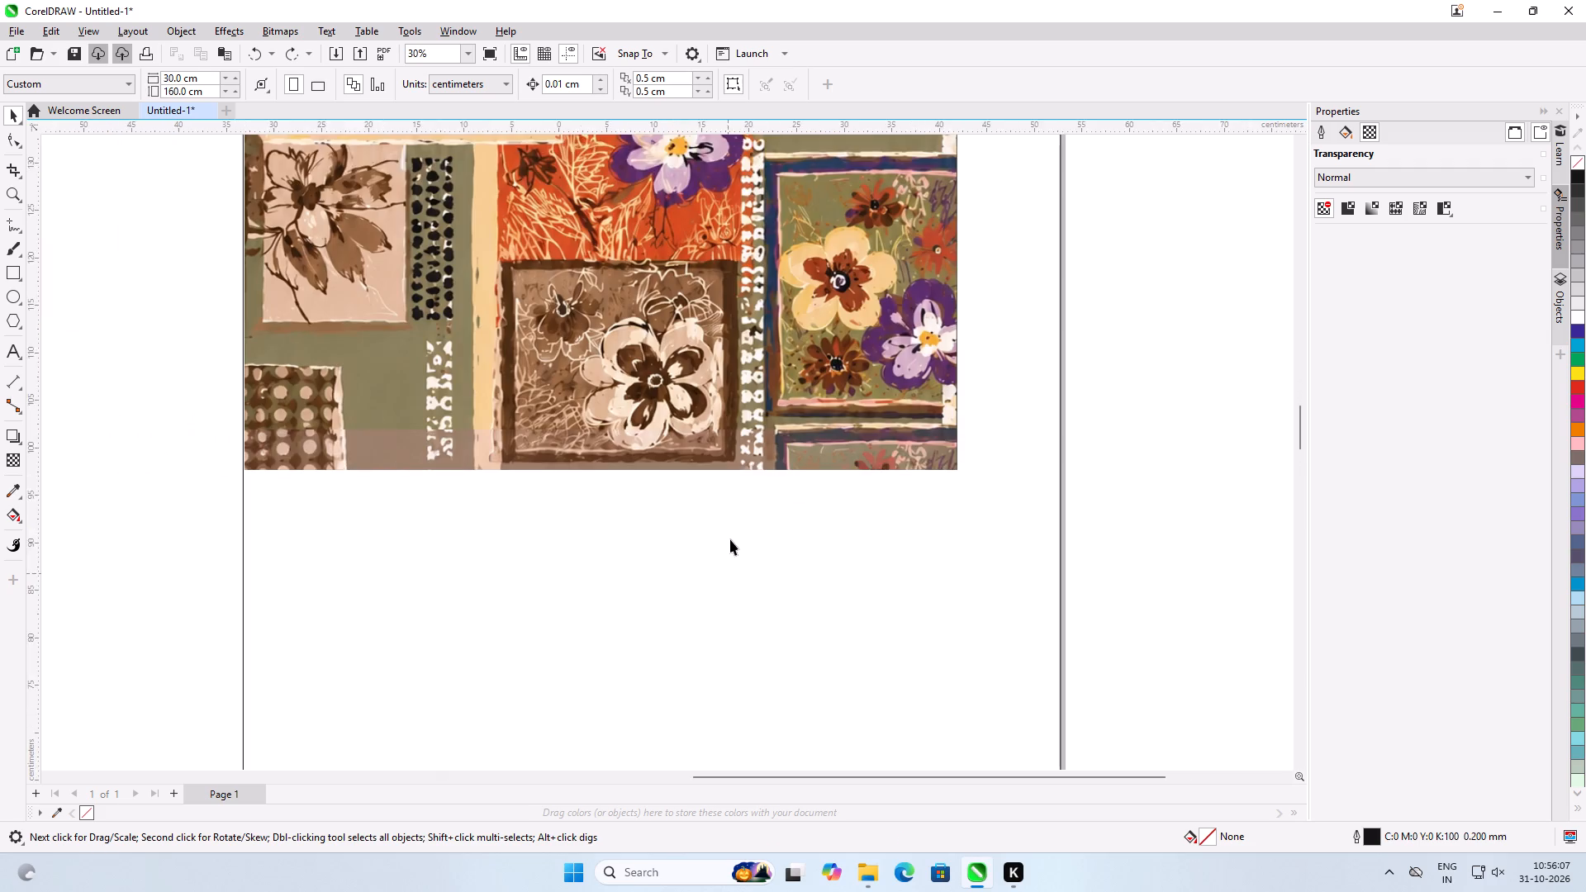
scroll(730, 539, "up", 5)
left_click(772, 463)
scroll(797, 515, "down", 7)
left_click(653, 391, "shift")
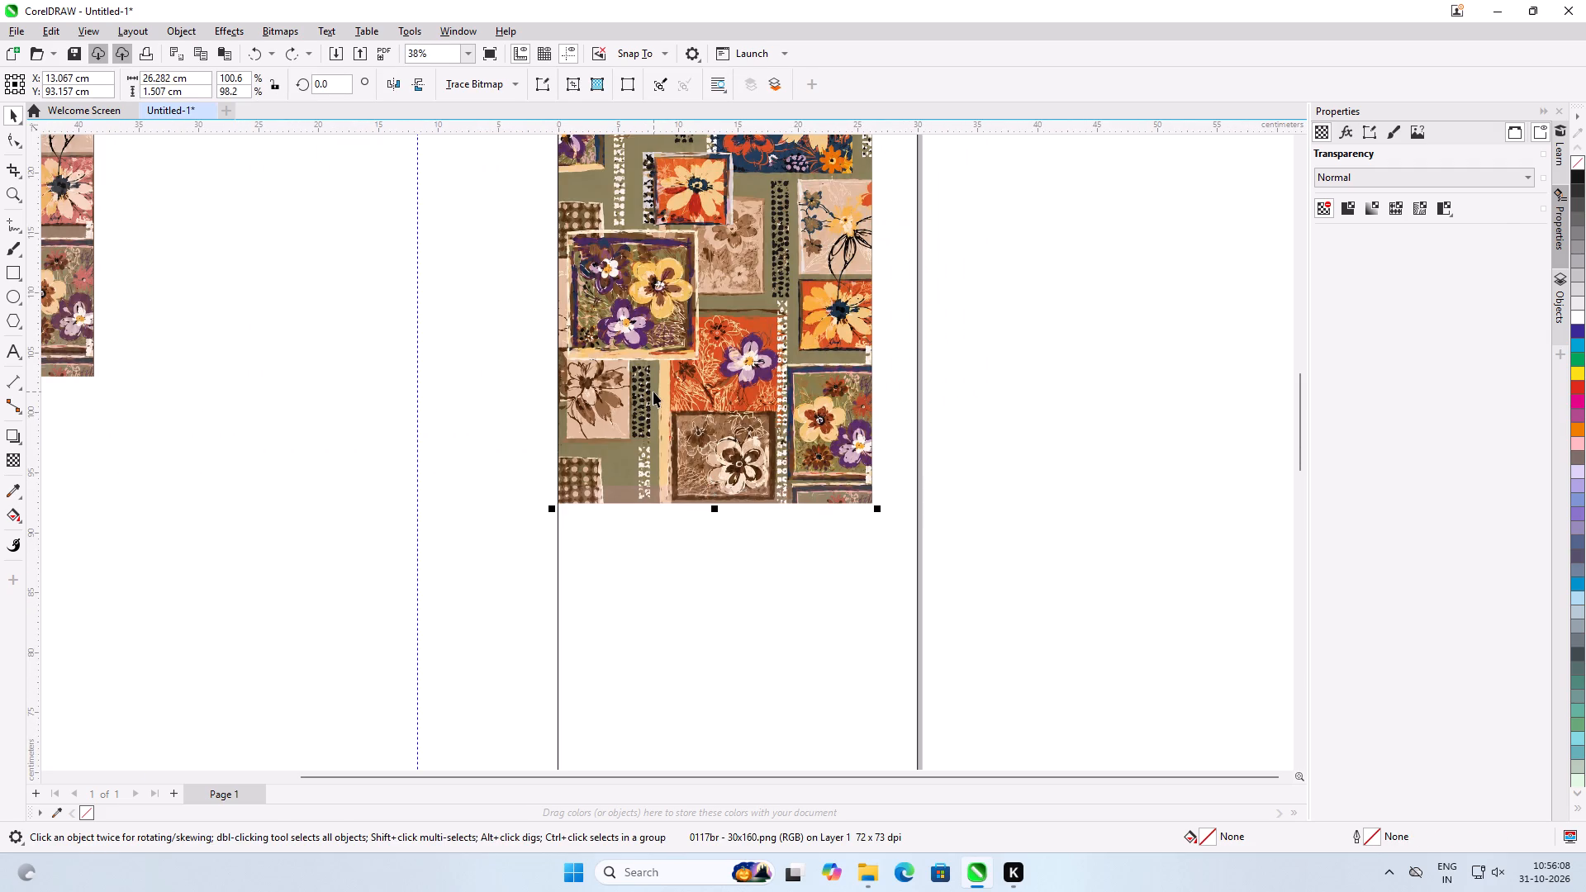
key("ctrl+g")
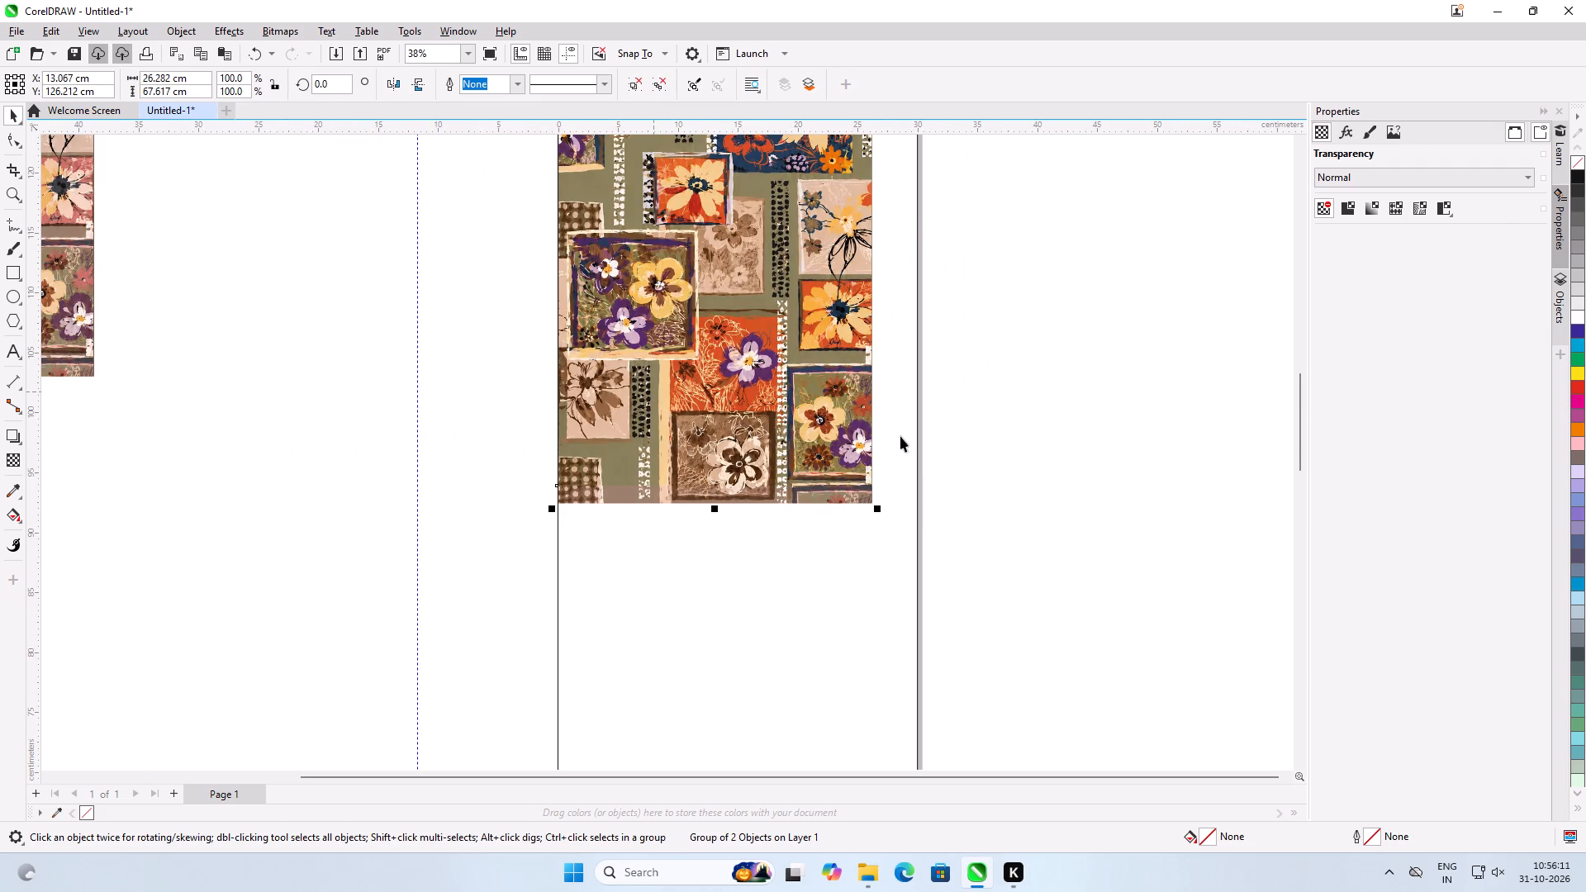
Move the grouped strip and image off the page to its right, at about X 55.6 cm, Y 116.8 cm.
left_click(1024, 434)
left_click(611, 383)
scroll(436, 432, "down", 7)
scroll(729, 395, "up", 1)
left_click_drag(535, 350, 763, 401)
left_click(911, 418)
scroll(769, 591, "down", 6)
scroll(800, 382, "up", 6)
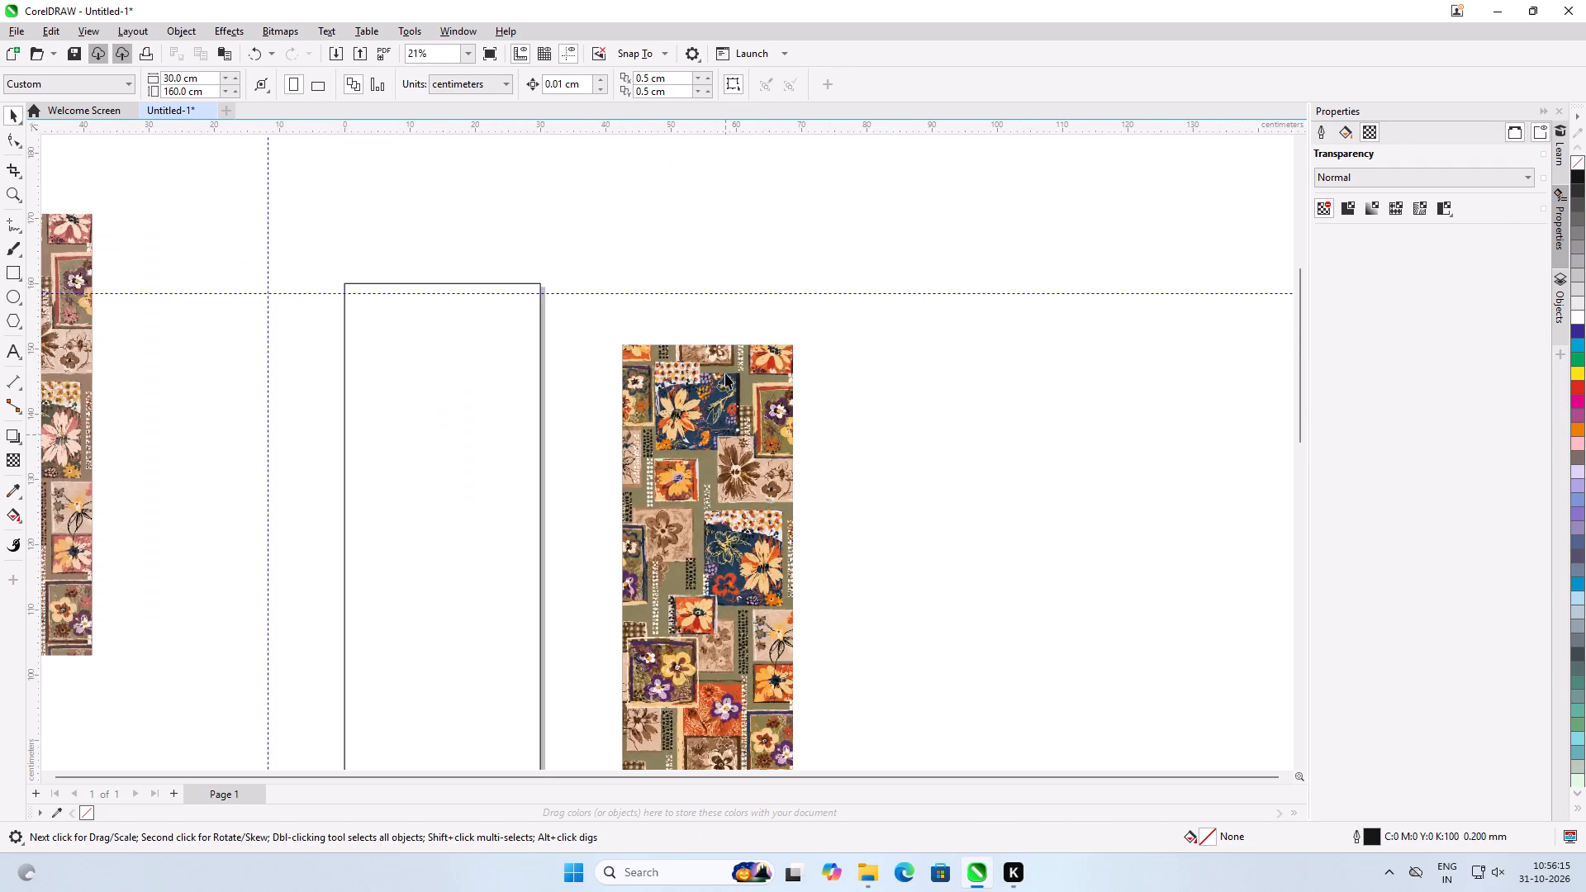
scroll(725, 346, "down", 5)
scroll(725, 470, "up", 5)
left_click(725, 470)
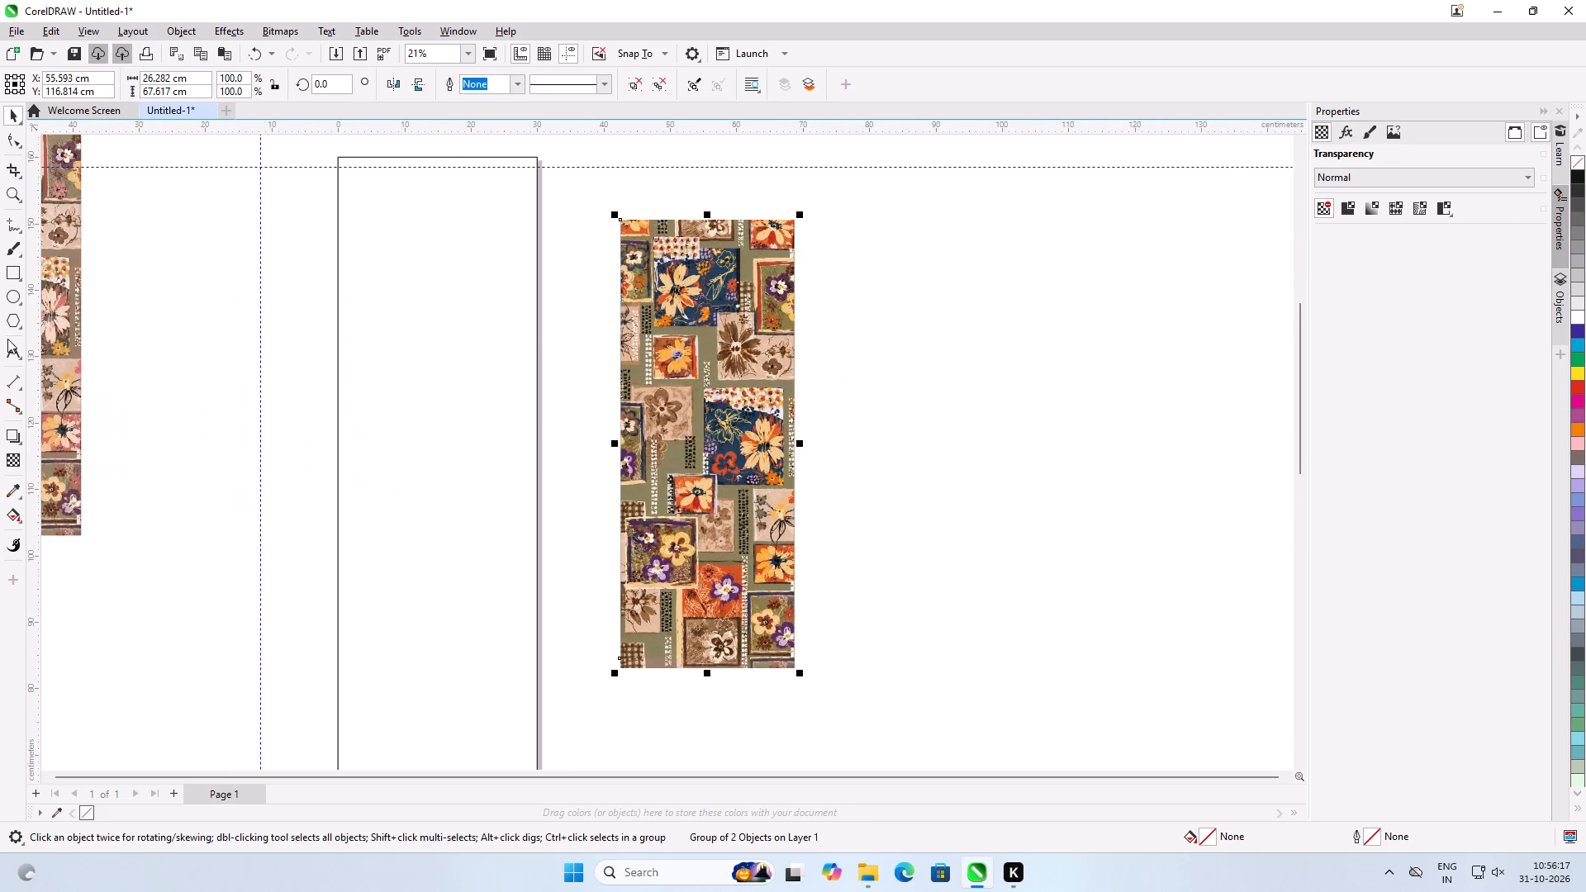
Draw a rectangle about 26.17 × 67.62 cm over the grouped strip and image, corner to corner.
left_click(19, 274)
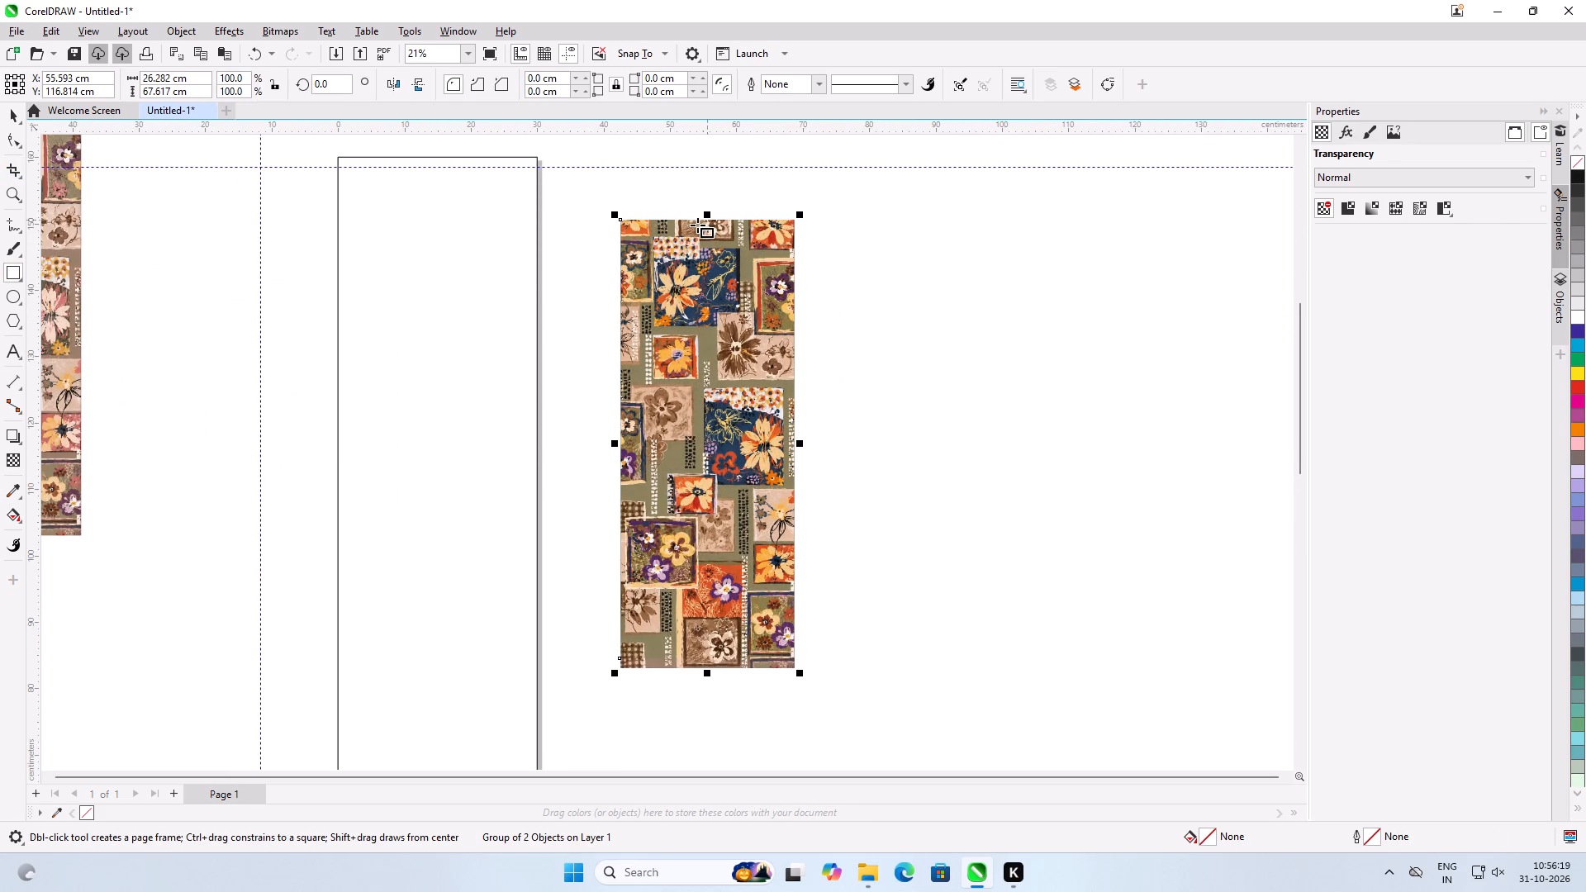
left_click_drag(616, 220, 745, 684)
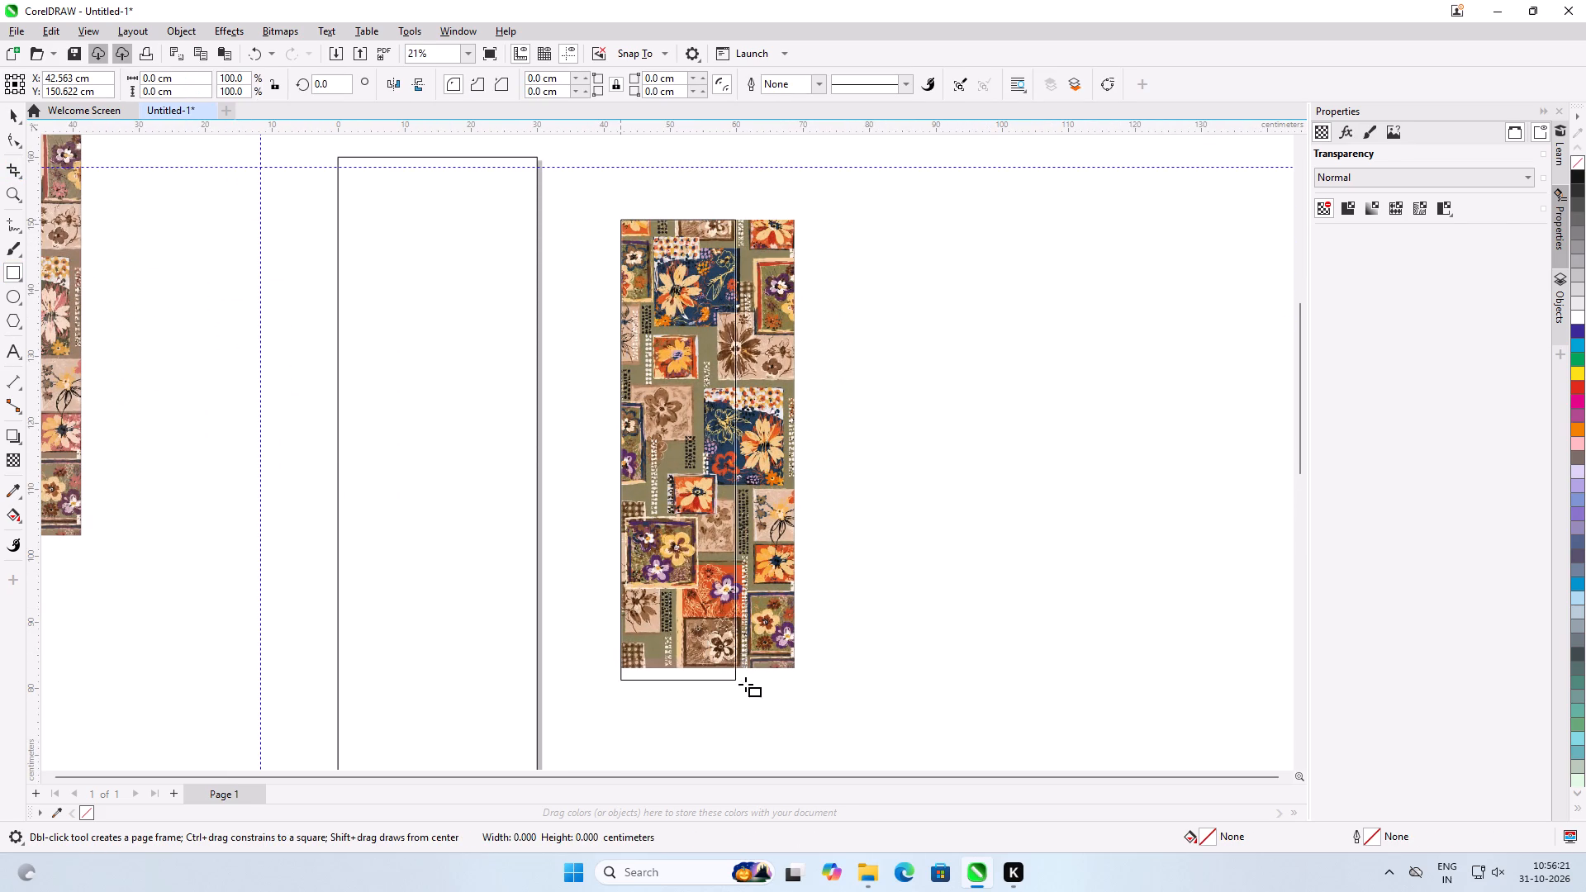
left_click_drag(745, 684, 795, 670)
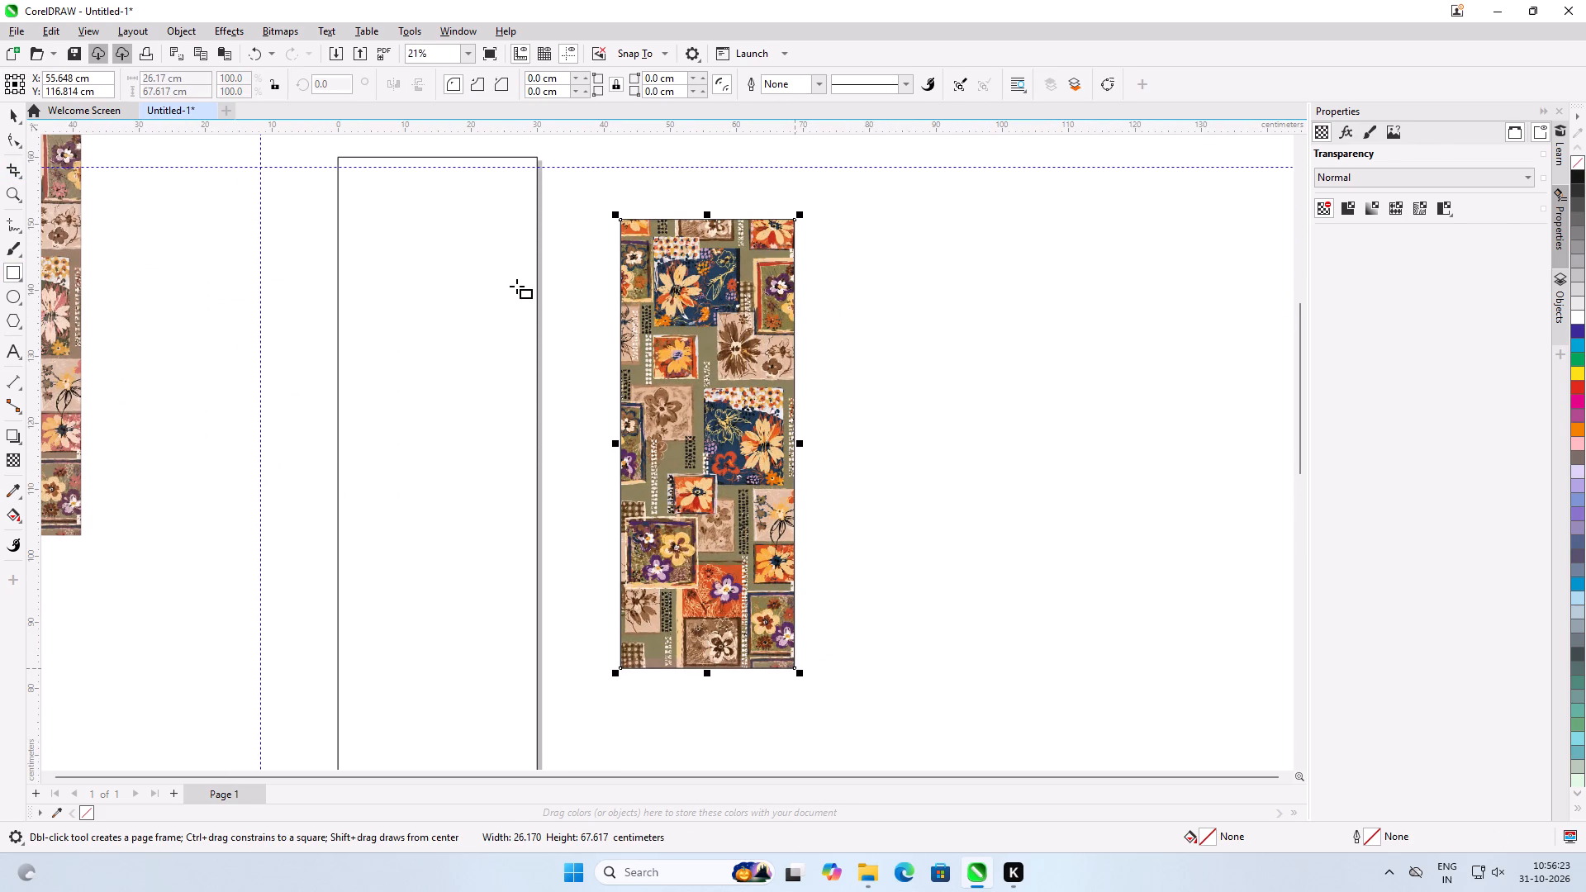
Move the rectangle horizontally off the group into the empty area on its right, at about X 94.2 cm.
left_click(12, 114)
left_click(1111, 401)
left_click_drag(756, 402, 1012, 407)
left_click(1133, 421)
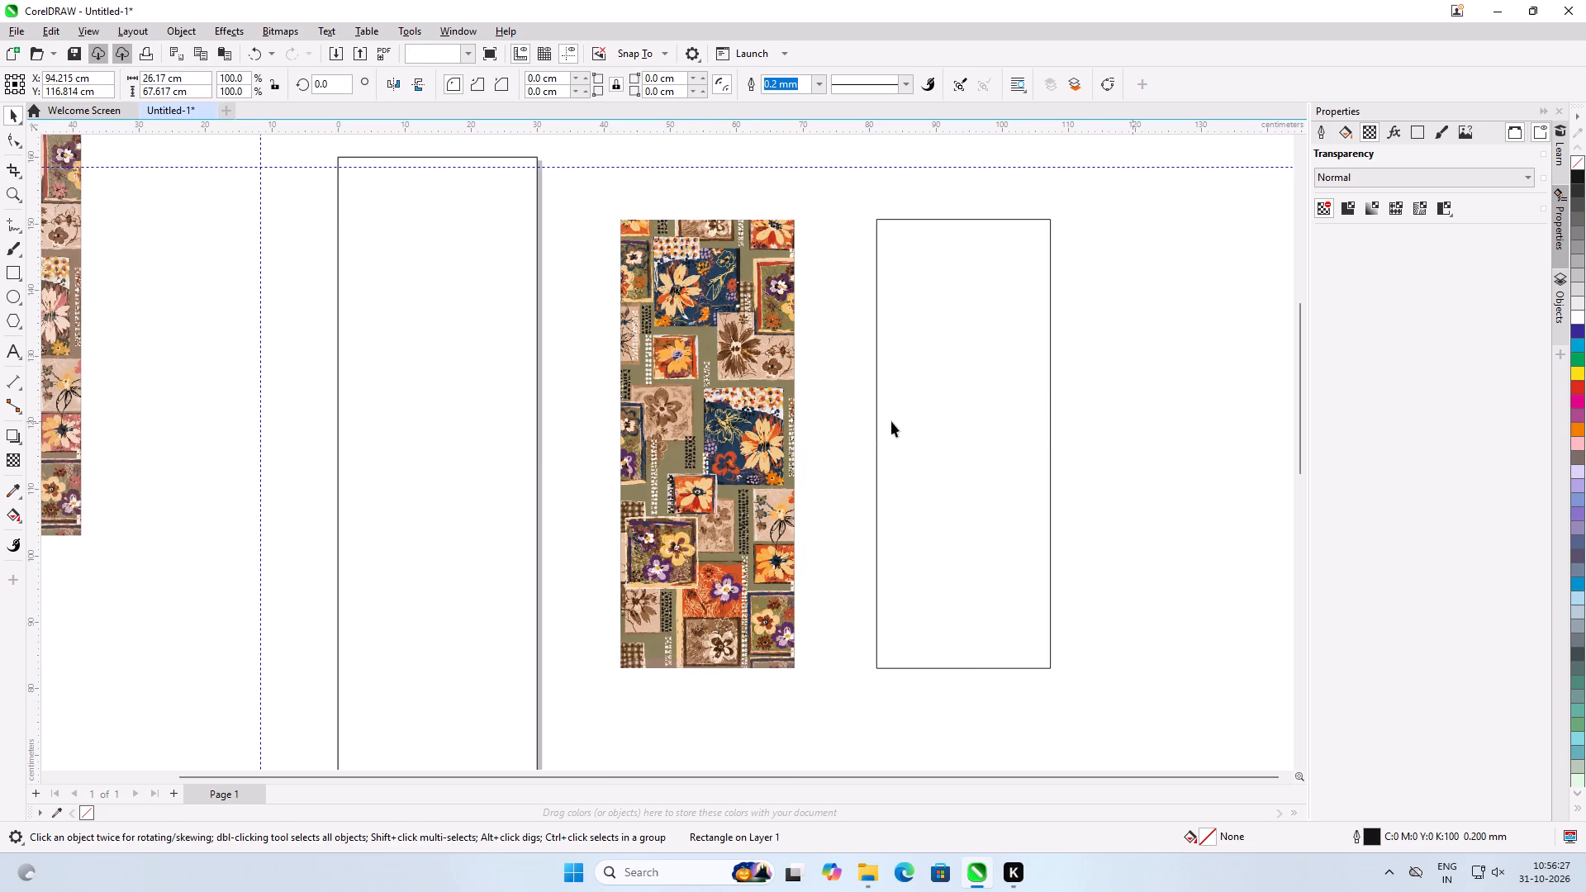
Move the grouped strip and image onto the page and align it to the page rectangle's top and left edges.
left_click(675, 421)
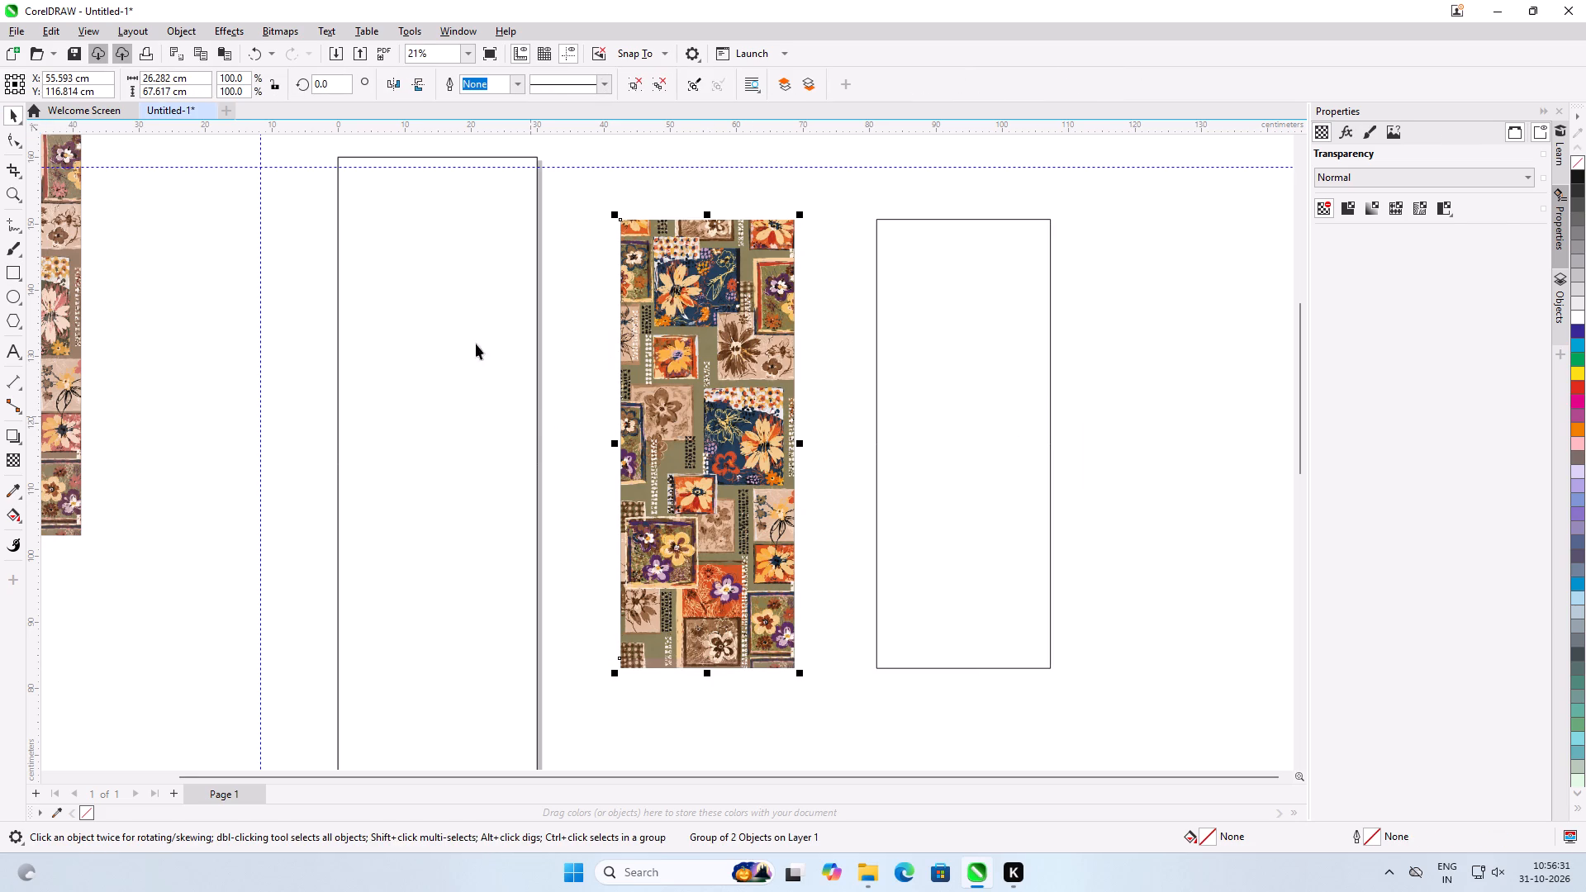
scroll(927, 415, "down", 5)
scroll(681, 368, "up", 5)
left_click_drag(915, 439, 664, 381)
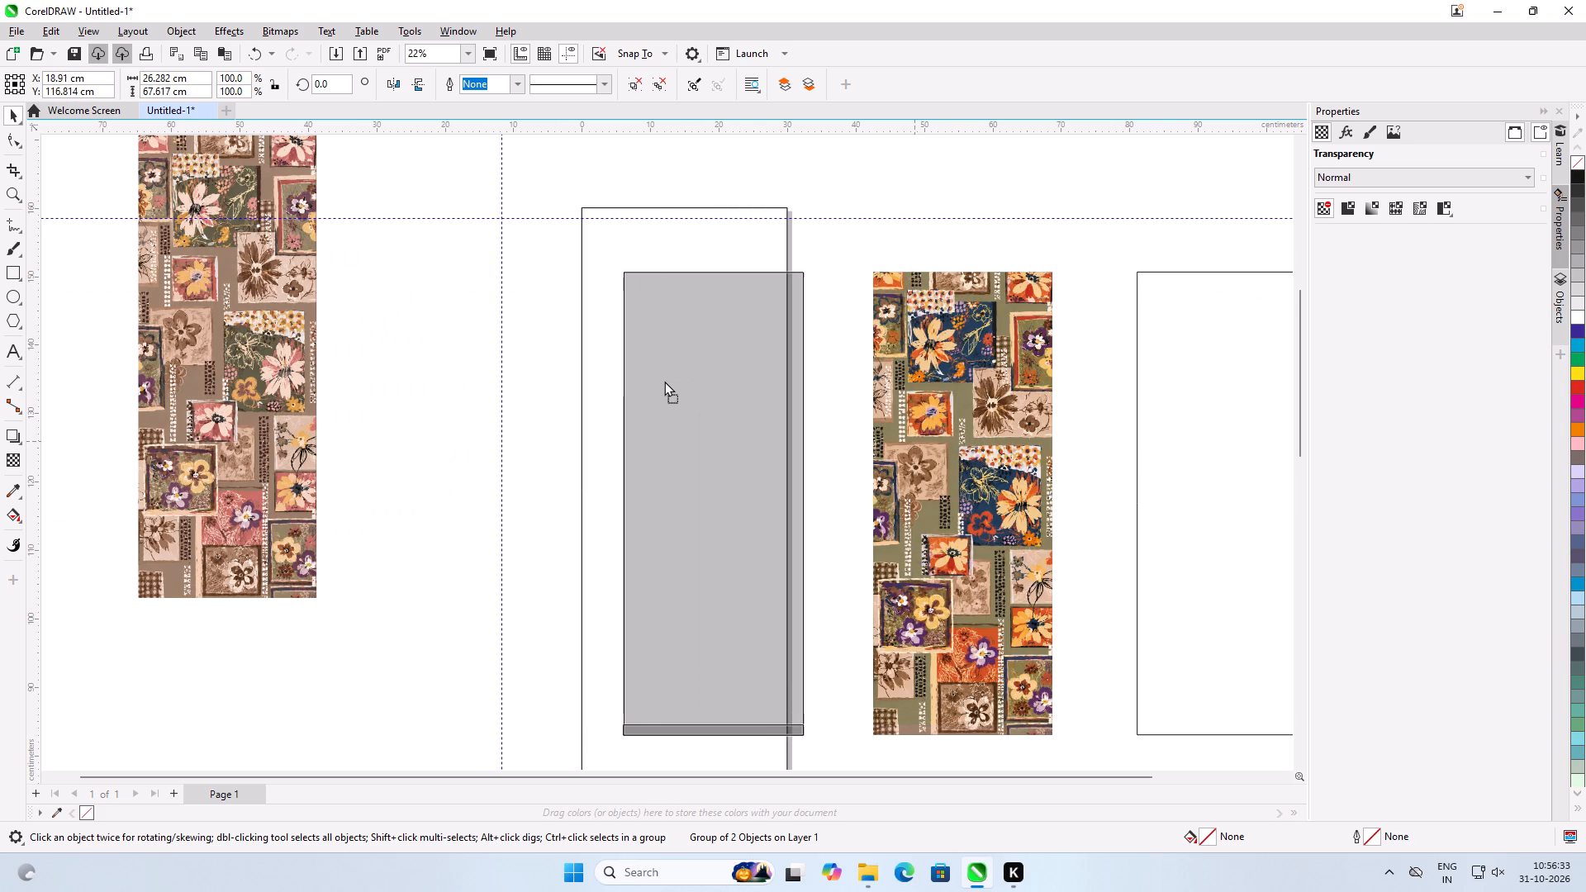
left_click_drag(664, 381, 639, 383)
left_click(640, 253, "shift")
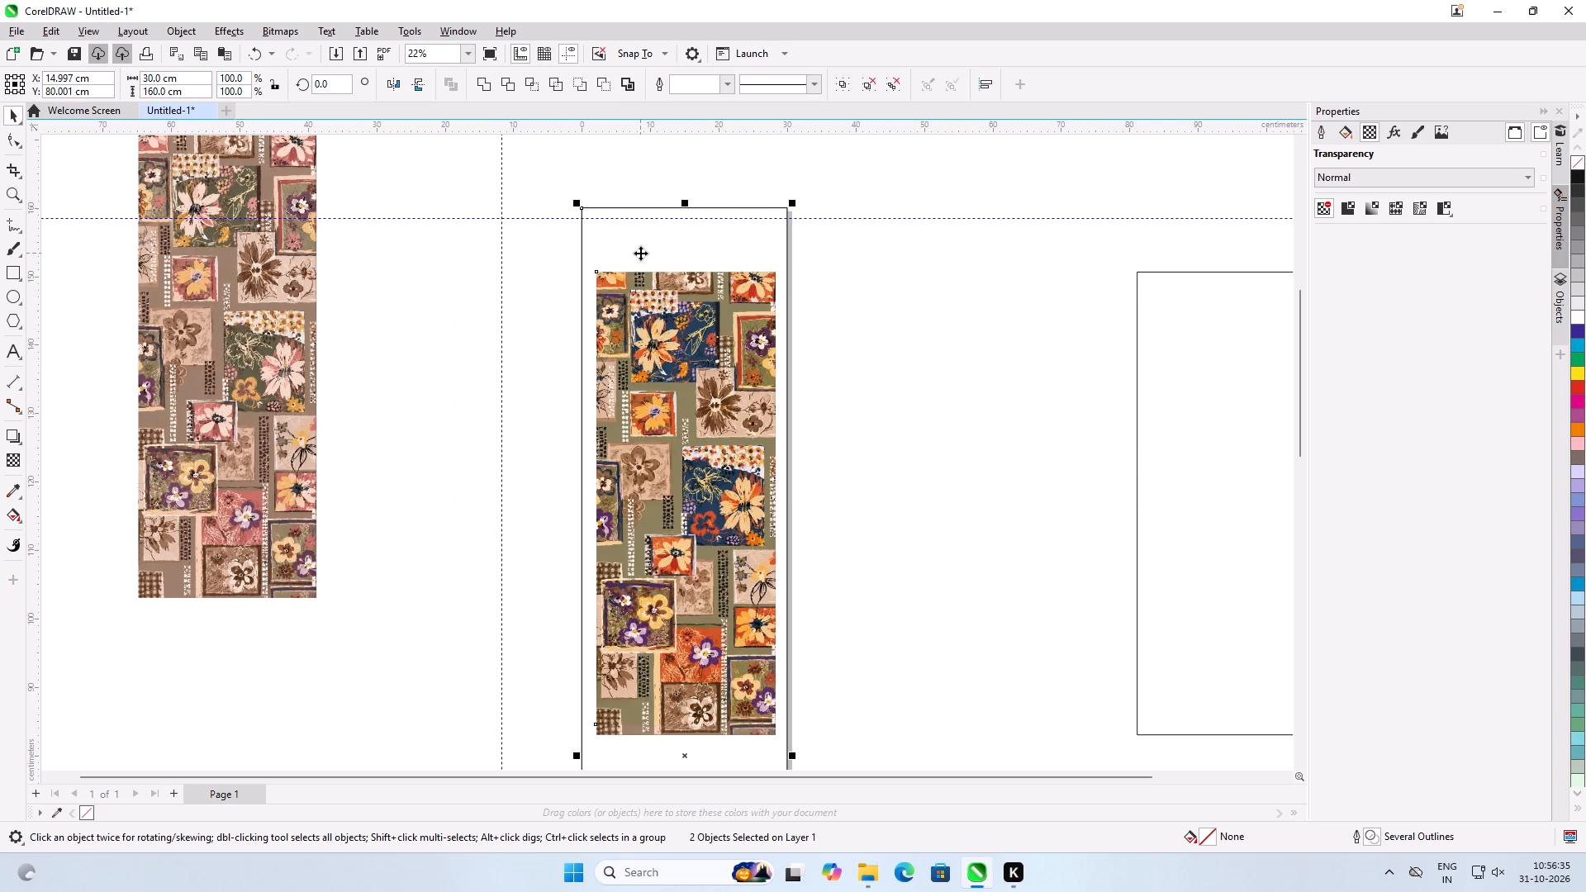
key("t")
key("l")
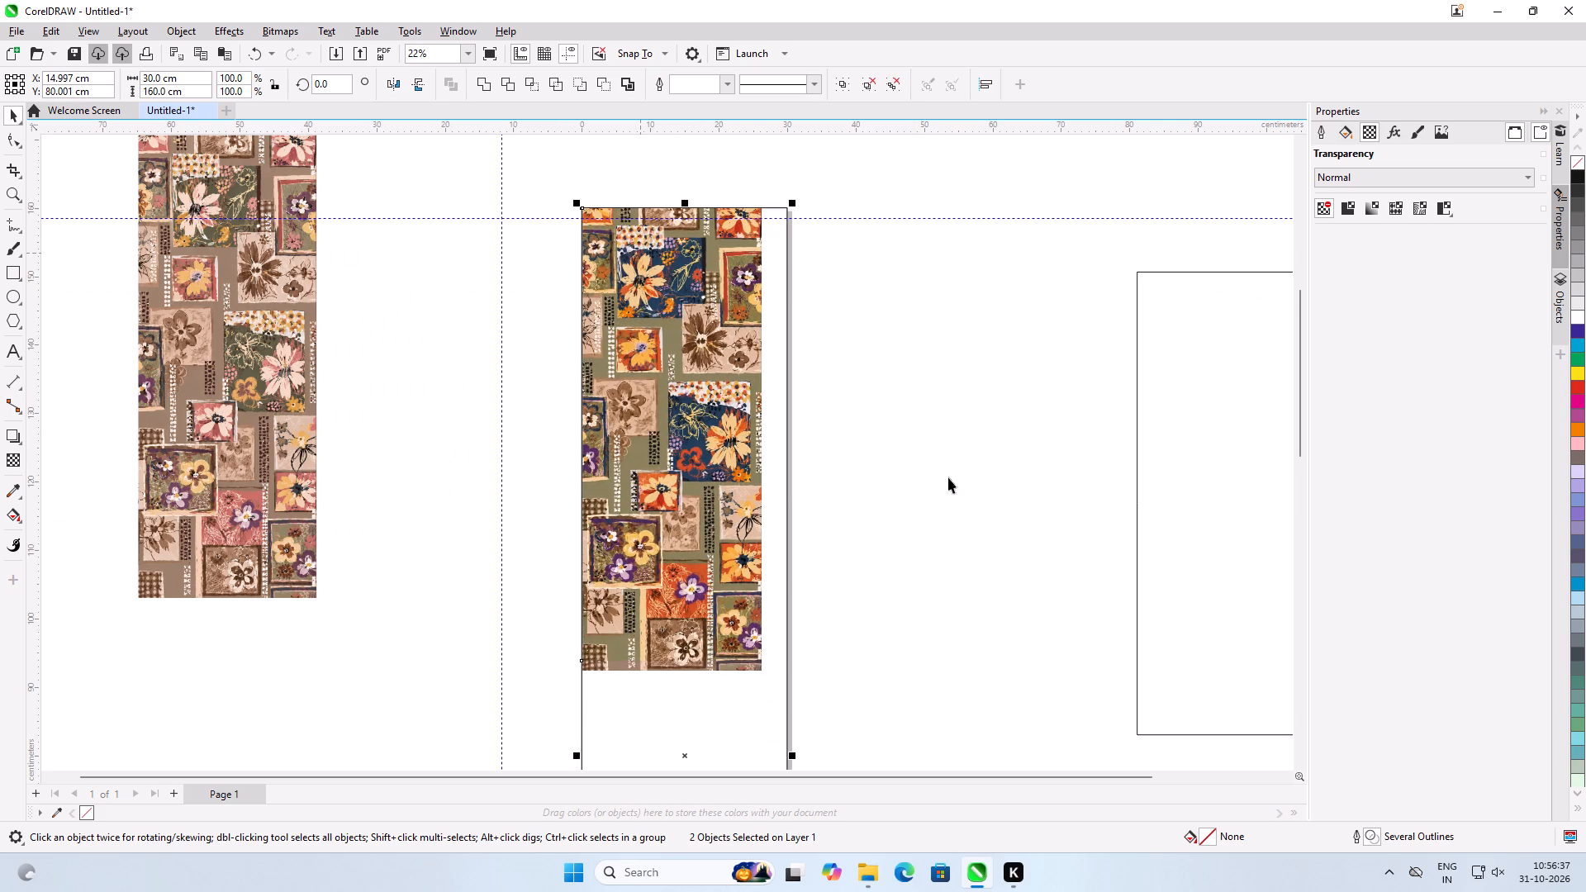
left_click(983, 496)
Nudge the group left to about X 13.03 cm so its artwork meets the page's left edge.
scroll(452, 646, "up", 6)
scroll(729, 679, "up", 15)
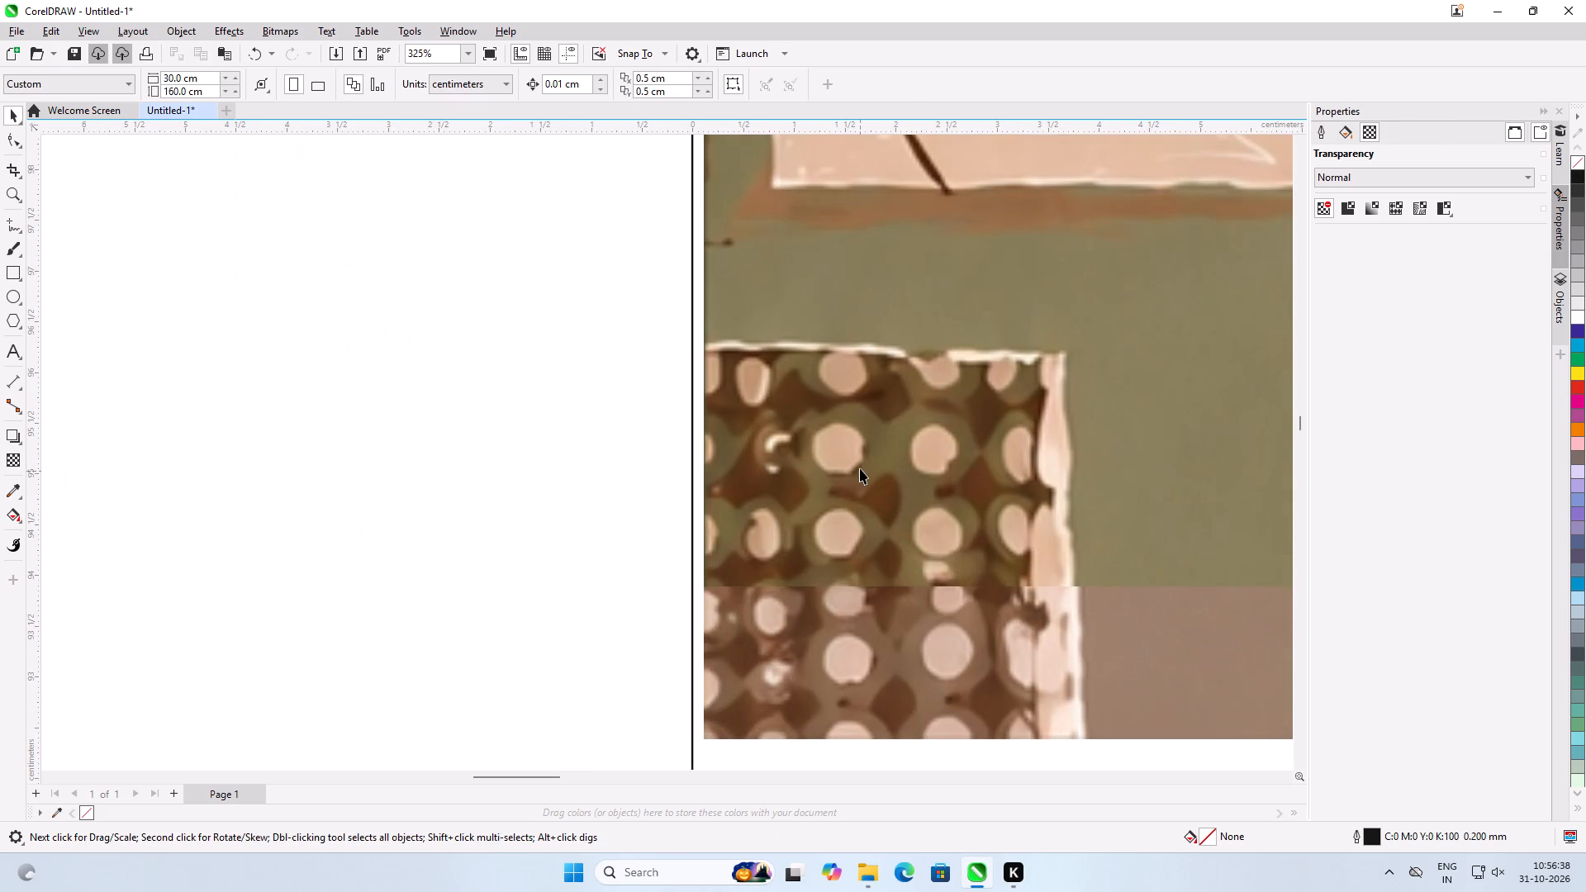
left_click(860, 468)
scroll(756, 651, "up", 5)
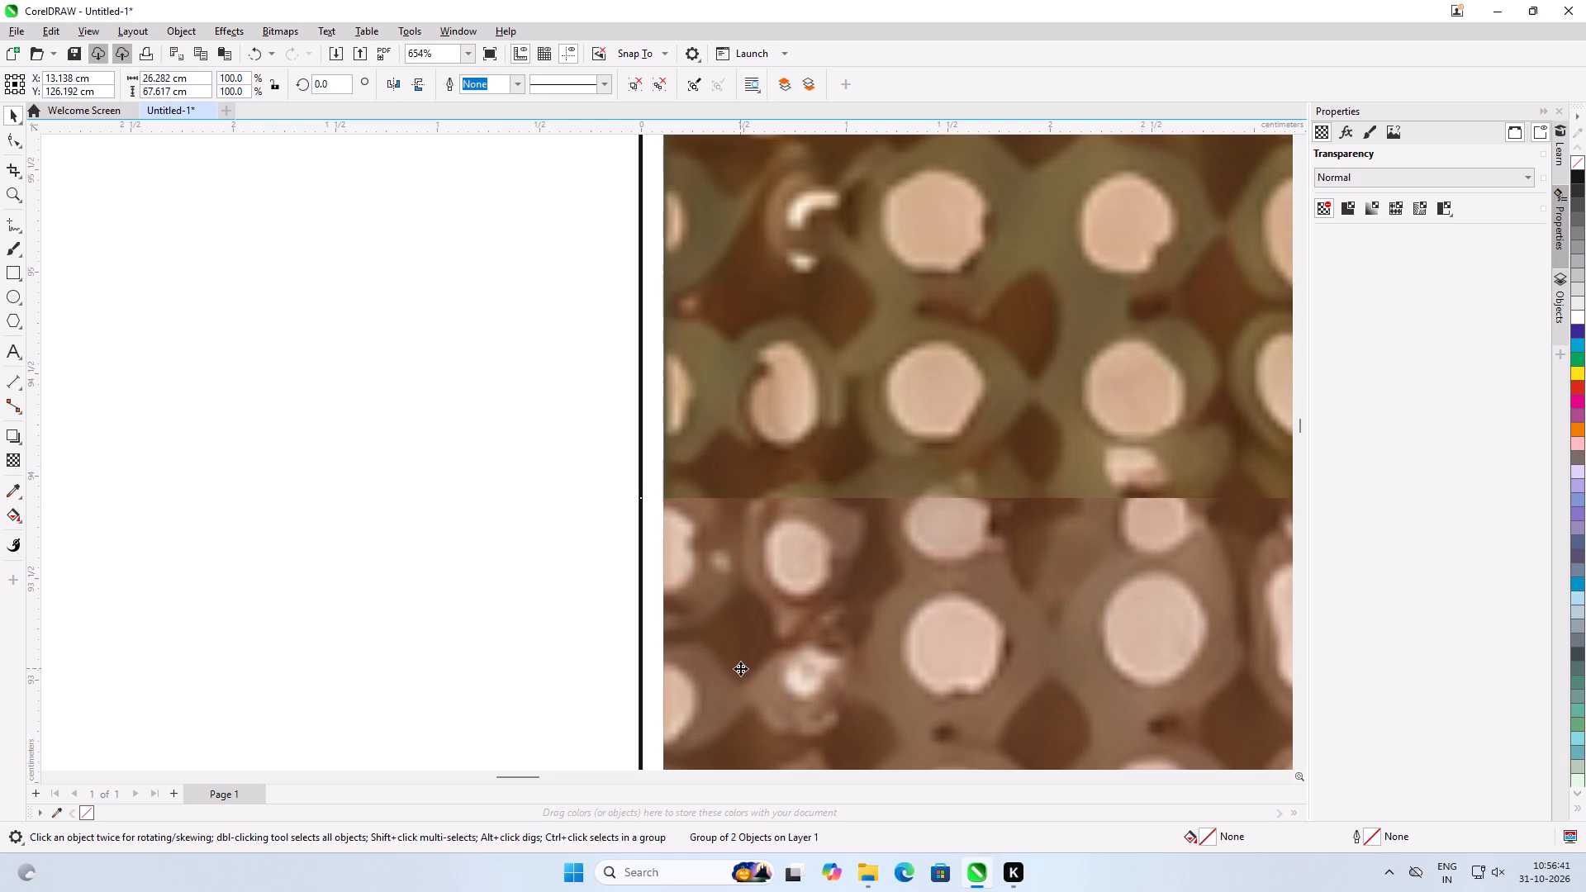
key("Left")
key("Left")
key("Left")
key("Left")
key("Left")
key("Left")
key("Left")
scroll(740, 668, "up", 1)
key("Left")
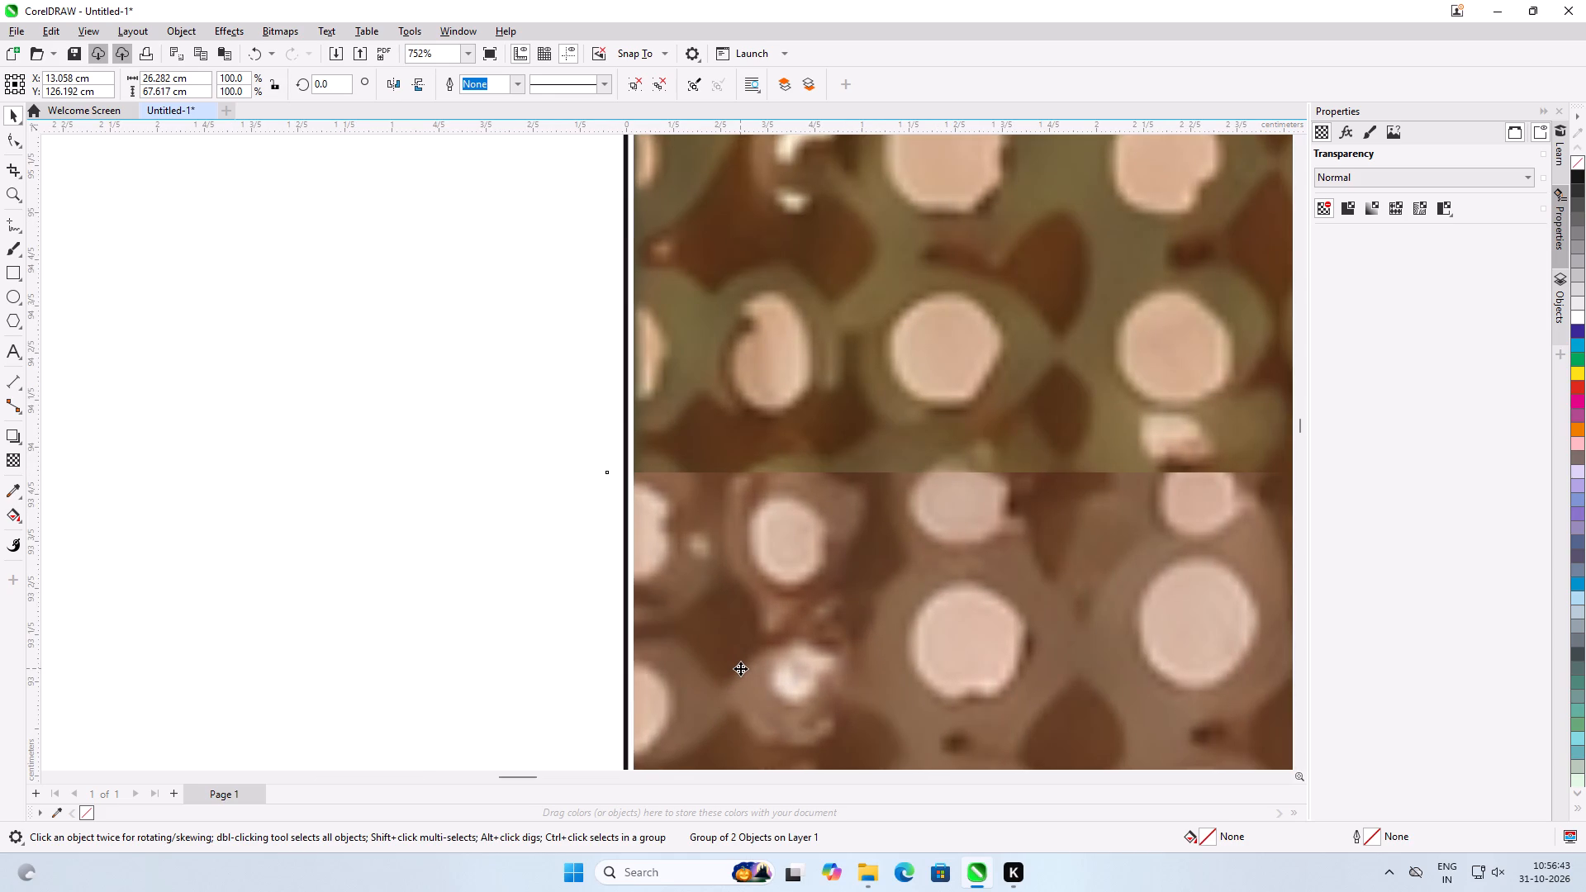
key("Left")
key("Left")
key("Left")
Scale the group proportionally from its bottom-right corner to about 30.11 × 77.47 cm, filling the page width.
scroll(740, 668, "down", 9)
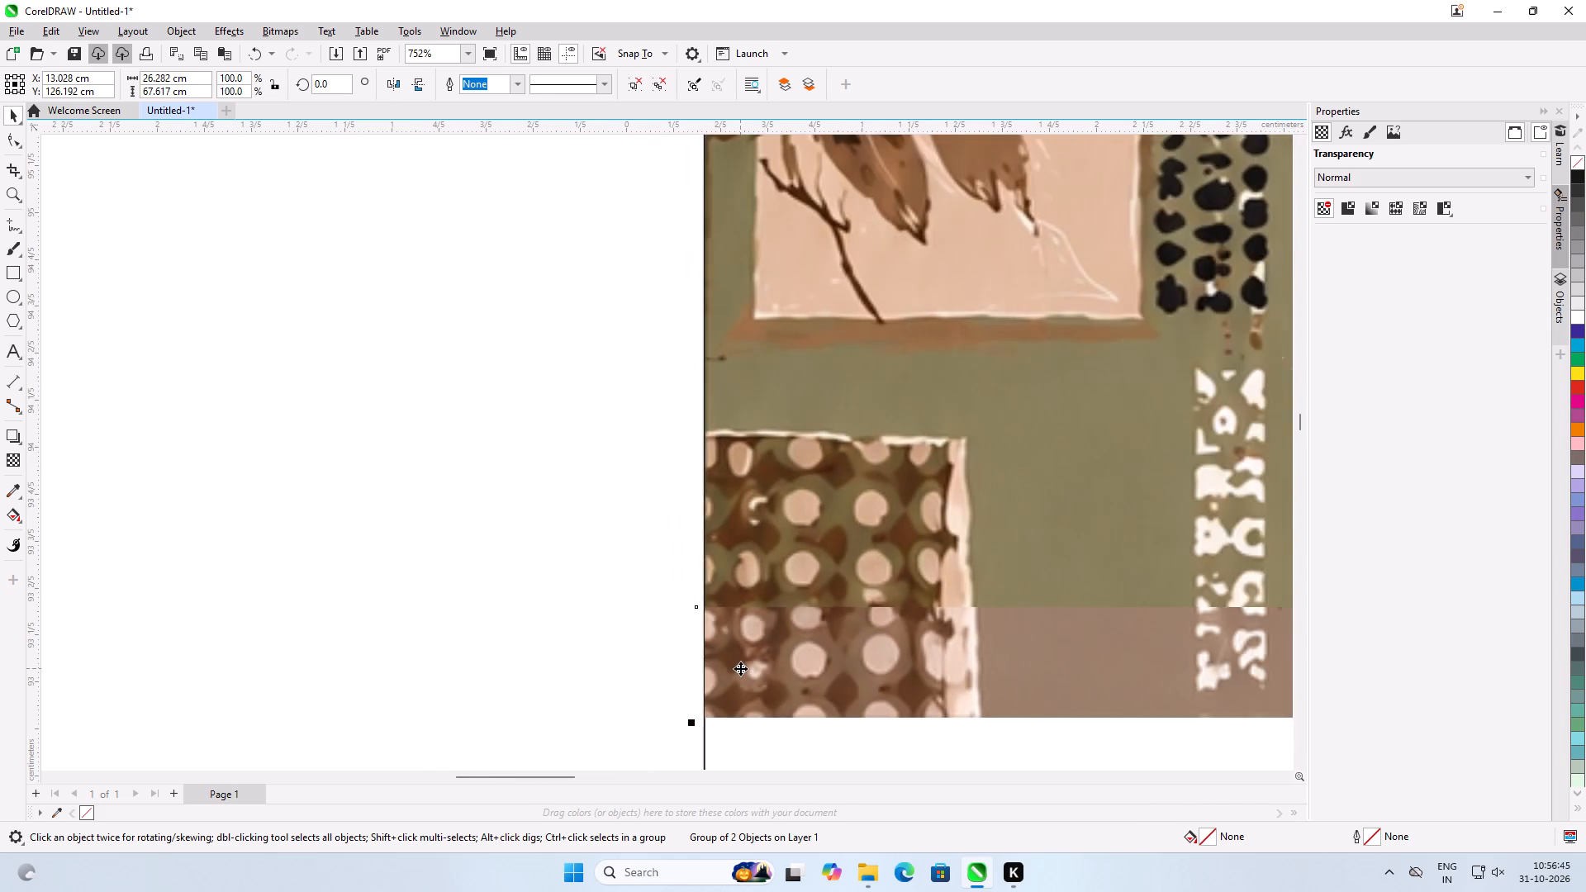
scroll(740, 668, "down", 16)
scroll(740, 668, "down", 6)
scroll(784, 287, "up", 8)
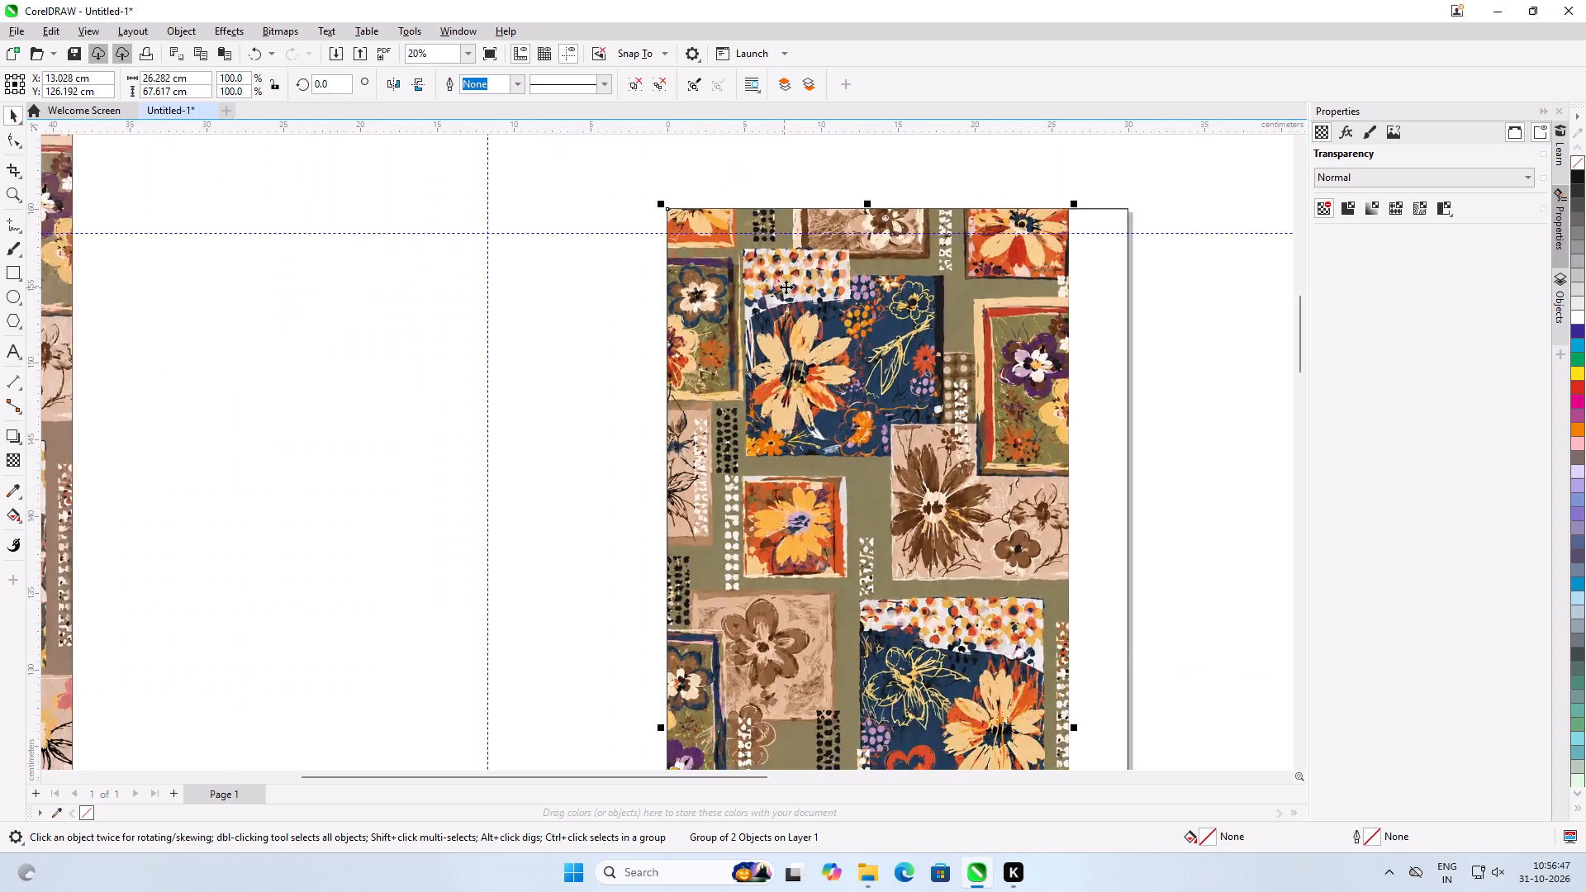
scroll(803, 216, "up", 7)
scroll(591, 221, "down", 14)
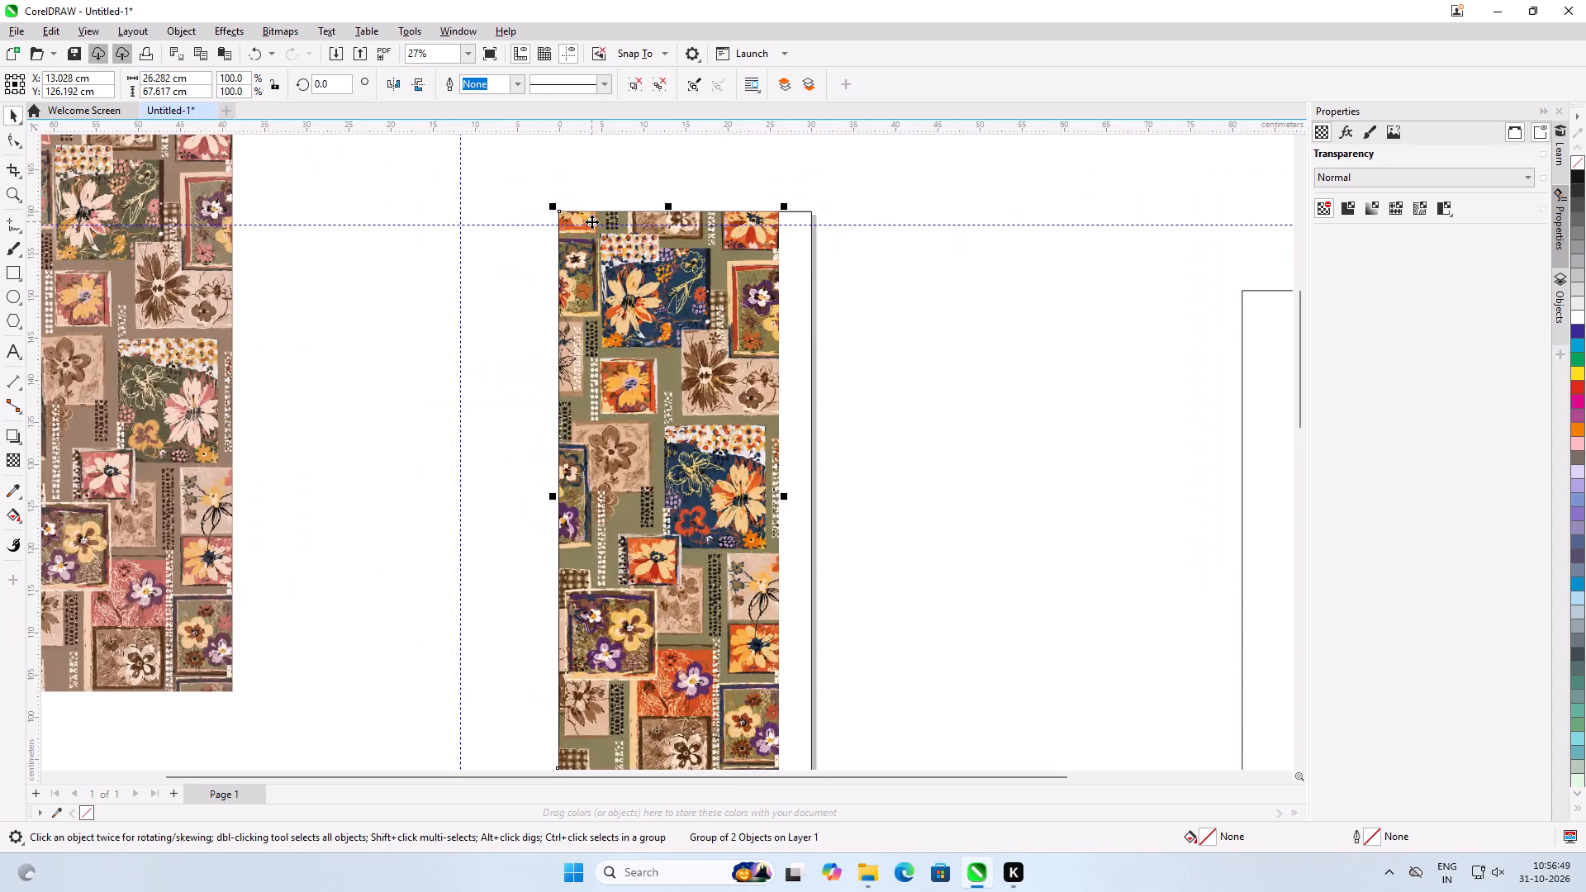
scroll(591, 221, "down", 7)
scroll(622, 434, "up", 20)
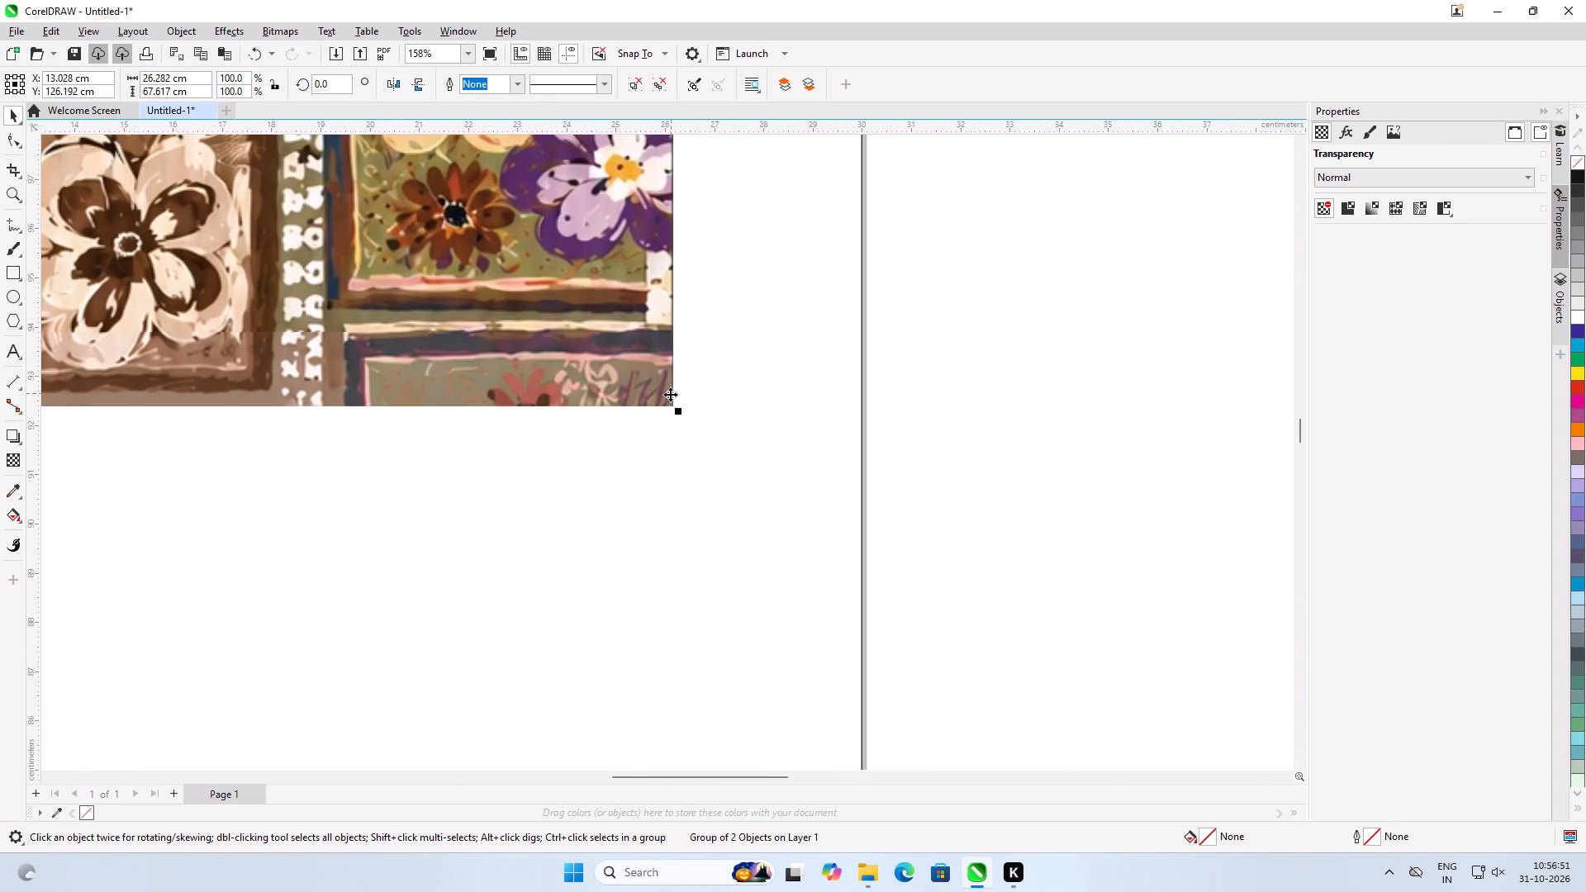
left_click_drag(679, 415, 905, 793)
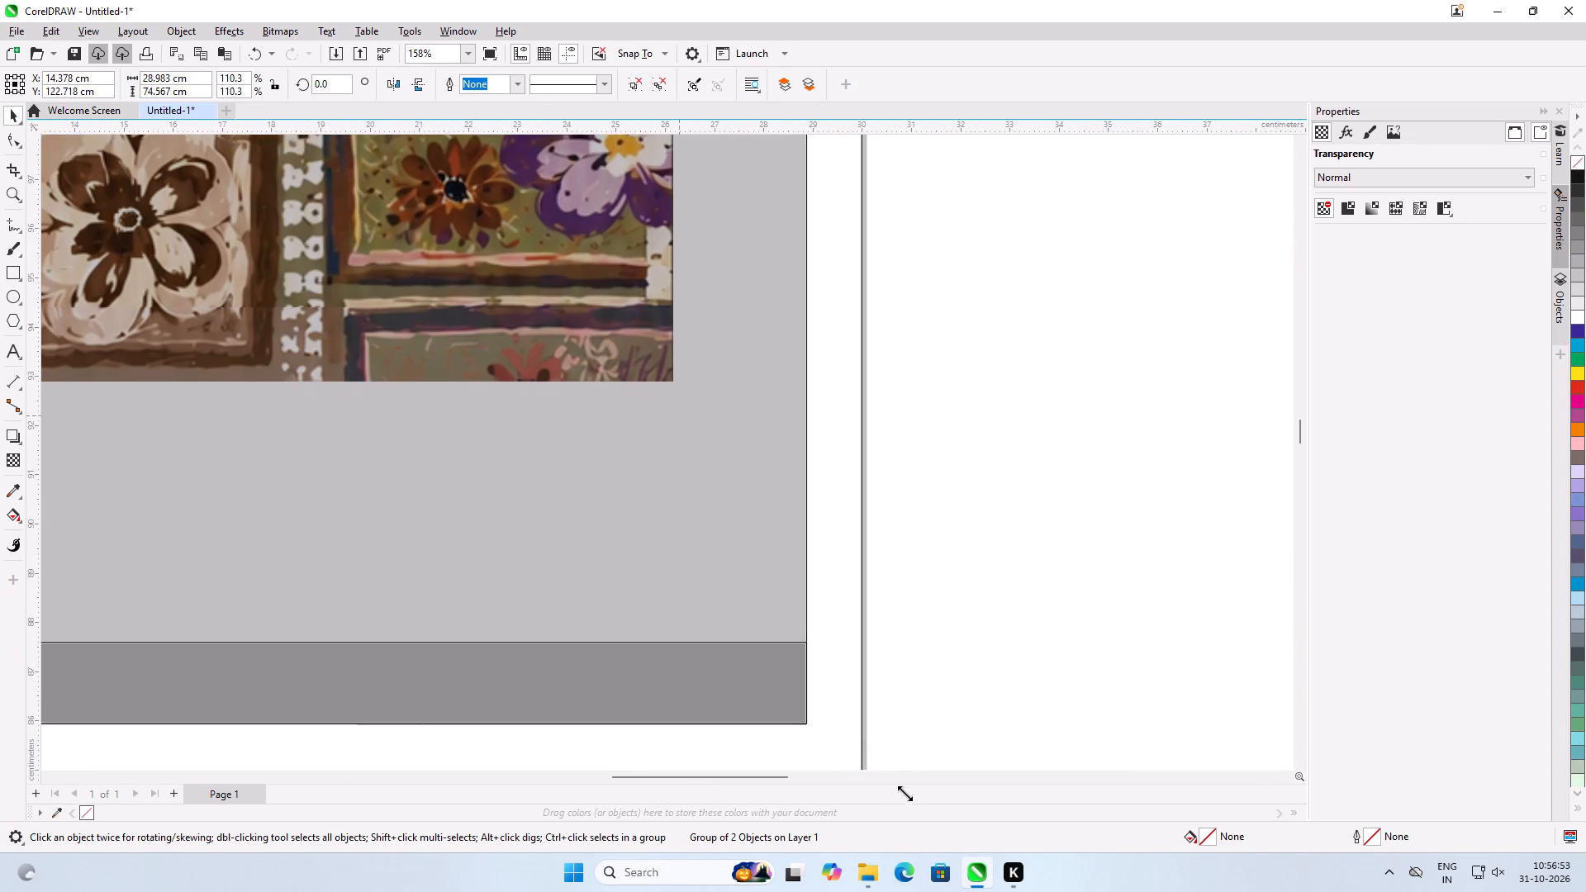
left_click_drag(905, 793, 900, 769)
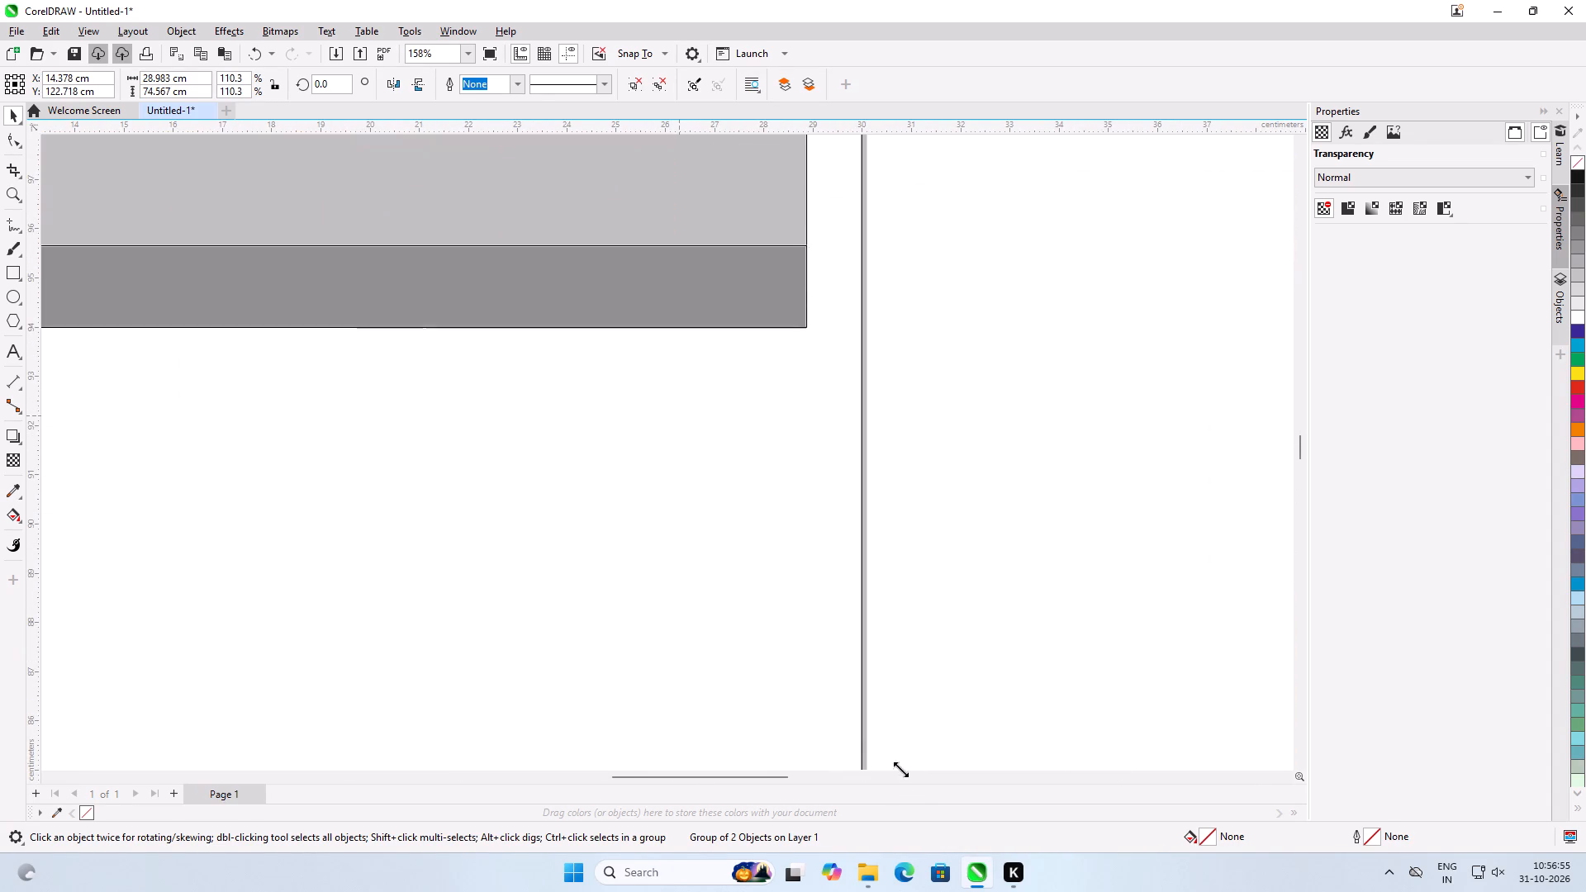
left_click_drag(900, 769, 869, 678)
left_click(982, 536)
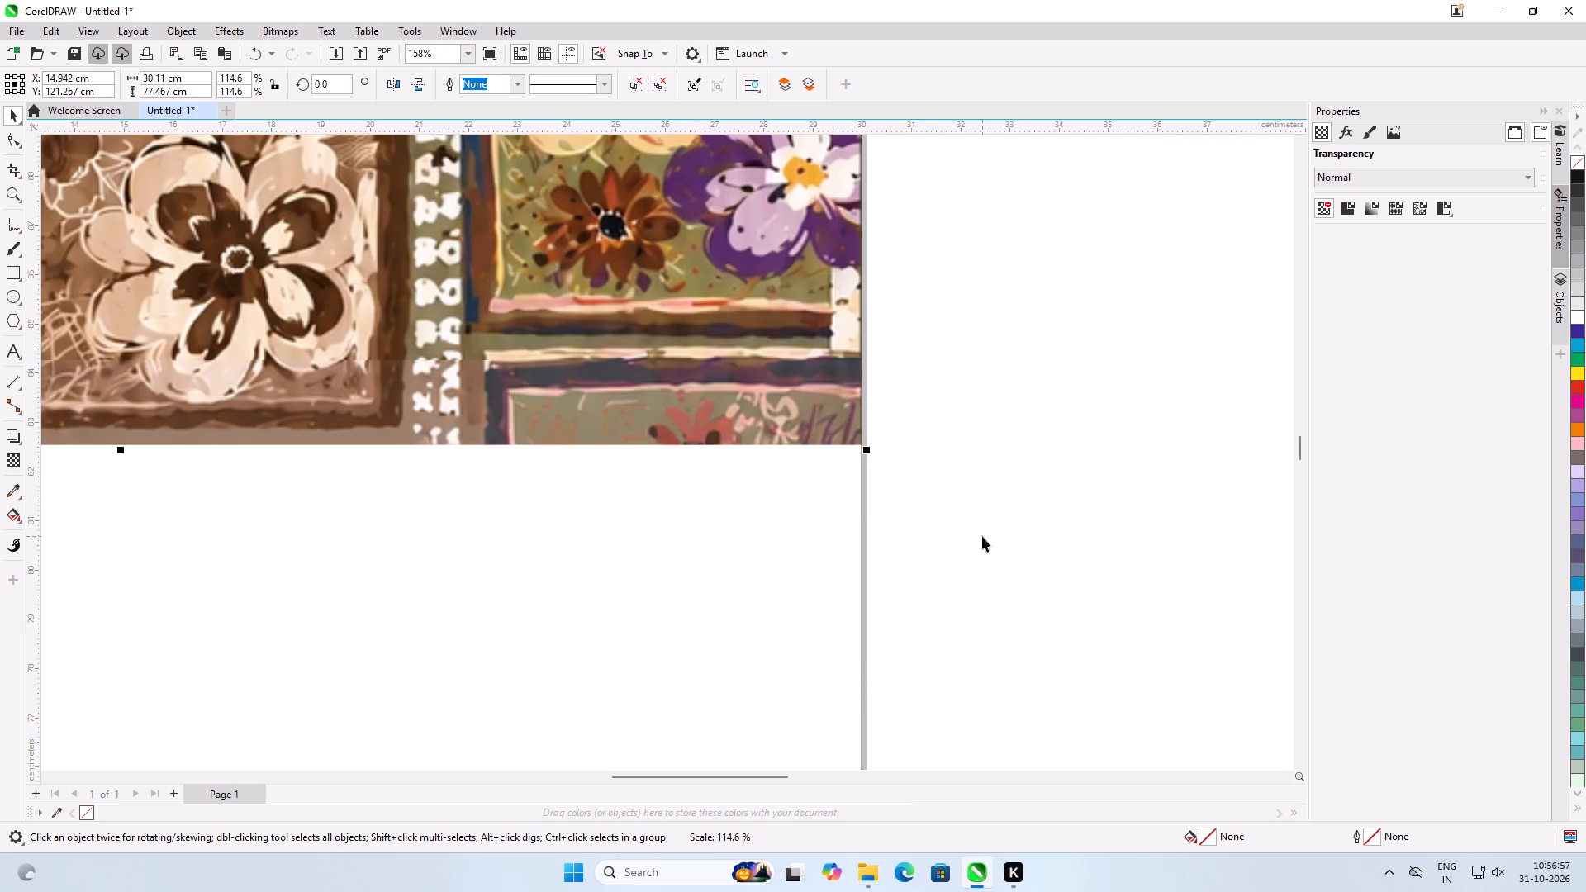
Duplicate the scaled group straight down below the original on the page, at about Y 43.72 cm.
scroll(982, 536, "up", 1)
scroll(982, 536, "down", 8)
scroll(739, 529, "down", 13)
scroll(905, 284, "down", 2)
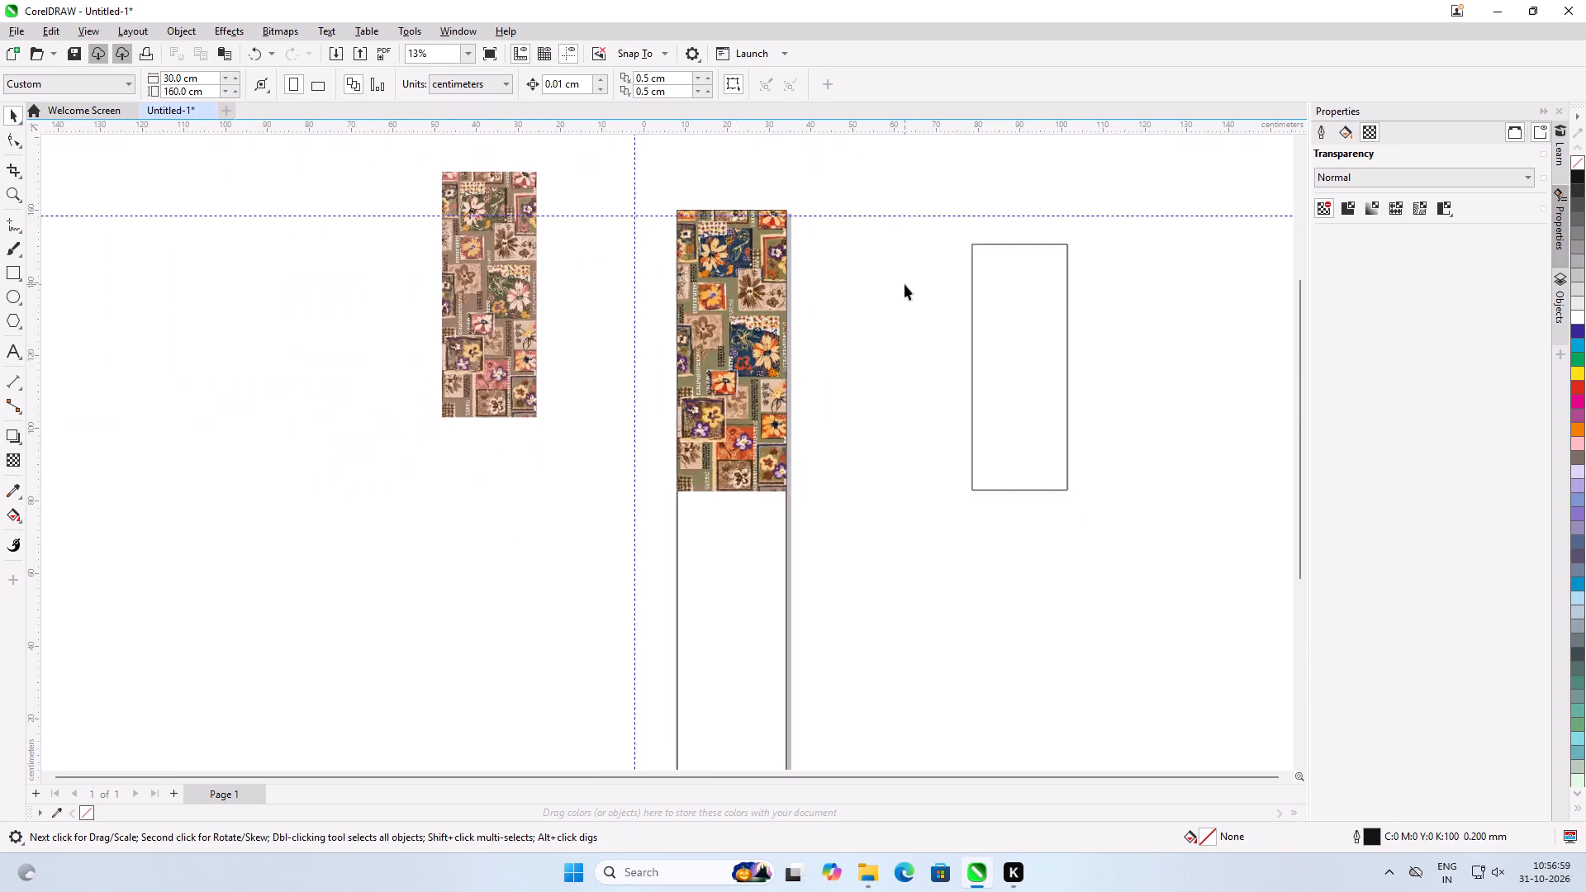
scroll(905, 284, "down", 2)
left_click(900, 415)
scroll(795, 588, "up", 1)
left_click(796, 330)
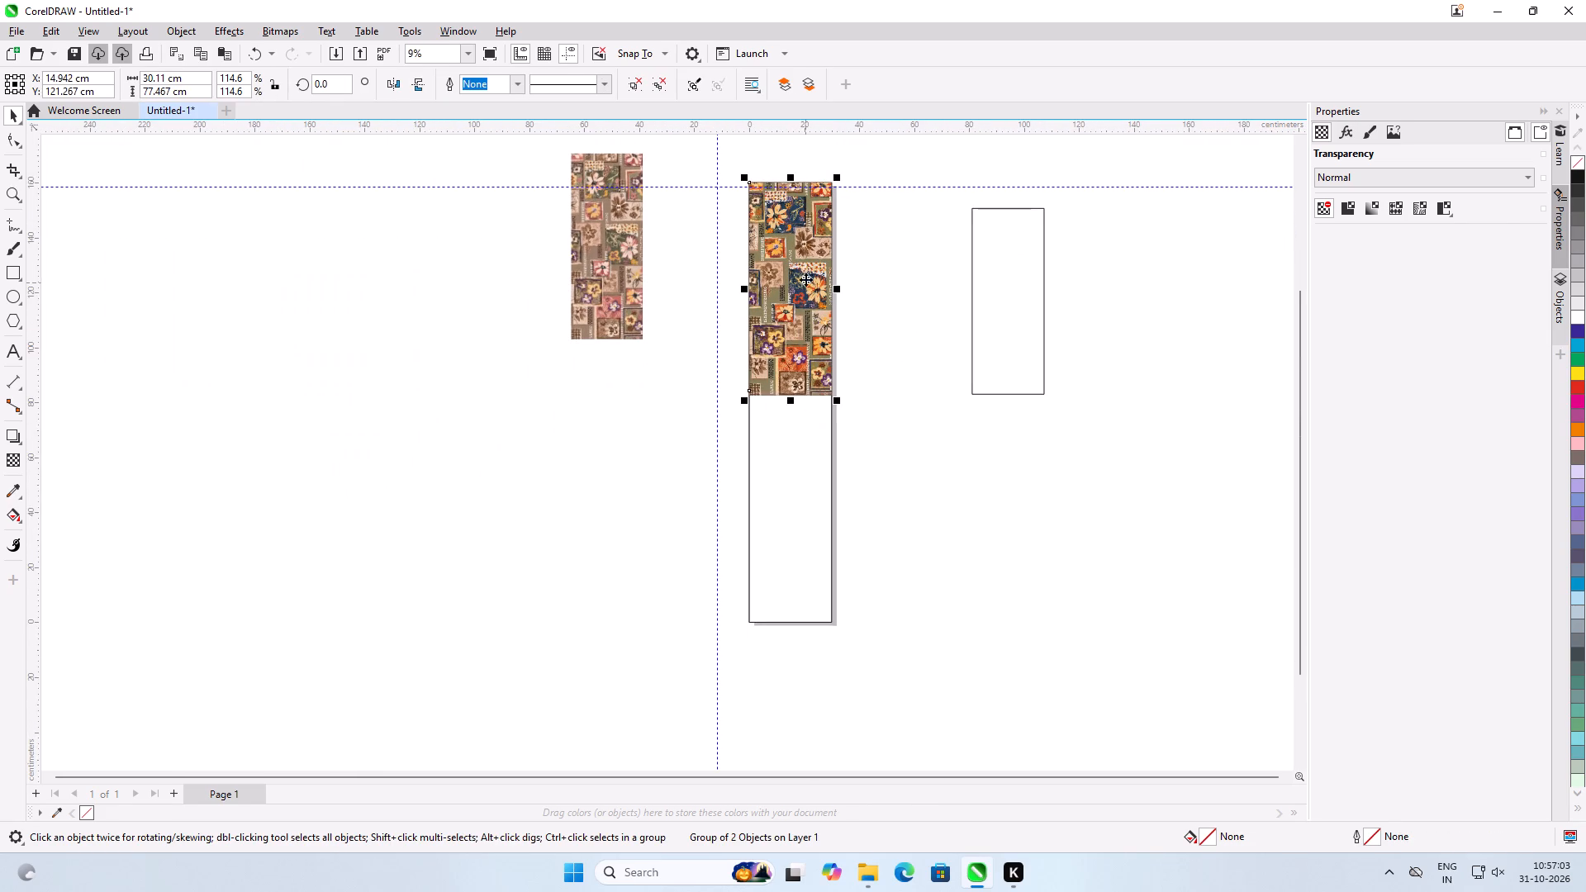
left_click_drag(804, 277, 805, 496)
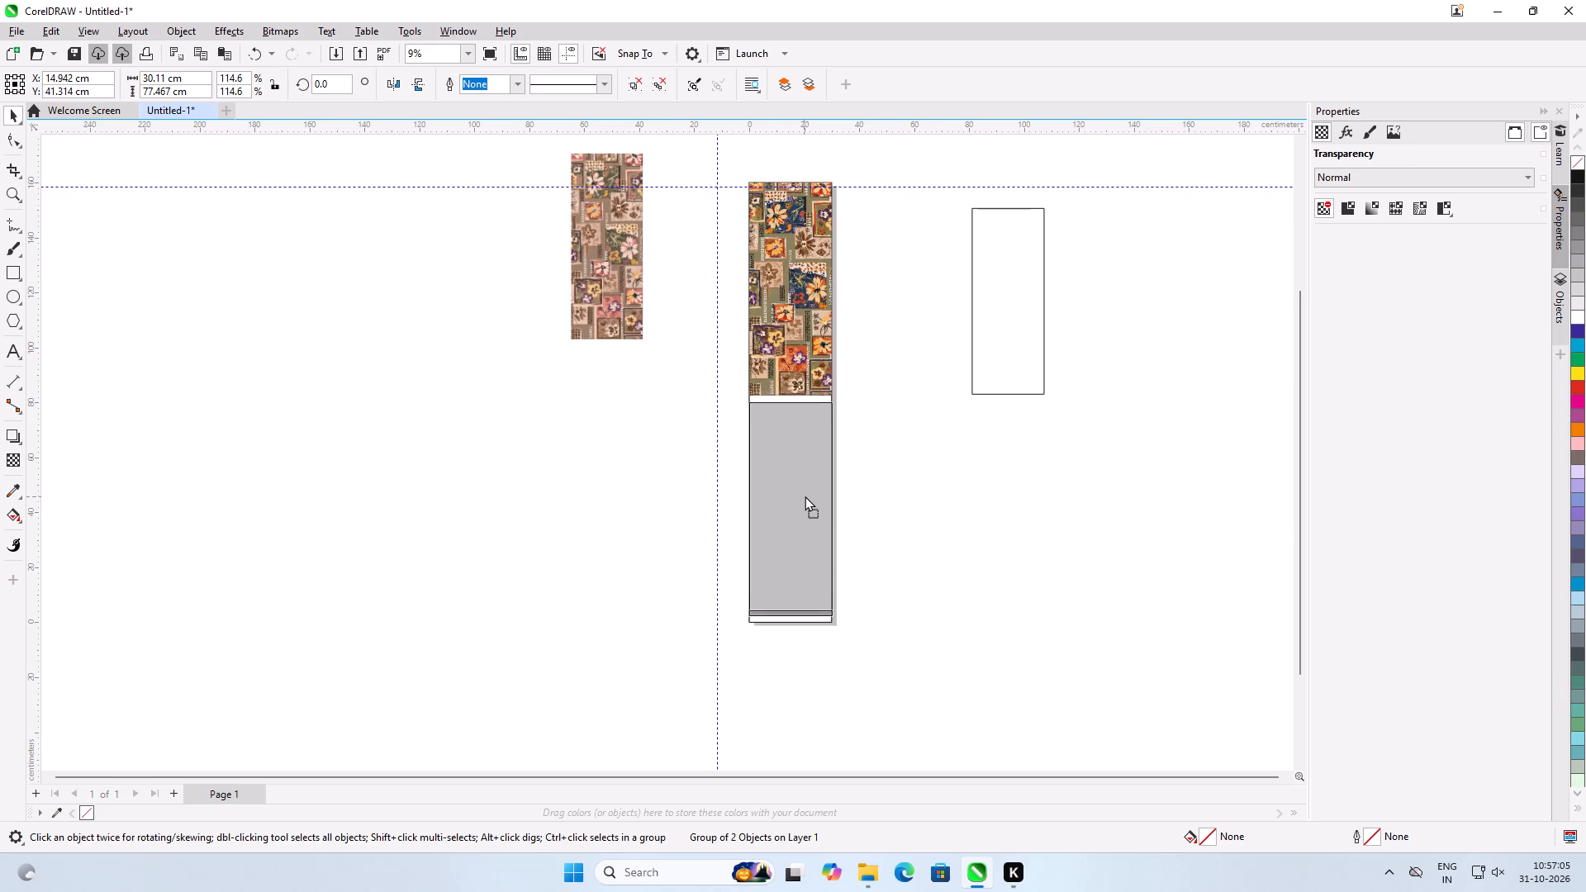
left_click_drag(805, 496, 805, 489)
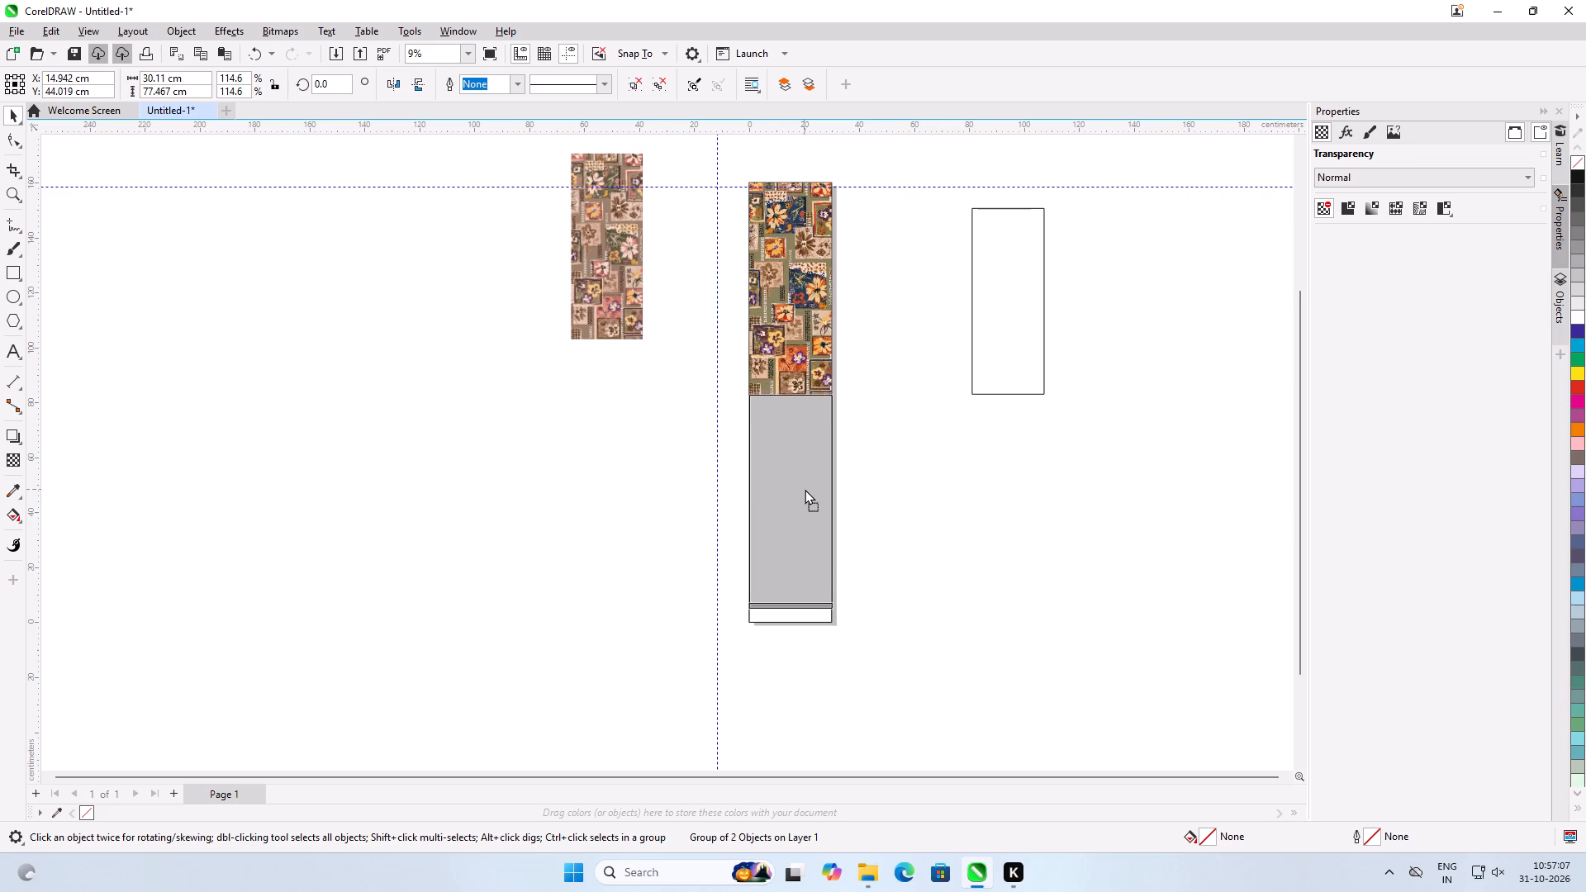
left_click_drag(805, 489, 805, 490)
right_click(805, 490, "shift")
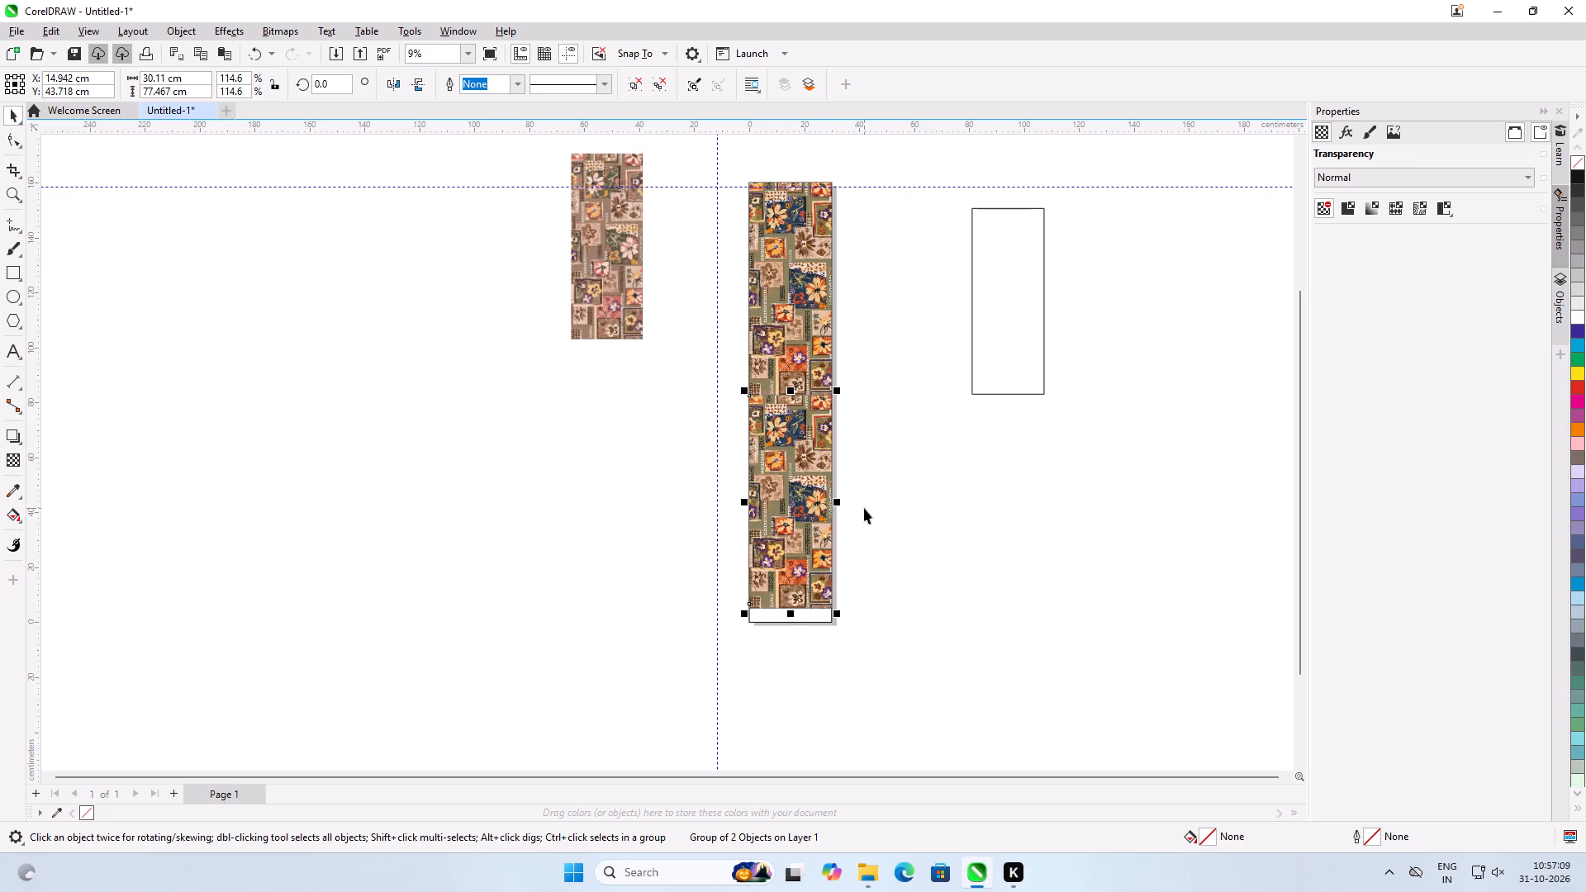
left_click(864, 508)
Nudge the lower copy up to about Y 43.83 cm to close the gap beneath the original.
scroll(776, 430, "up", 3)
scroll(814, 501, "up", 5)
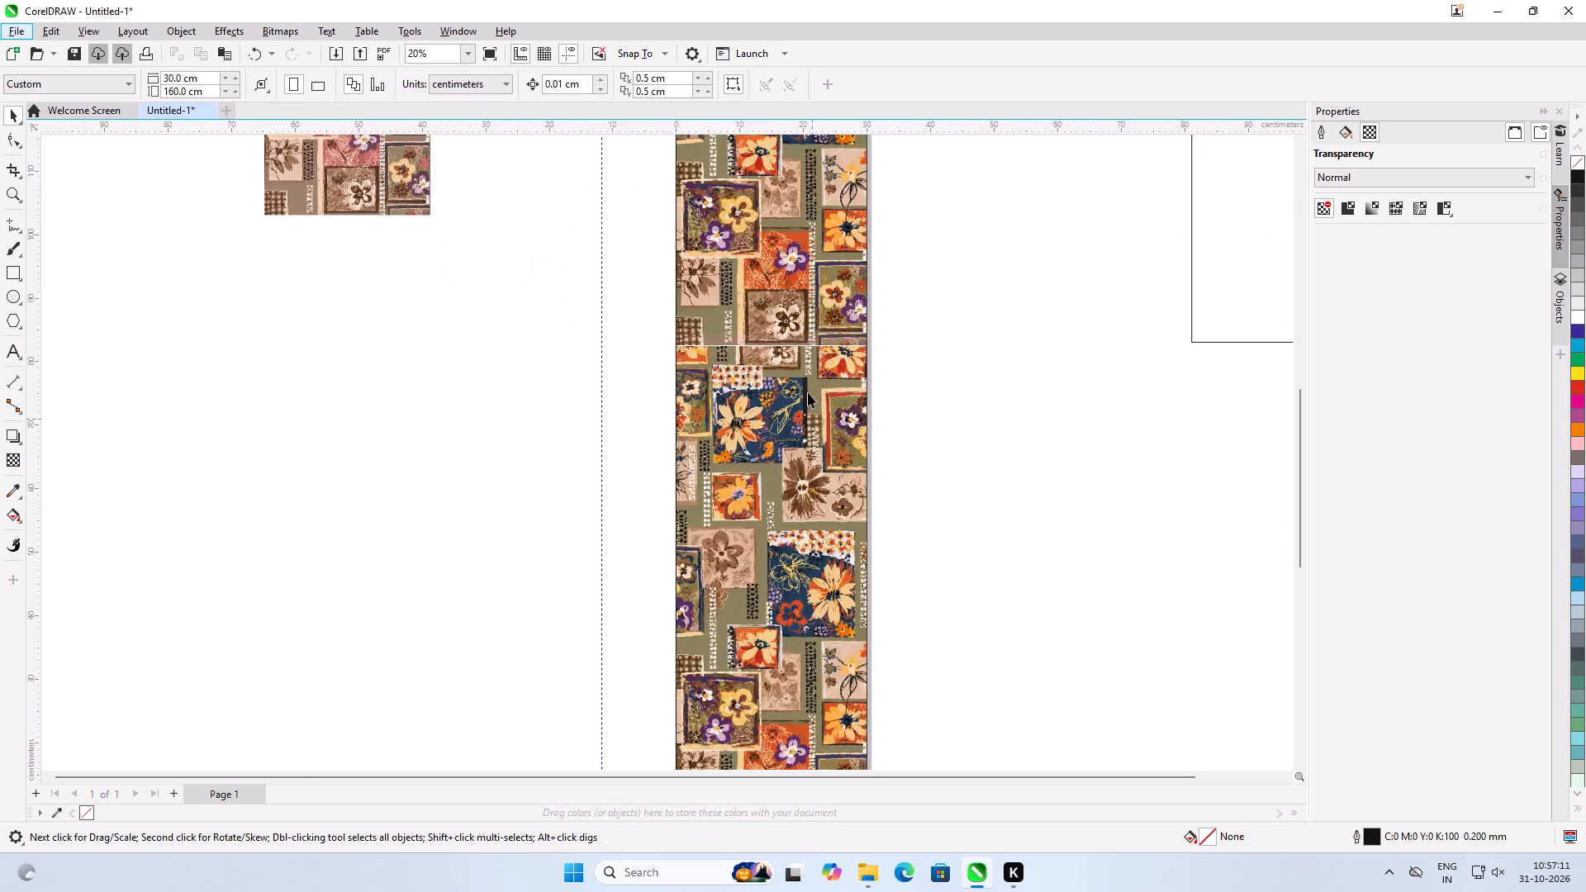
scroll(796, 330, "up", 13)
left_click(795, 456)
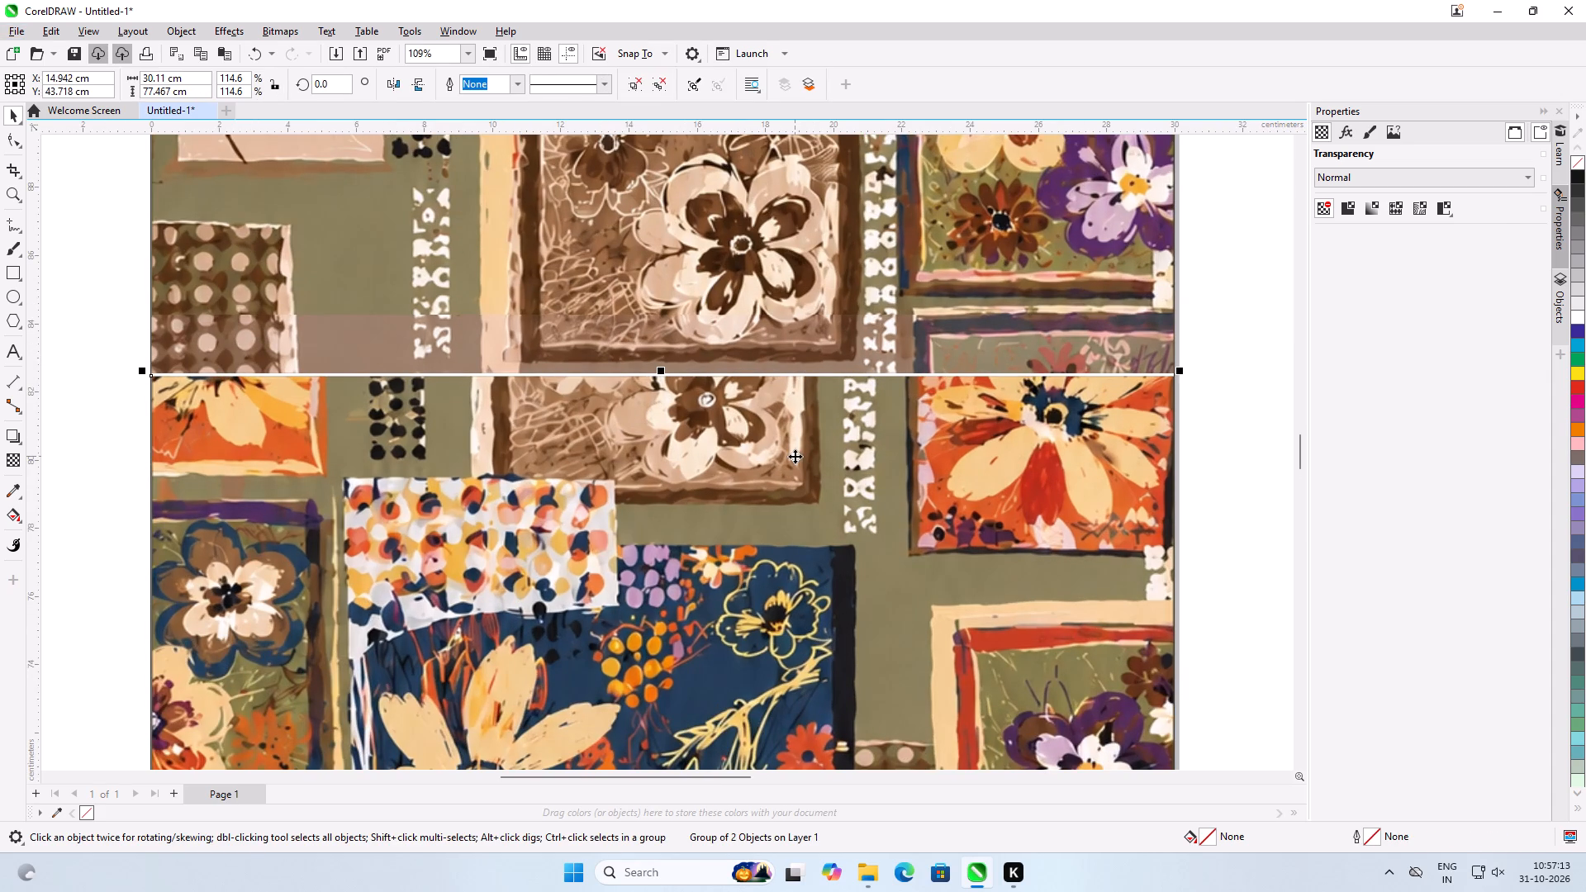
key("Up")
key("Up")
key("Up")
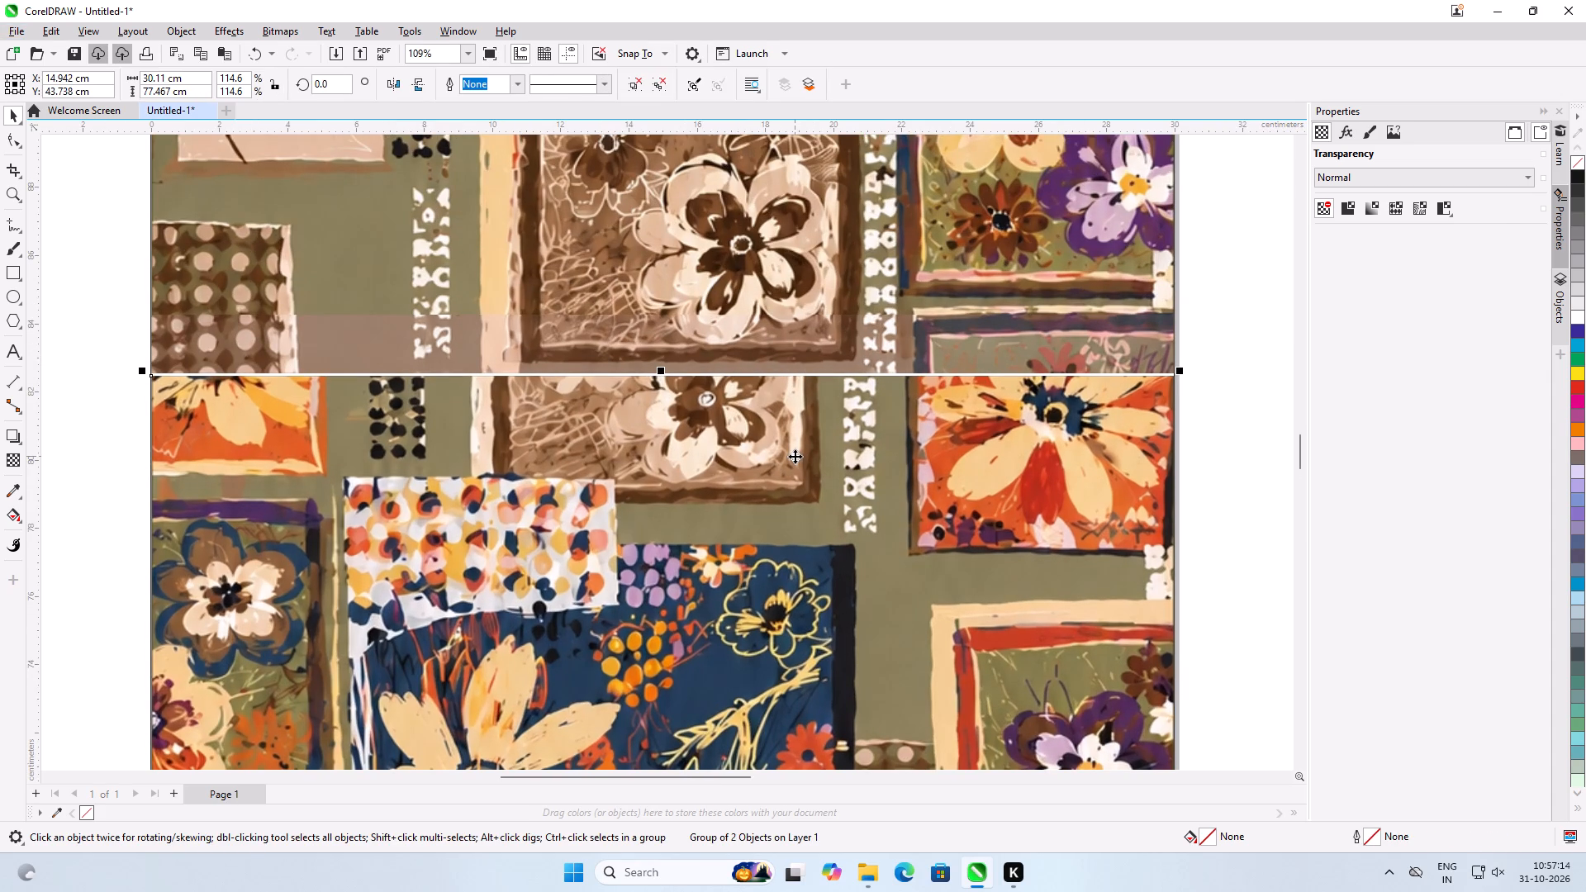
key("Up")
key("Up")
key("Up")
key("Up")
key("Up")
key("Up")
key("Up")
key("Up")
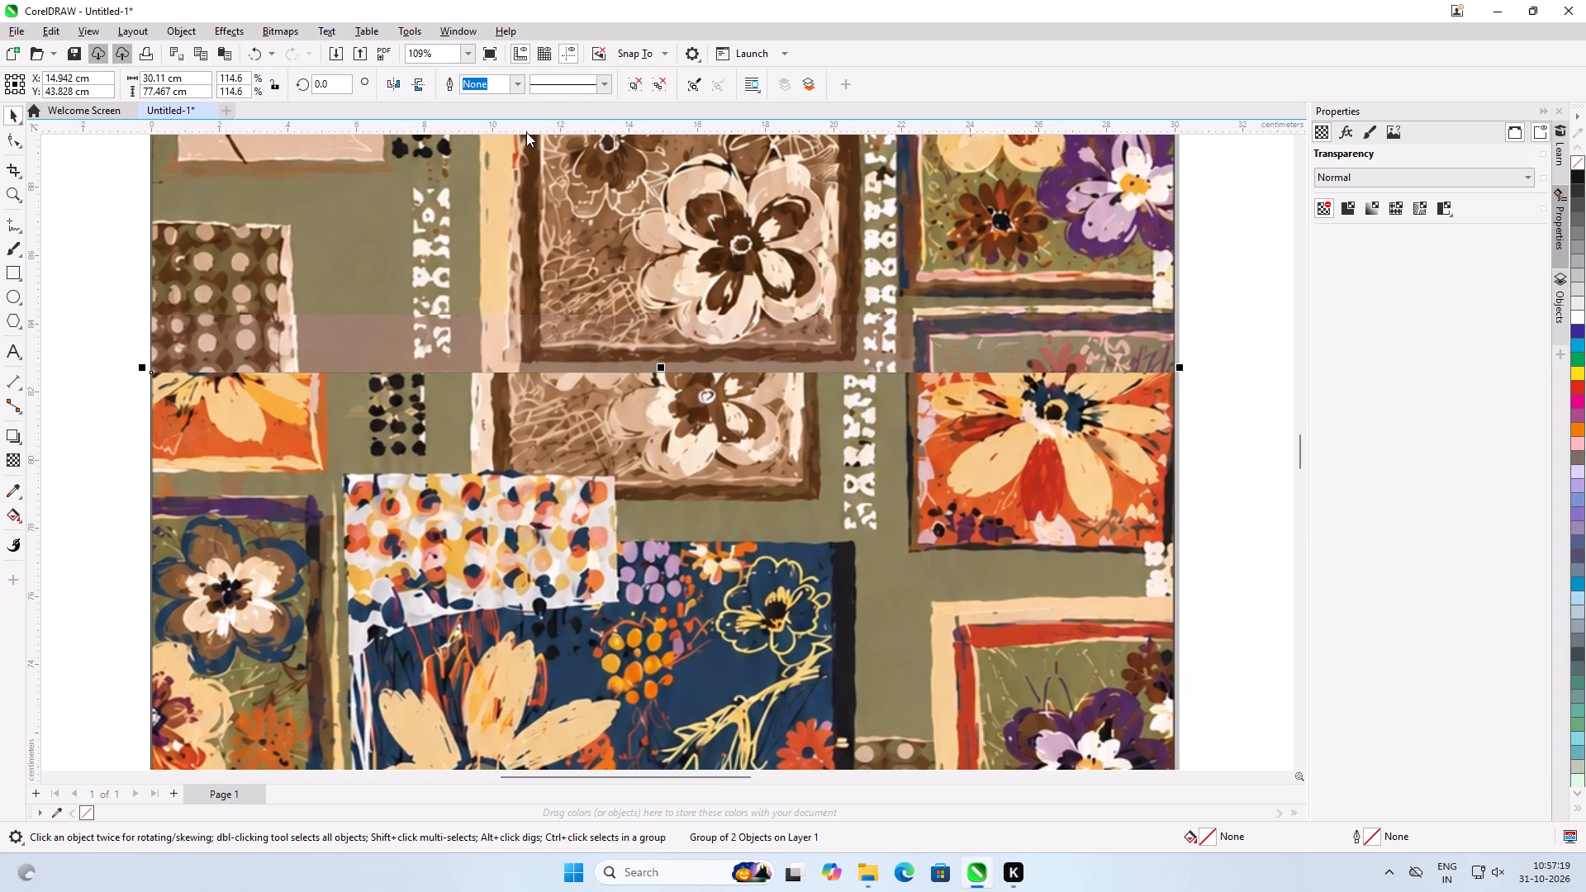
Mirror the lower copy vertically.
left_click(420, 87)
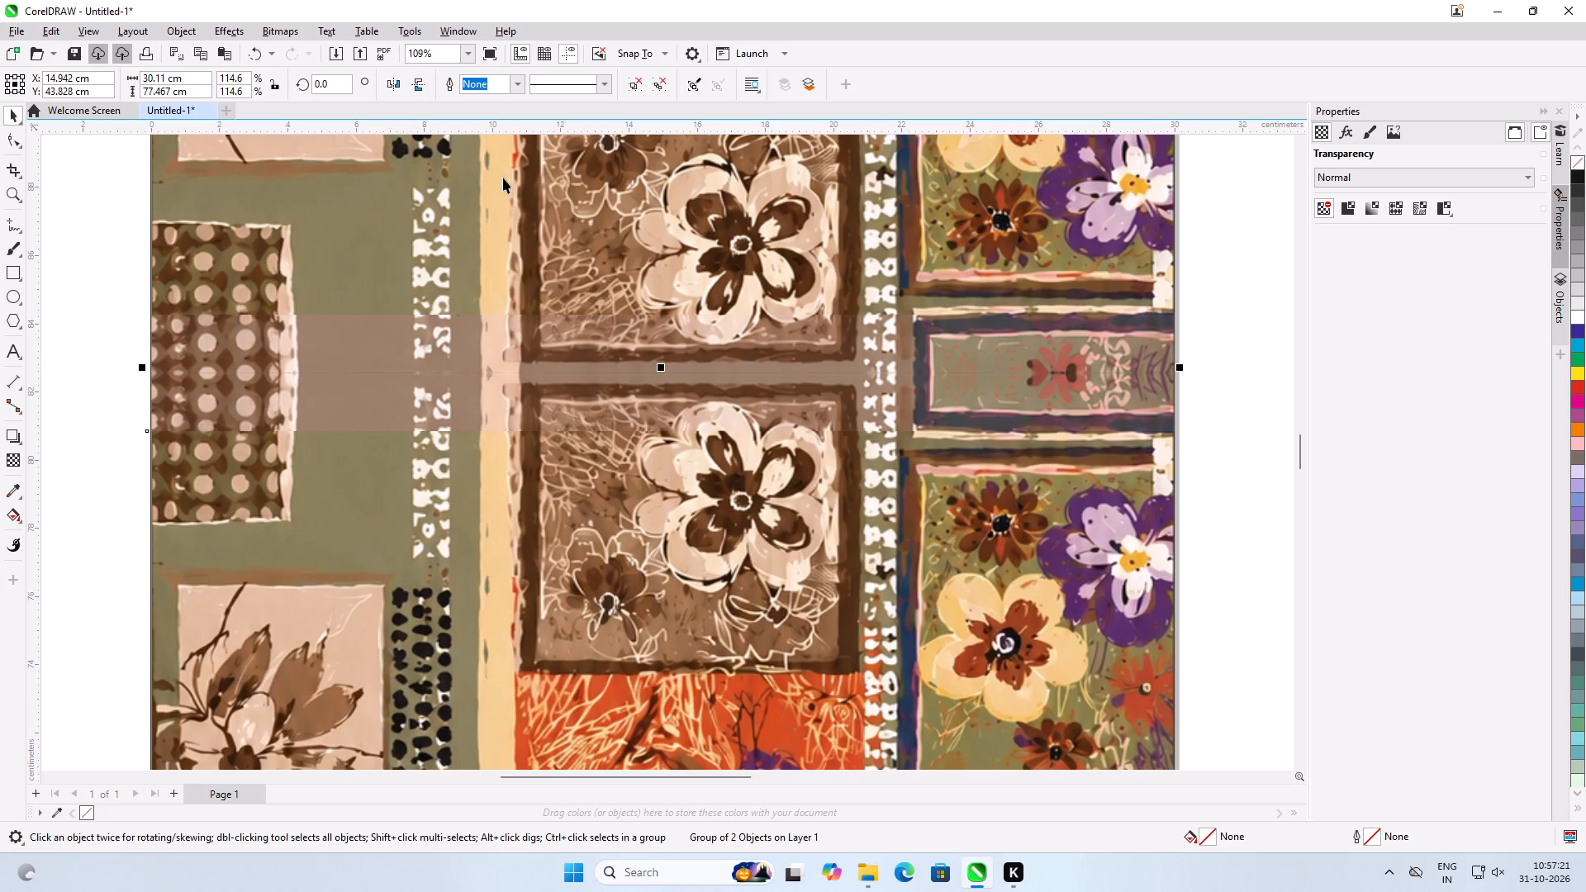
Fine-tune the mirrored copy's vertical position to about Y 43.82 cm along the seam with the original.
scroll(661, 407, "up", 8)
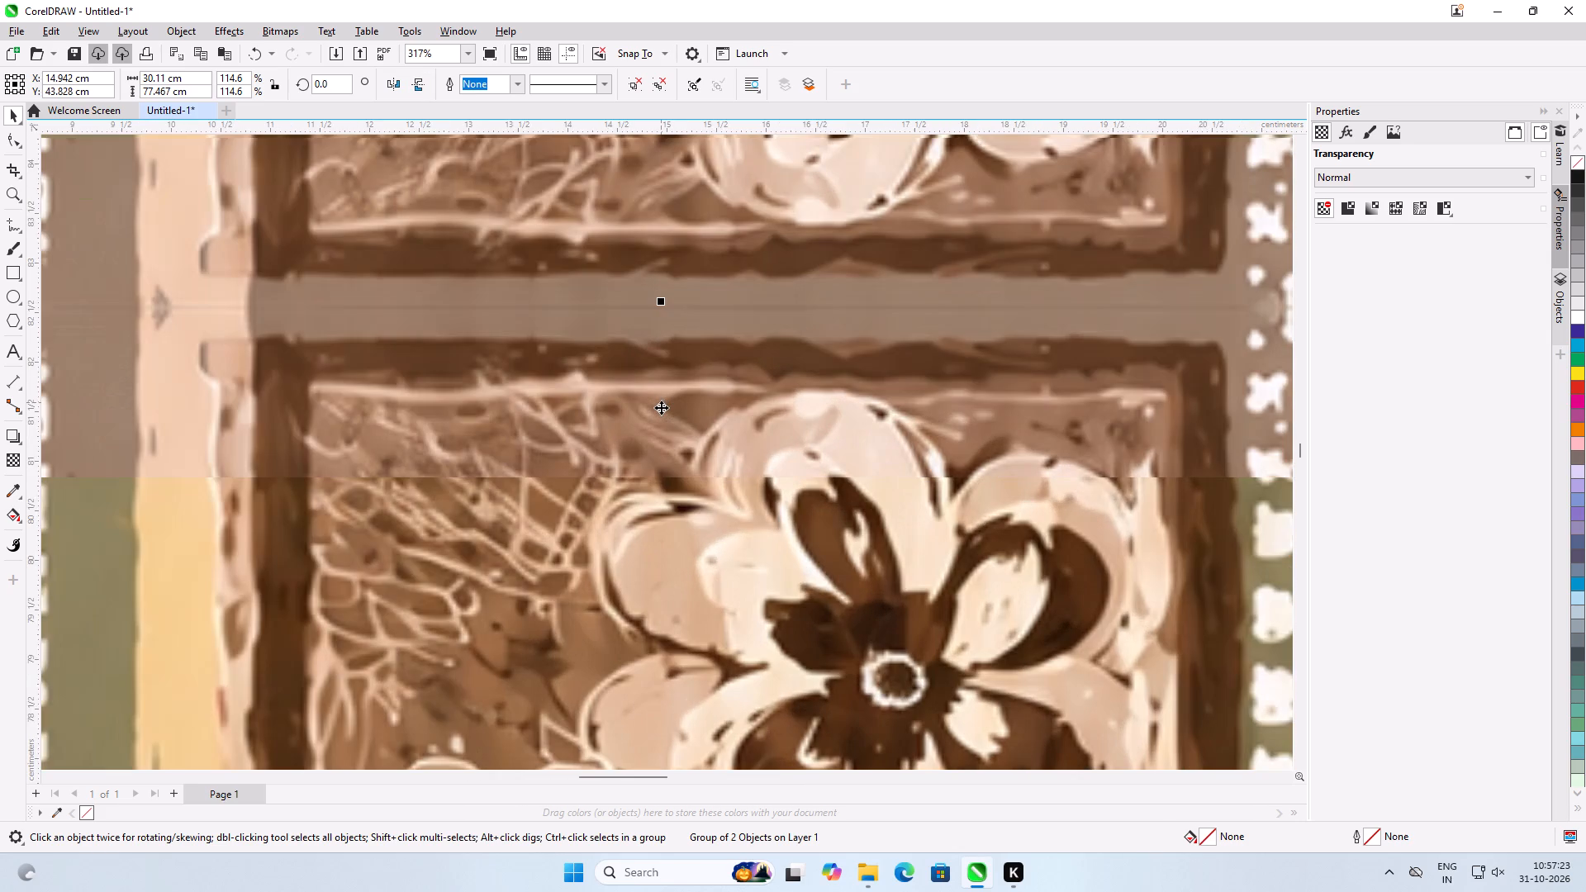
key("Up")
key("Up")
key("Up")
key("Up")
key("Up")
key("Down")
key("Down")
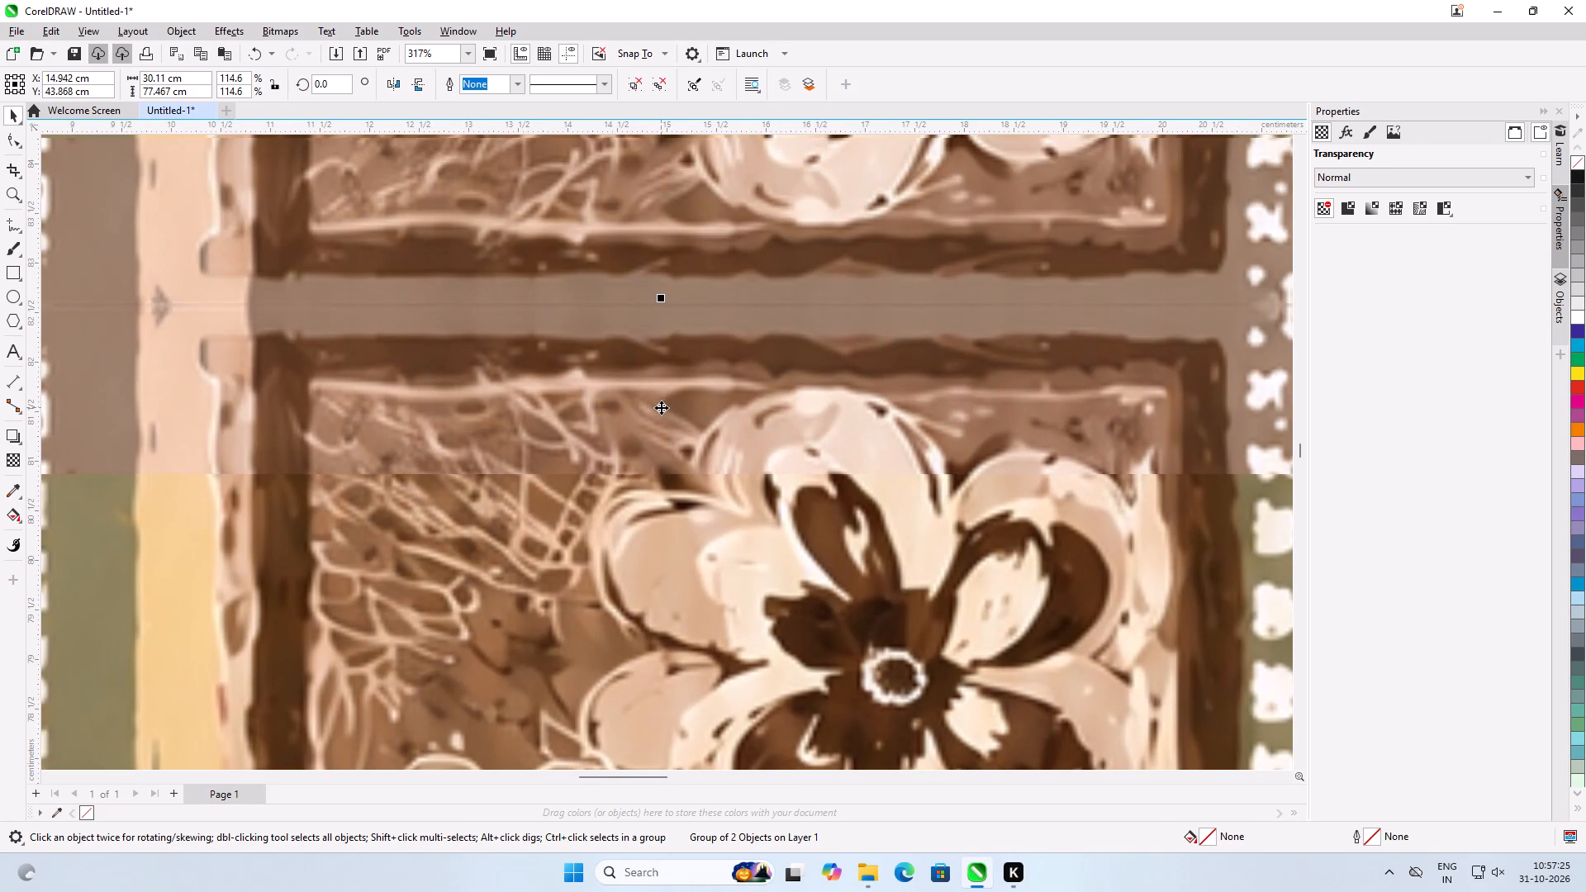
key("Down")
key("Down")
key("Down")
key("Down")
key("Down")
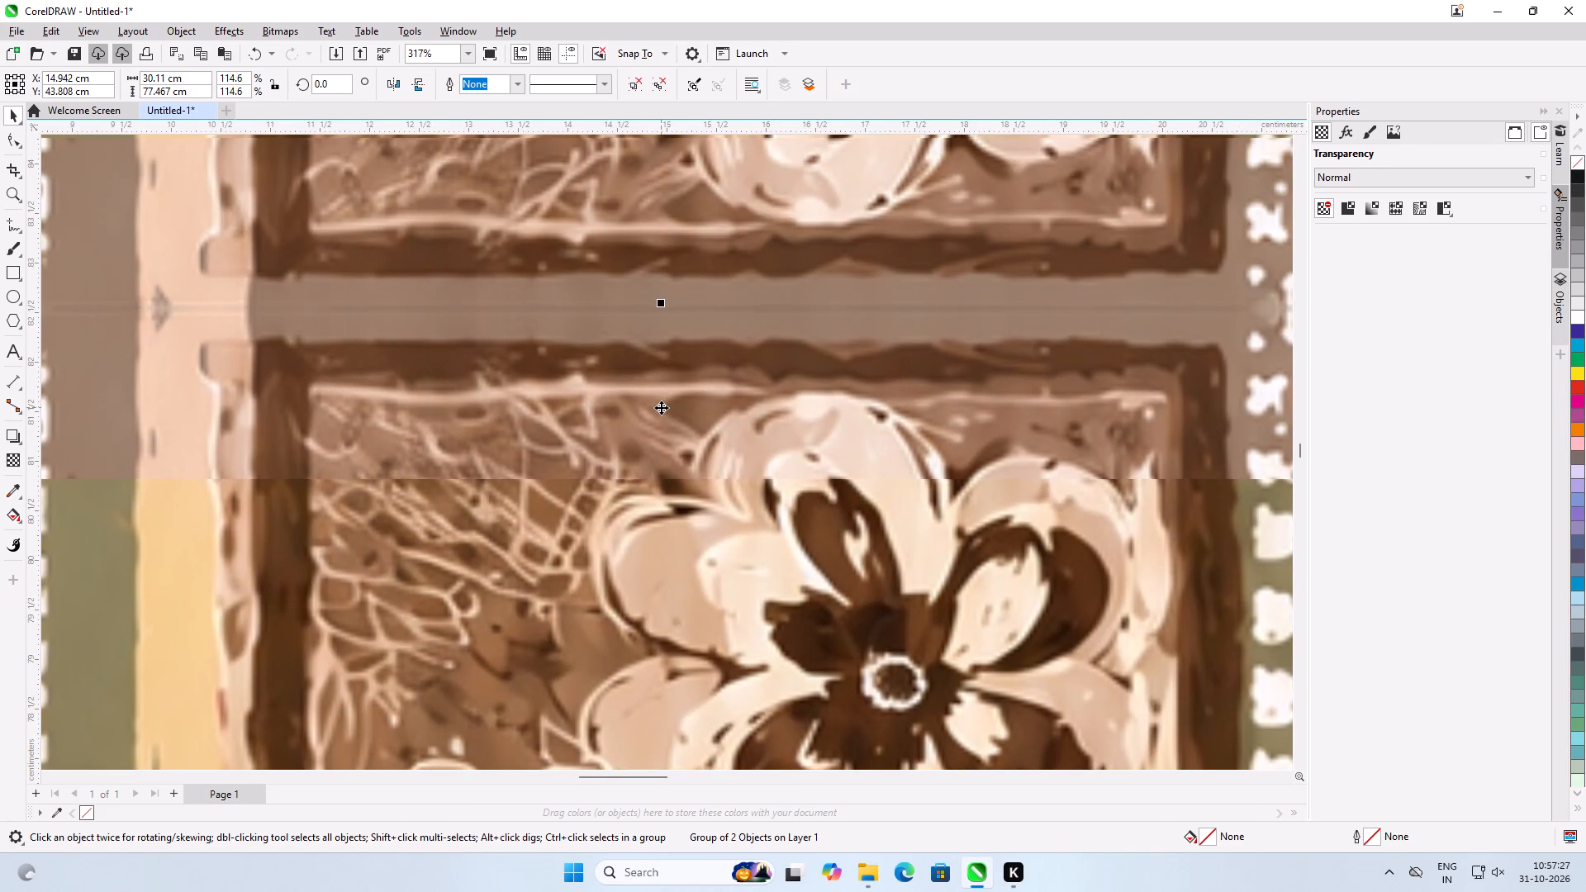
key("Up")
scroll(661, 407, "down", 15)
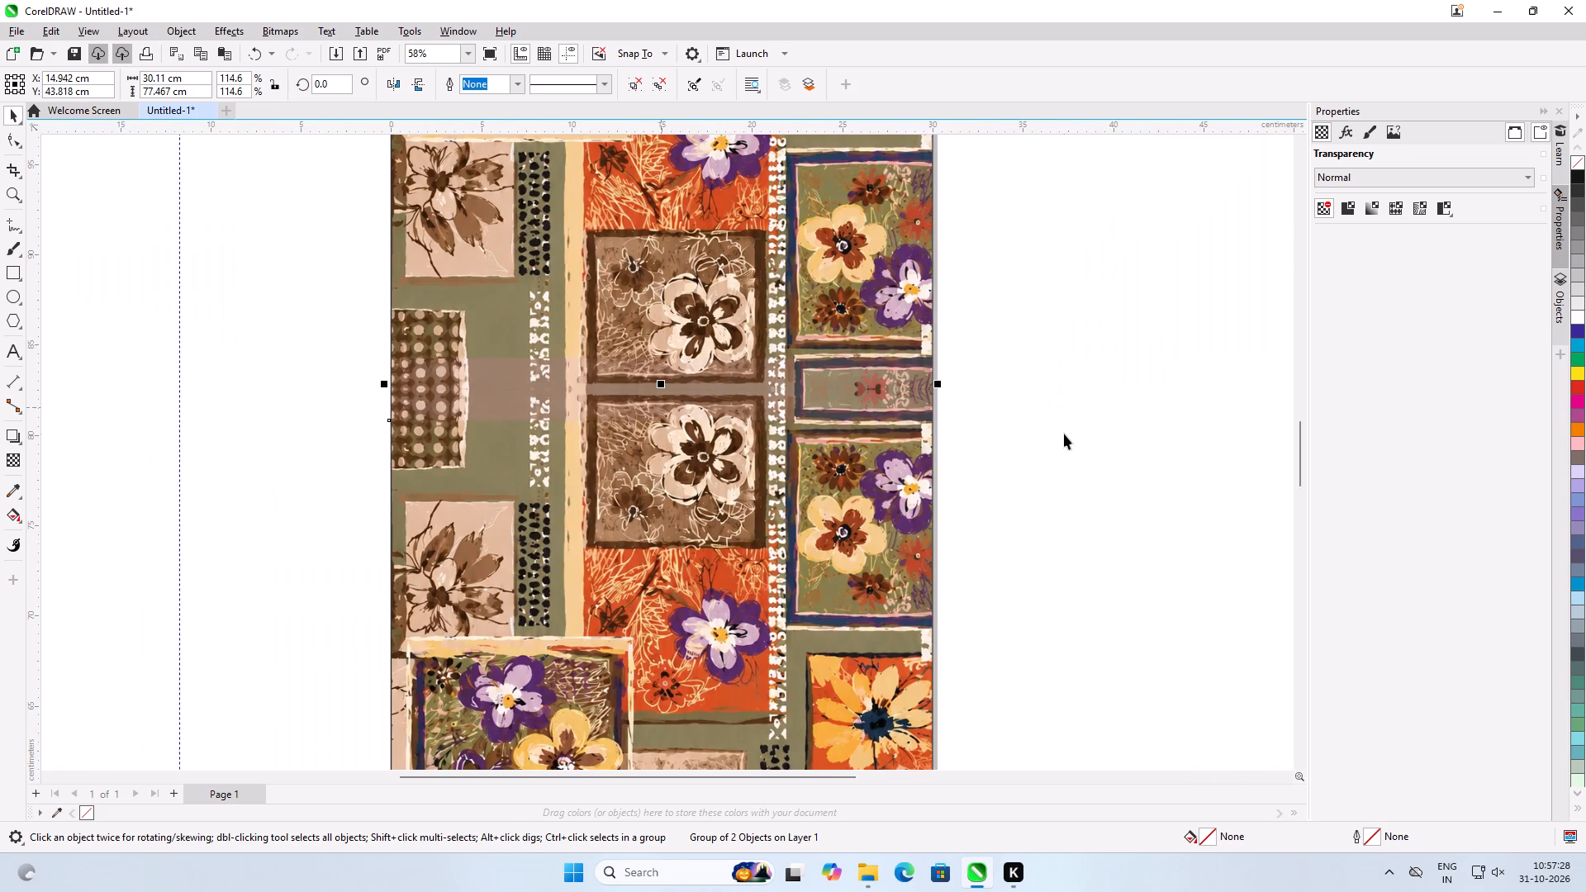
left_click(1064, 434)
Duplicate the mirrored copy straight down over the page's blank bottom end, at about Y 15.05 cm.
scroll(800, 324, "down", 15)
scroll(781, 612, "up", 6)
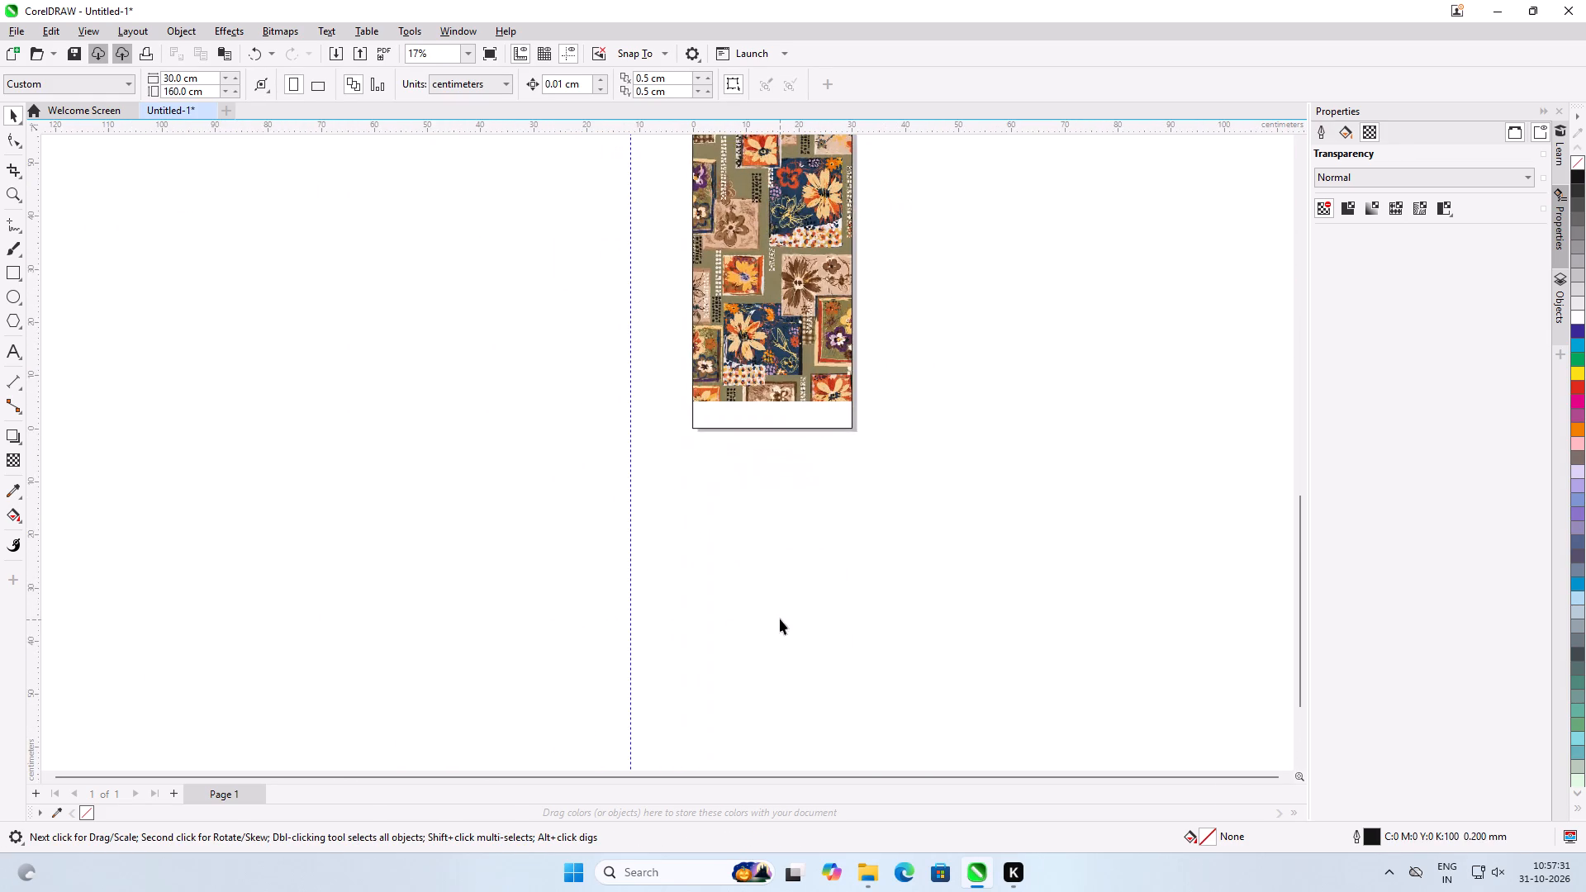
scroll(772, 341, "up", 5)
left_click(772, 341)
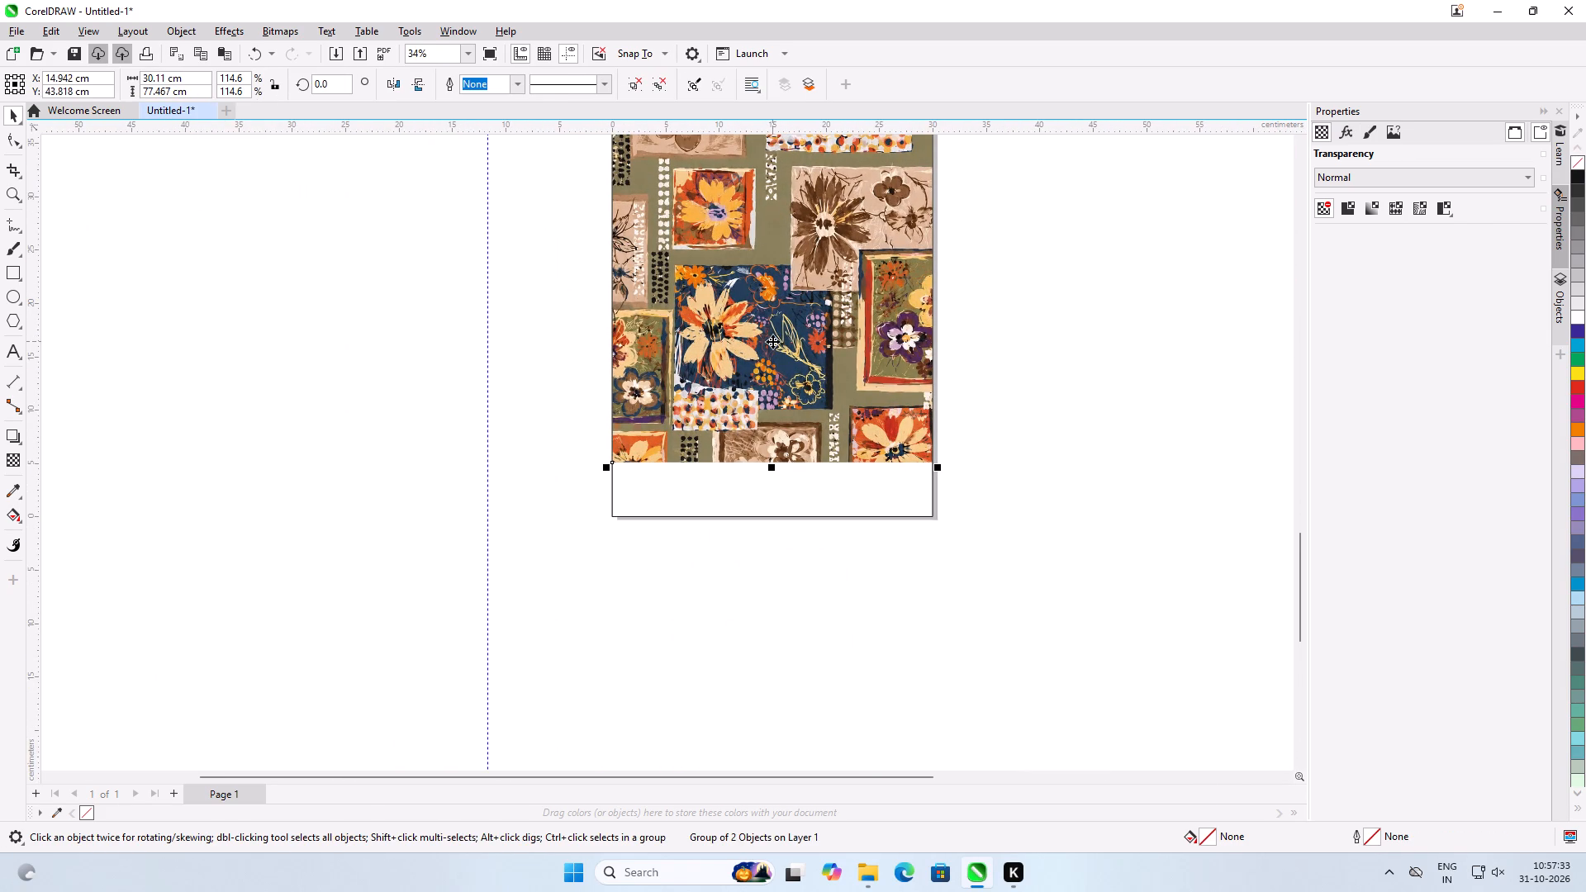
left_click_drag(776, 244, 788, 481)
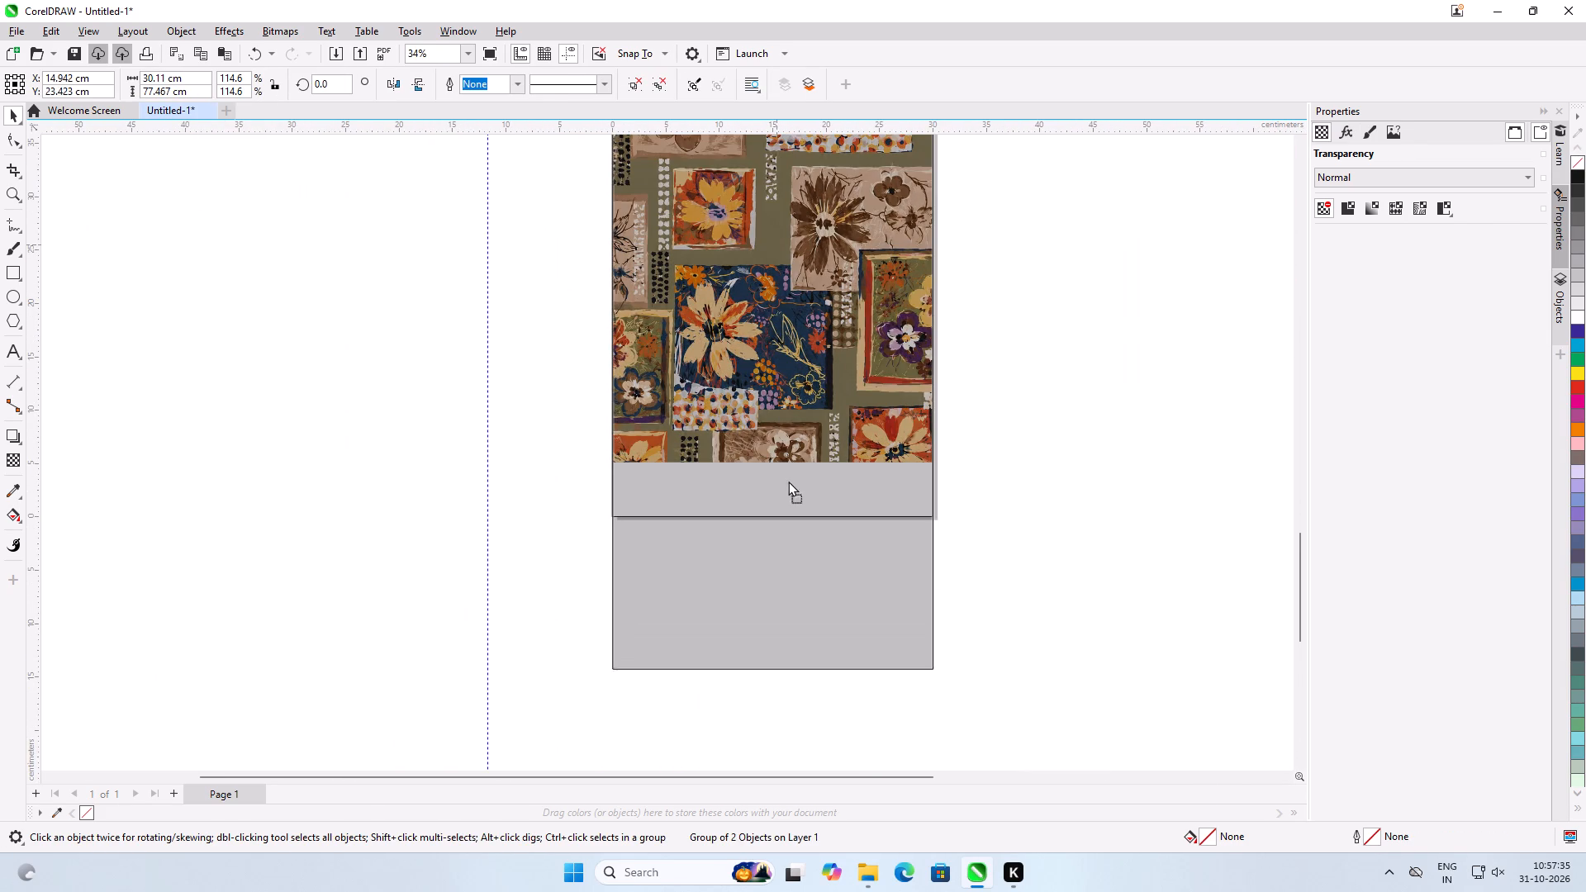
left_click_drag(788, 481, 792, 552)
right_click(792, 552, "shift")
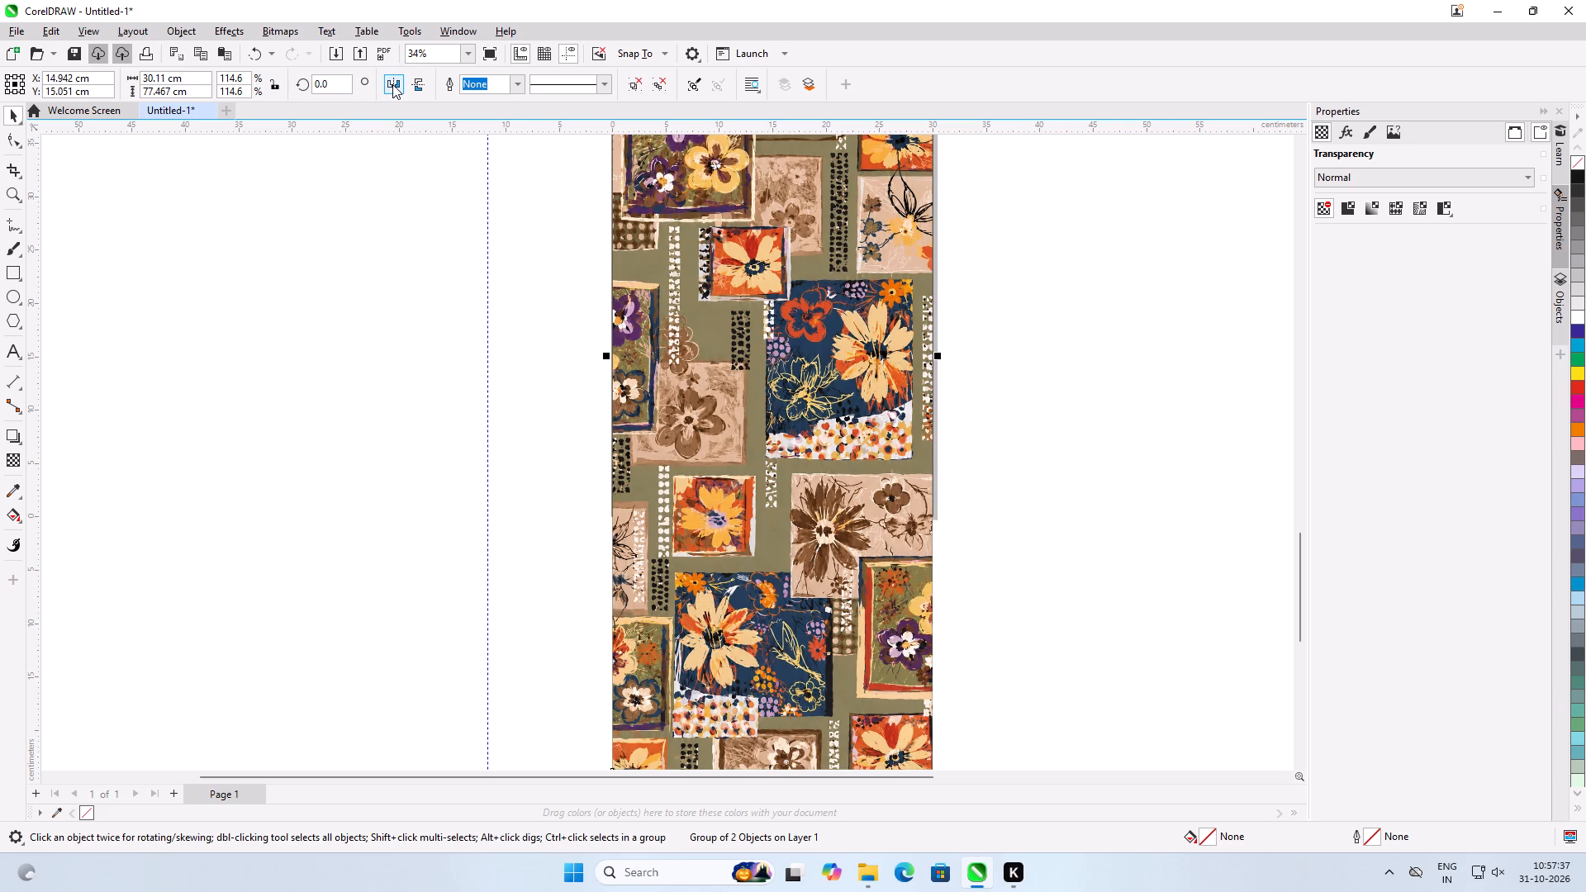
Mirror the new third copy vertically.
left_click_drag(392, 84, 416, 88)
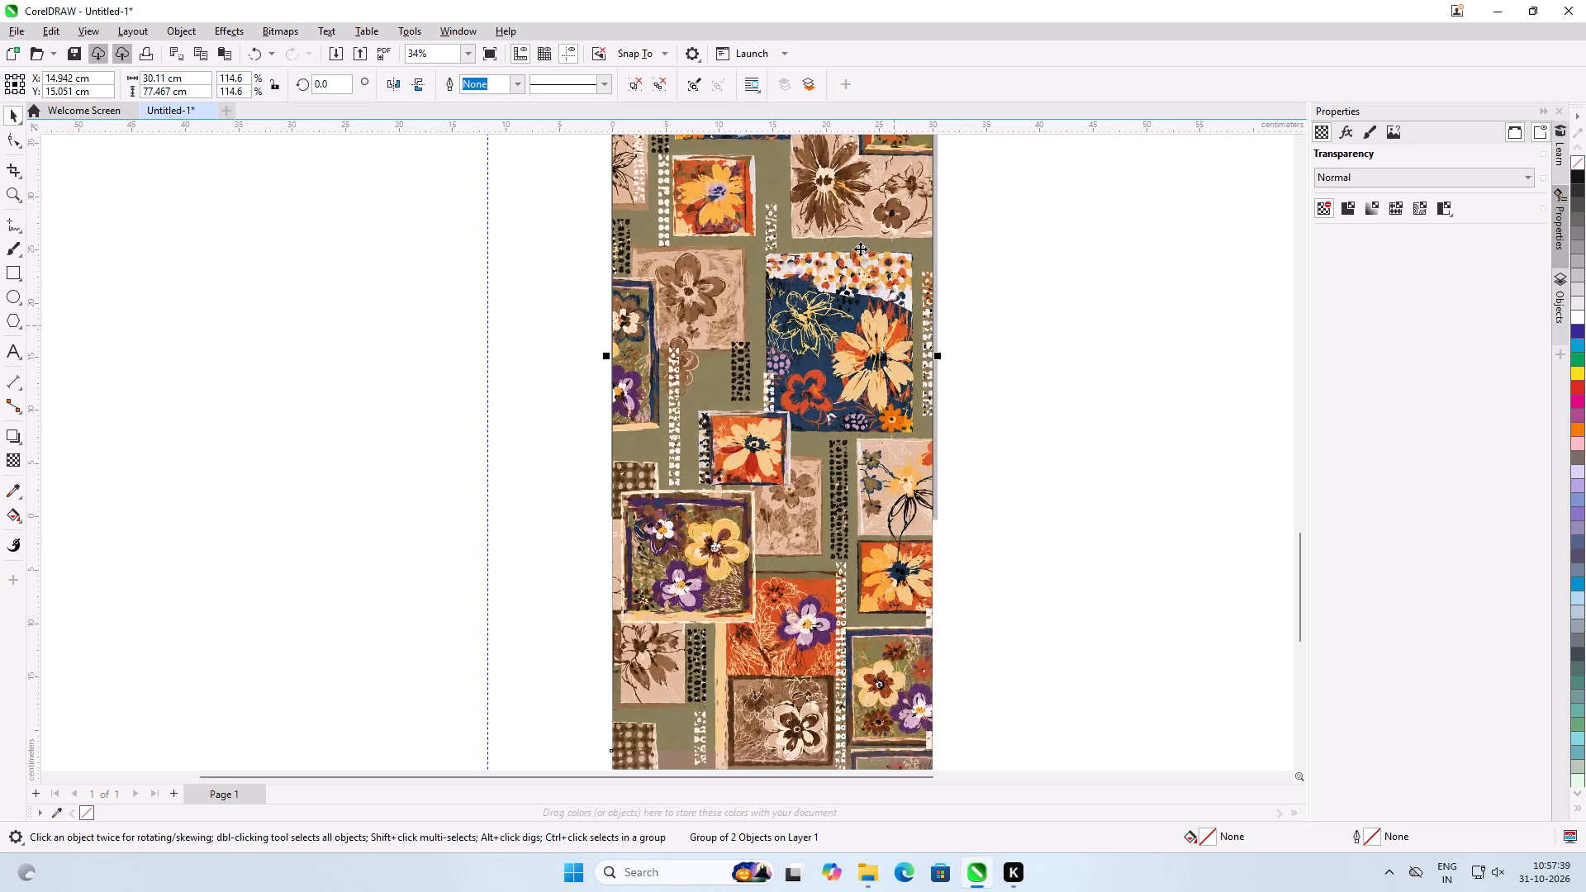
Move the third copy straight down until it clears the page's bottom edge, at about Y -41.56 cm.
left_click_drag(848, 237, 835, 677)
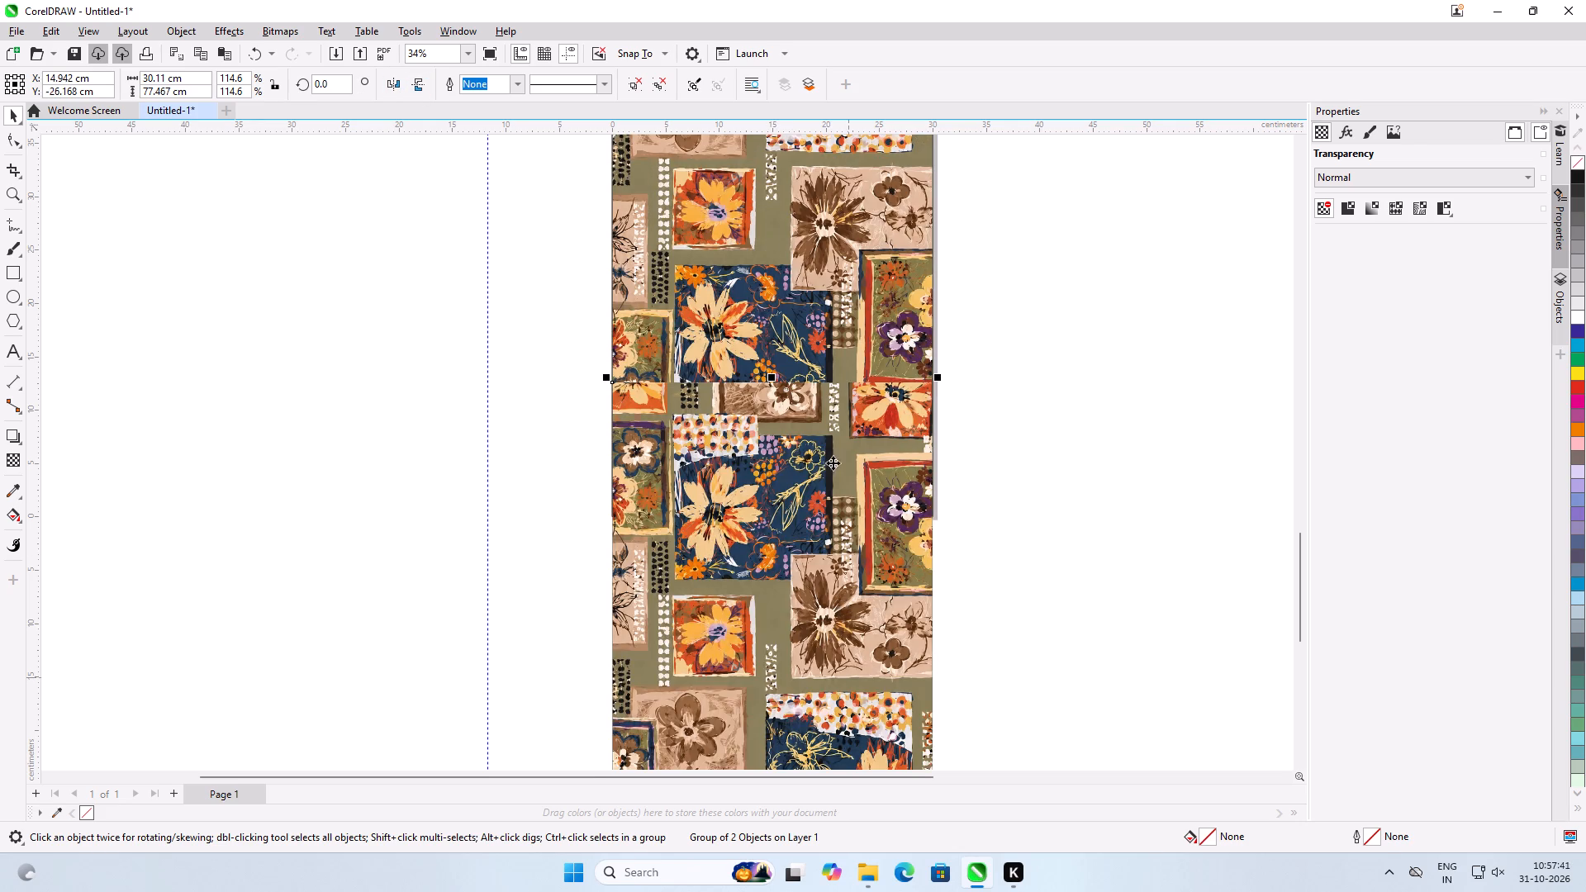
left_click_drag(829, 444, 829, 608)
left_click(982, 543)
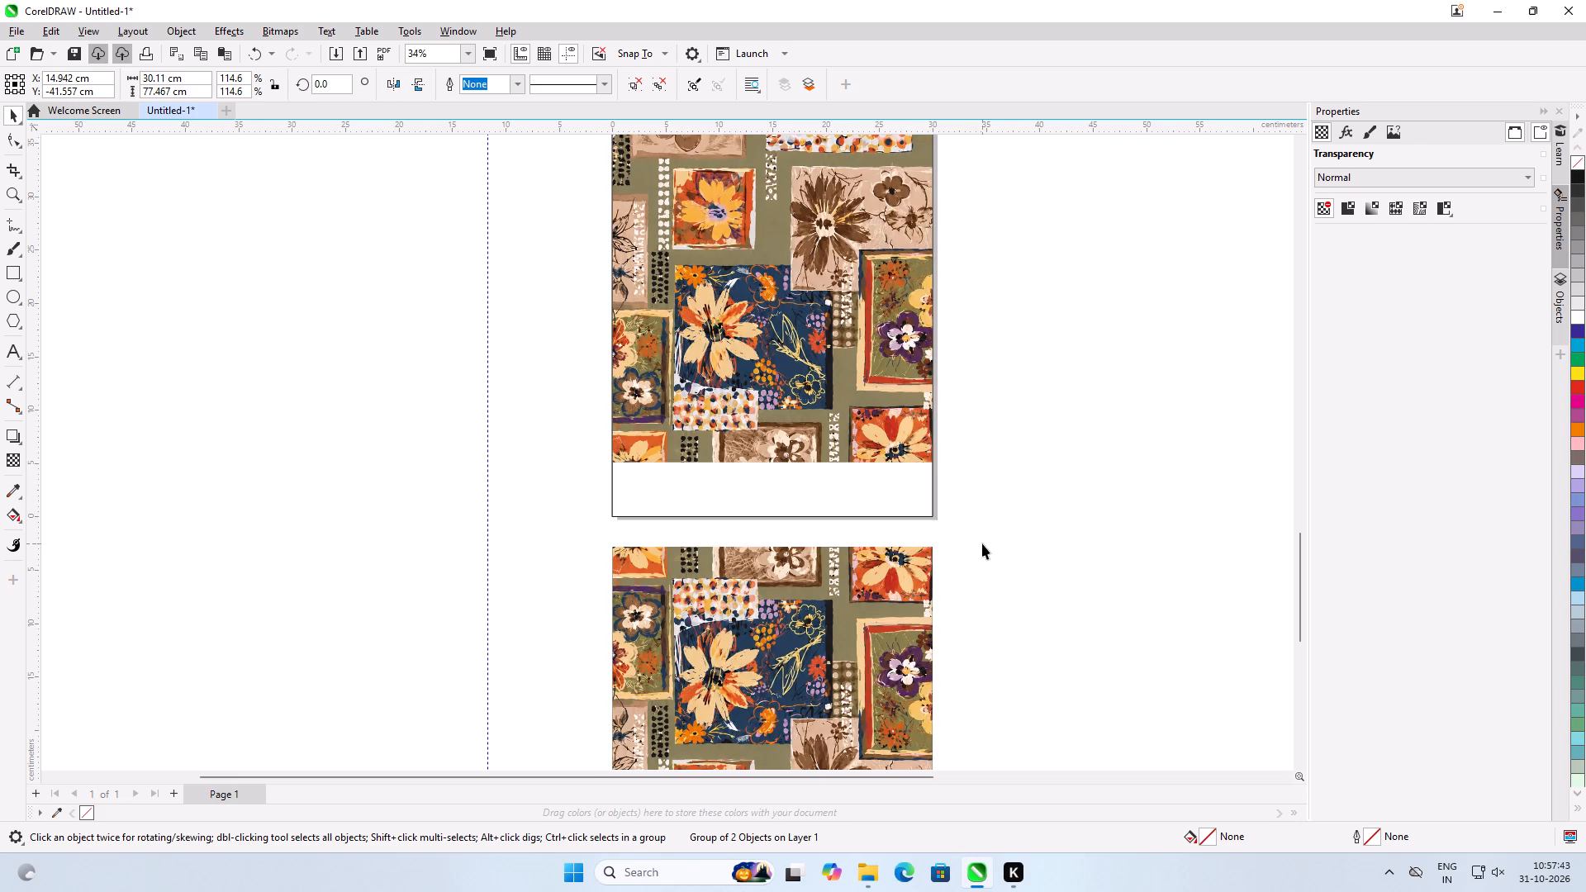
Move the third copy straight up over the blank page bottom until it meets the mirrored copy's lower edge, at about Y -33.64 cm.
left_click(874, 576)
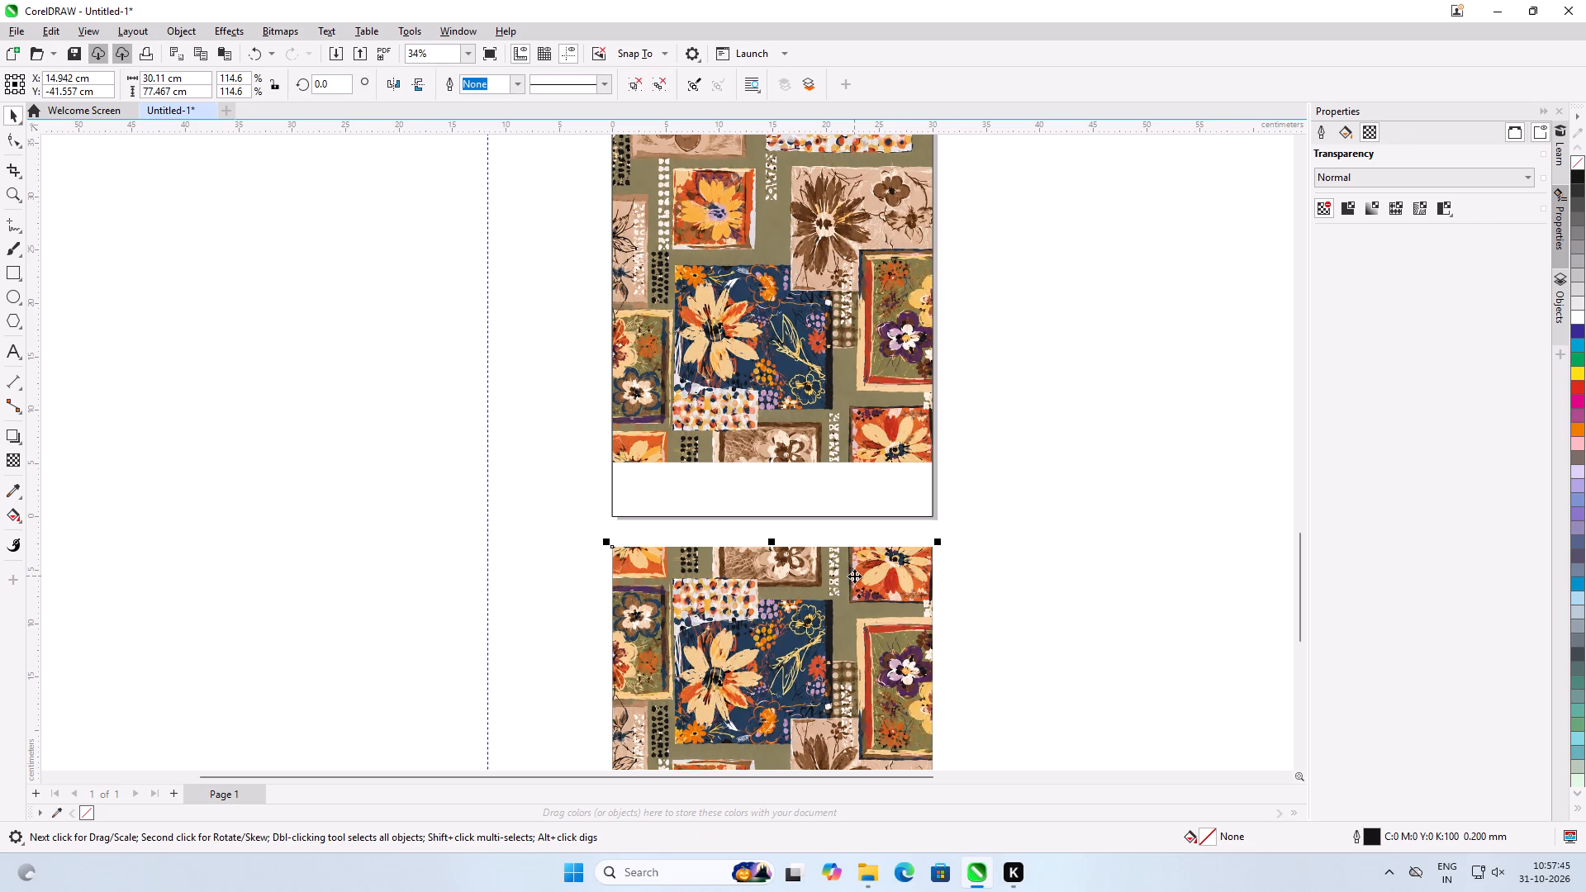
scroll(817, 608, "up", 5)
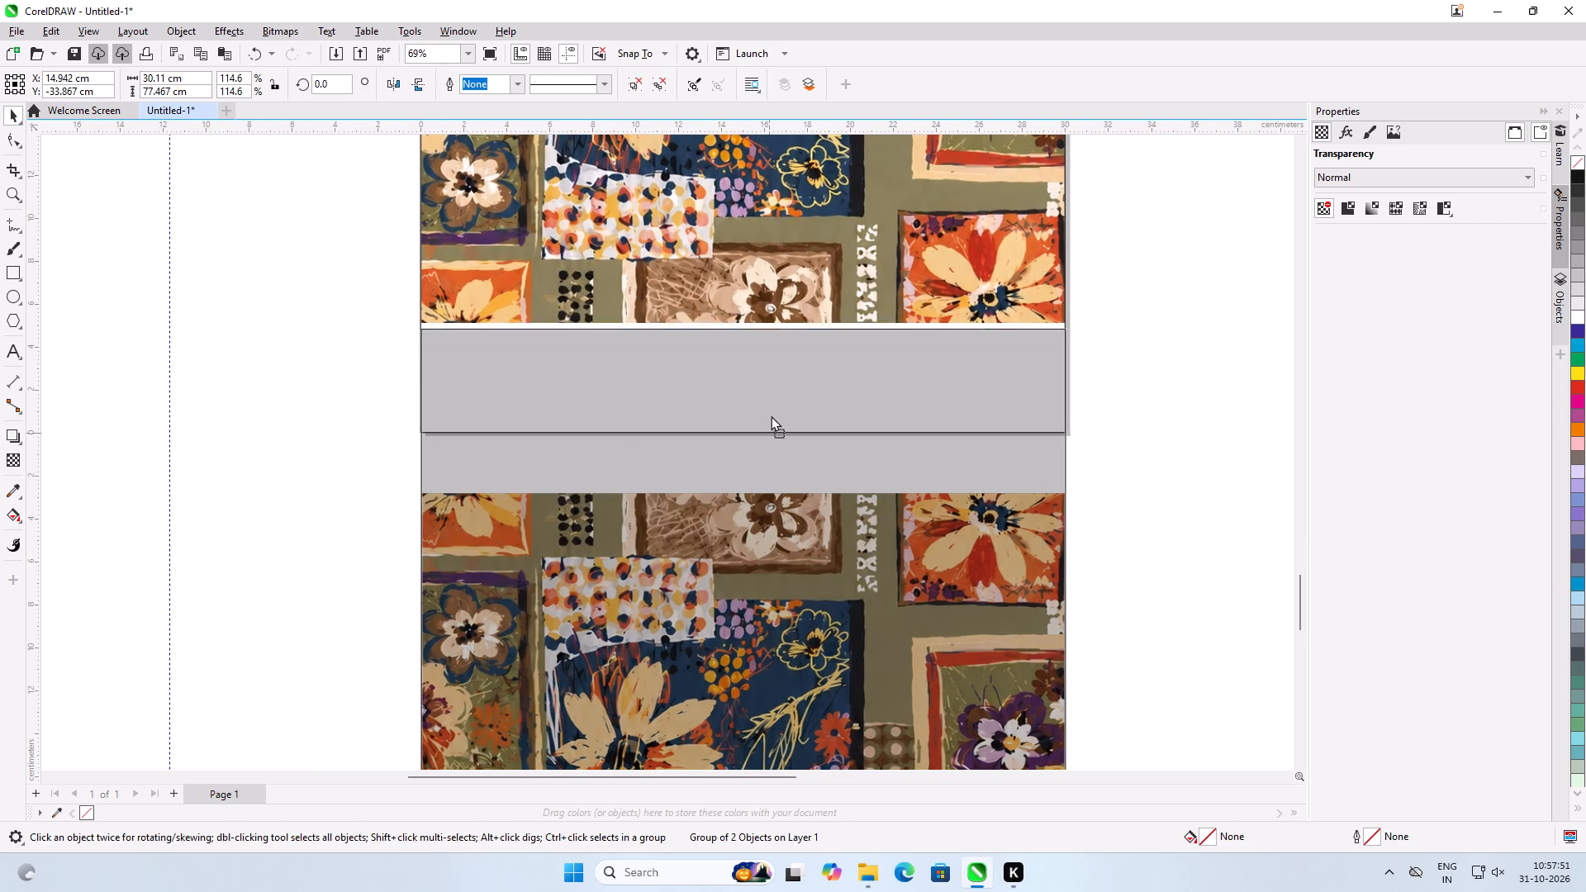
left_click(1173, 404)
Fine-tune the third copy's vertical position to about Y -33.58 cm along the seam with the copy above.
scroll(742, 320, "up", 2)
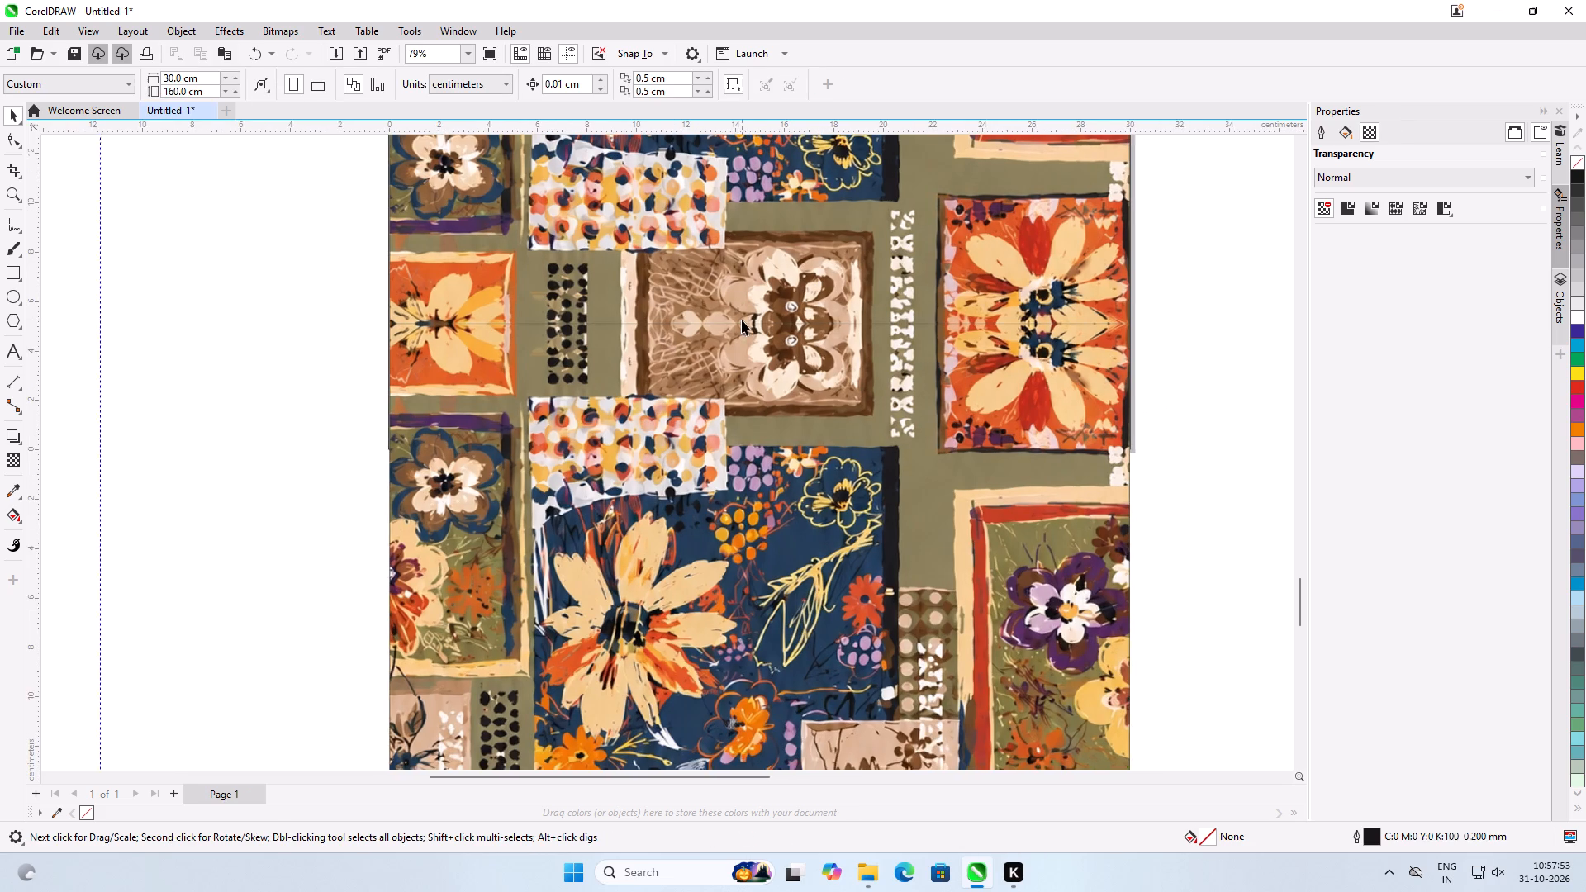
scroll(742, 320, "up", 2)
scroll(815, 370, "up", 5)
left_click(815, 370)
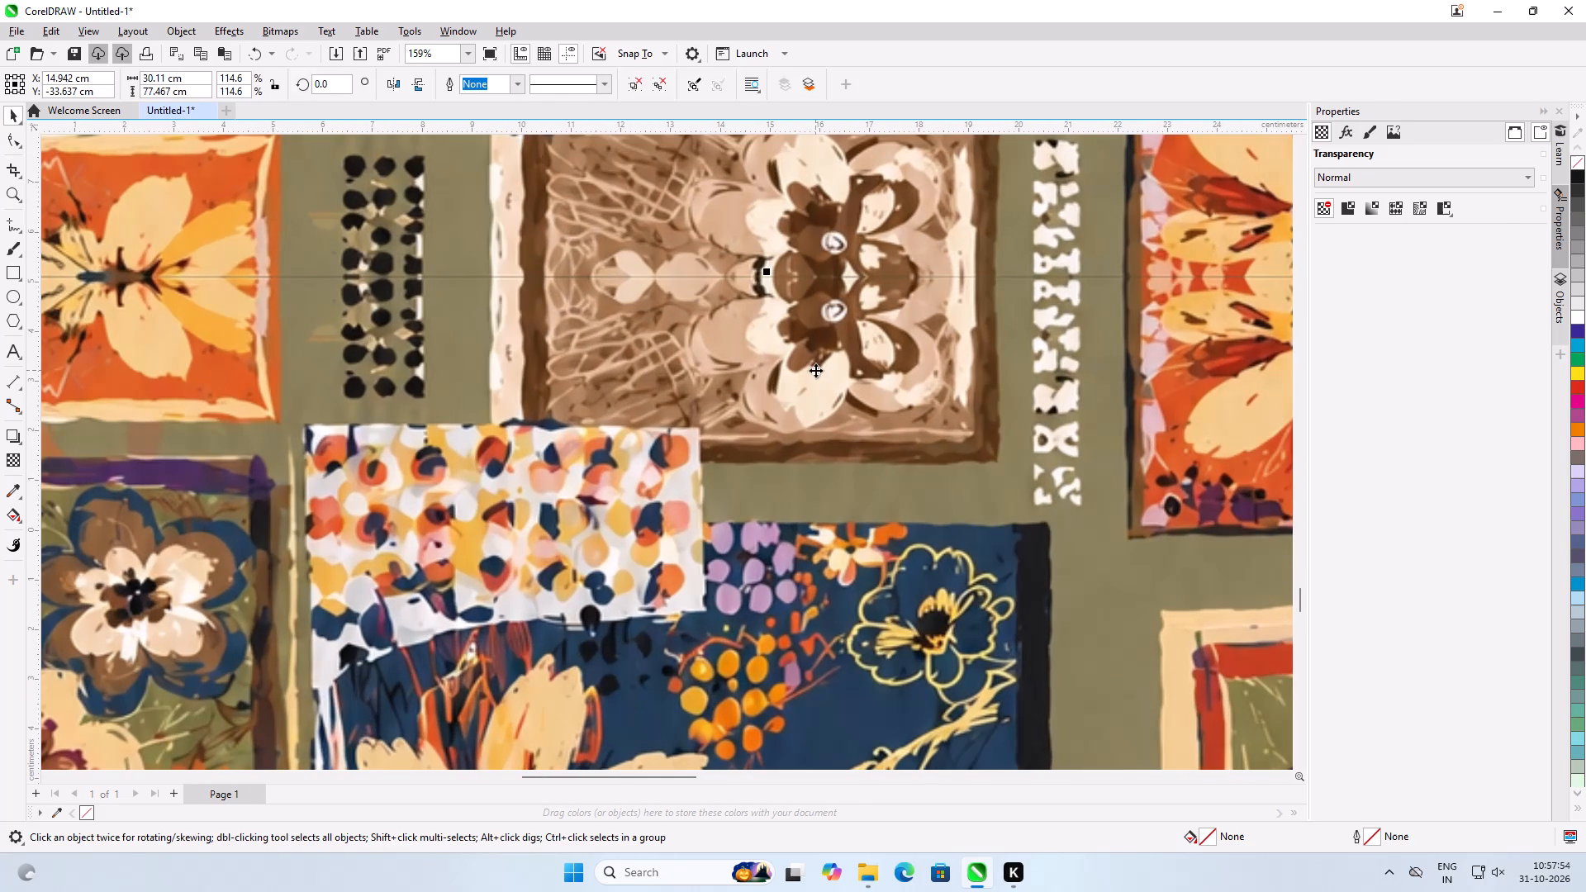
key("Up")
key("Up")
key("Up")
key("Up")
key("Up")
key("Up")
key("Up")
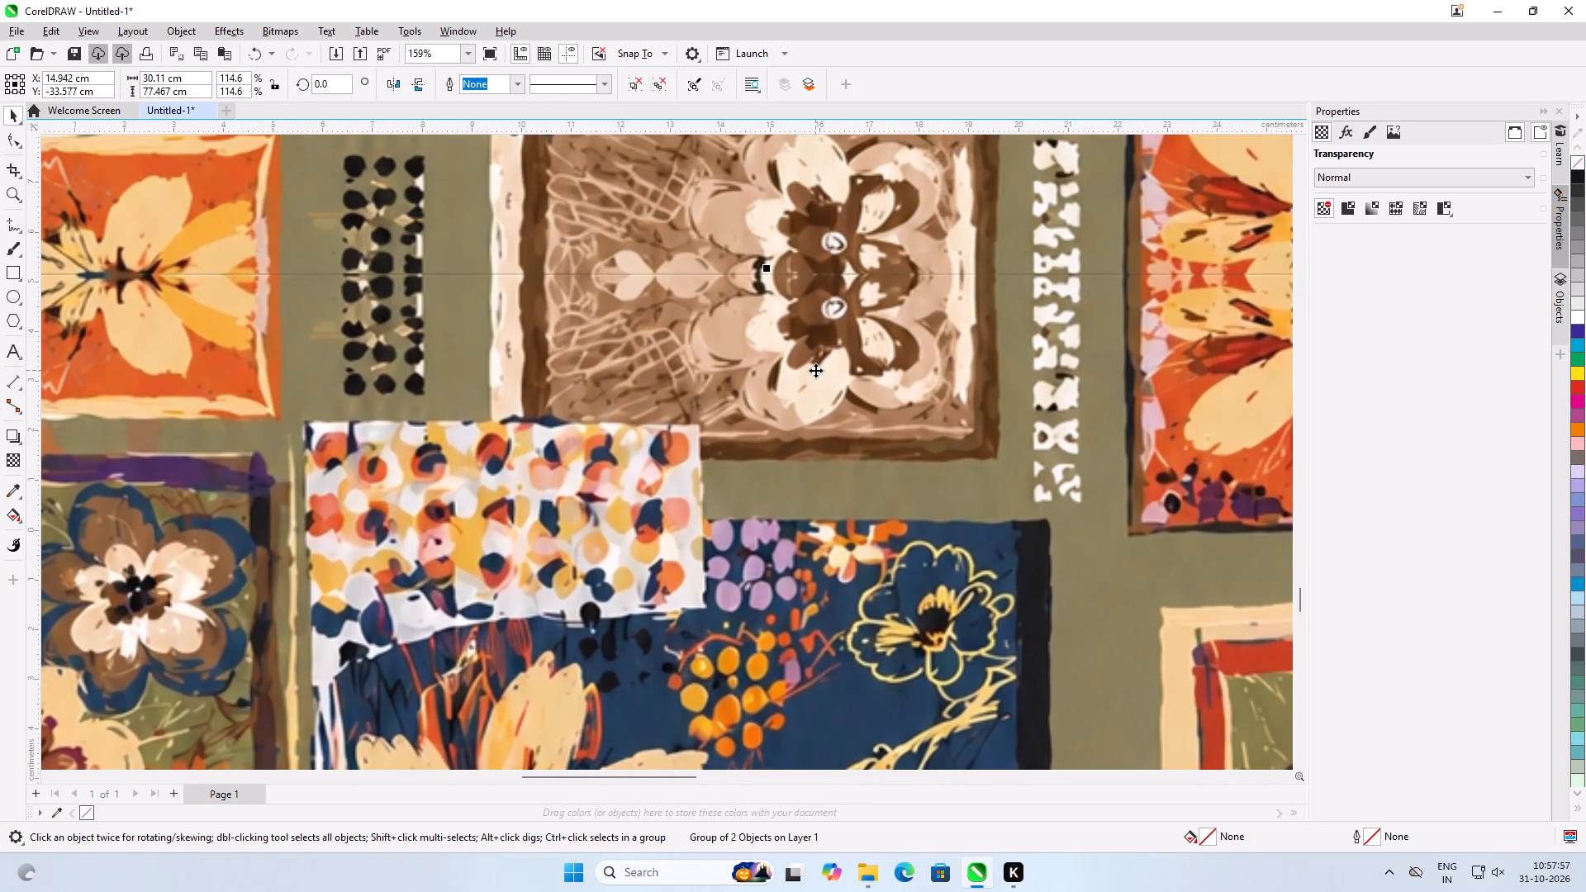
key("Down")
scroll(815, 370, "down", 2)
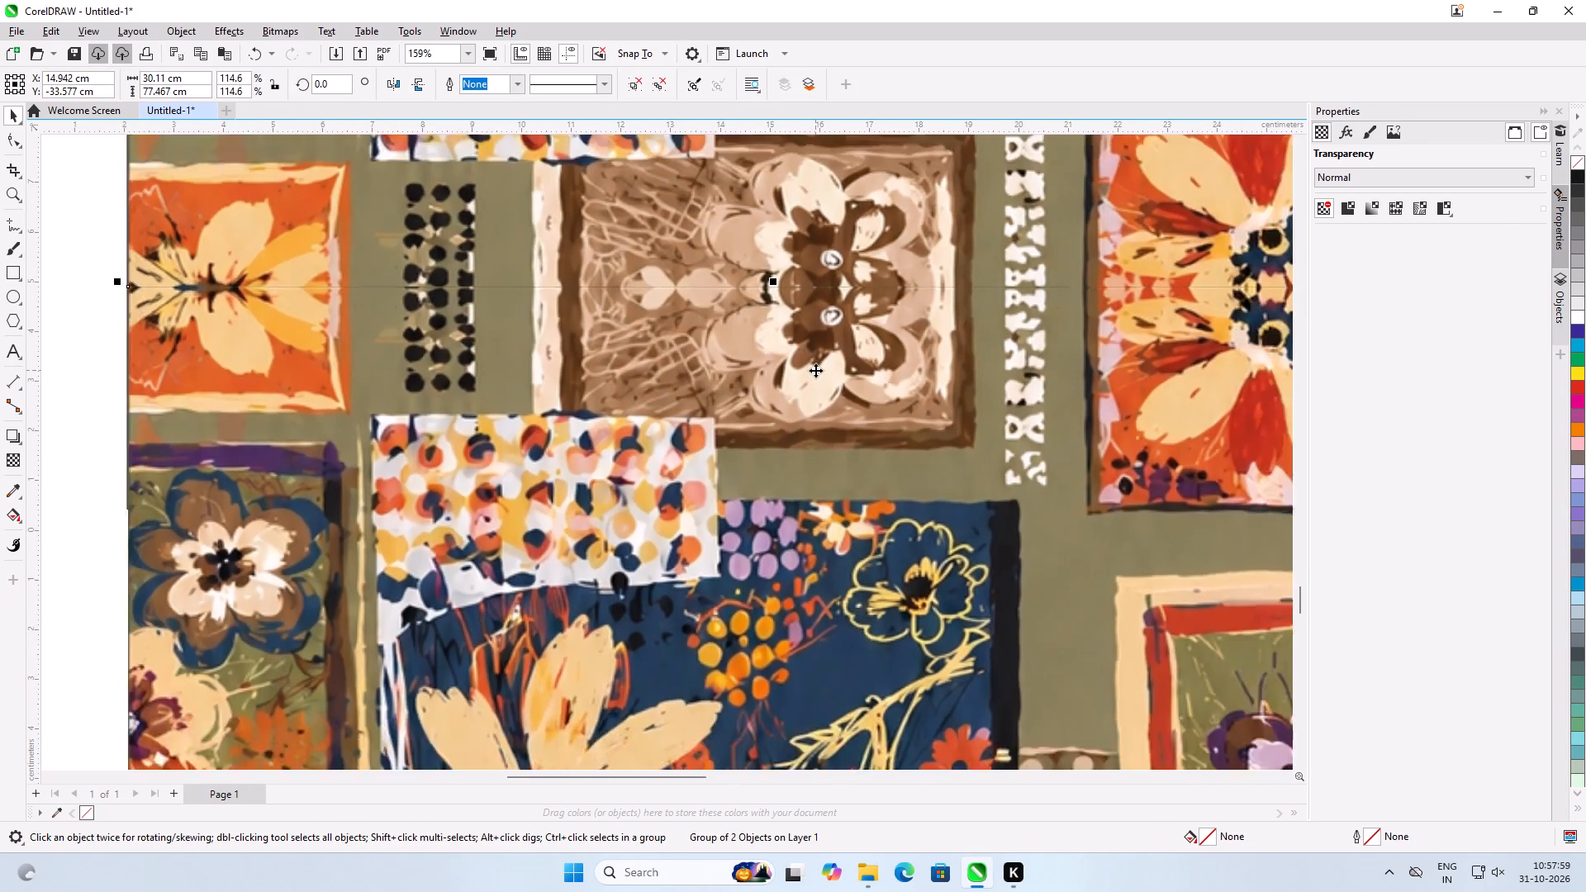
scroll(815, 370, "down", 10)
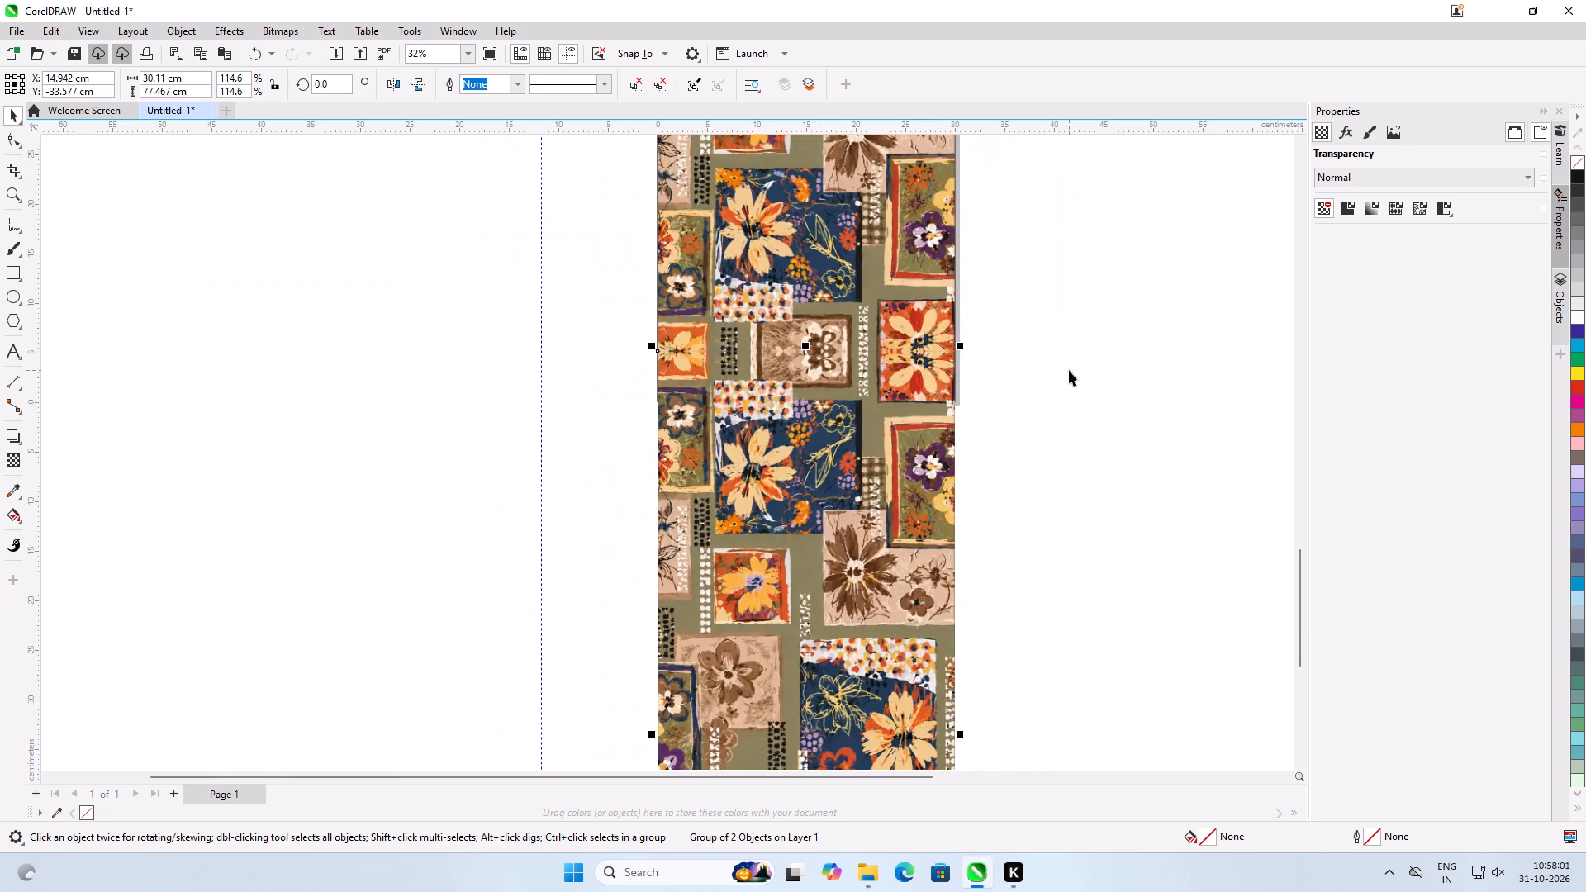
left_click(1069, 370)
Import the 0117br - 30x160 JPG from the 21-10-2026 folder inside MFK's CAD FILE folder, placing it beside the page.
scroll(444, 446, "down", 6)
left_click(901, 463)
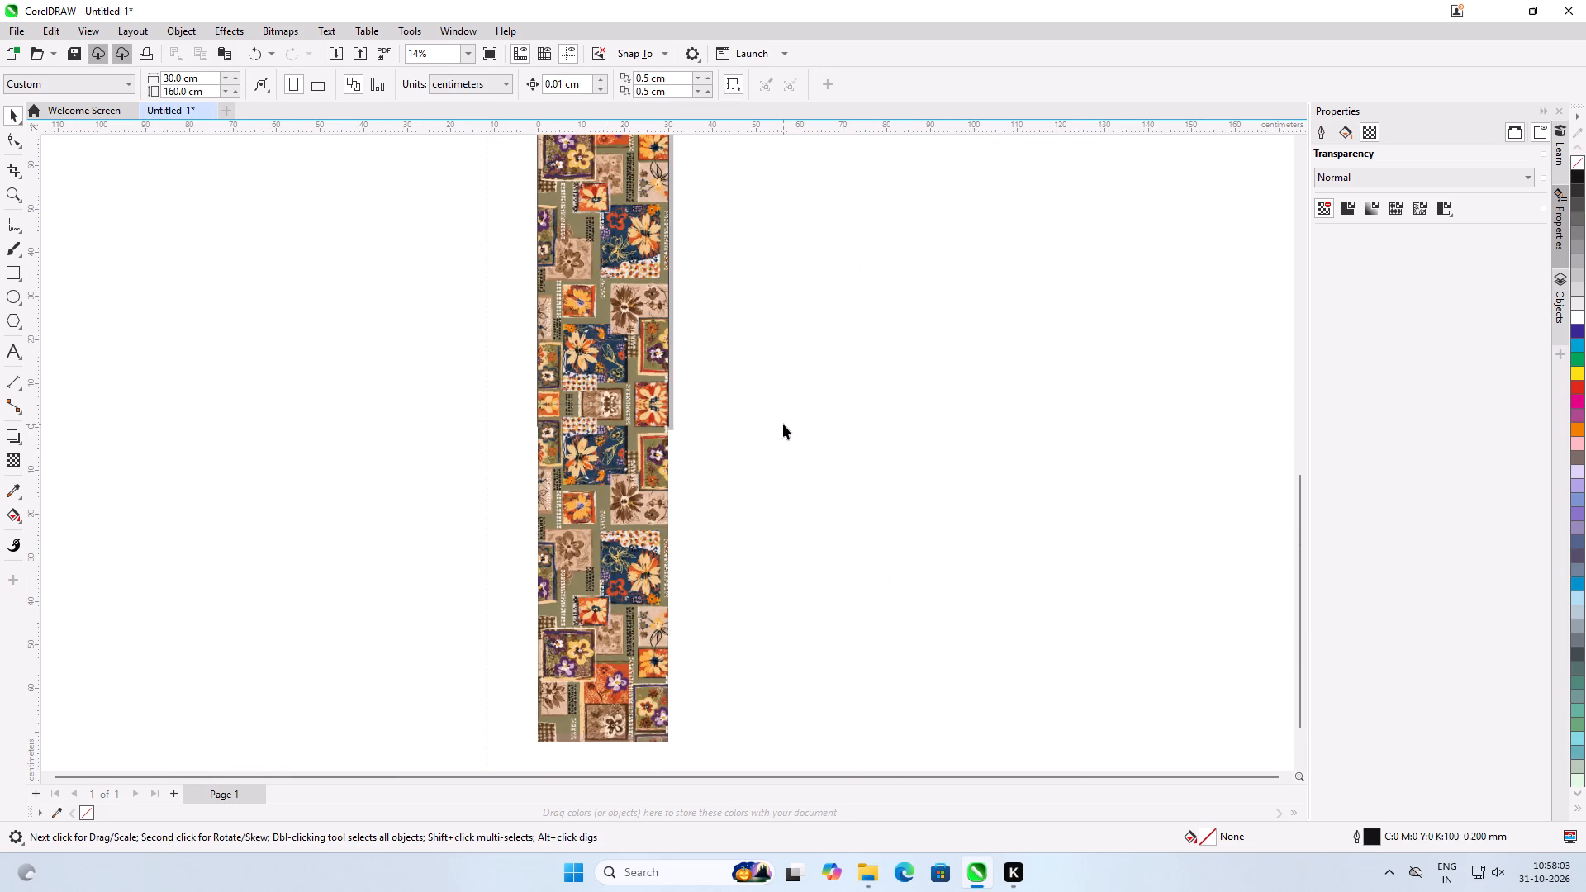
key("ctrl+i")
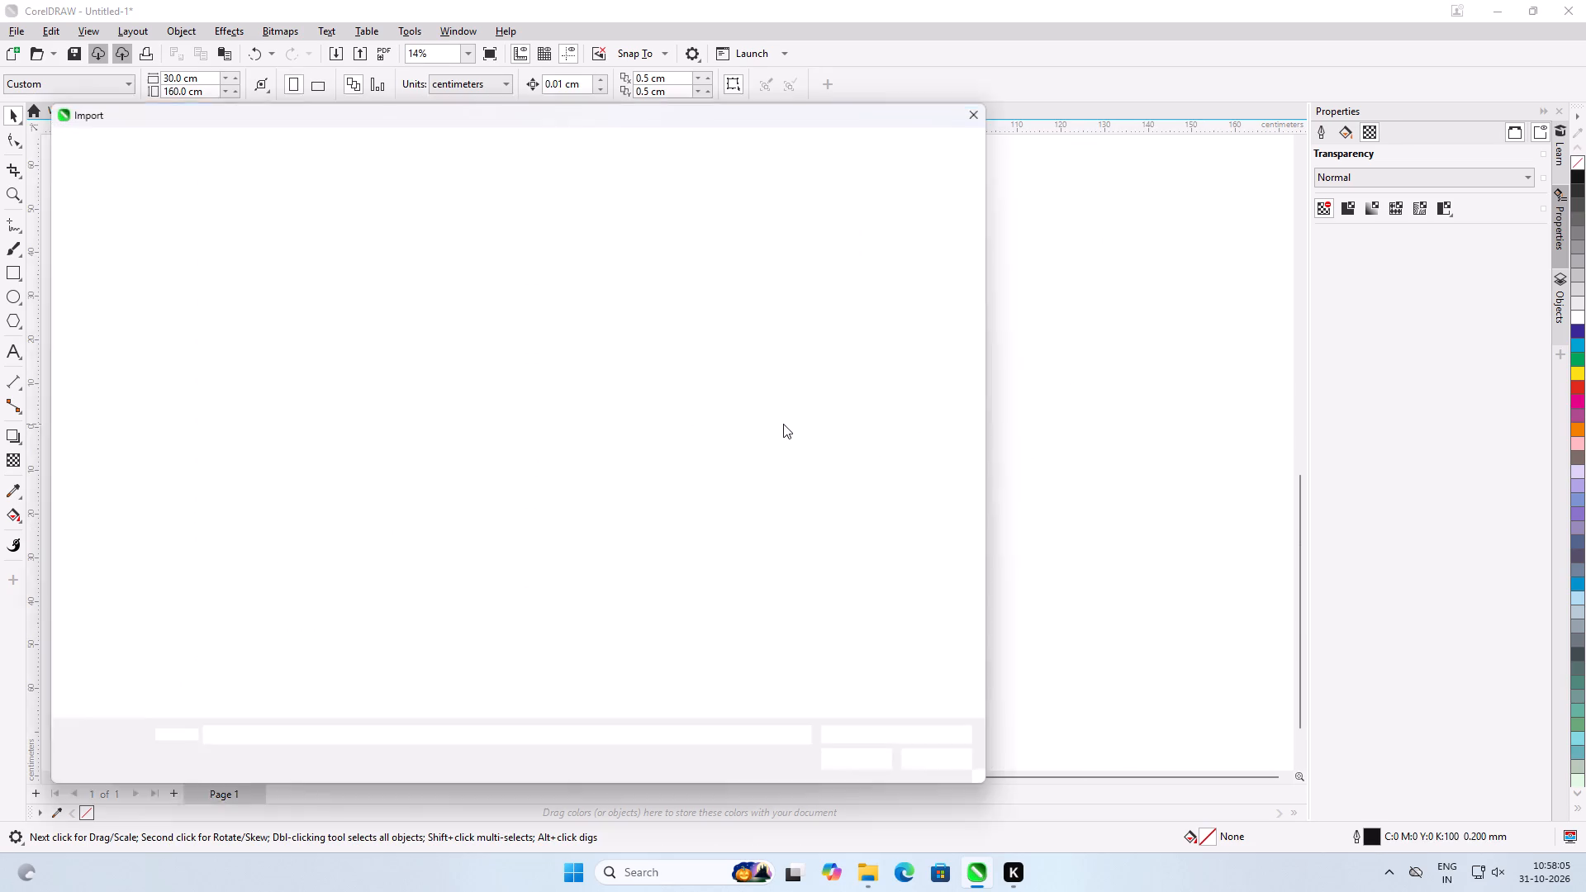
double_click(230, 252)
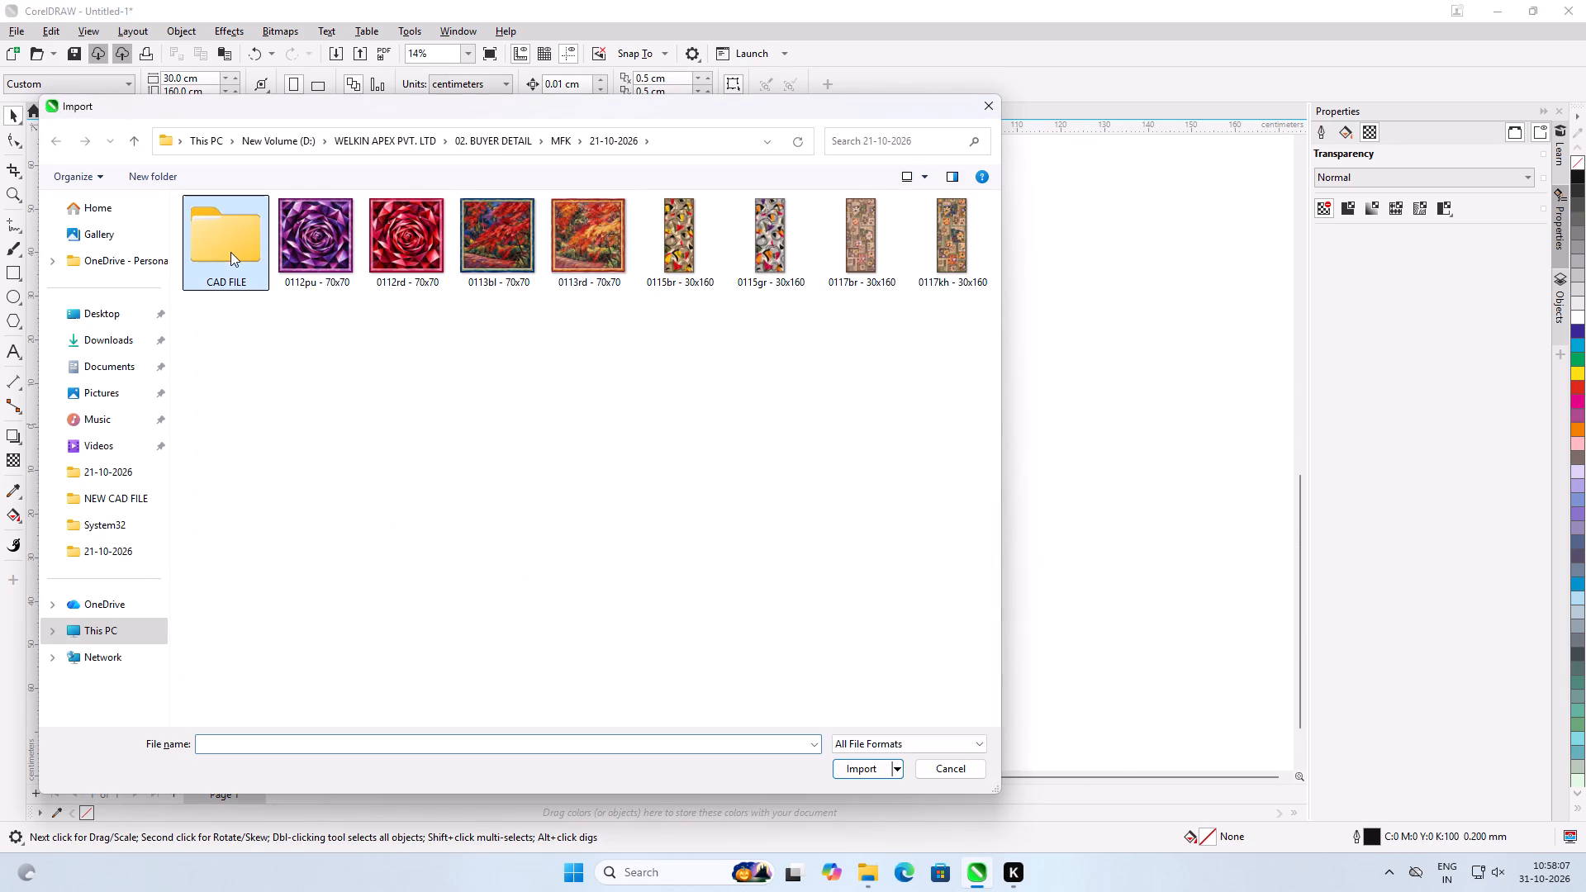
double_click(330, 229)
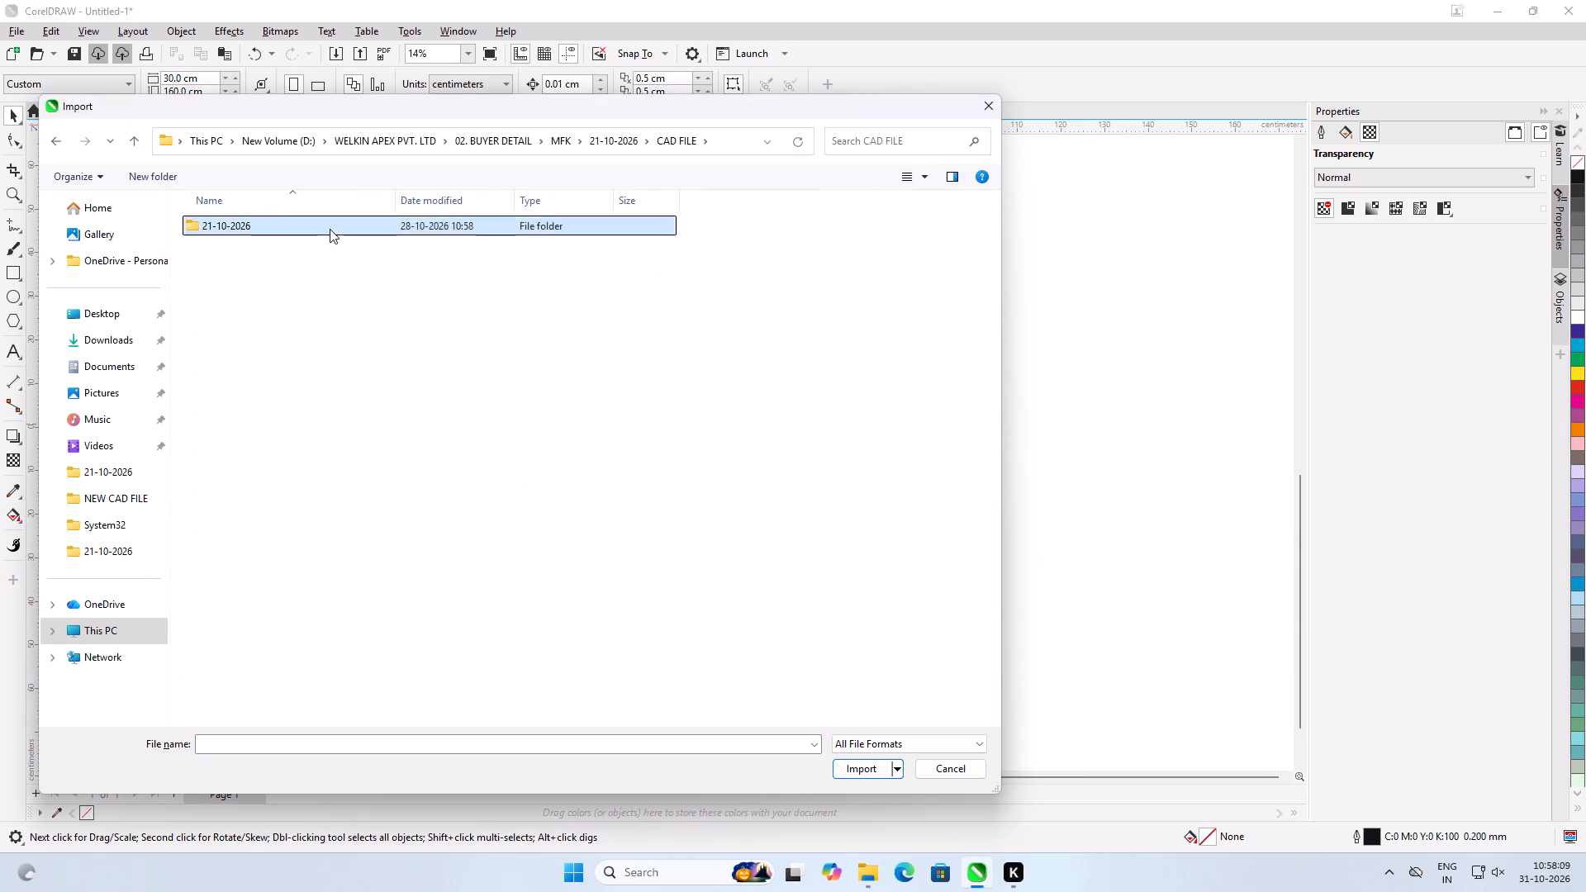
left_click(567, 344)
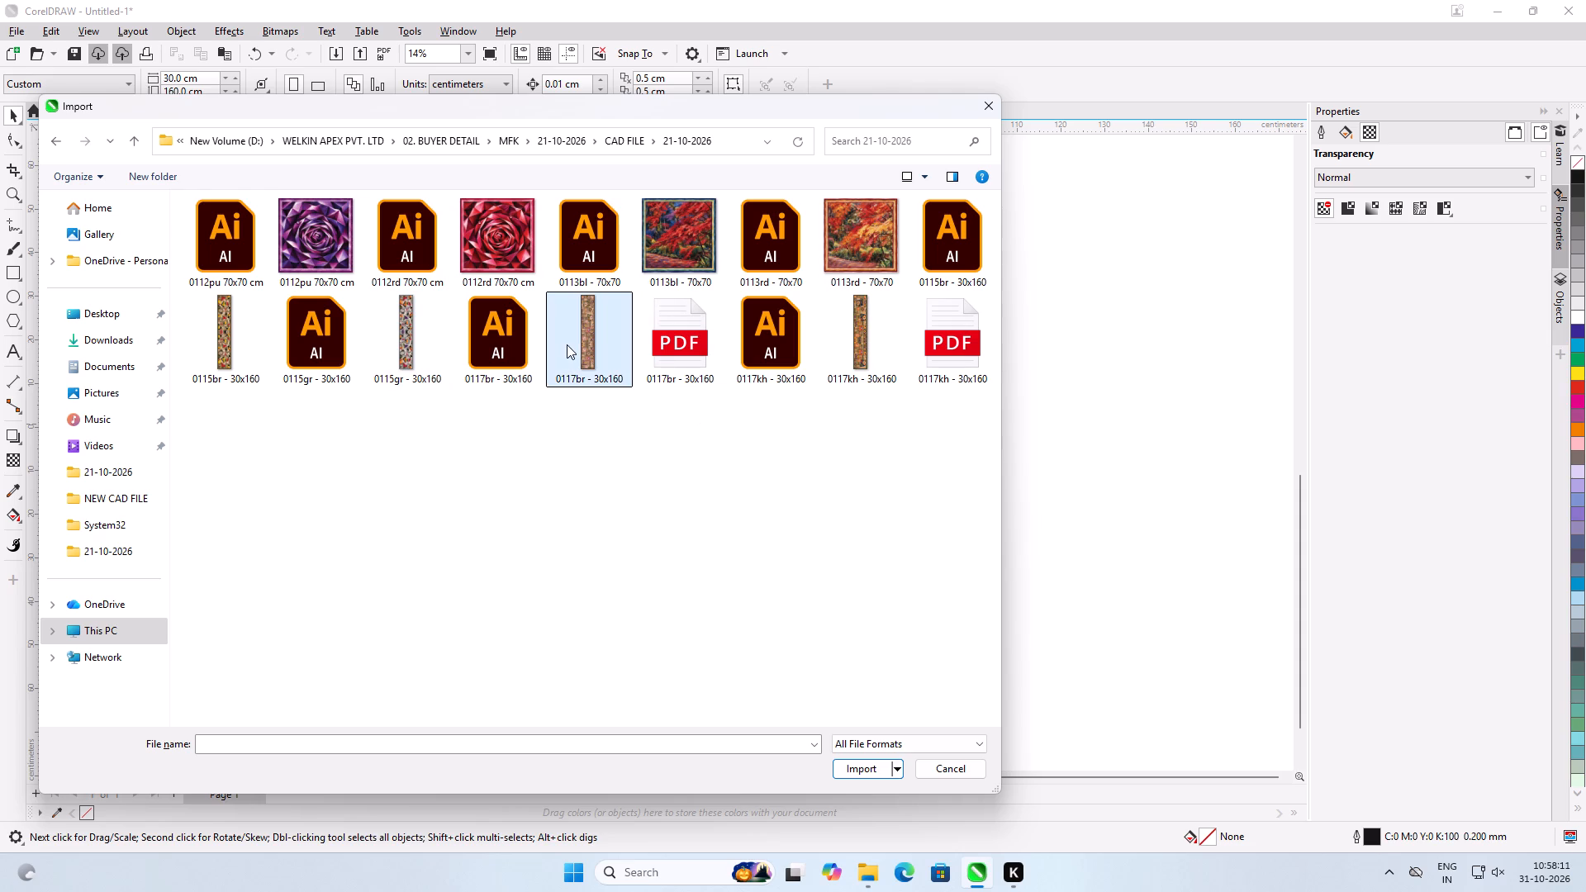
double_click(577, 337)
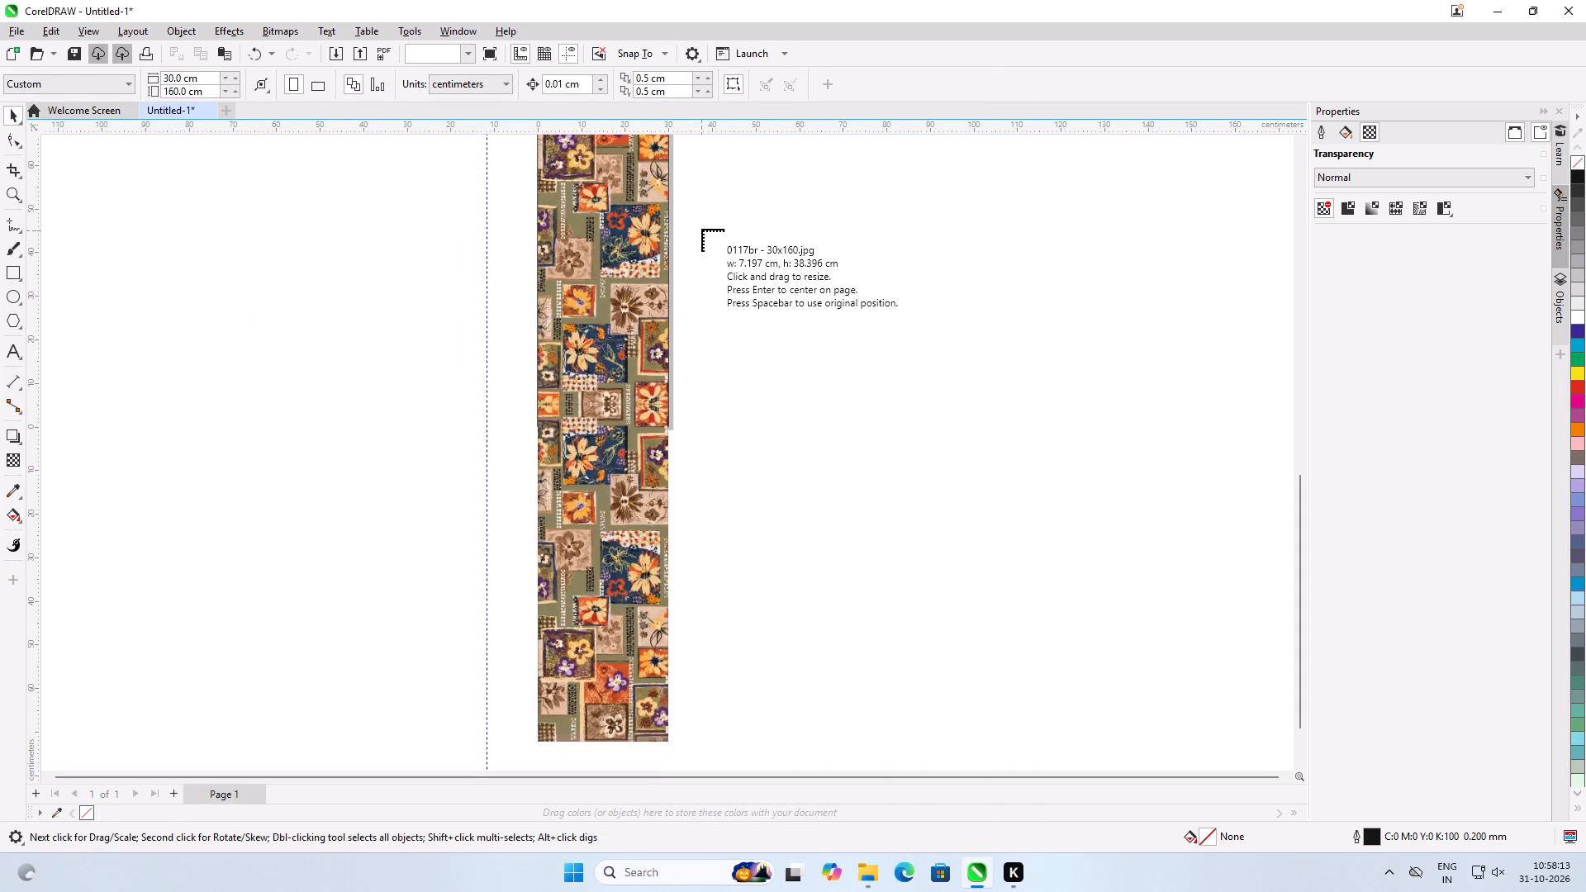
left_click(701, 229)
Move the imported 0117br image between the page and the empty rectangle, at about X 50.75 cm, Y 112.52 cm.
scroll(704, 278, "down", 16)
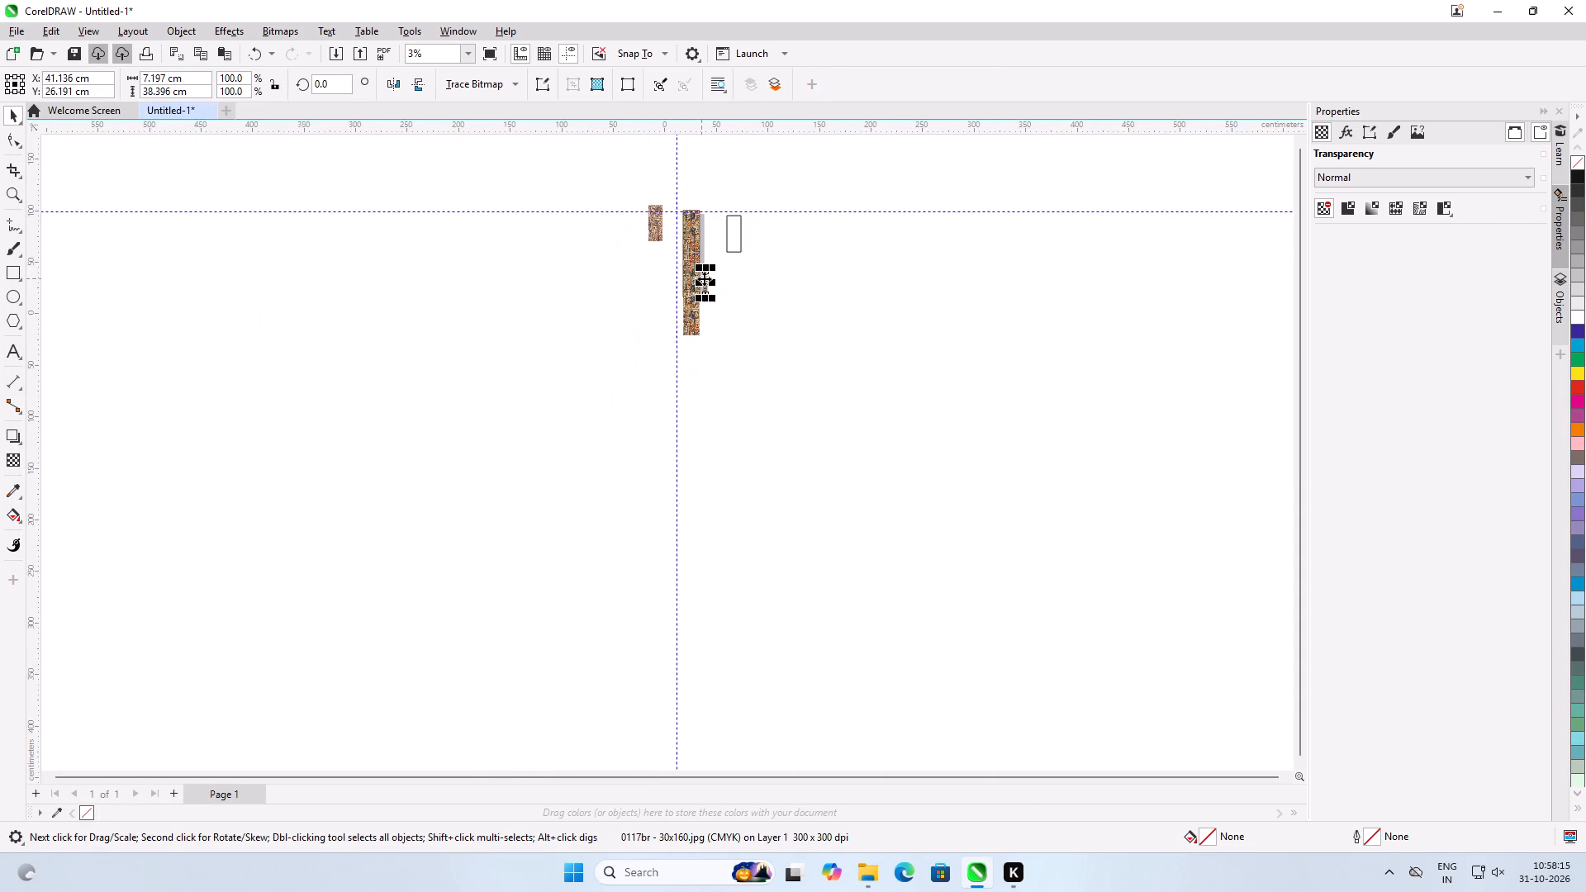
scroll(705, 187, "up", 7)
left_click_drag(703, 434, 656, 305)
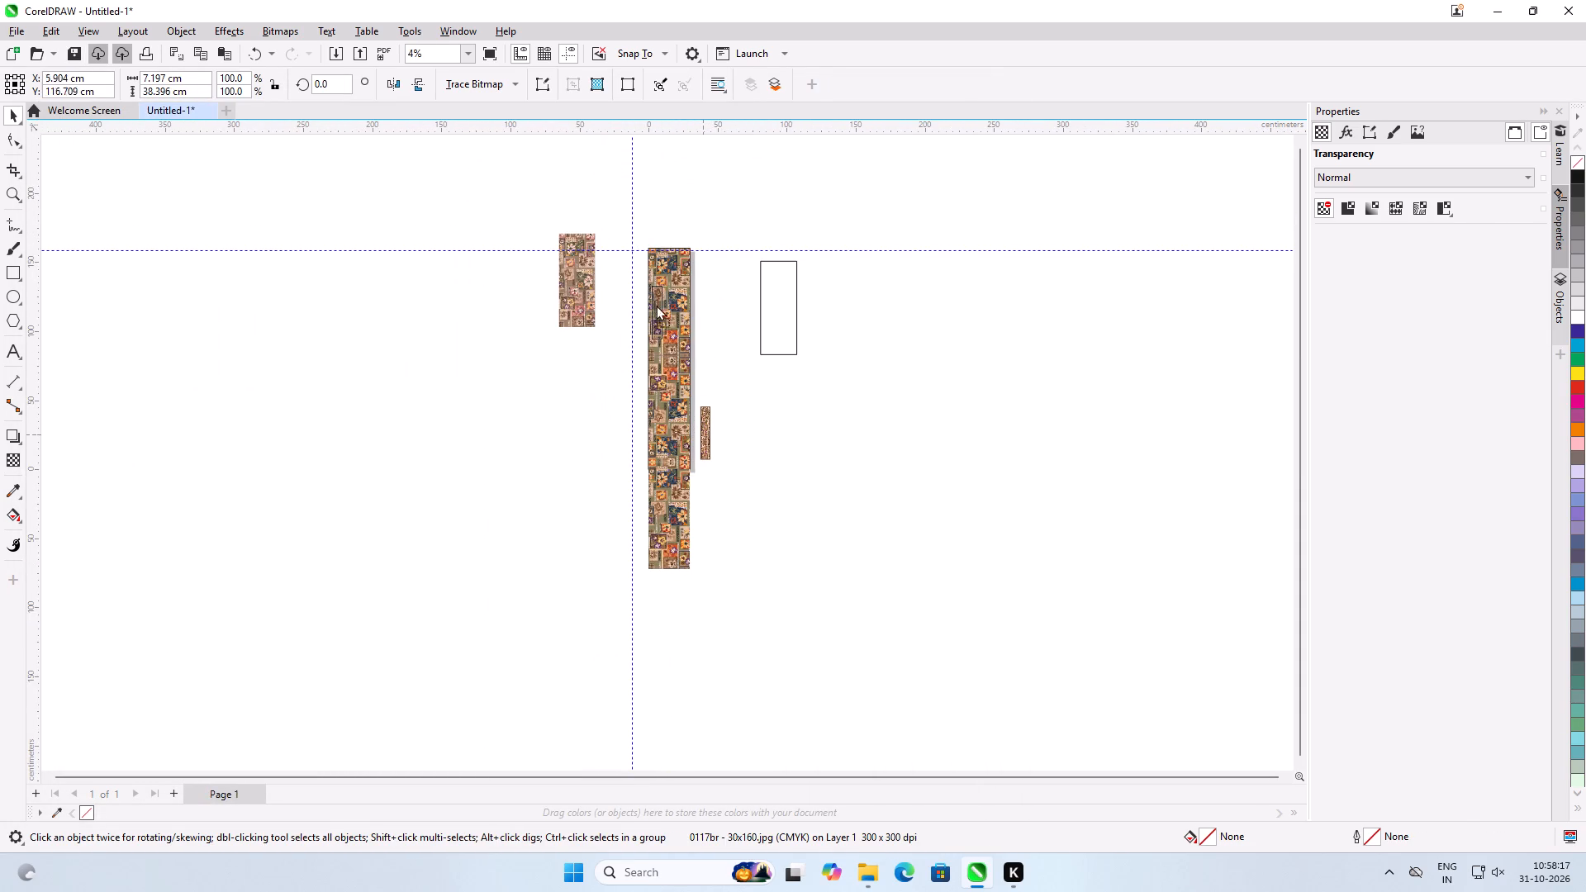
left_click_drag(656, 305, 719, 314)
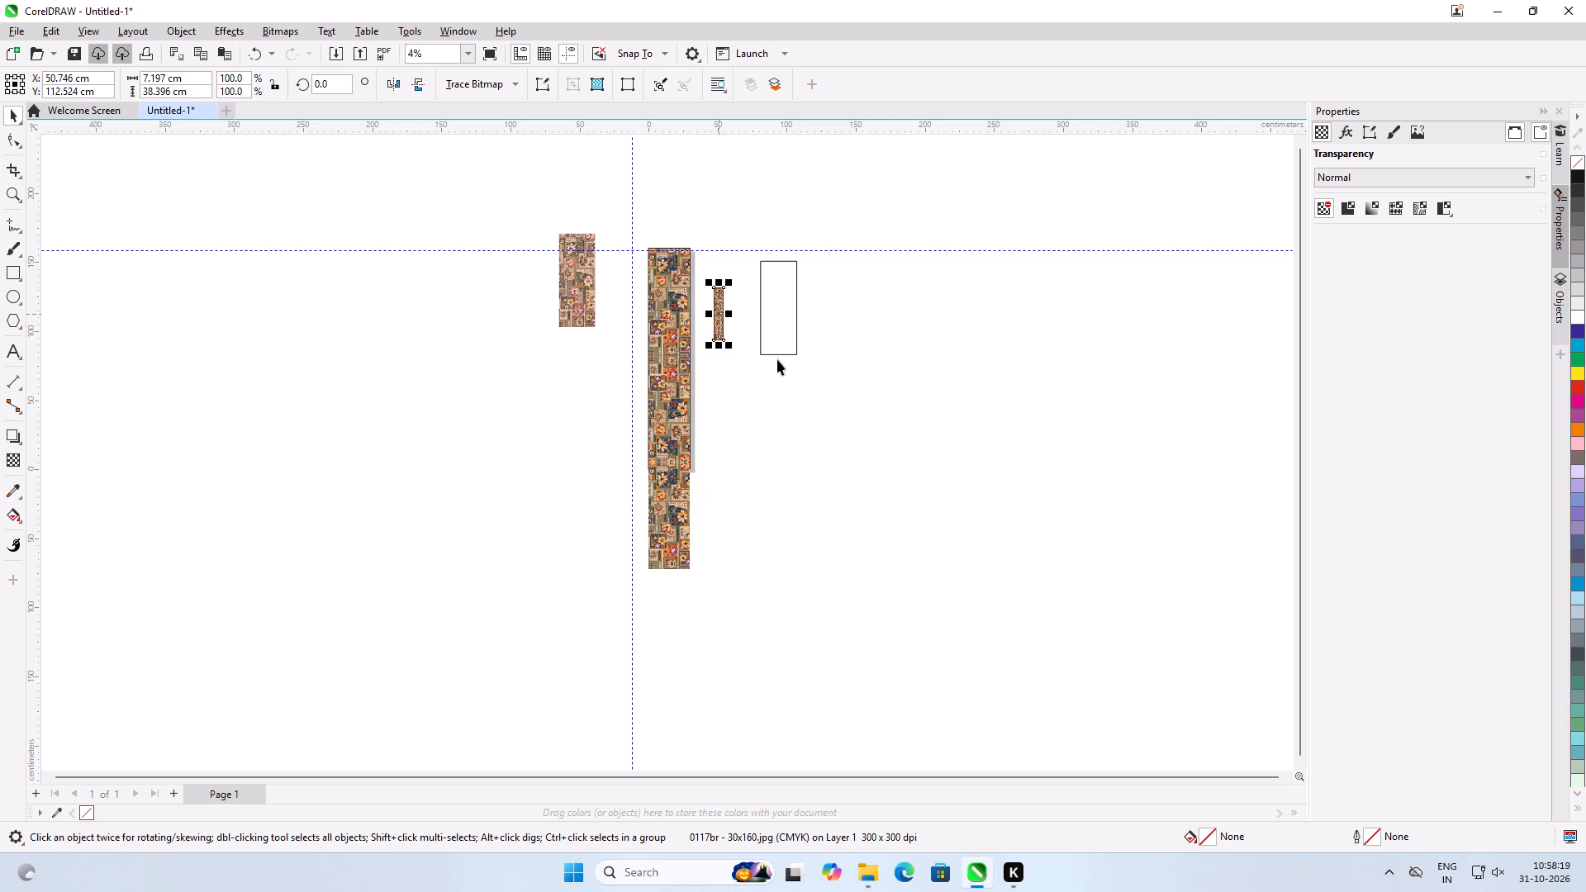
left_click(802, 386)
Align the 0117br image with the top and left edges of the uppermost pattern group on the page.
scroll(630, 263, "up", 12)
left_click(1090, 529)
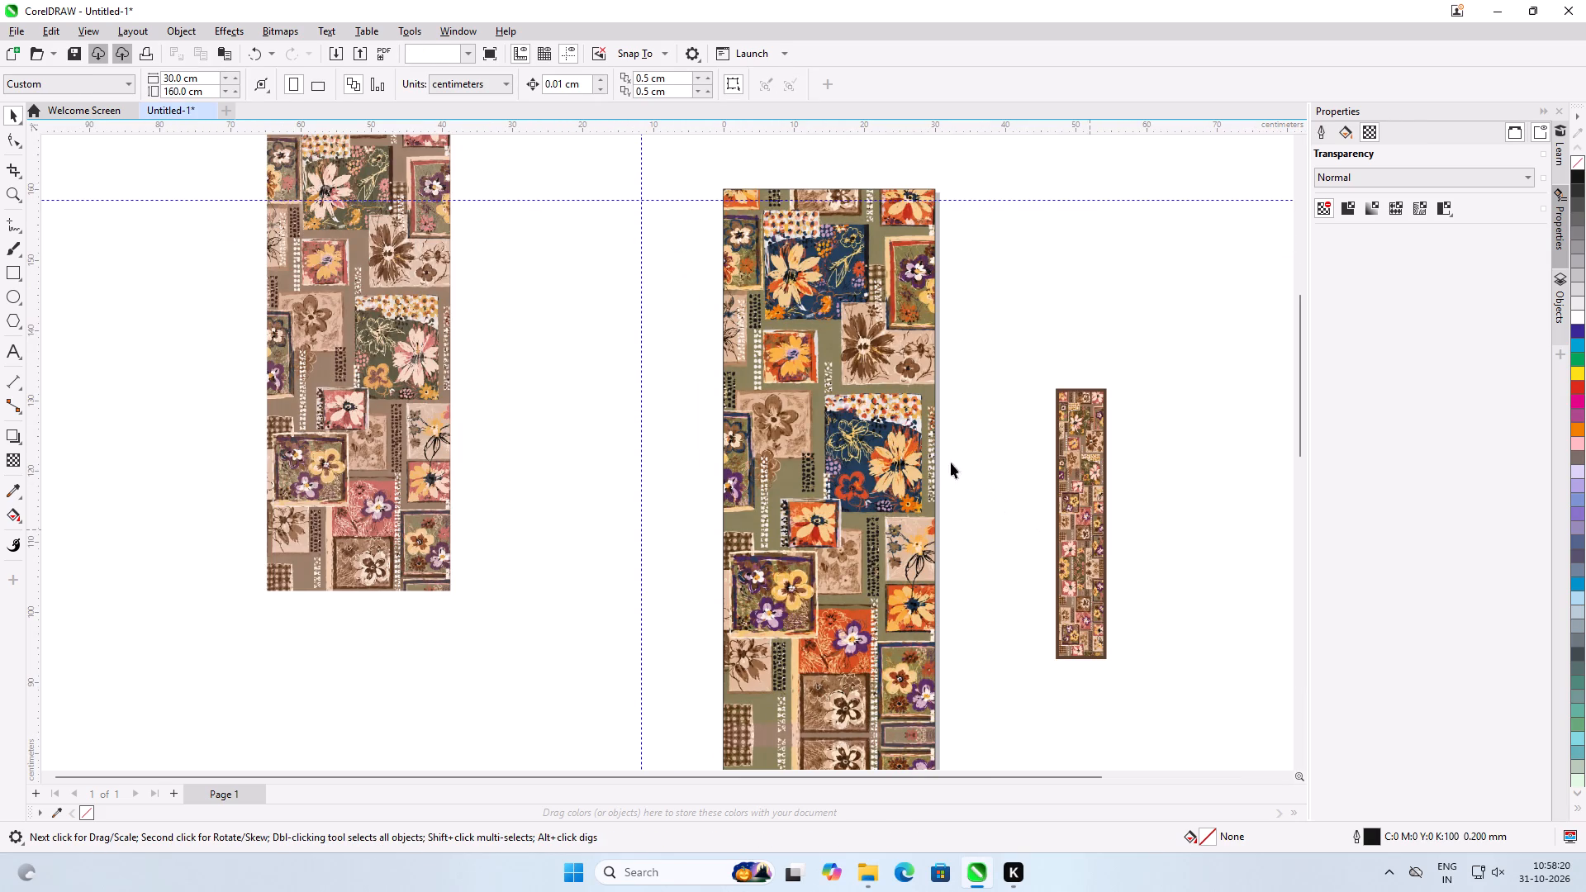
left_click(805, 350, "shift")
key("t")
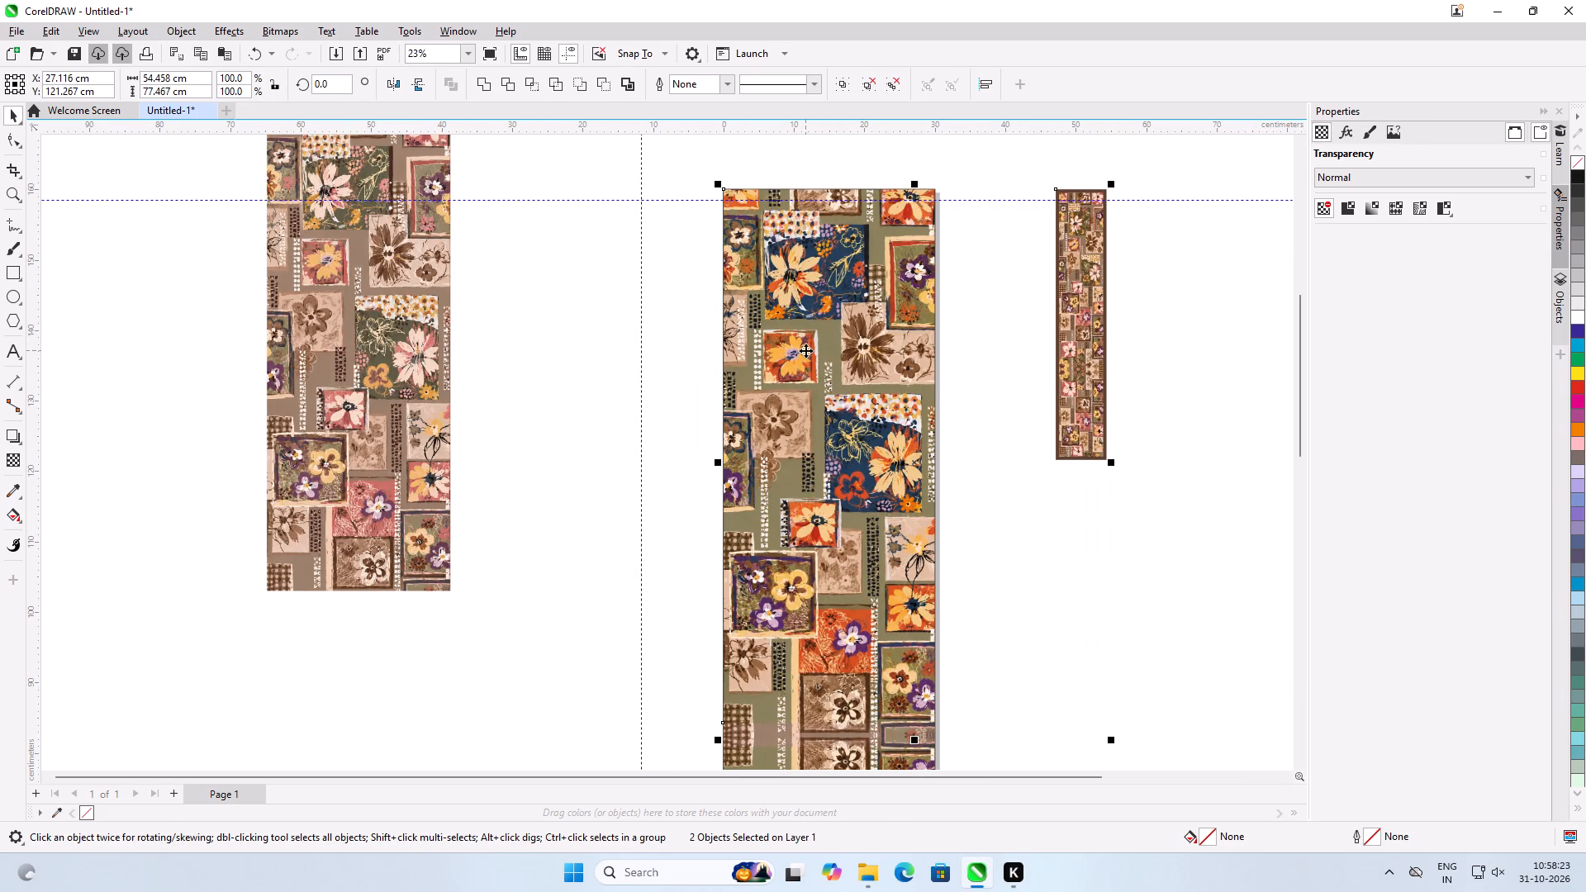
key("l")
left_click(603, 415)
Scale the 0117br image proportionally from its top-left corner to about 29.88 × 159.4 cm over the page.
scroll(748, 244, "down", 6)
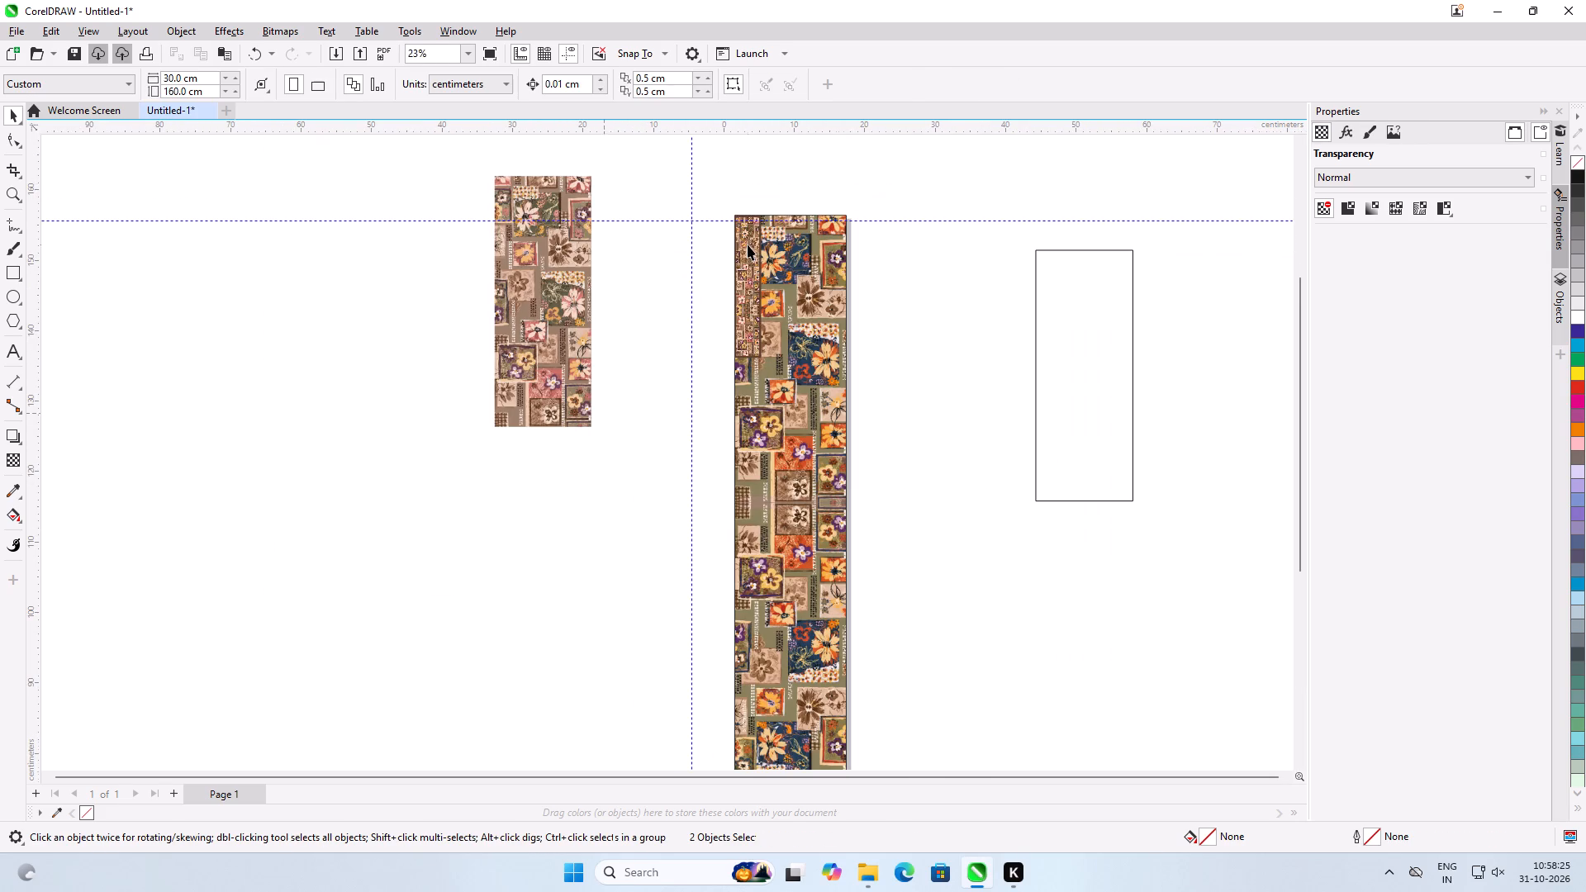
left_click(749, 312)
scroll(755, 247, "down", 7)
scroll(749, 342, "up", 5)
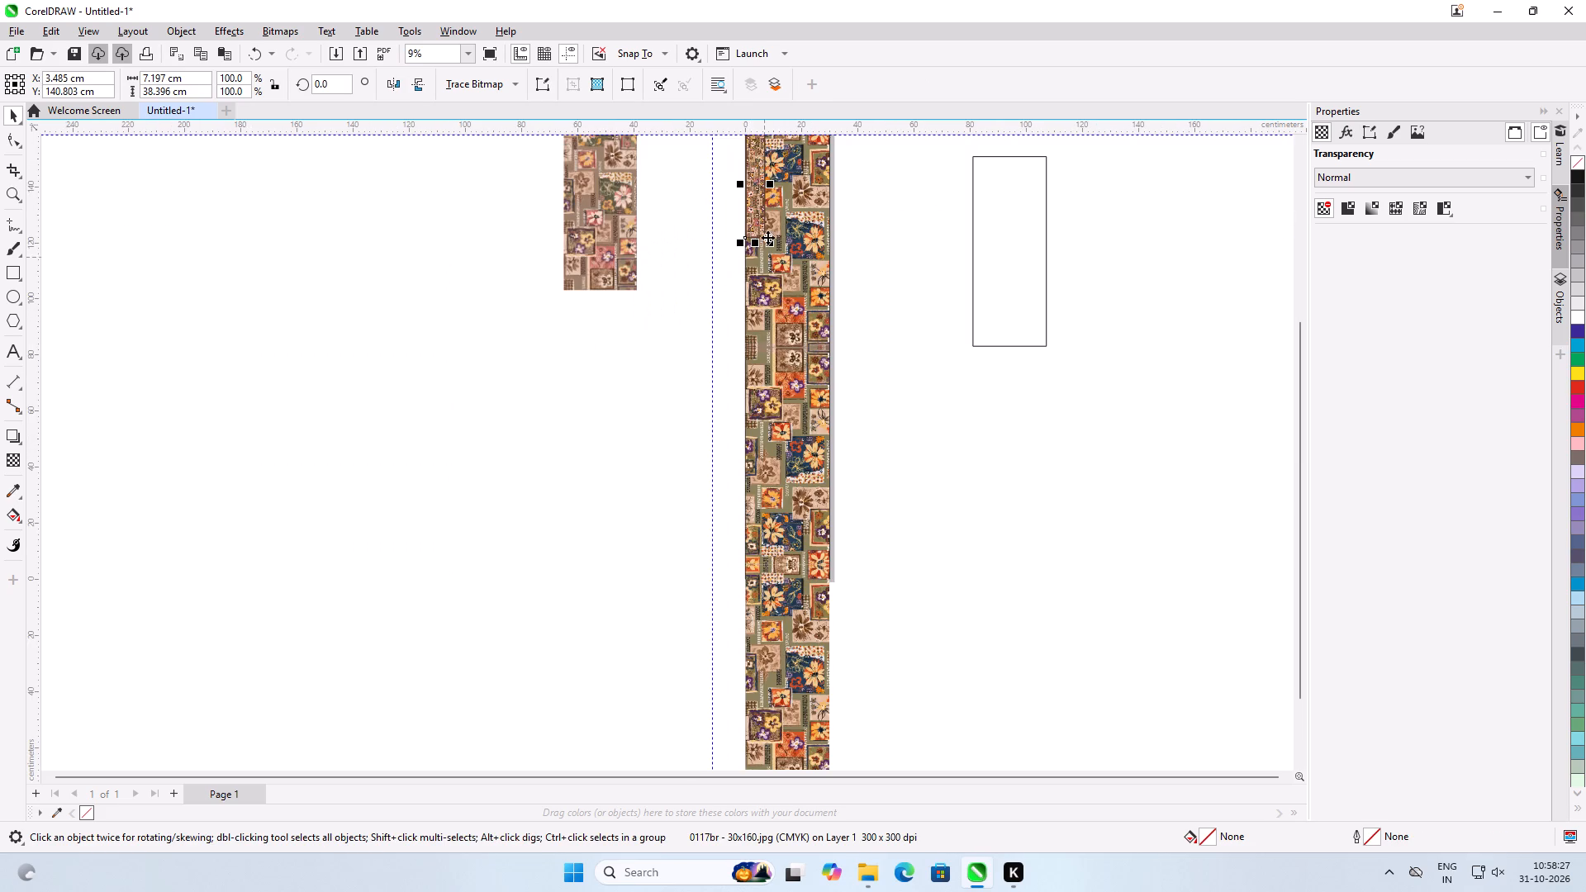
left_click_drag(768, 247, 883, 567)
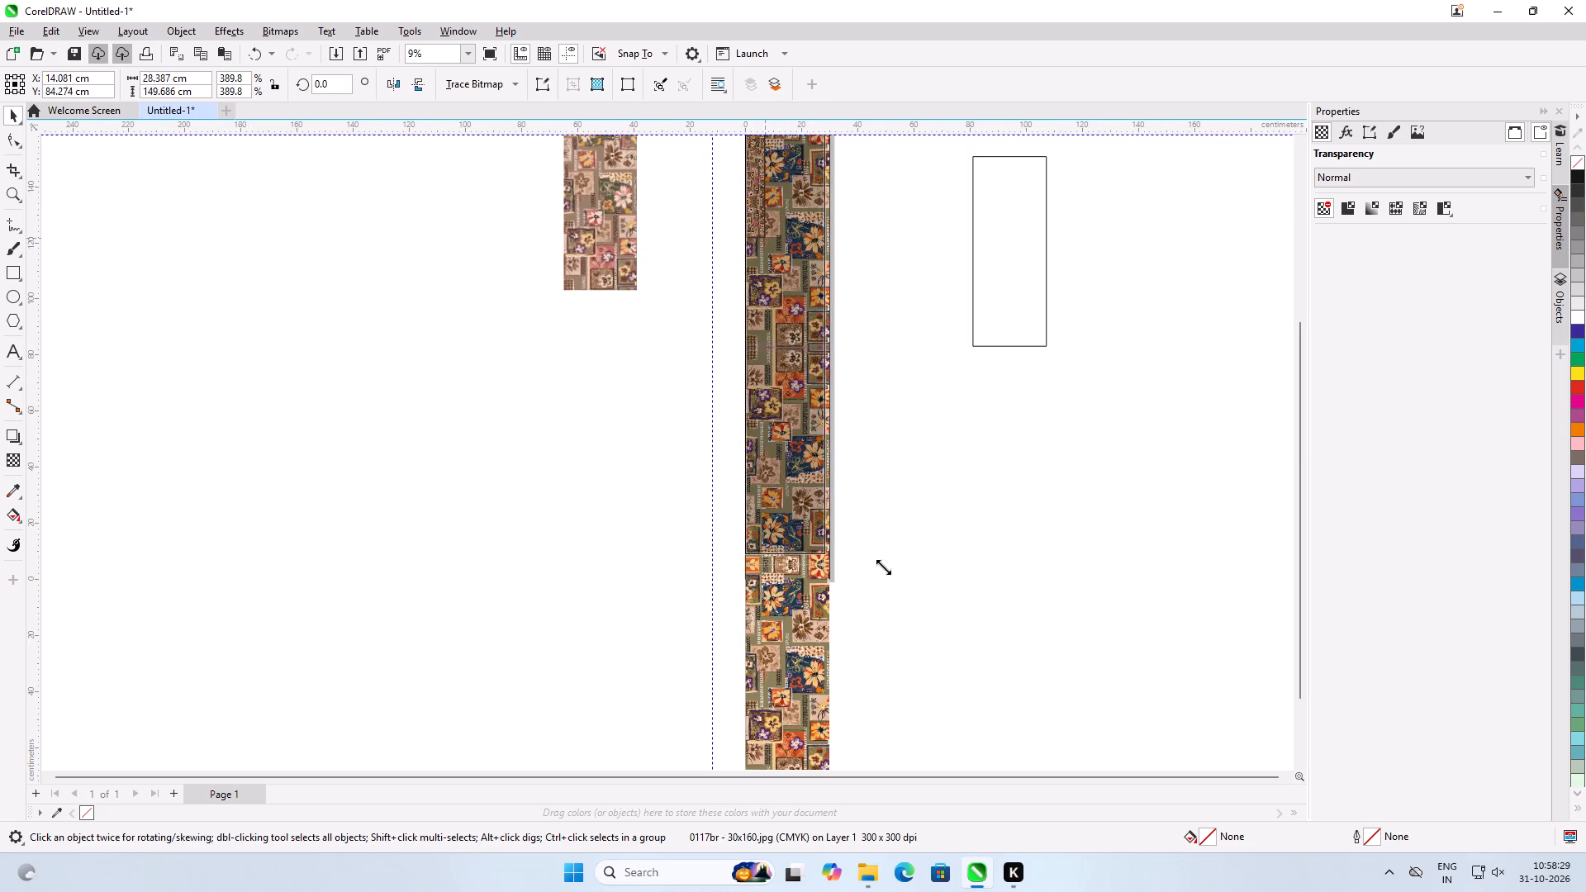
left_click_drag(883, 567, 892, 586)
left_click(892, 586)
Refine the 0117br image's scale to about 29.99 × 160 cm so its bottom edge meets the page's bottom edge.
scroll(838, 581, "up", 7)
scroll(772, 569, "up", 6)
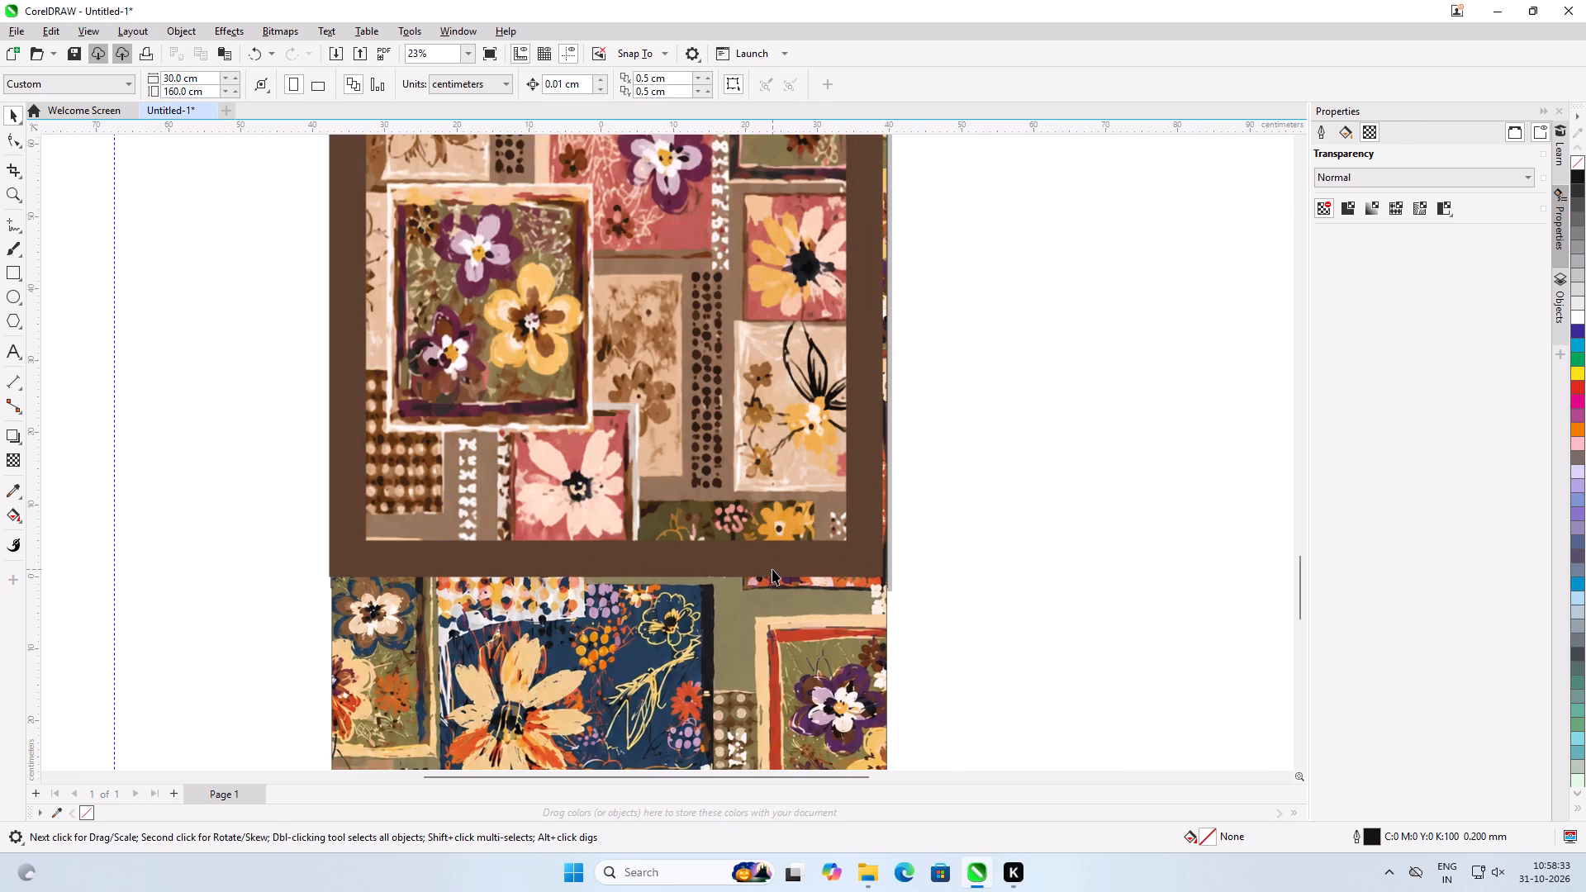
scroll(772, 569, "up", 1)
left_click(786, 477)
scroll(863, 587, "up", 6)
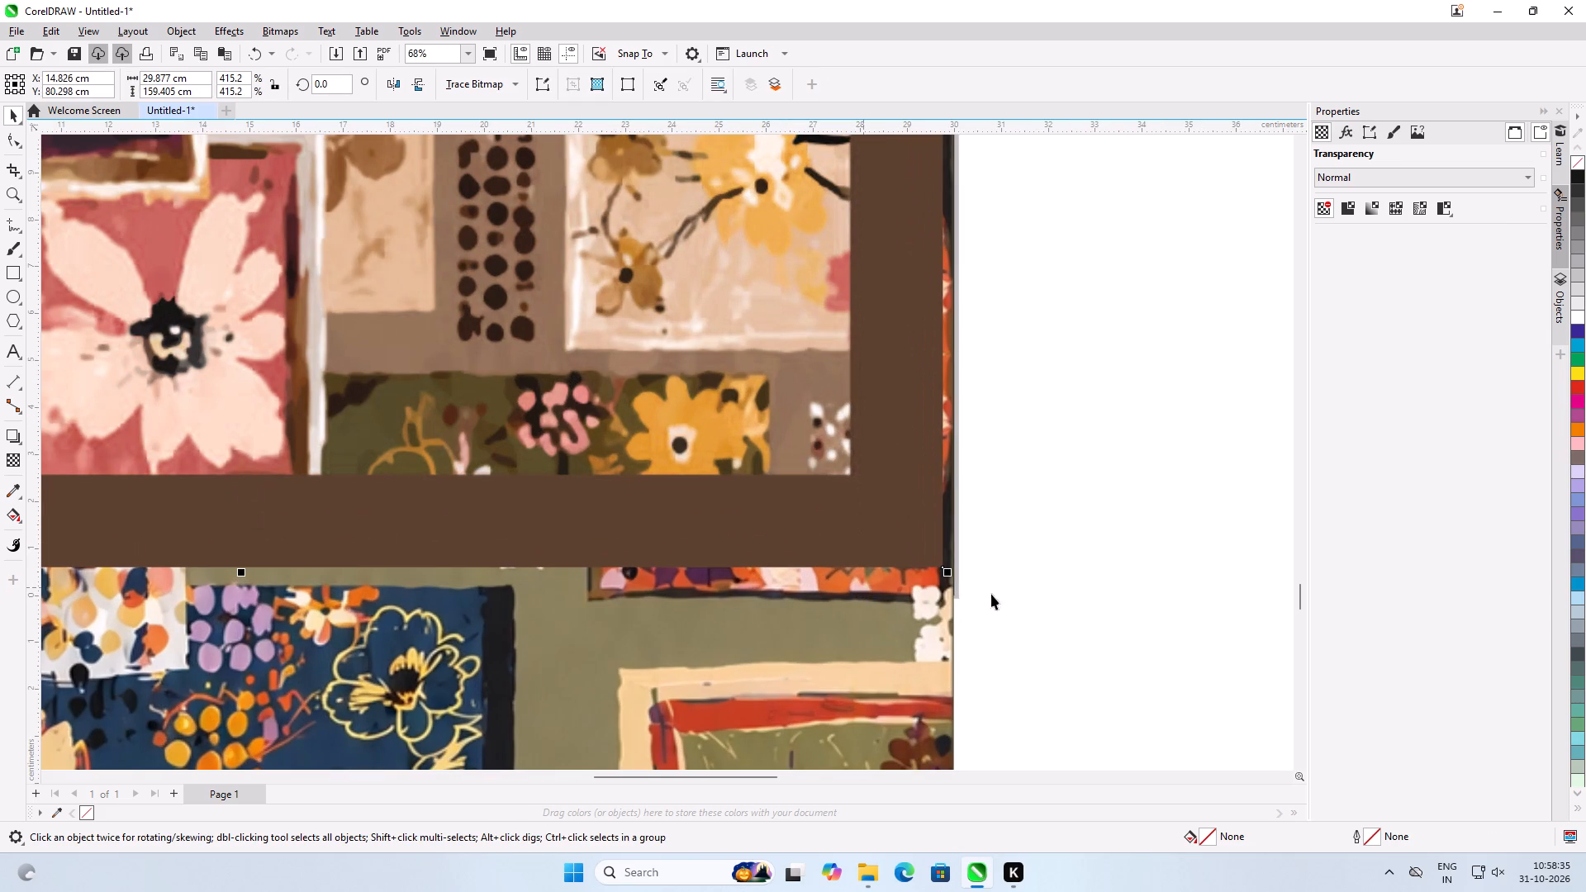
left_click_drag(952, 573, 971, 605)
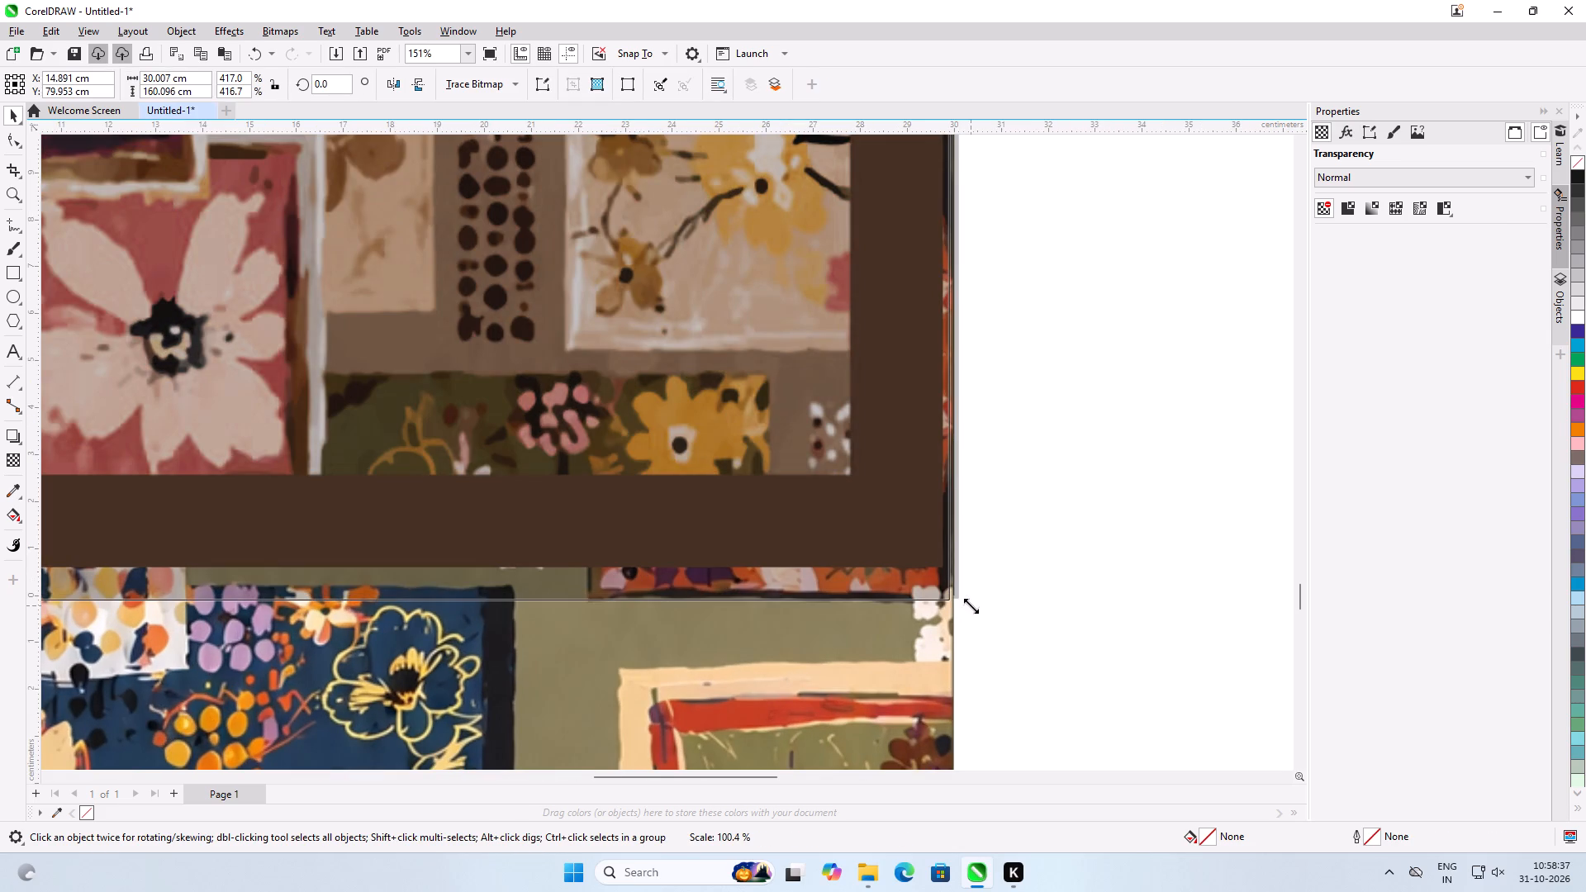
left_click_drag(971, 605, 968, 595)
left_click(986, 600)
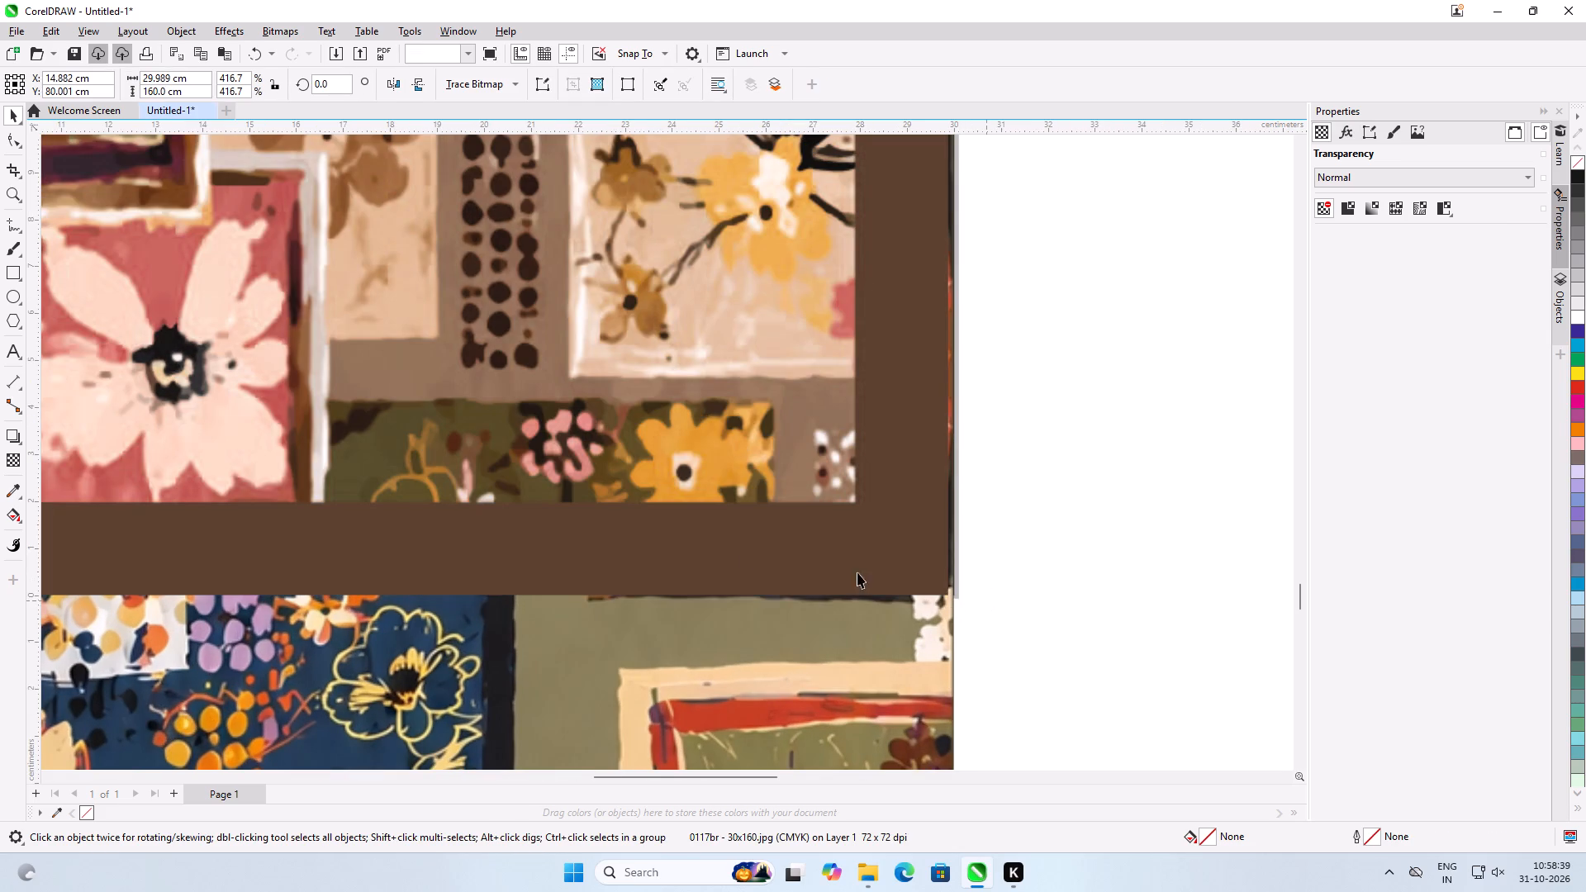
Move the scaled 0117br image off the page to just beyond its right edge, leaving a narrow gap.
scroll(566, 501, "down", 15)
scroll(566, 501, "down", 6)
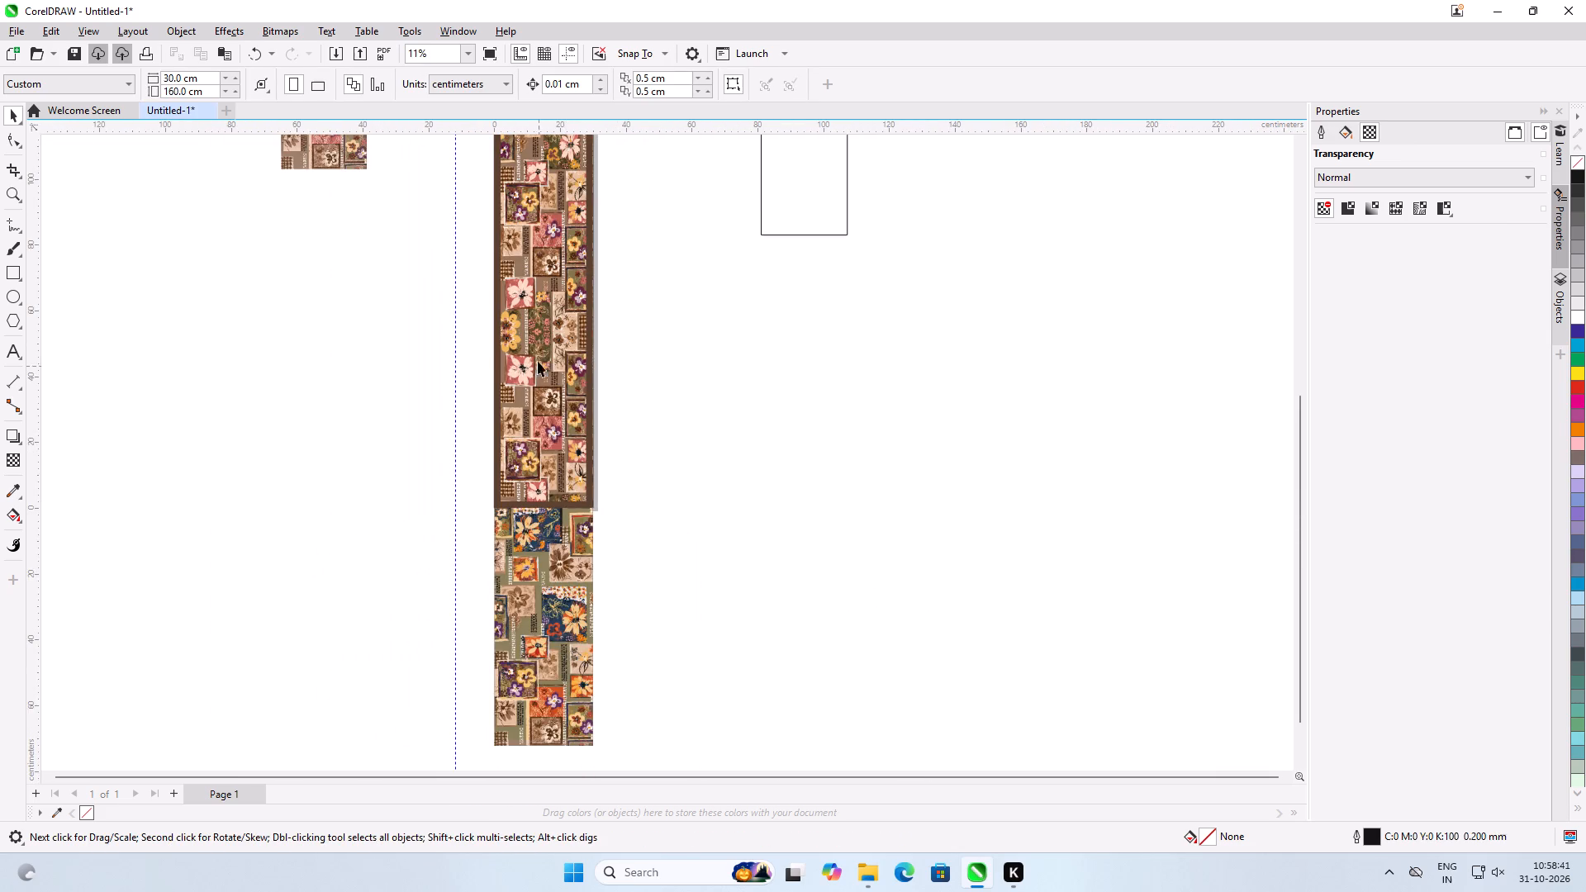
scroll(557, 444, "down", 6)
scroll(553, 331, "up", 4)
left_click_drag(553, 331, 638, 344)
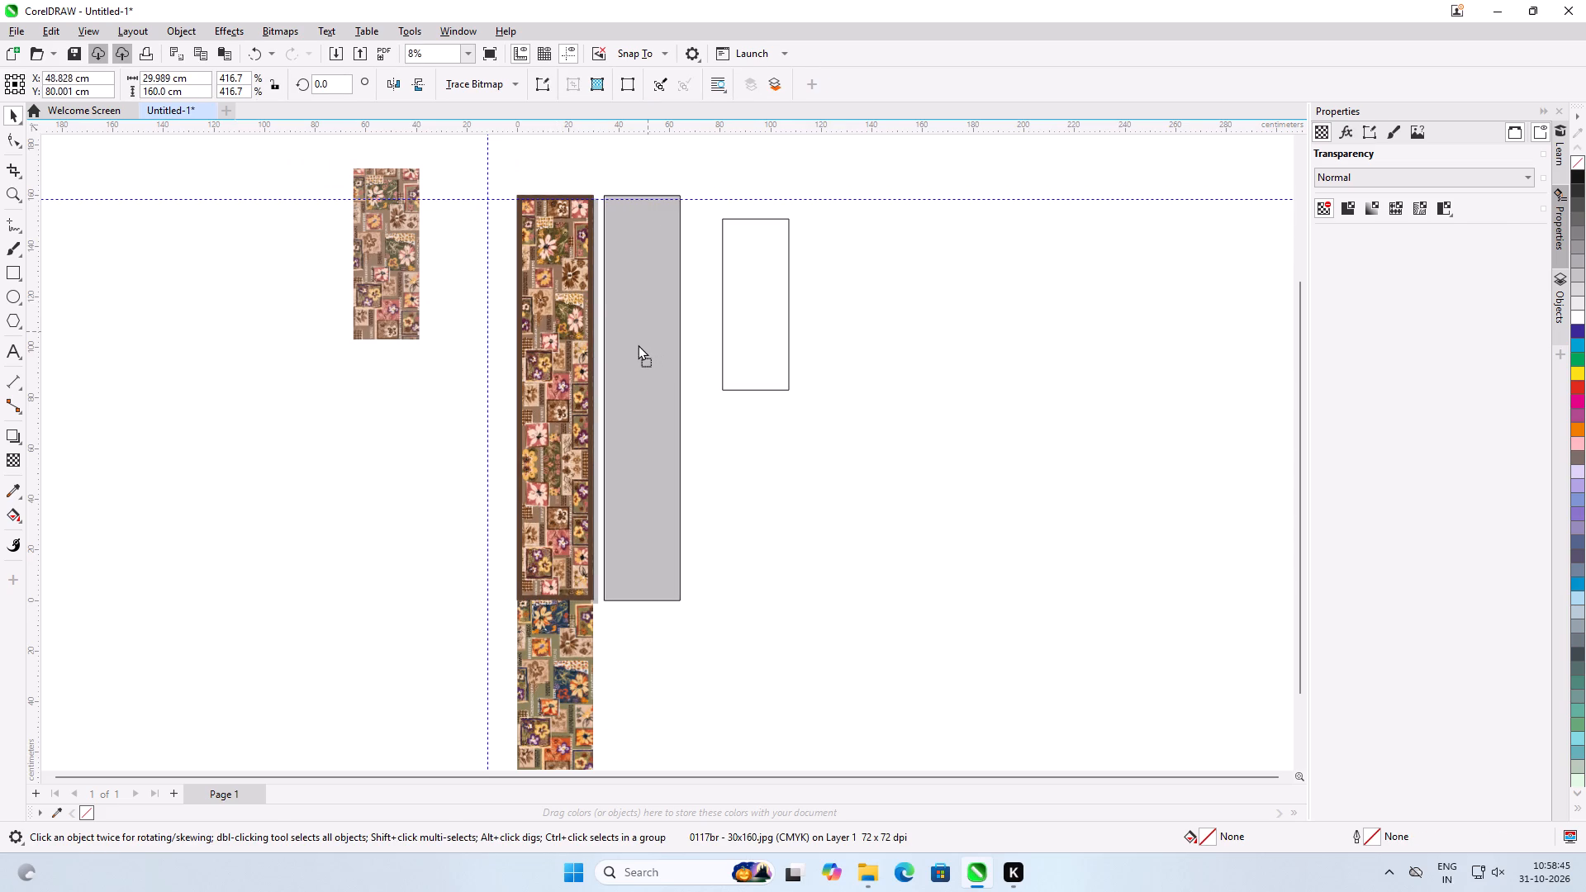
left_click_drag(638, 344, 633, 345)
left_click(791, 363)
Compare the page's pattern layout with the bordered 0117br image beside it, examining the seams, border and motif scale along the full length.
scroll(688, 209, "down", 4)
scroll(647, 410, "up", 6)
scroll(592, 501, "up", 6)
scroll(646, 297, "up", 1)
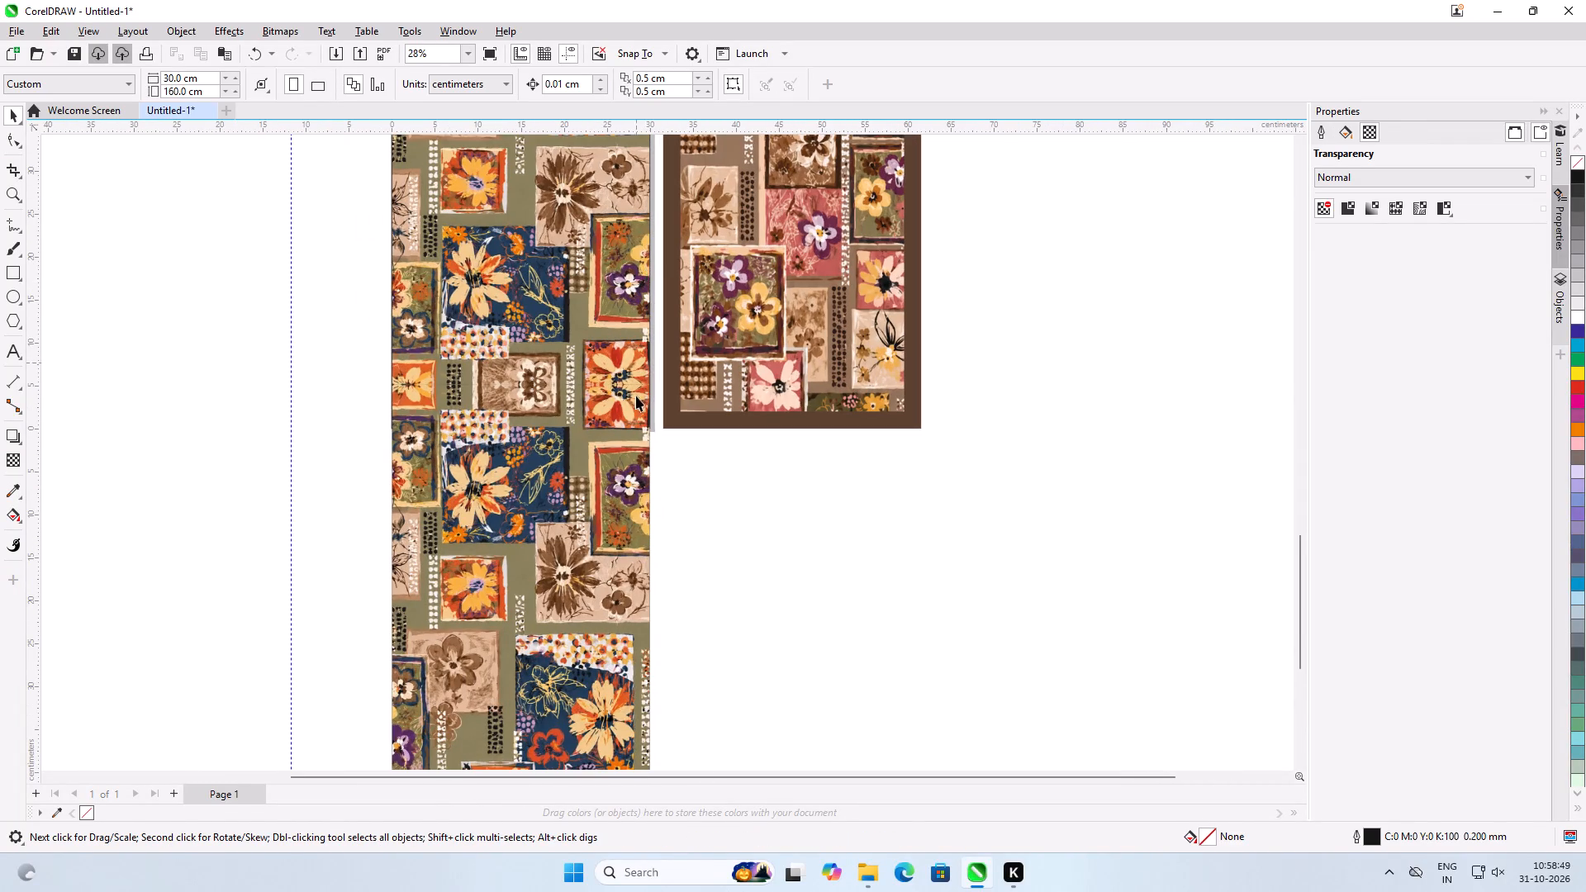
scroll(665, 495, "down", 4)
scroll(651, 345, "up", 5)
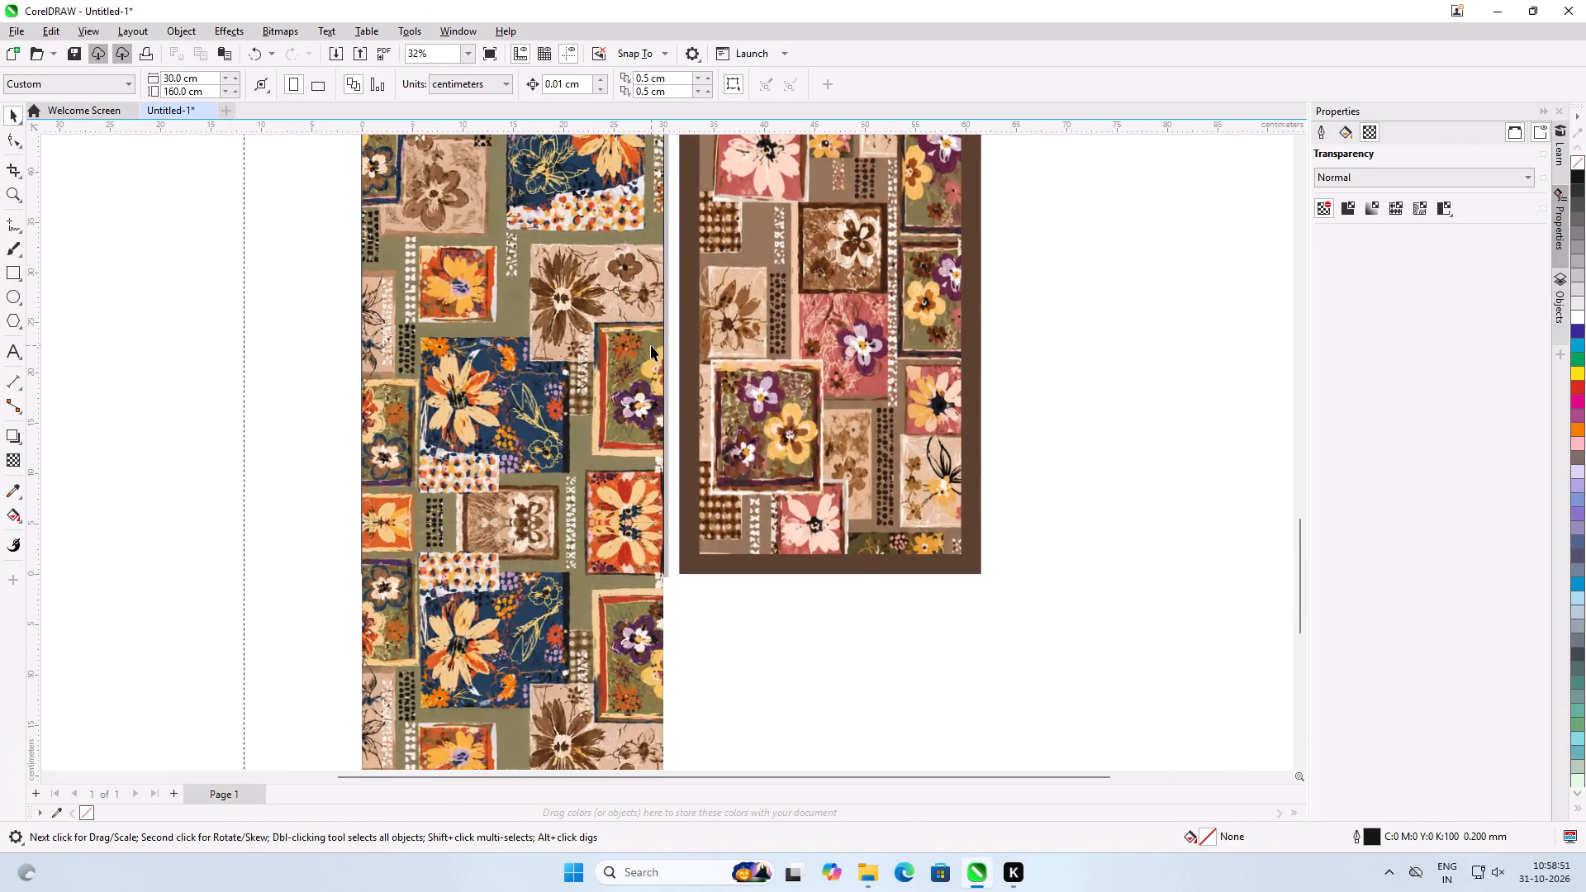
scroll(725, 451, "down", 9)
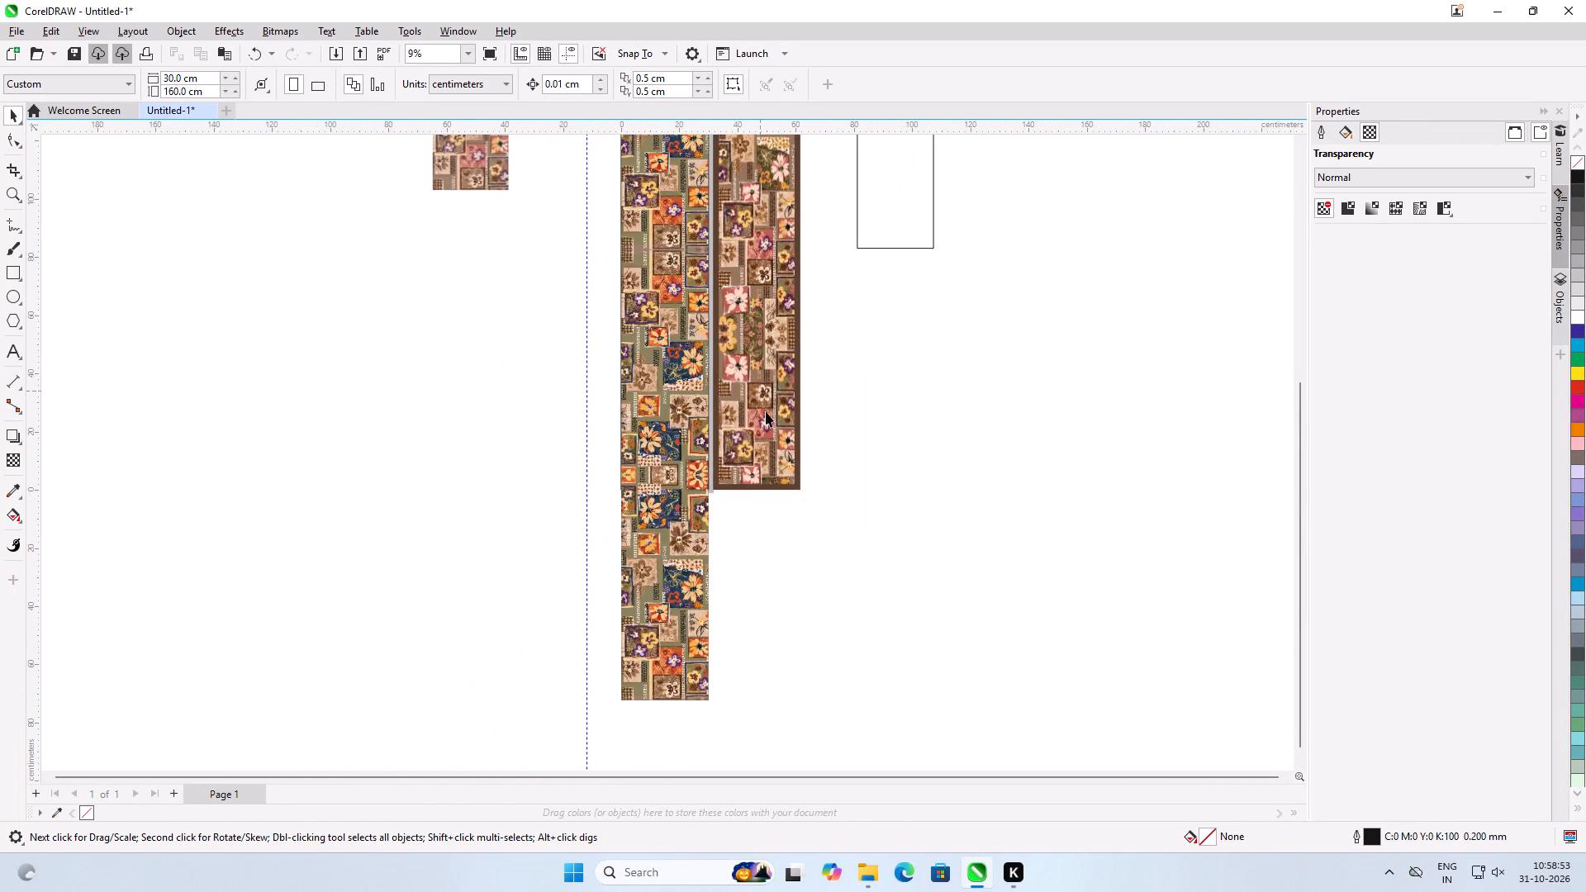
scroll(775, 453, "down", 4)
scroll(764, 379, "up", 18)
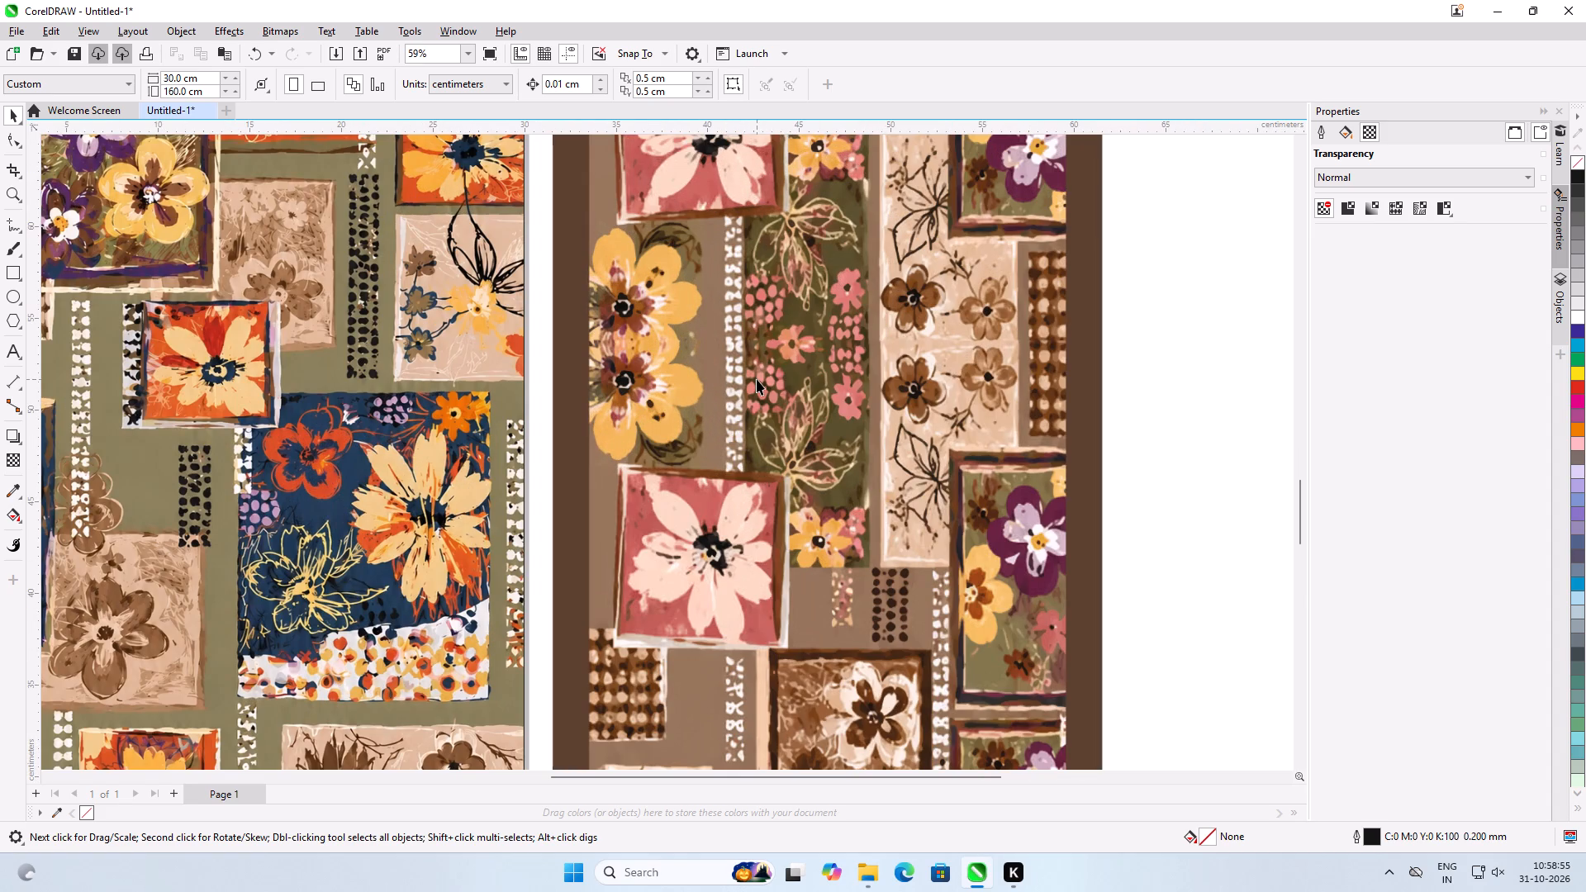
scroll(875, 354, "down", 2)
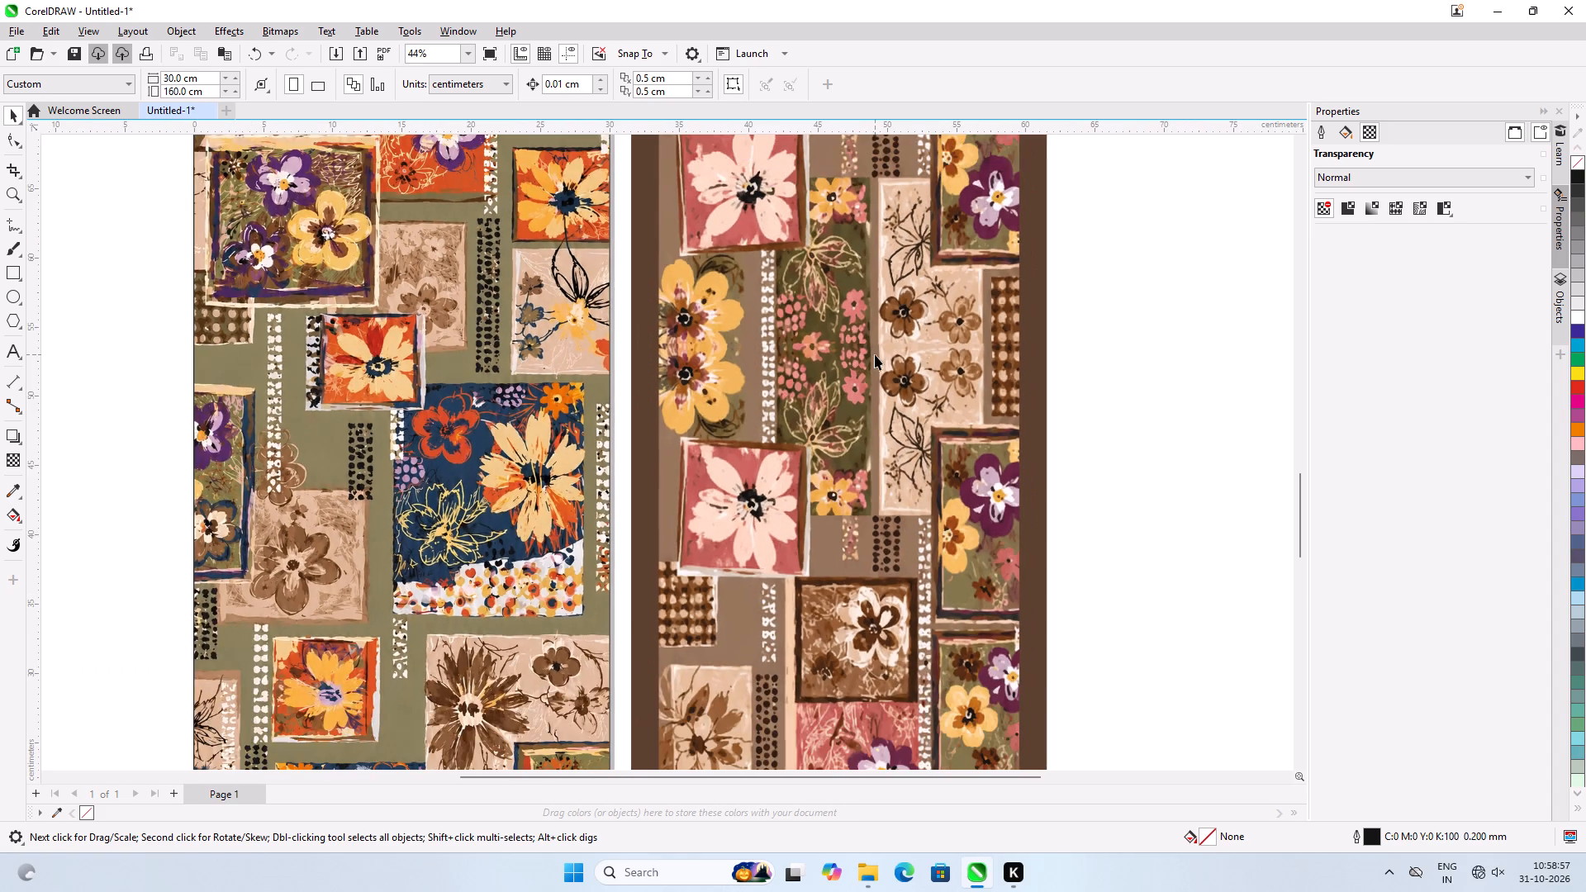
scroll(875, 354, "down", 5)
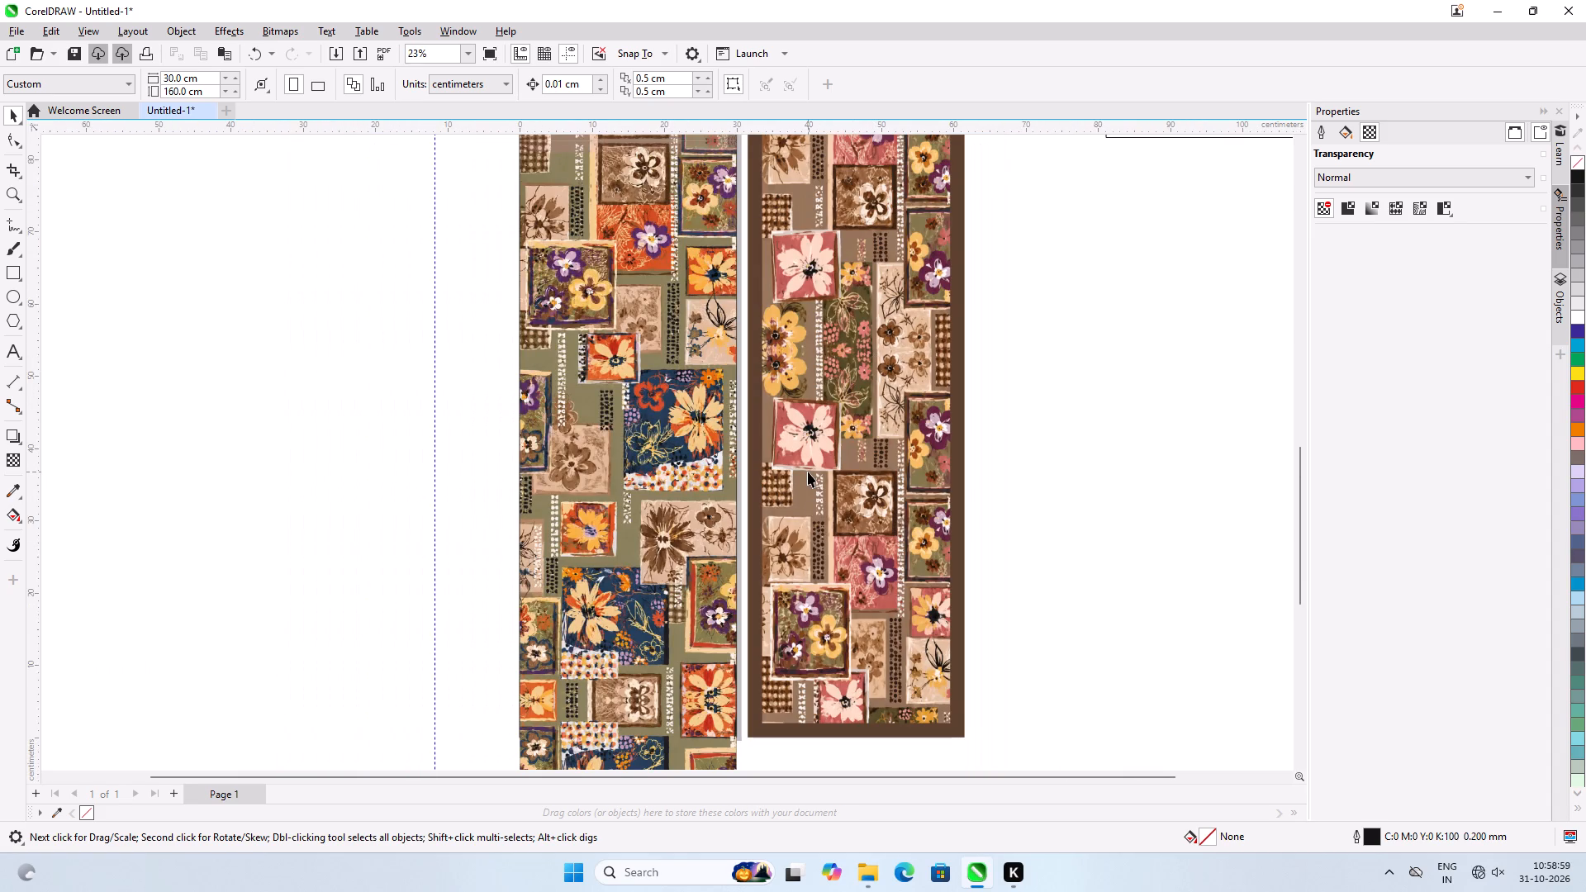
scroll(808, 472, "down", 7)
scroll(805, 393, "down", 4)
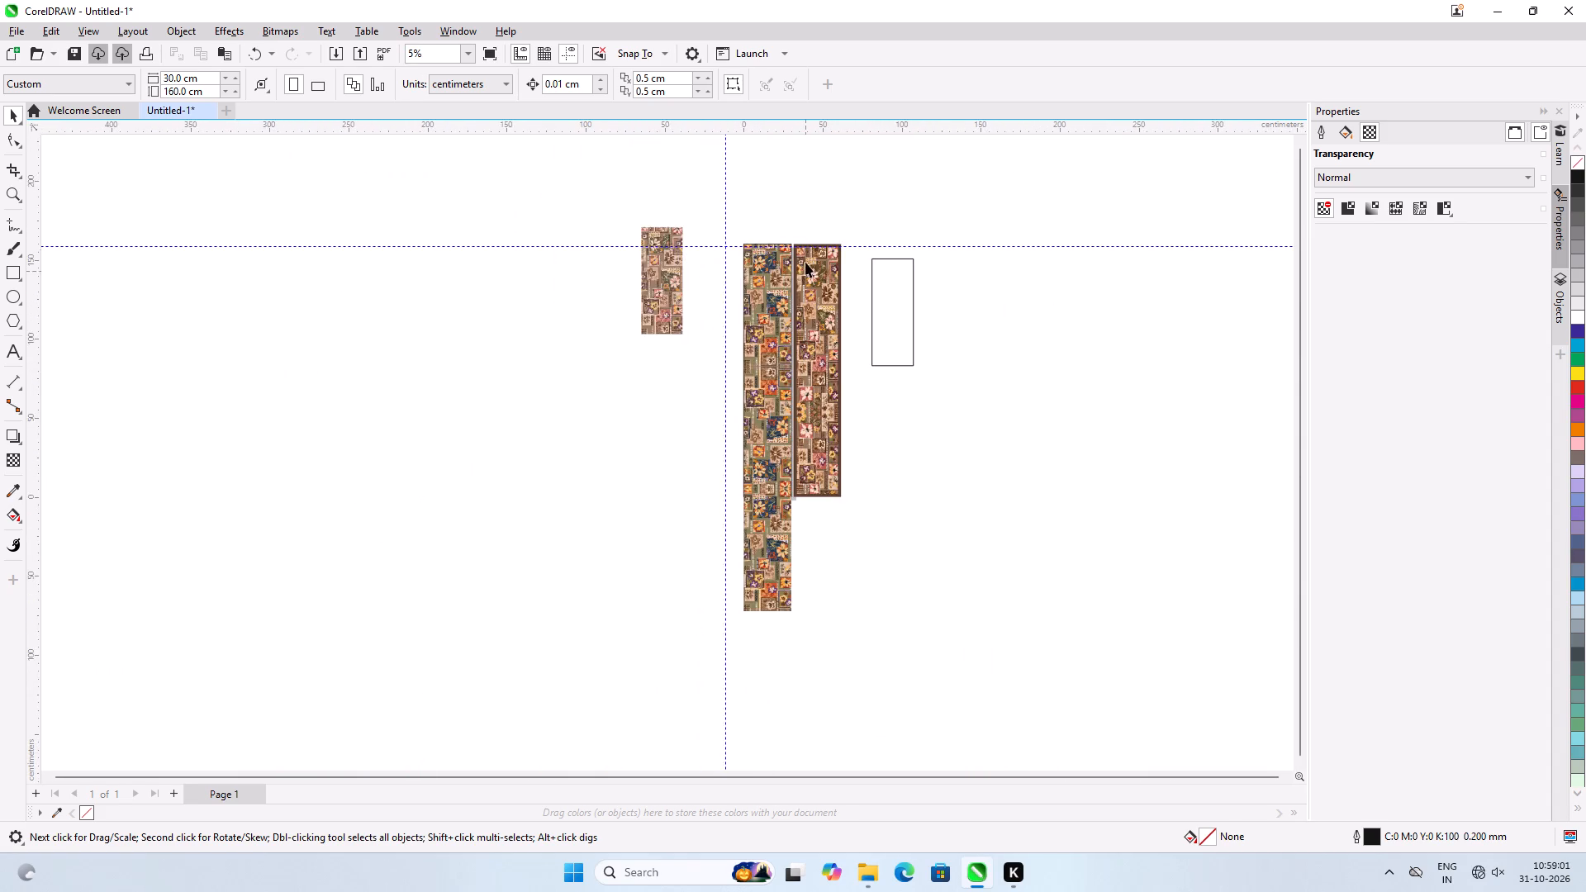
scroll(805, 237, "up", 12)
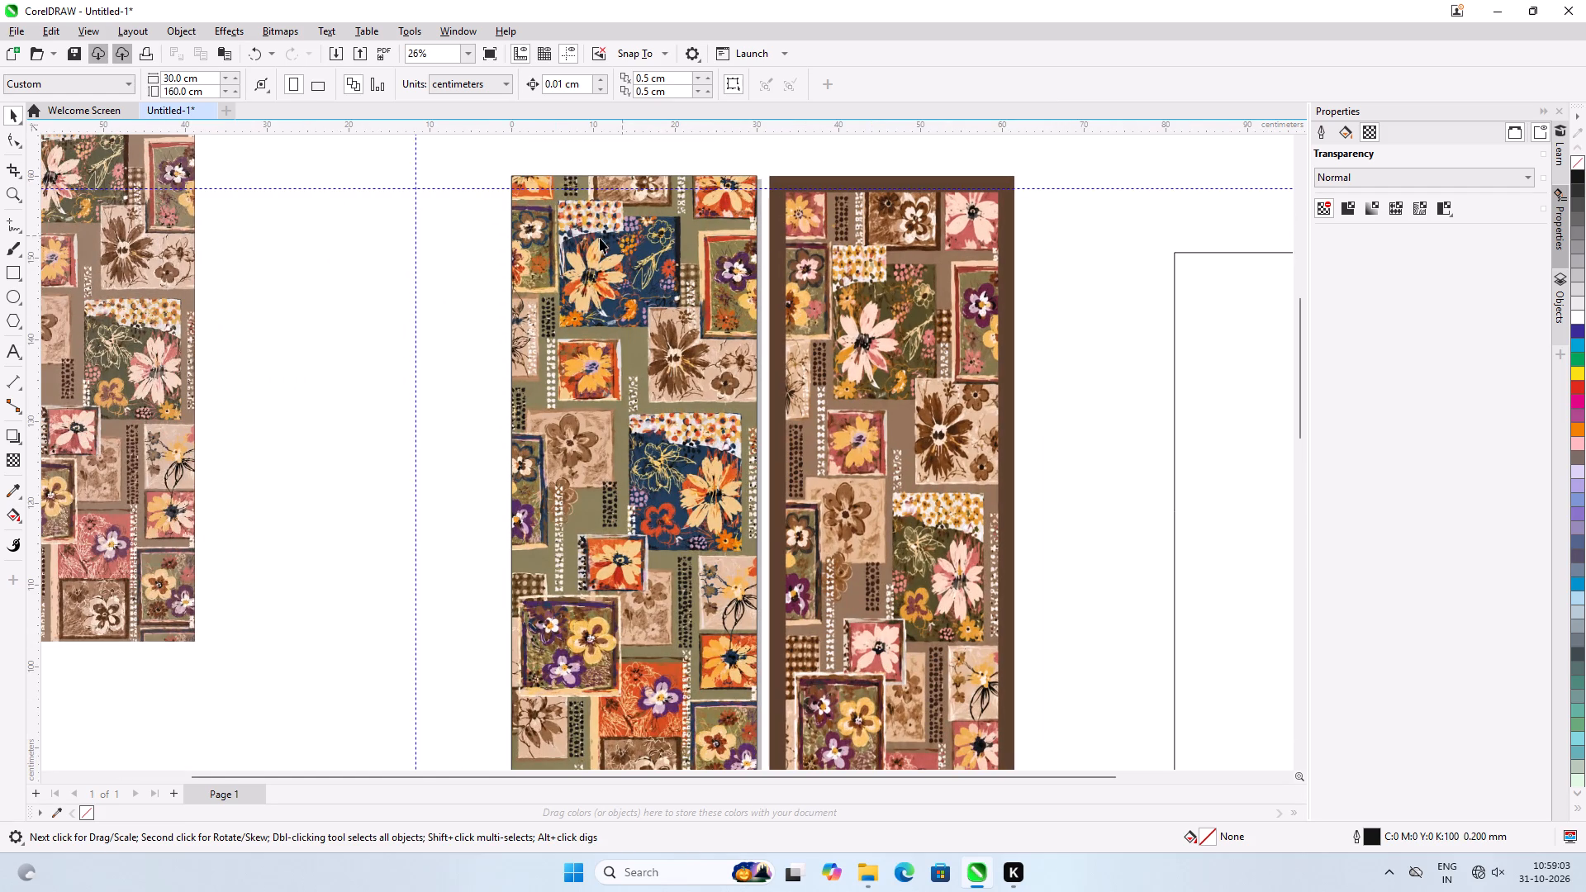
Move the horizontal guideline up to the page's top edge at 160 cm.
scroll(634, 244, "down", 7)
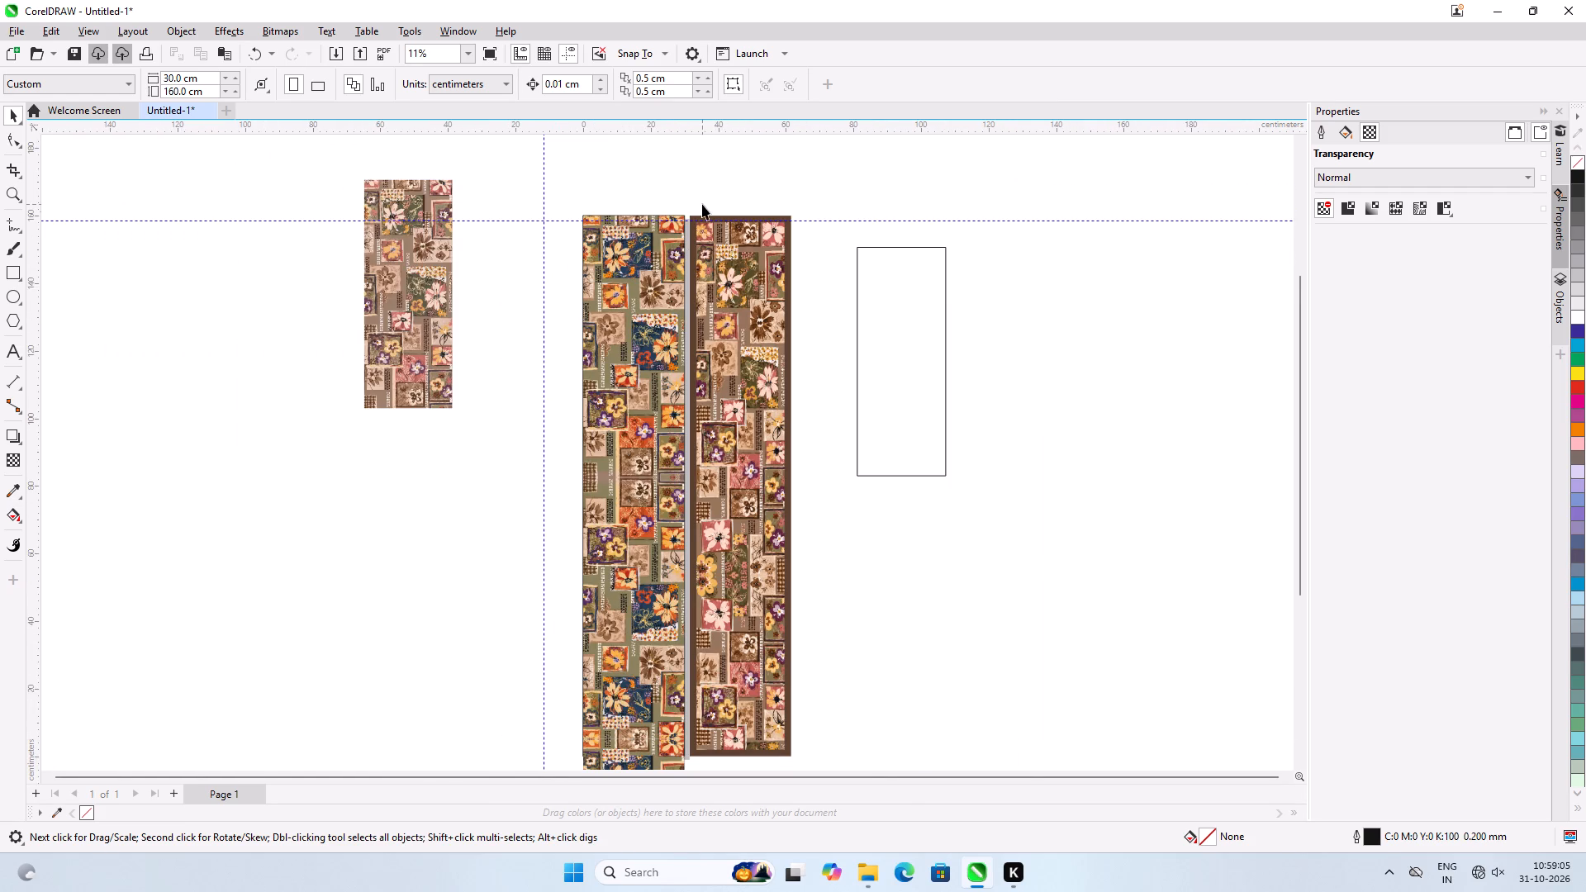
scroll(702, 204, "up", 13)
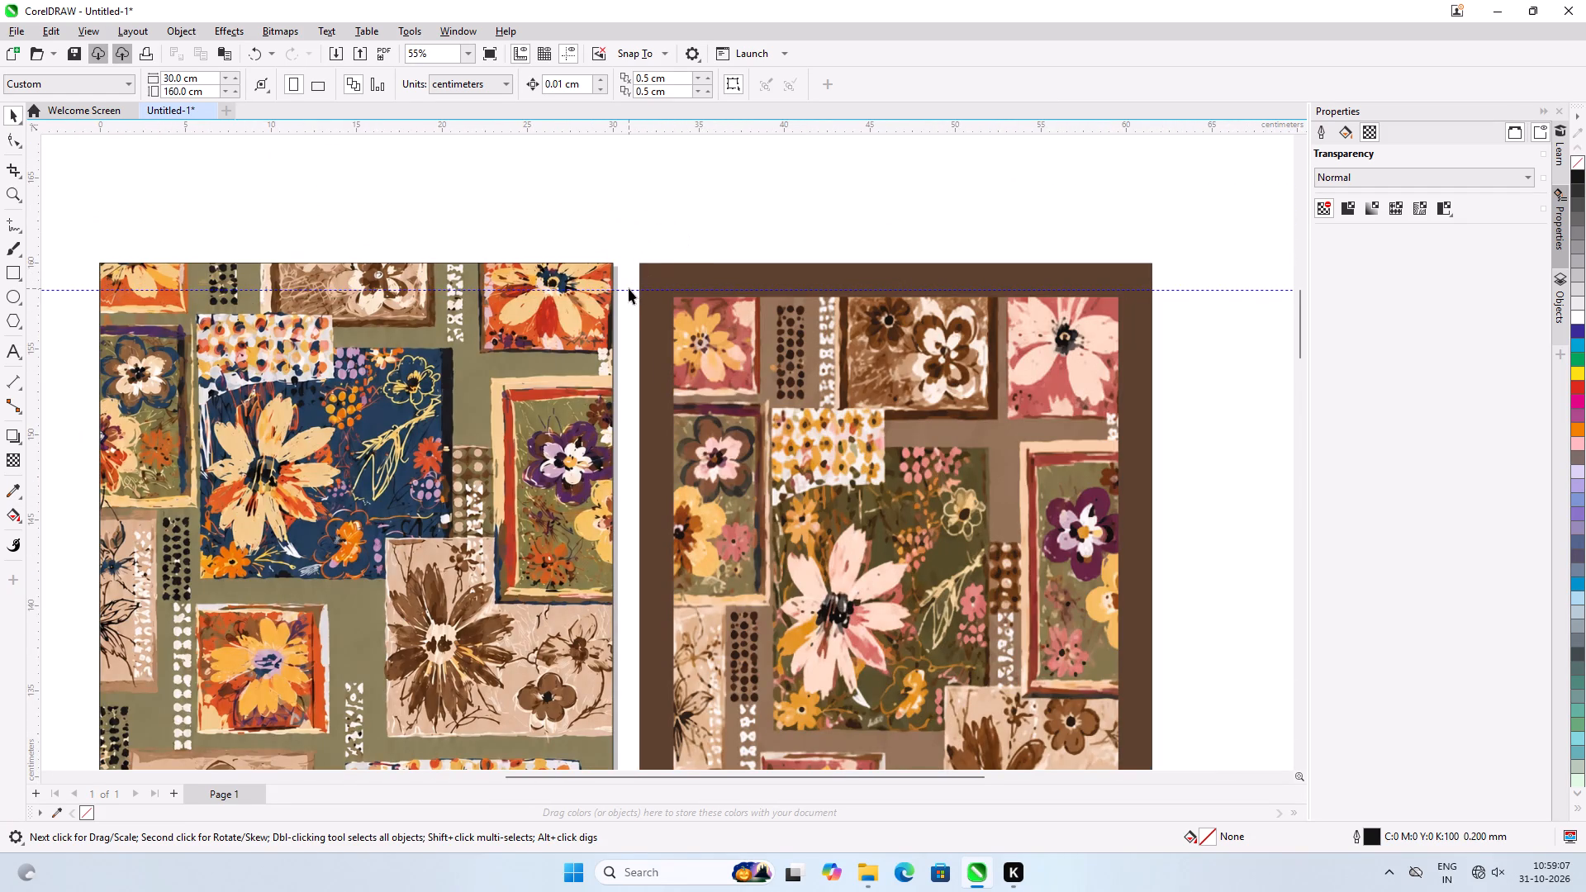
left_click(632, 288)
left_click_drag(632, 290, 632, 269)
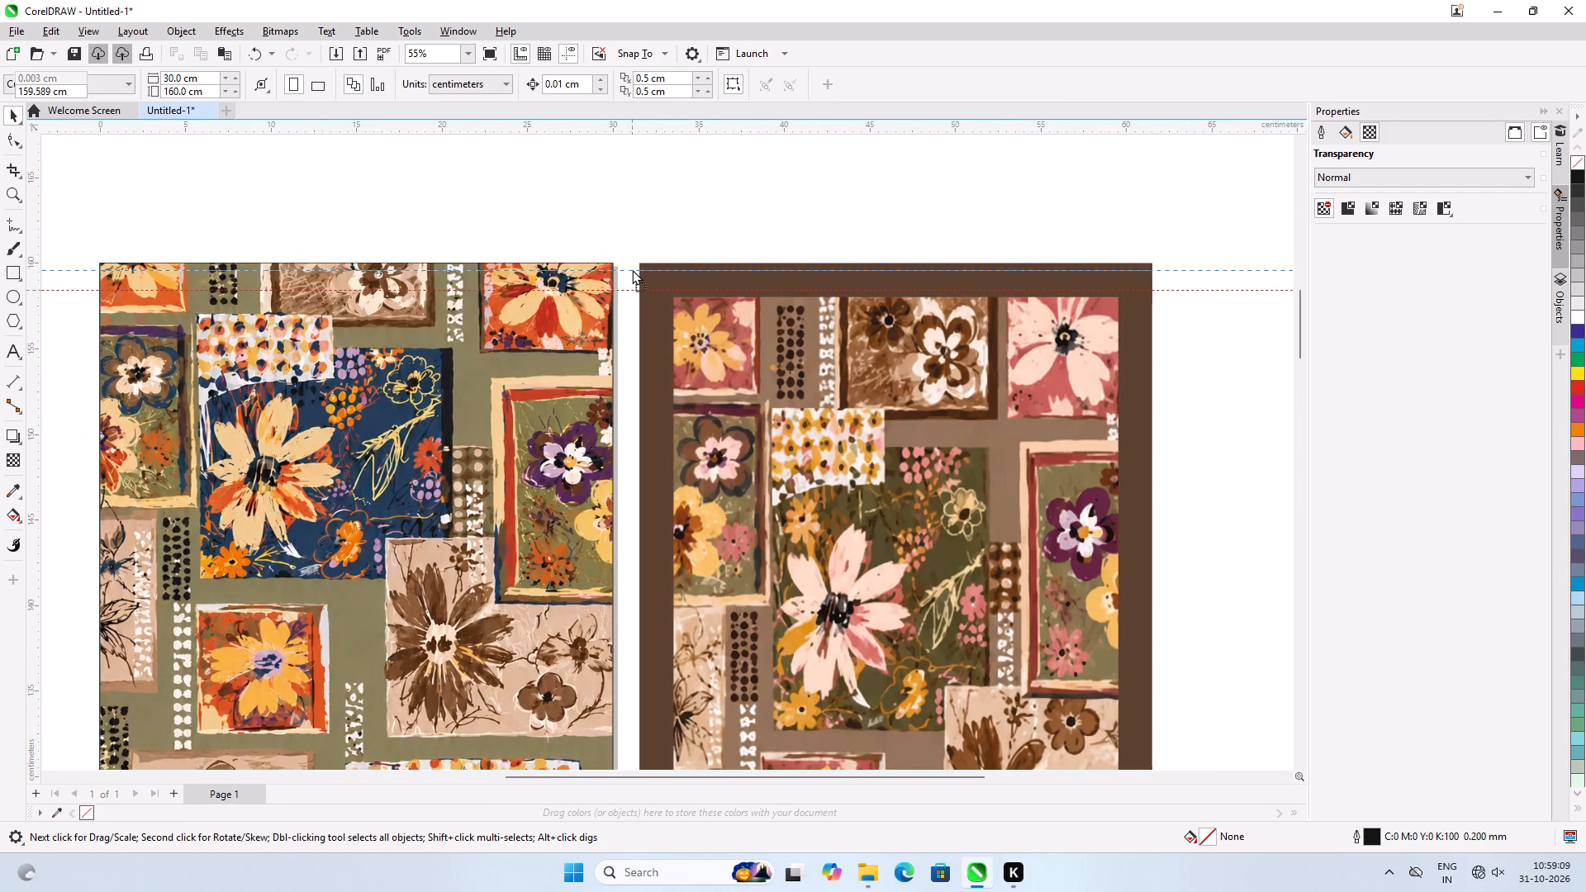
left_click_drag(632, 269, 632, 262)
Nudge the 0117br image up to about Y 81.95 cm, aligning the pattern below its top border with the horizontal guideline.
left_click(775, 344)
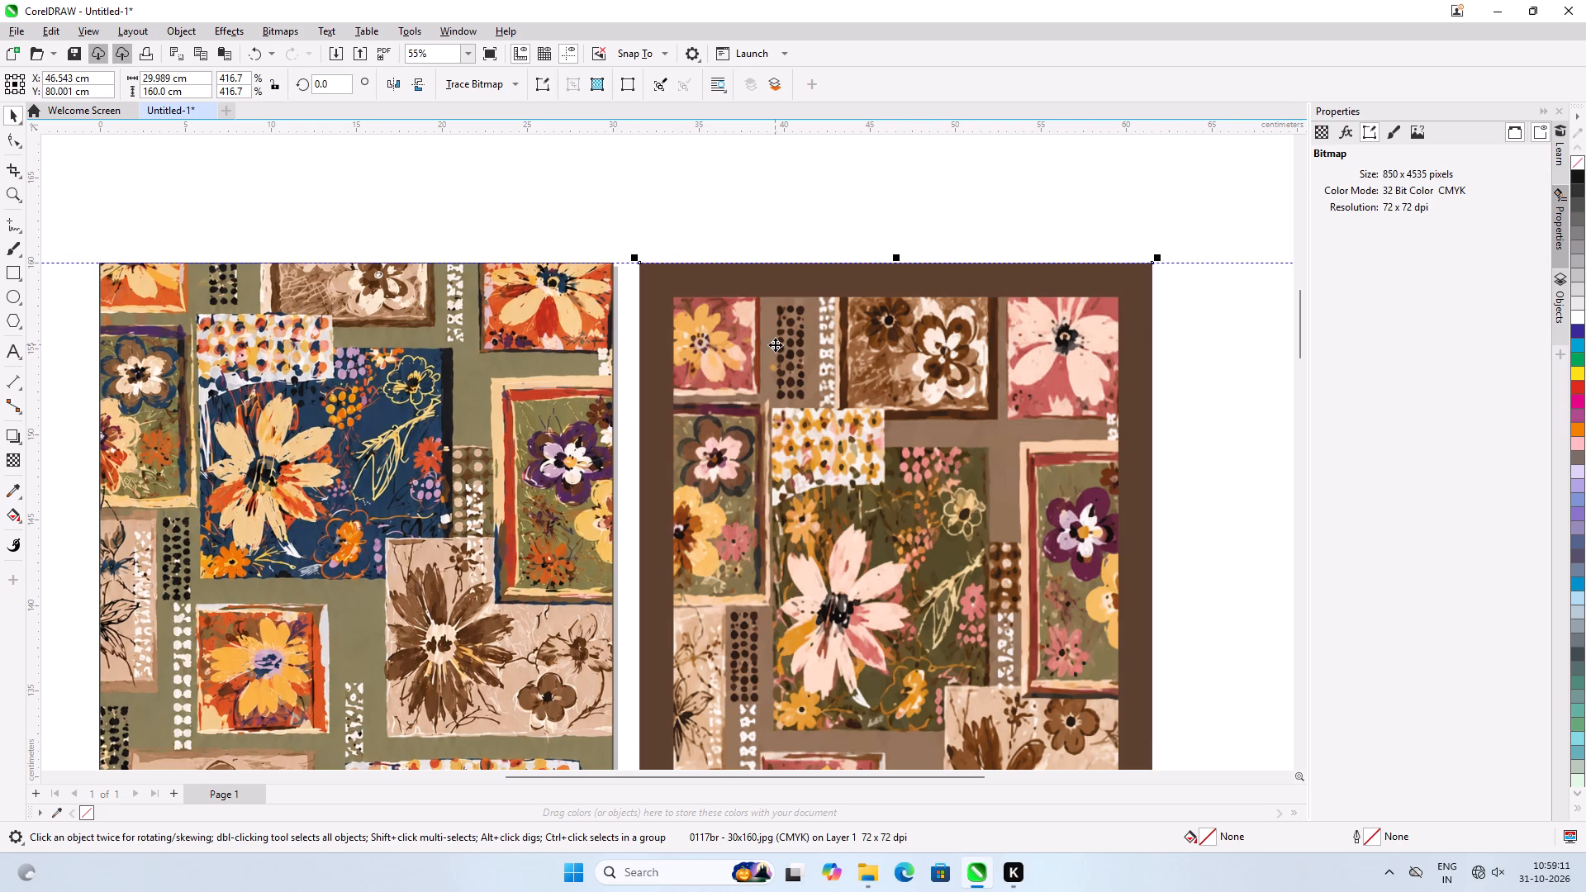
key("Up")
key("Up")
key("Up")
key("Up")
key("Up")
key("Up")
key("Up")
key("Up")
key("Up")
key("Up")
key("Up")
key("Up")
key("Up")
key("Up")
key("Up")
key("Up")
key("Up")
key("Up")
key("Up")
key("Up")
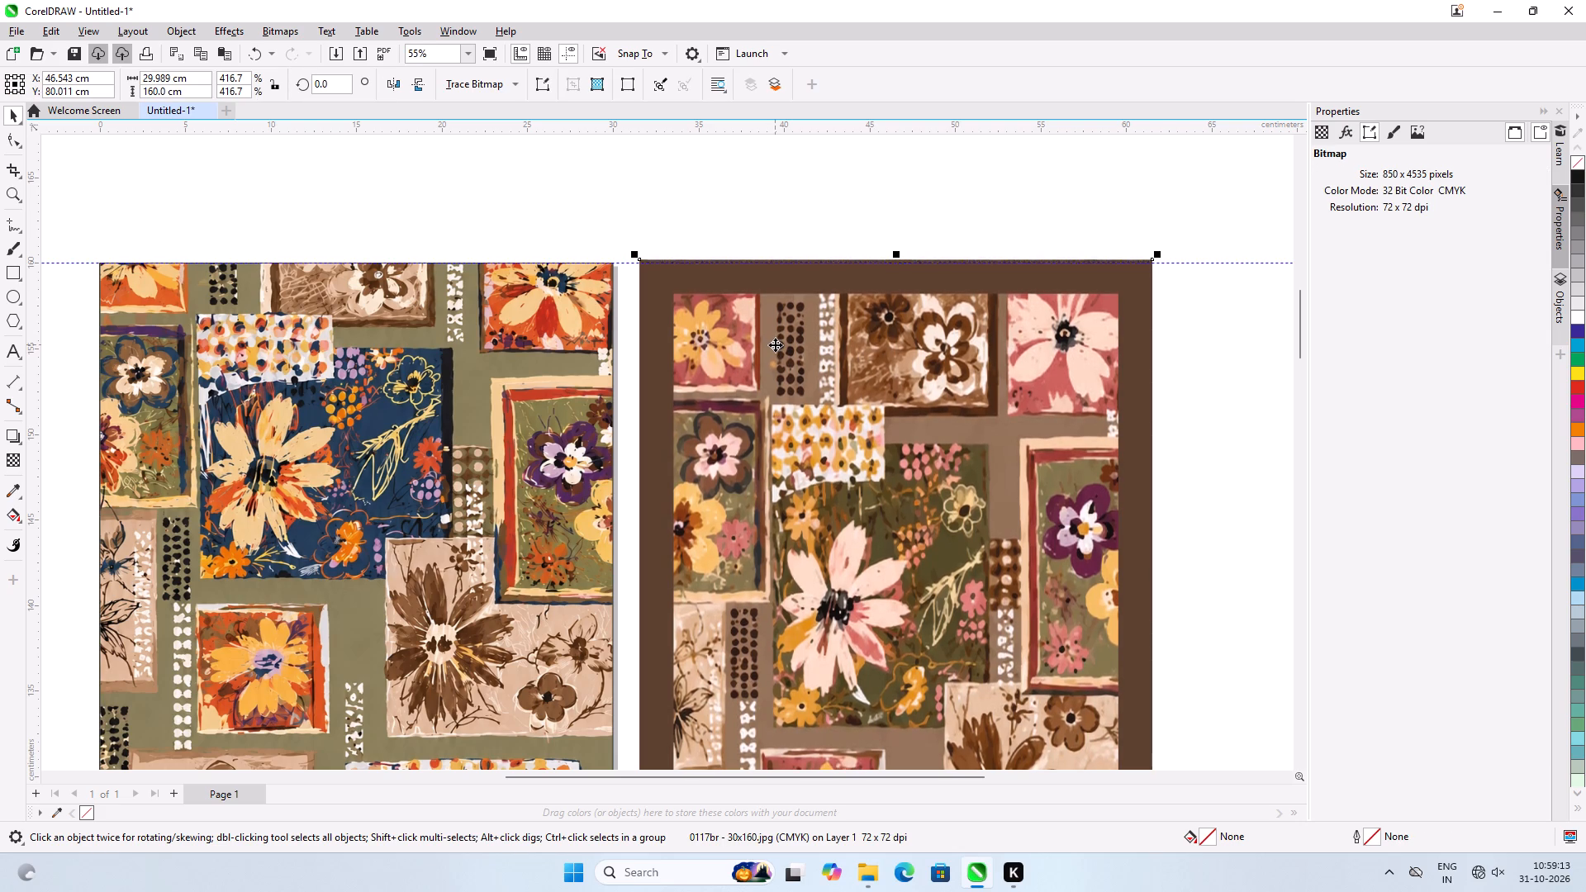
key("shift+Up")
key("shift+Up")
key("shift+Up")
key("shift+Up")
key("shift+Up")
key("shift+Up")
key("shift+Up")
key("shift+Up")
key("shift+Up")
key("shift+Up")
key("shift+Up")
key("shift+Up")
key("shift+Up")
key("shift+Up")
key("shift+Up")
key("shift+Up")
key("shift+Up")
key("shift+Up")
key("shift+Up")
key("shift+Up")
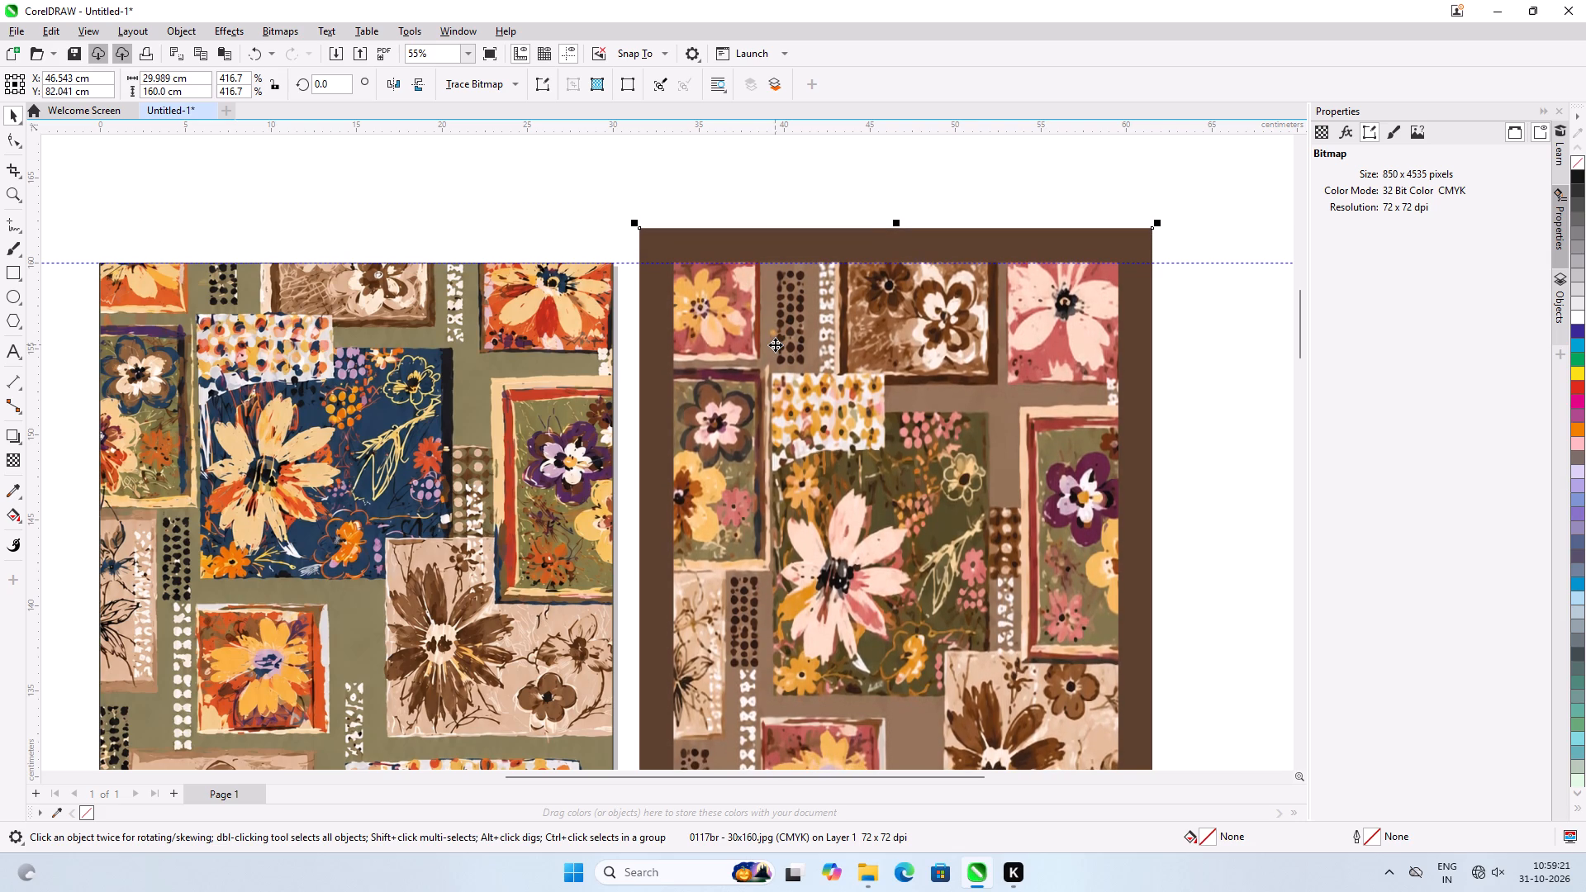
key("Down")
key("Down")
key("Down")
key("Down")
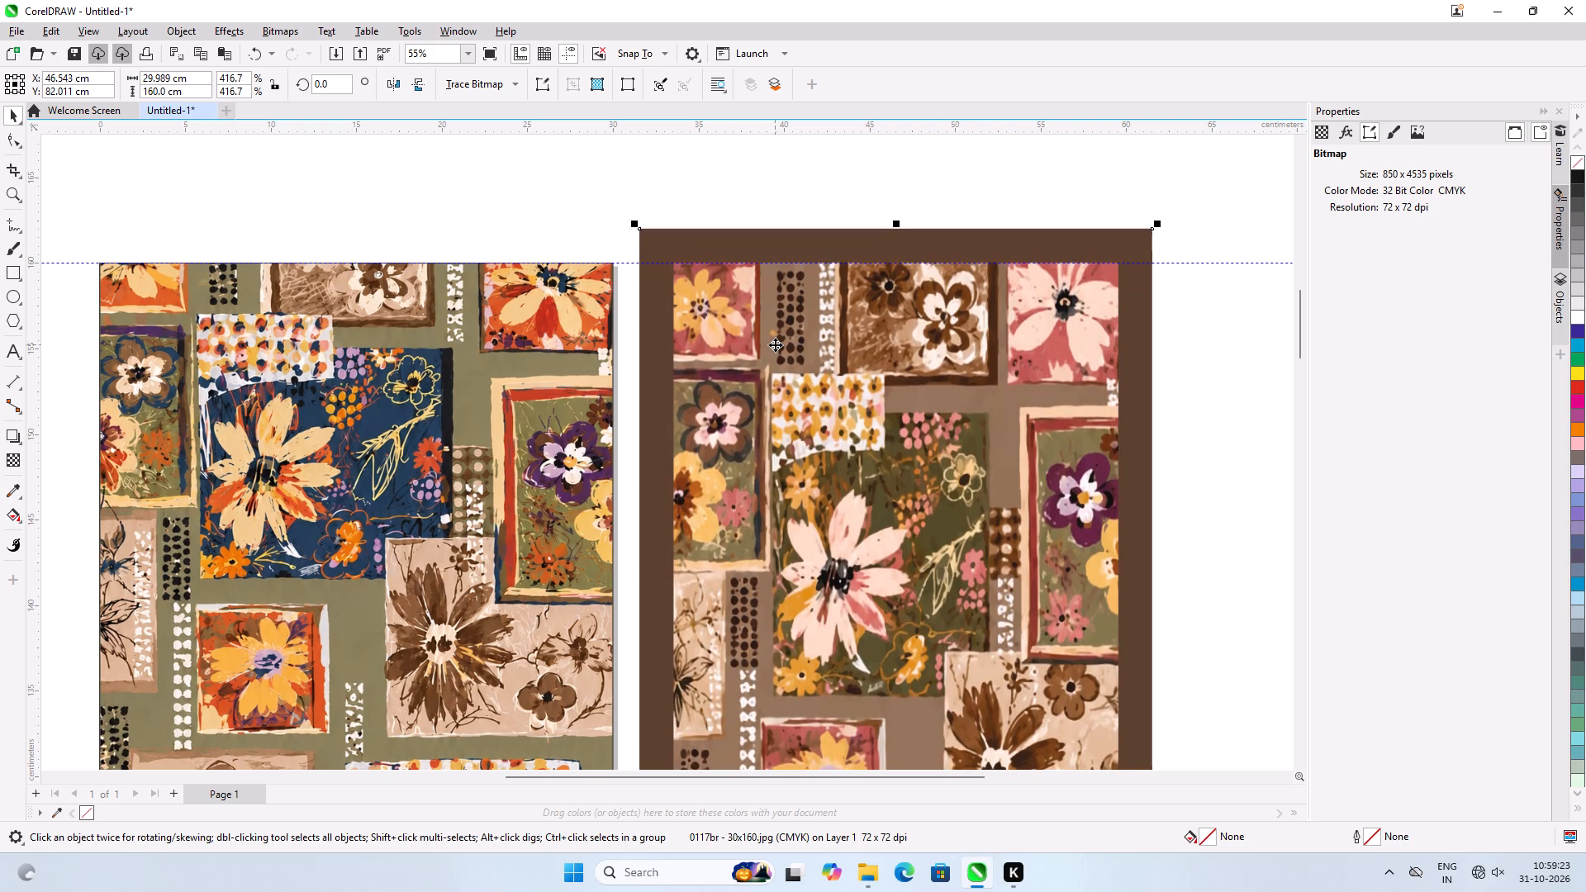
key("Down")
key("Down")
key("Down")
key("Down")
key("Down")
Compare the page's pattern with the shifted 0117br image beside it, examining motif scale, the mirrored middle section and the bottom end.
scroll(775, 344, "up", 1)
scroll(775, 344, "down", 3)
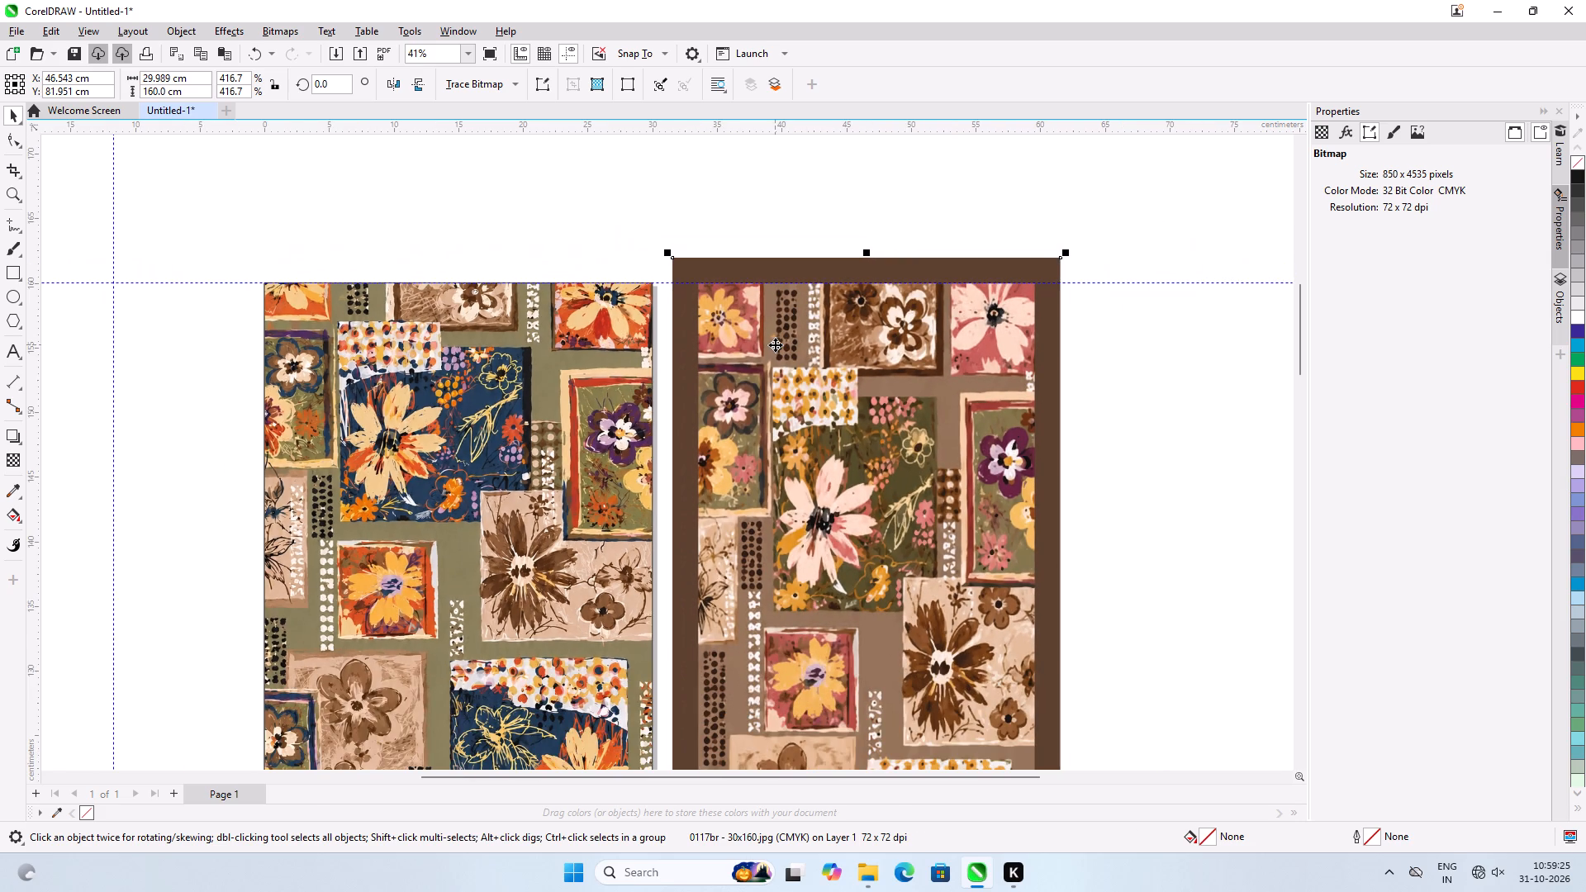
scroll(940, 135, "down", 3)
scroll(757, 620, "up", 1)
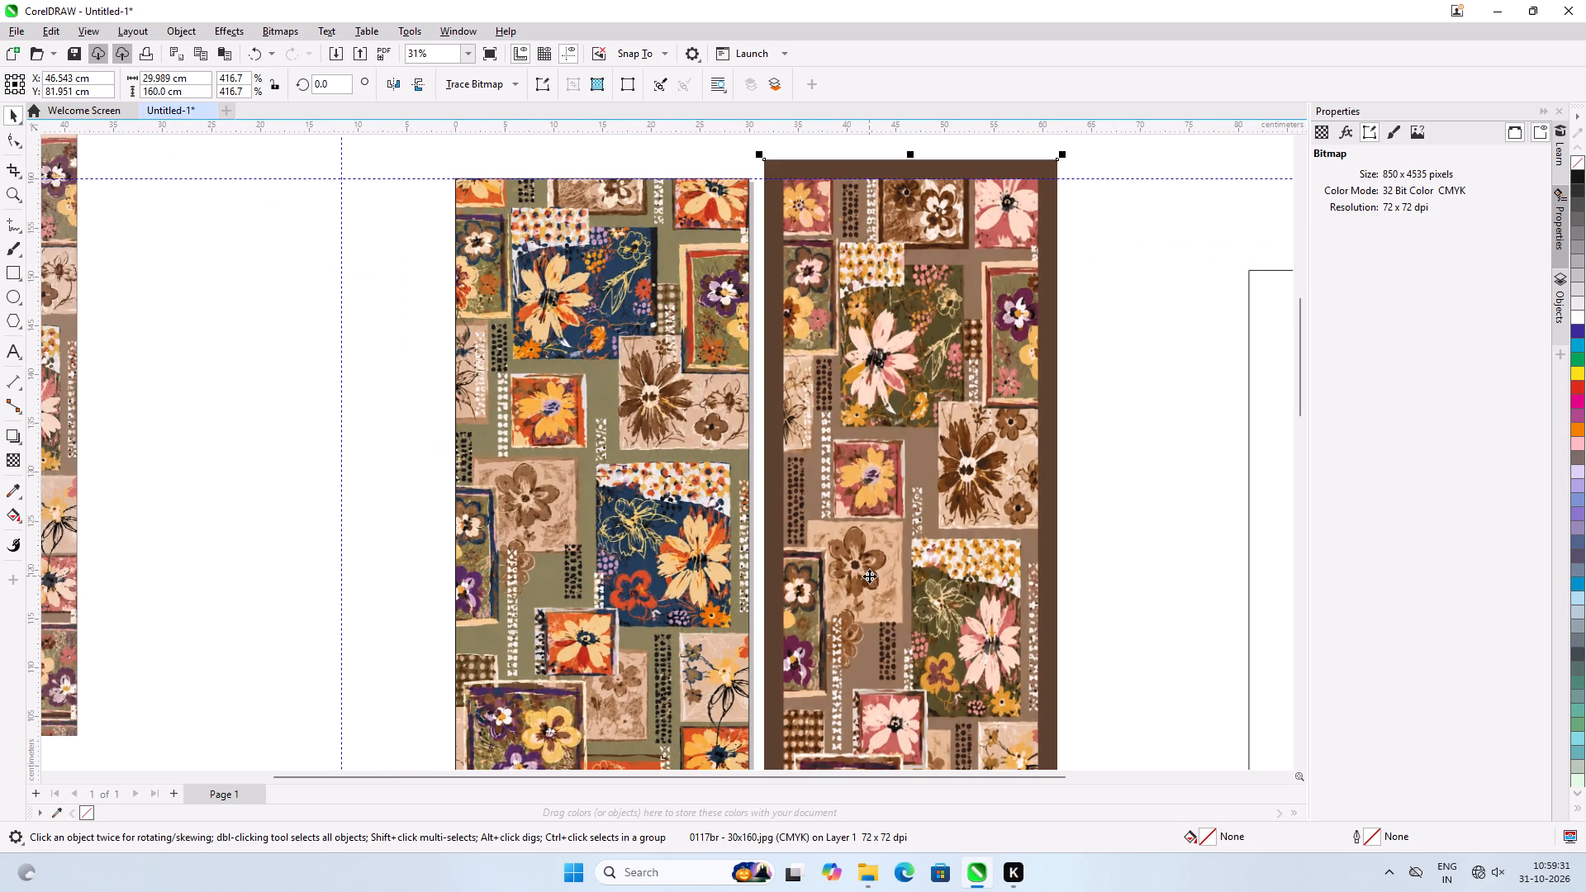
scroll(846, 214, "down", 3)
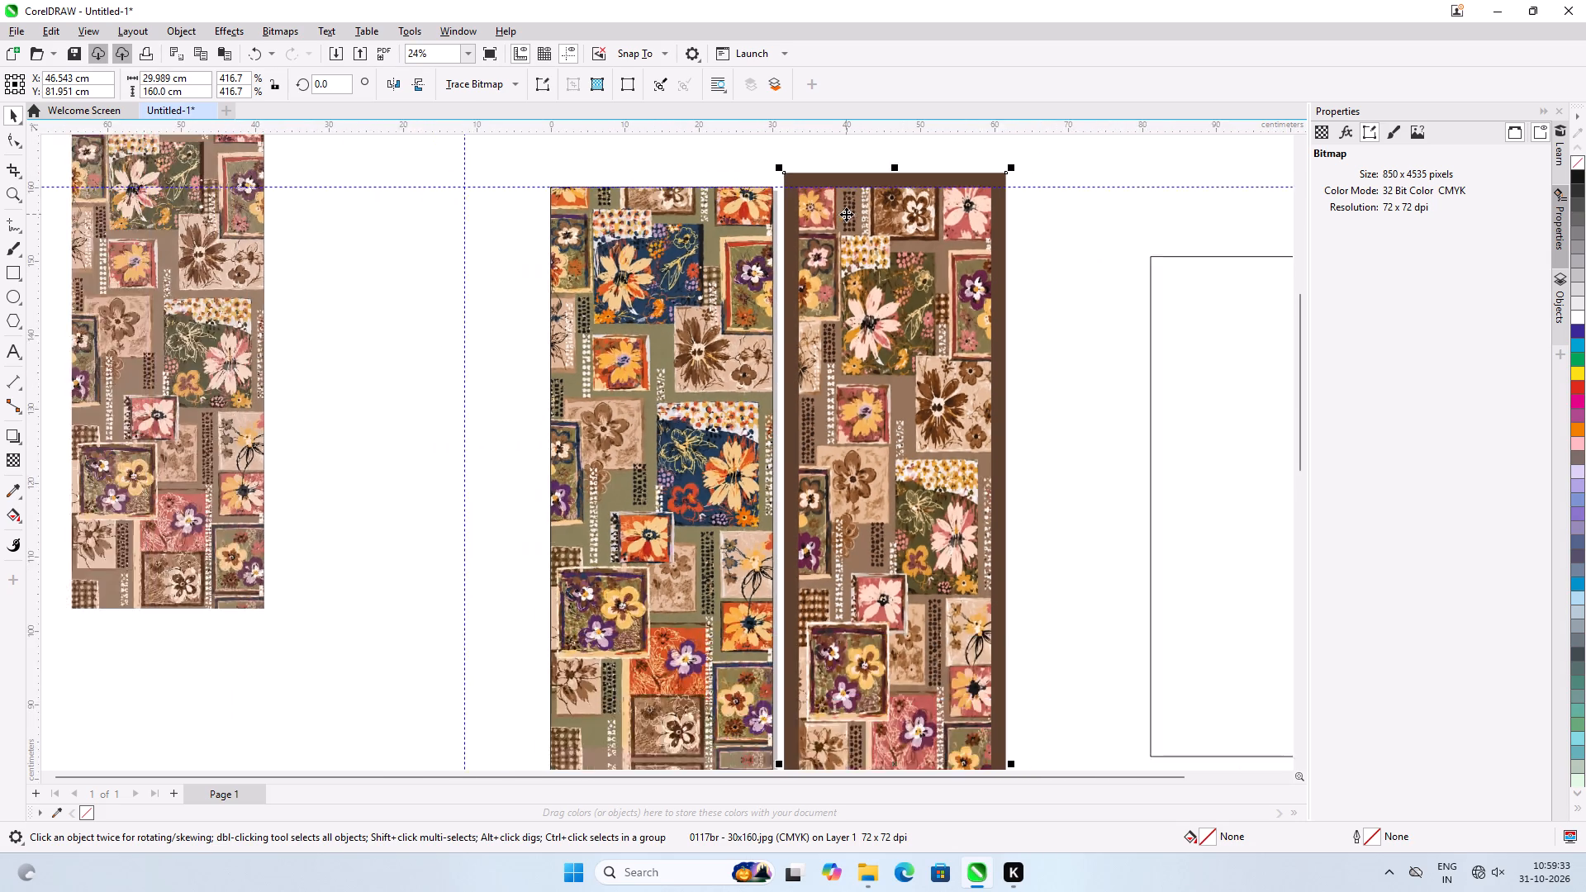
scroll(846, 214, "down", 3)
scroll(808, 543, "up", 3)
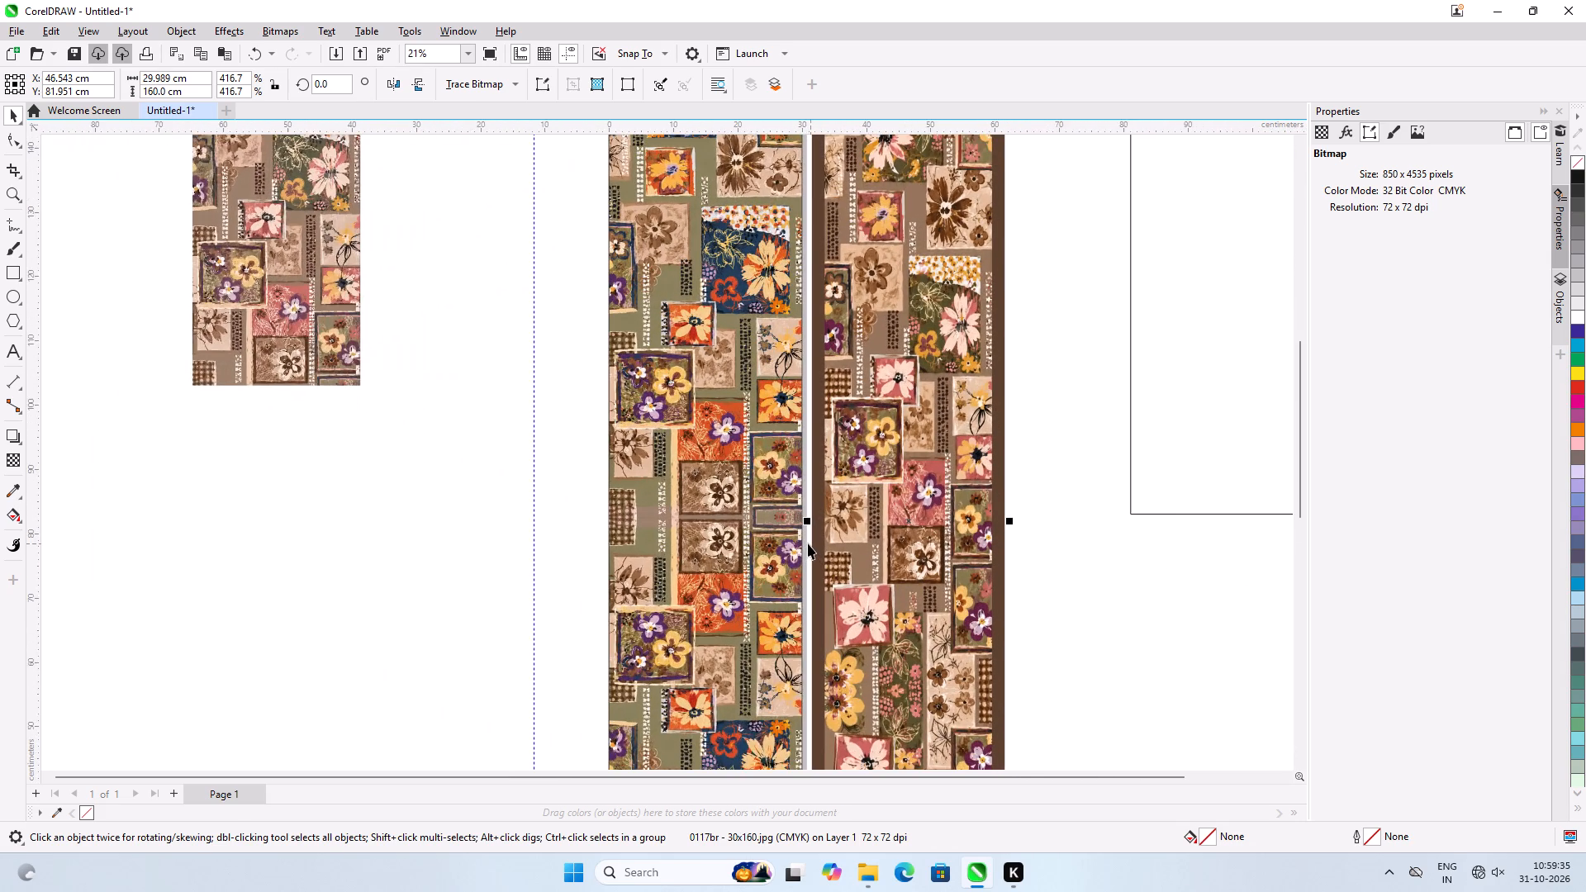
scroll(808, 543, "up", 3)
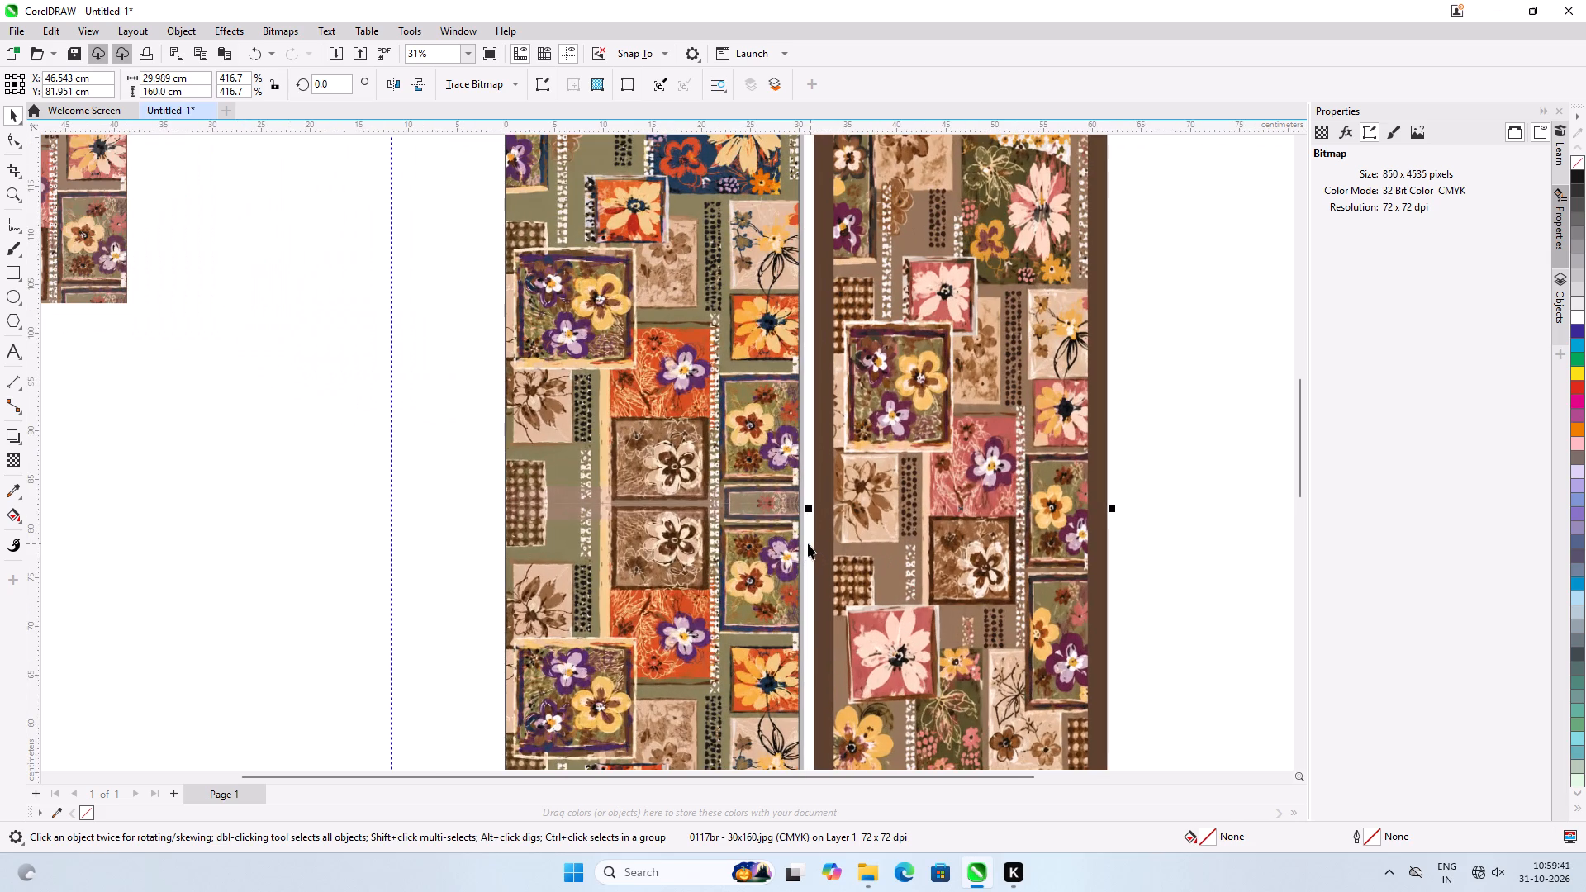
scroll(1054, 633, "up", 7)
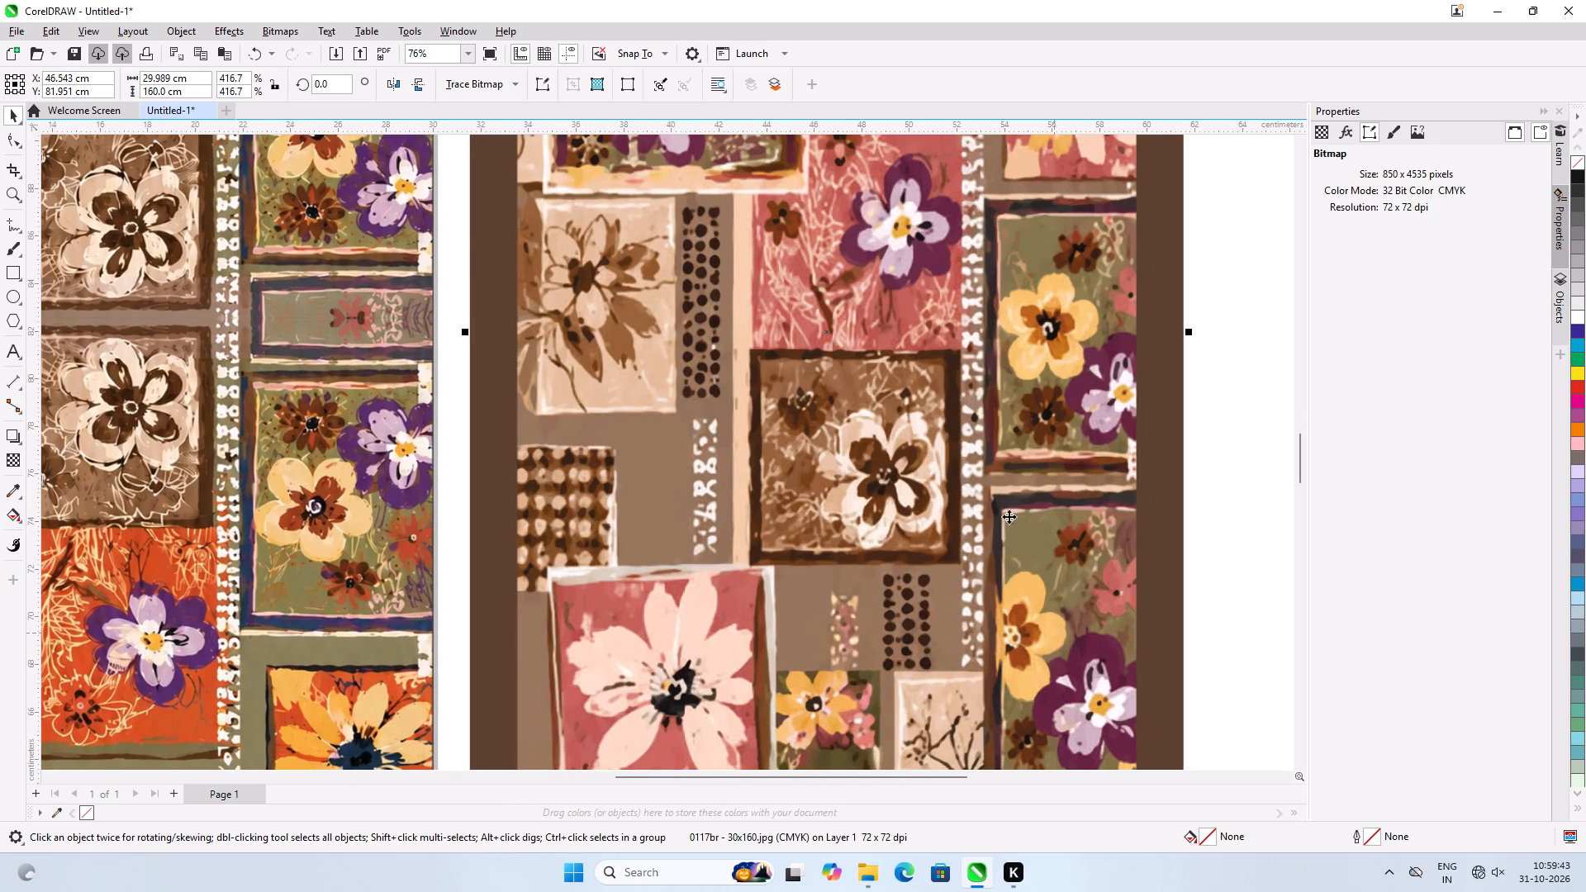
scroll(1007, 485, "down", 6)
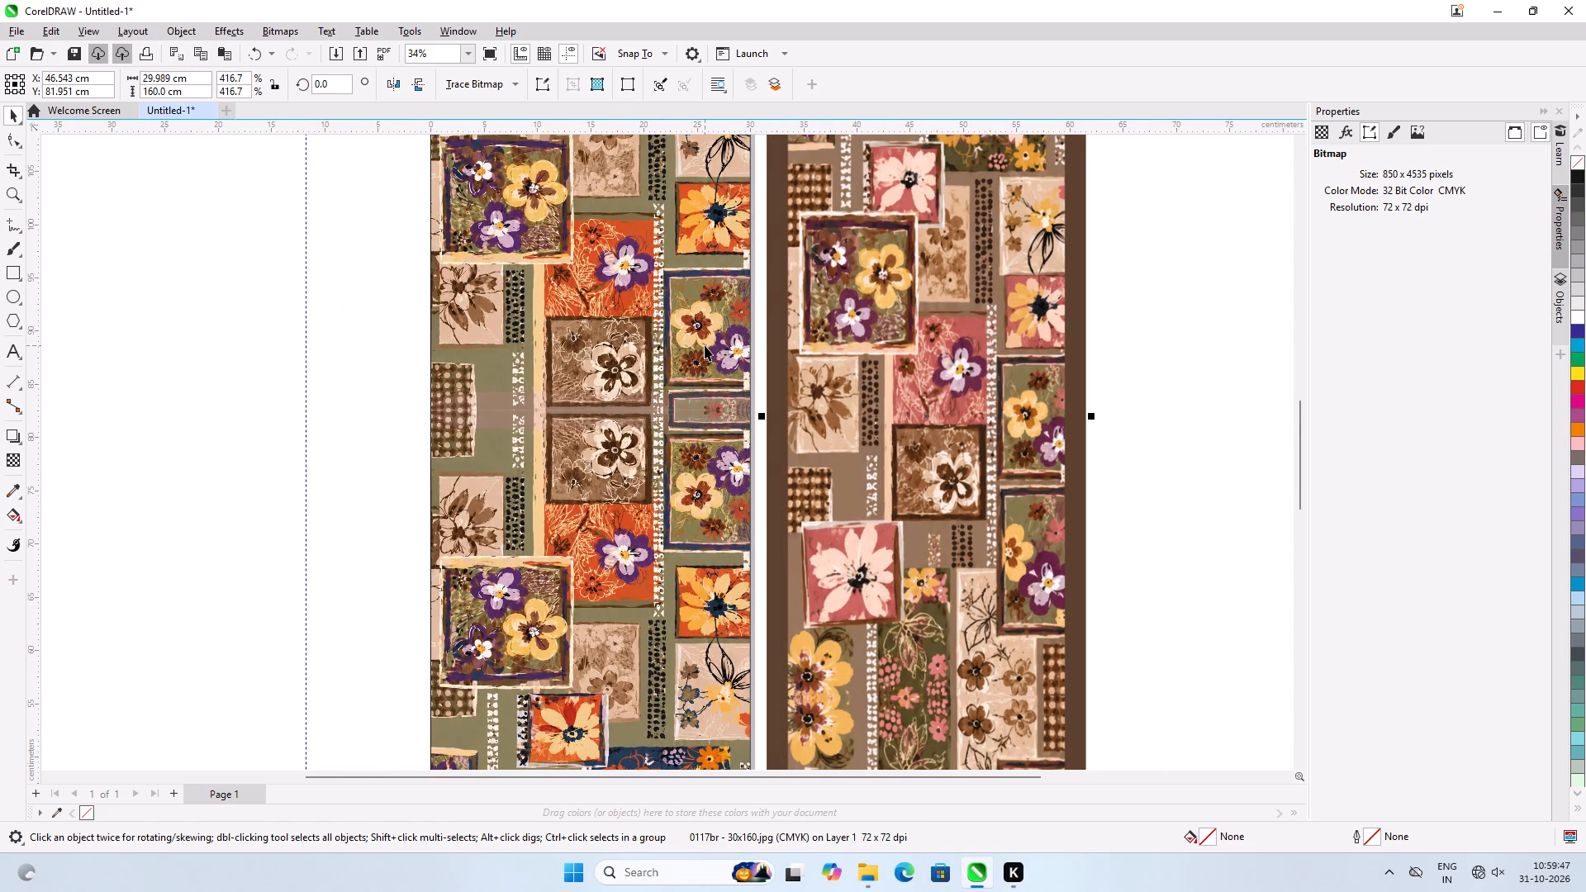
scroll(756, 100, "down", 9)
scroll(763, 216, "down", 5)
scroll(814, 580, "up", 5)
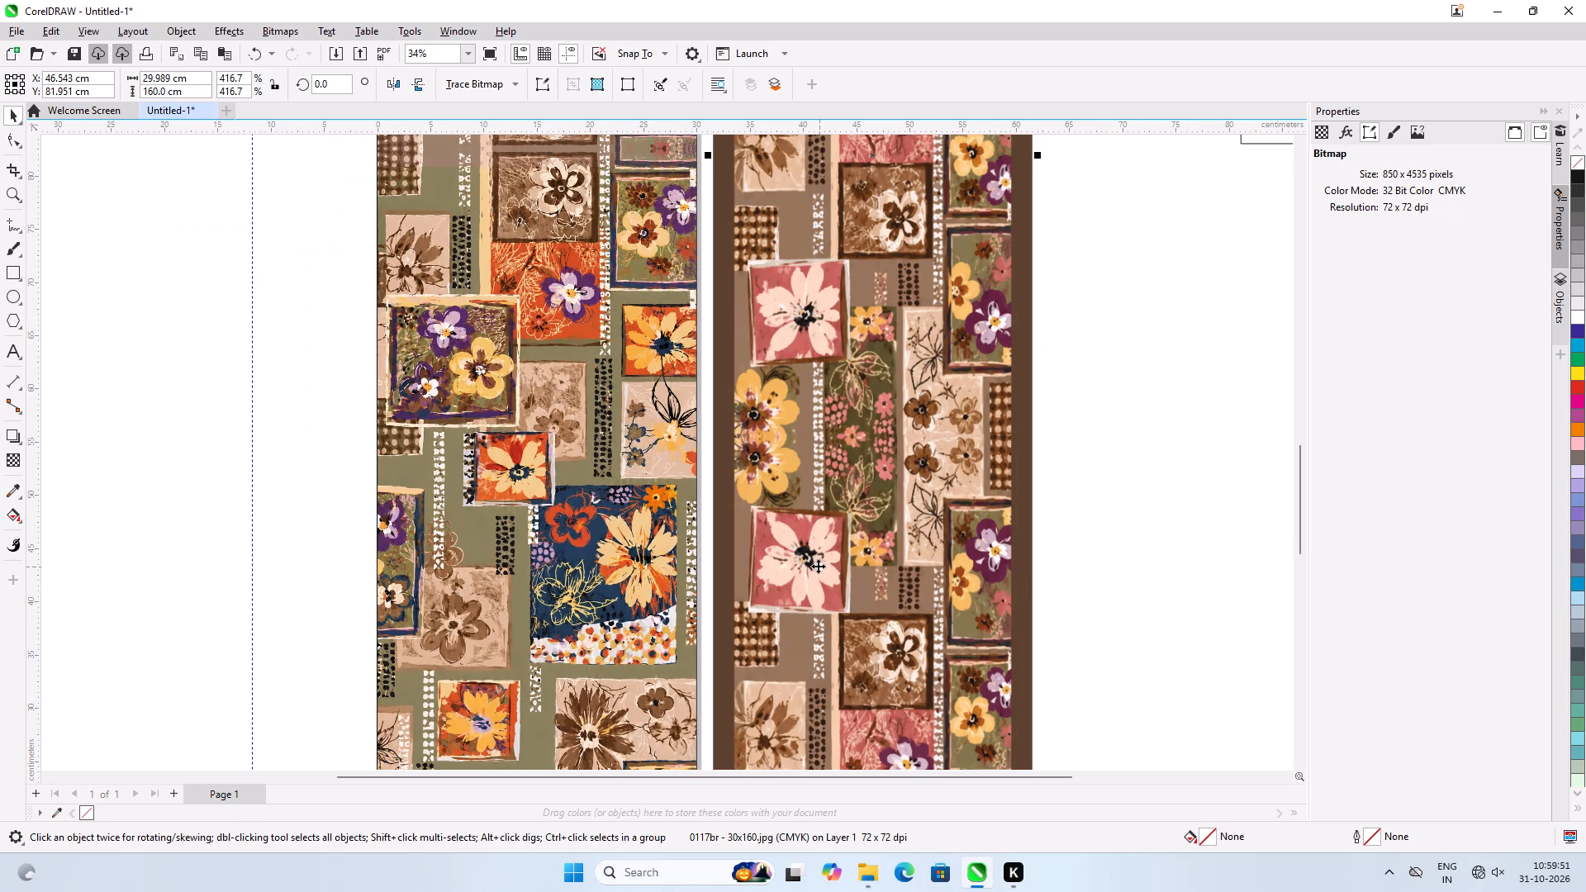
scroll(808, 557, "down", 1)
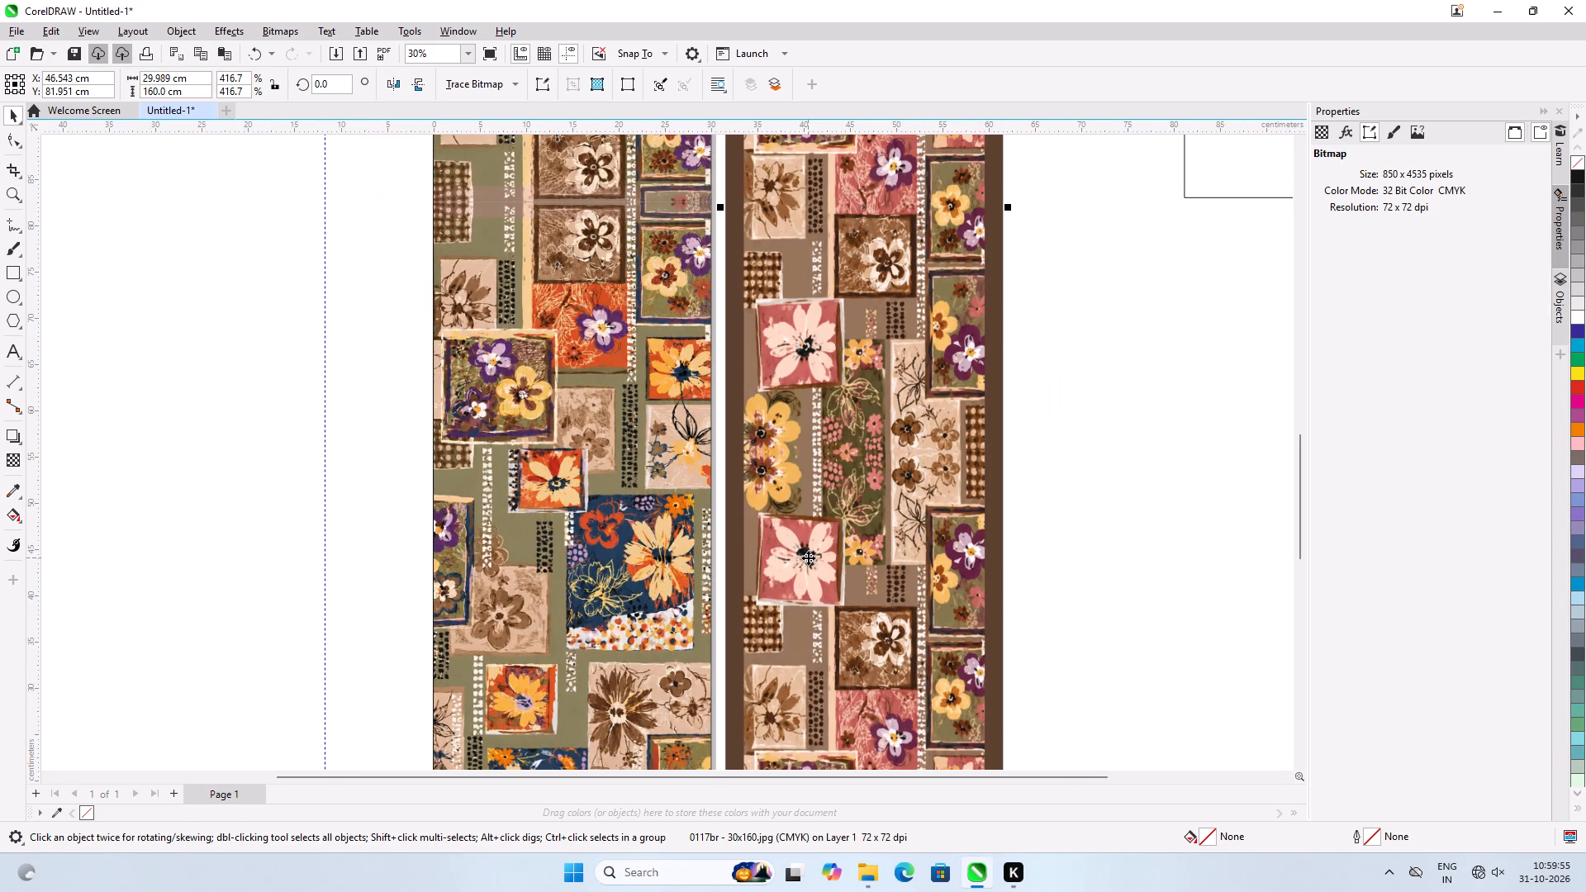
scroll(827, 470, "down", 8)
scroll(827, 478, "up", 3)
scroll(827, 481, "down", 2)
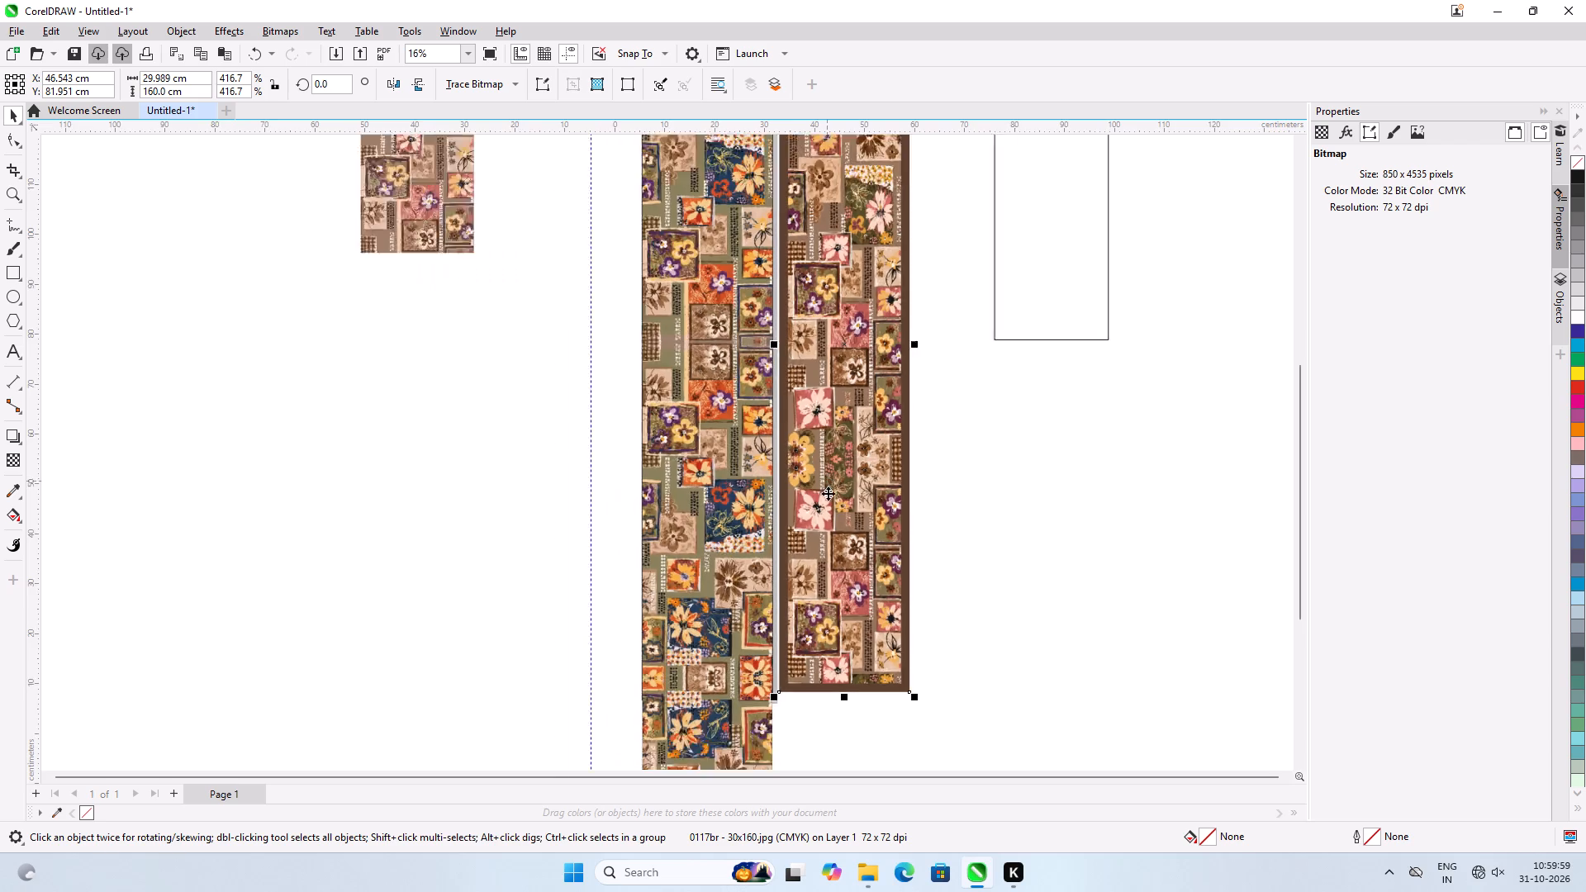
scroll(828, 493, "down", 2)
left_click(914, 488)
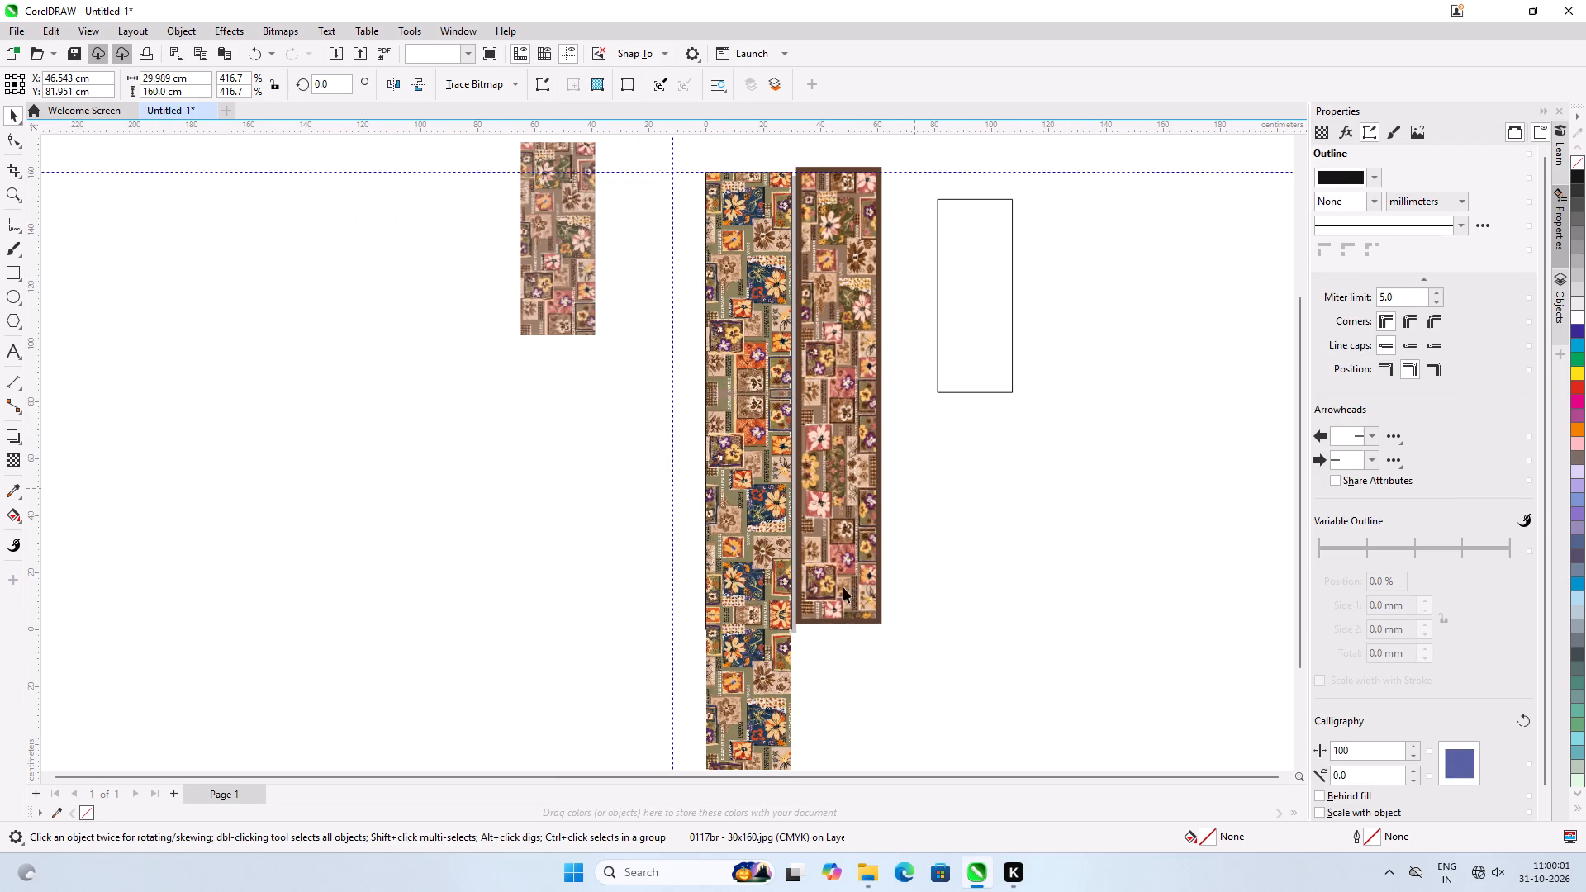
scroll(838, 597, "up", 8)
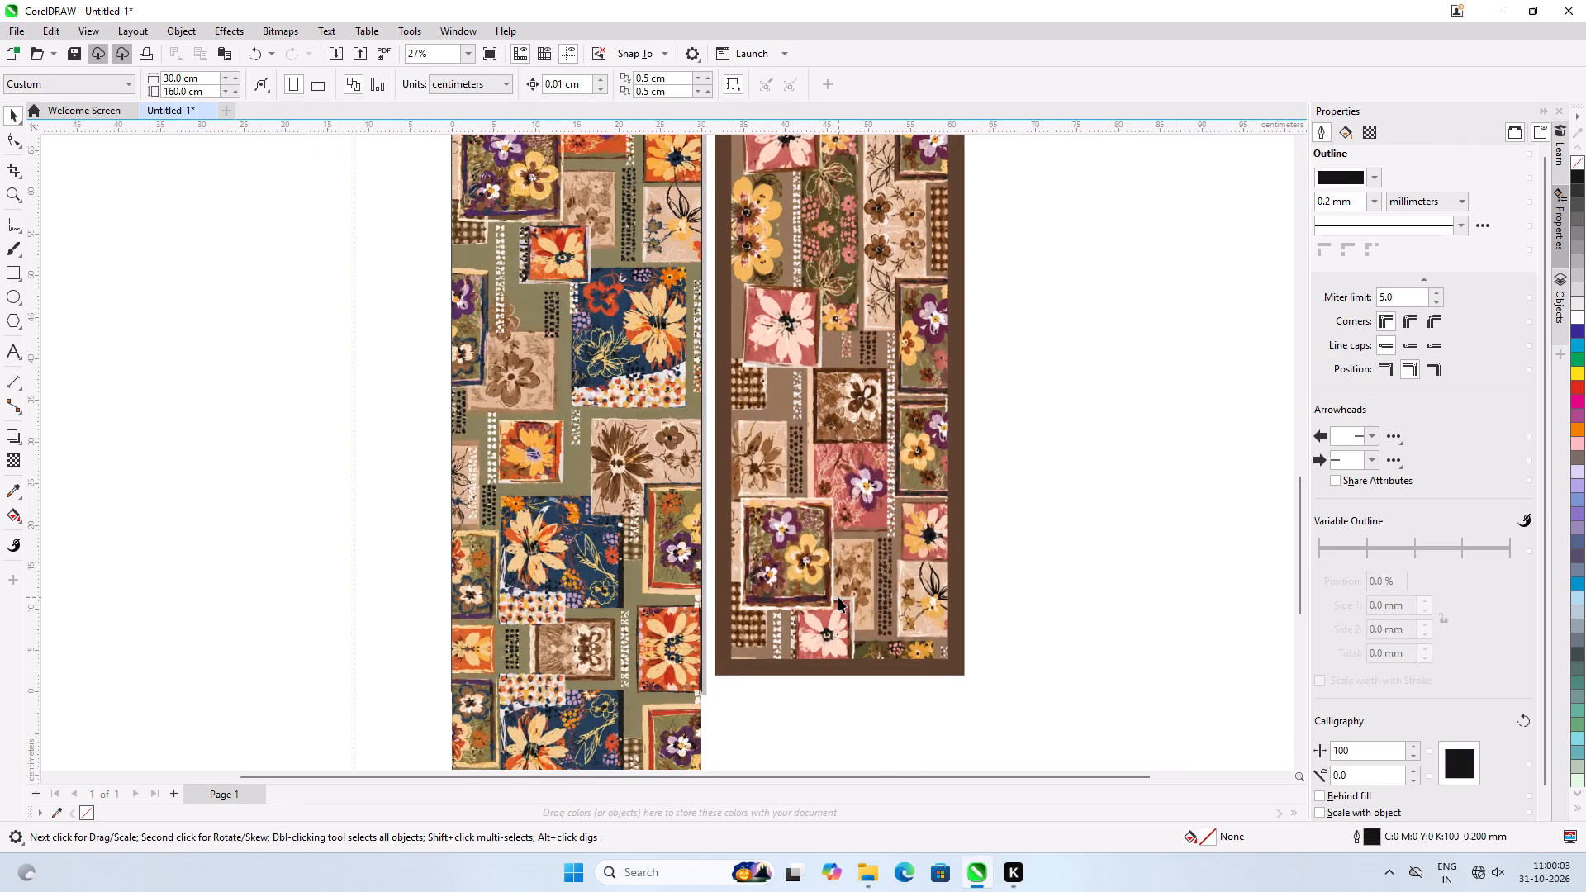
scroll(838, 597, "down", 6)
left_click(949, 557)
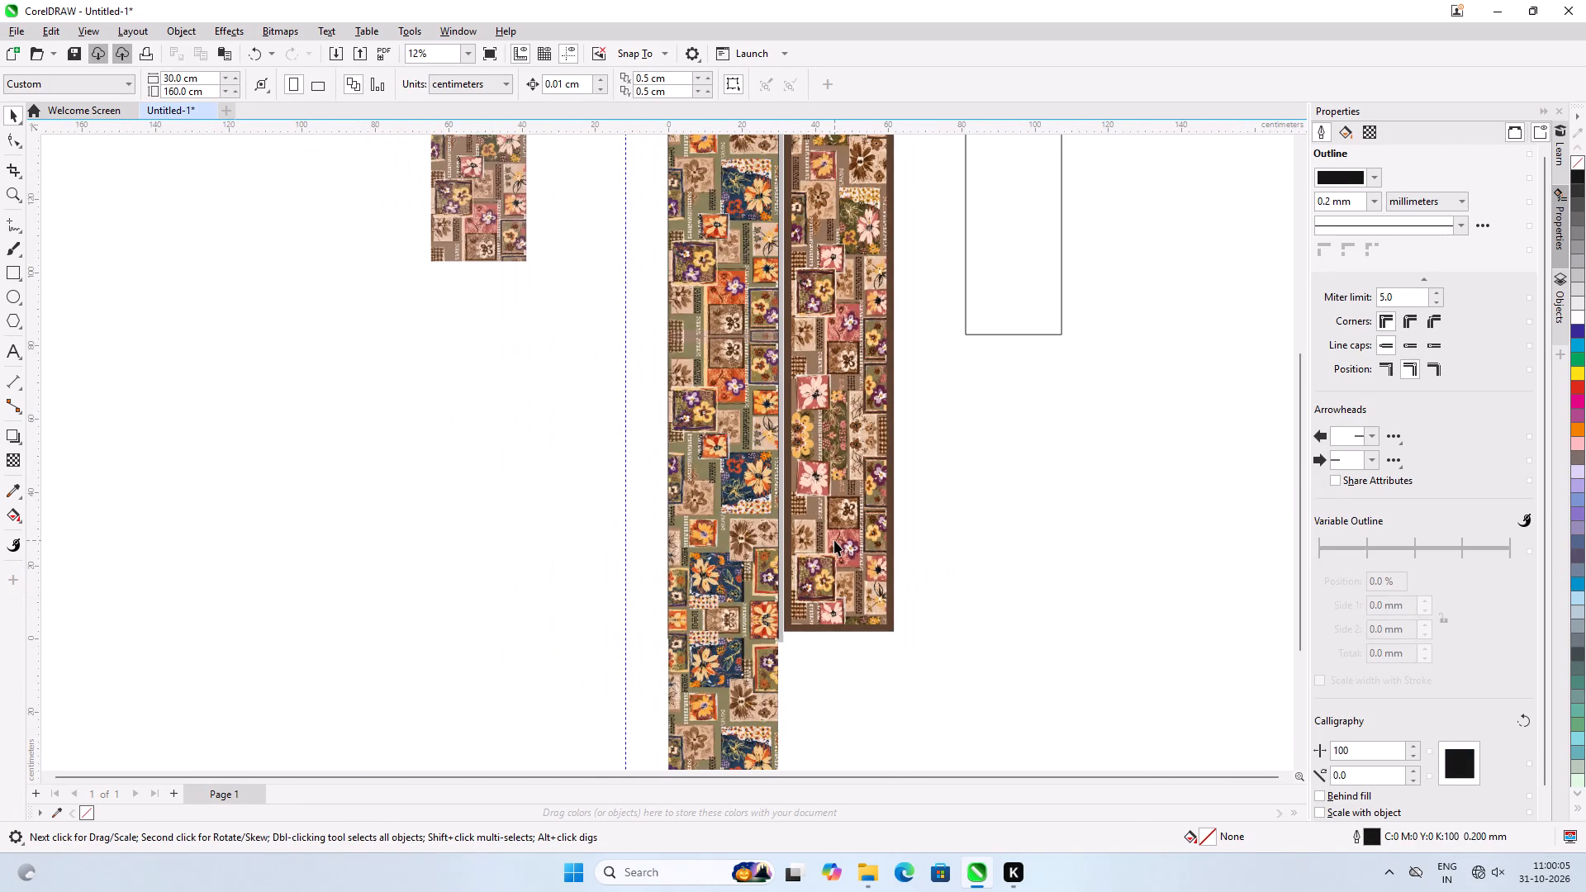
scroll(834, 540, "up", 5)
scroll(819, 651, "up", 3)
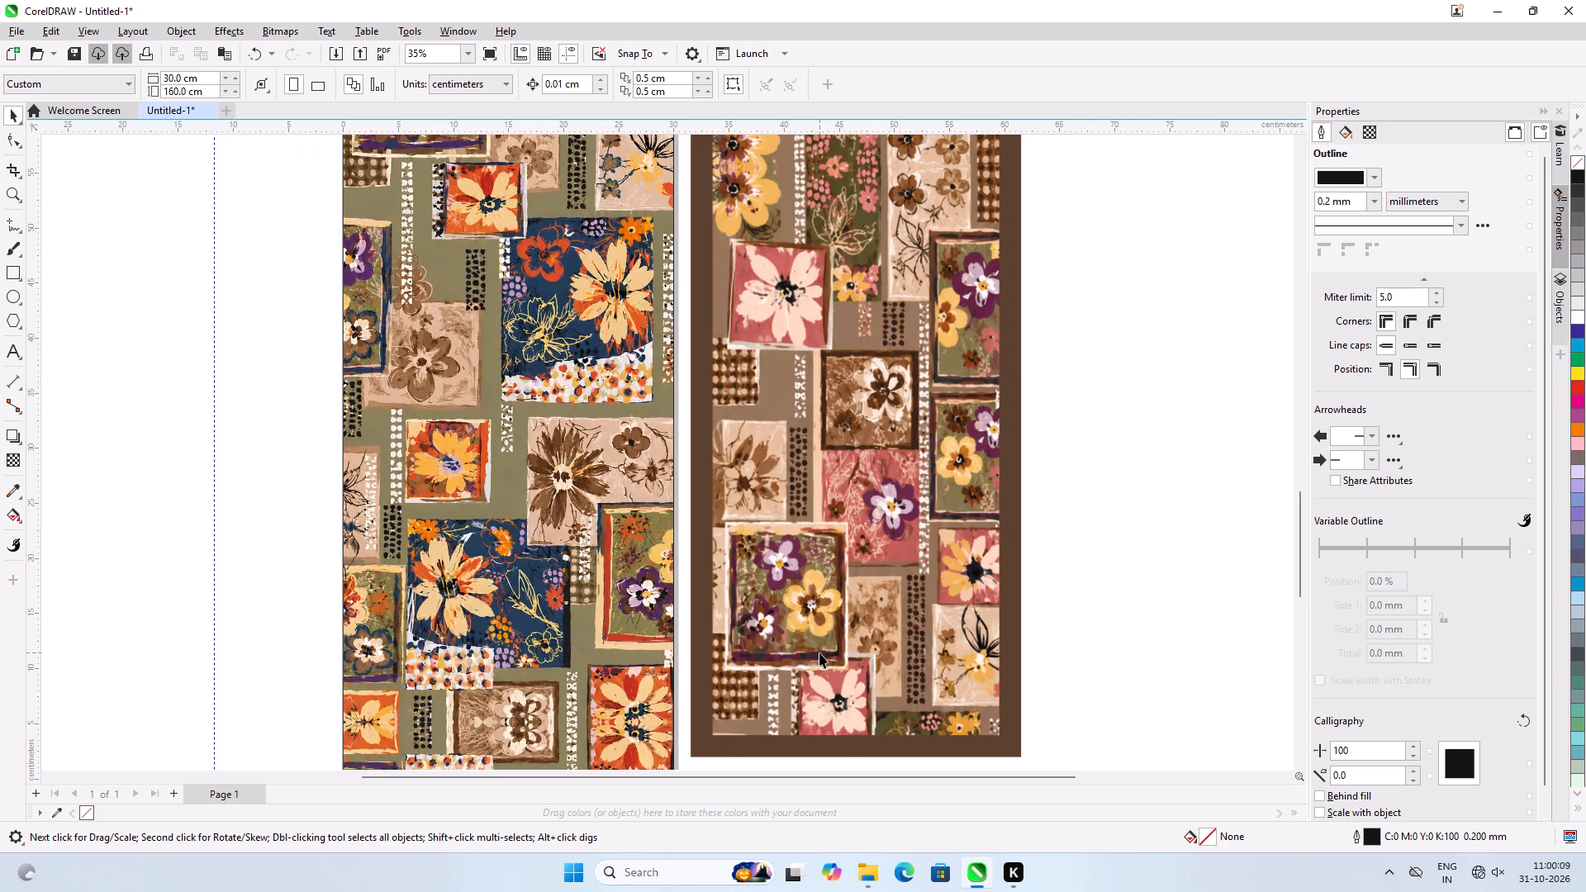
scroll(819, 662, "down", 5)
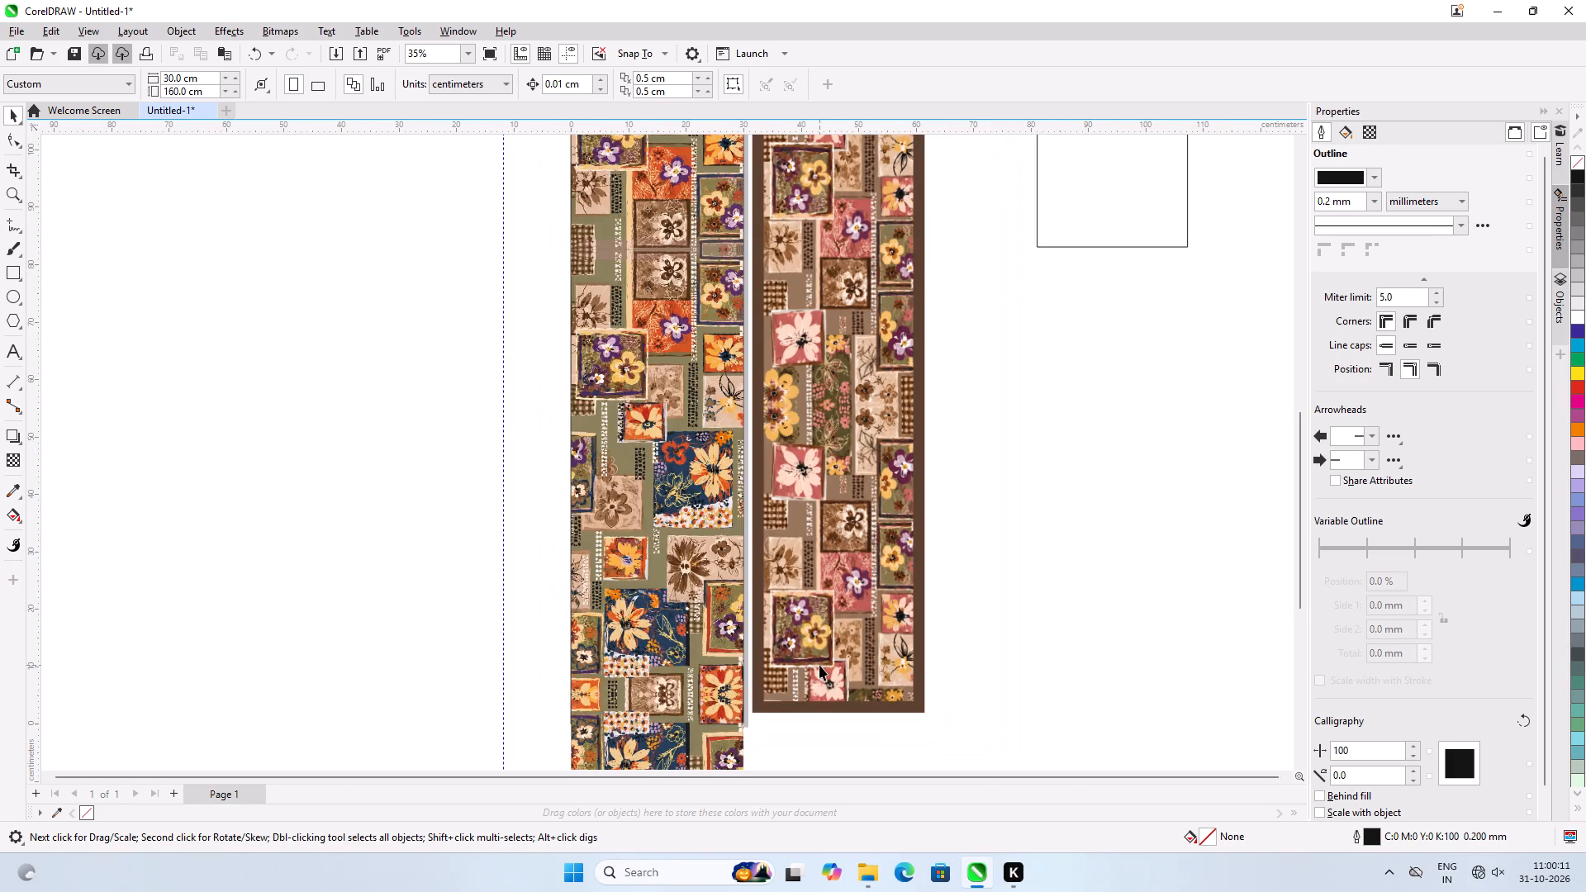
scroll(819, 665, "down", 1)
left_click(967, 598)
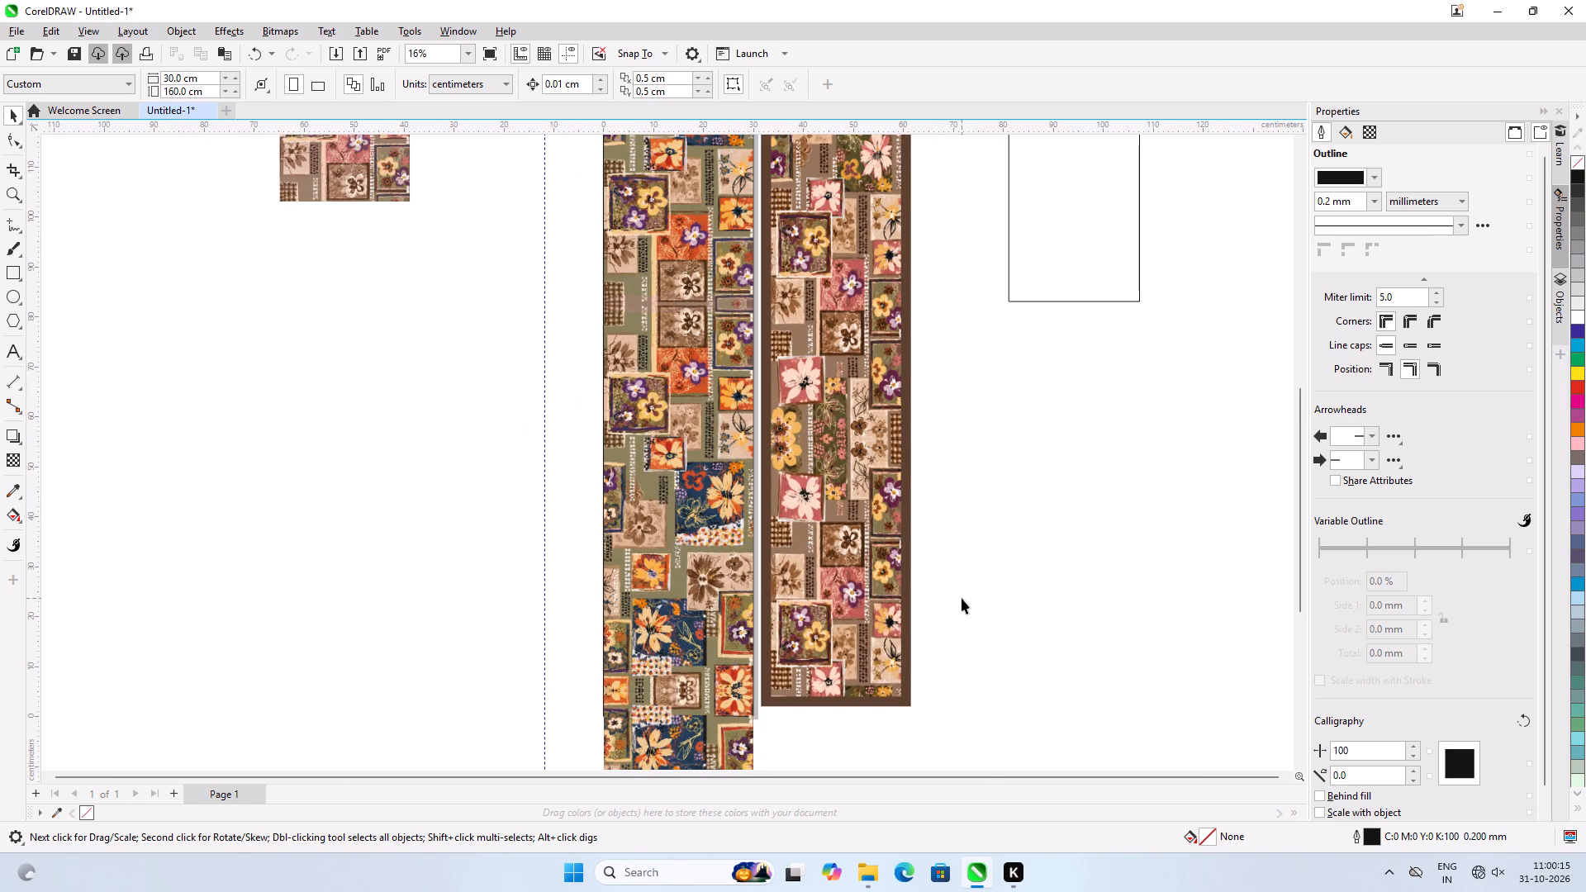
Open the 0117br - 30x160 PDF from MFK's CAD FILE > 21-10-2026 folder in CorelDRAW, importing text as curves.
key("ctrl+o")
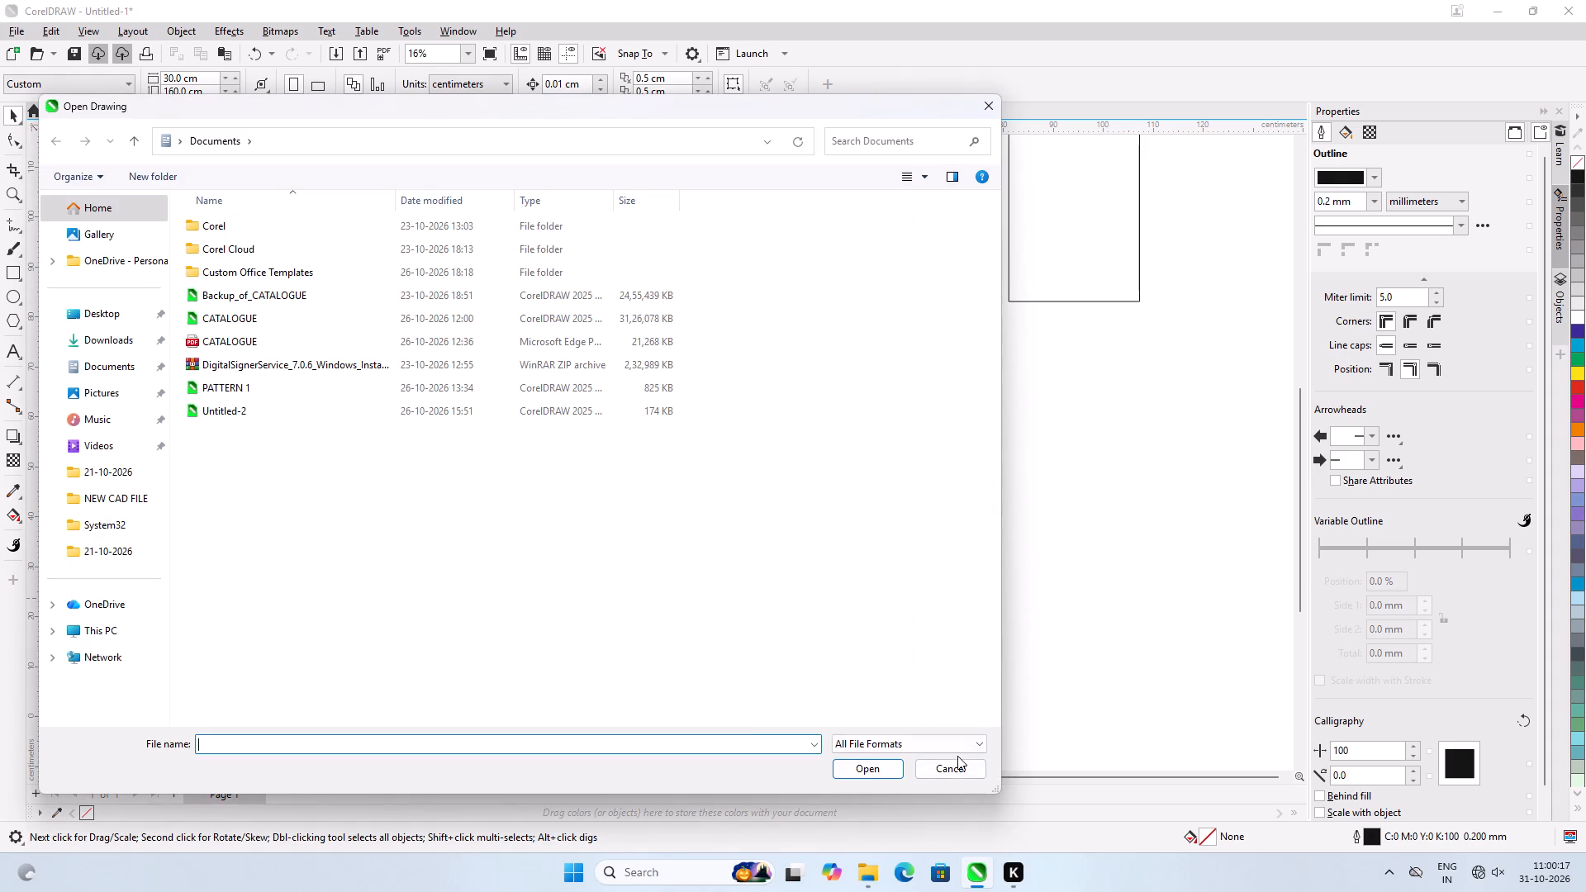
left_click(957, 765)
left_click(868, 876)
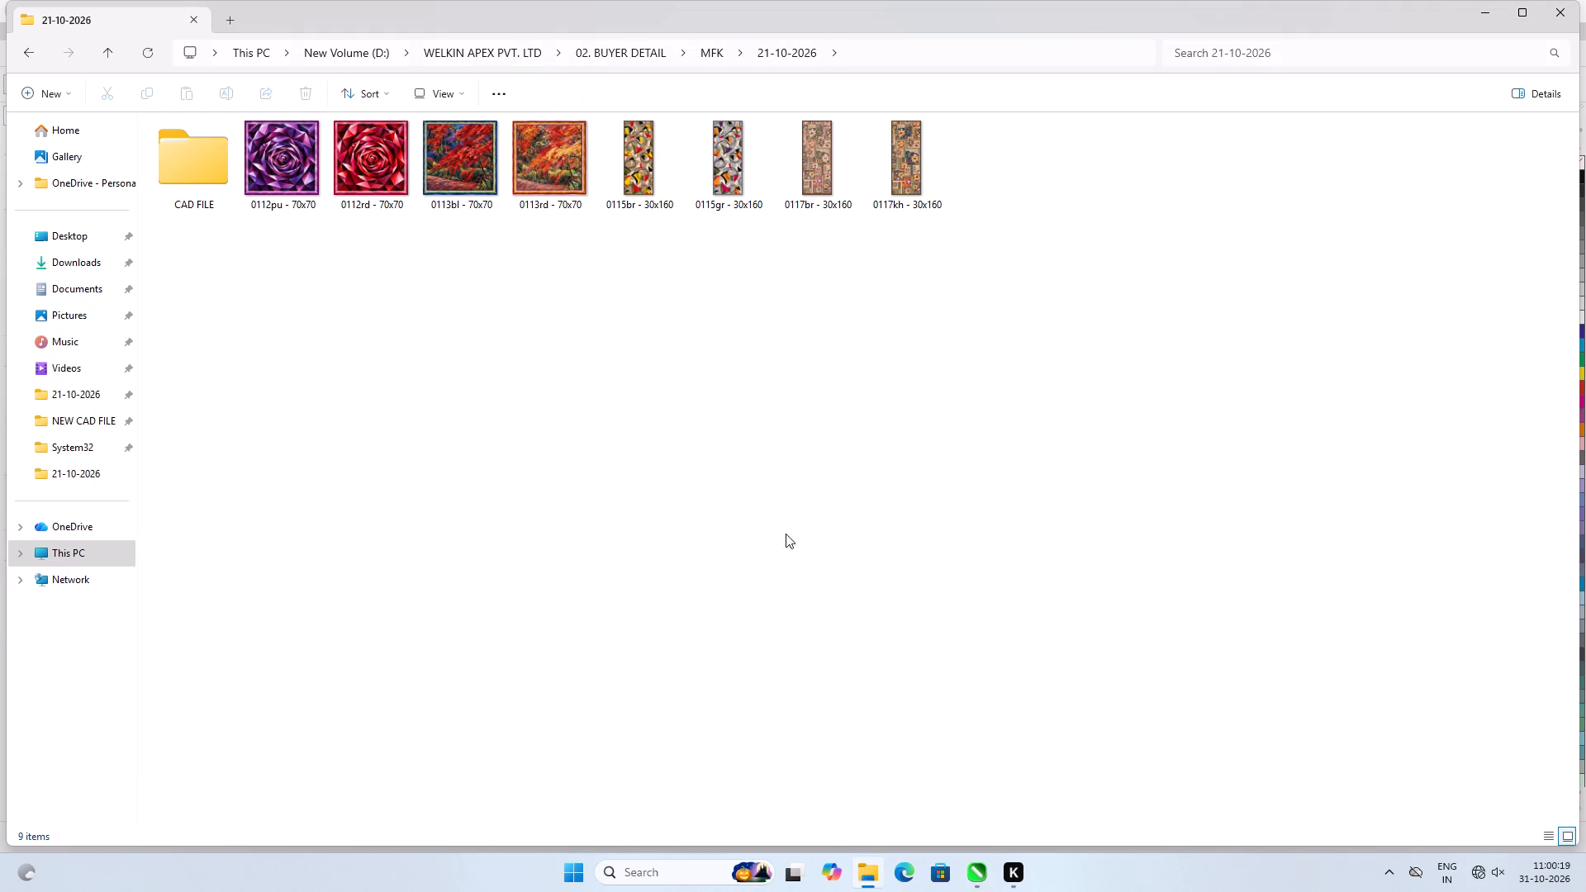
left_click(767, 413)
double_click(185, 170)
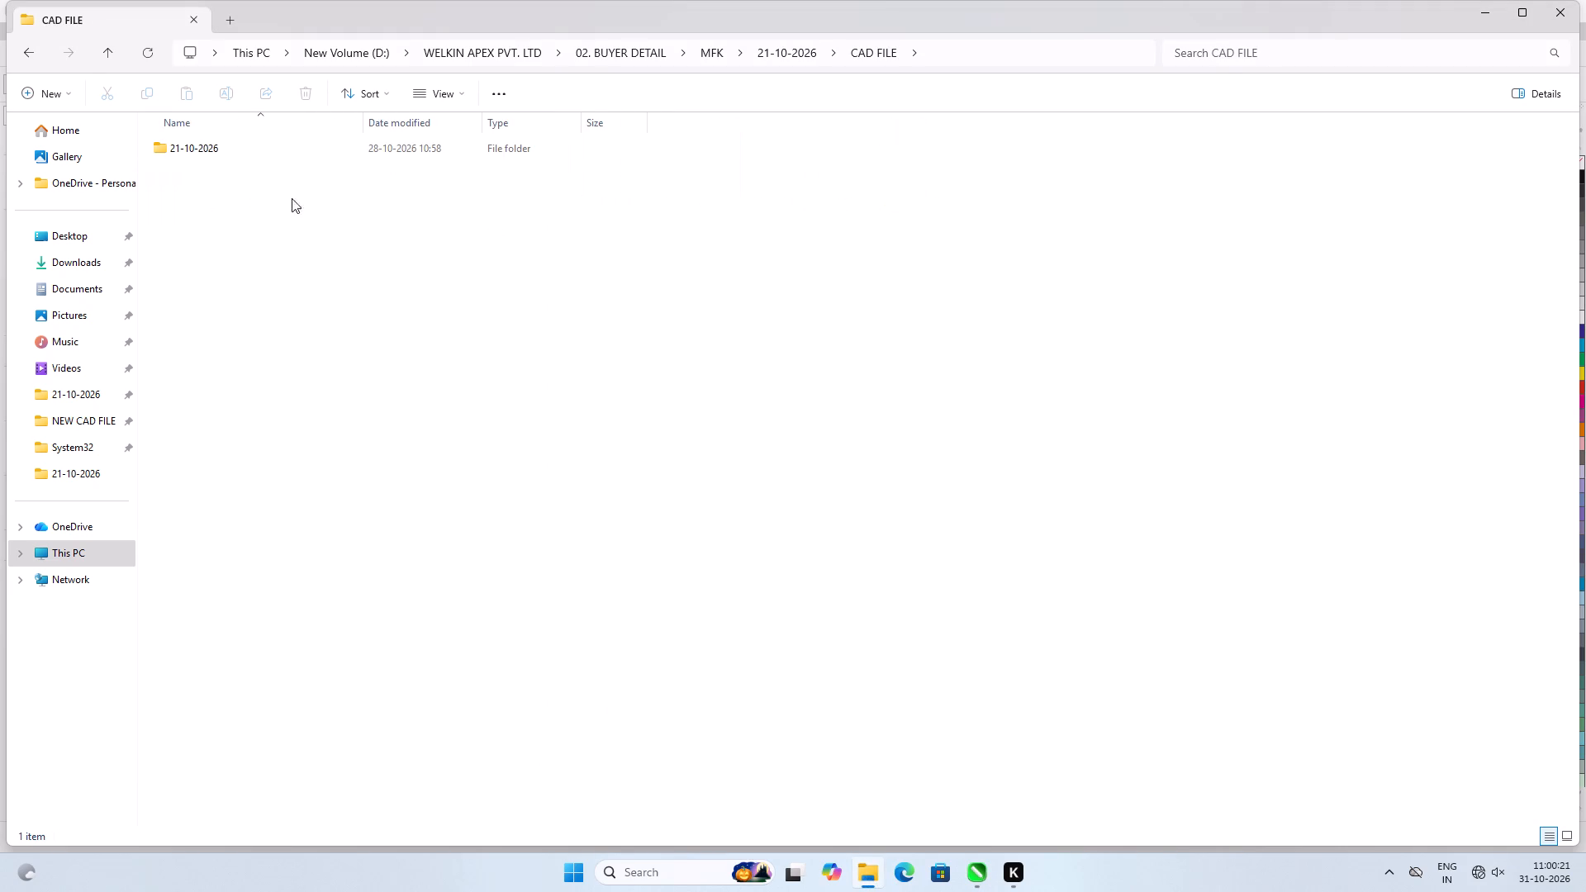
left_click(259, 161)
double_click(259, 154)
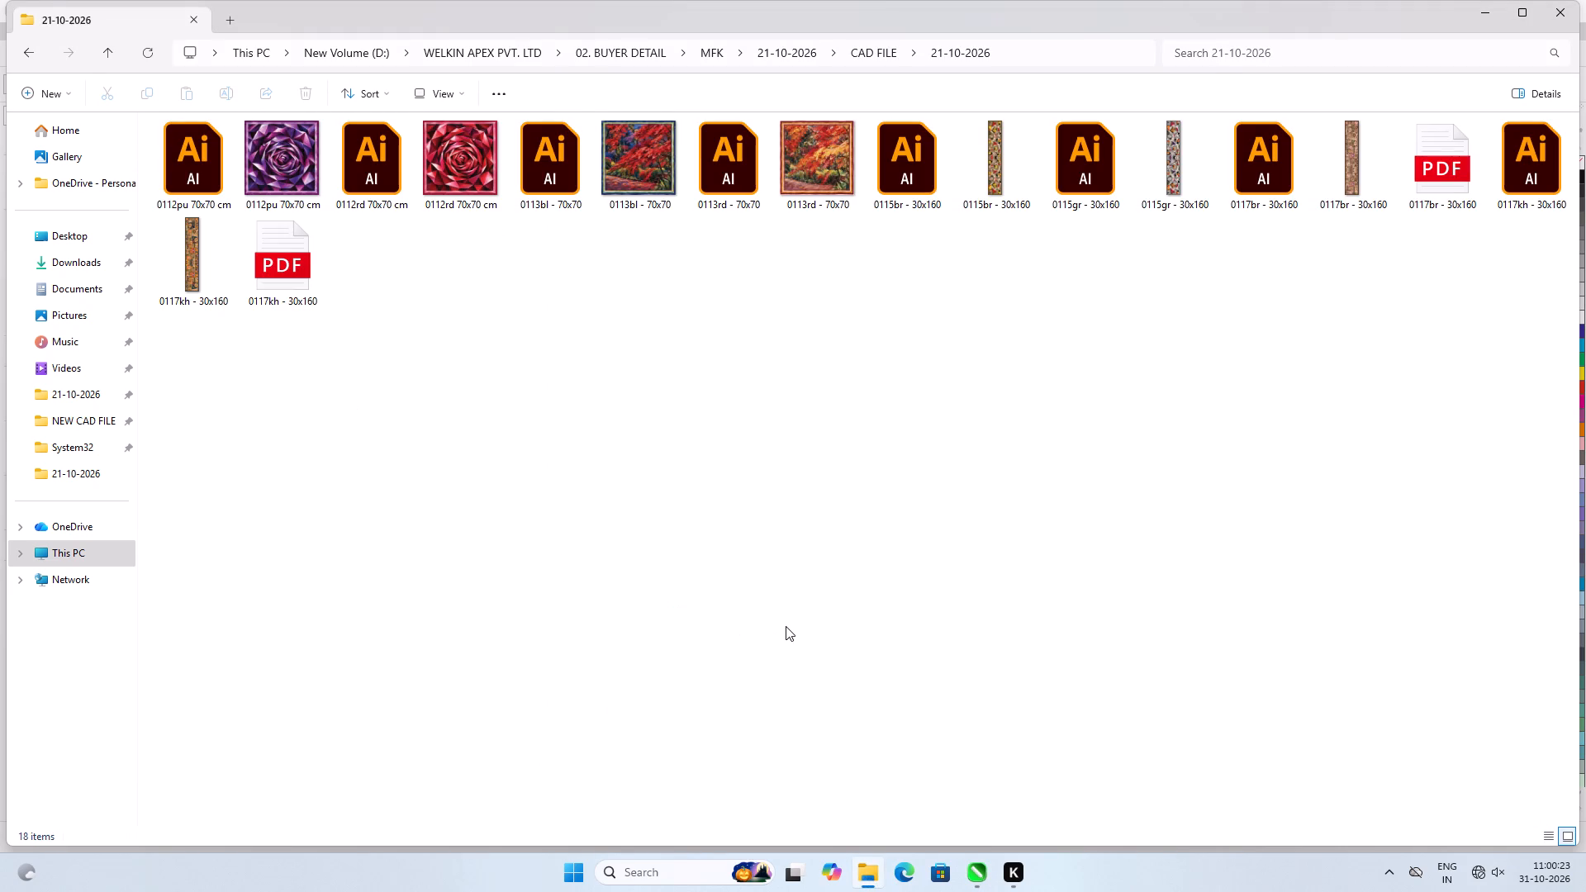
left_click(786, 626)
left_click(1446, 148)
right_click(1446, 148)
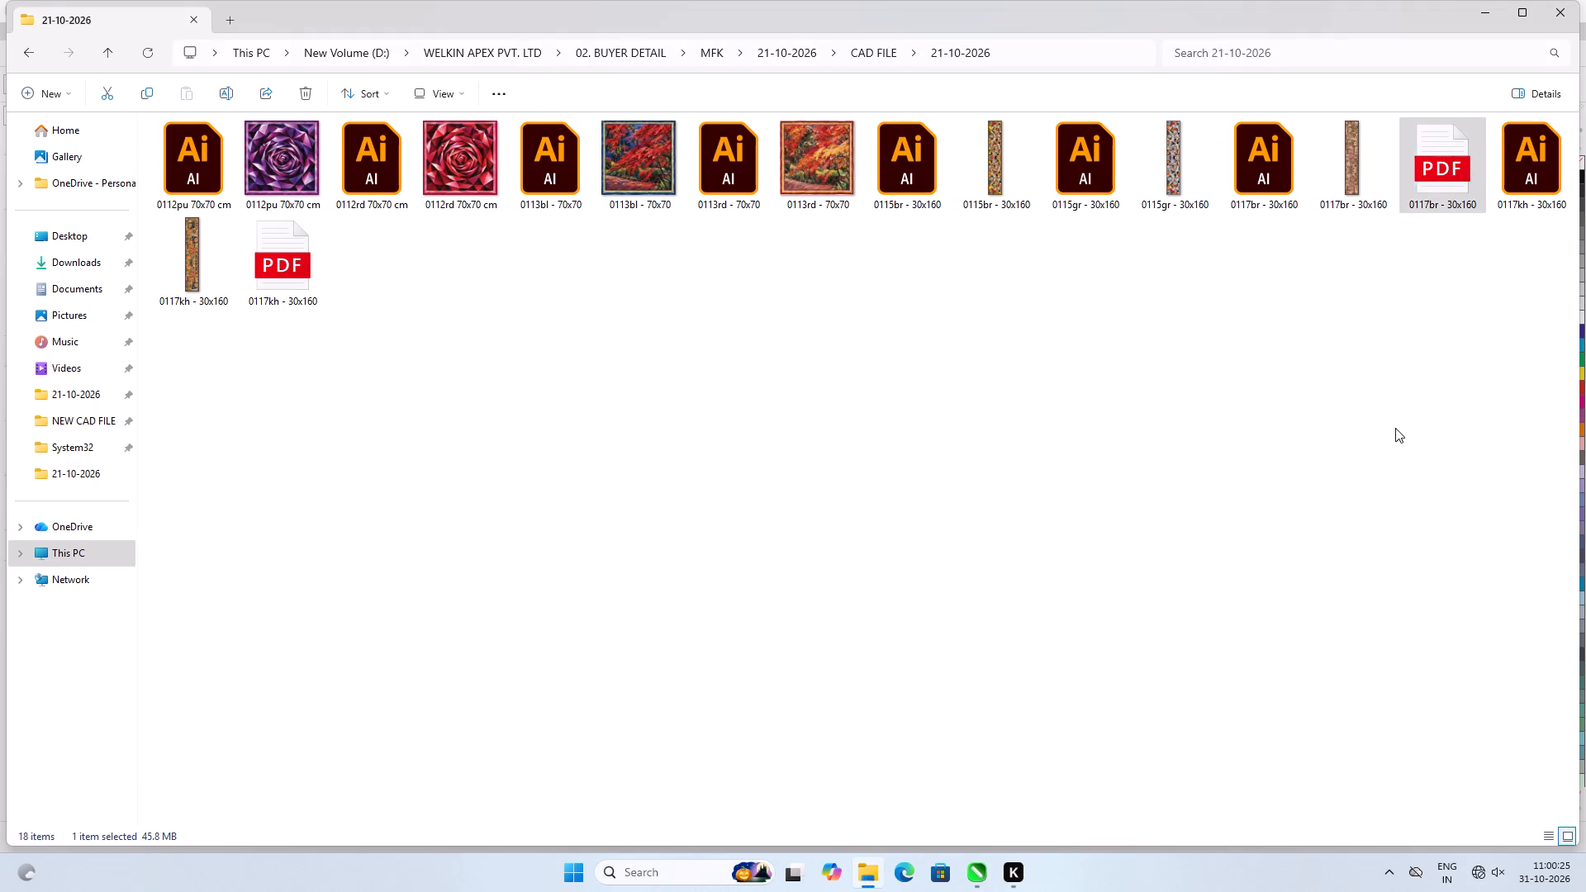
left_click(1236, 247)
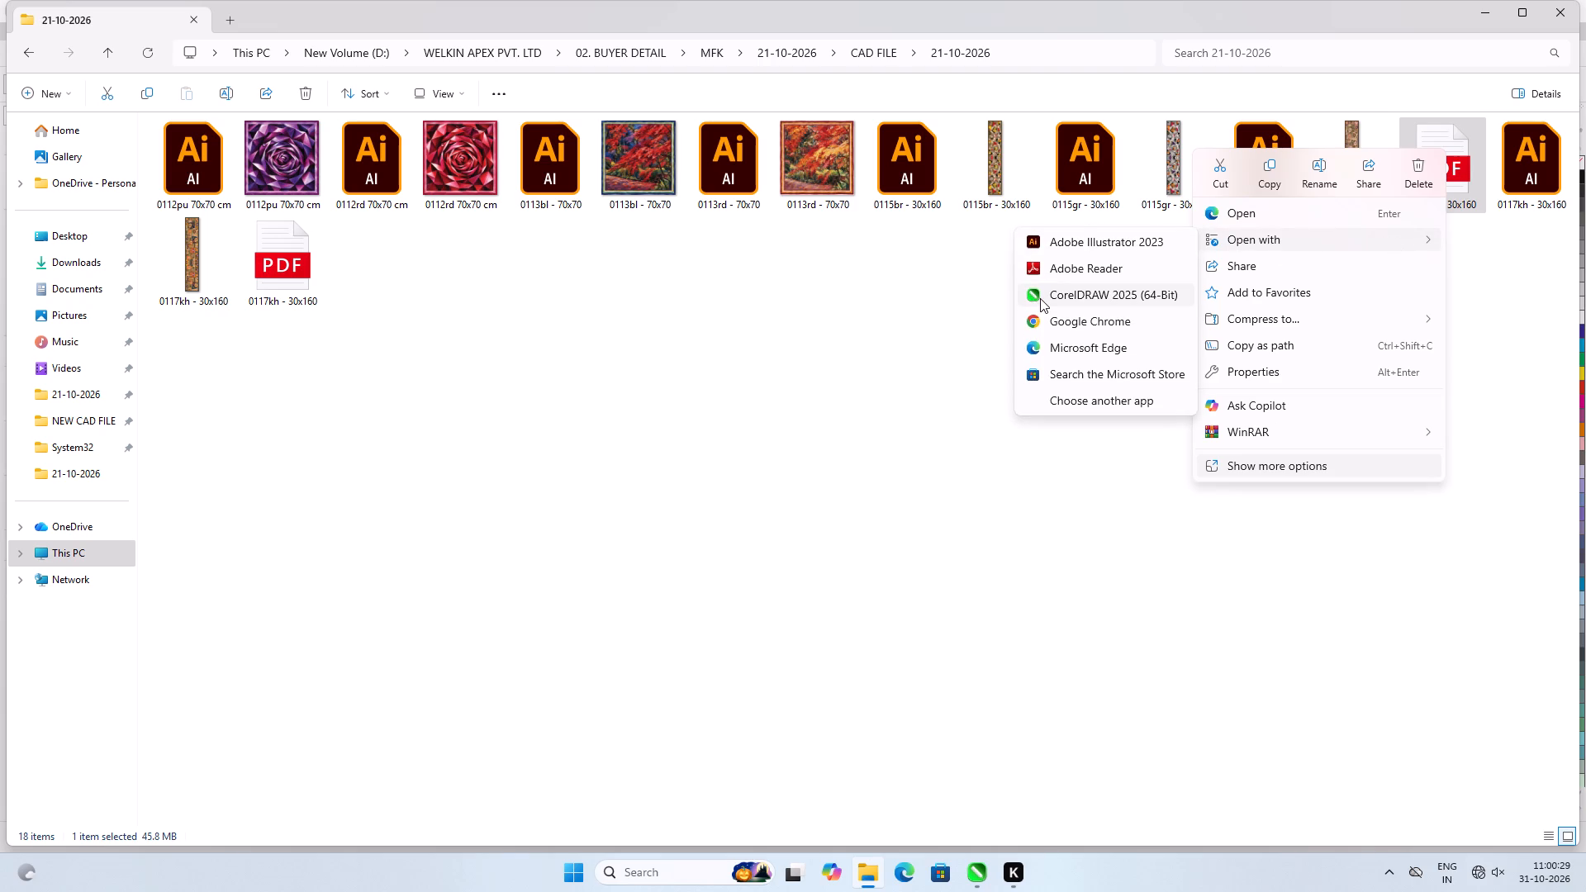
left_click(1040, 298)
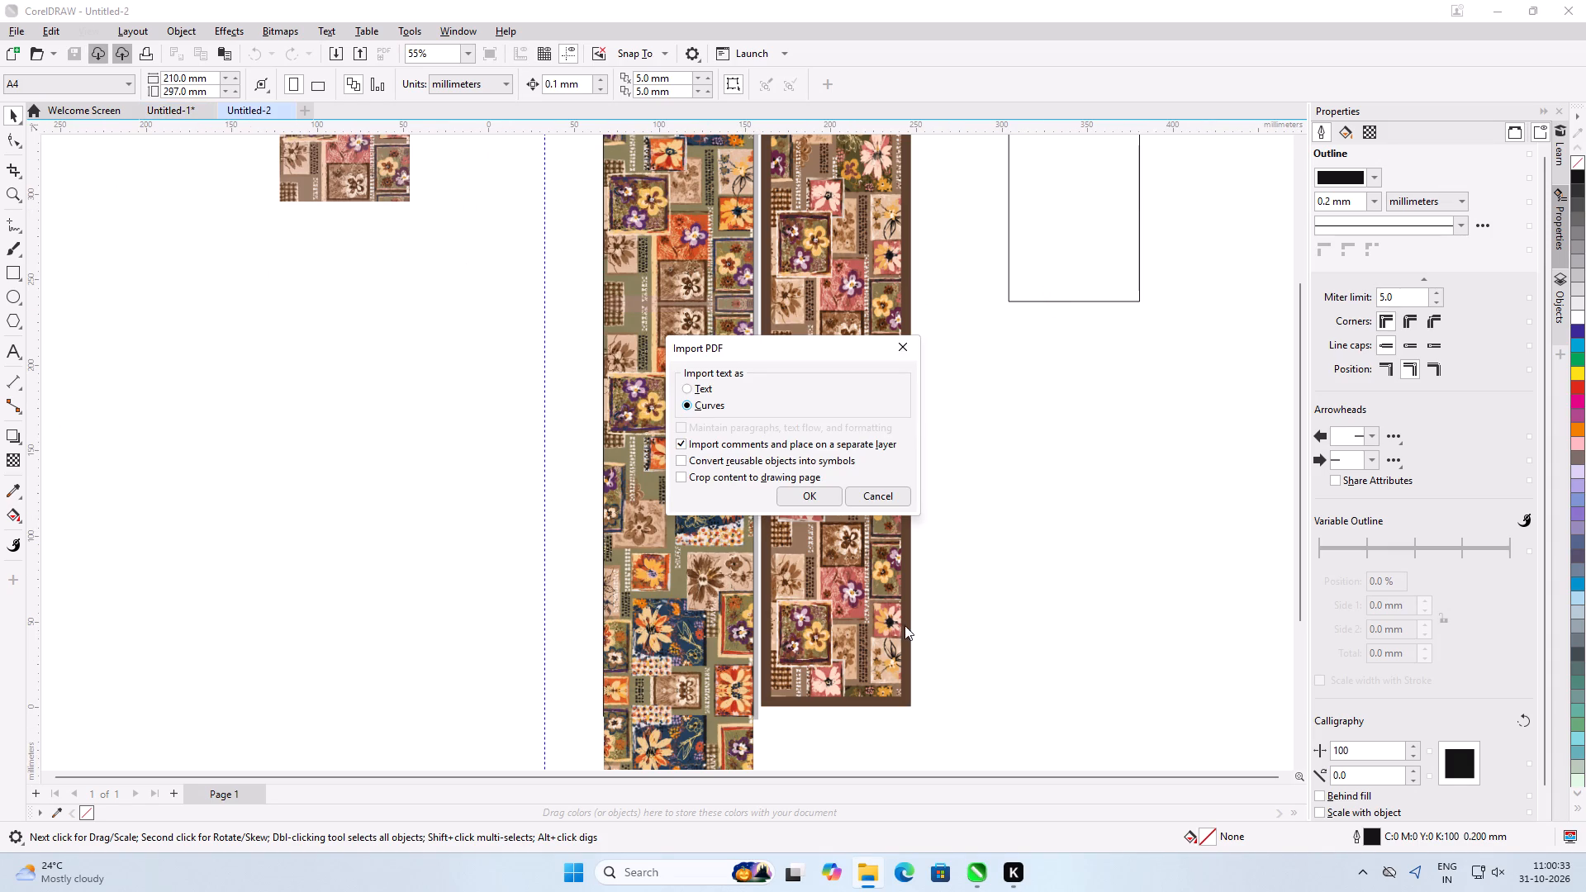
left_click(831, 493)
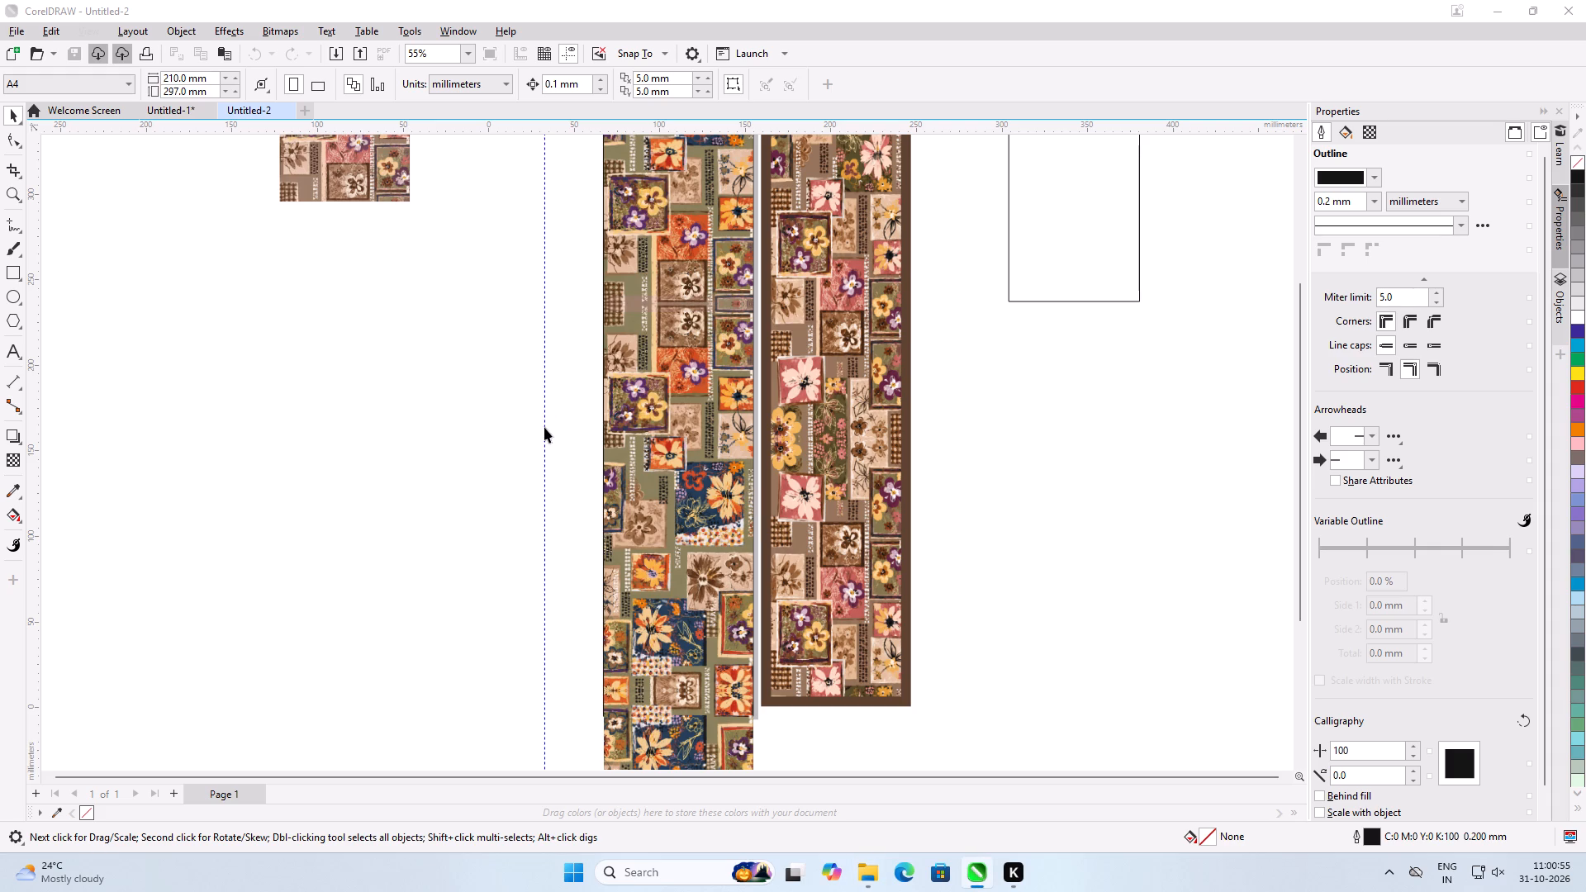
Copy the imported 26 × 156 cm PDF artwork group from Untitled-2 and paste it into the Untitled-1 layout document.
scroll(844, 427, "down", 8)
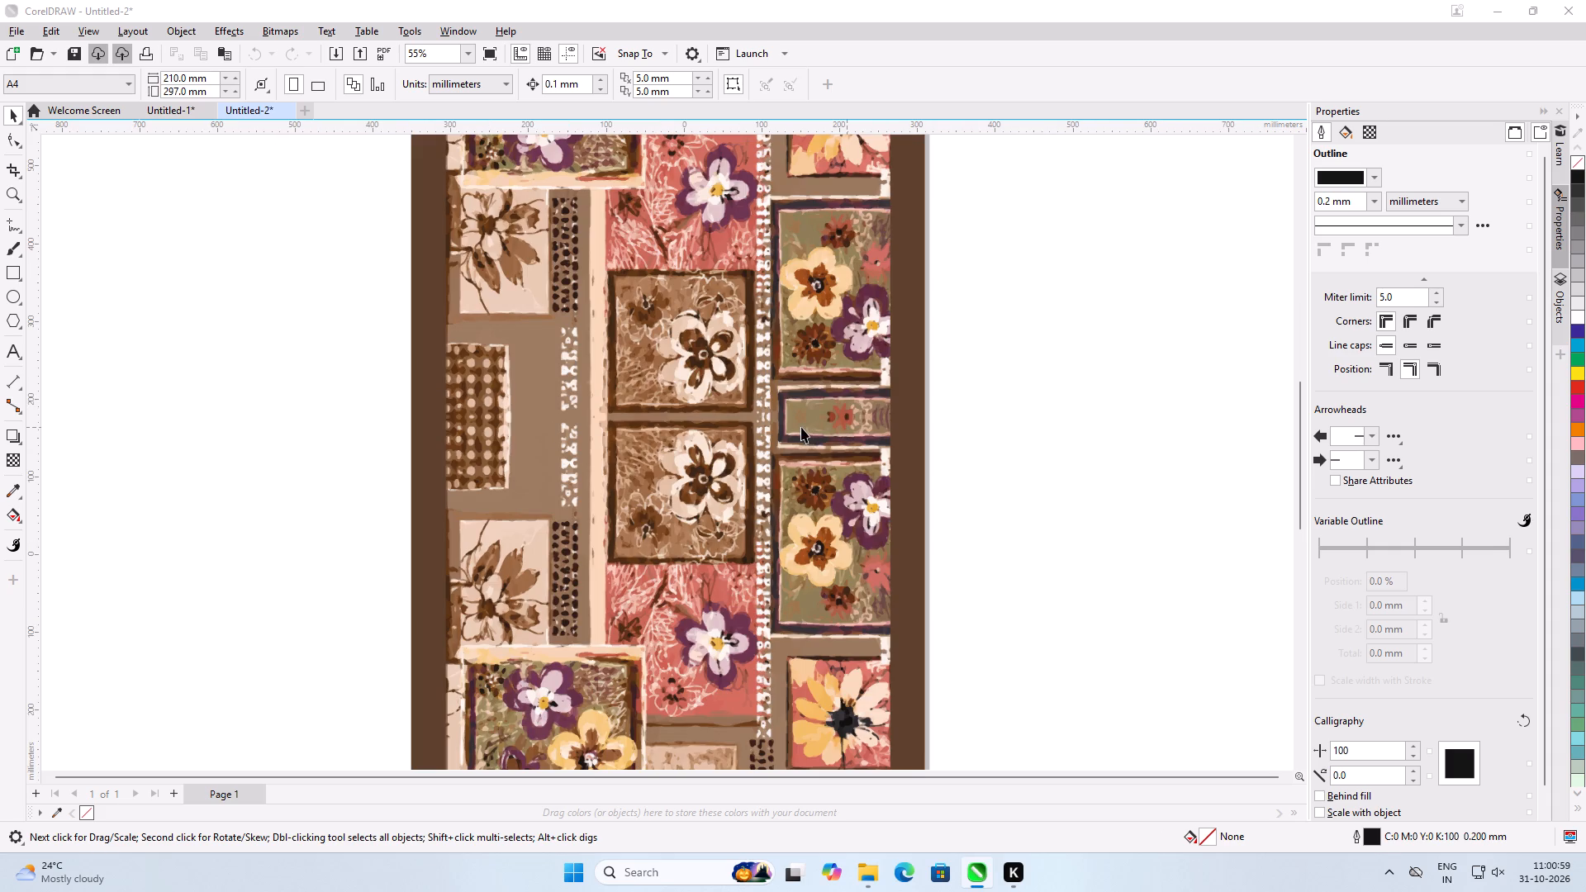
scroll(801, 427, "down", 5)
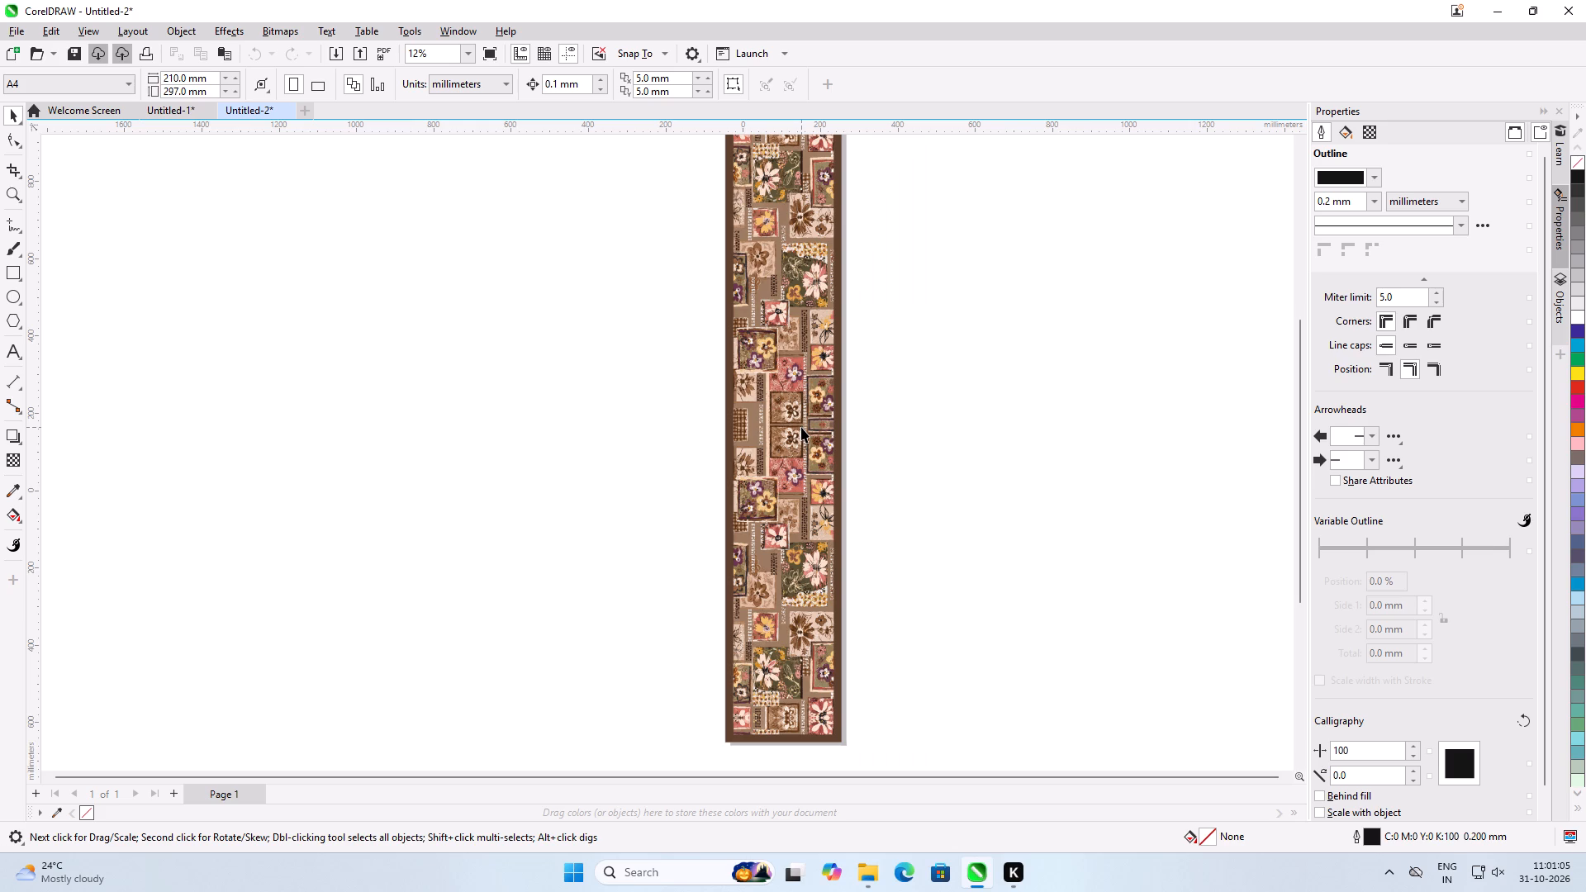
scroll(801, 427, "up", 1)
scroll(801, 427, "down", 2)
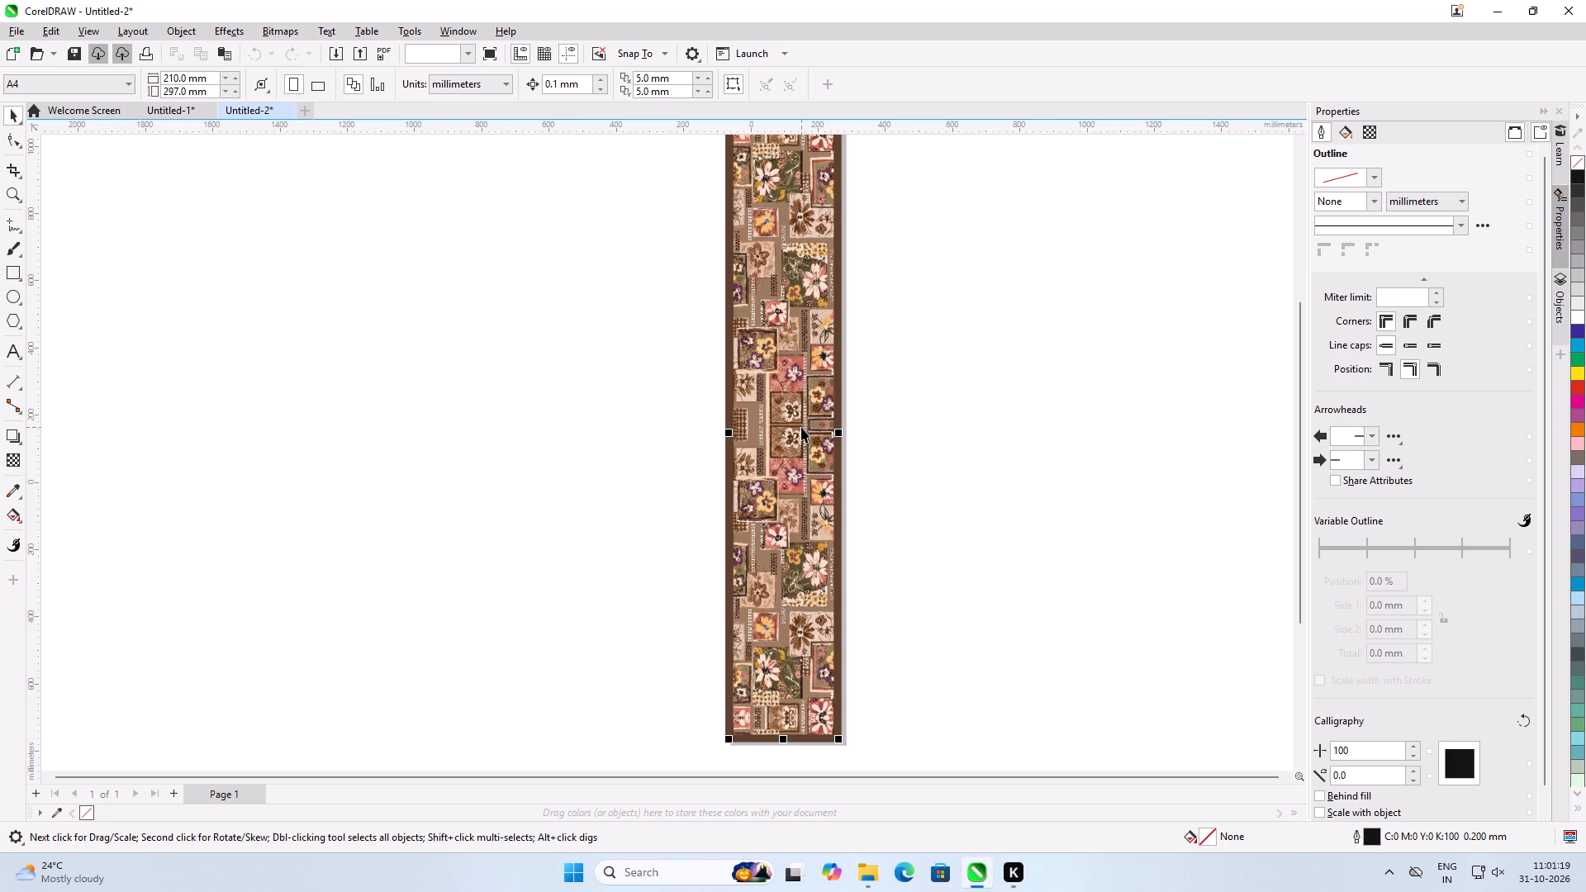
scroll(801, 427, "down", 2)
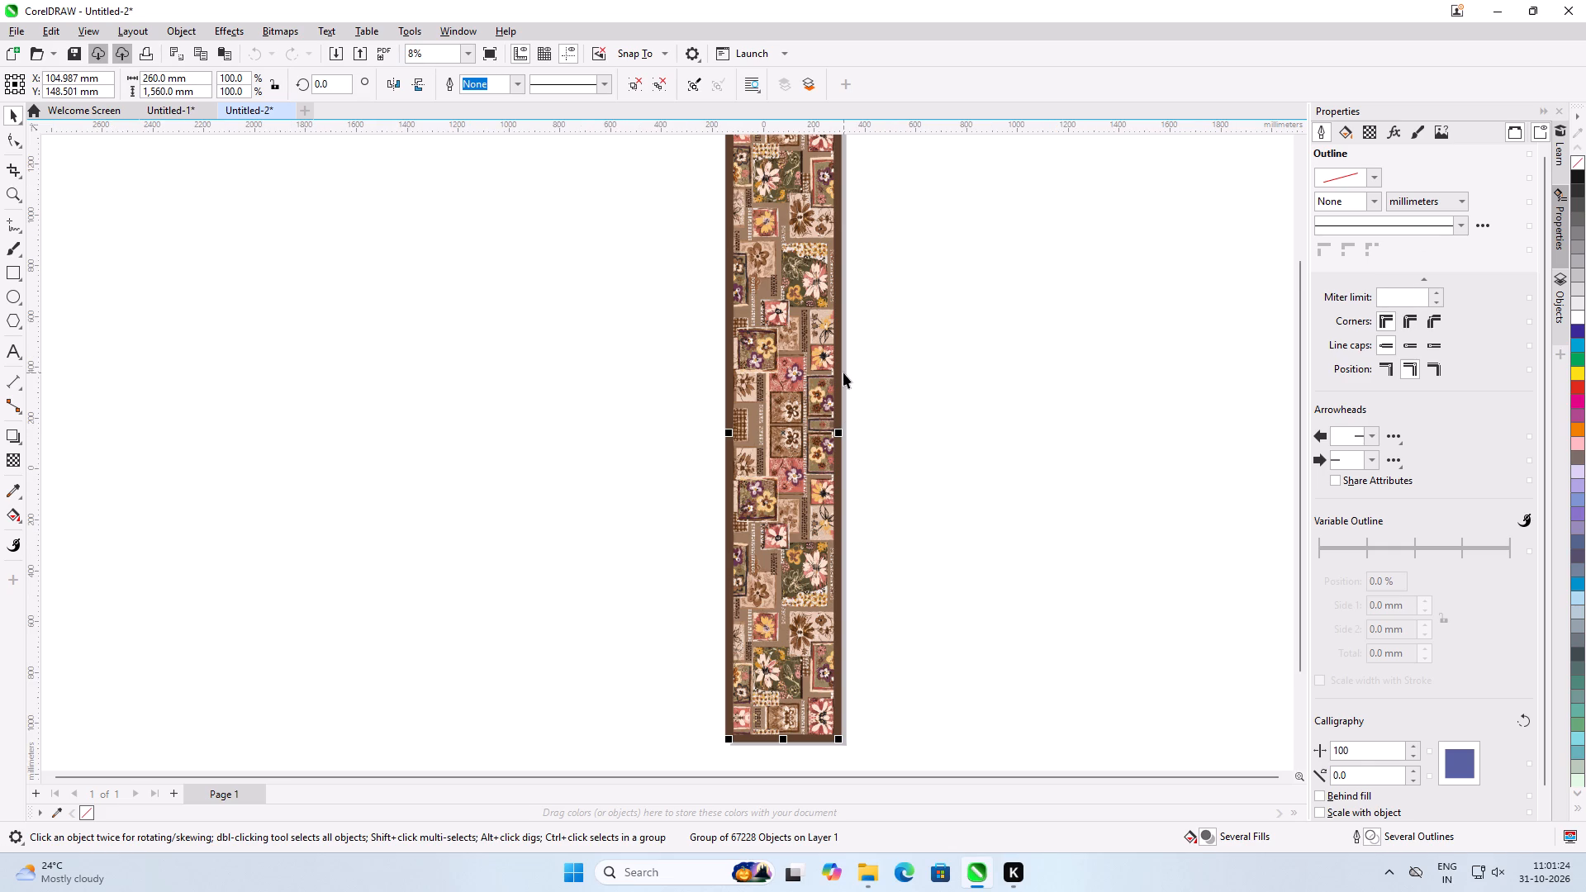
scroll(843, 372, "down", 2)
scroll(843, 372, "up", 4)
scroll(843, 372, "down", 8)
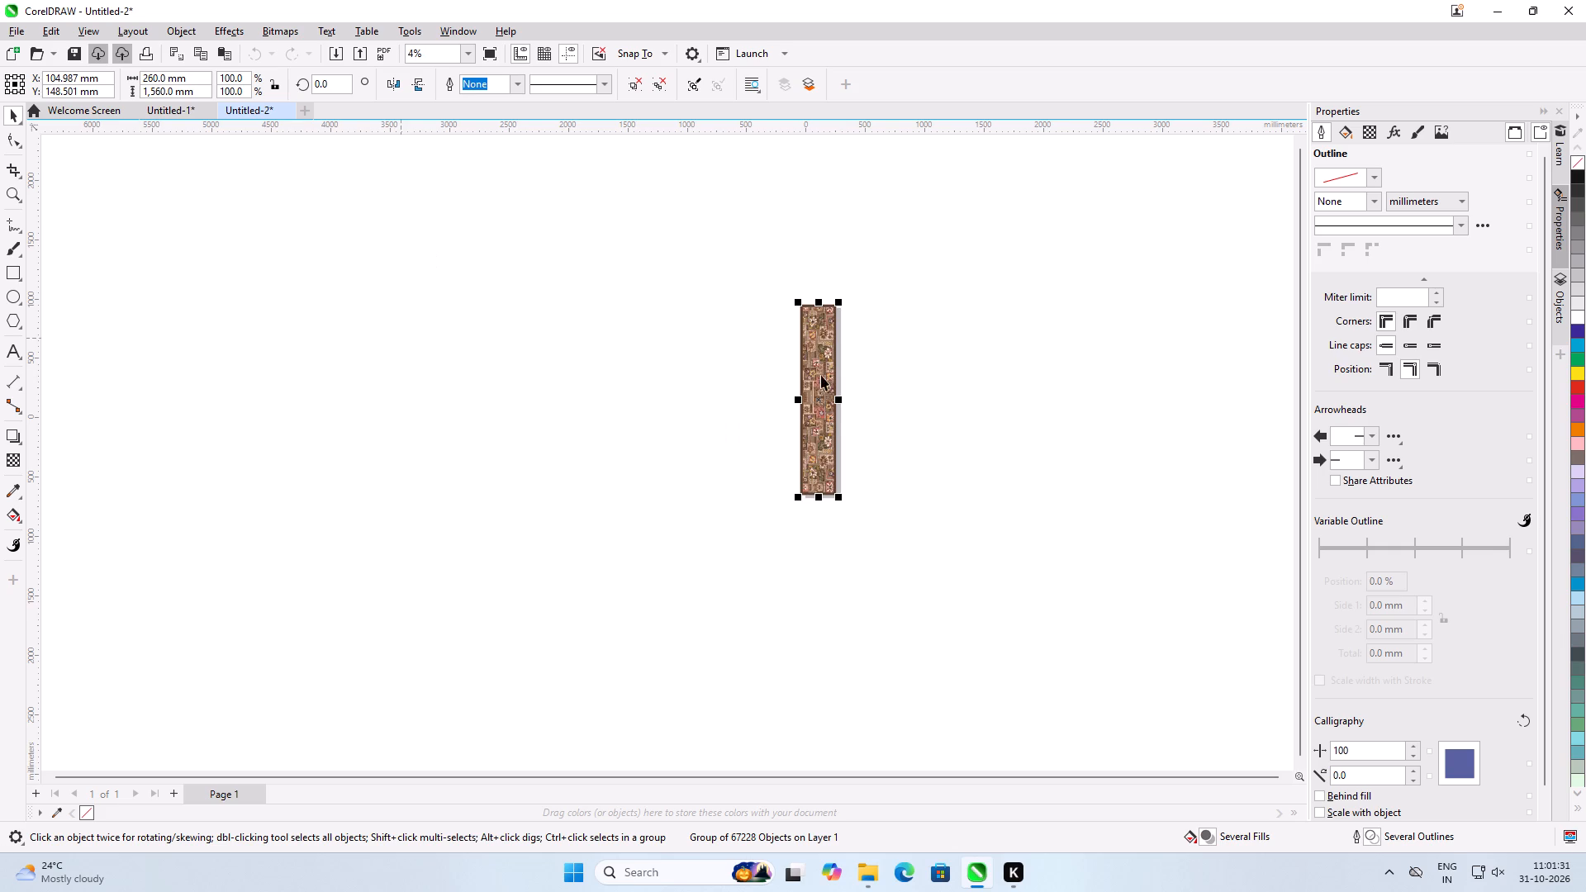
scroll(850, 391, "up", 1)
key("ctrl+c")
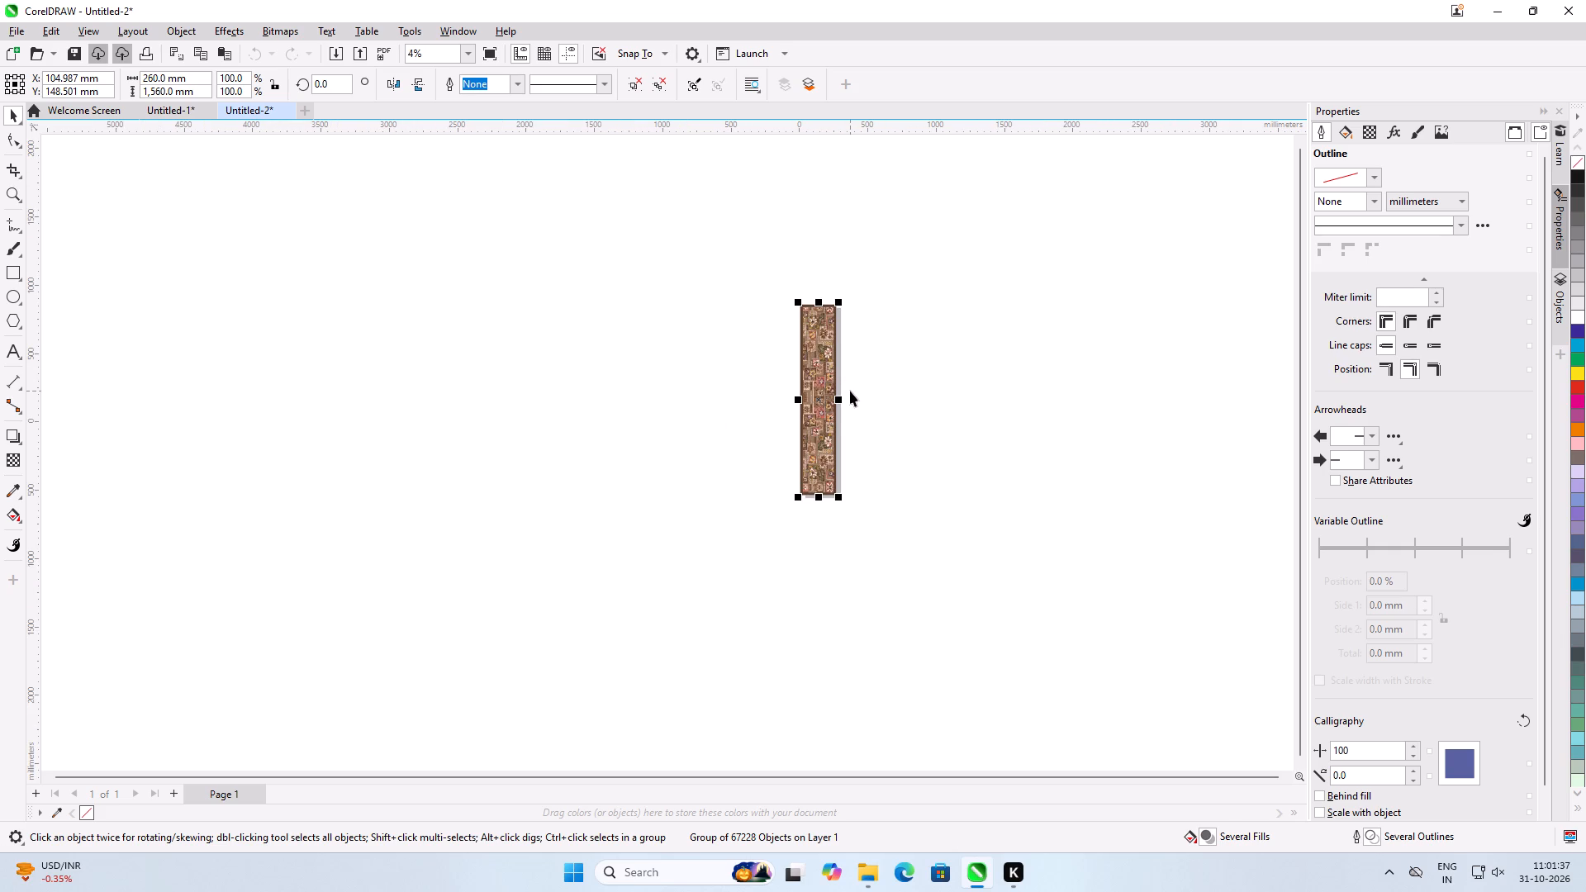
left_click(162, 114)
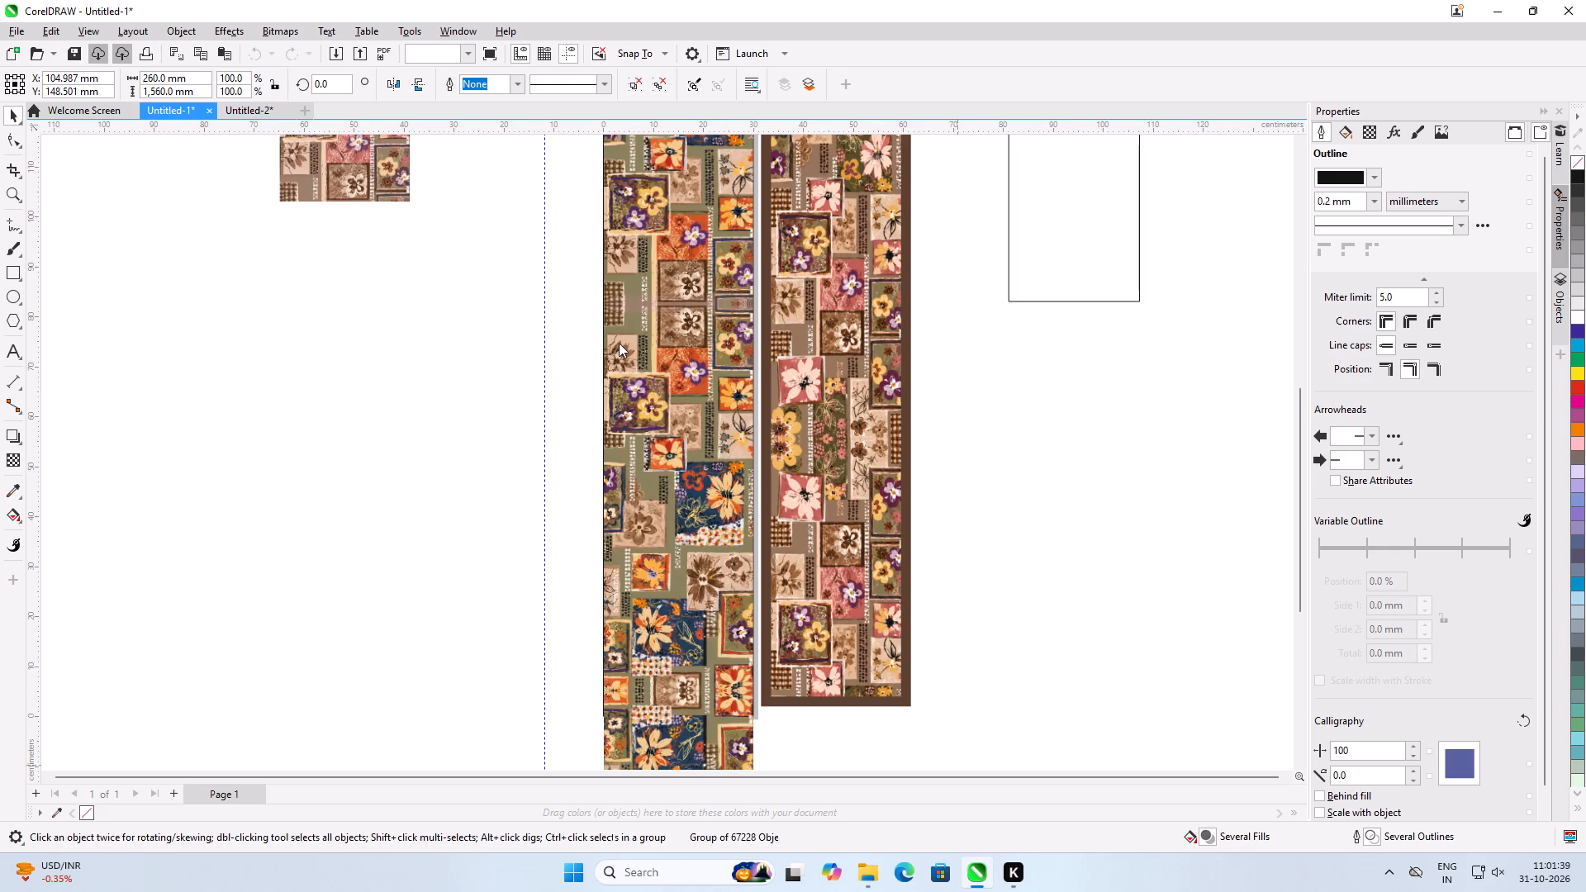
key("ctrl+v")
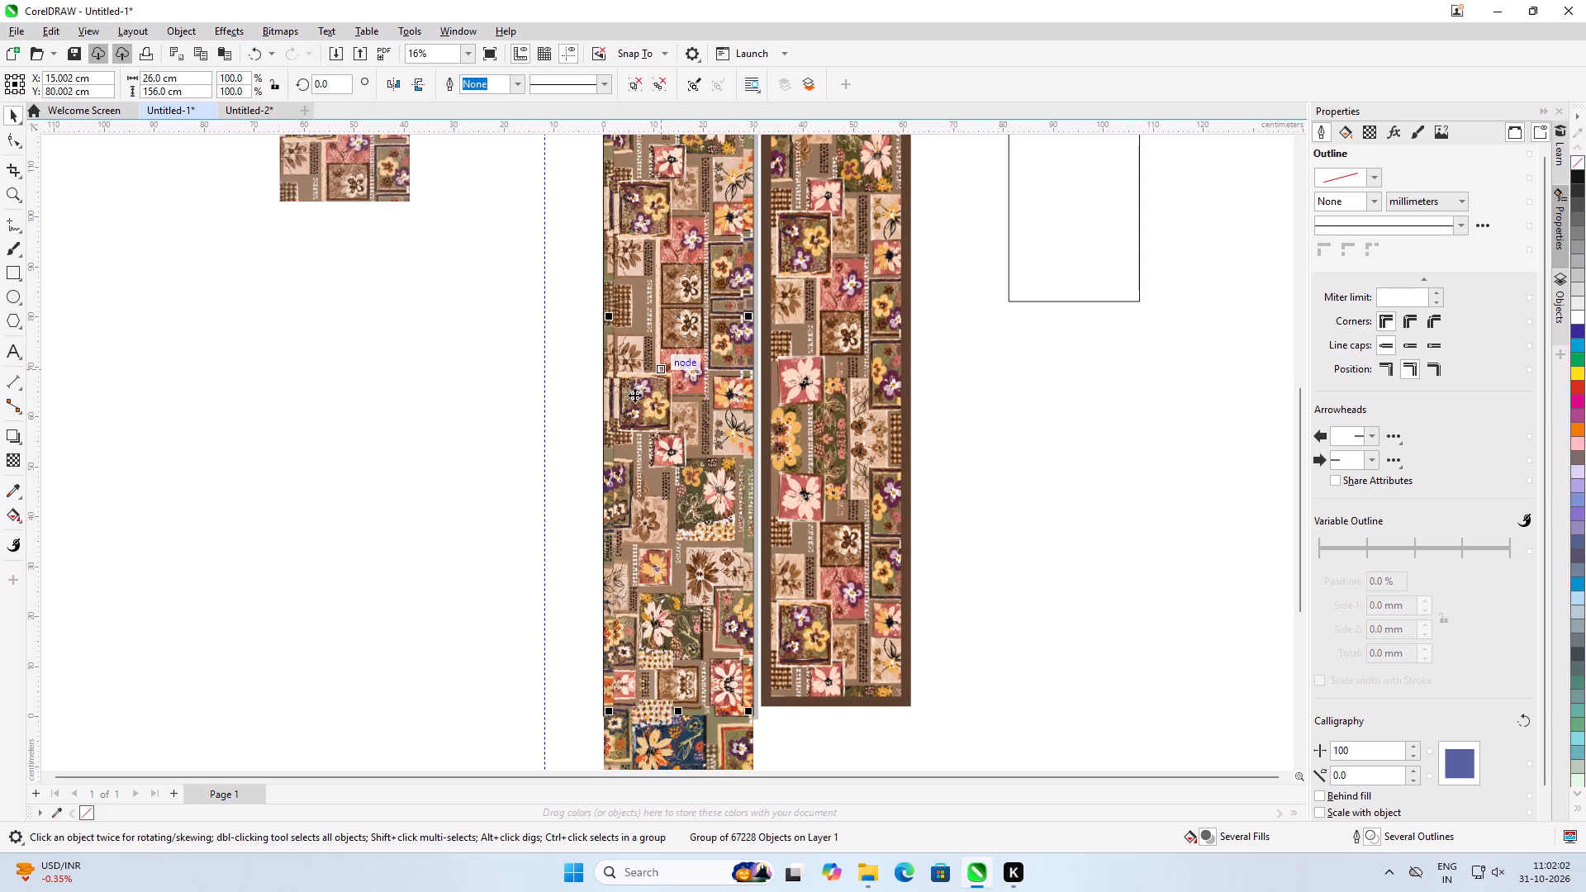
Move the pasted PDF artwork off the page into the empty area beyond the outlined rectangle, at about X 188.9 cm, Y 74.6 cm.
scroll(634, 396, "down", 8)
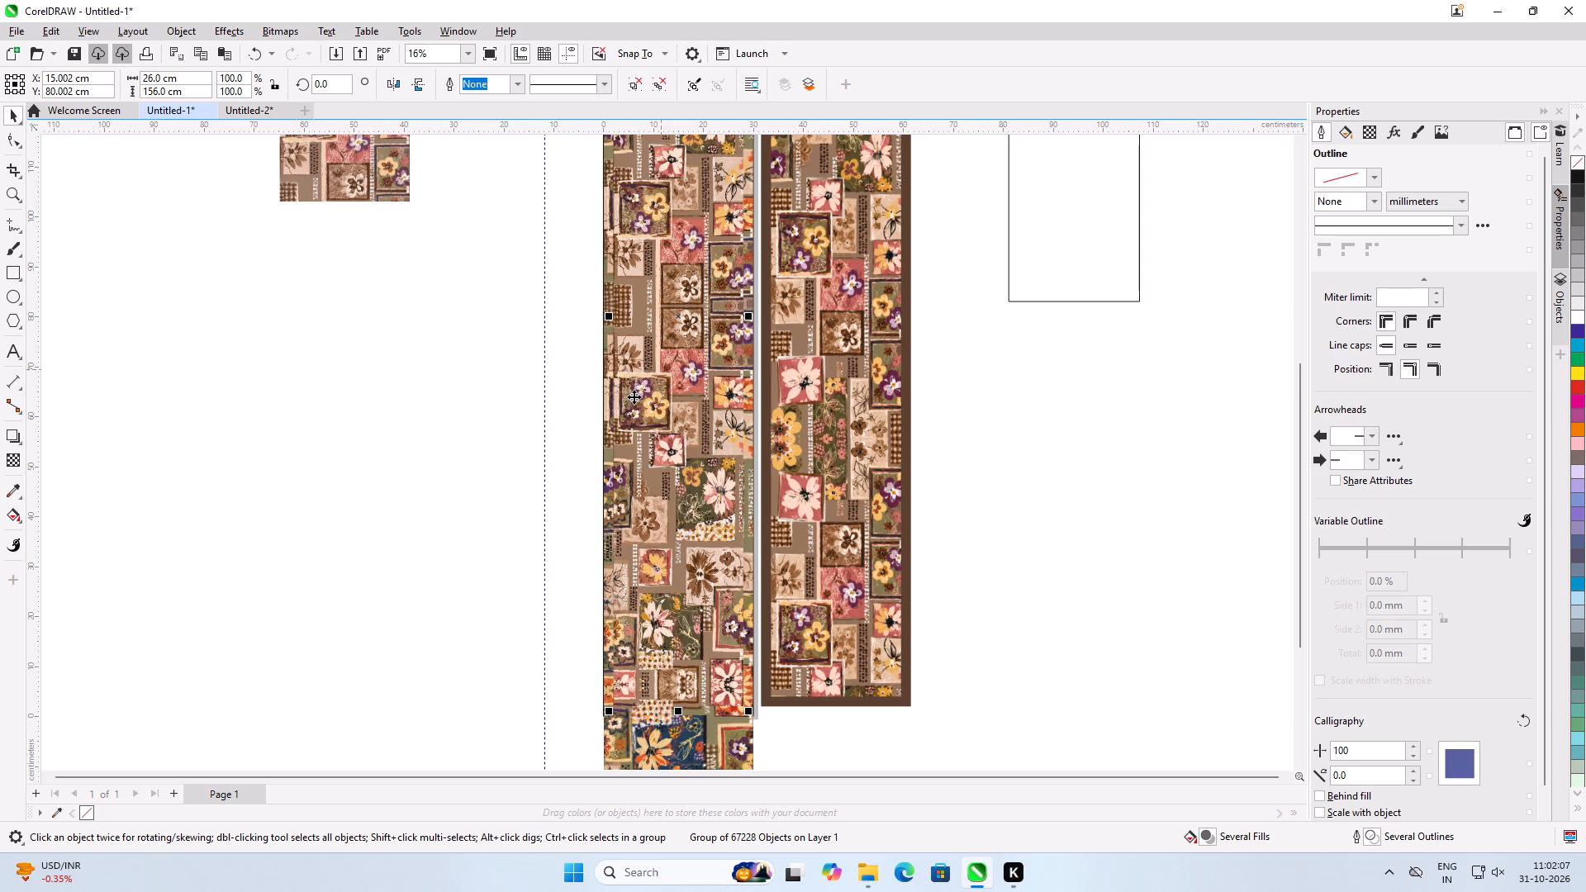
left_click(679, 420)
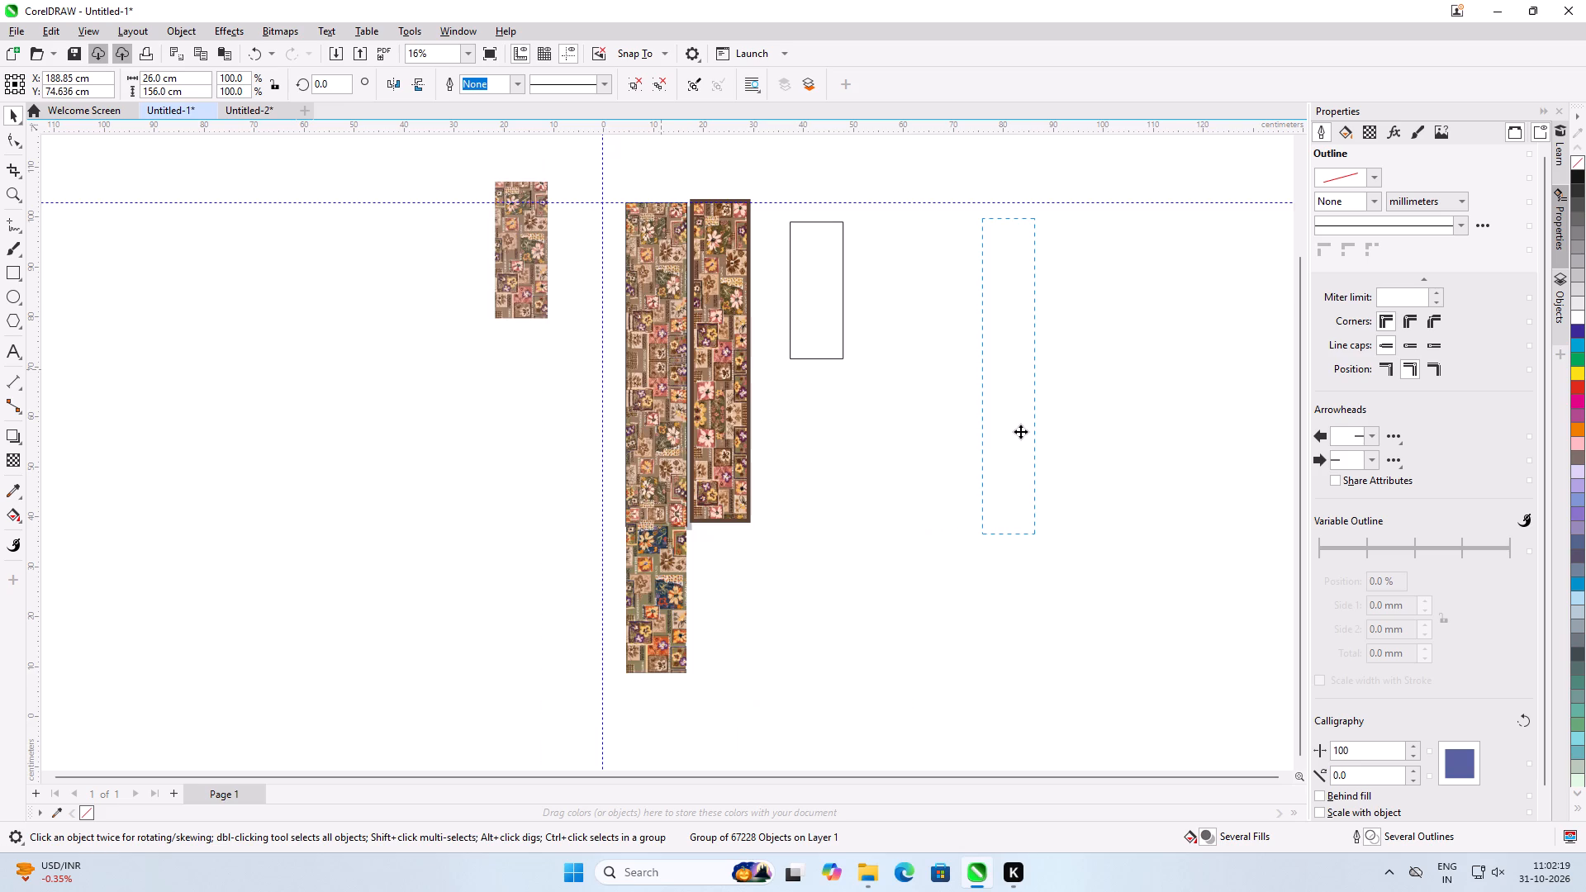
scroll(1020, 431, "up", 1)
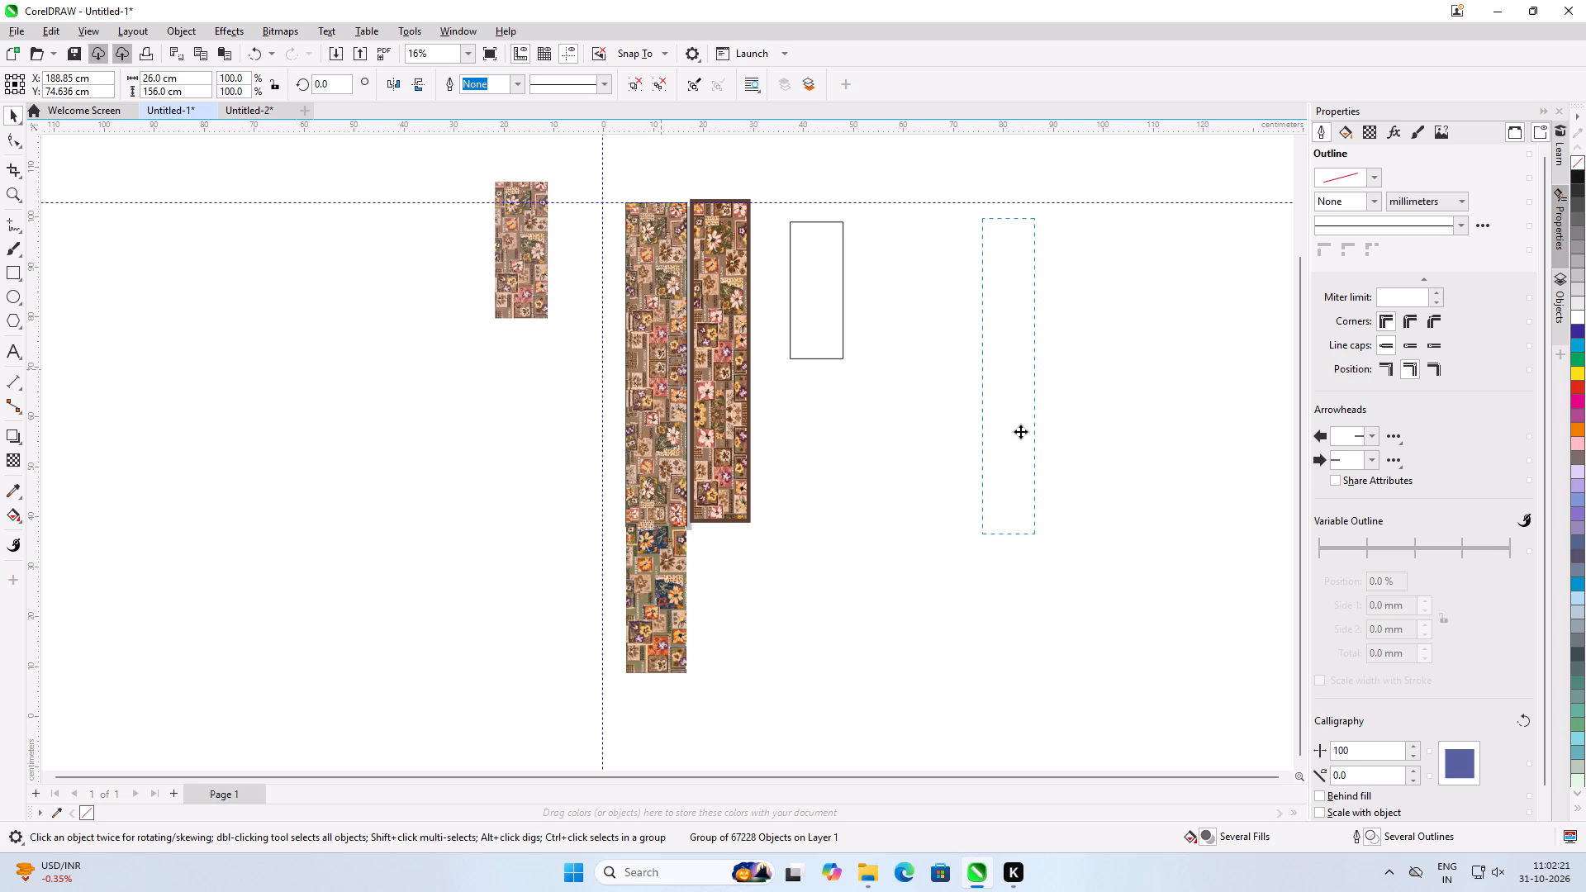
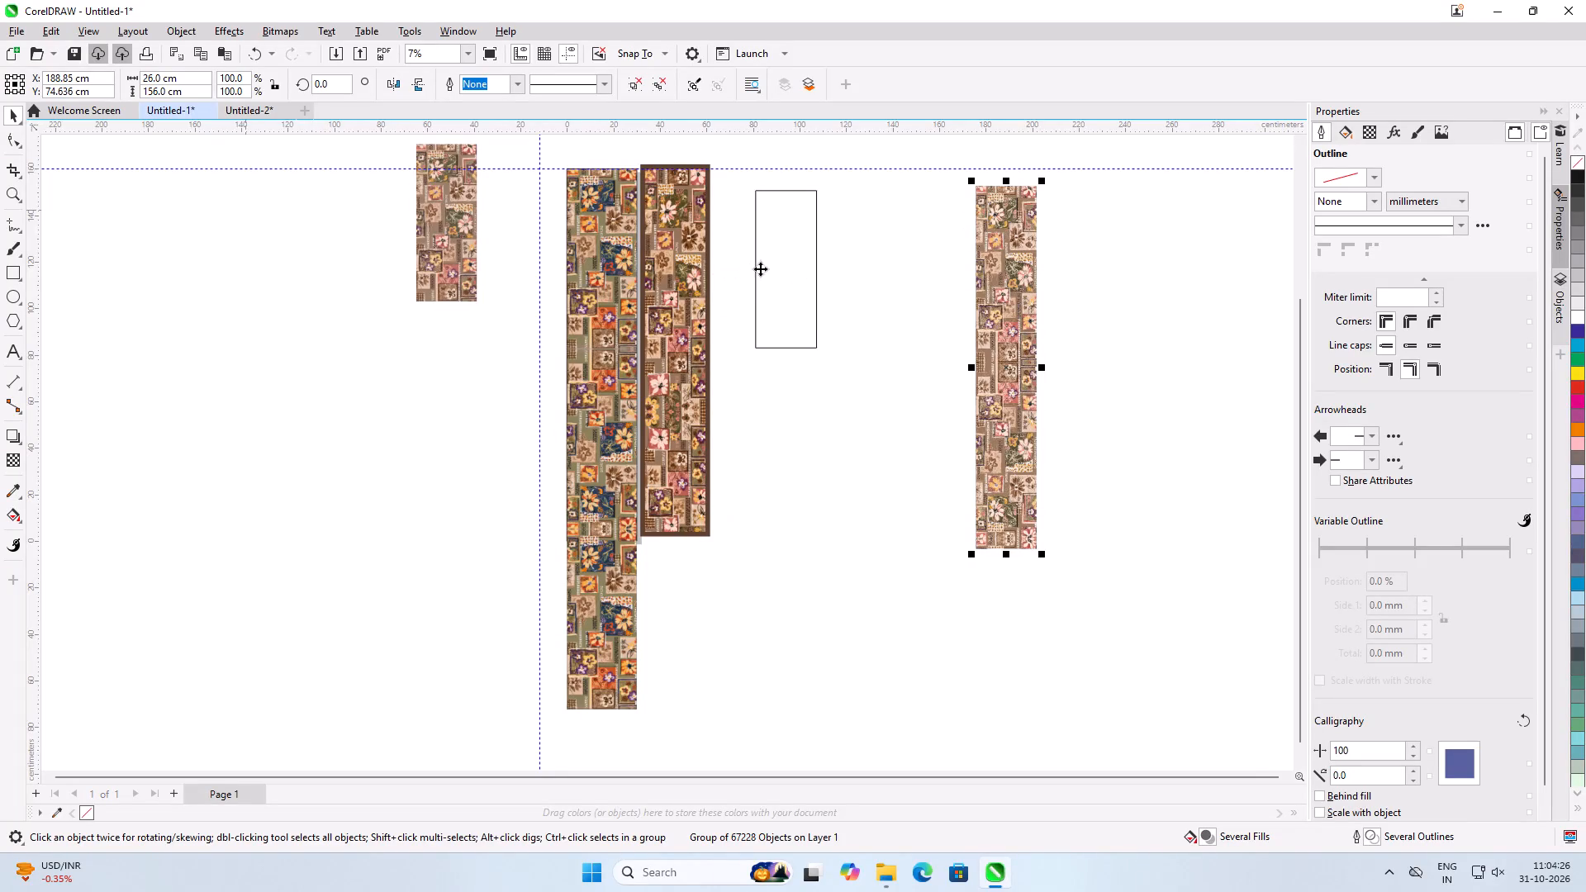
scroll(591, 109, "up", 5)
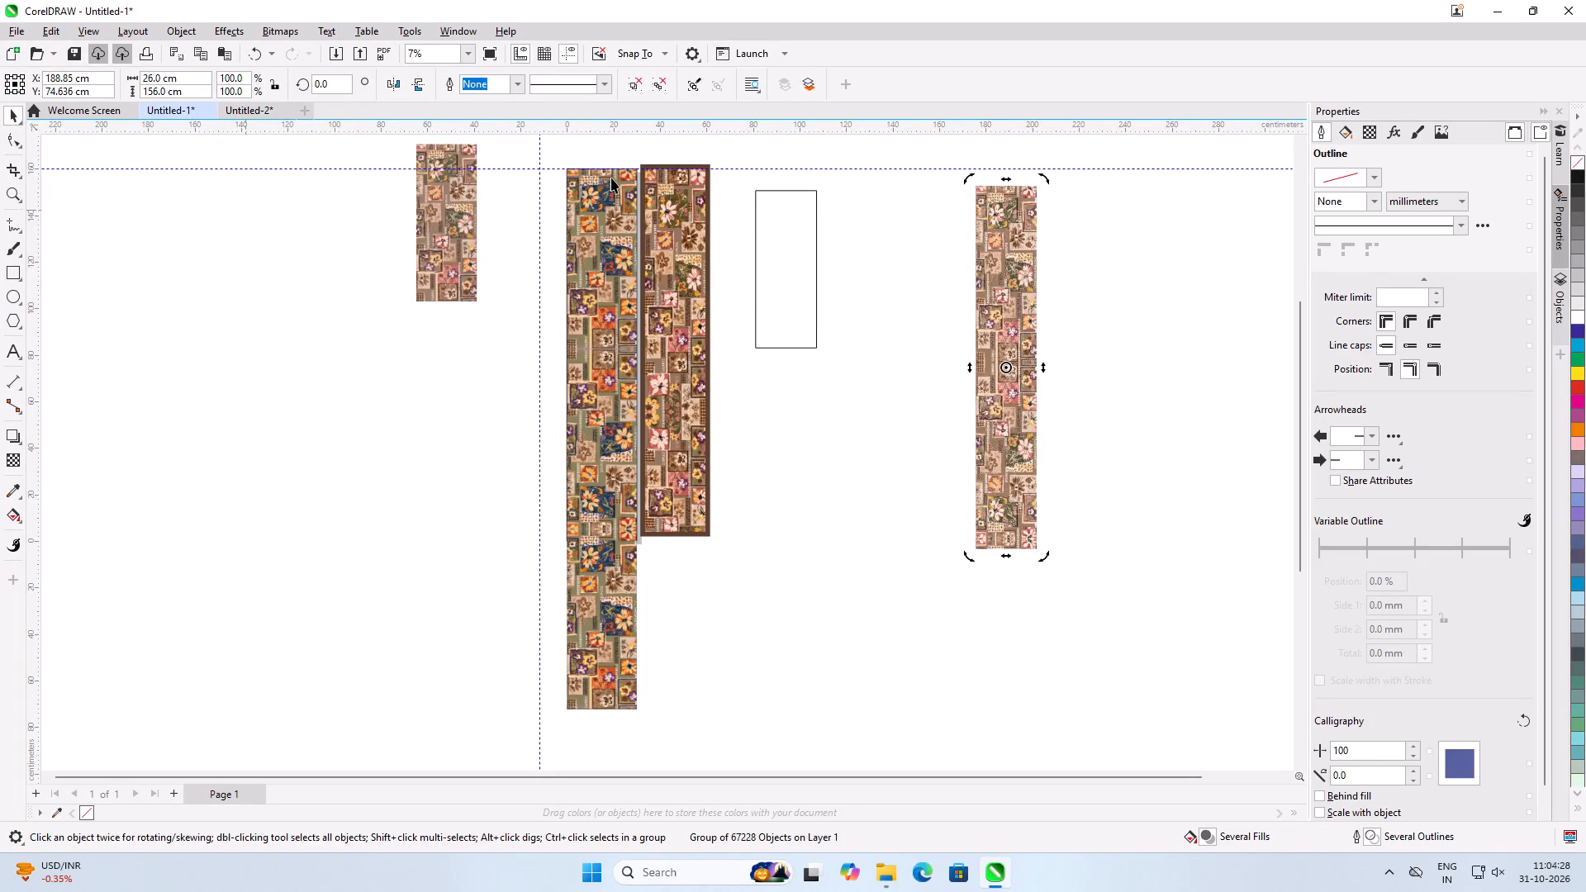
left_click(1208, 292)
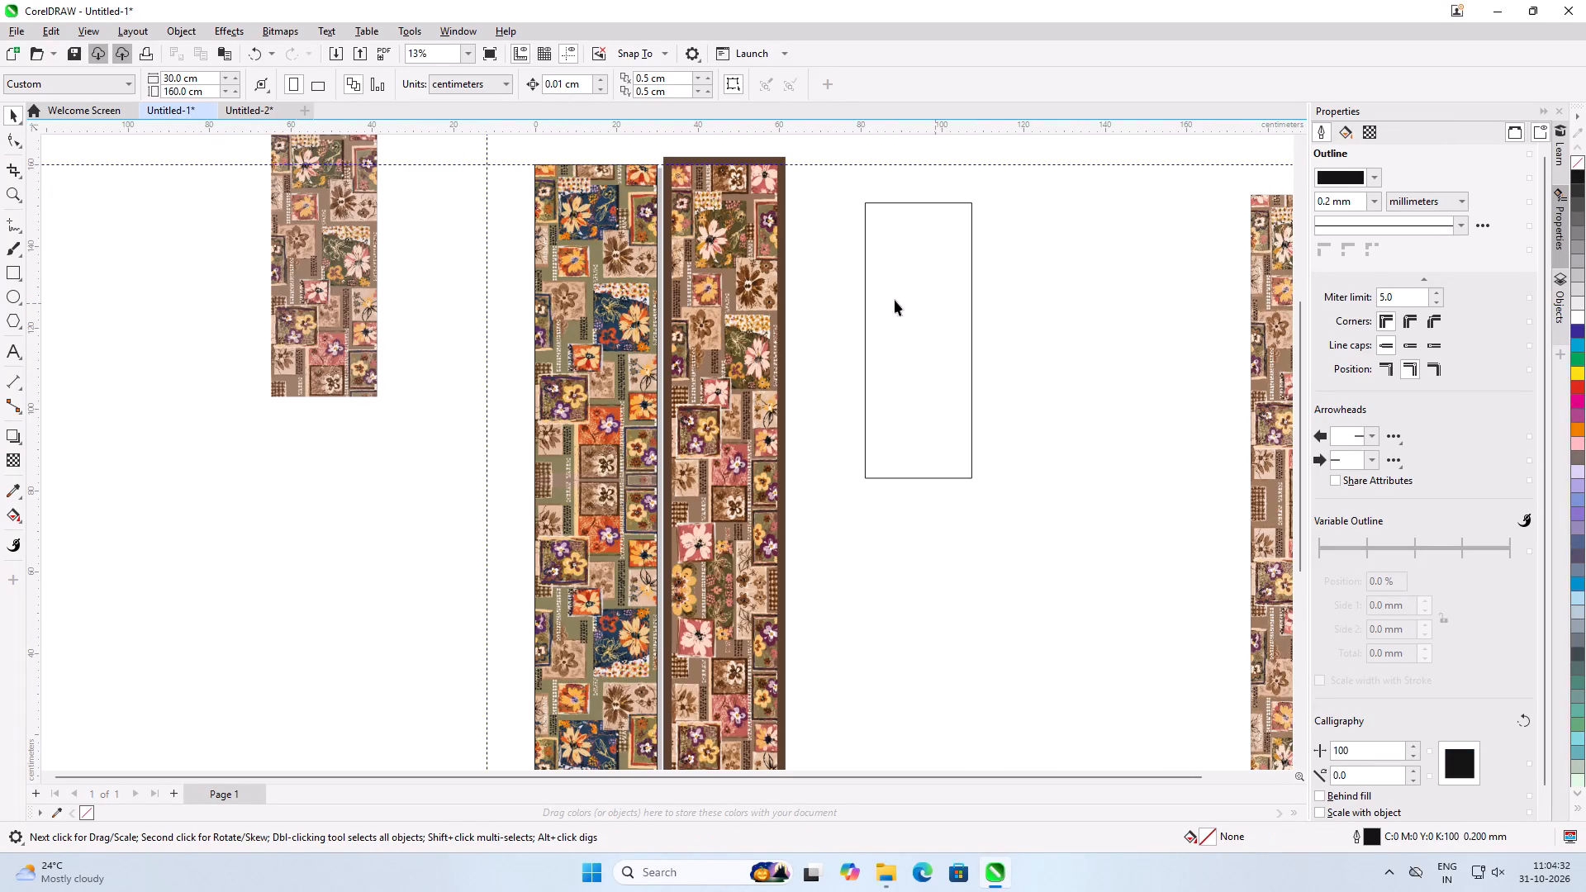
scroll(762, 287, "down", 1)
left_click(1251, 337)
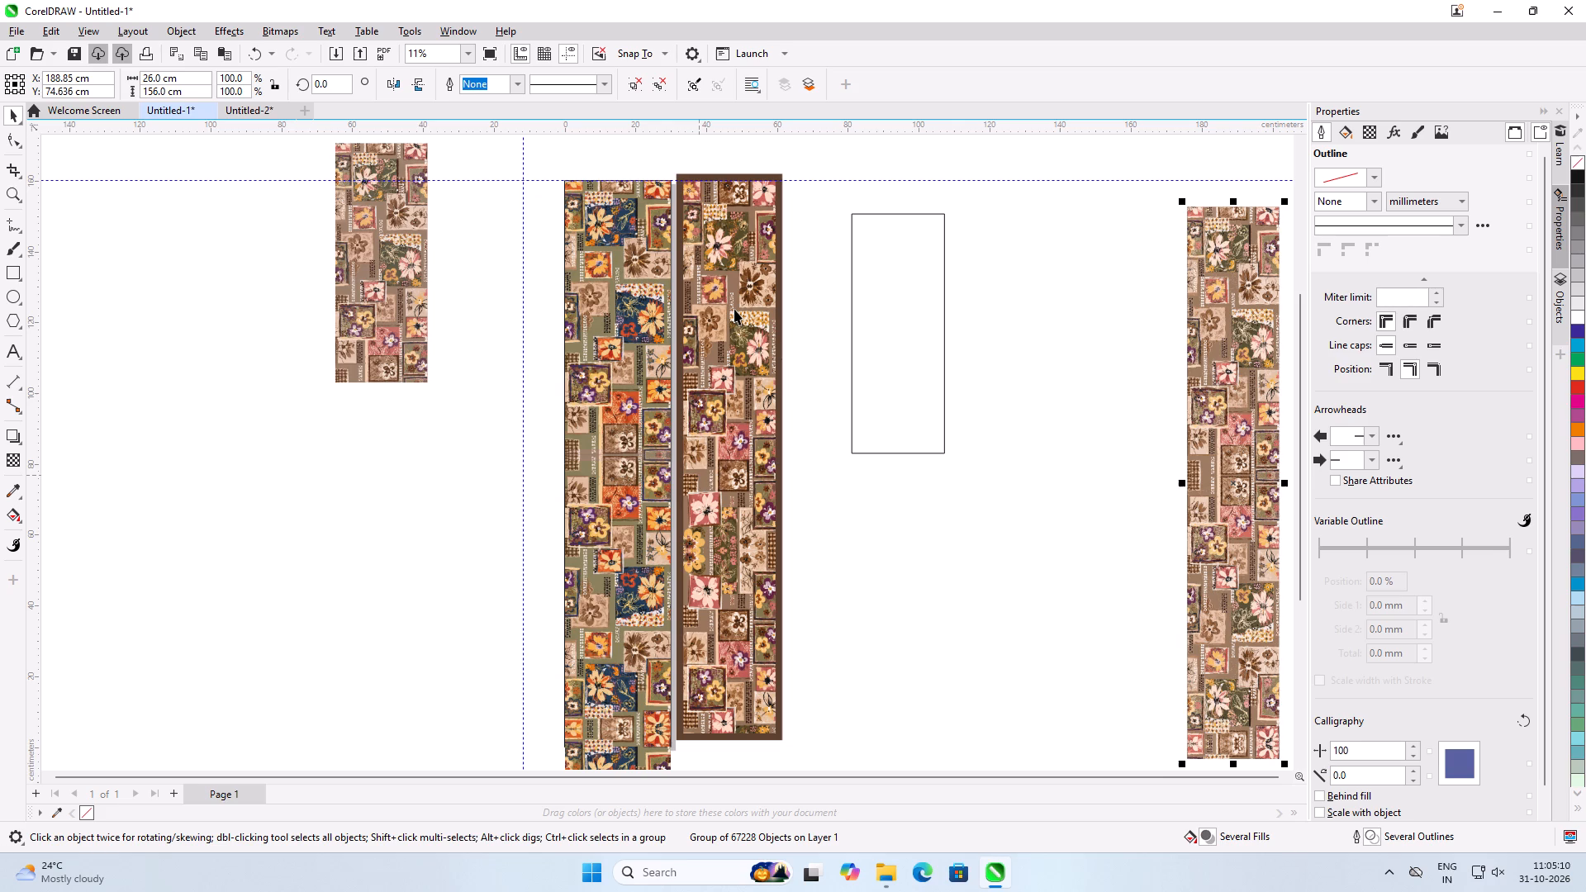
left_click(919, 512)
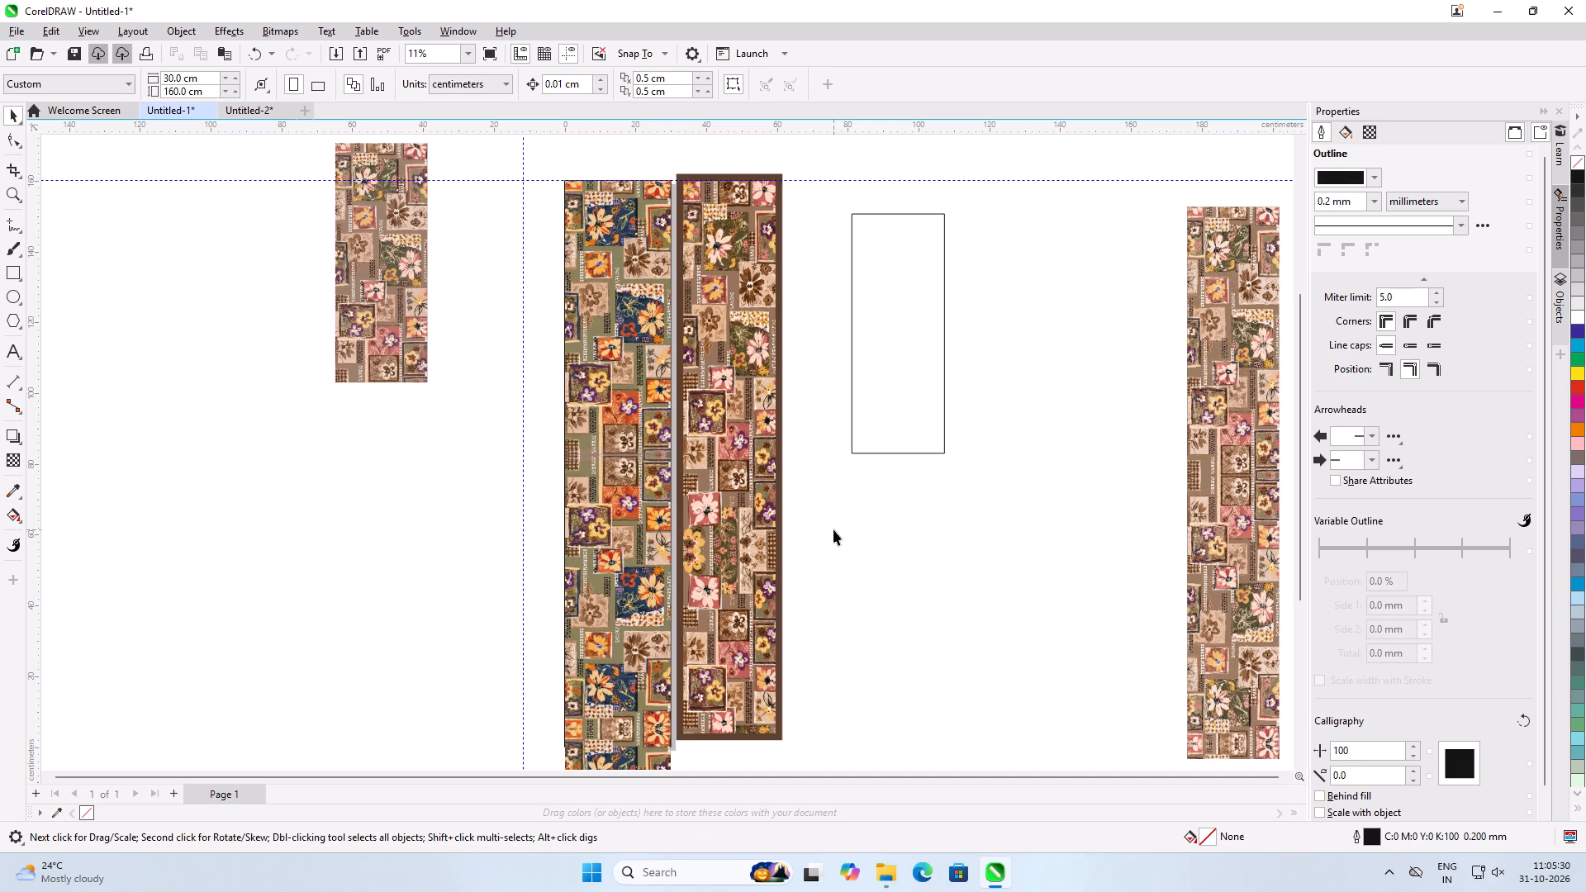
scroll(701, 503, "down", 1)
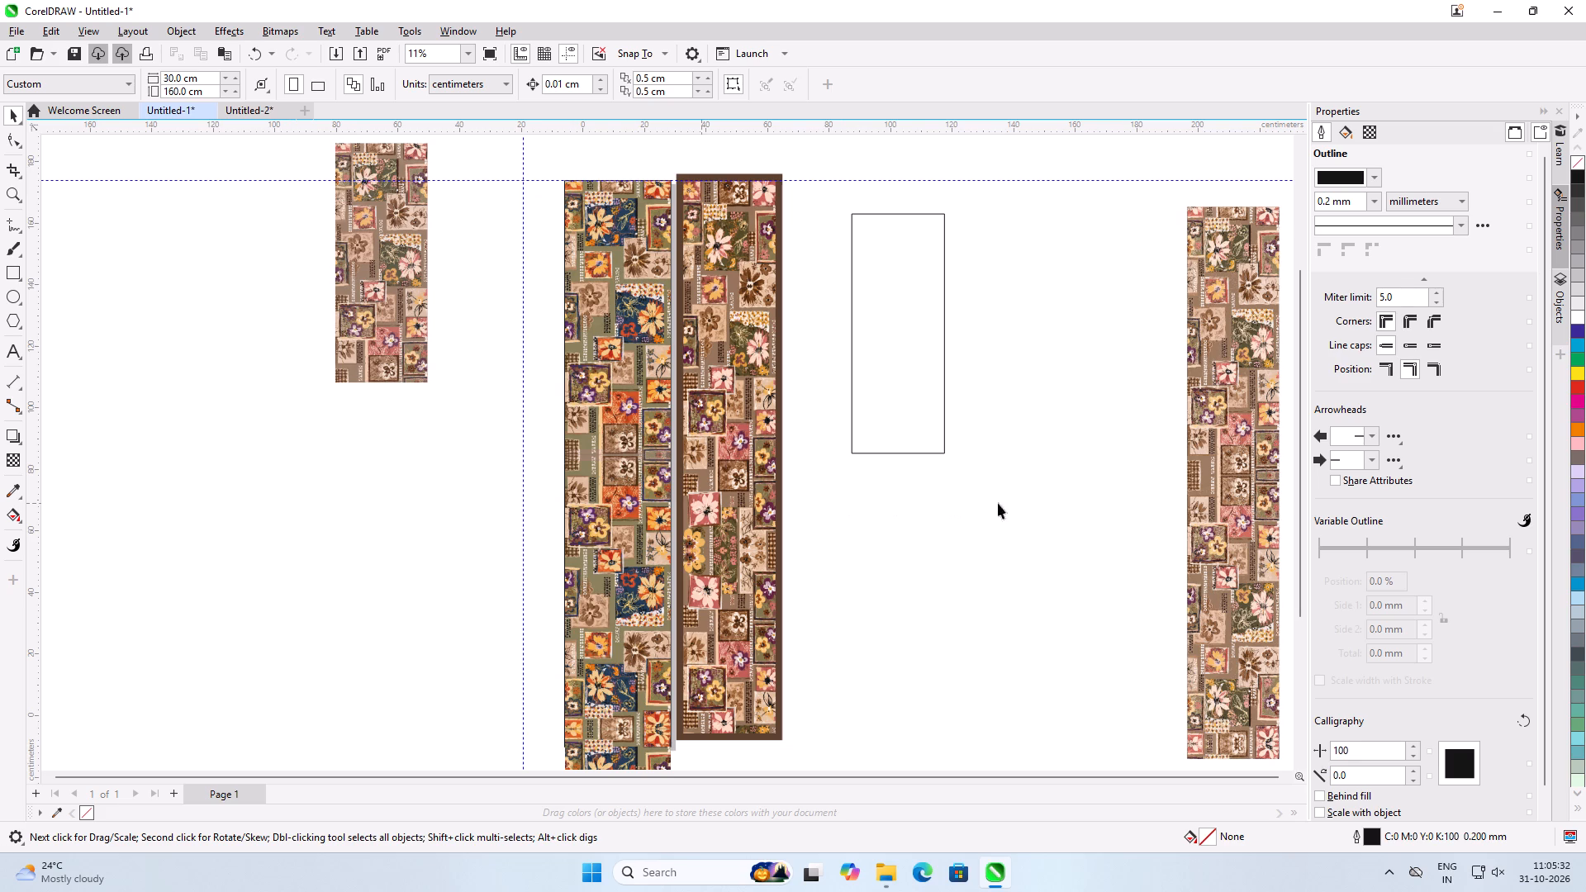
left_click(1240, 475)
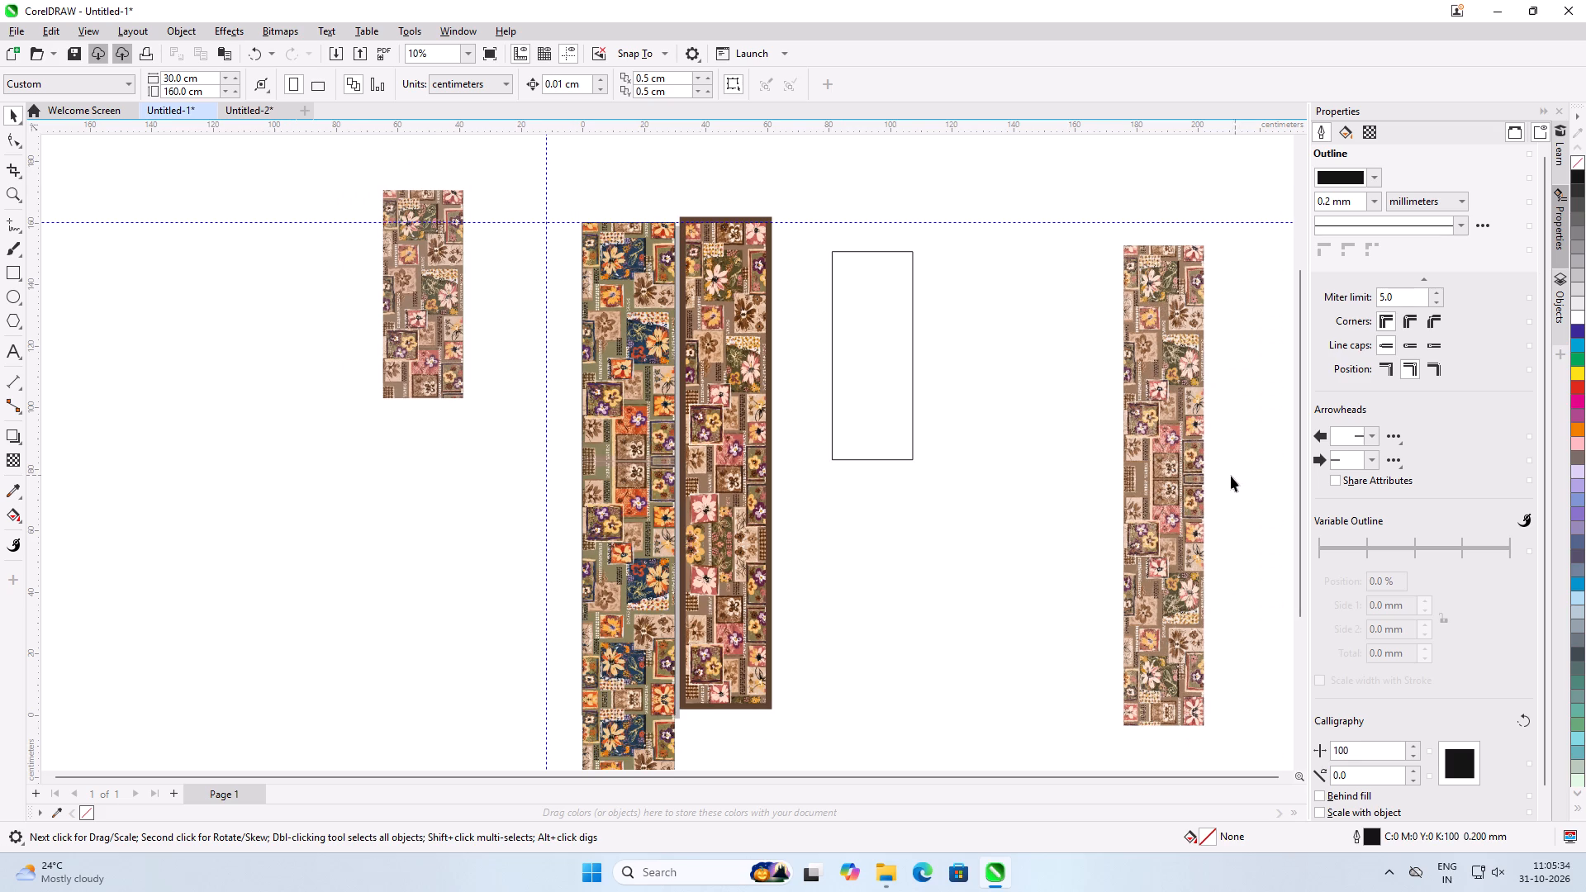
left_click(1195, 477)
Open the Windows Network Connections window through a Run command, and minimize it to return to the layout document.
key("super+r")
left_click(131, 811)
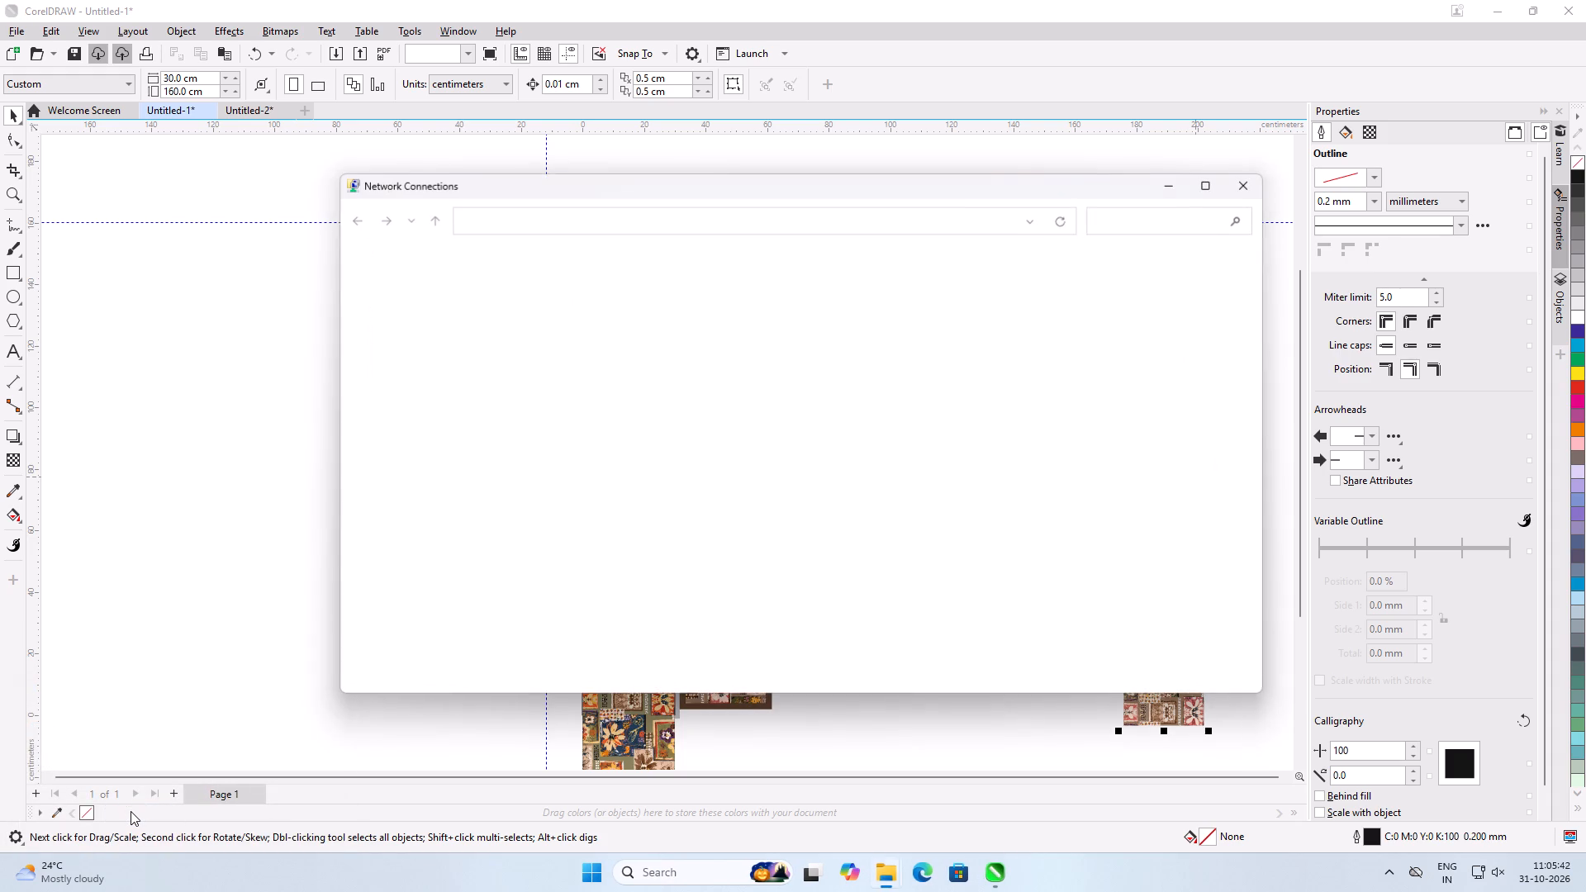
left_click(1171, 187)
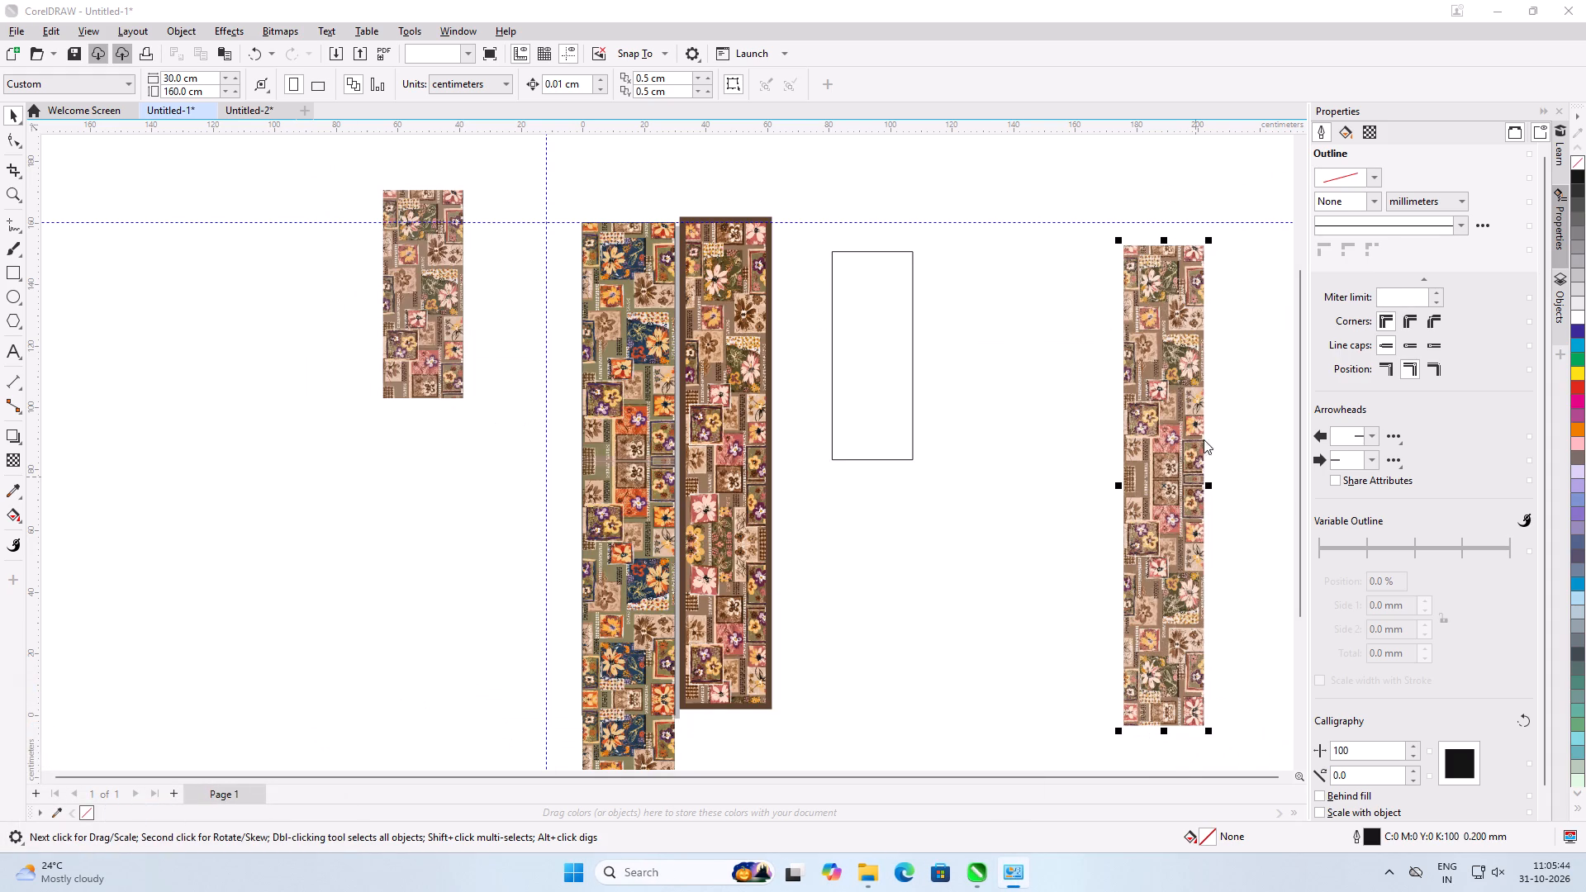
Move the 26 × 156 cm PDF artwork group back over the page design and the 0117br image, at about X 36.3 cm, Y 81.9 cm.
left_click(1154, 437)
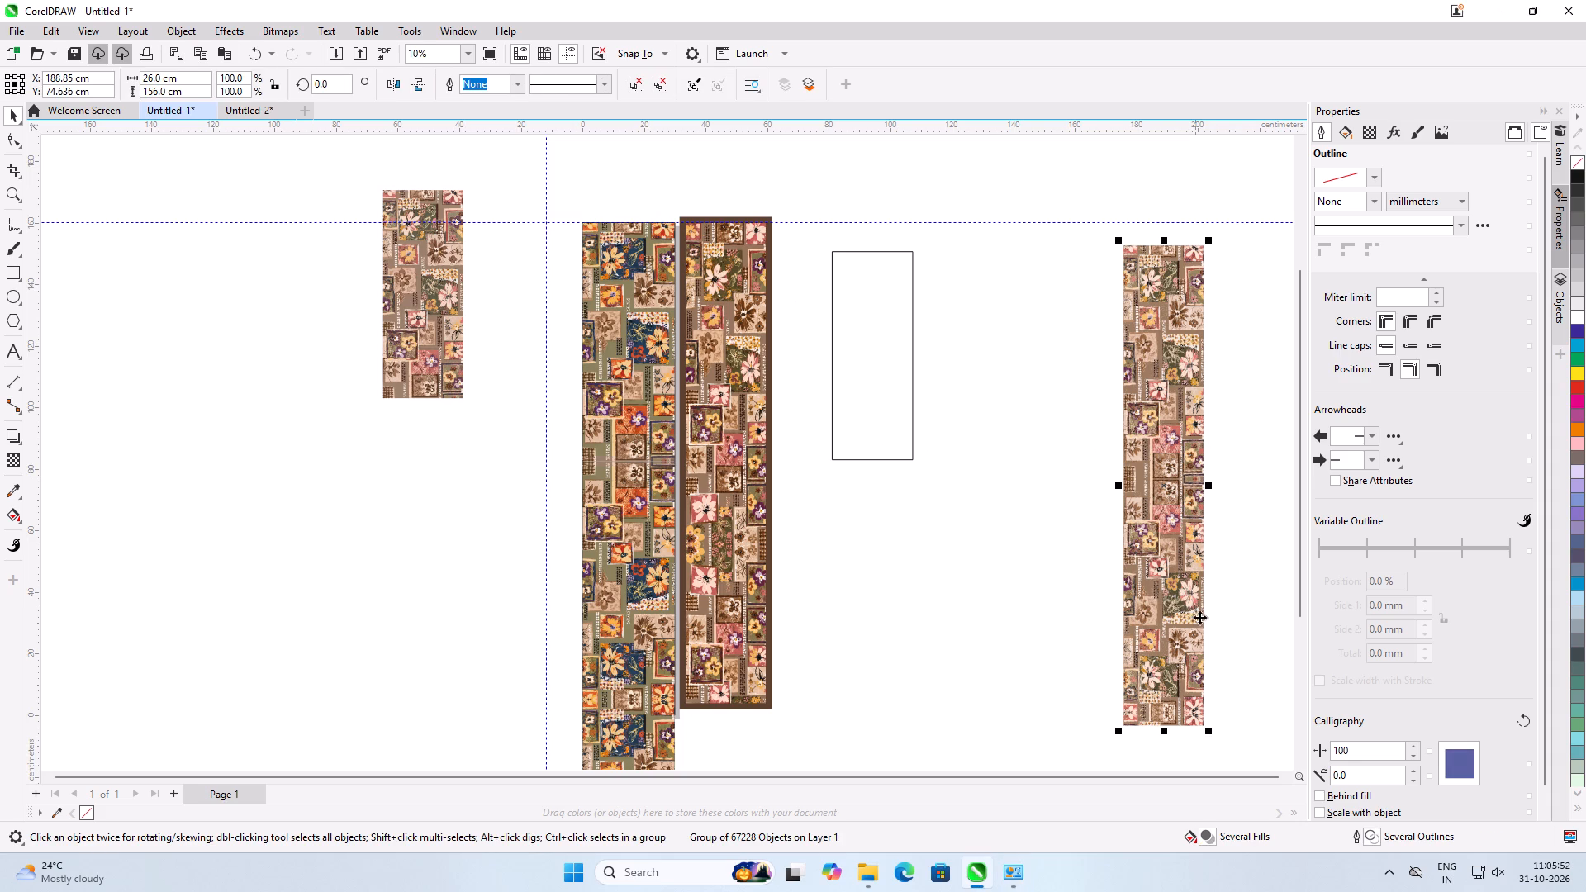
left_click(1266, 628)
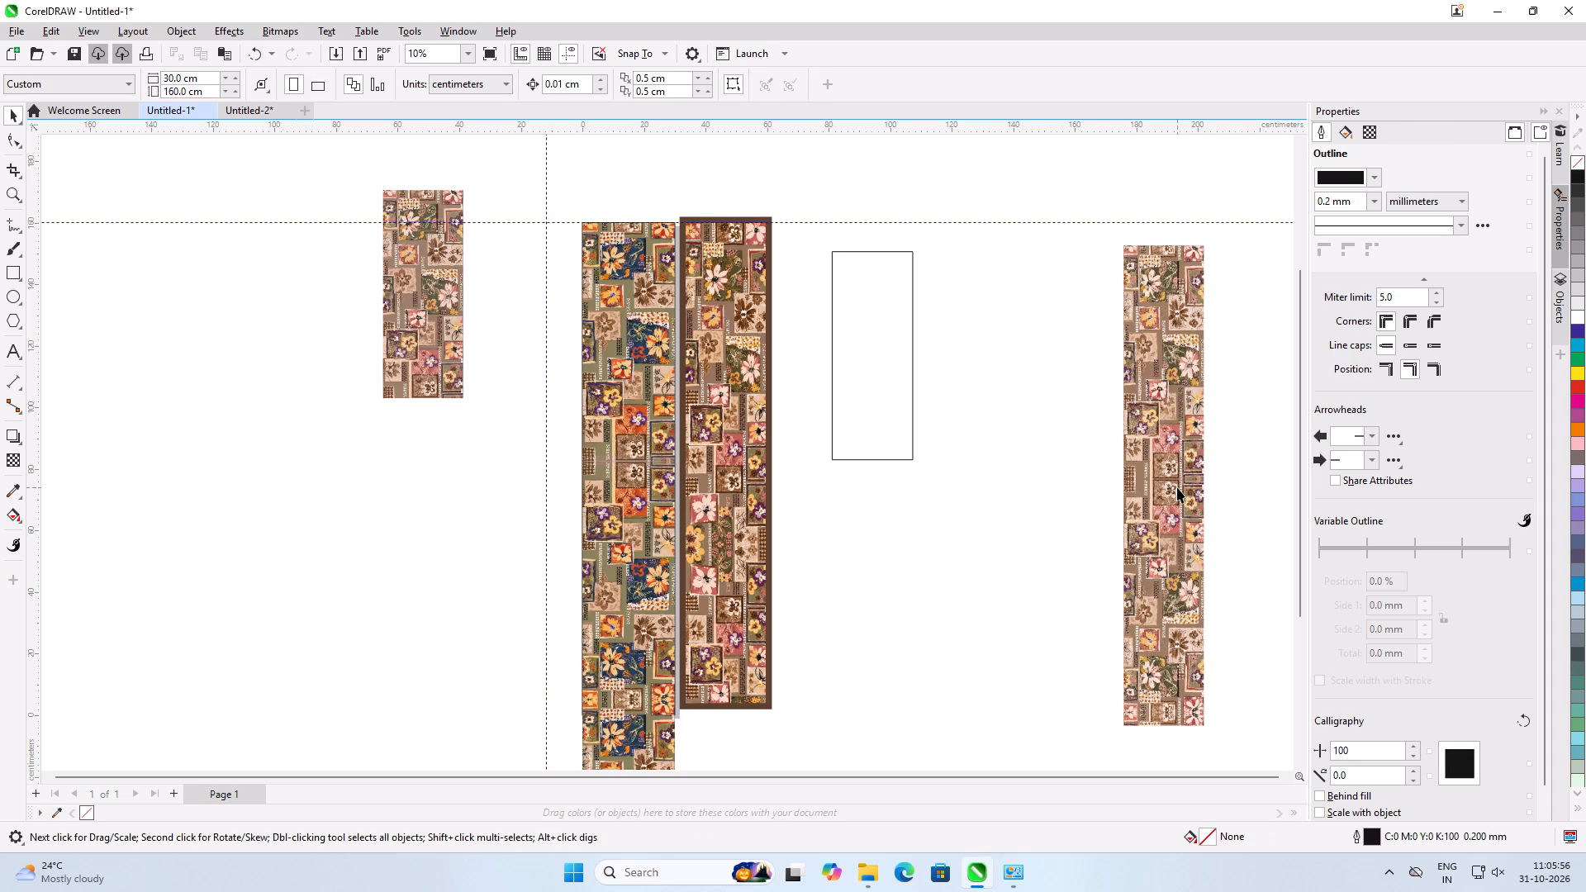
left_click_drag(1177, 487, 761, 469)
left_click_drag(761, 469, 761, 459)
left_click_drag(761, 459, 708, 465)
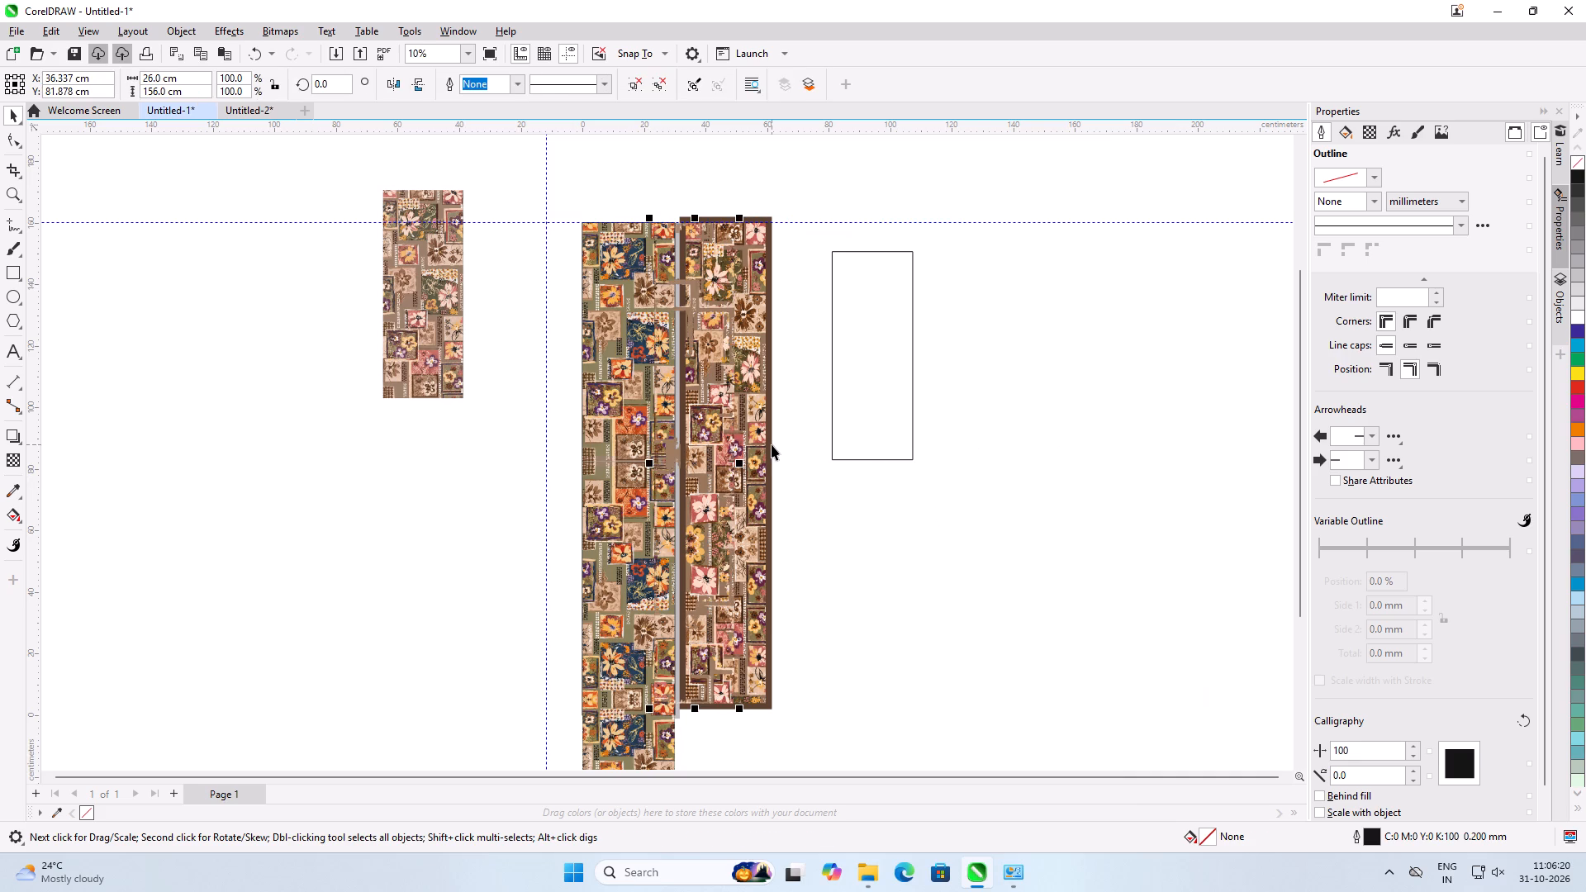
Move the PDF artwork into the empty area beyond the small pattern image, at about X -88.2 cm, Y 78.6 cm.
scroll(653, 417, "up", 3)
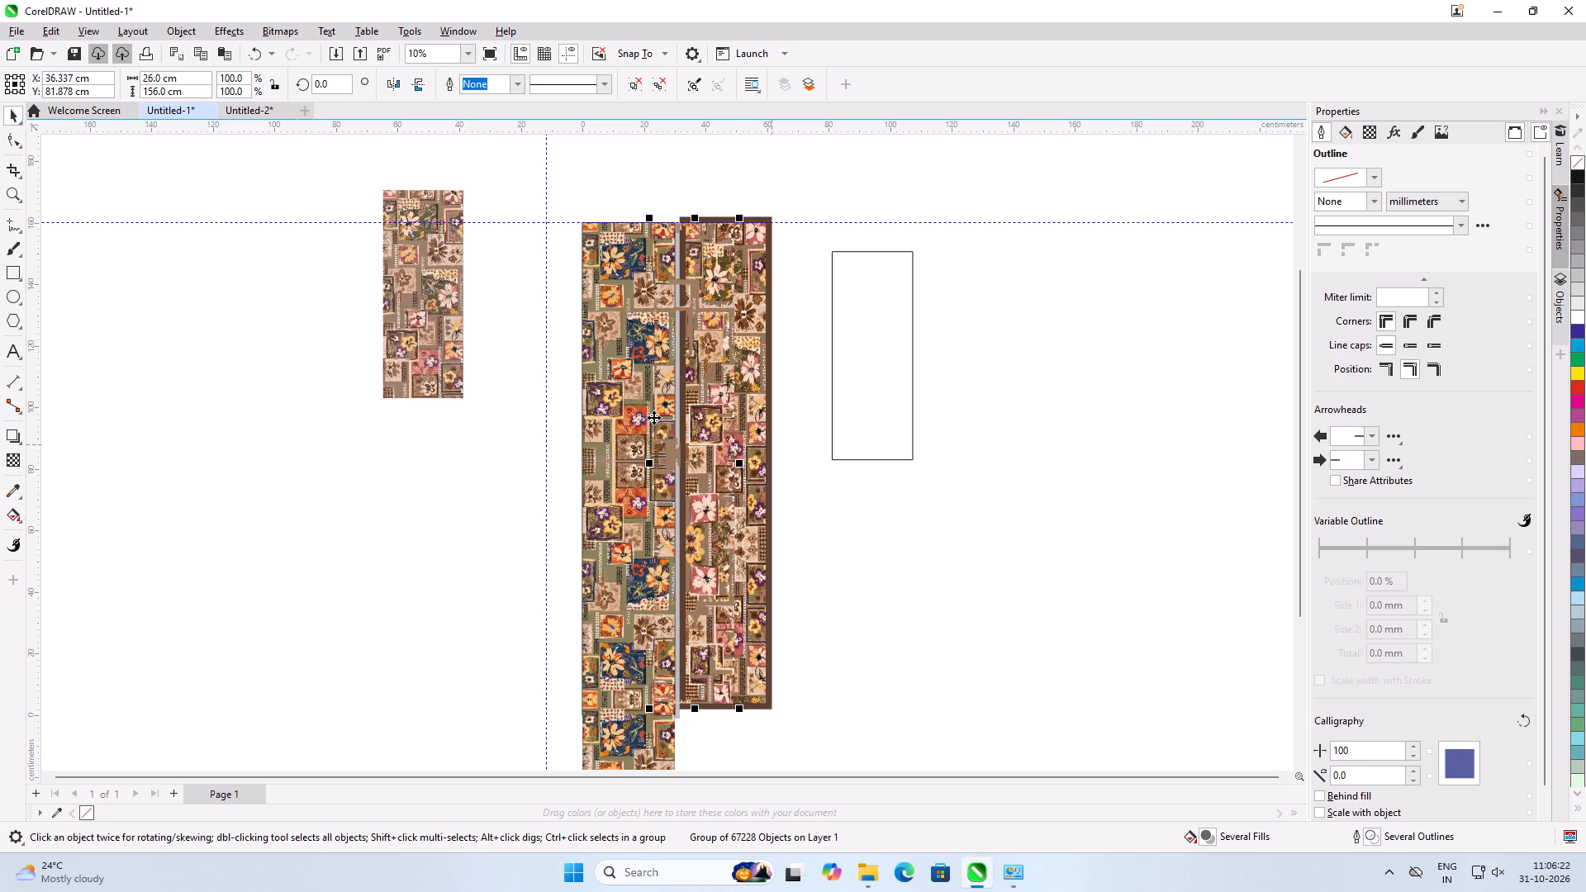
scroll(653, 417, "up", 9)
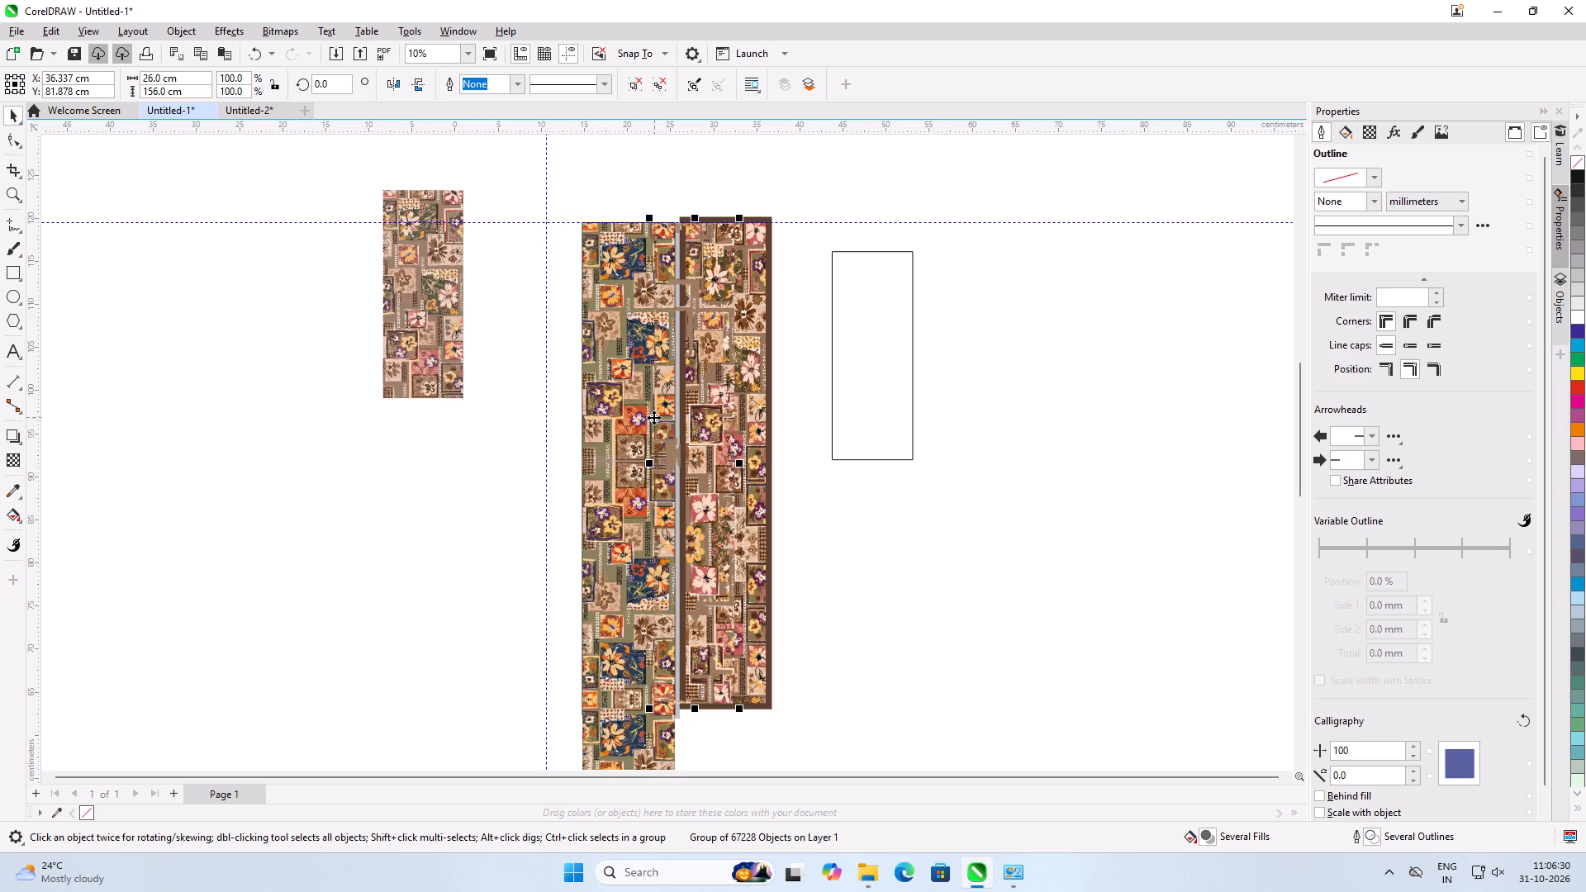
scroll(653, 417, "down", 4)
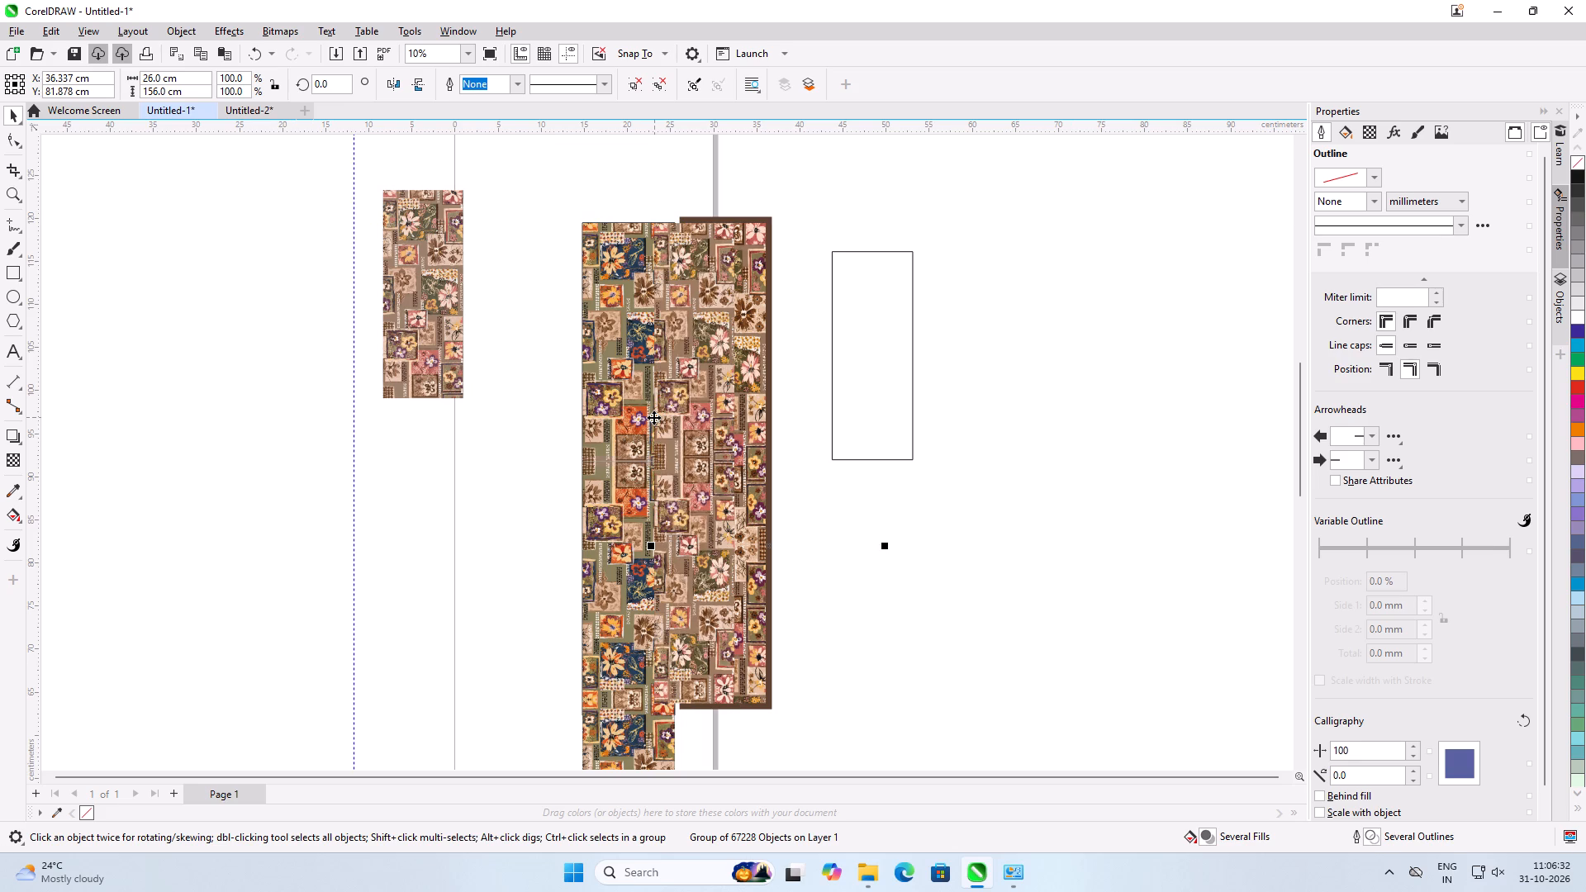
scroll(653, 417, "down", 2)
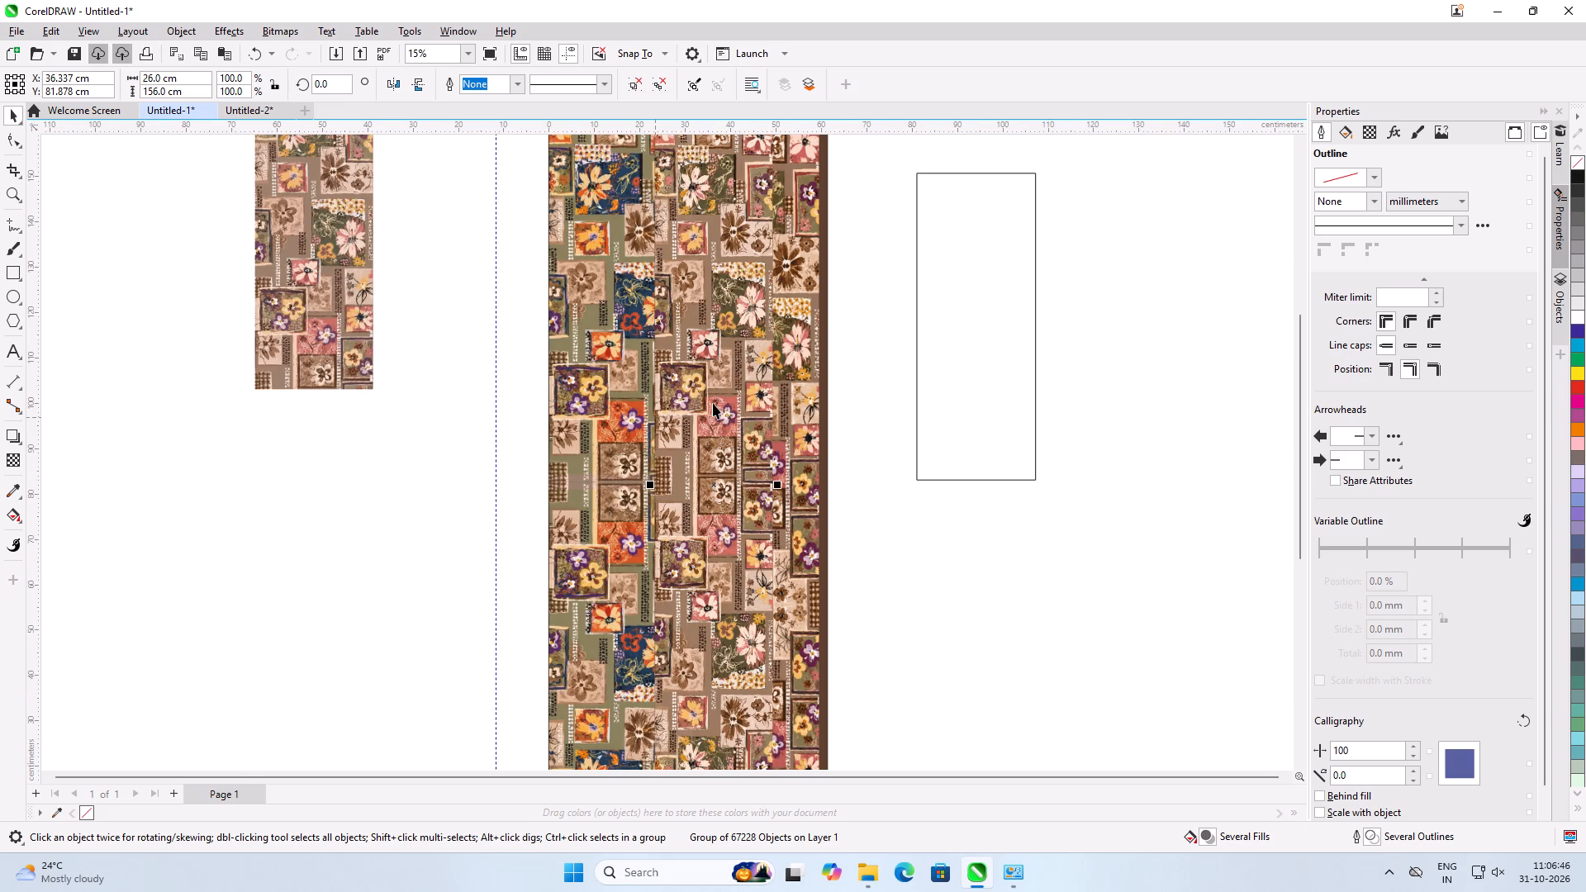
left_click_drag(713, 403, 148, 418)
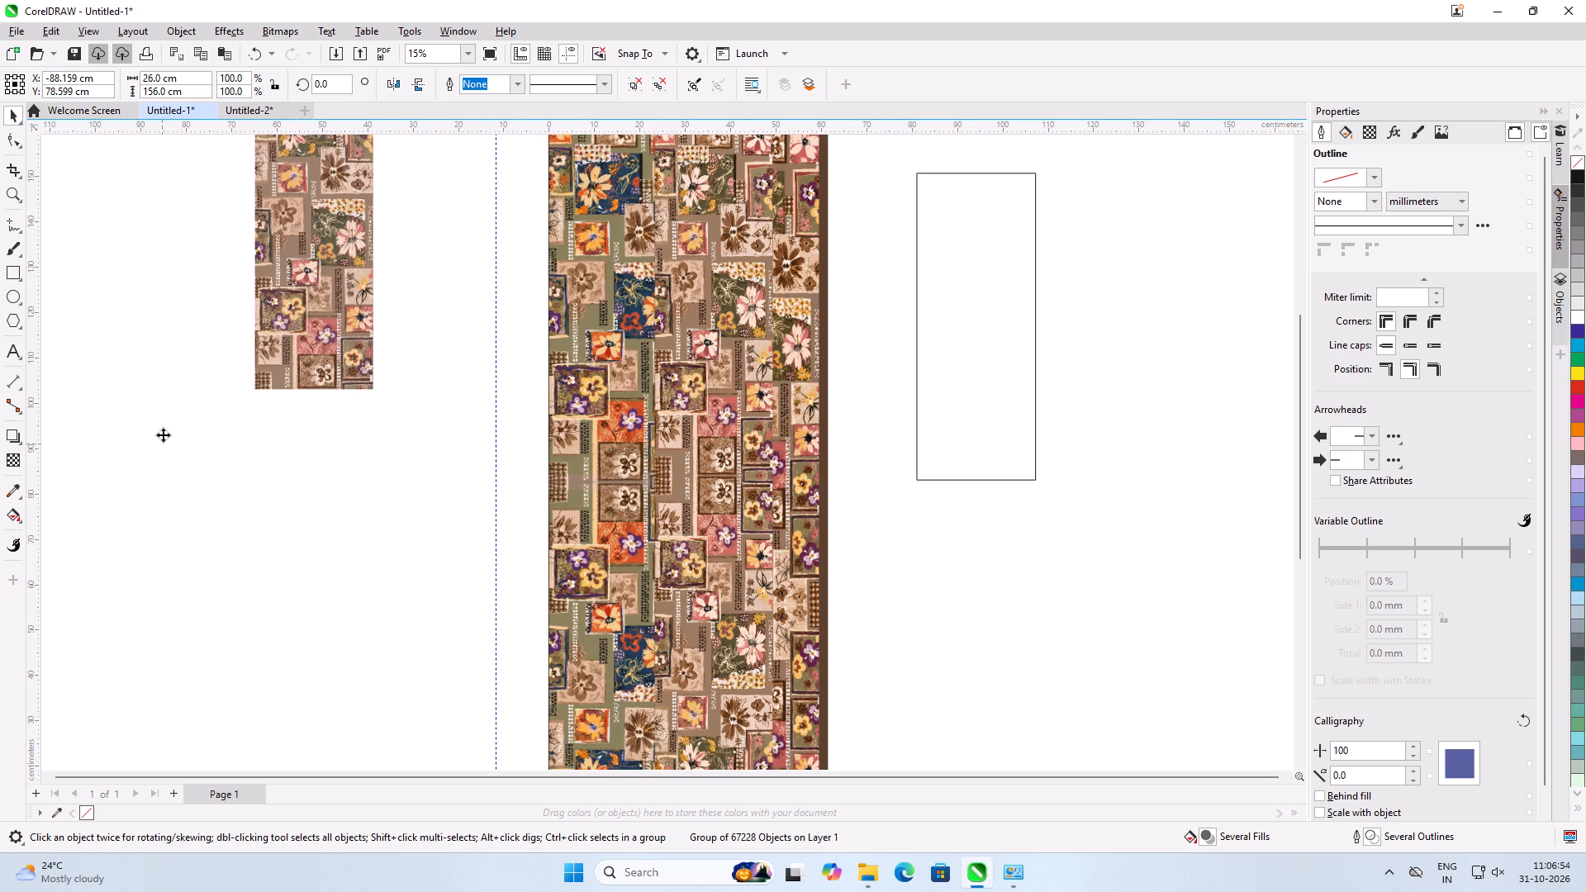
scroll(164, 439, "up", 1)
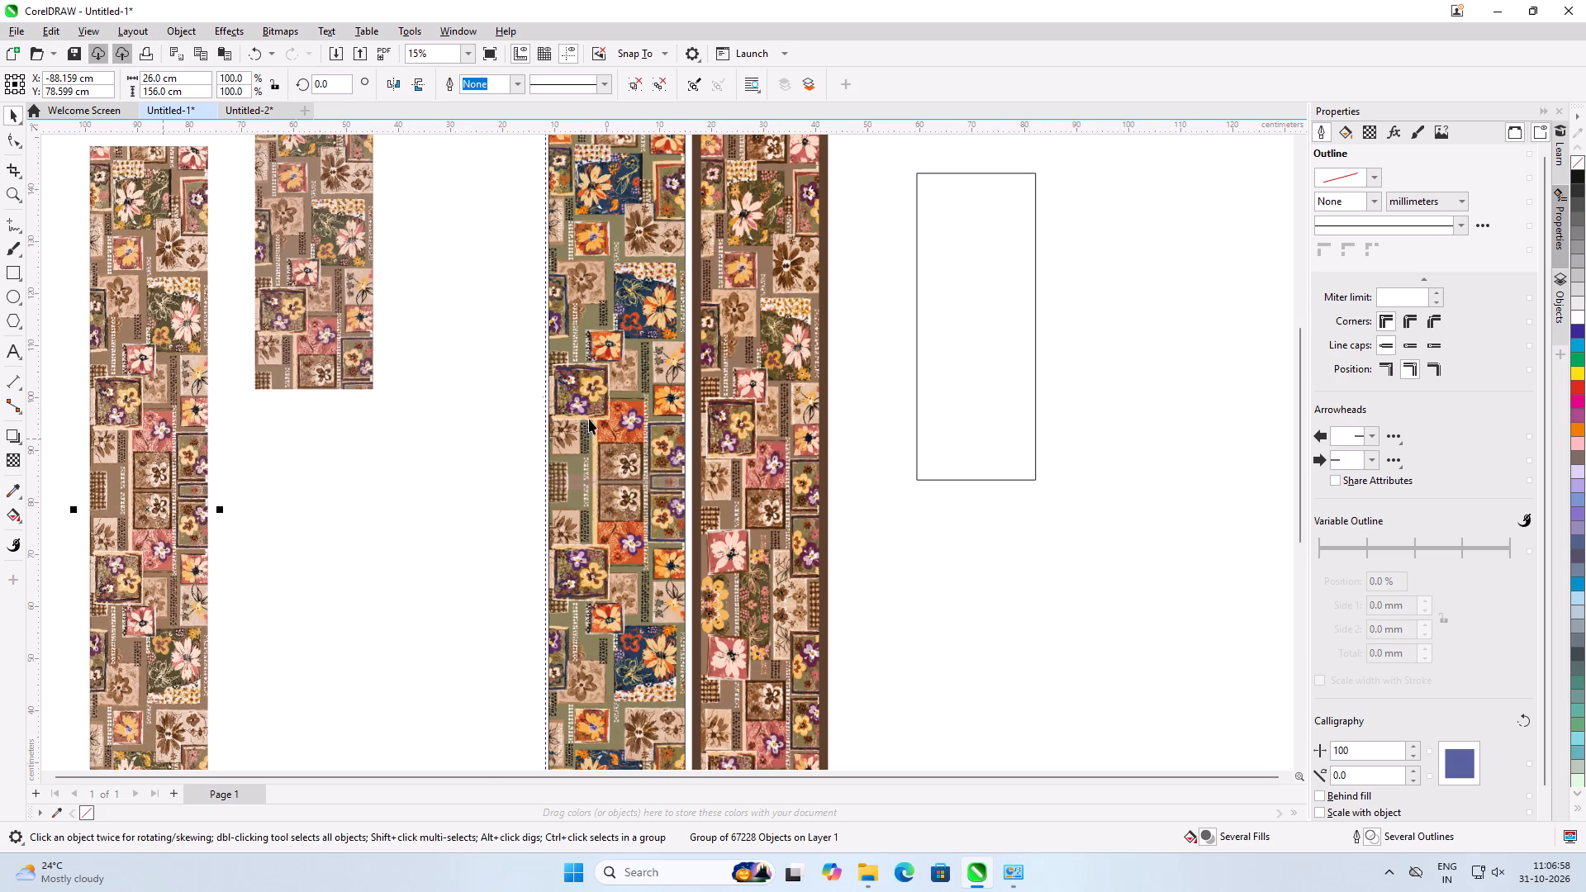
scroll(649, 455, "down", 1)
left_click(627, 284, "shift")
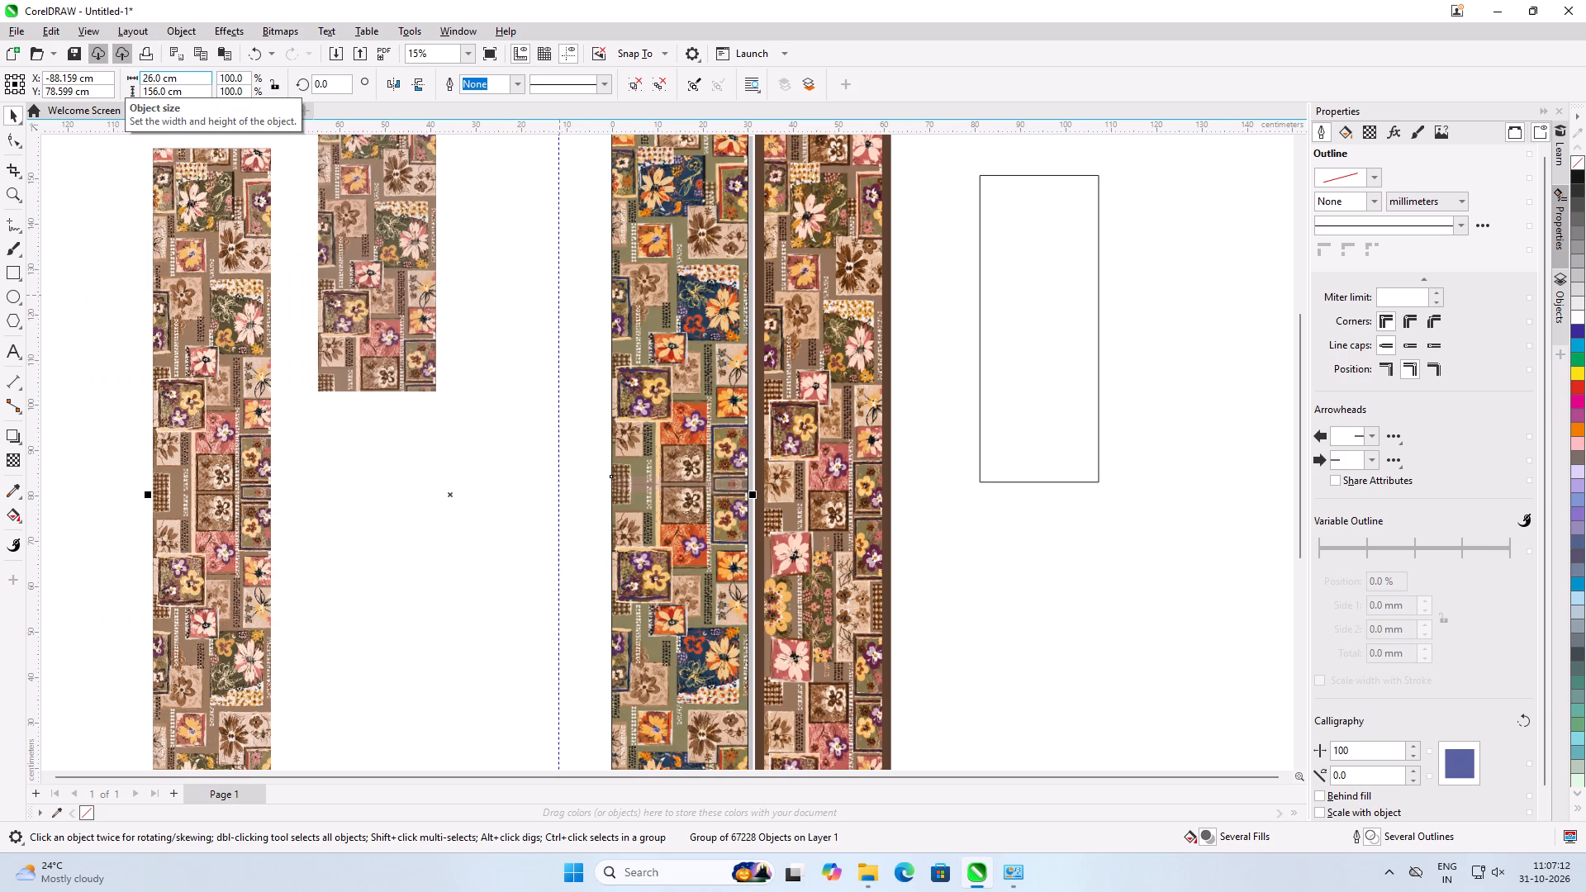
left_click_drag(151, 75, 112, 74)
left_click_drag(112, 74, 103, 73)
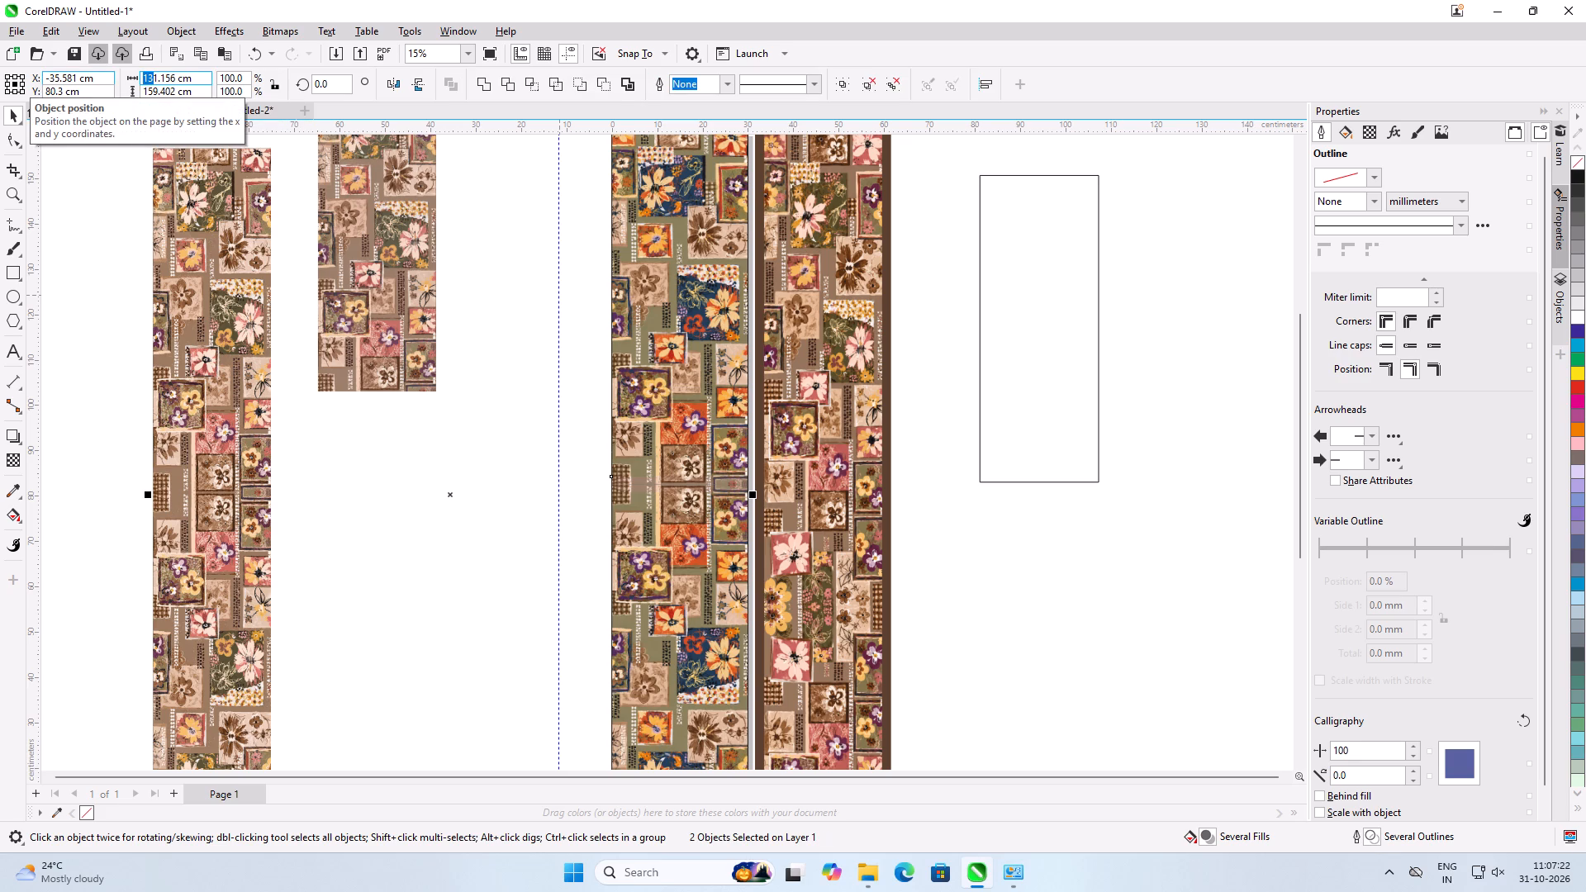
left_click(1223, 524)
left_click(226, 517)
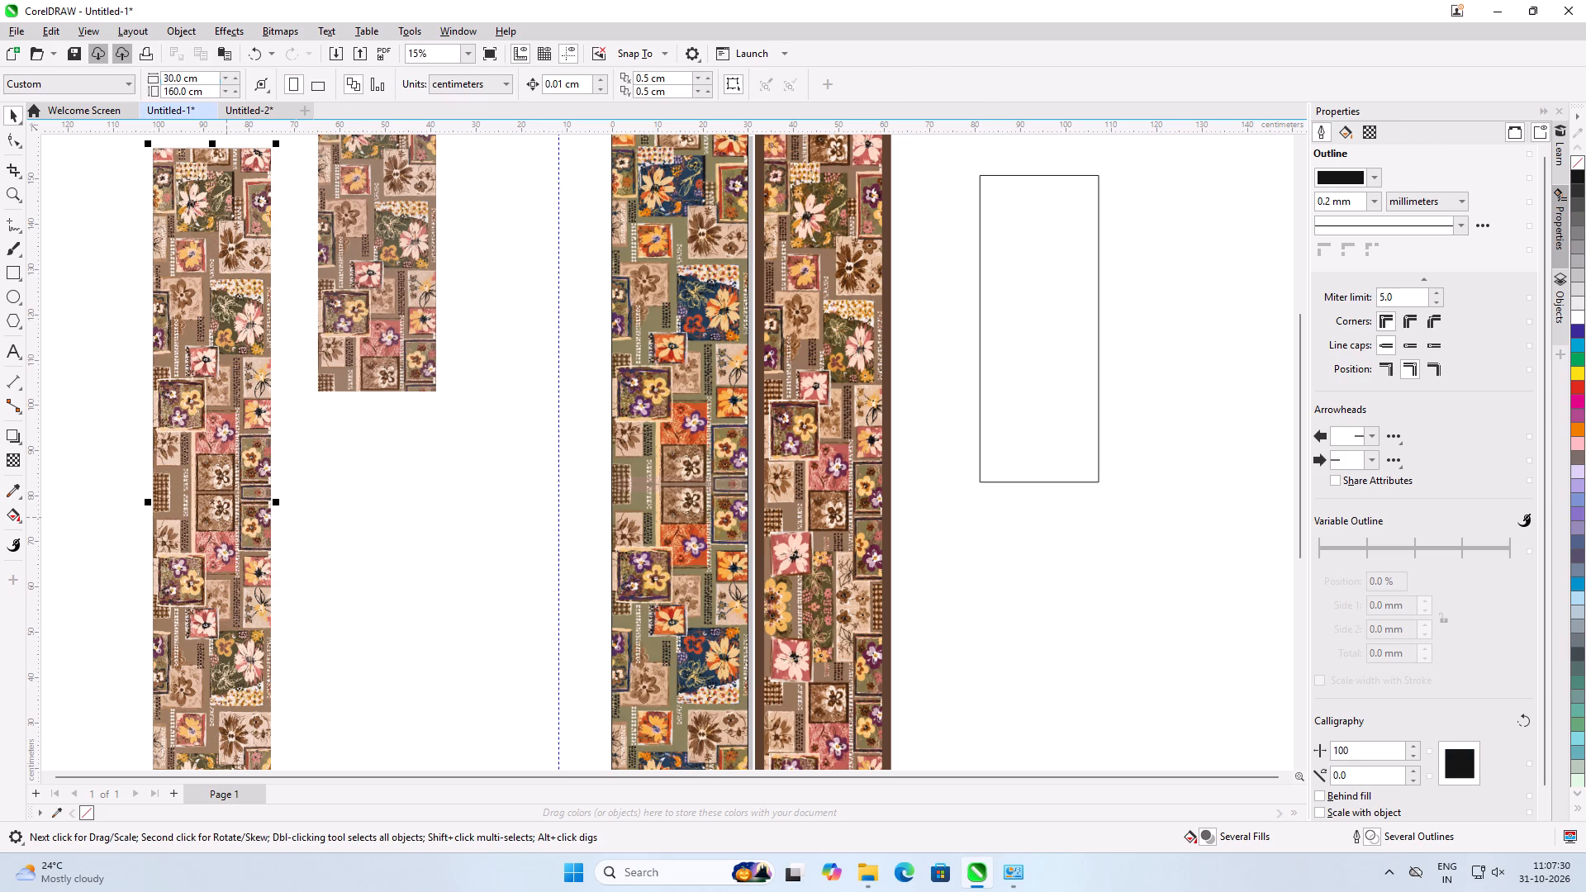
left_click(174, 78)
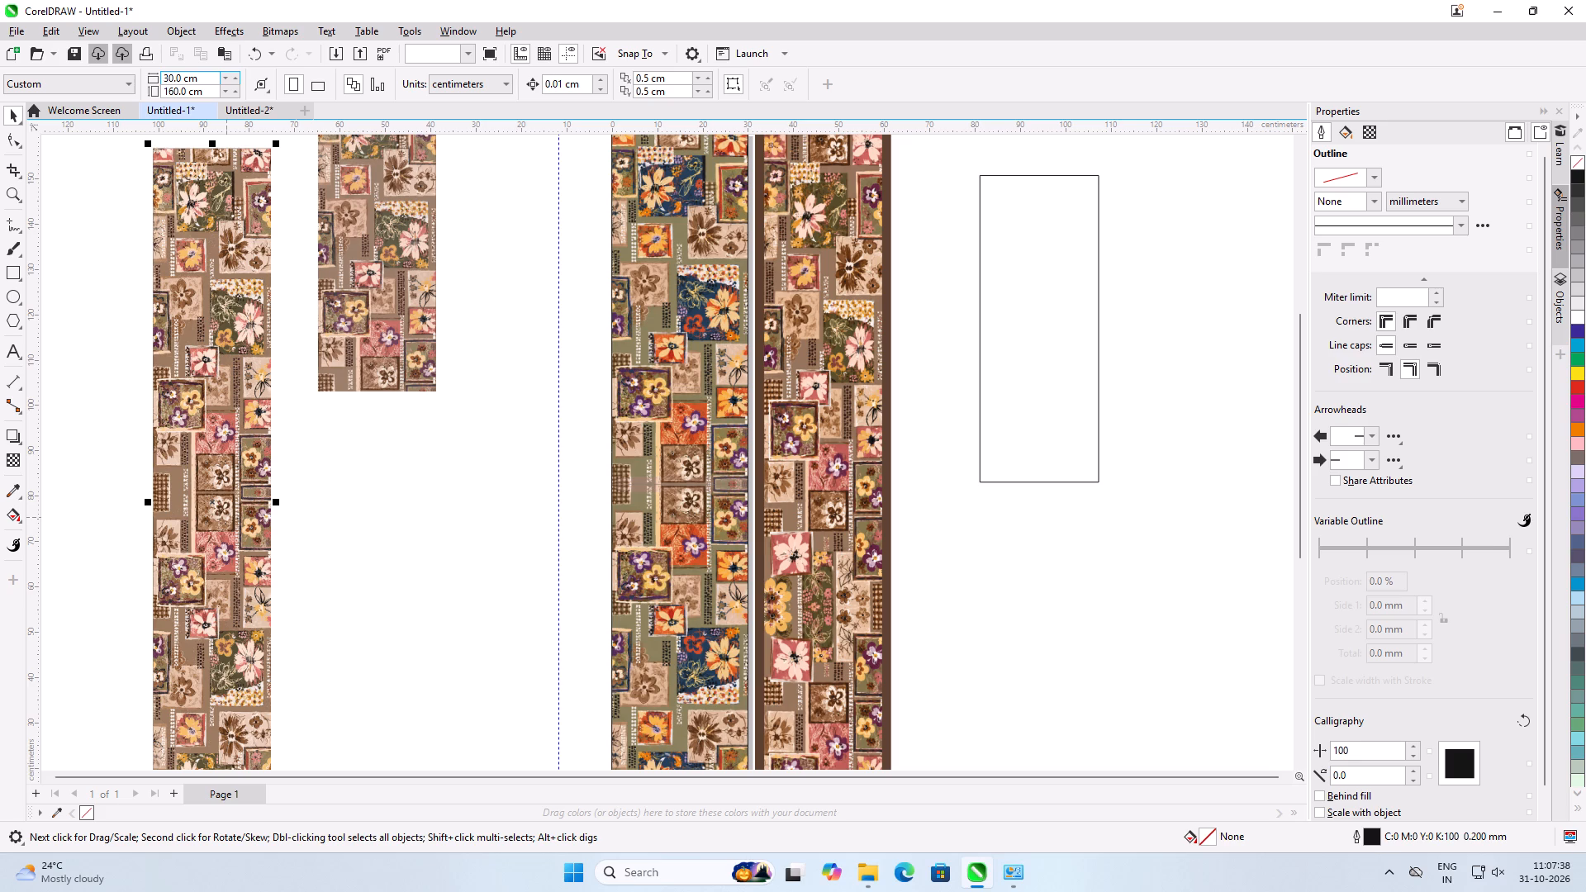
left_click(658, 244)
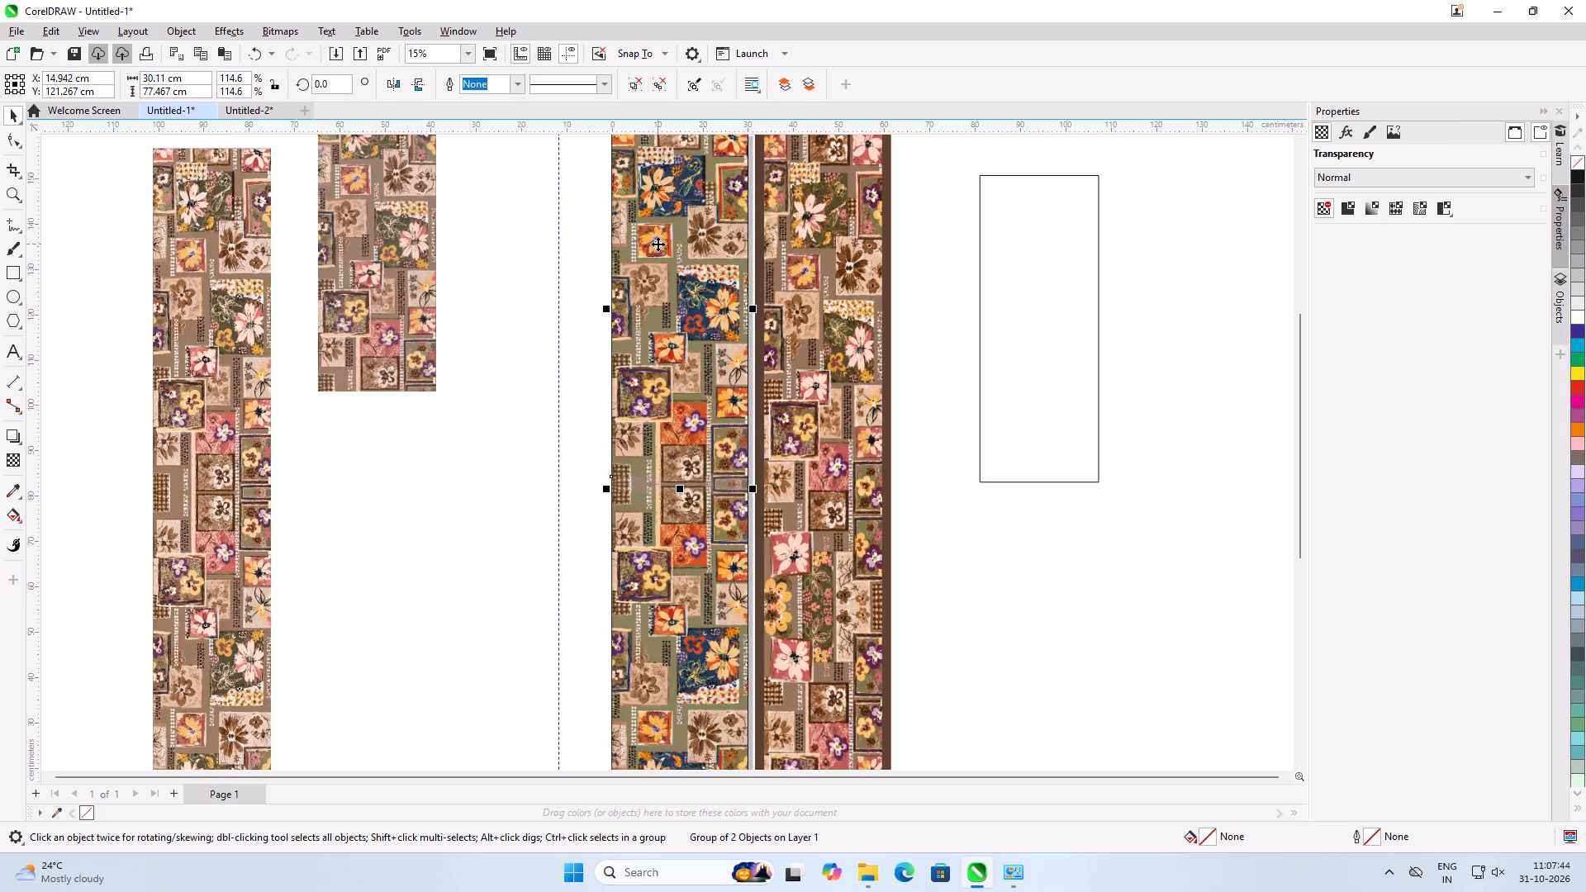
Resize the PDF artwork group to 30 cm wide by 160 cm high.
left_click(221, 286)
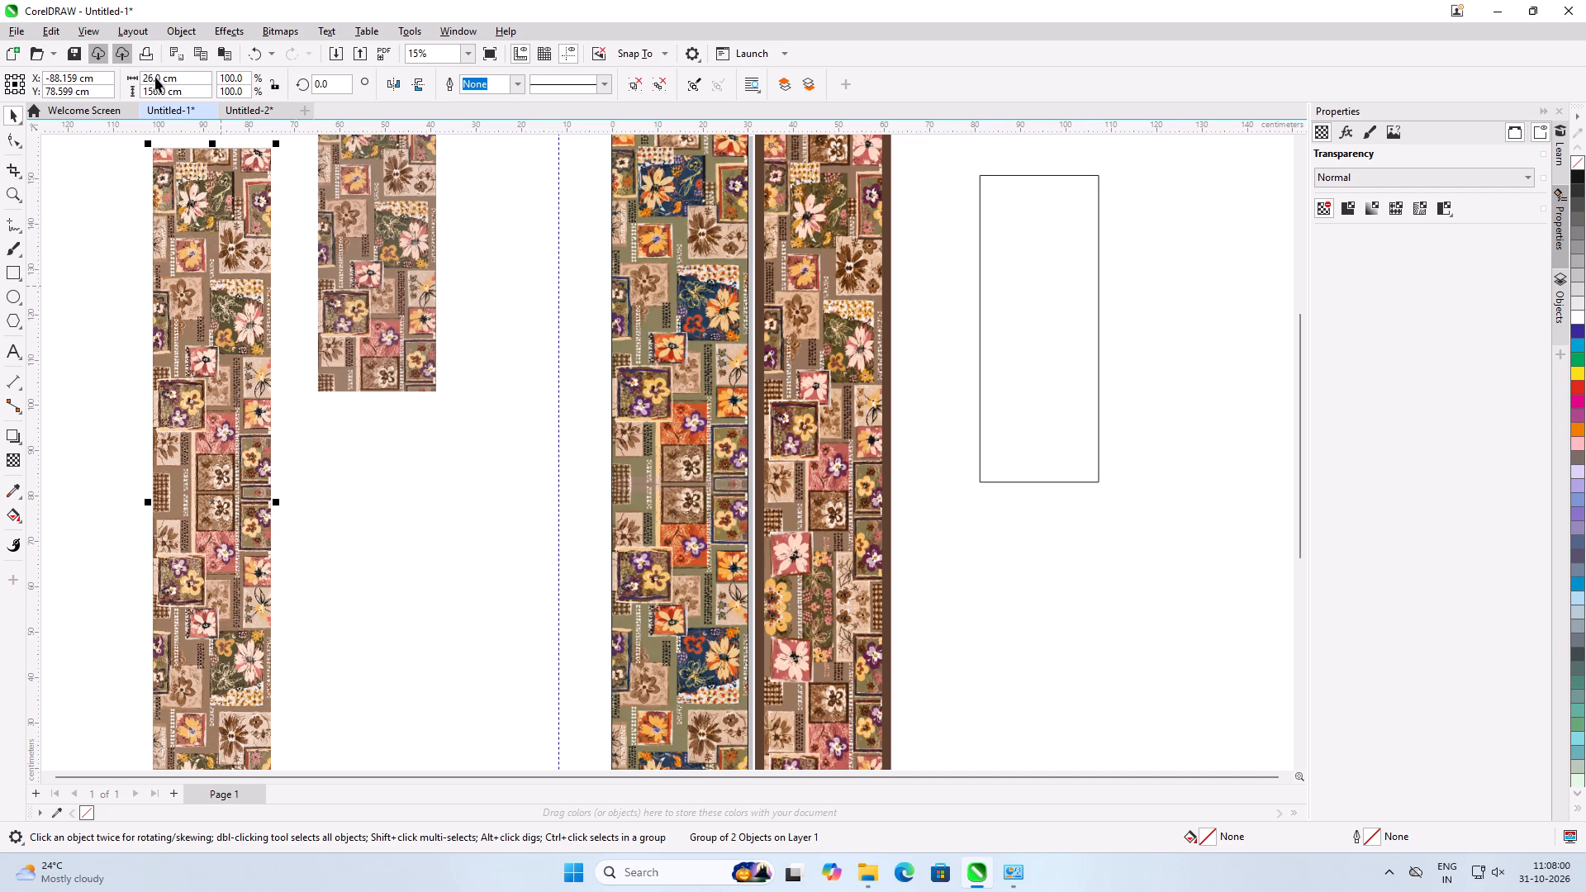
left_click(153, 78)
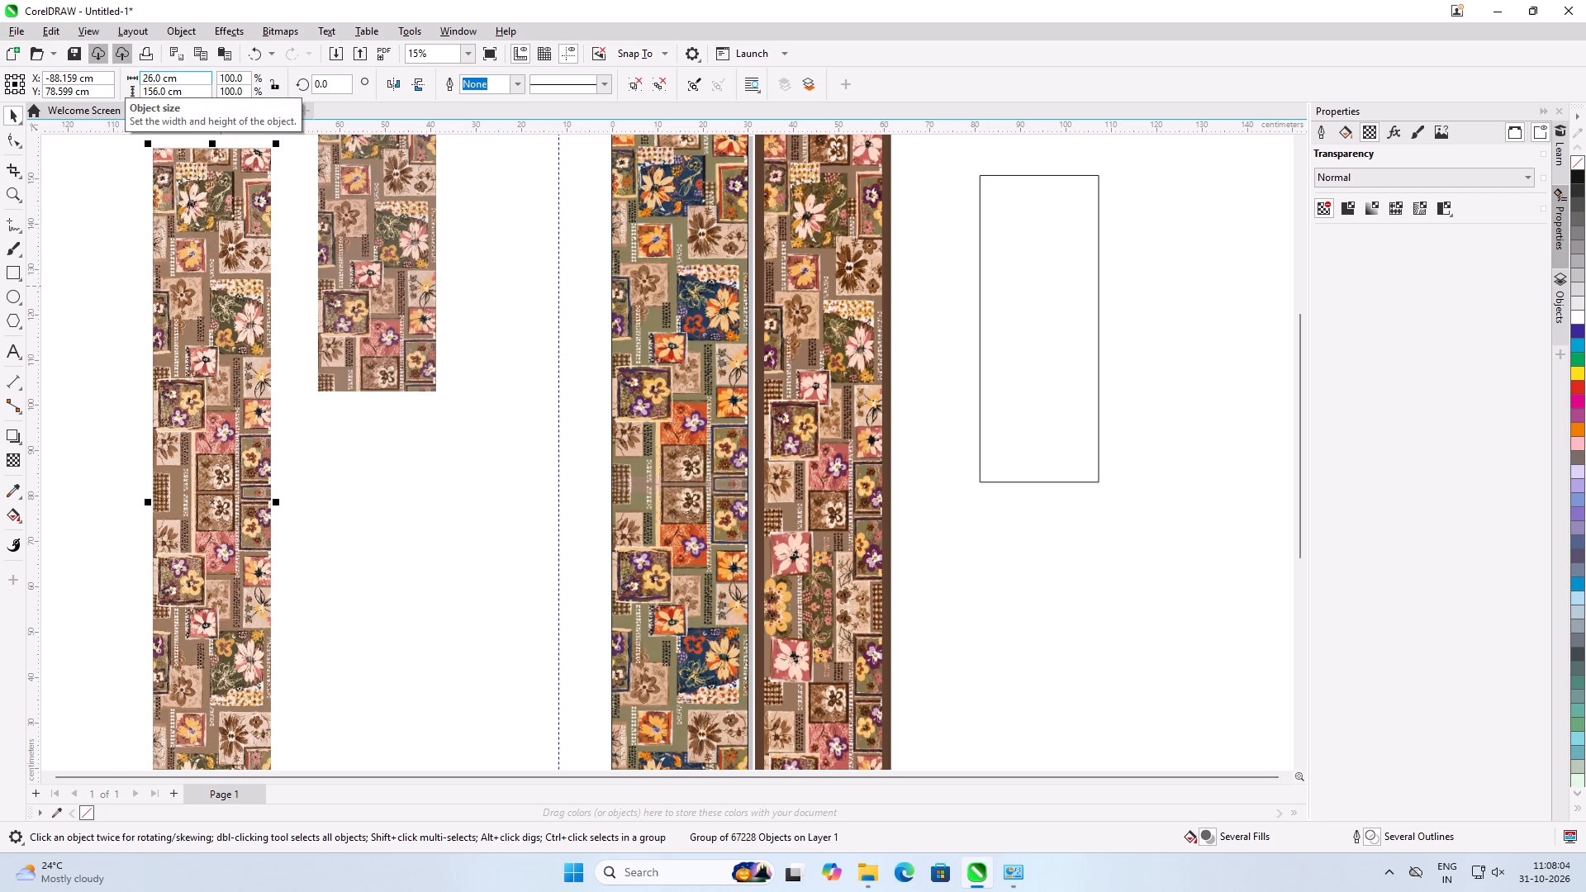
key("BackSpace")
key("BackSpace")
key("BackSpace")
key("BackSpace")
type("30")
key("Tab")
type("160")
key("Return")
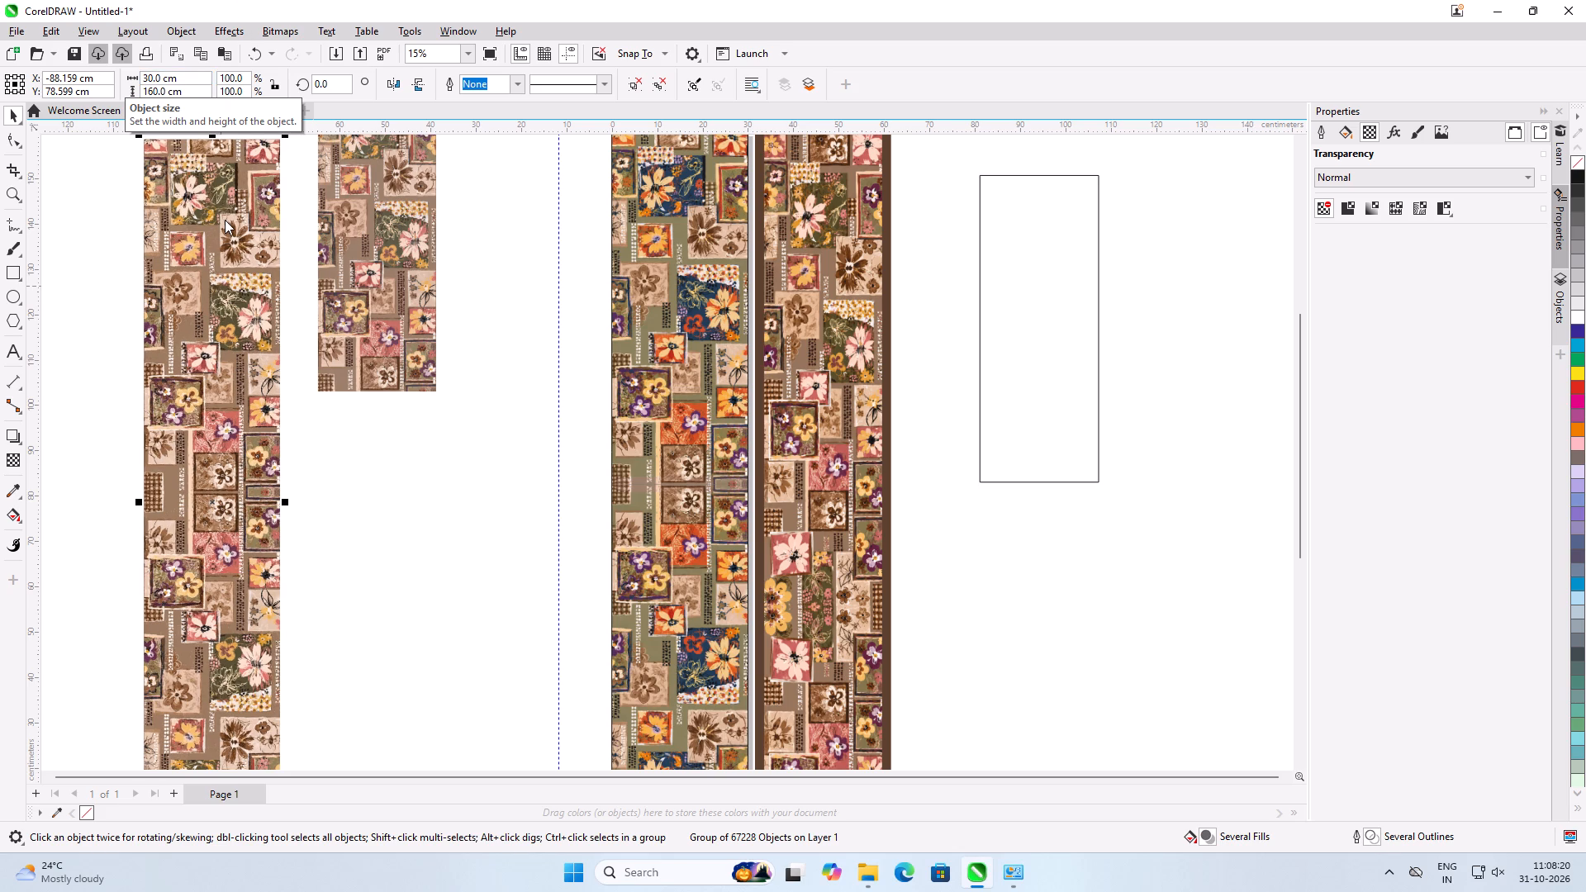
Align the top edge of the resized PDF artwork with the top of the page pattern.
left_click(684, 338, "shift")
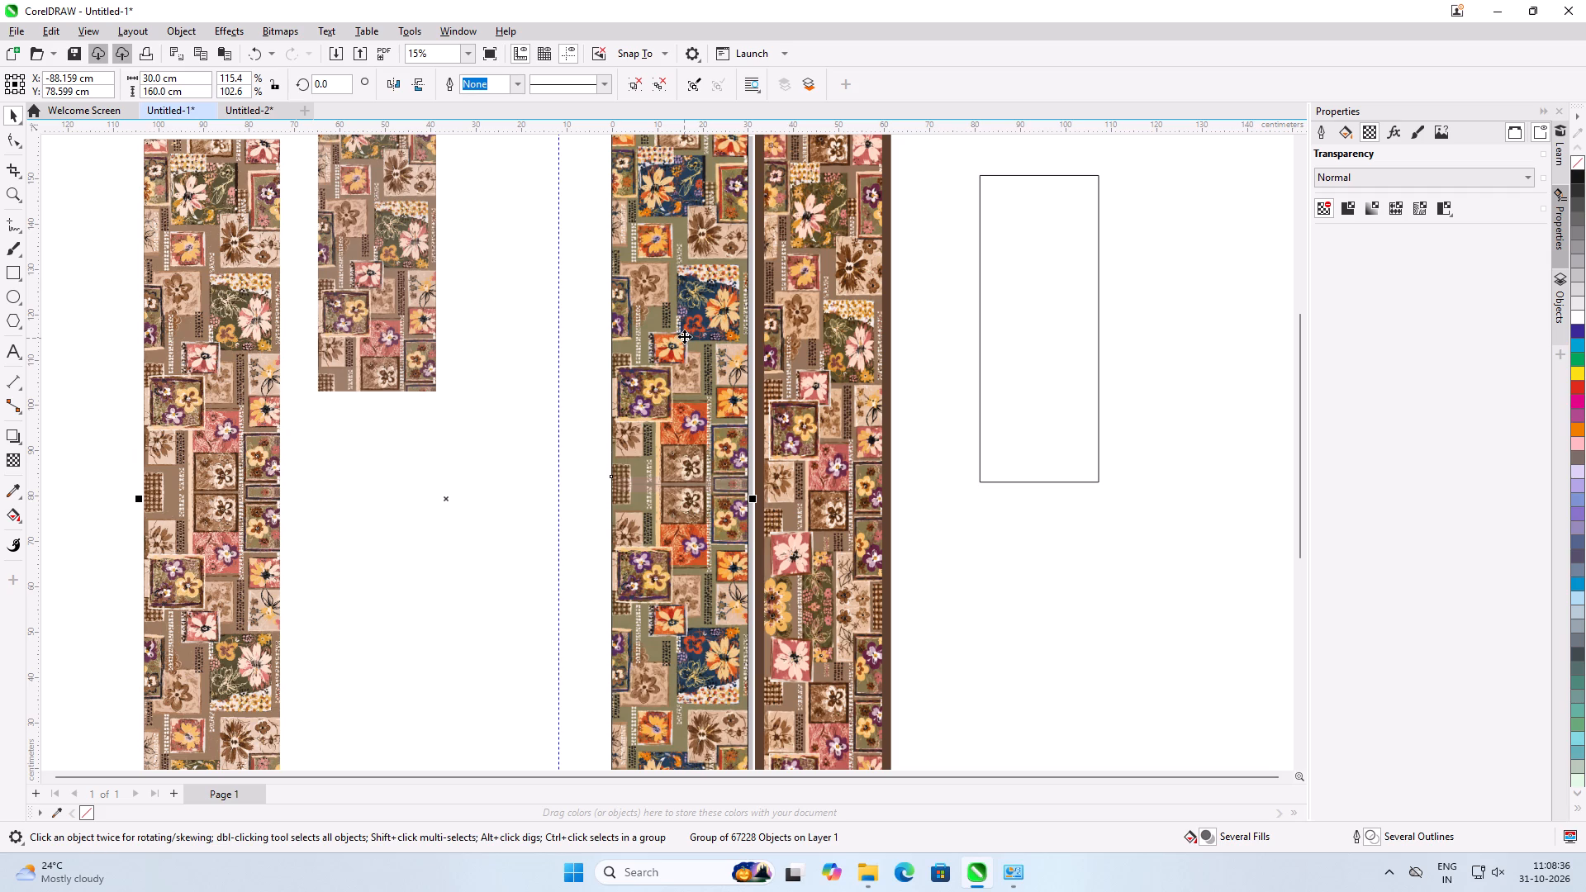
key("t")
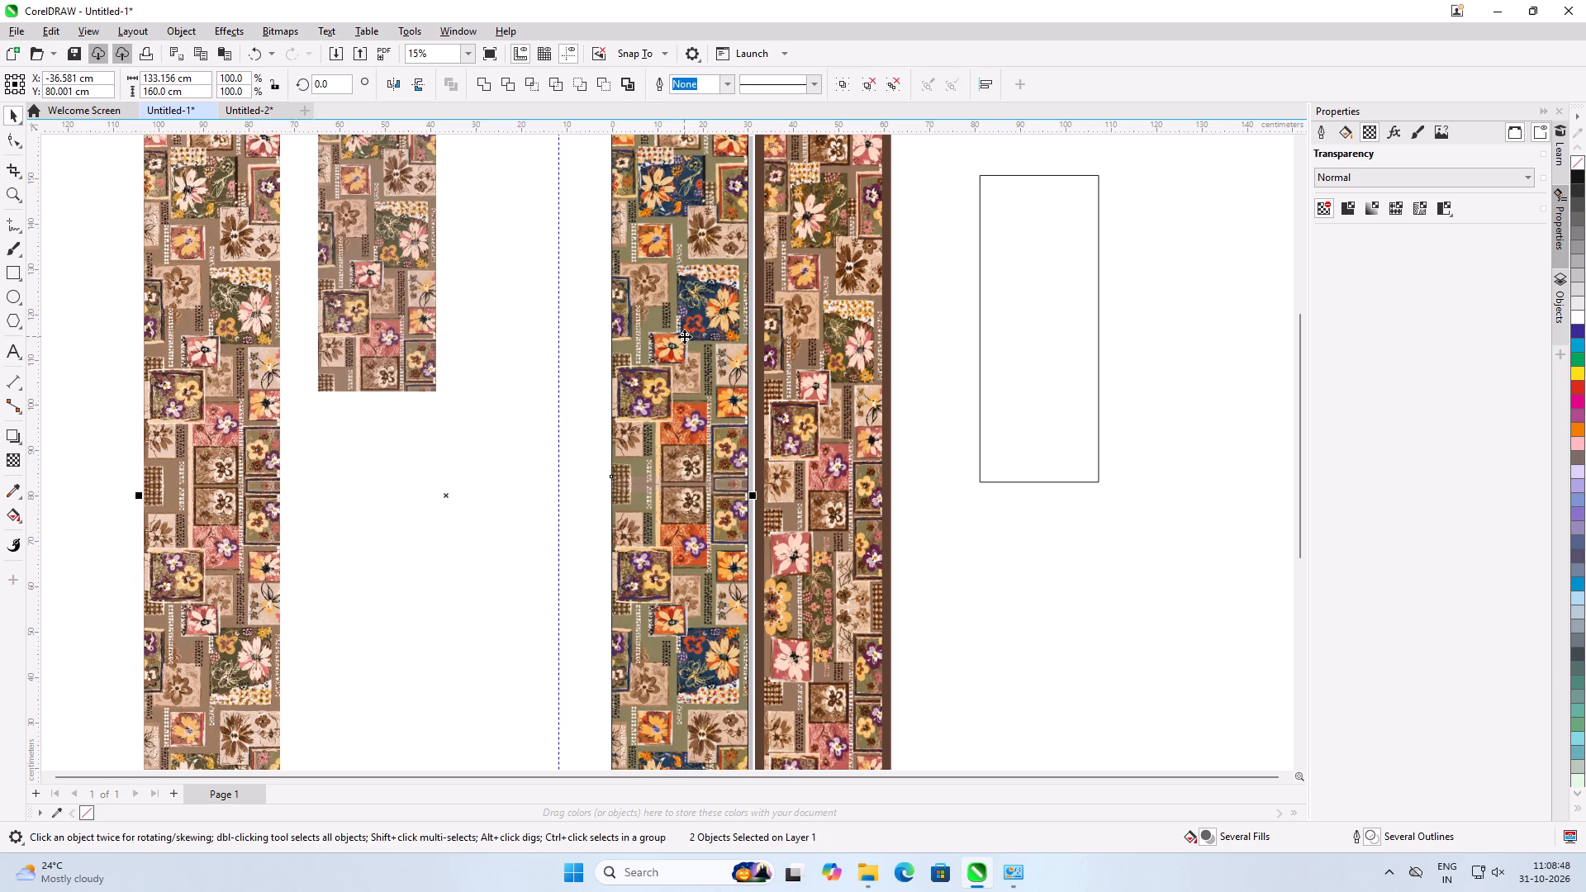
left_click(44, 317)
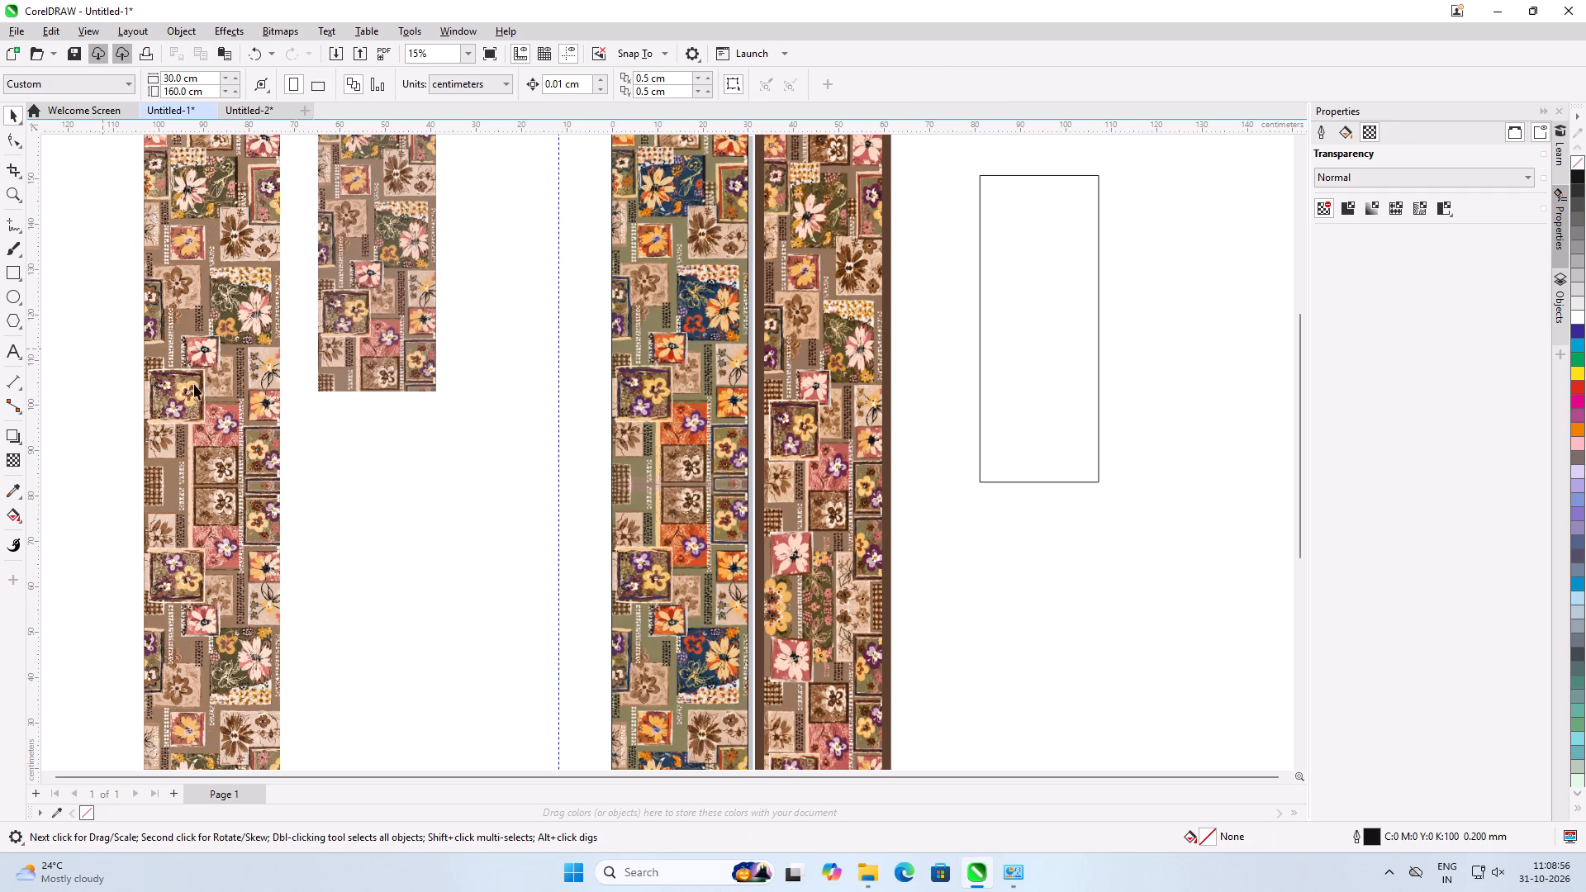
Move the resized PDF artwork right beside the page's left edge, at about X -15.9 cm, keeping the tops aligned.
left_click(226, 395)
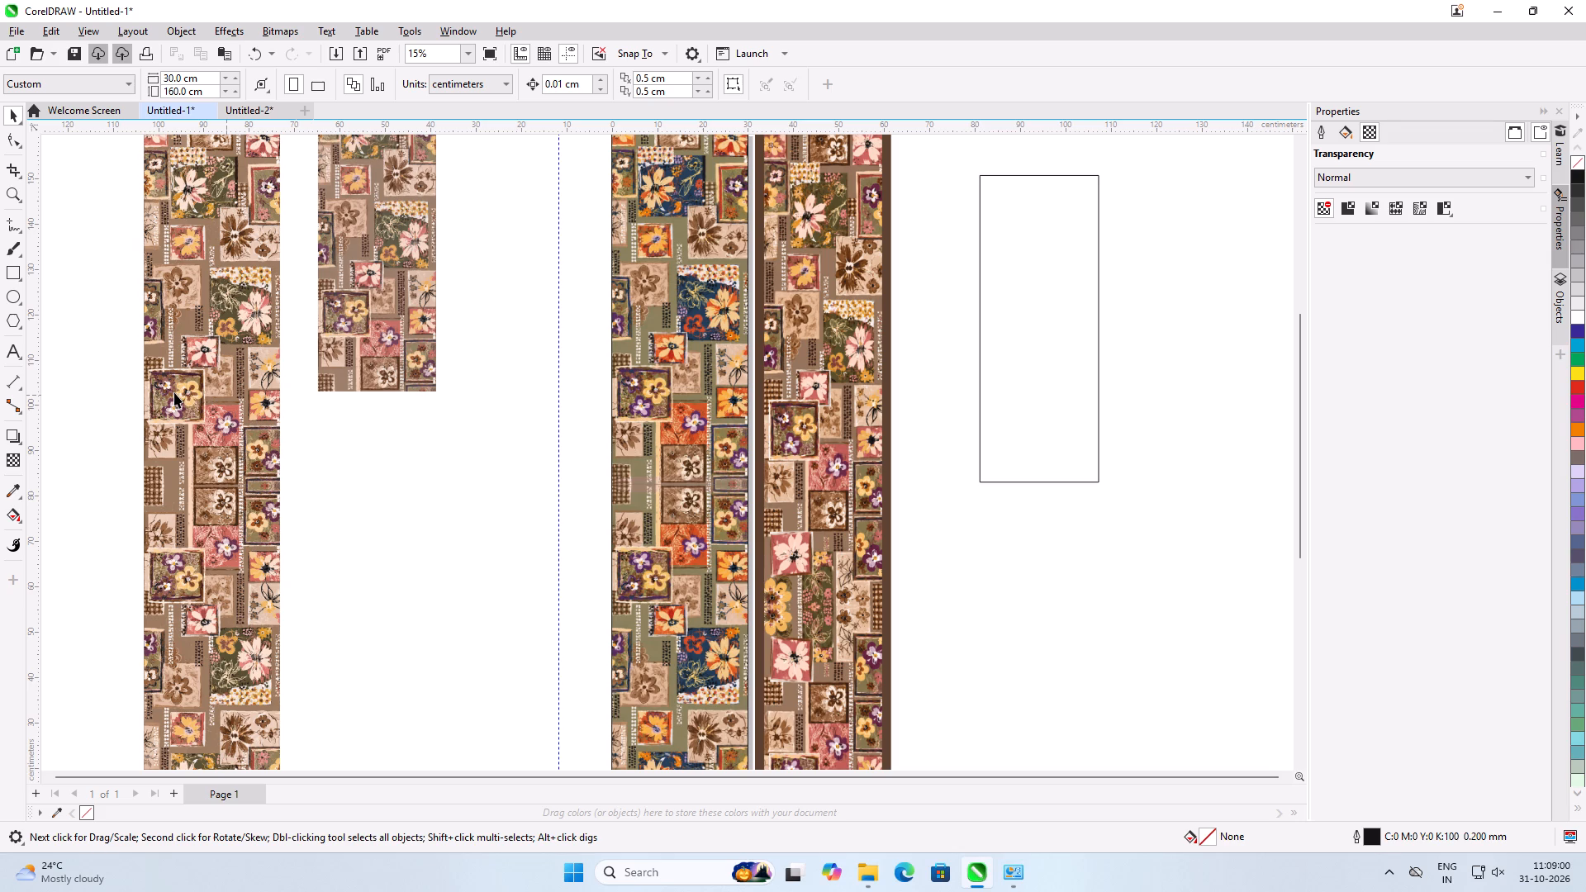
left_click(173, 391)
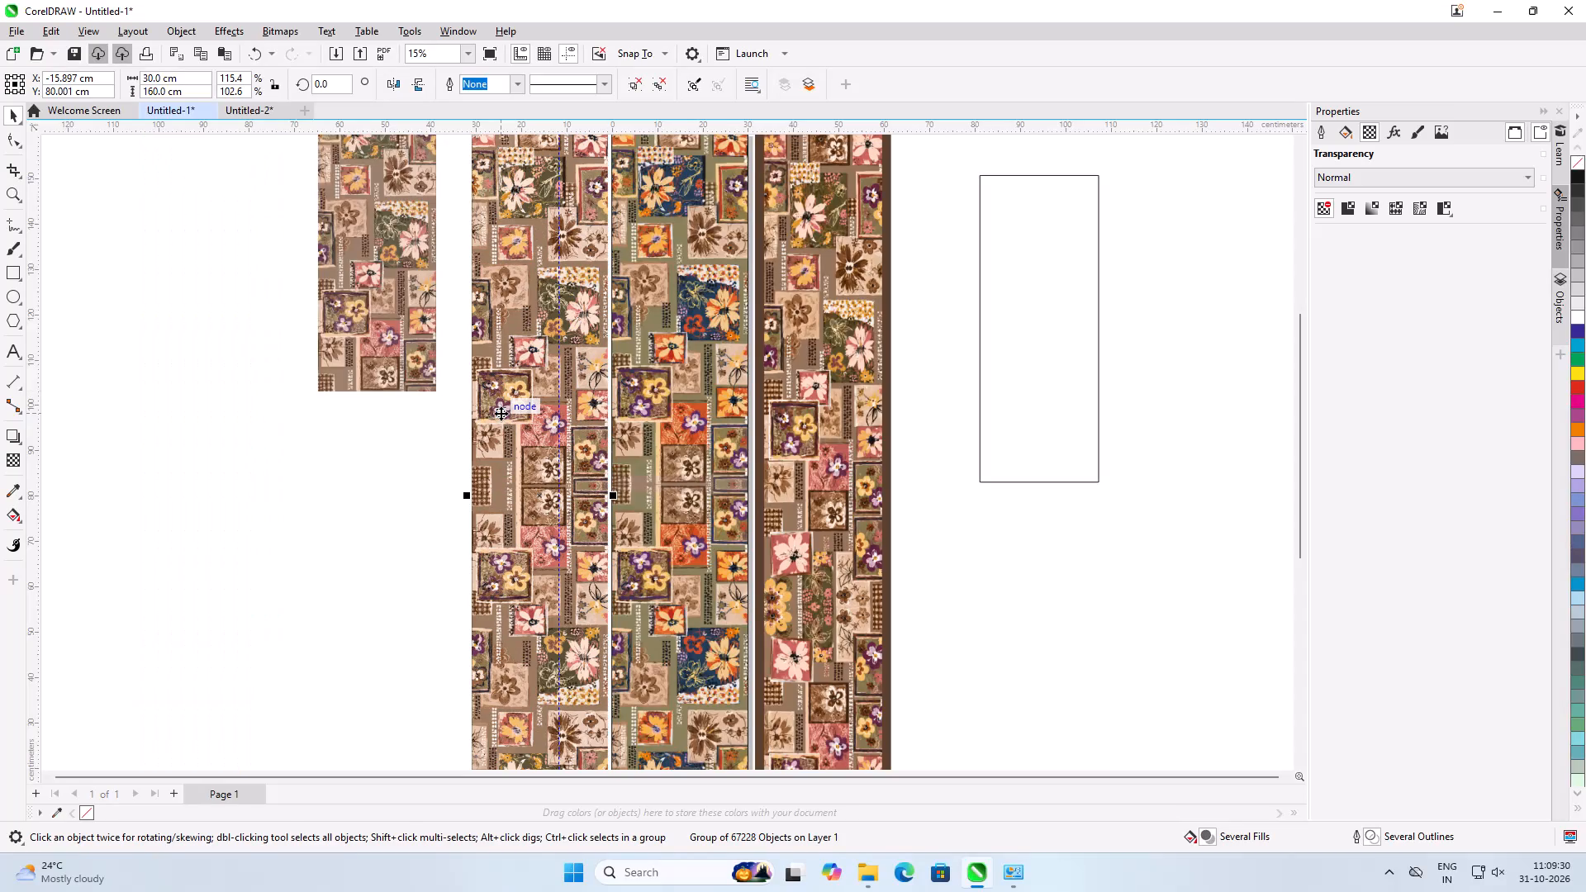
left_click(1100, 550)
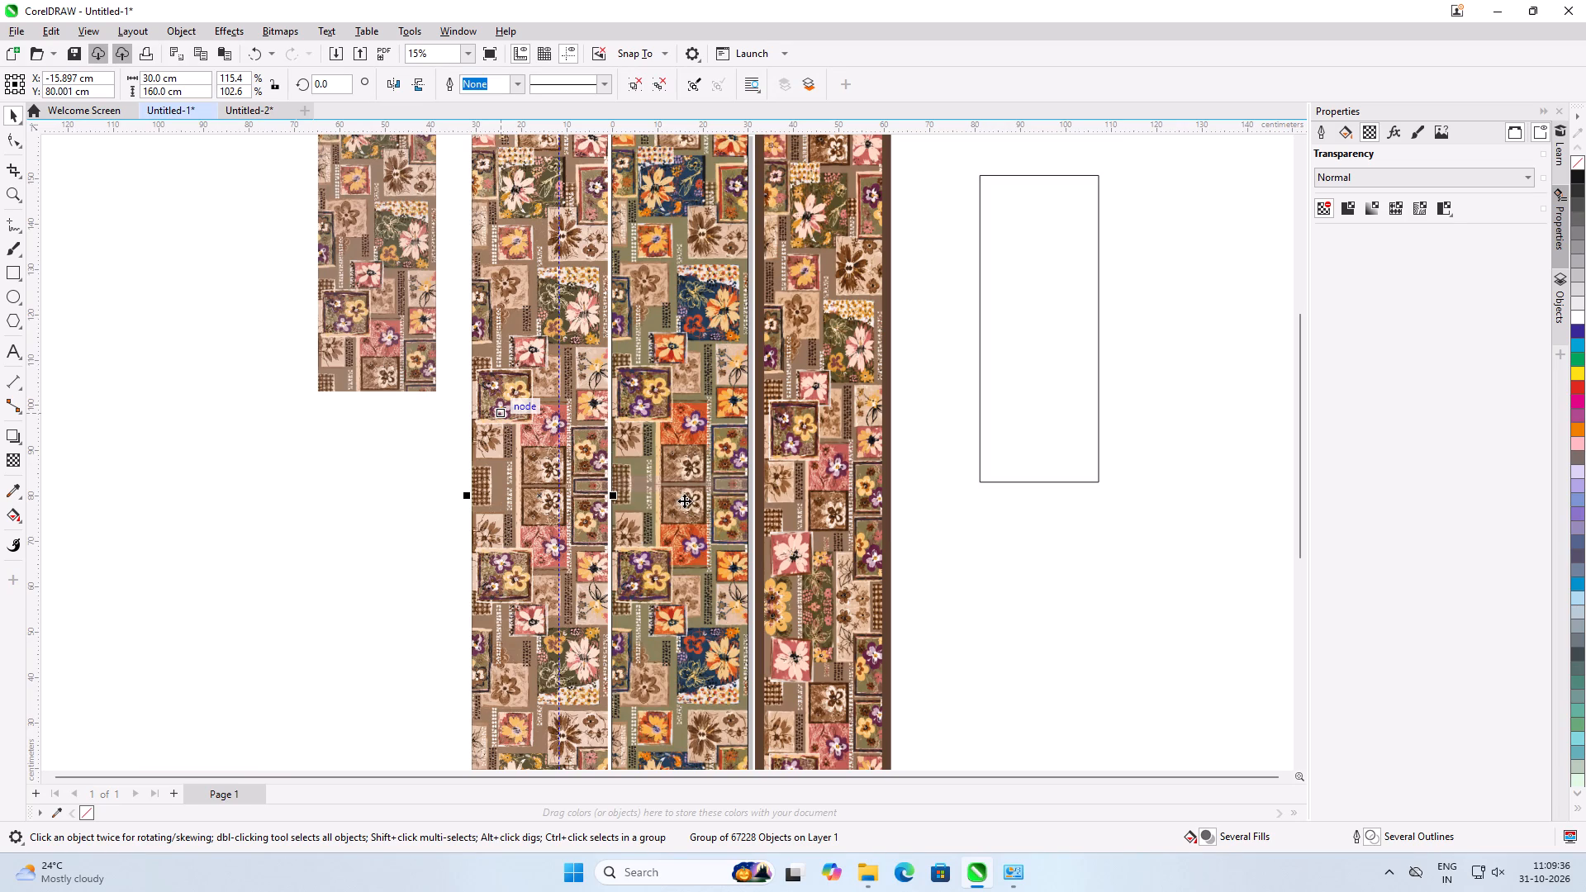
scroll(684, 501, "down", 1)
Compare the resized PDF artwork with the page pattern over the whole layout, then closely around their bottom edges.
scroll(807, 486, "down", 1)
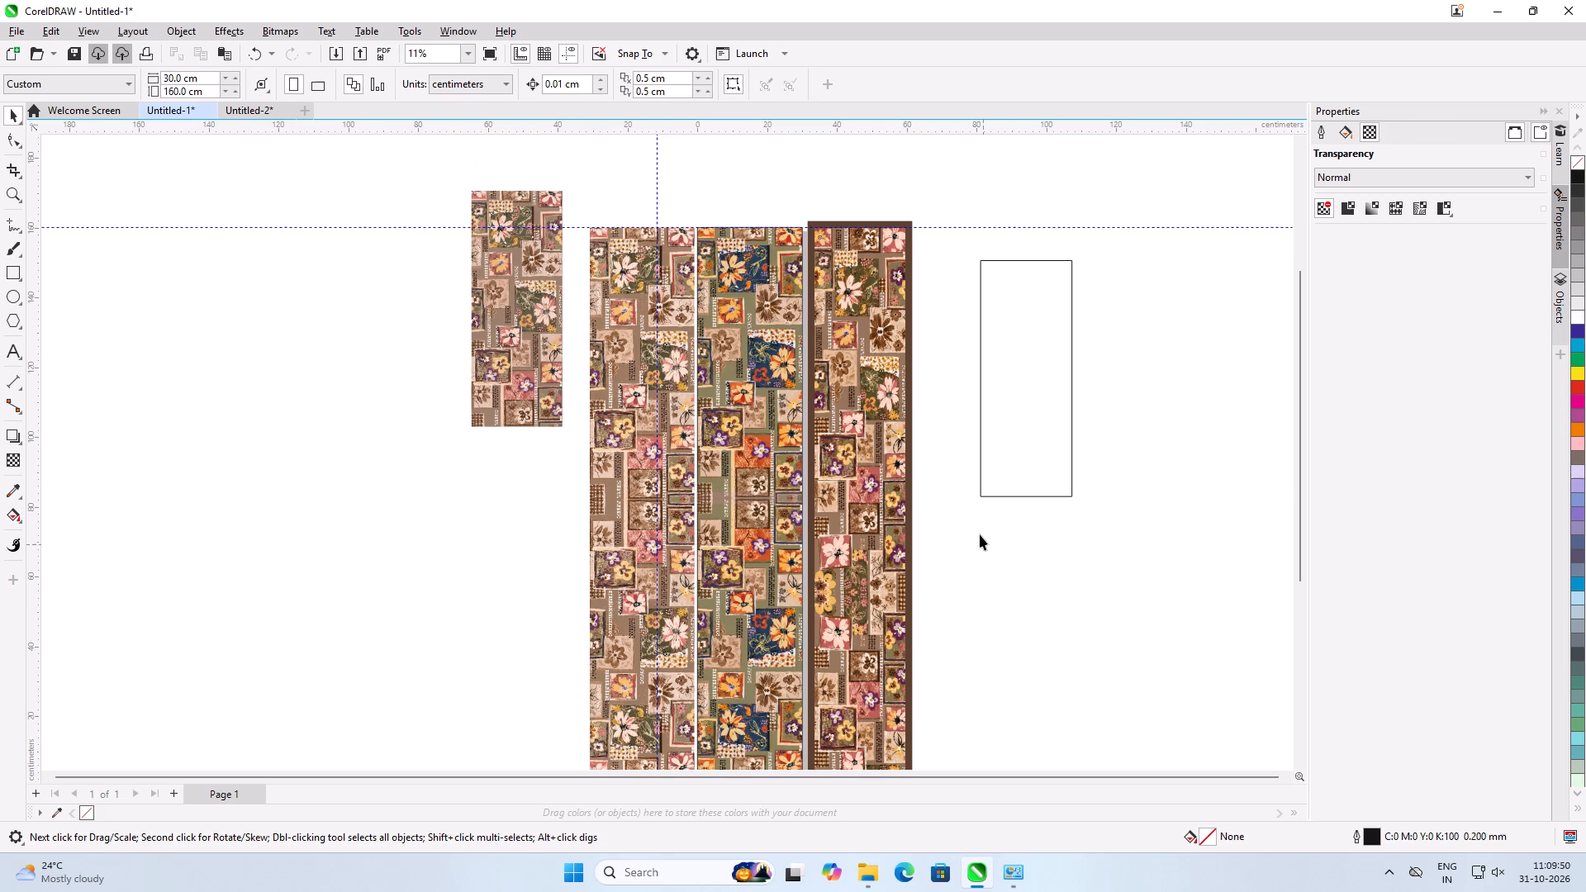
scroll(930, 284, "down", 5)
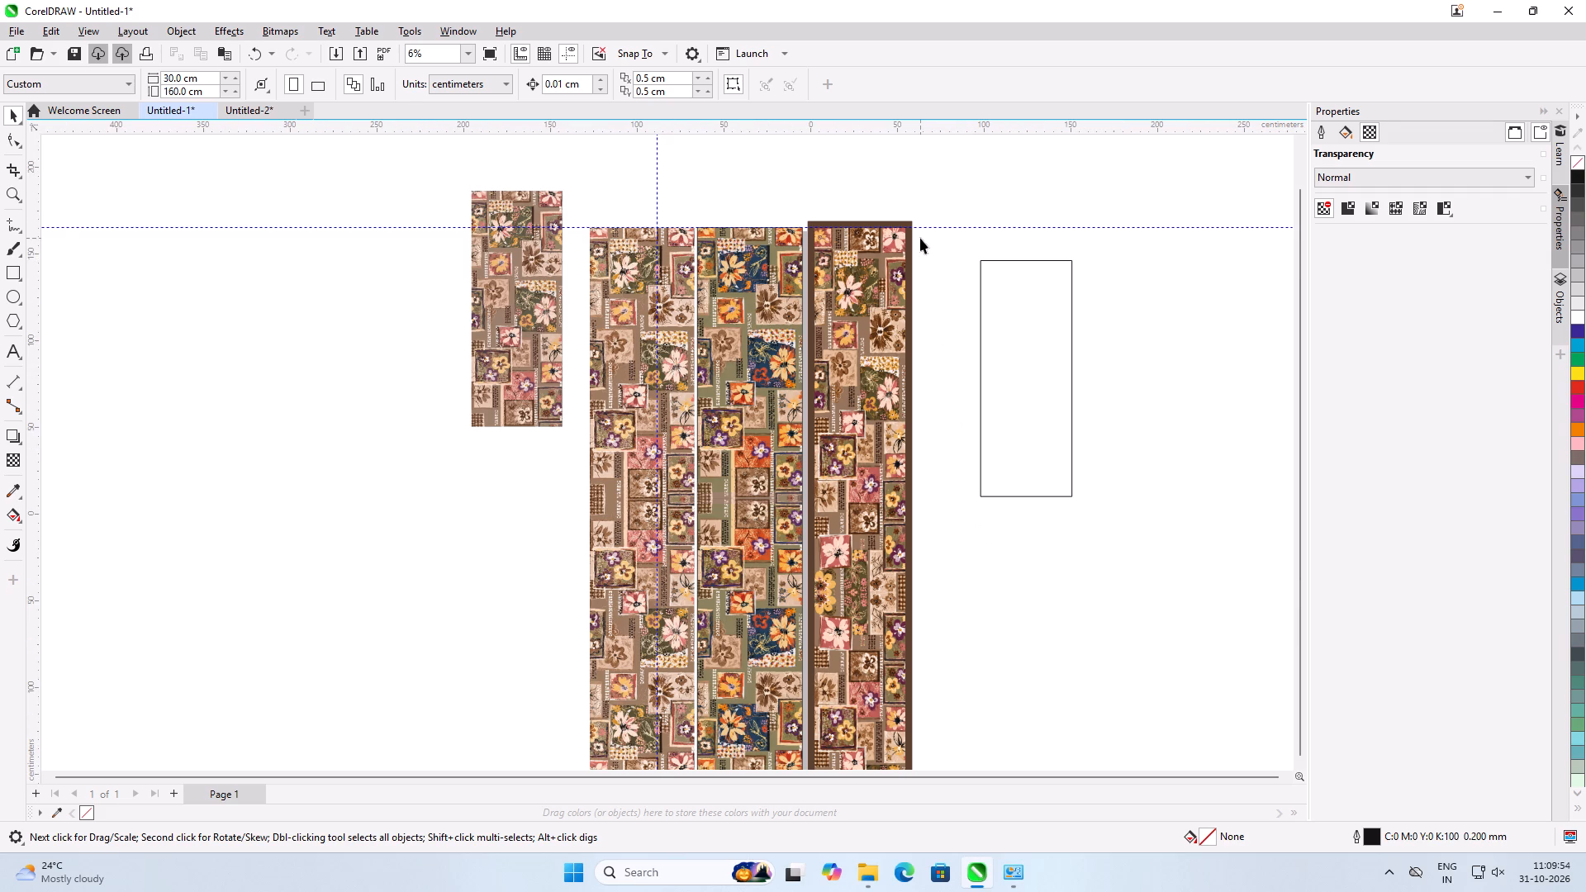
scroll(808, 528, "up", 2)
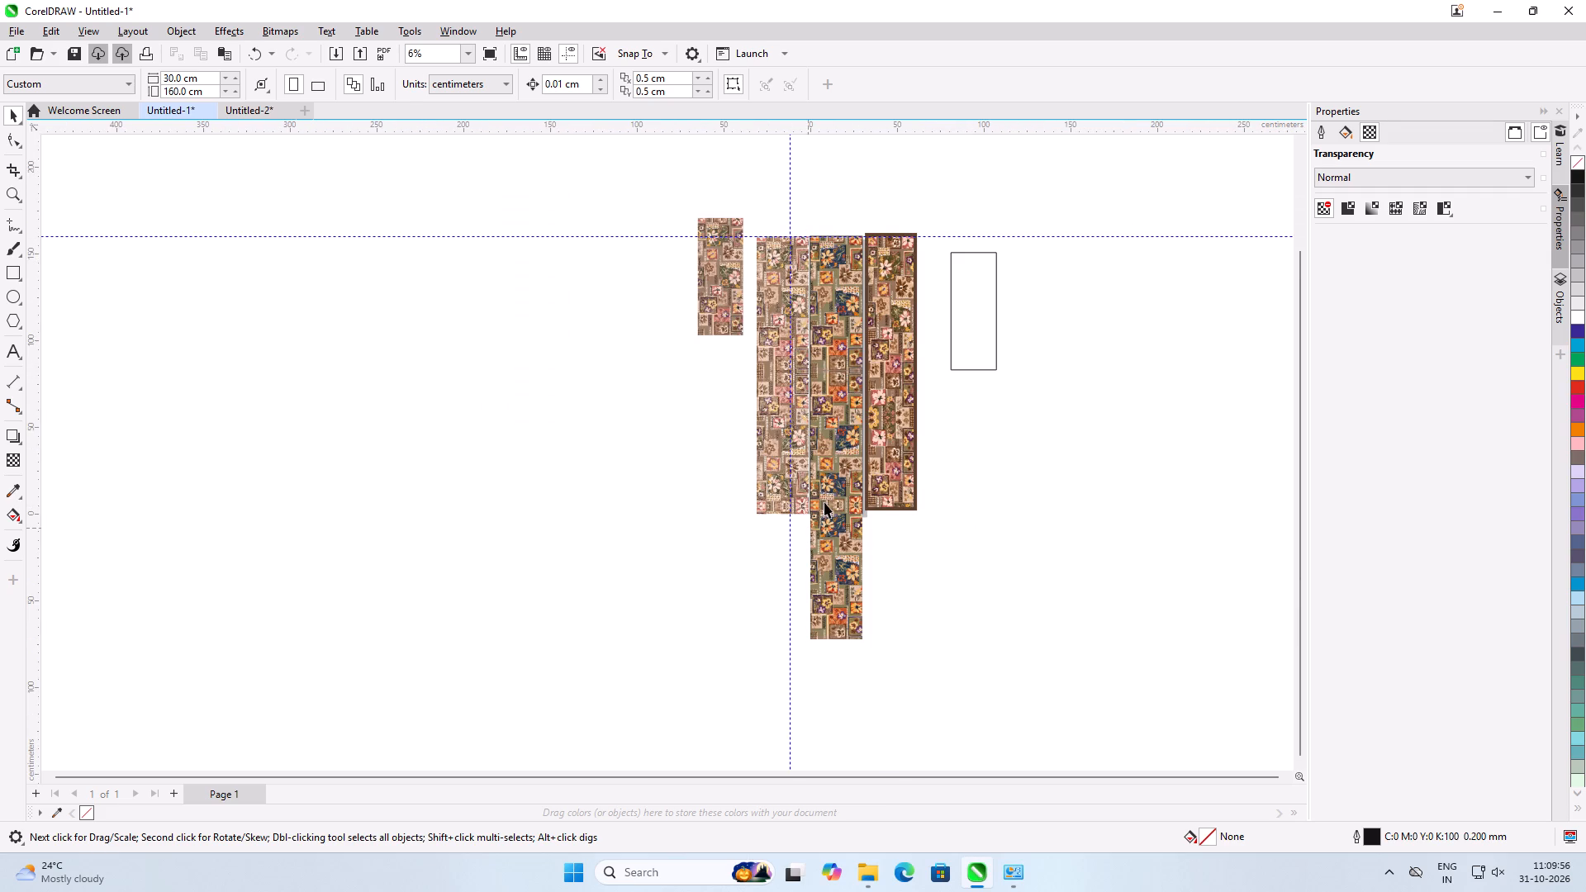
scroll(826, 496, "up", 3)
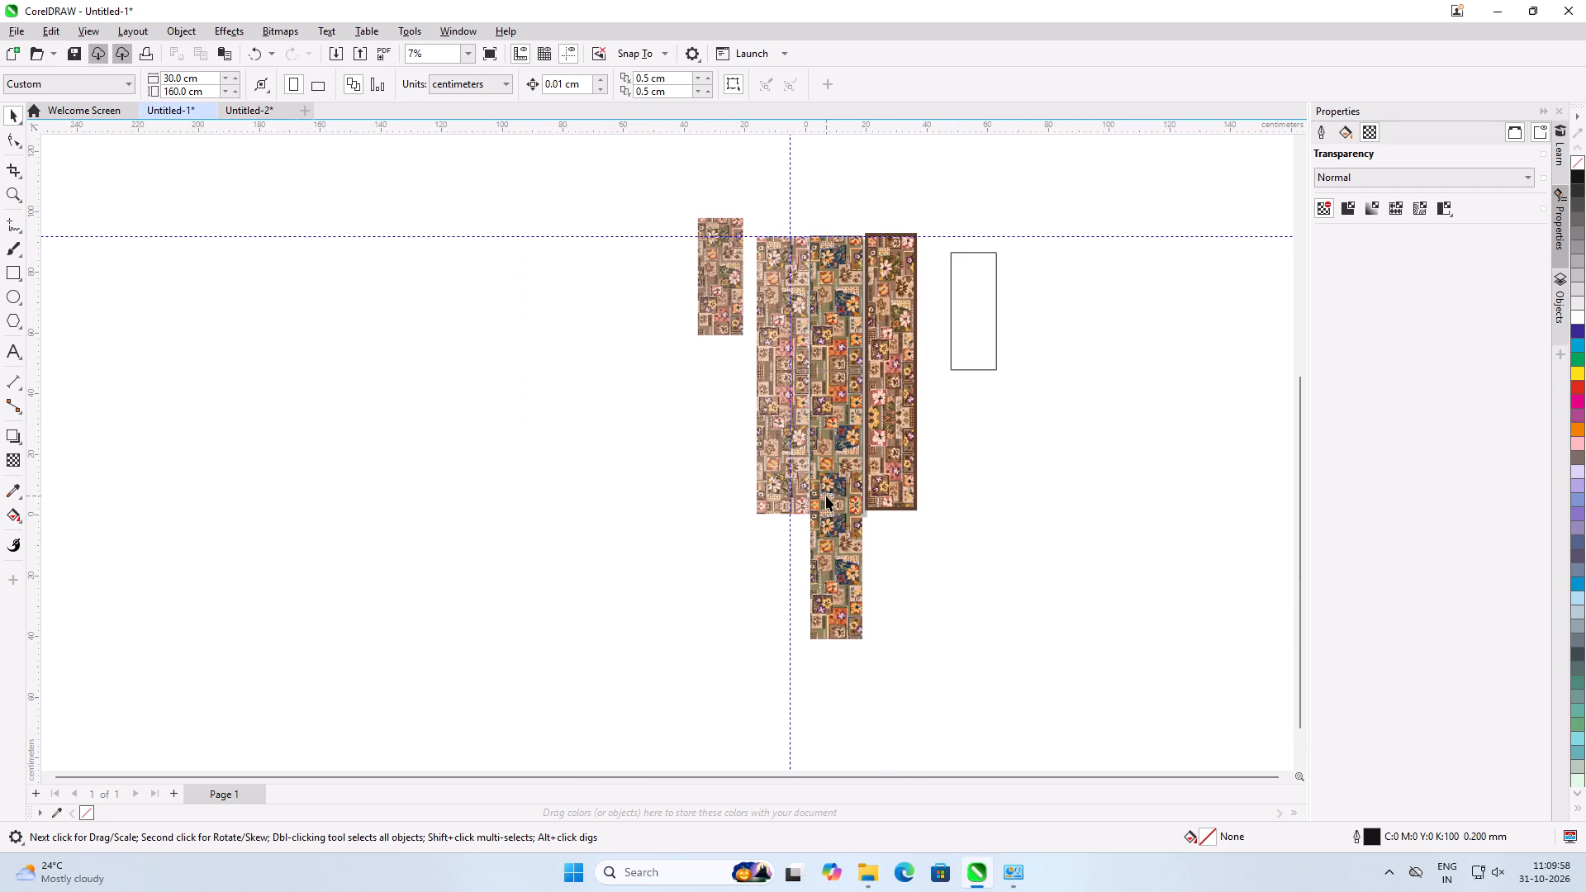
scroll(826, 496, "up", 2)
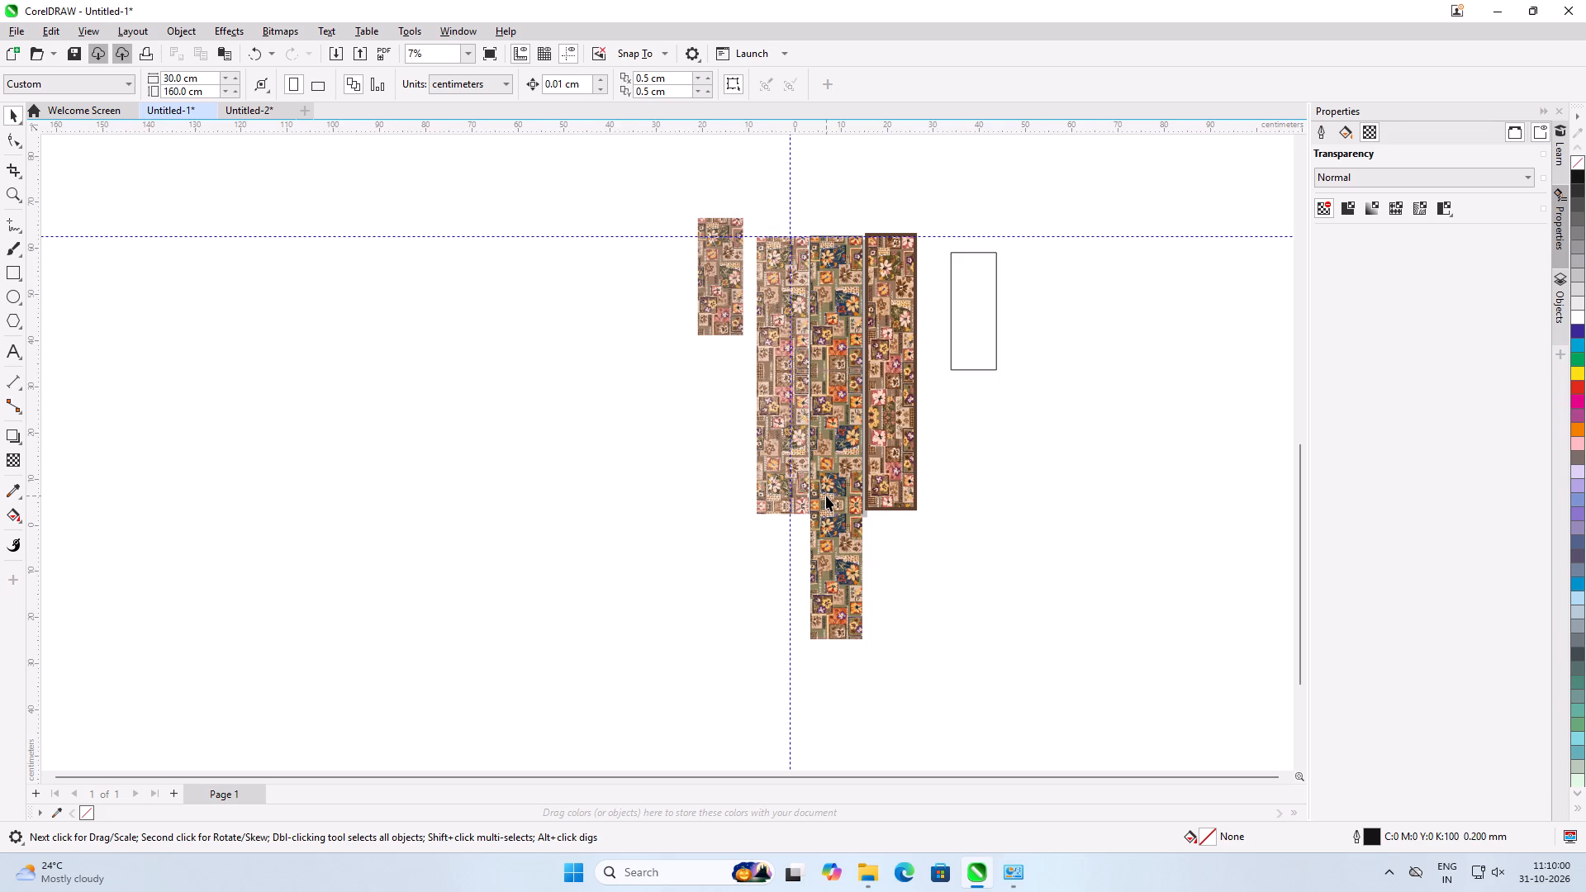
scroll(826, 496, "up", 2)
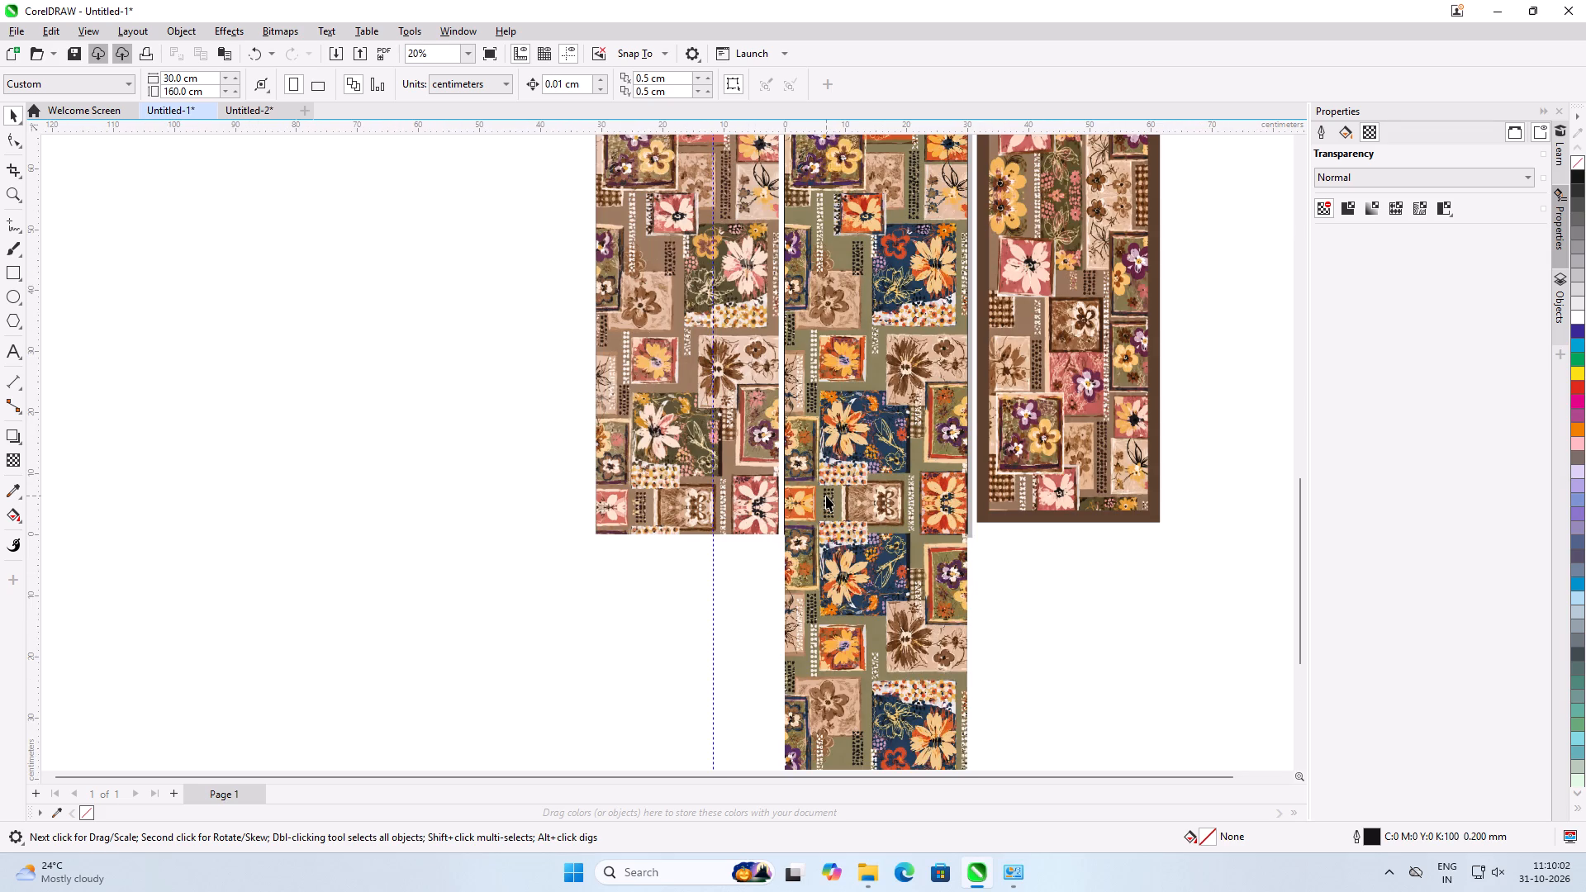
scroll(826, 496, "up", 2)
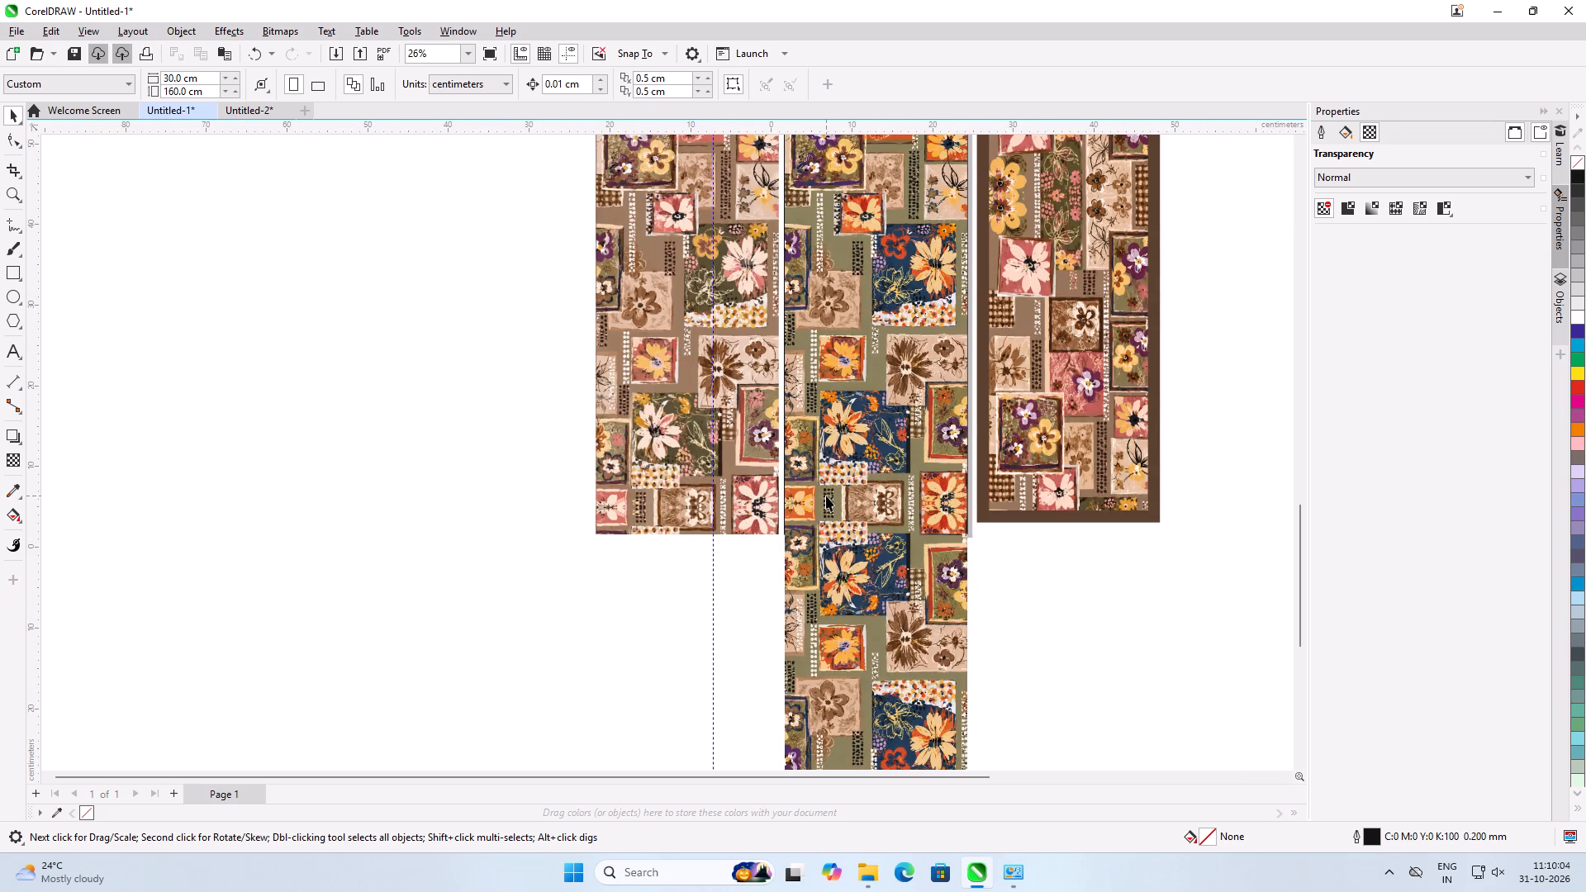
scroll(826, 496, "up", 2)
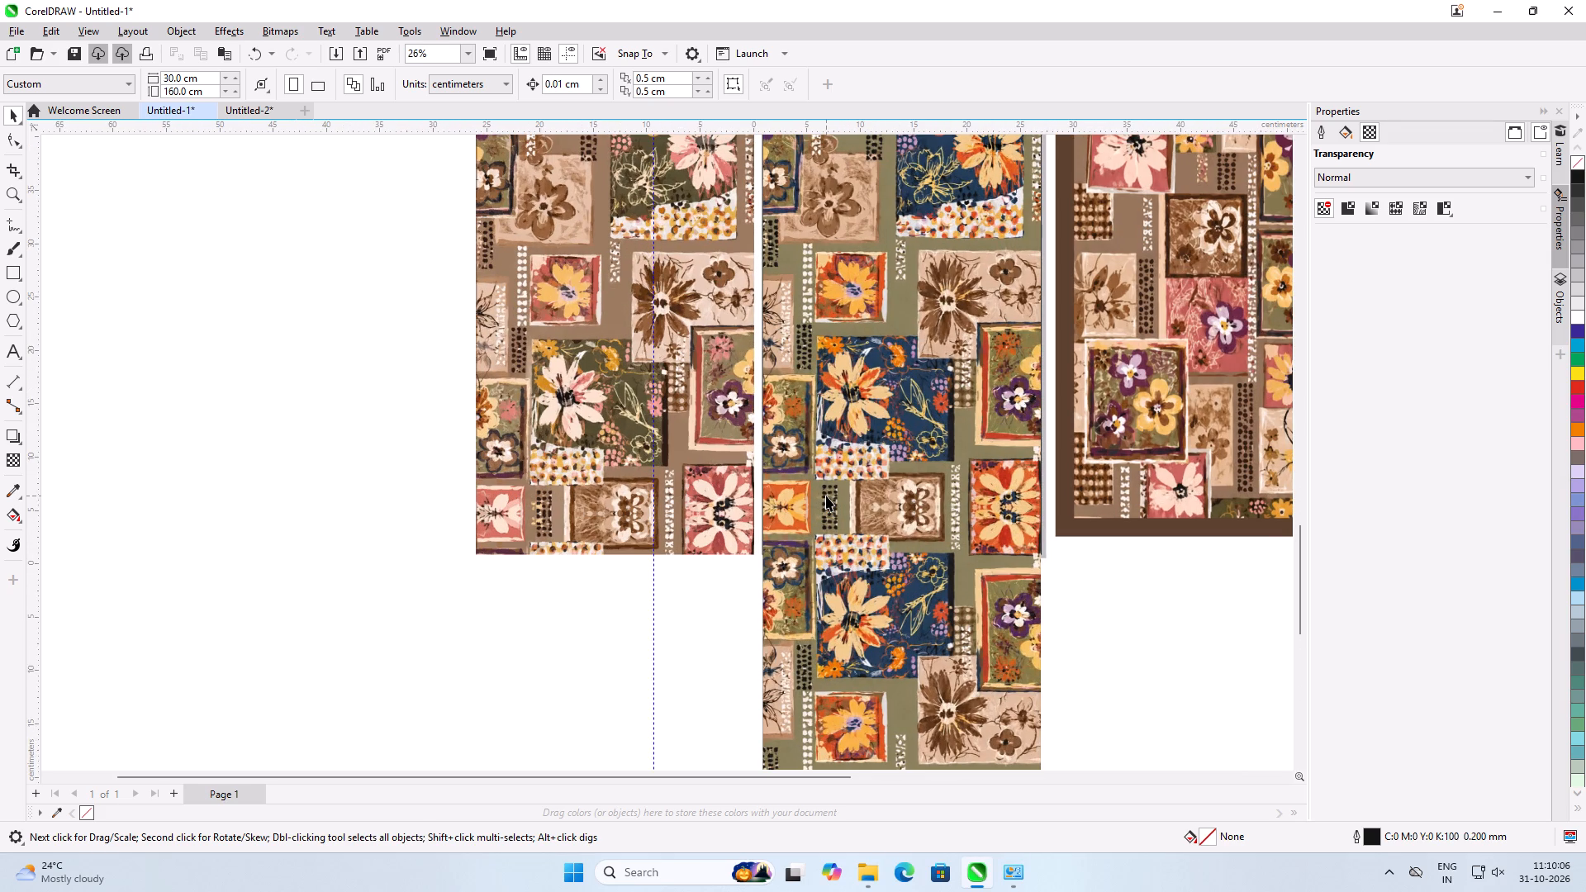
scroll(826, 496, "up", 1)
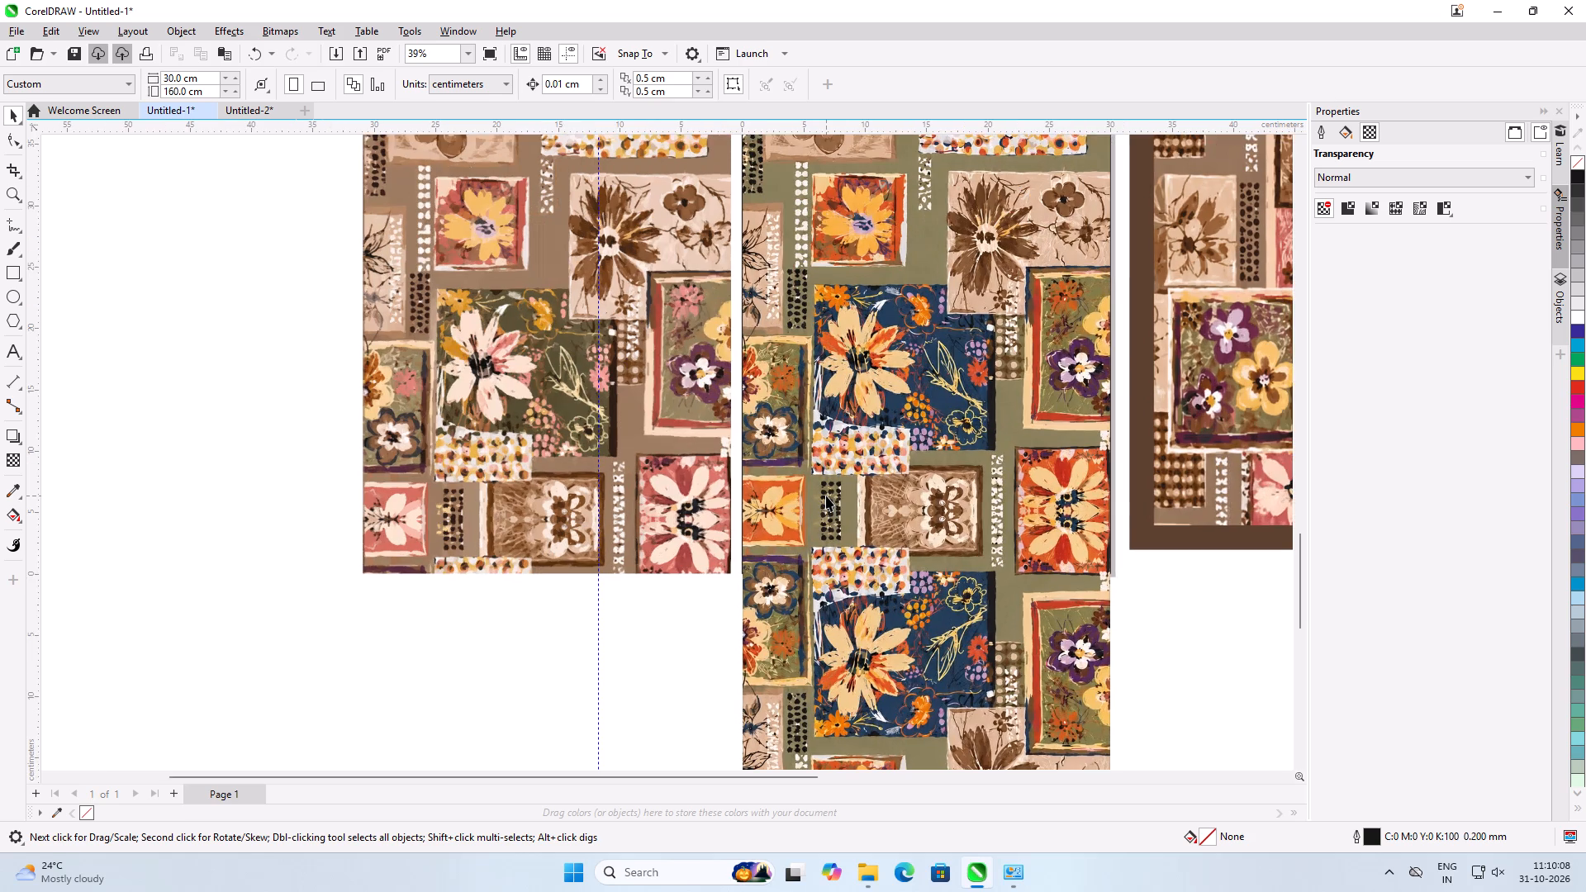
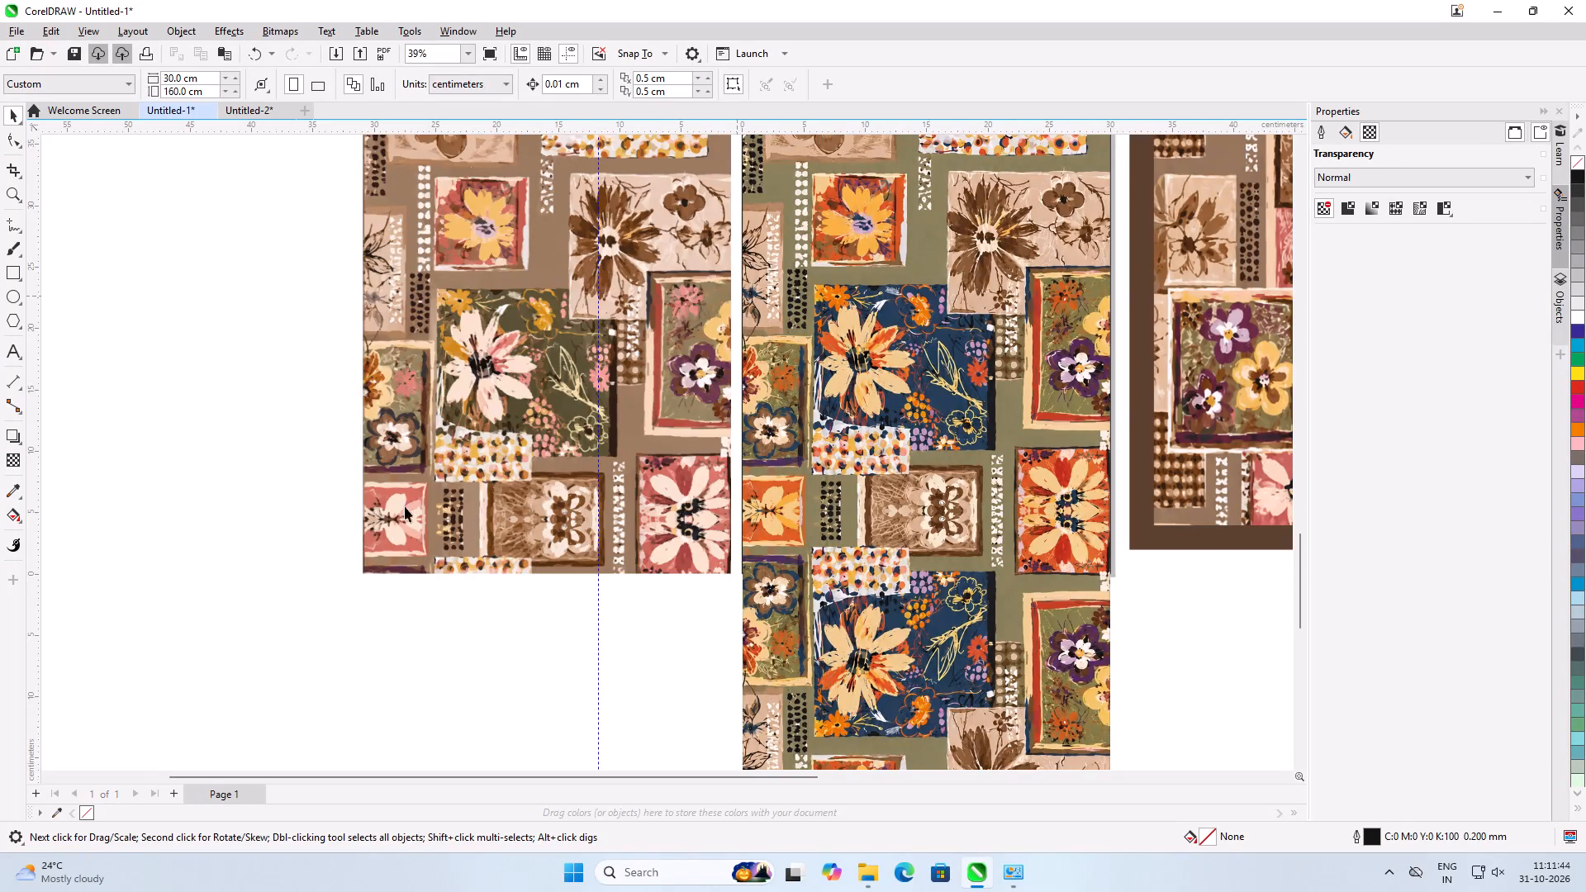
Add a horizontal guideline through the centre of the mirrored flower motifs near the page's bottom, at about Y 4.3 cm.
left_click_drag(596, 133, 608, 292)
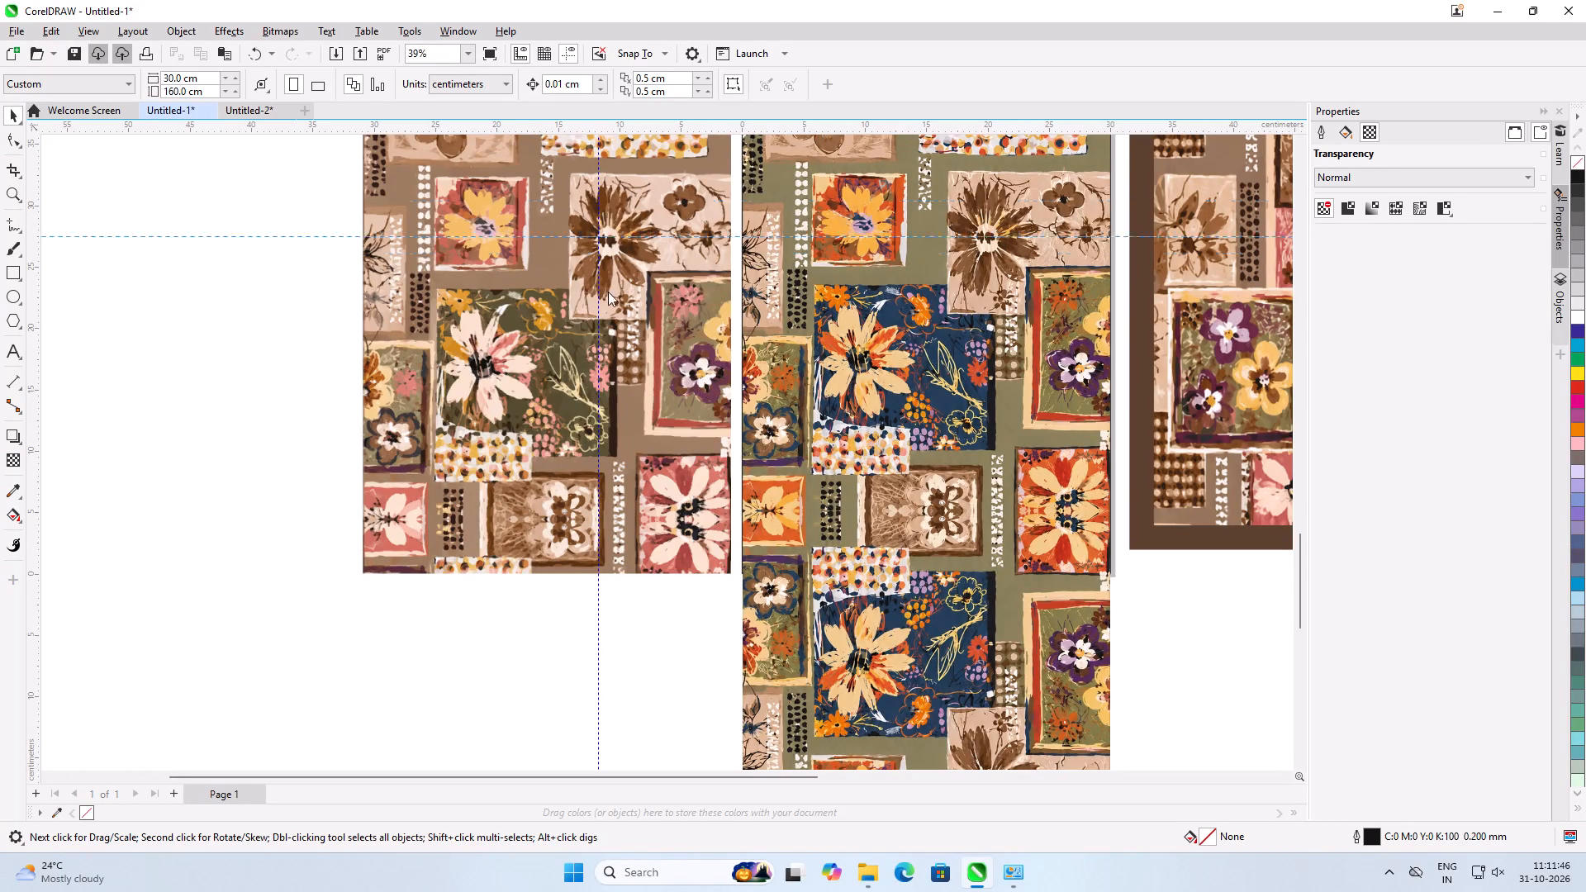
left_click_drag(608, 292, 873, 574)
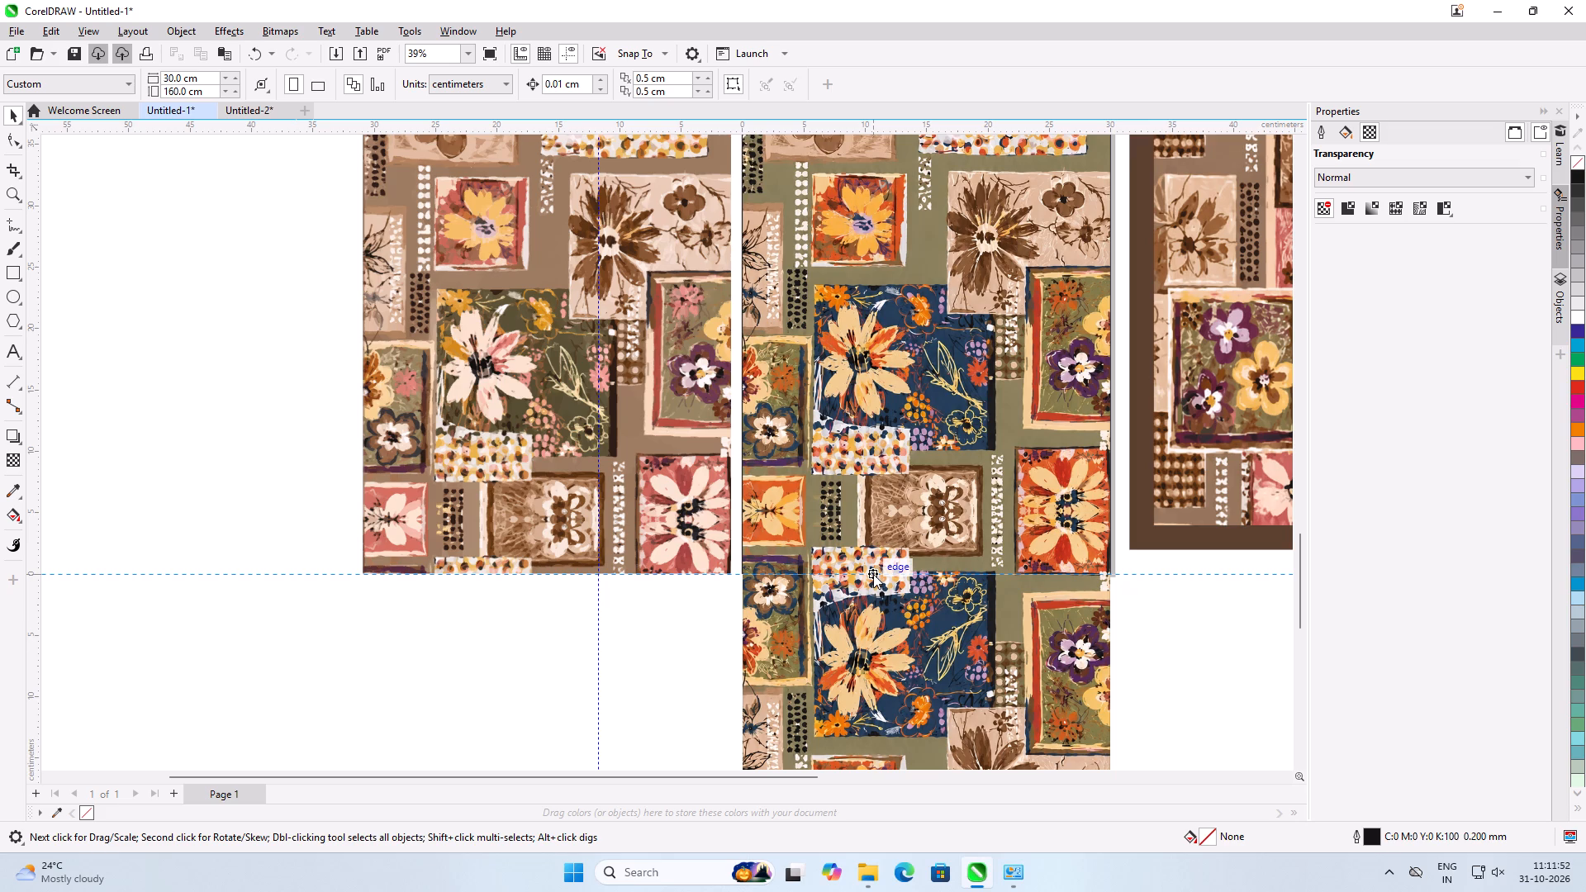
left_click_drag(873, 574, 857, 520)
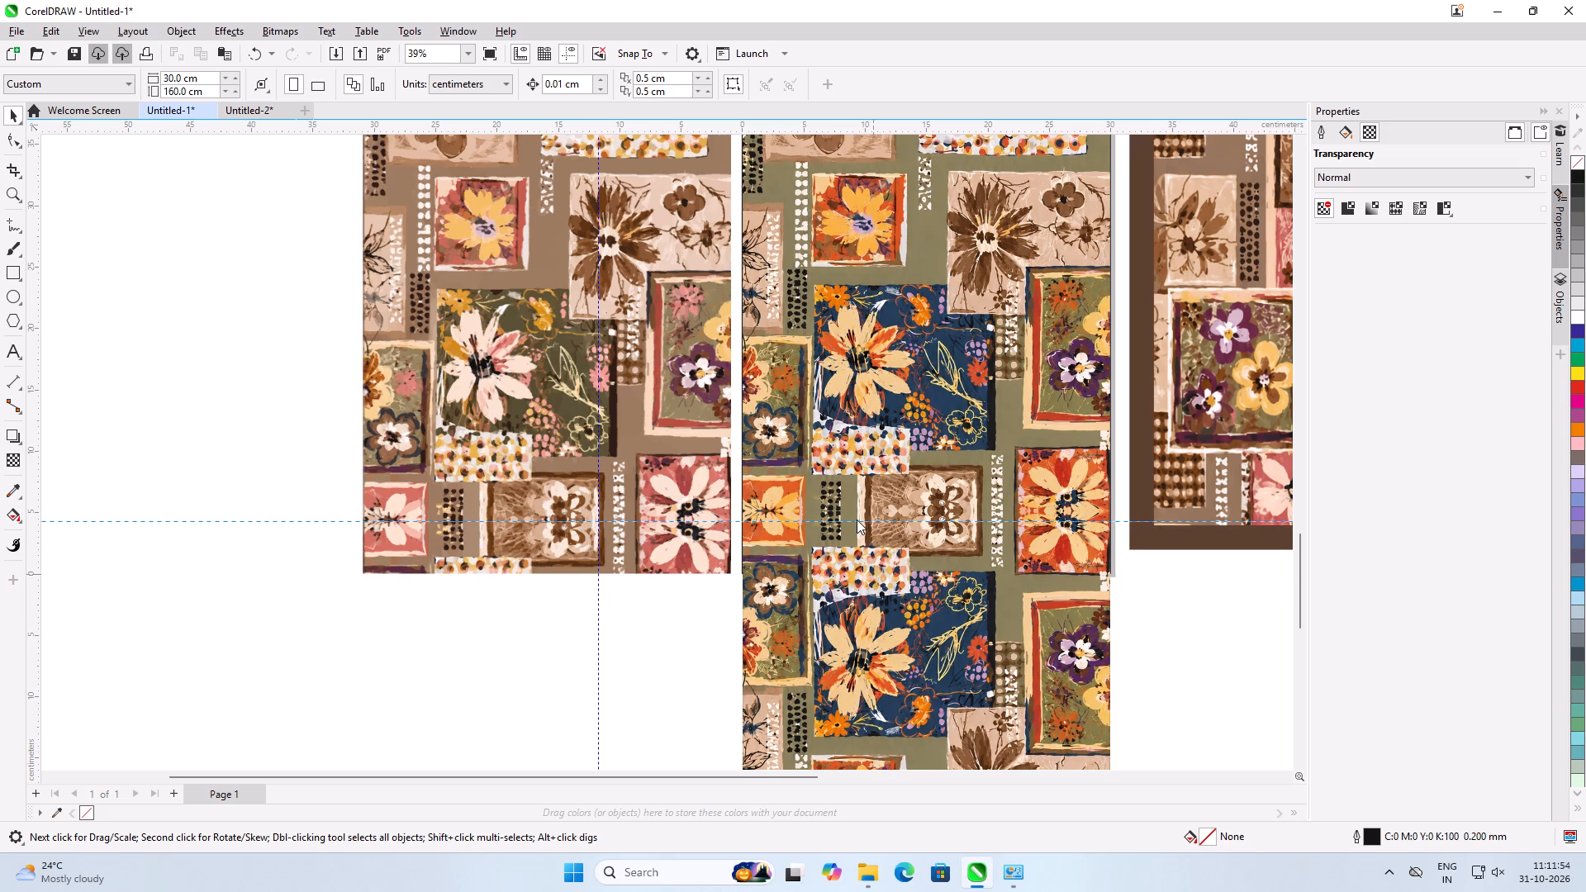
left_click_drag(857, 520, 857, 524)
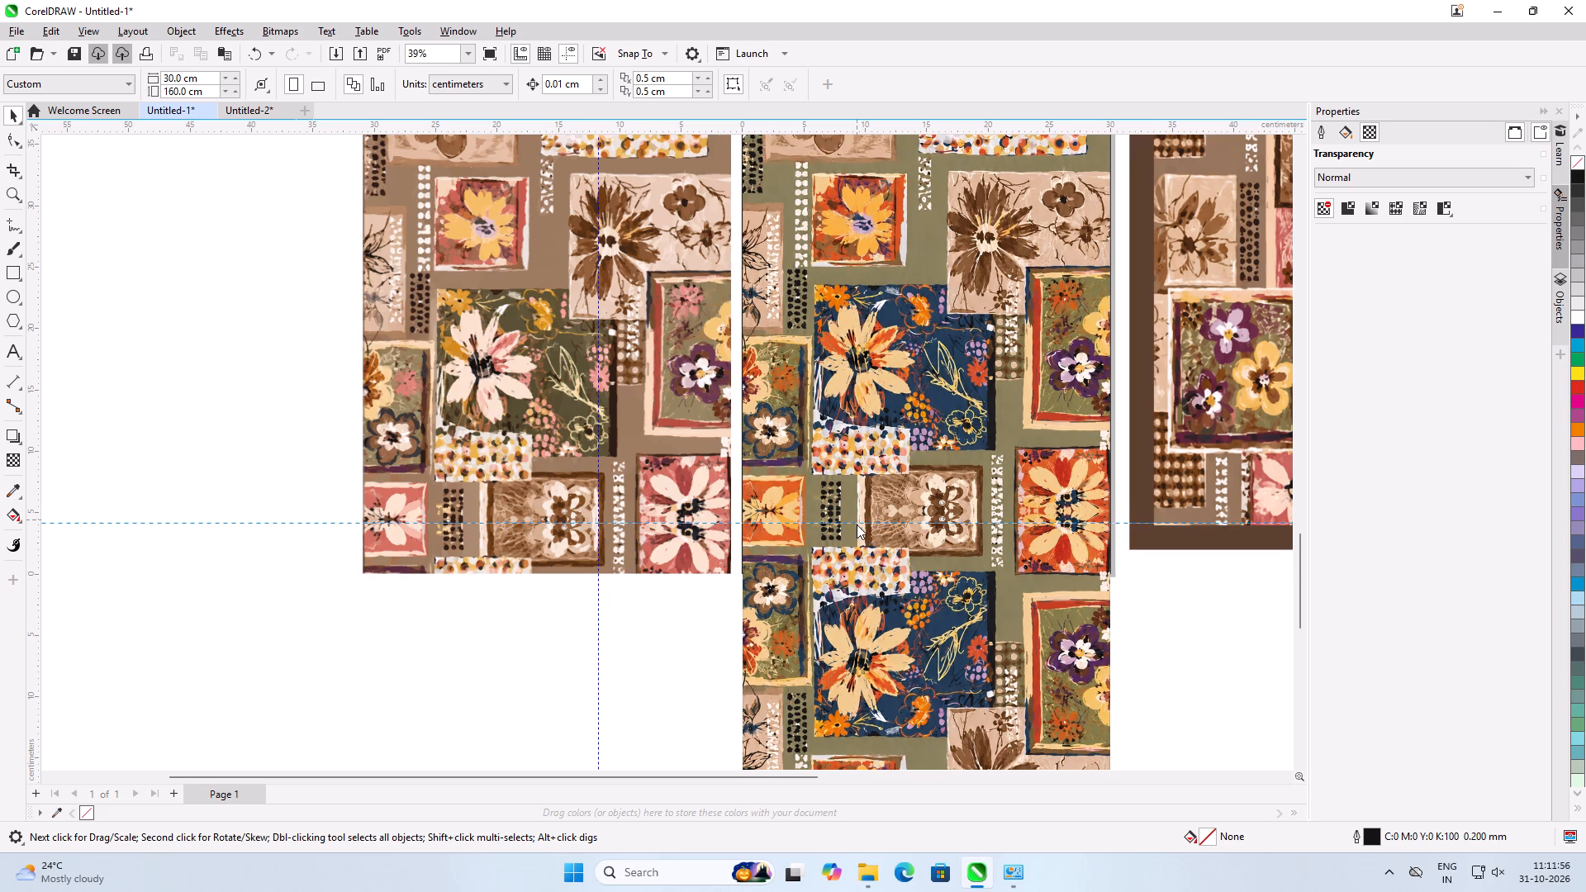
left_click_drag(857, 524, 857, 520)
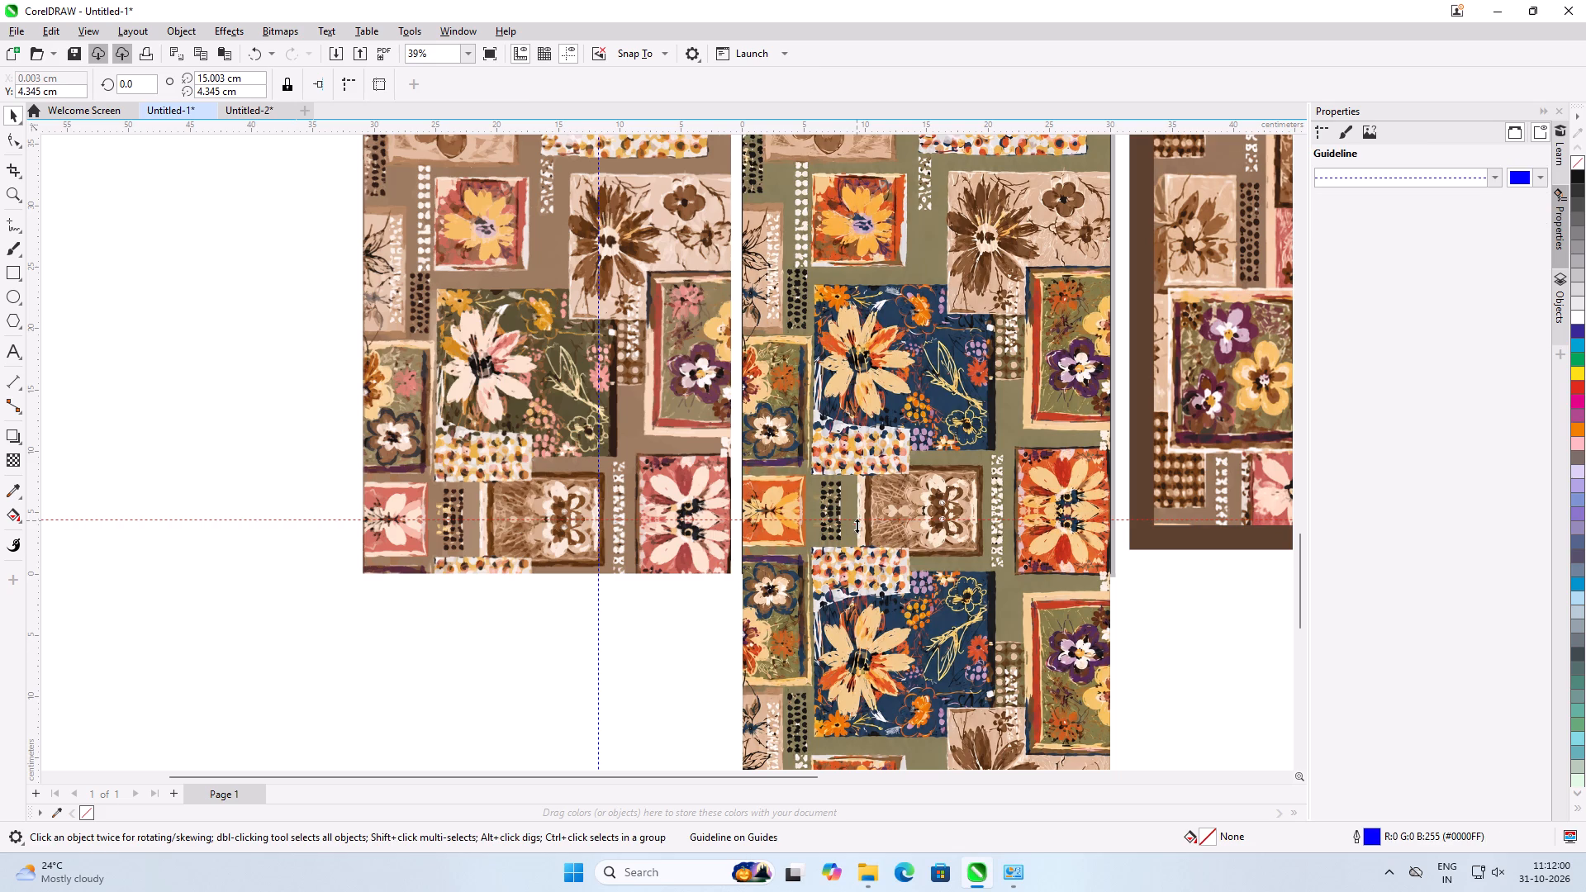
Move the lowest pattern group down until its top edge meets the page's bottom edge, at about Y -38.8 cm.
left_click(876, 571)
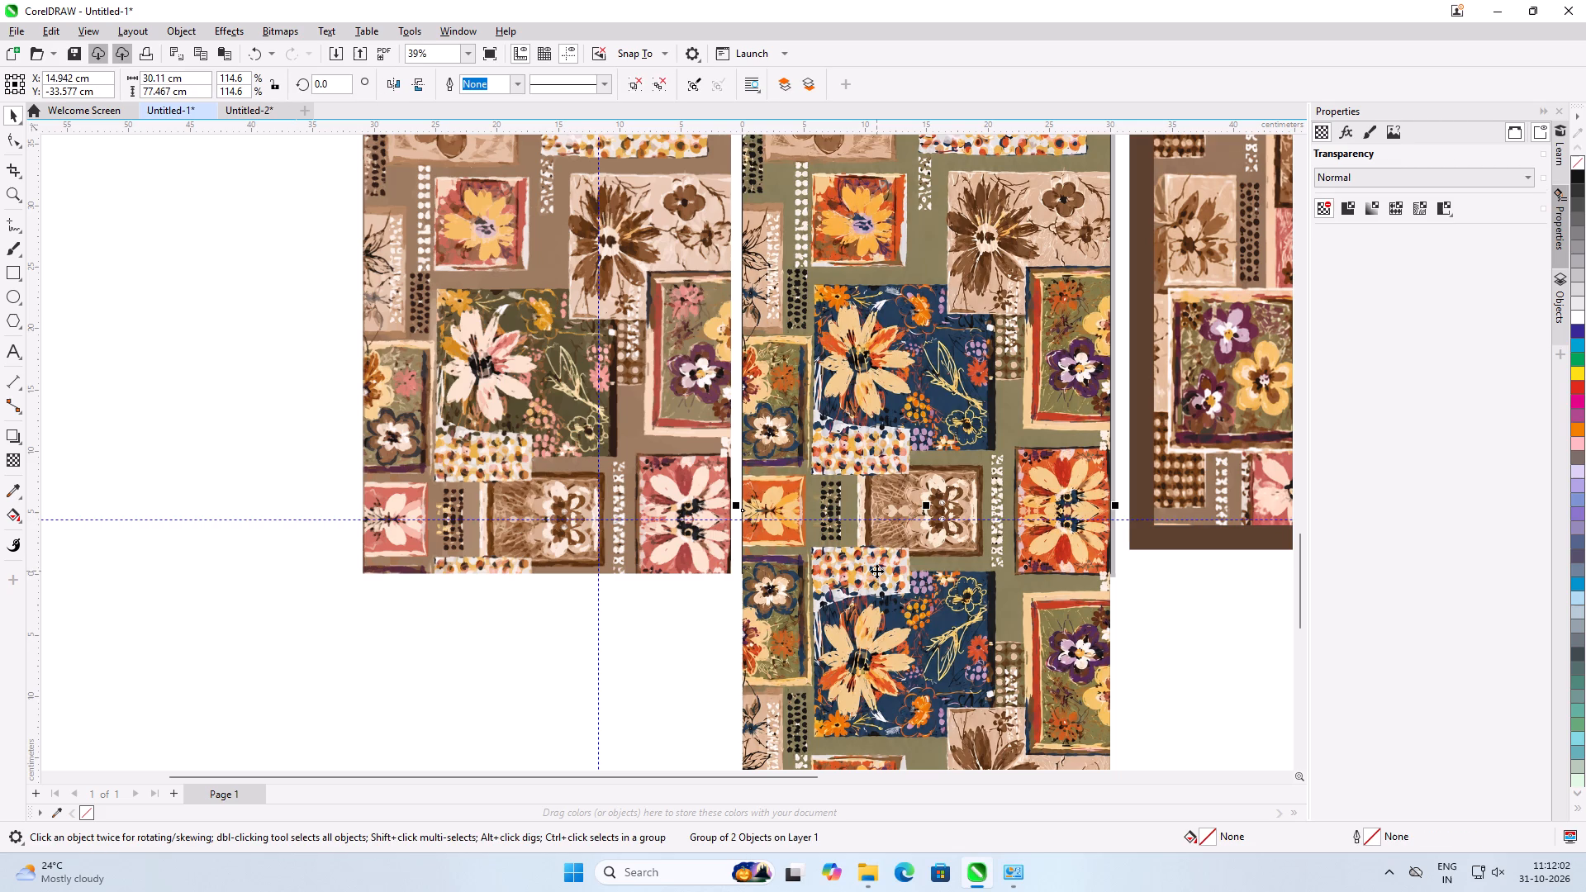
scroll(876, 571, "down", 6)
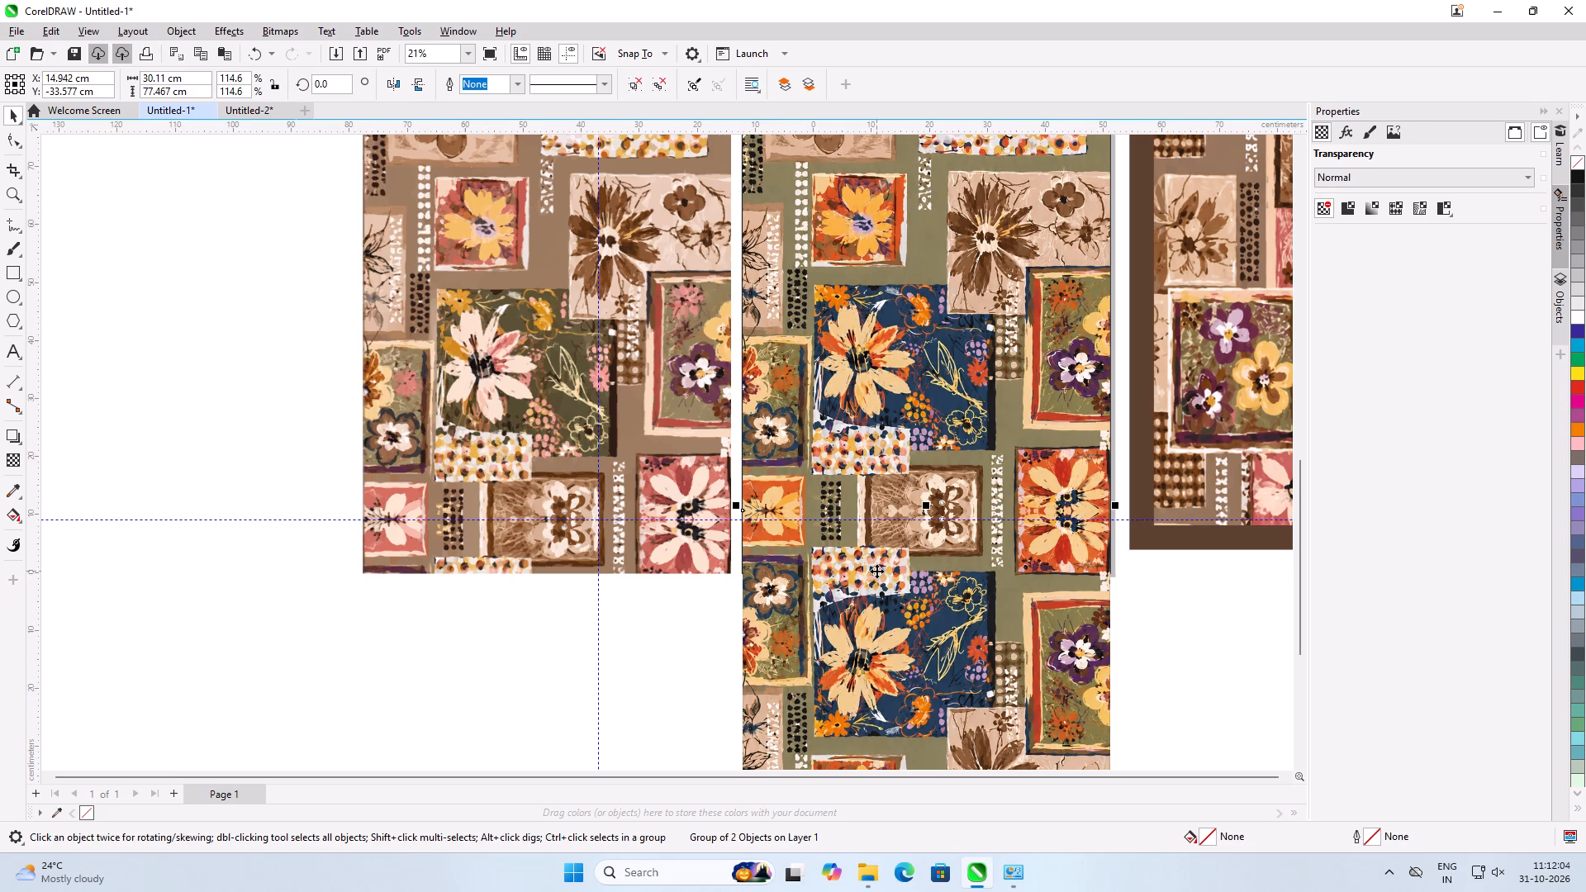
scroll(876, 571, "up", 5)
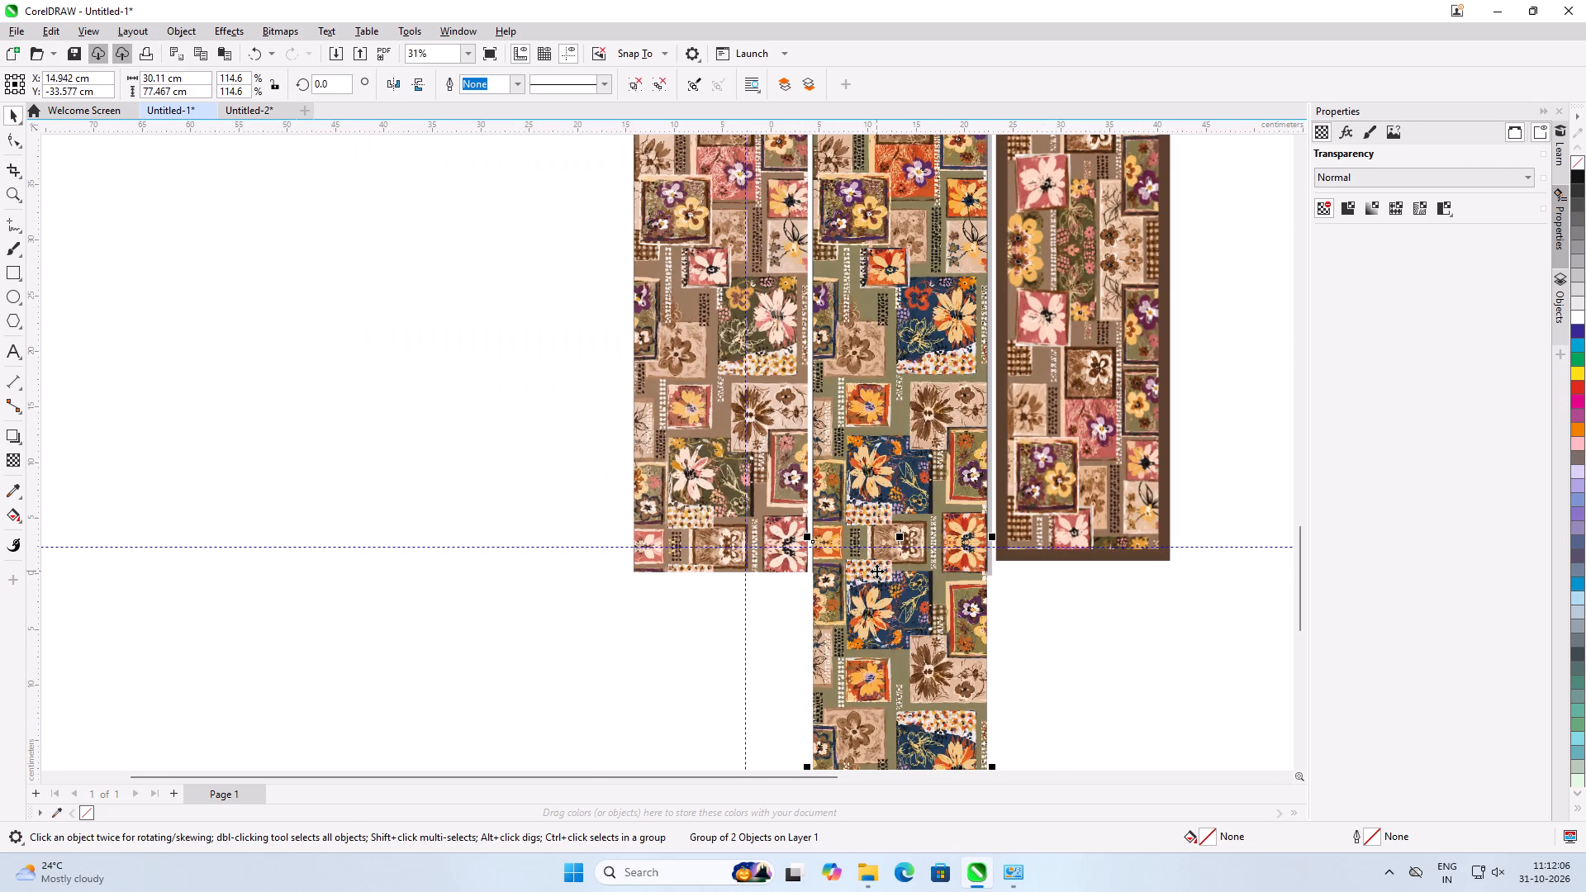
left_click_drag(881, 565, 876, 619)
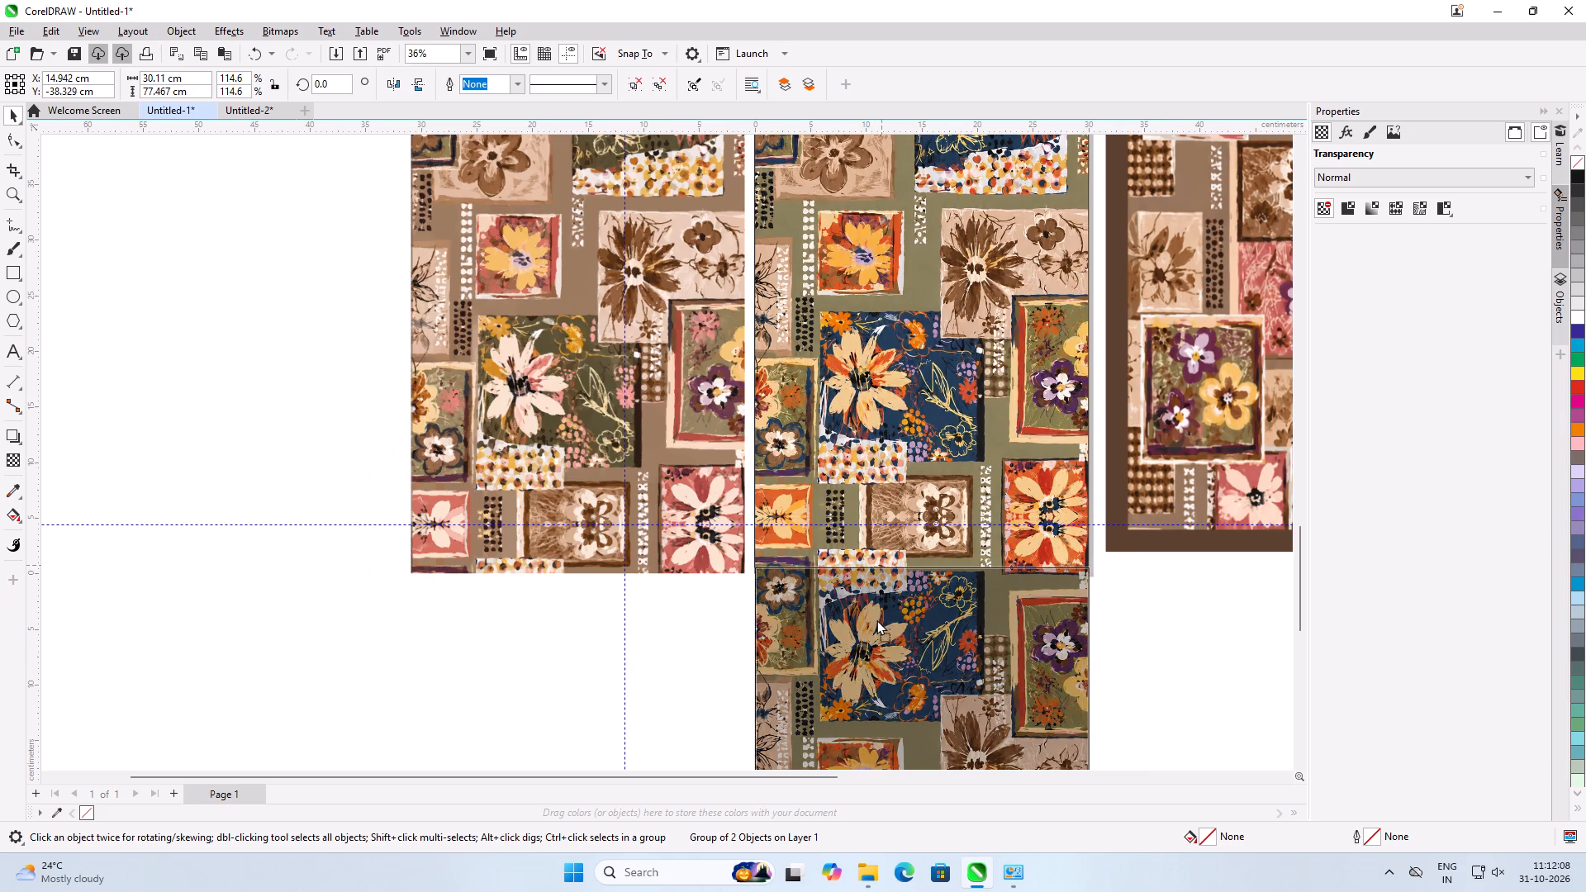
left_click_drag(876, 619, 876, 624)
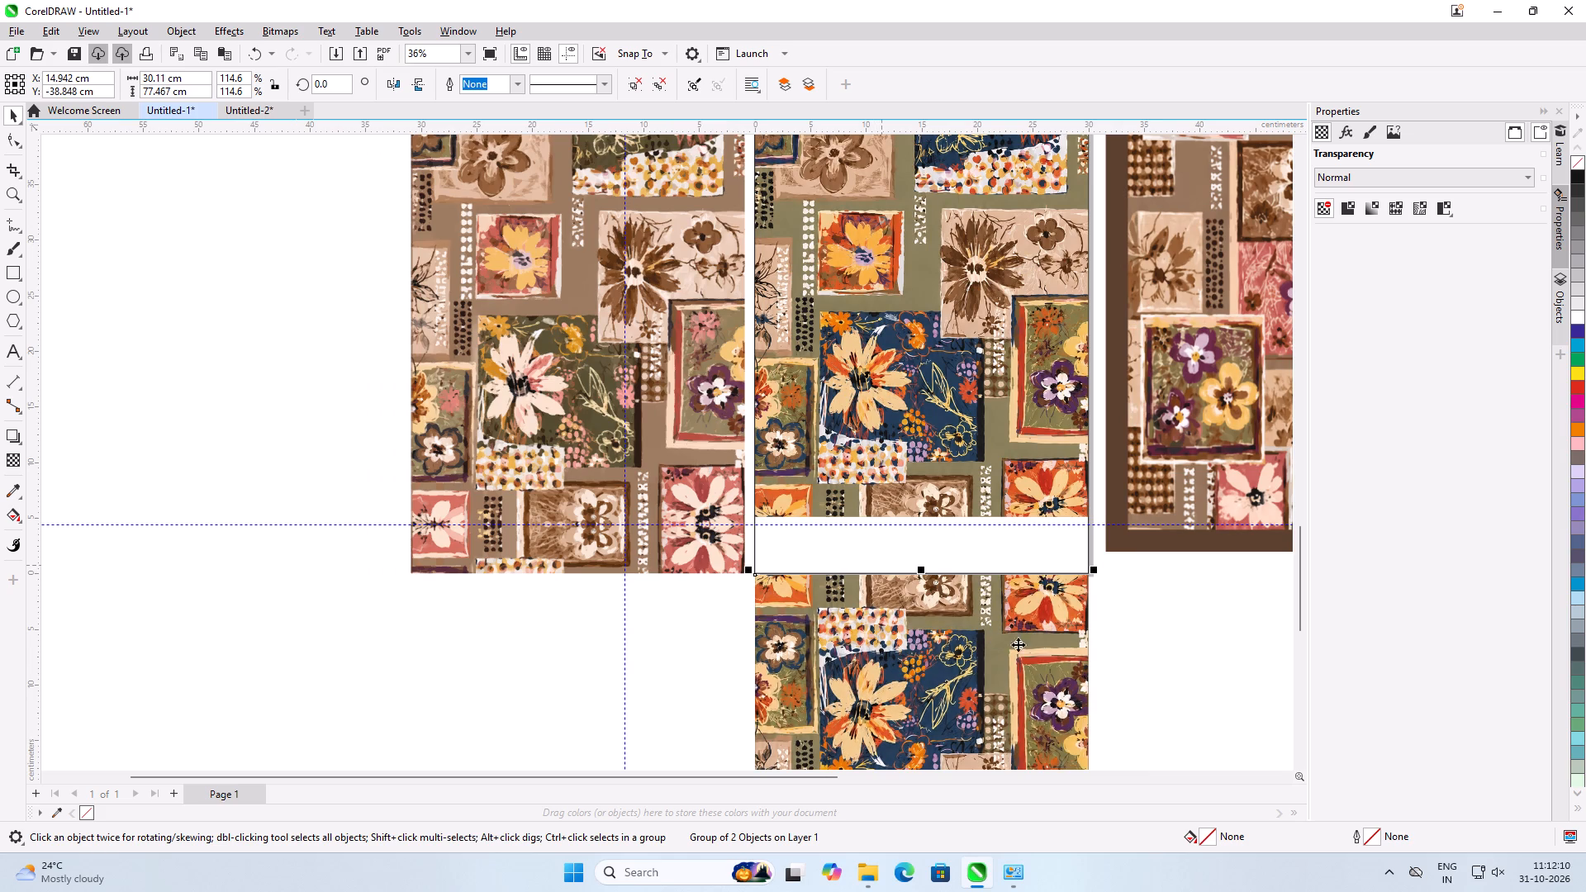
left_click(1183, 659)
Add a second horizontal guideline where the upper and middle pattern groups meet, at about Y 82.5 cm.
left_click(852, 406)
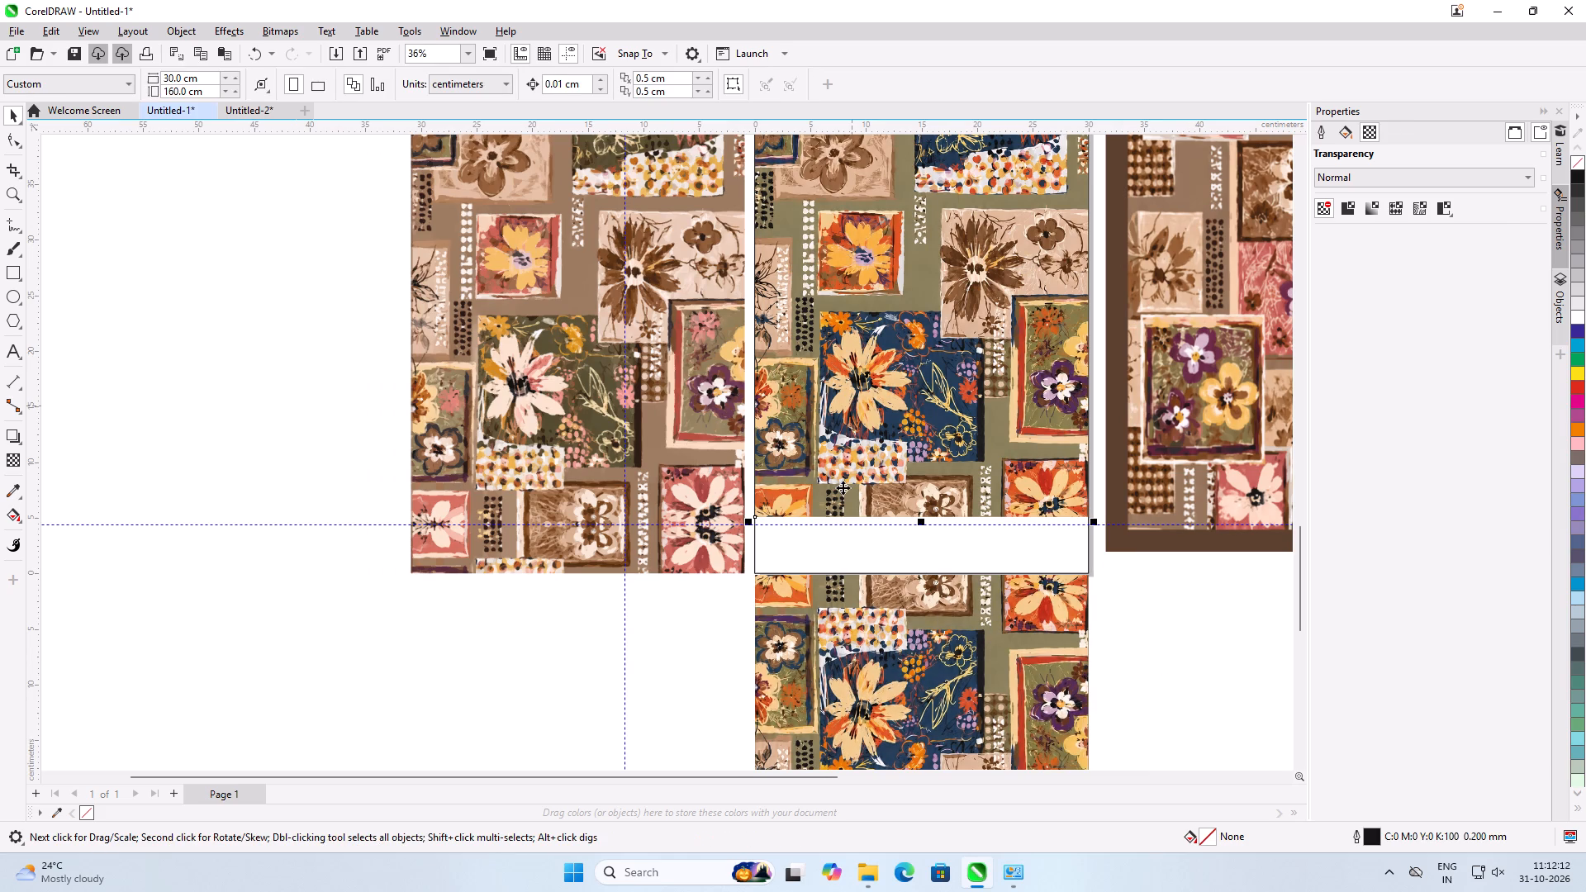
scroll(843, 489, "down", 3)
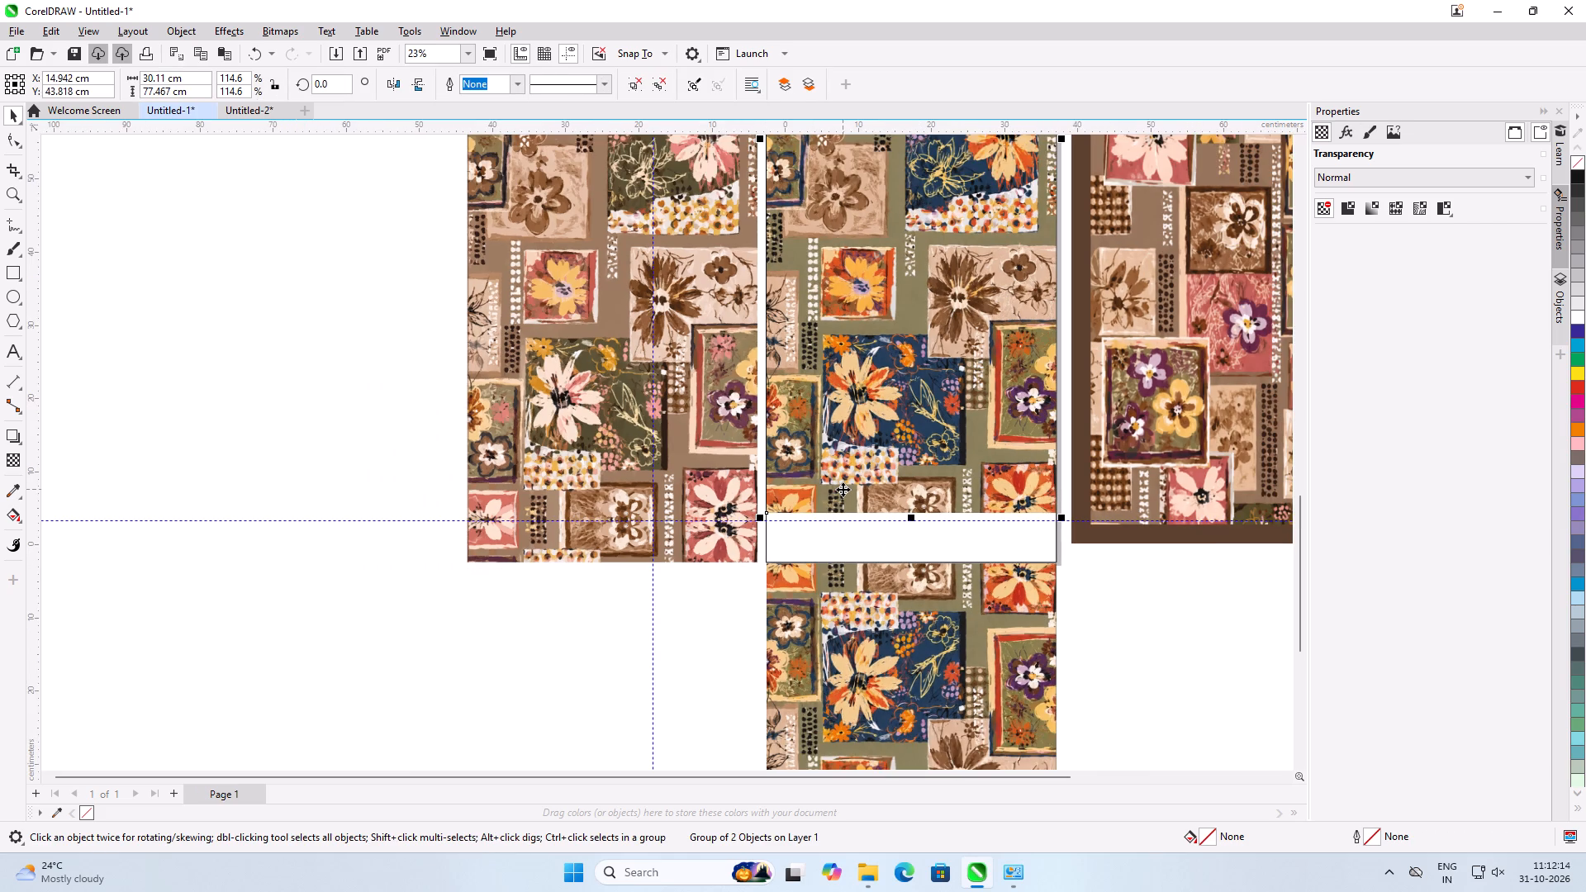
scroll(843, 489, "down", 2)
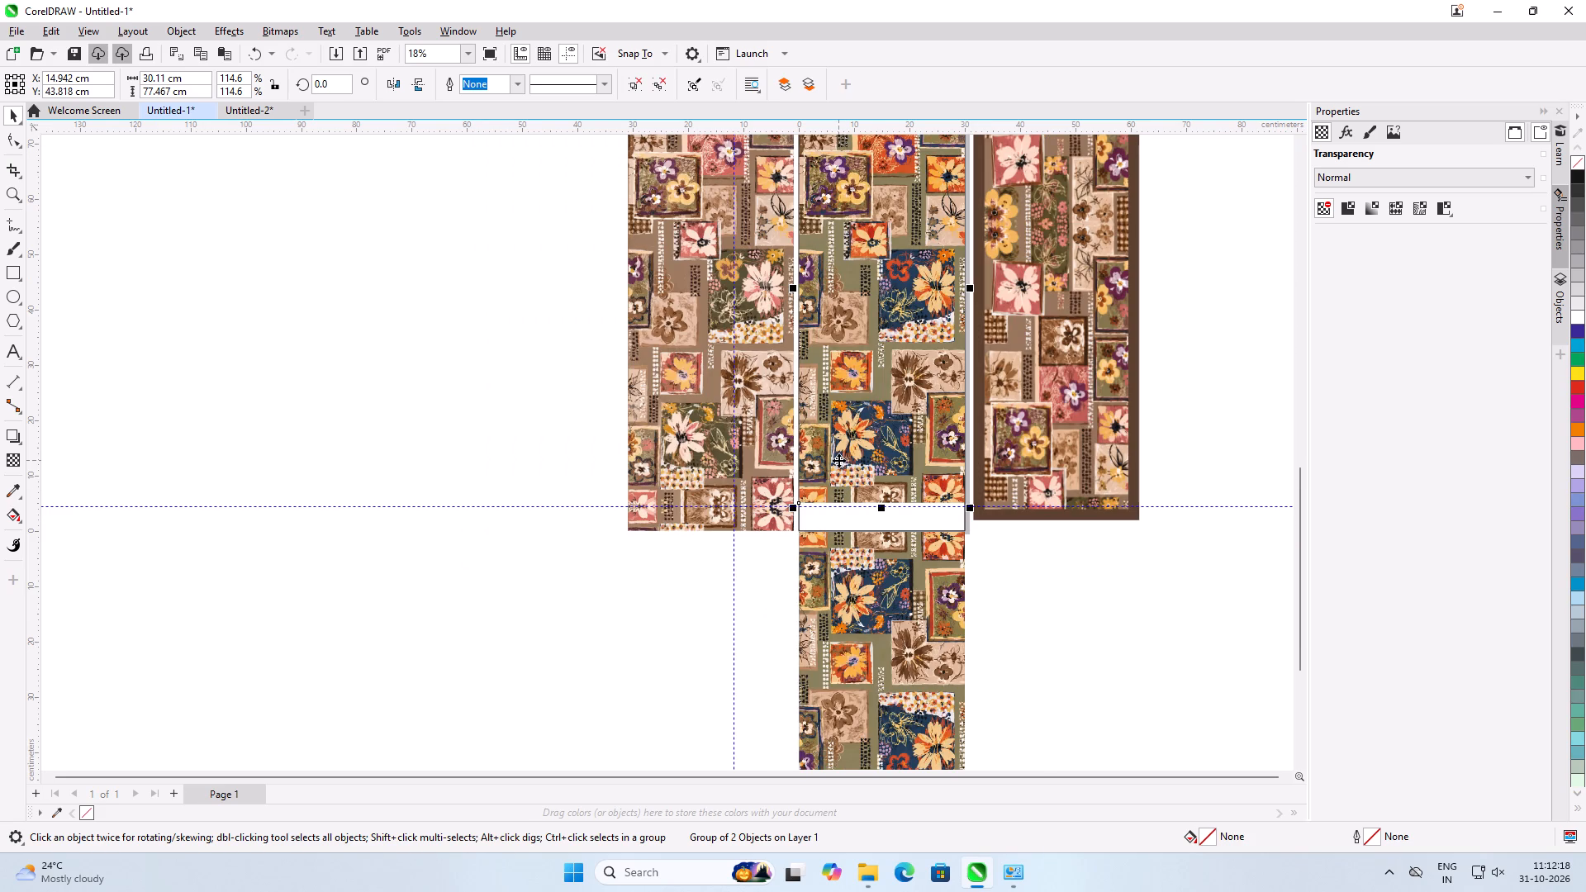
scroll(838, 460, "down", 1)
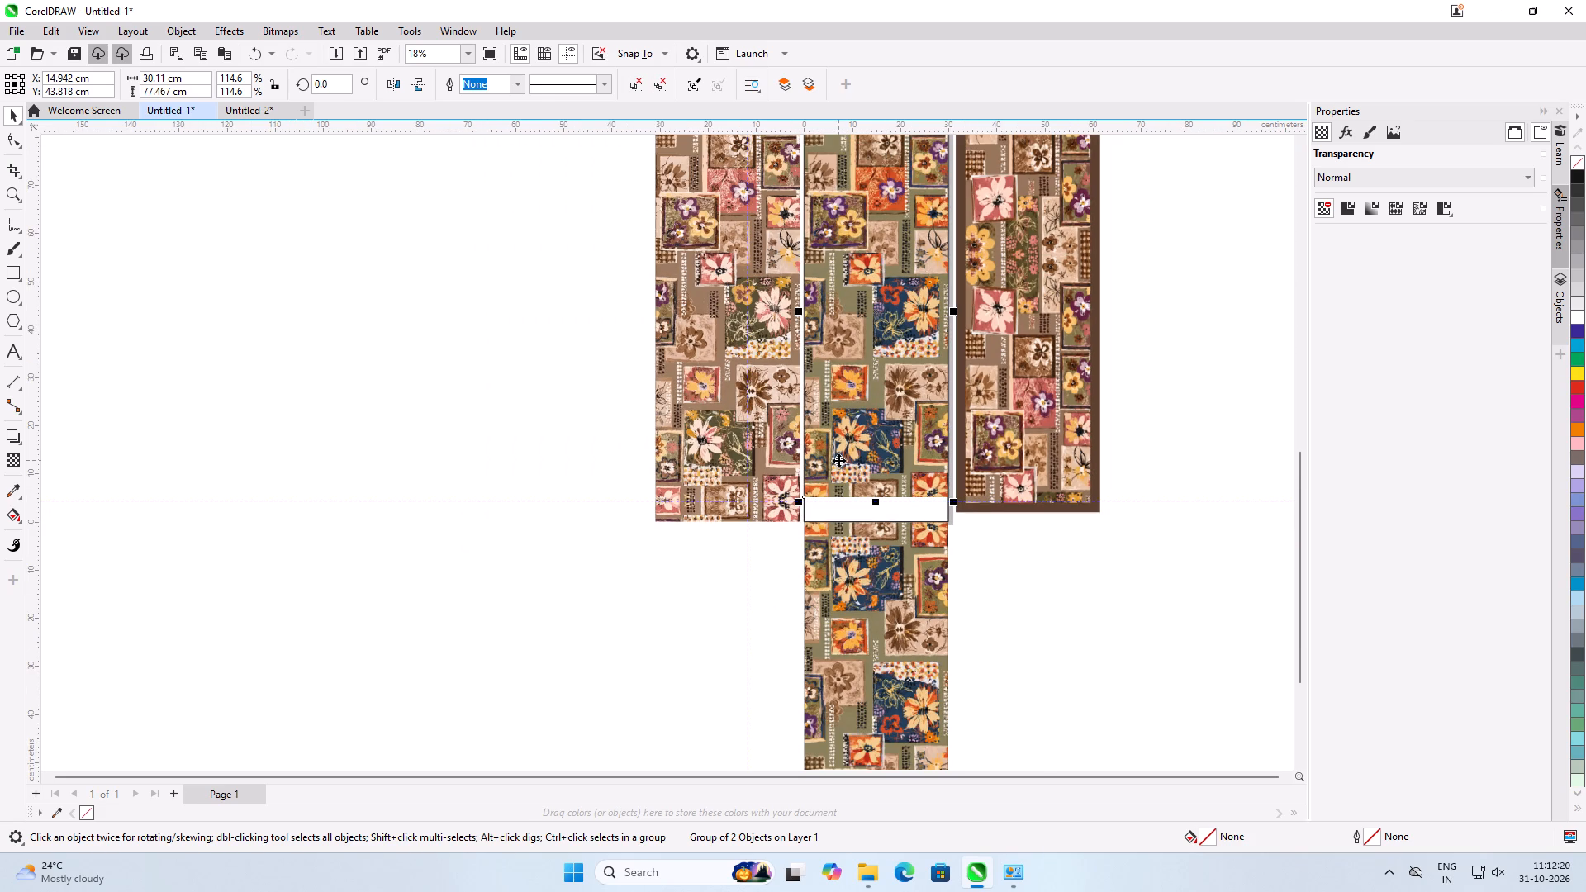
scroll(838, 460, "down", 1)
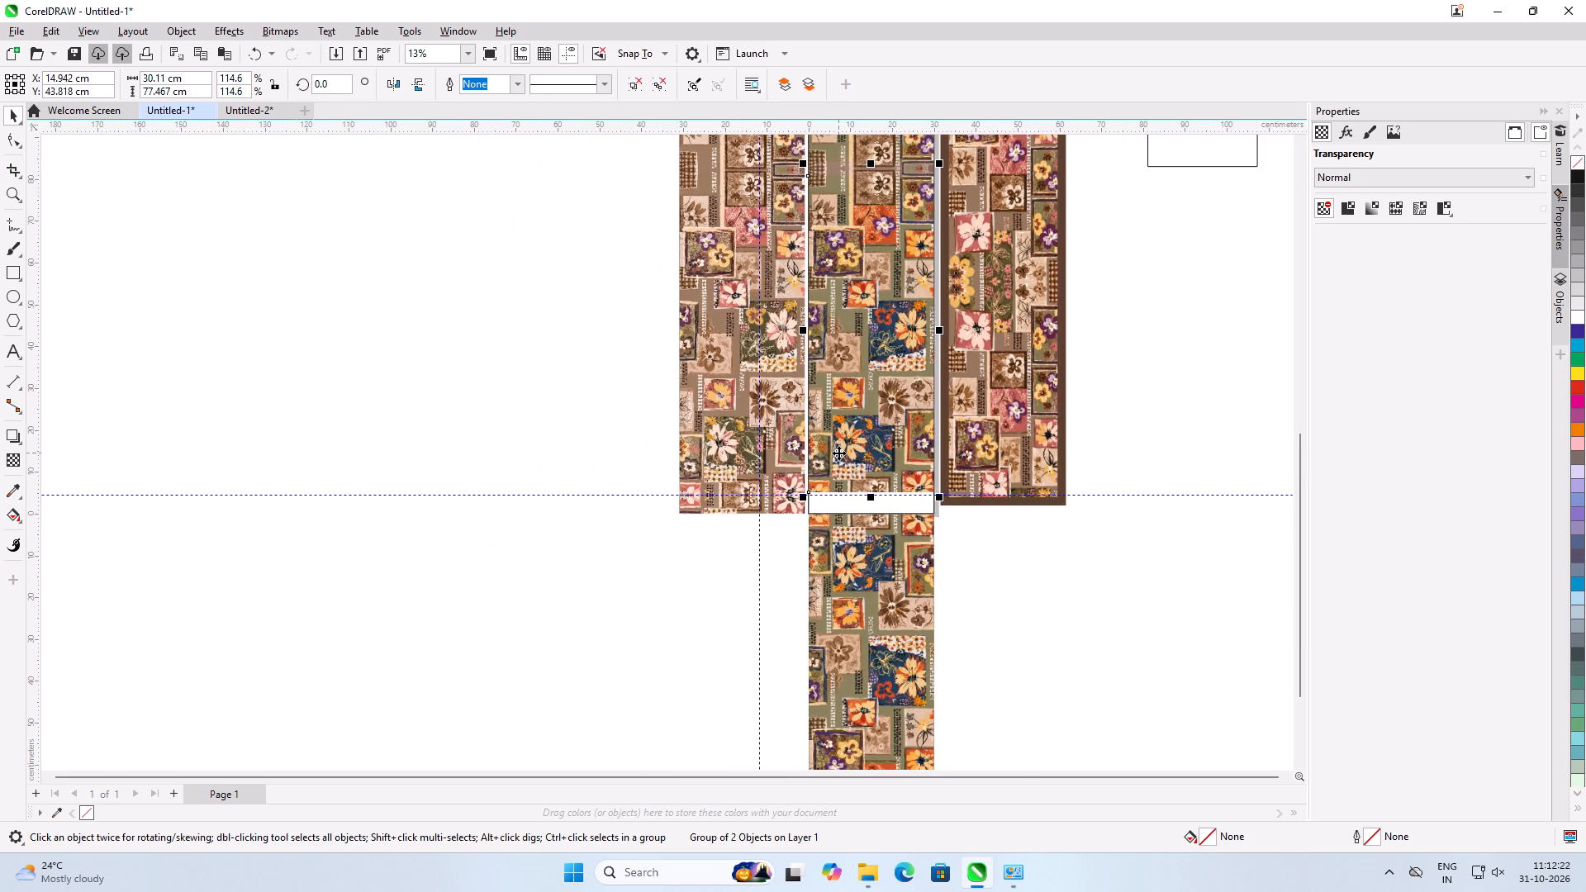
scroll(822, 135, "up", 4)
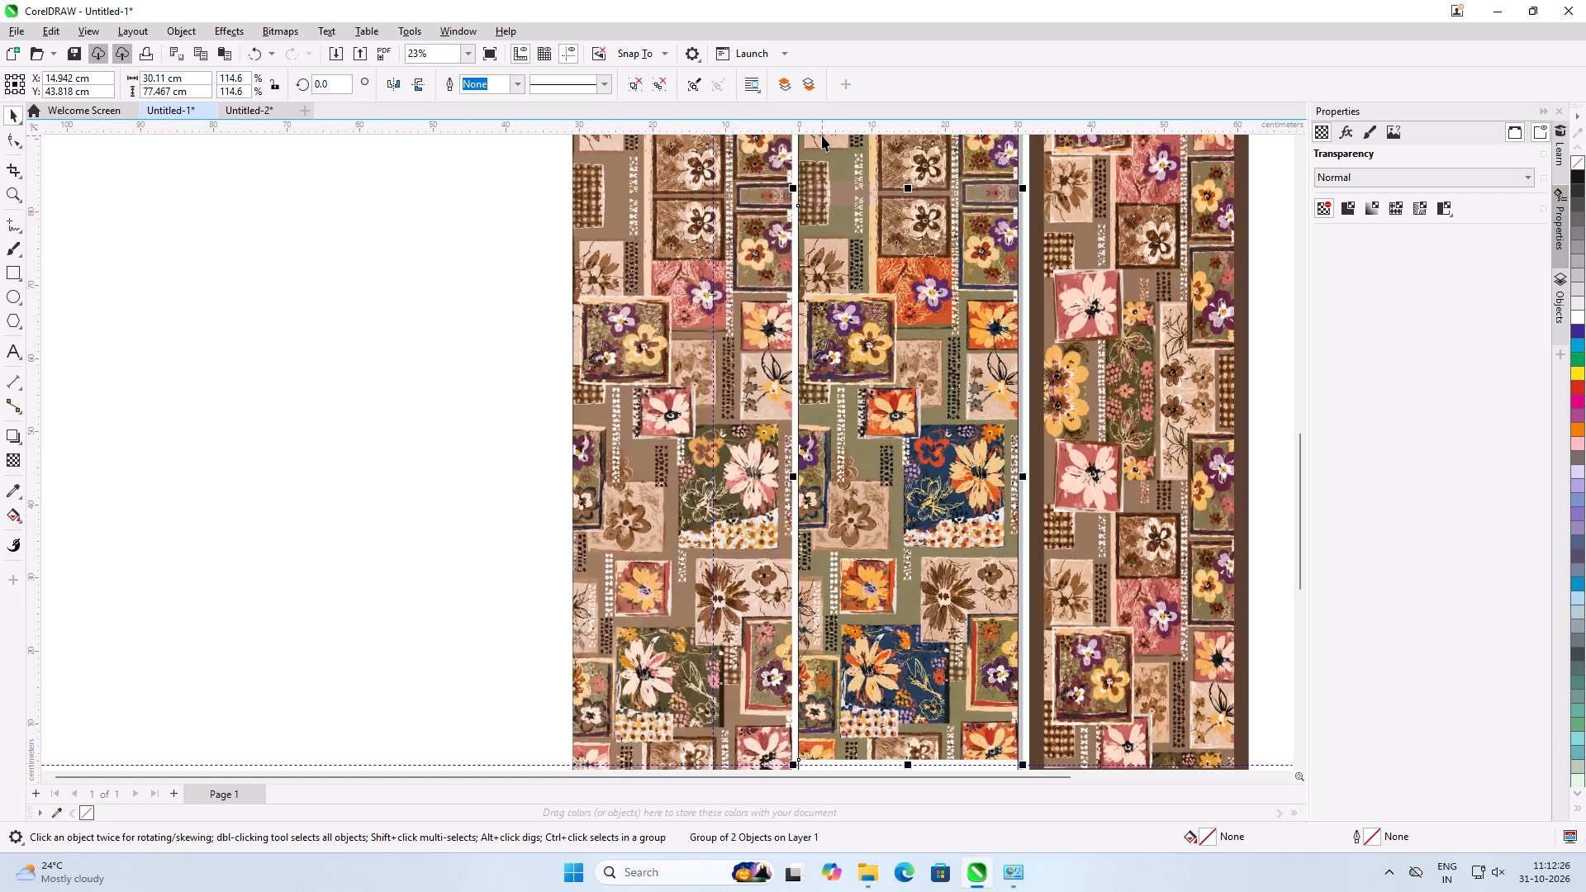
scroll(822, 135, "up", 2)
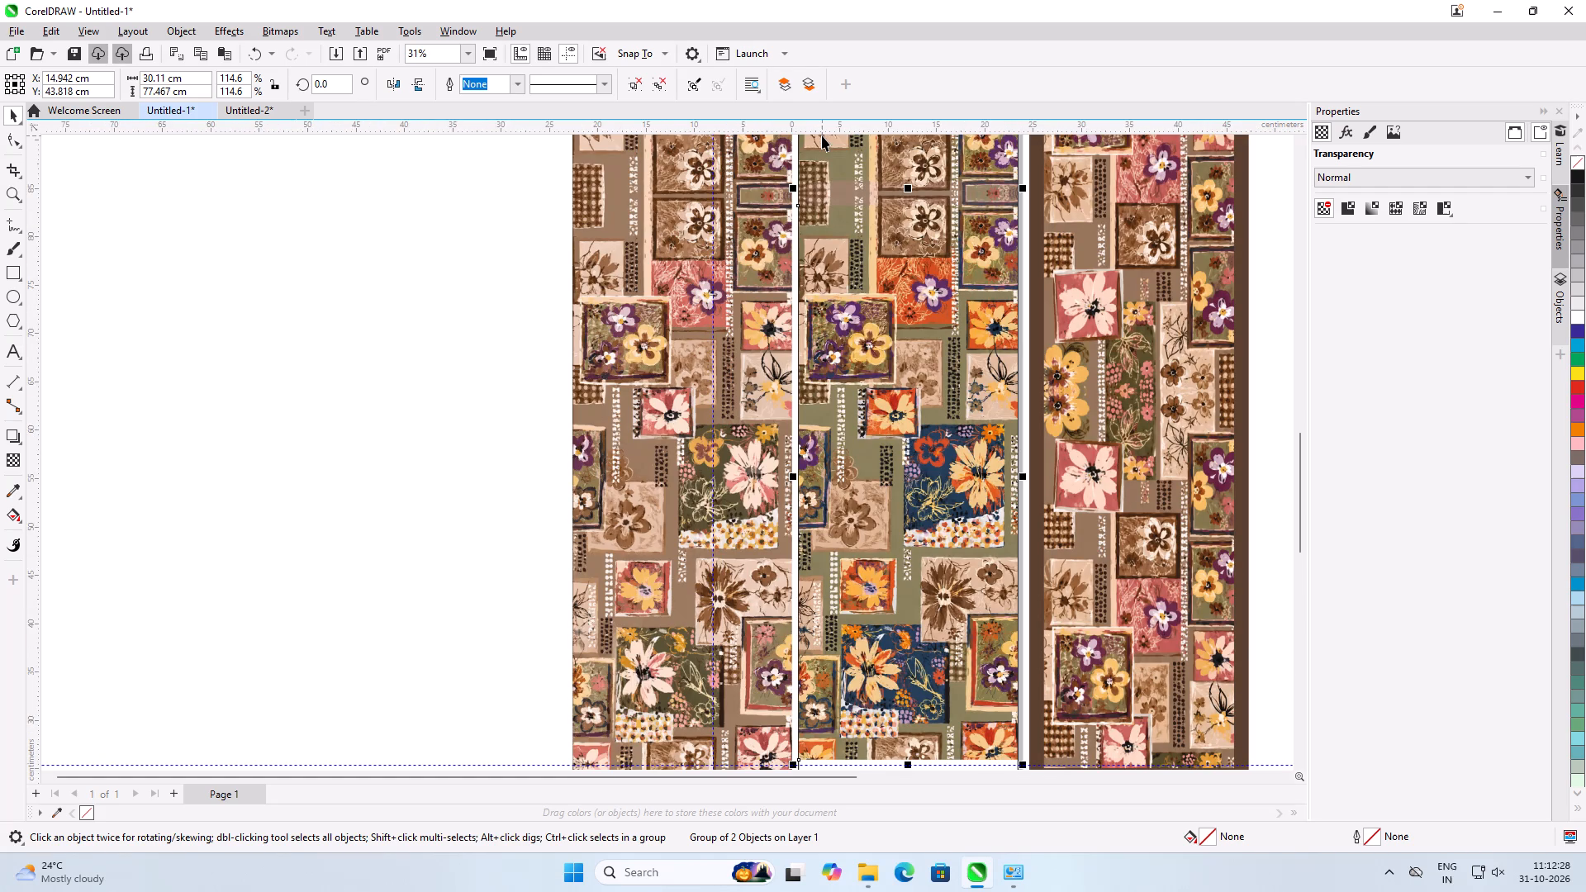
scroll(822, 135, "up", 2)
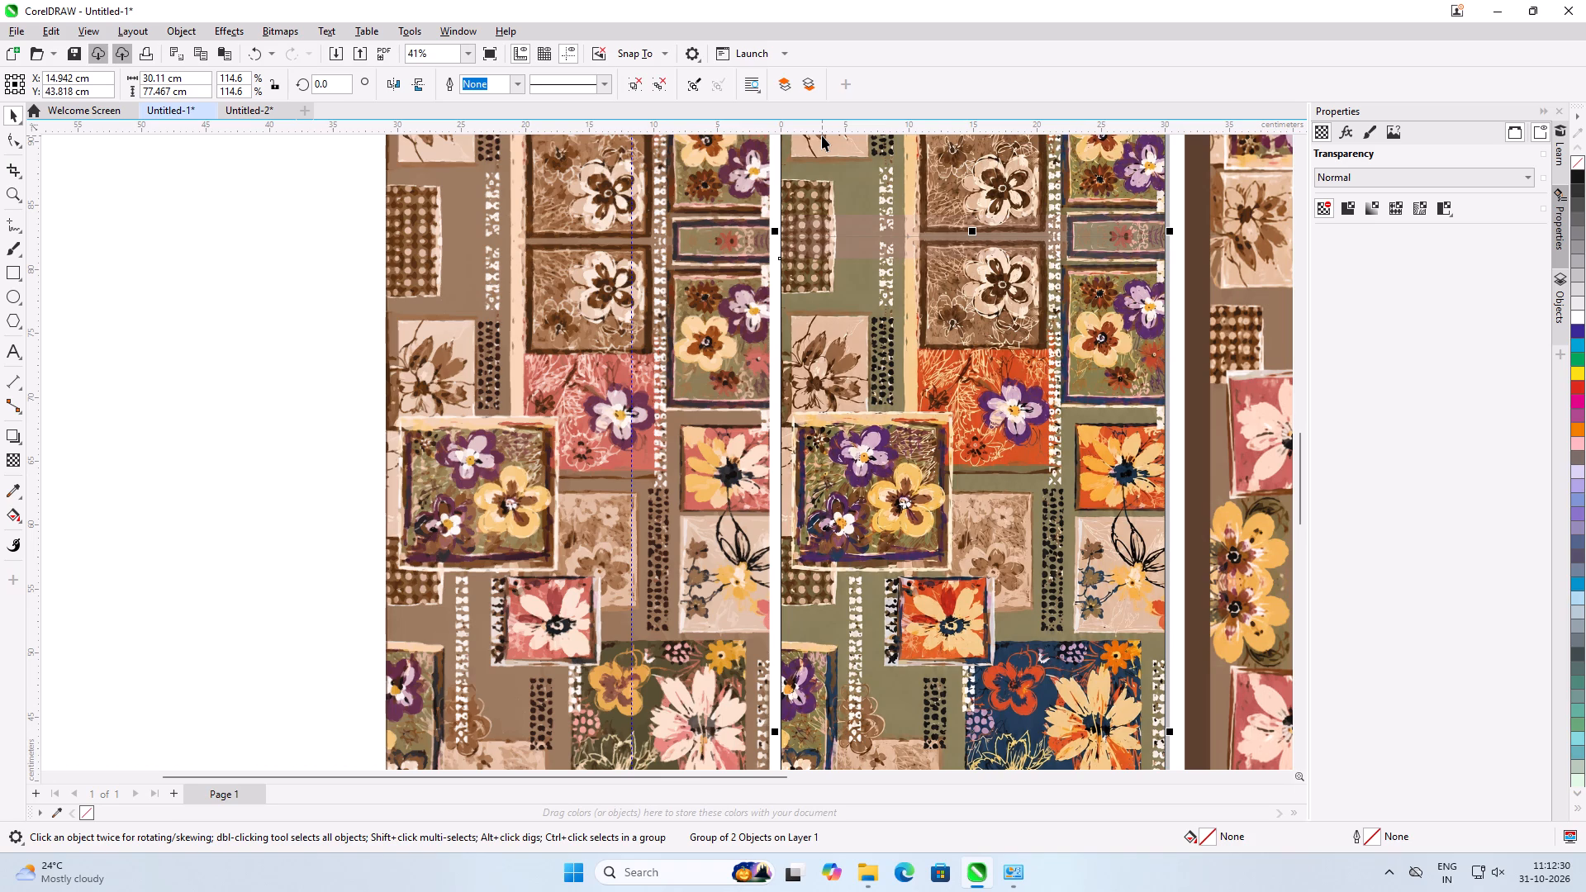
scroll(822, 135, "up", 2)
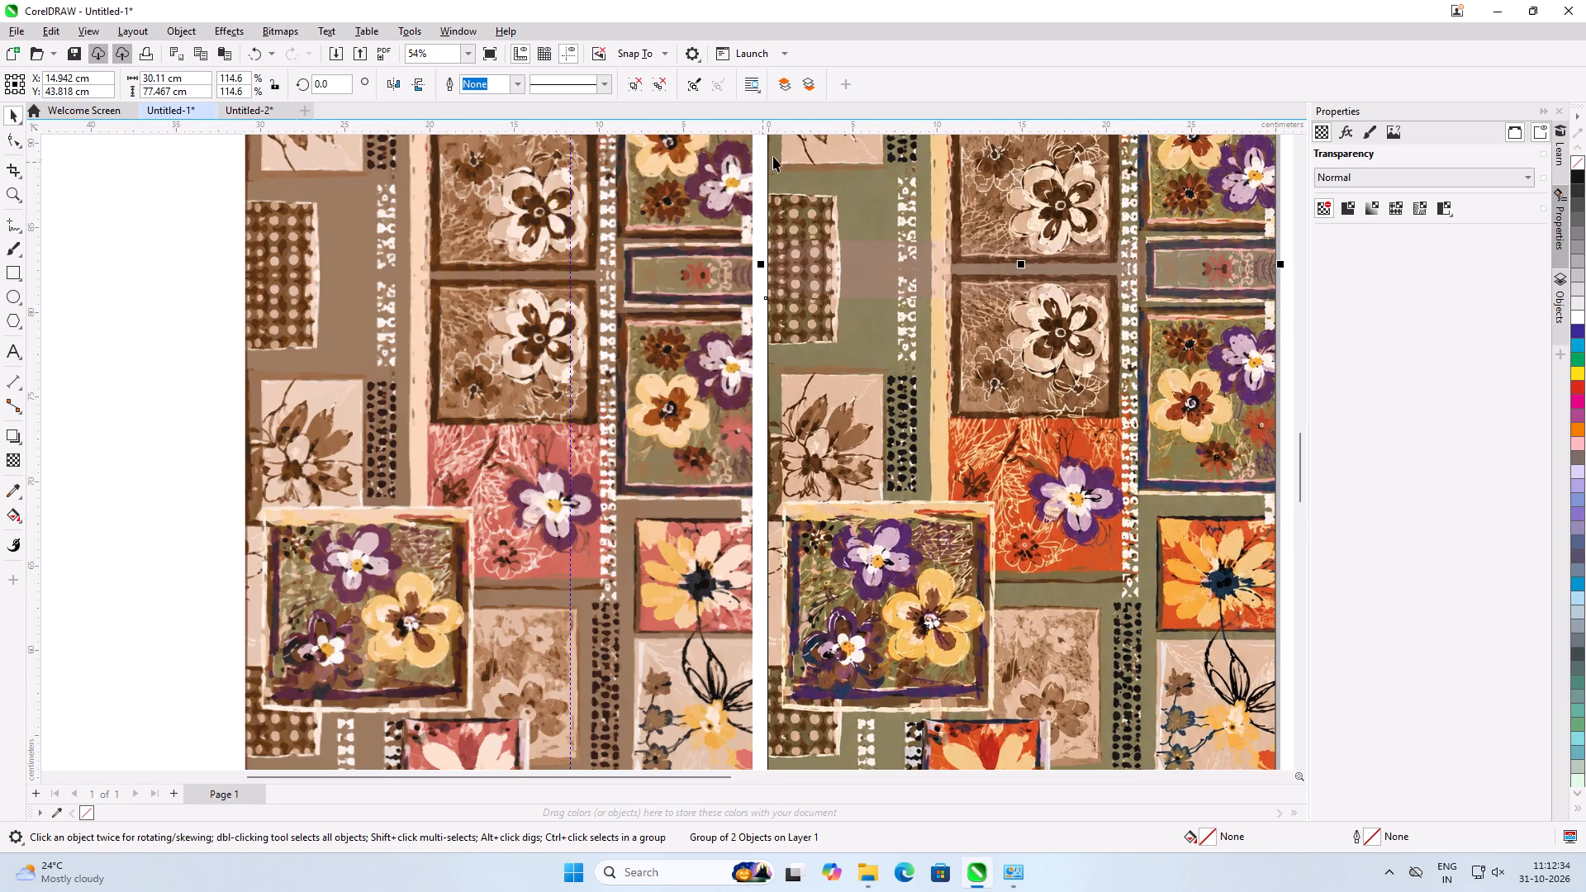
left_click_drag(780, 126, 775, 273)
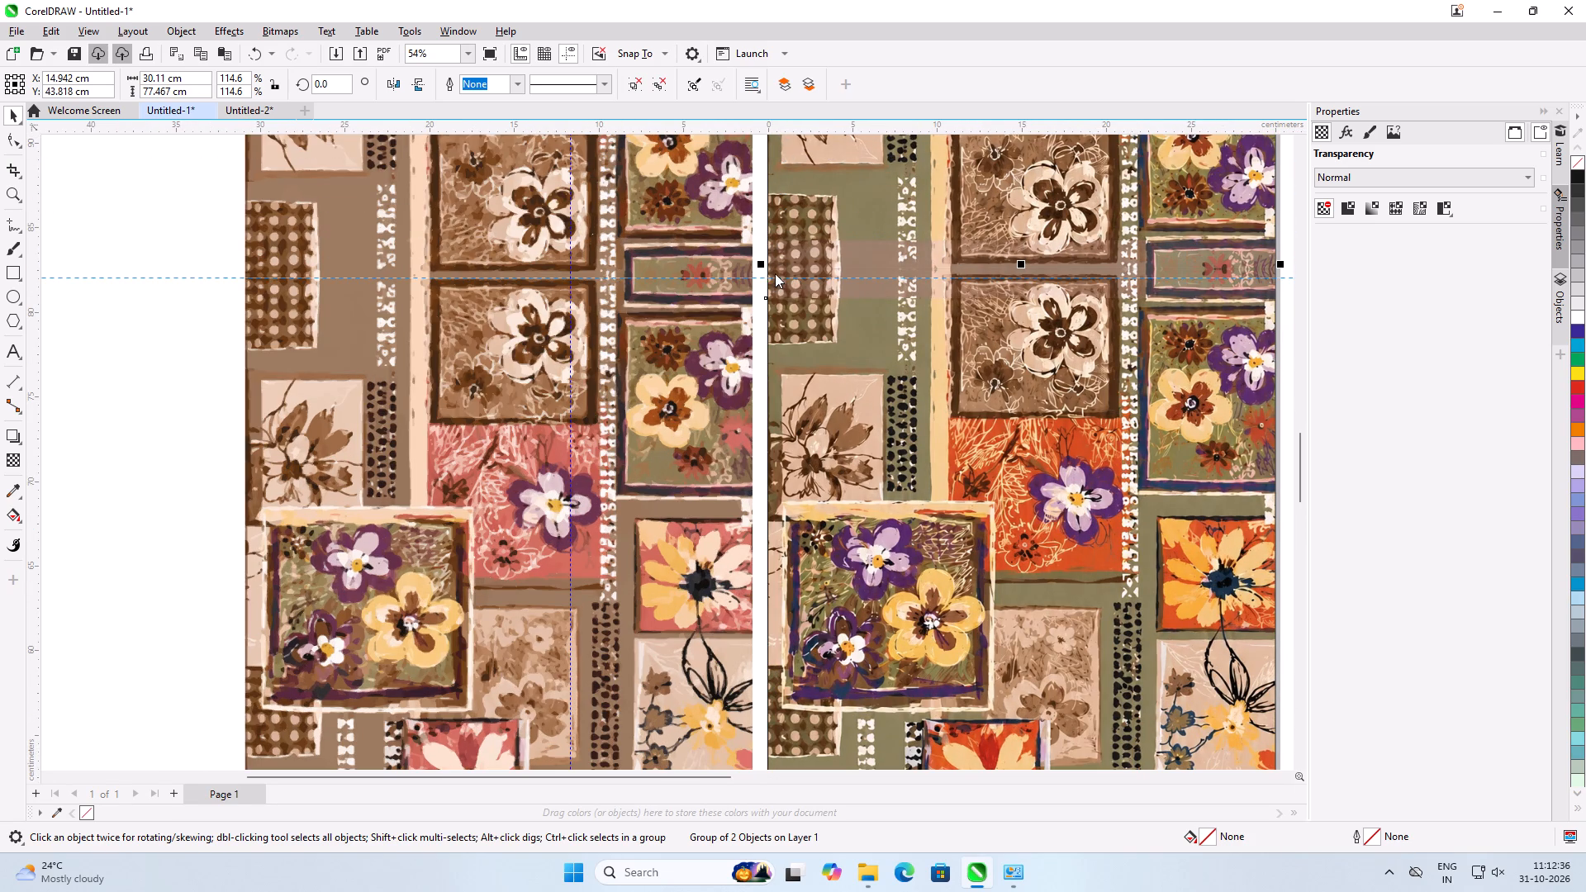
left_click_drag(775, 273, 780, 268)
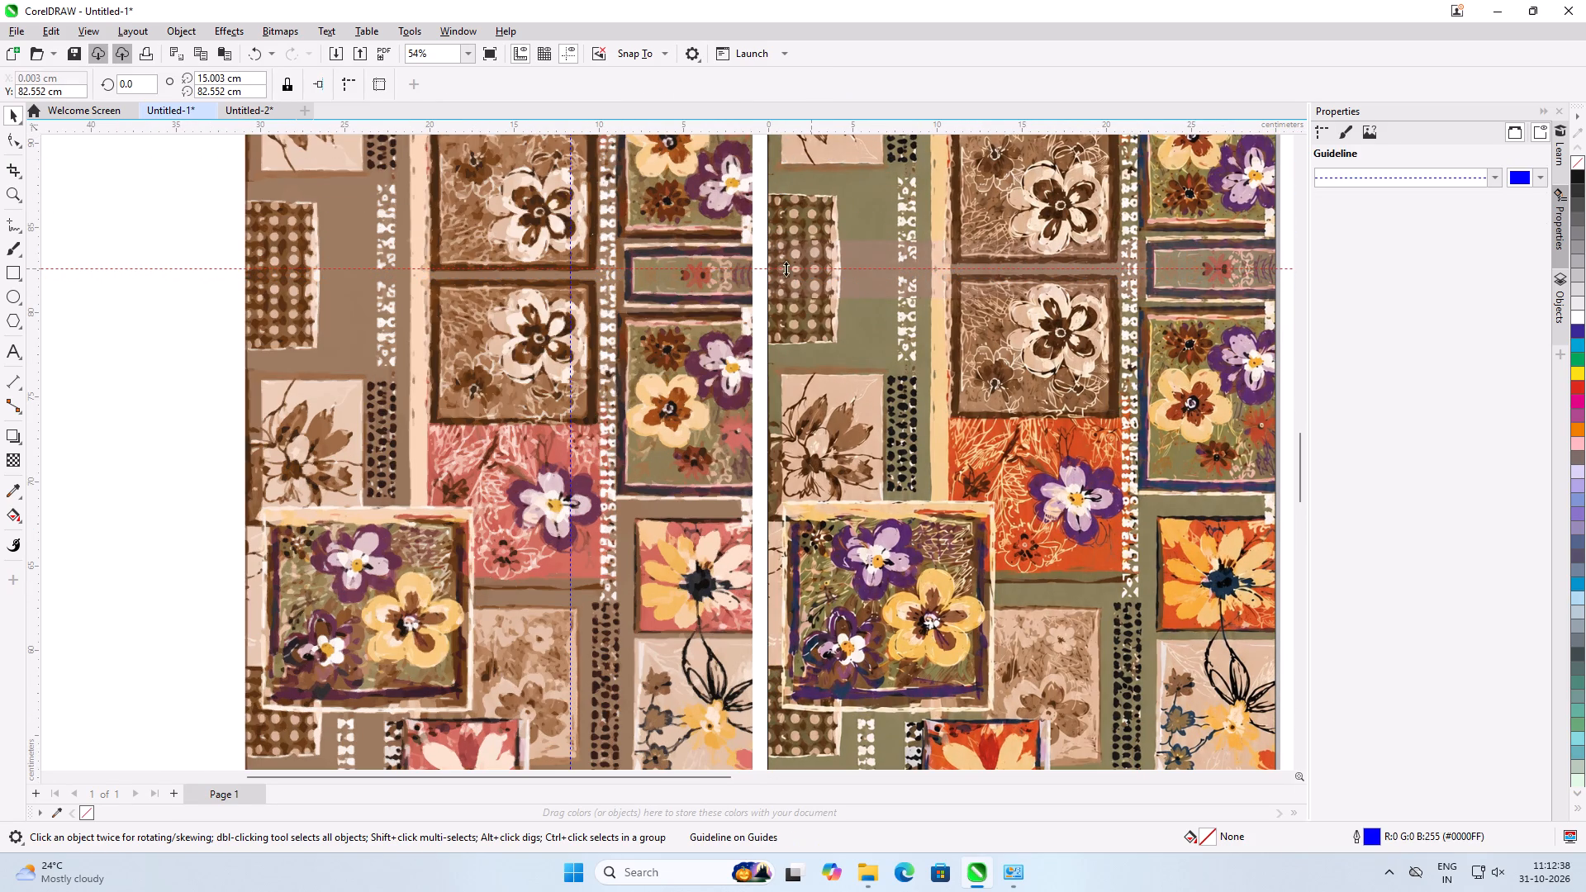
left_click_drag(756, 267, 756, 269)
left_click_drag(756, 269, 757, 297)
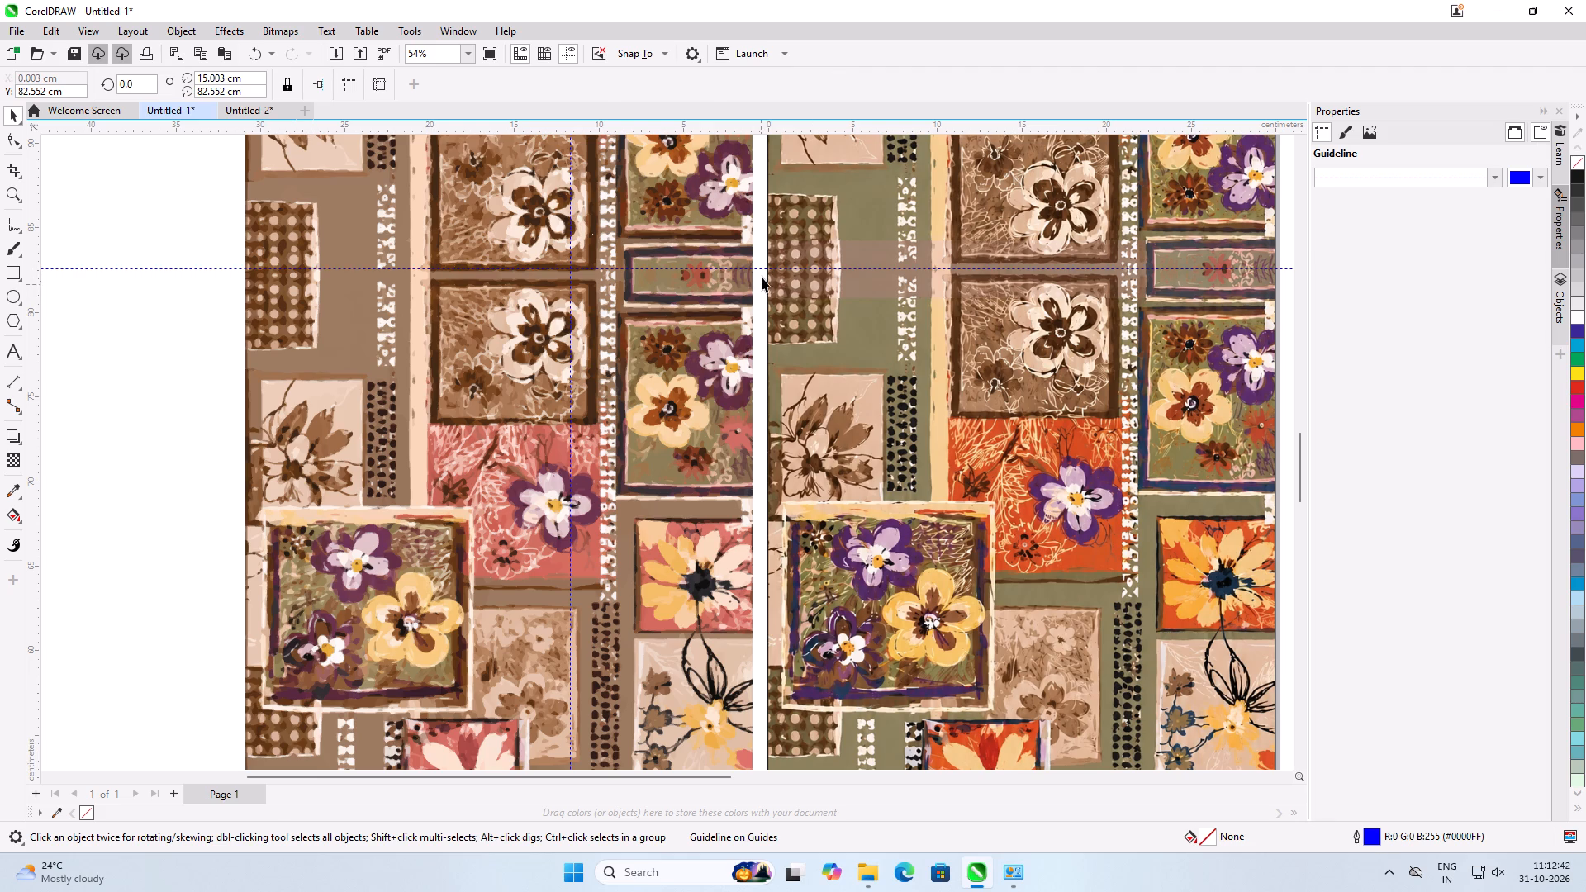
left_click(762, 269)
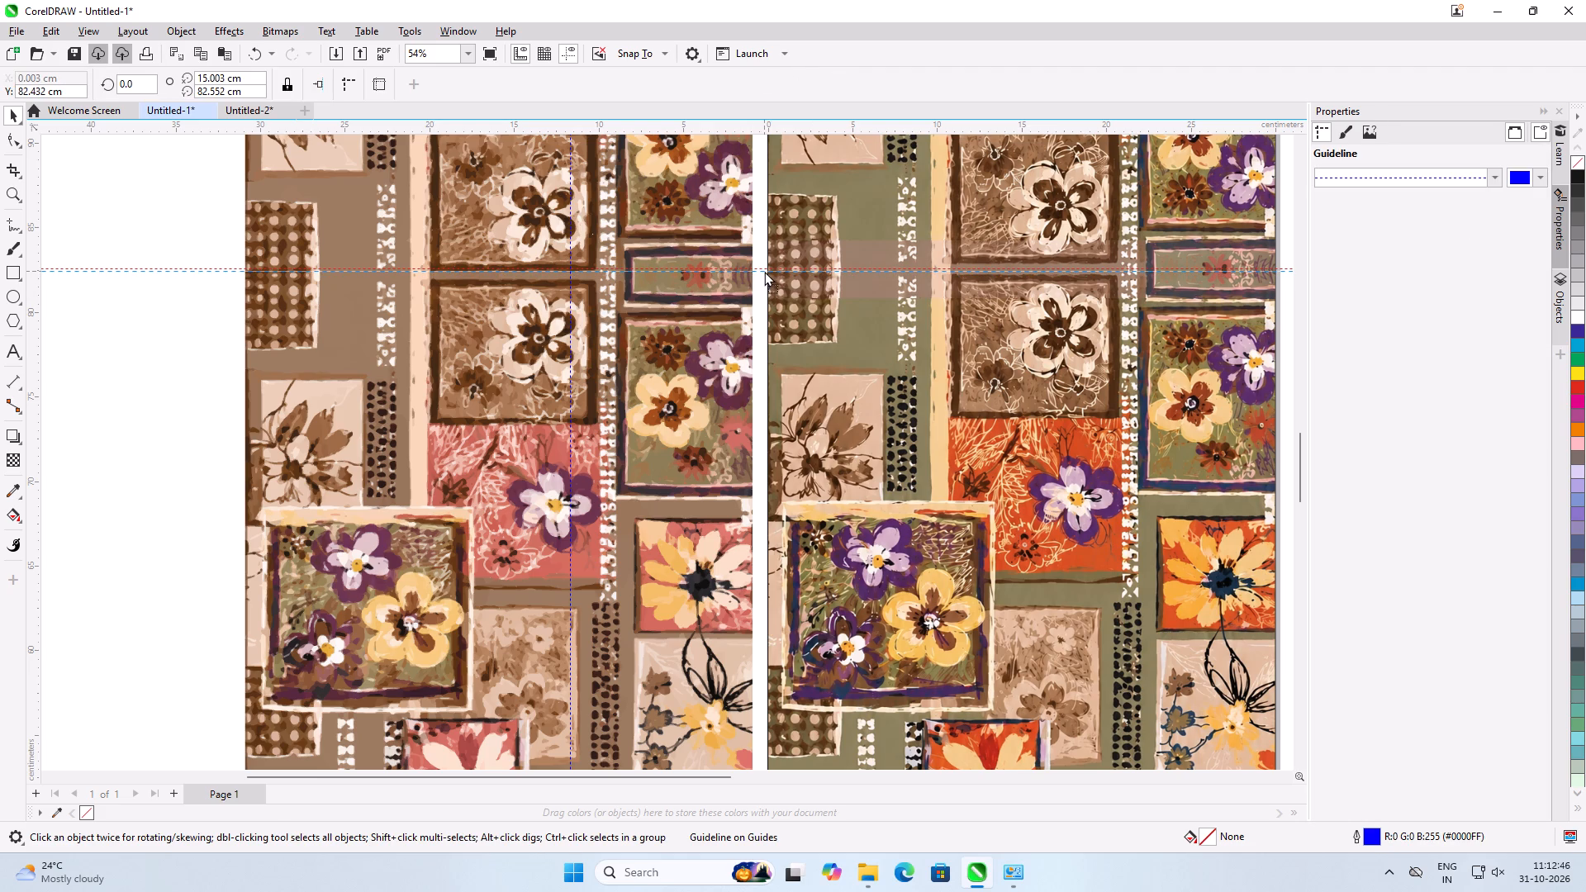
Move the middle pattern group down to about Y 41.6 cm, opening a gap below the upper group.
left_click(1018, 204)
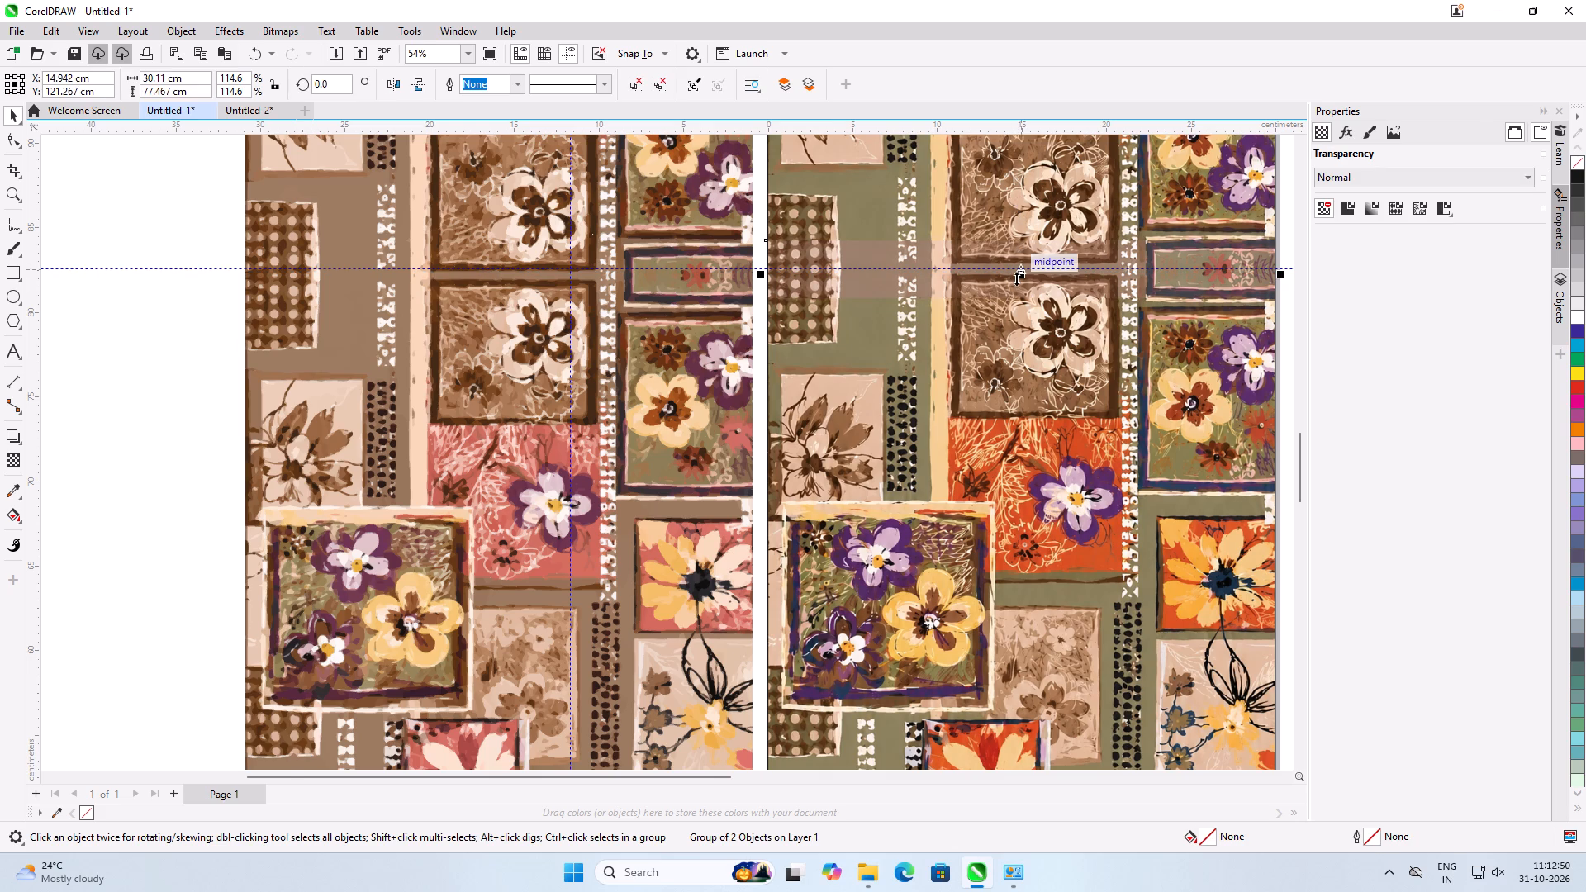
scroll(1016, 278, "up", 3)
left_click(1036, 412)
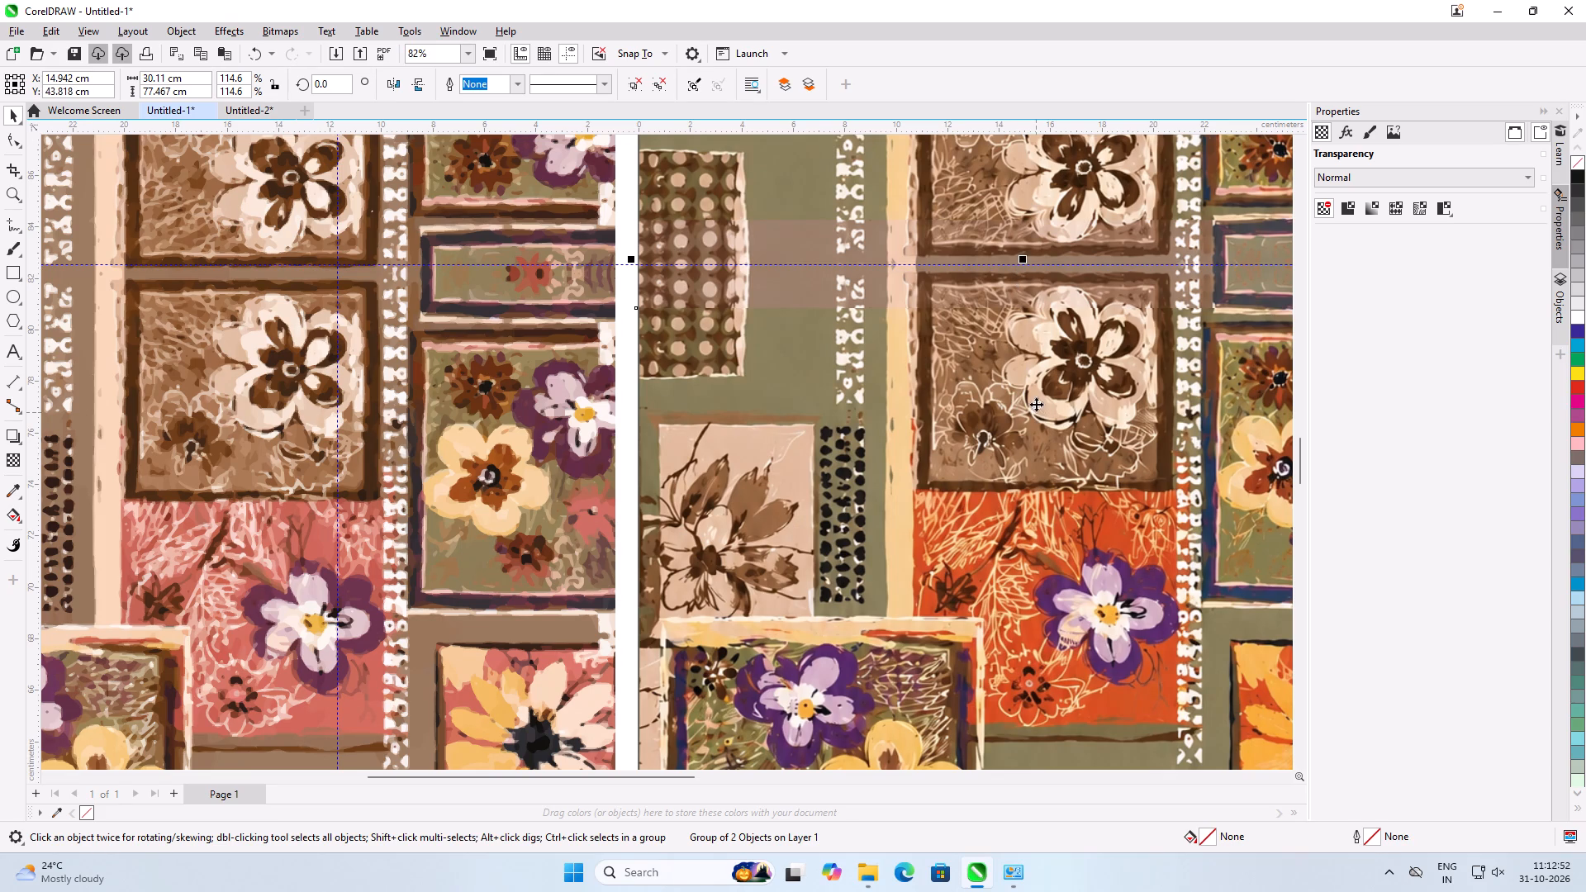
left_click_drag(1036, 390, 1033, 447)
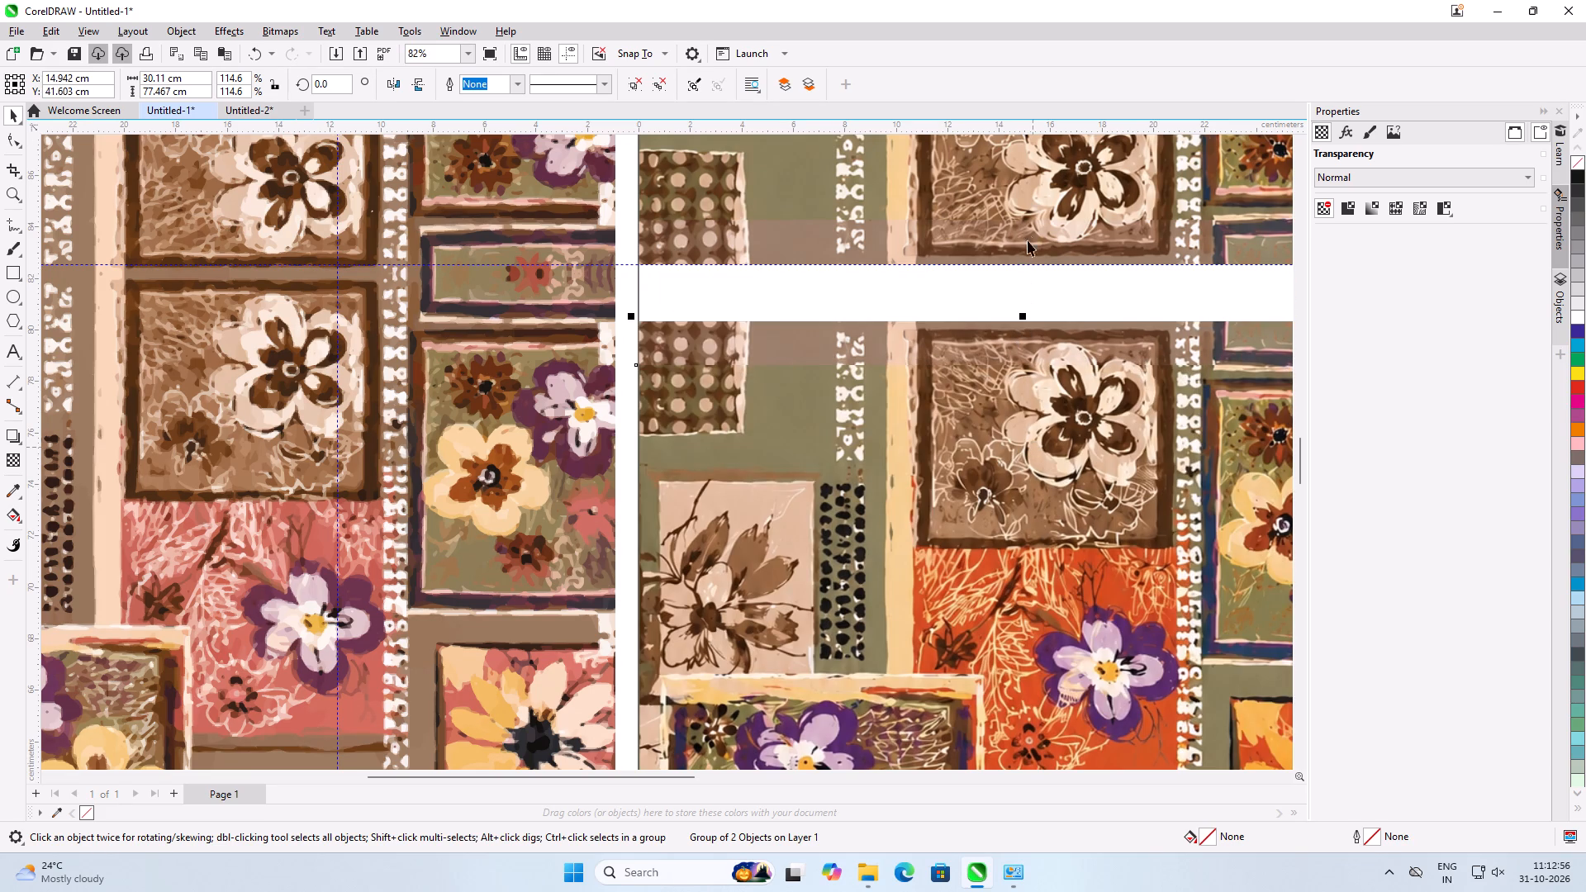
Stretch the upper pattern group downward to a height of about 77.8 cm, bringing its lowest flower frame's bottom edge to the horizontal guideline.
left_click(1028, 195)
left_click_drag(1024, 271, 1026, 286)
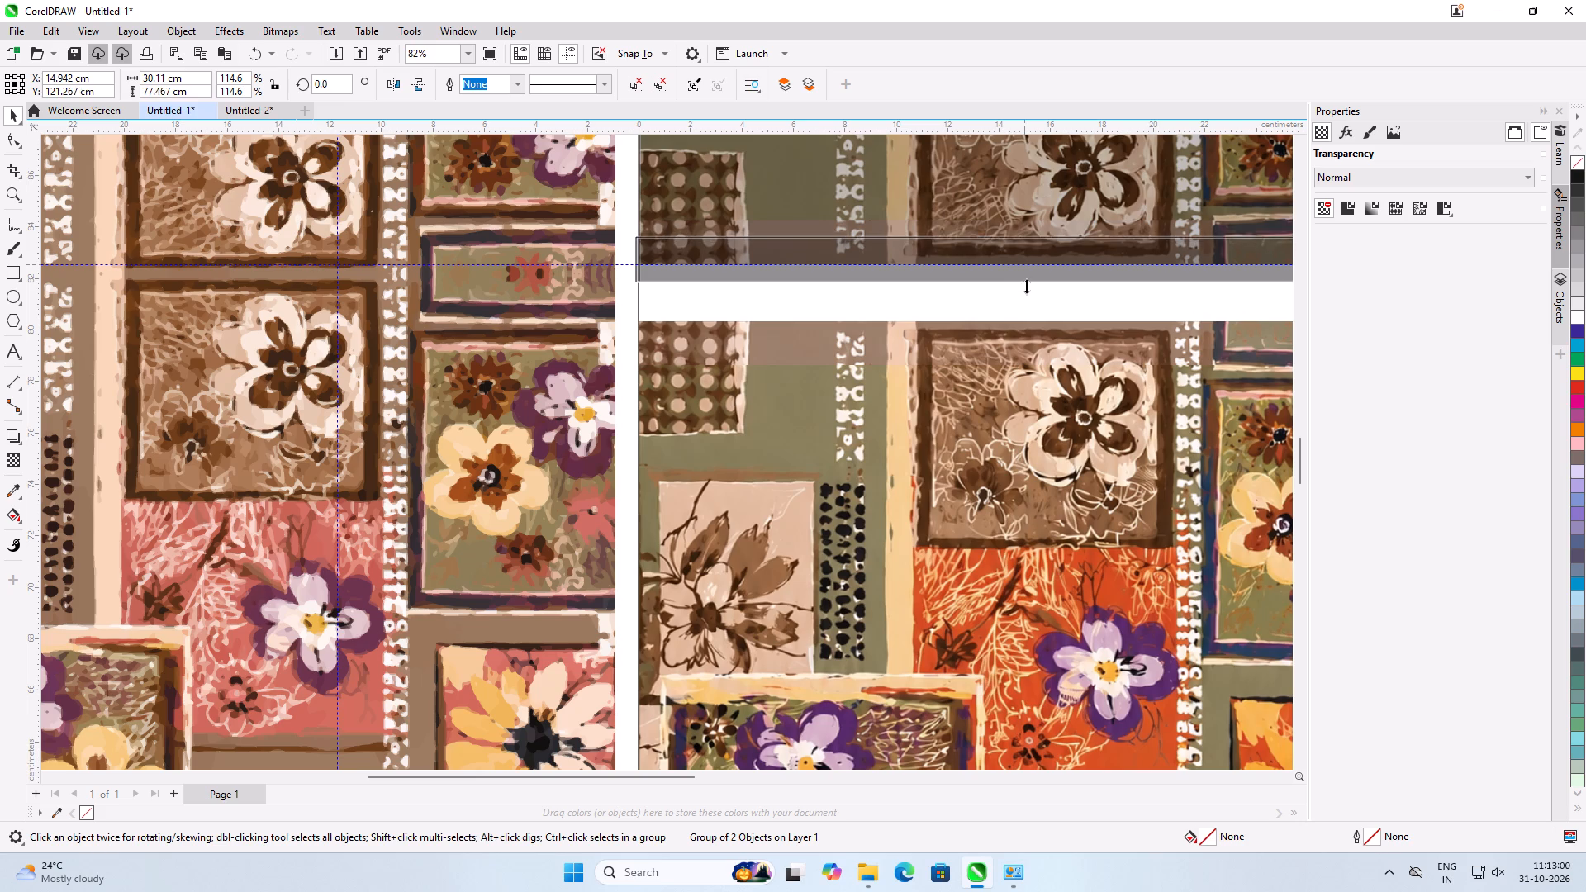
left_click_drag(1026, 286, 1025, 290)
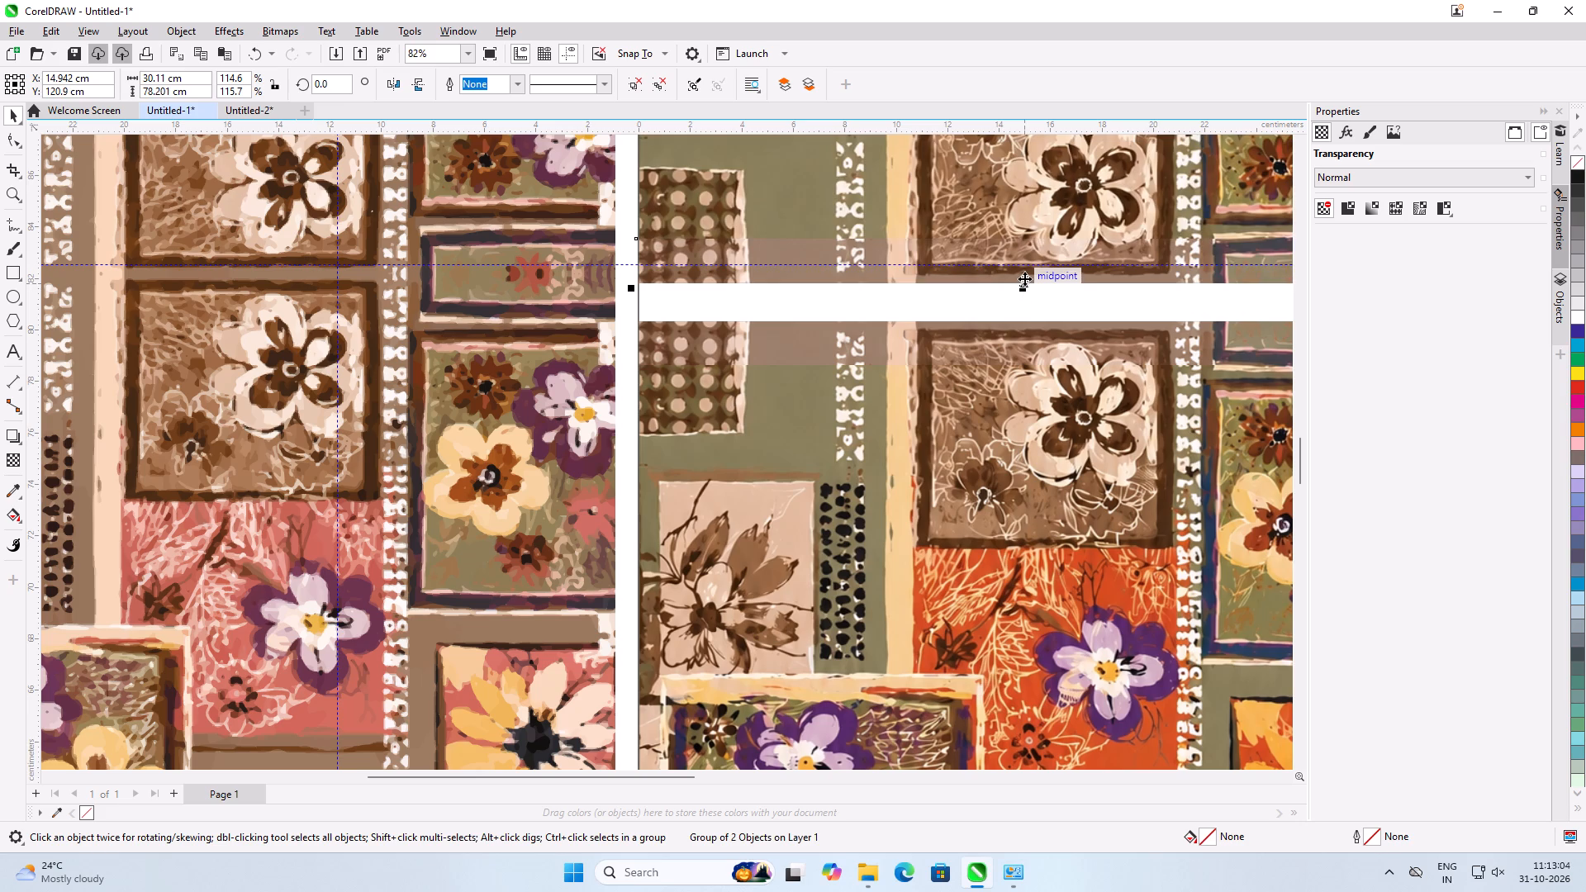
scroll(1024, 278, "up", 9)
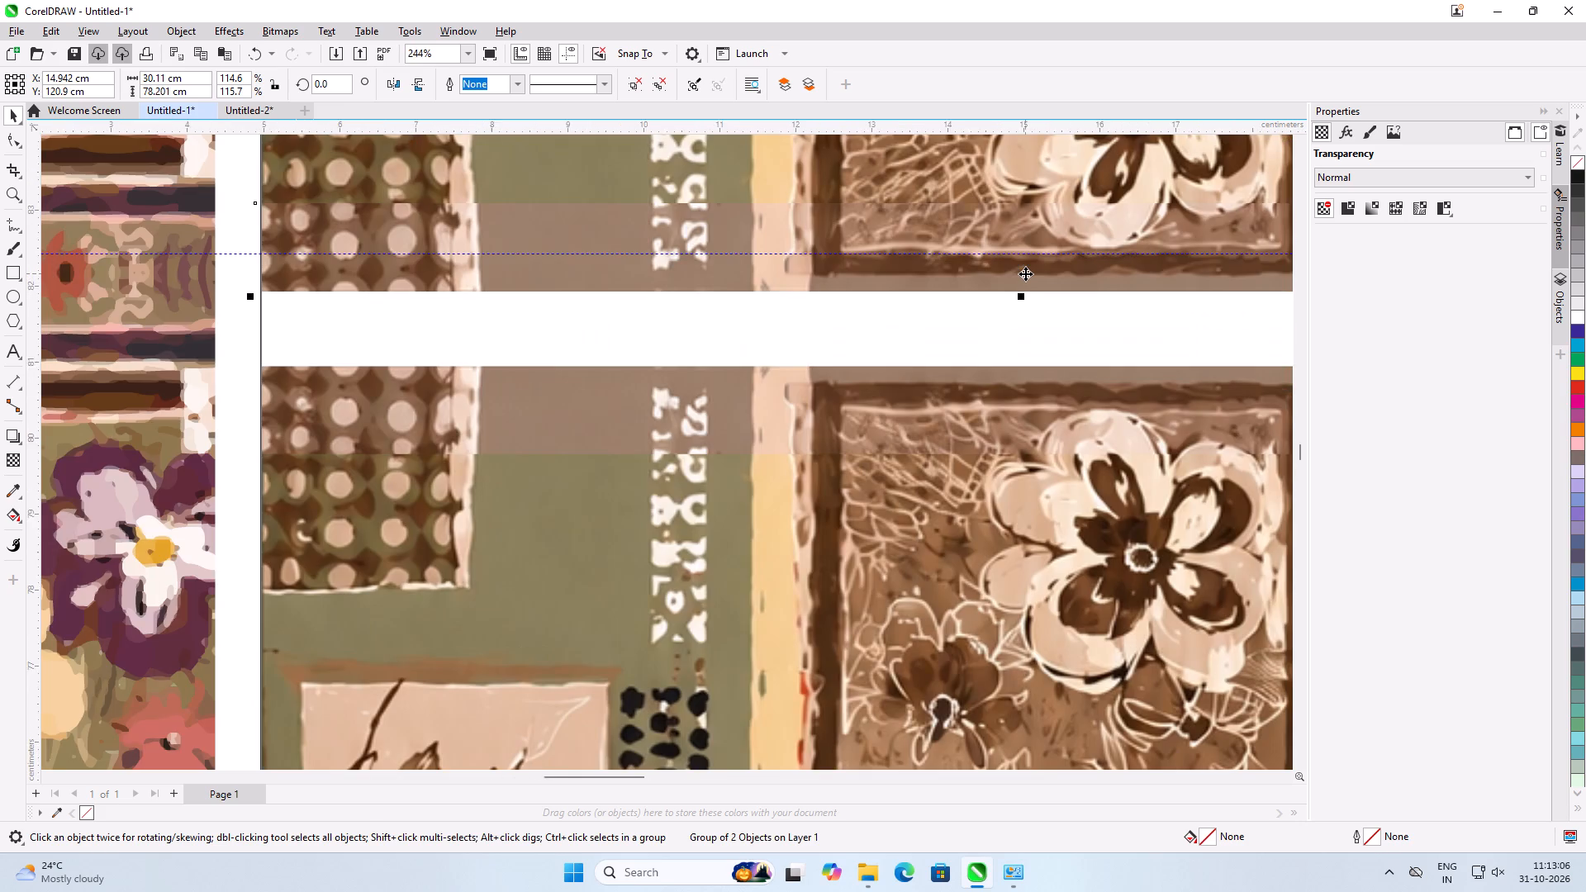
scroll(1025, 273, "up", 1)
left_click_drag(1017, 317, 1017, 311)
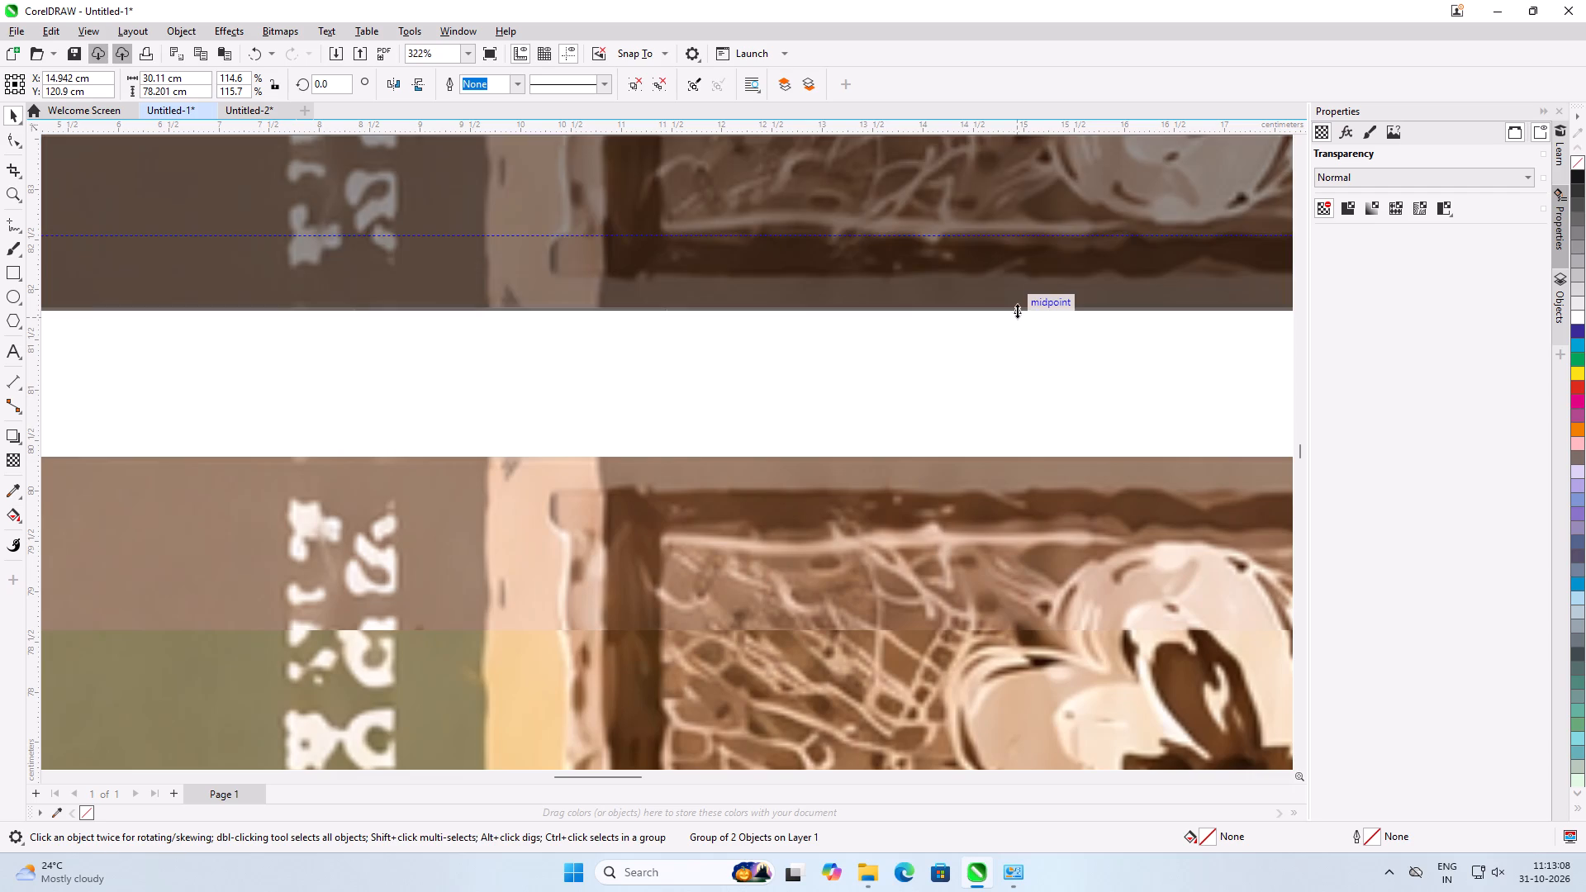
left_click_drag(1017, 311, 1018, 292)
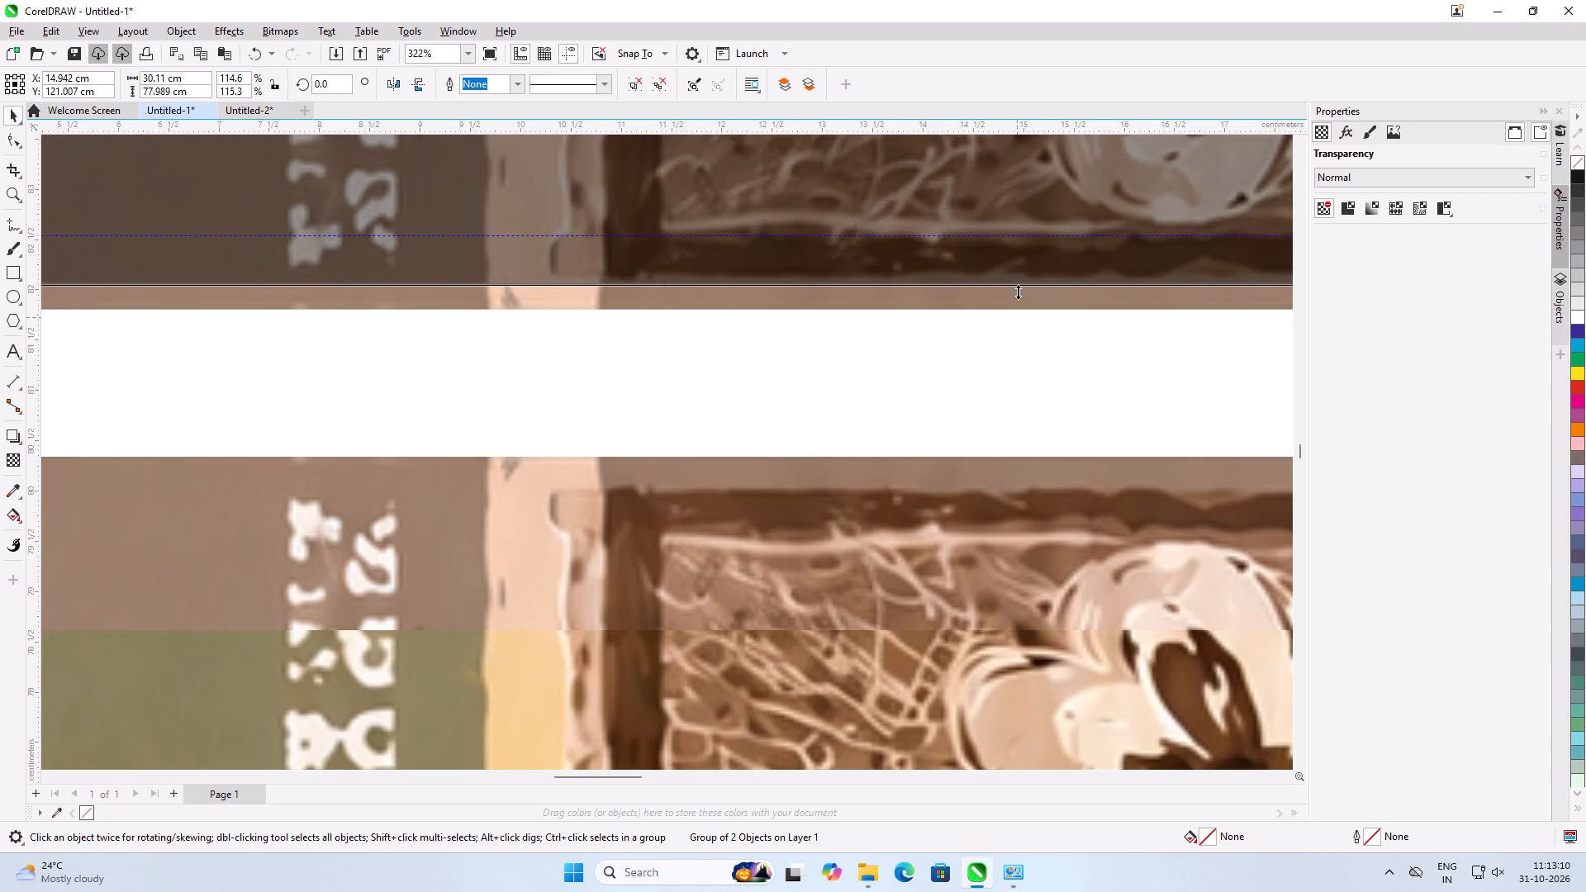
left_click_drag(1018, 292, 1023, 287)
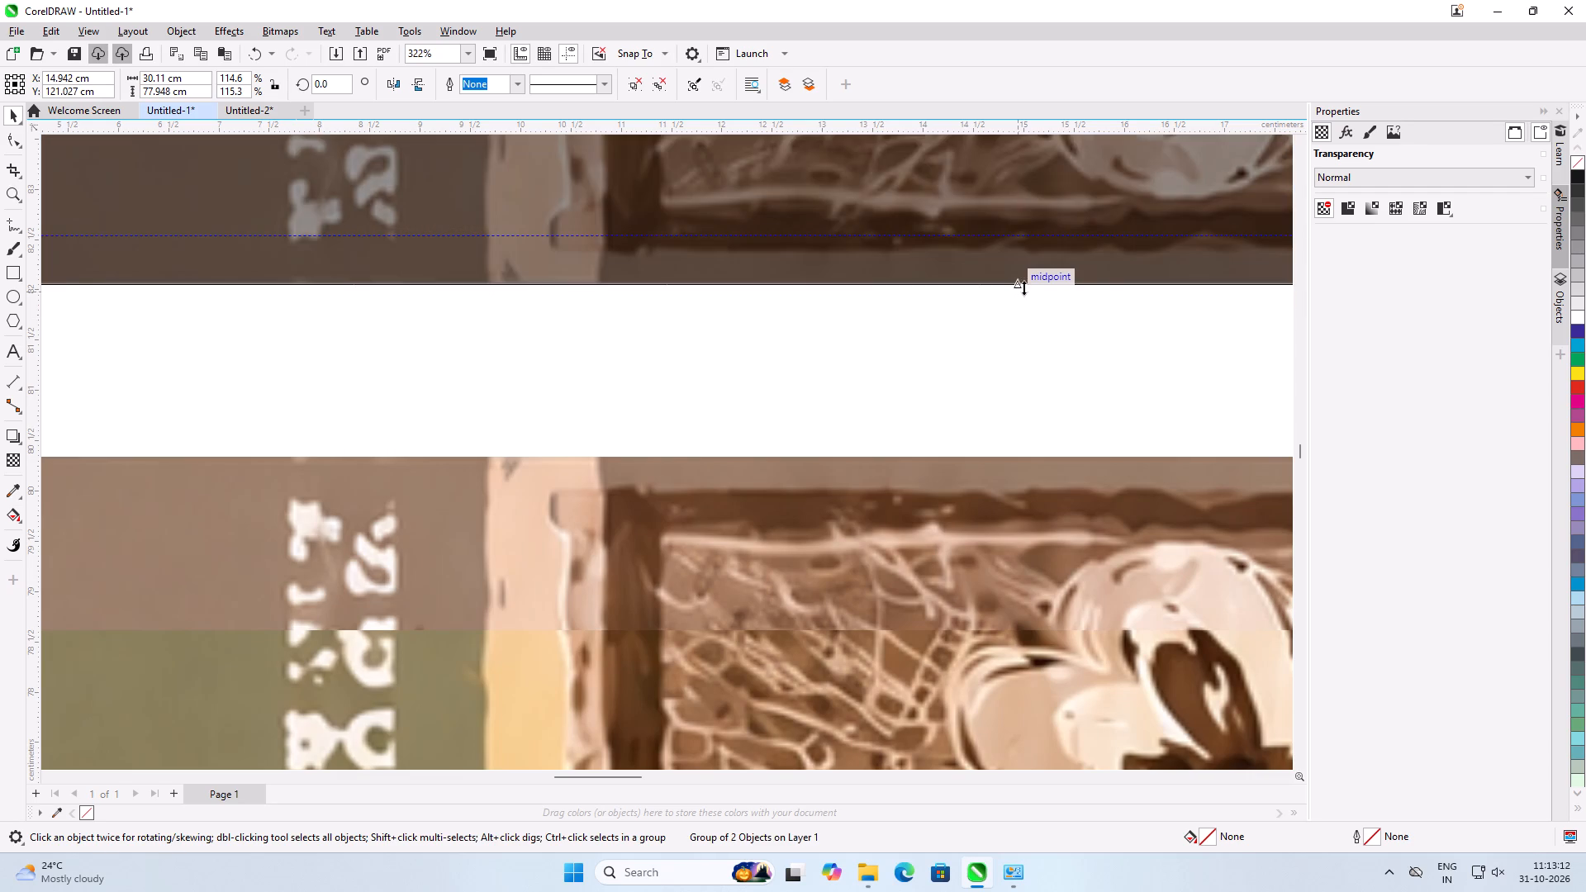
left_click_drag(1023, 287, 1031, 279)
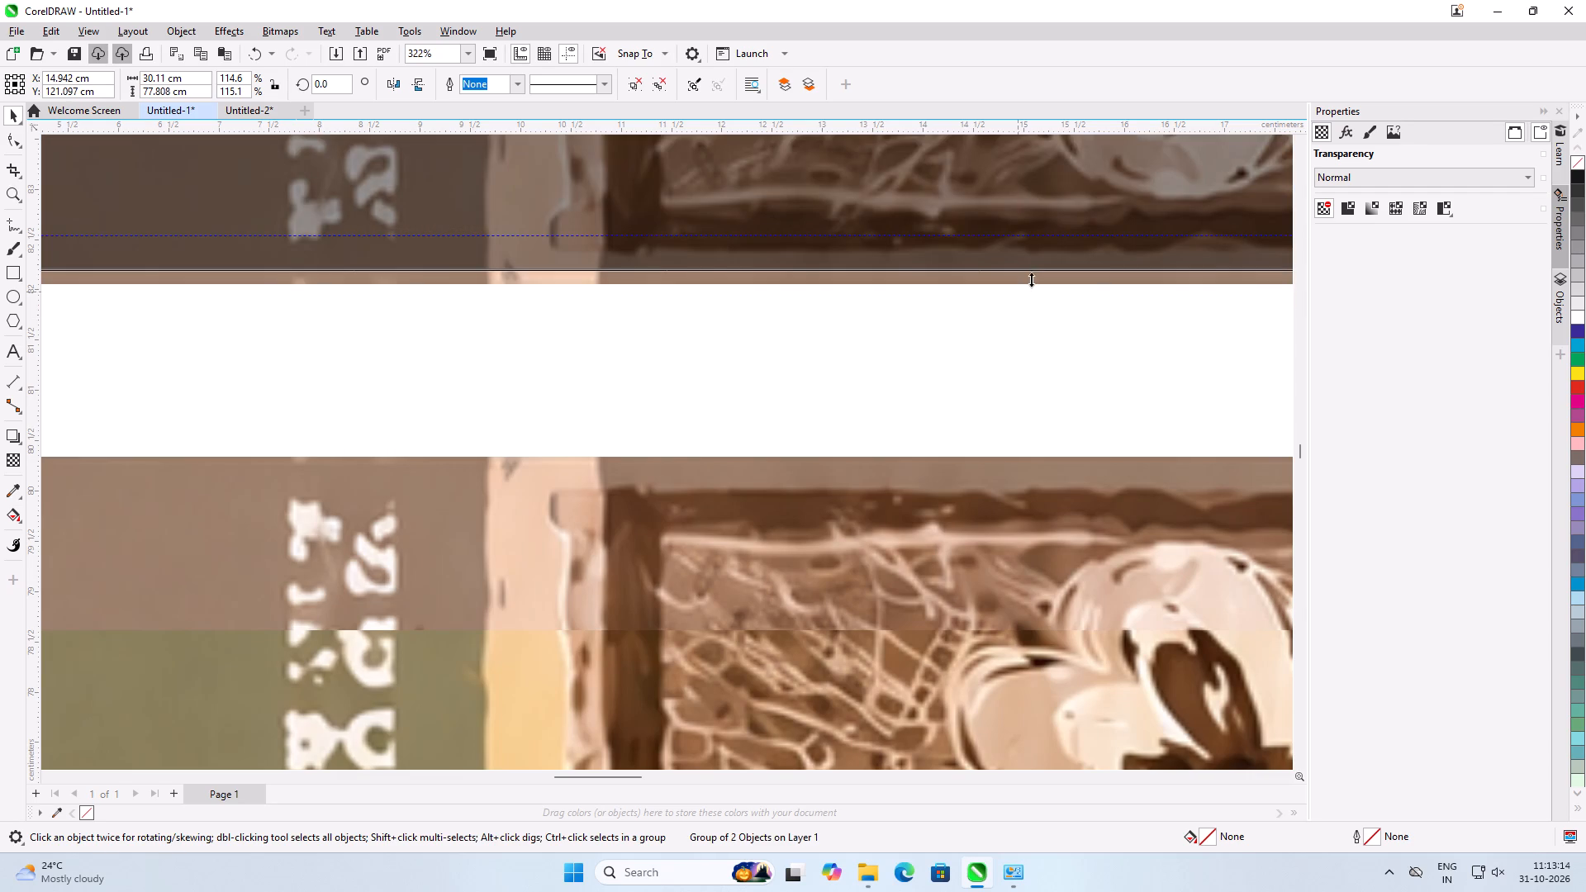
left_click_drag(1031, 279, 1033, 279)
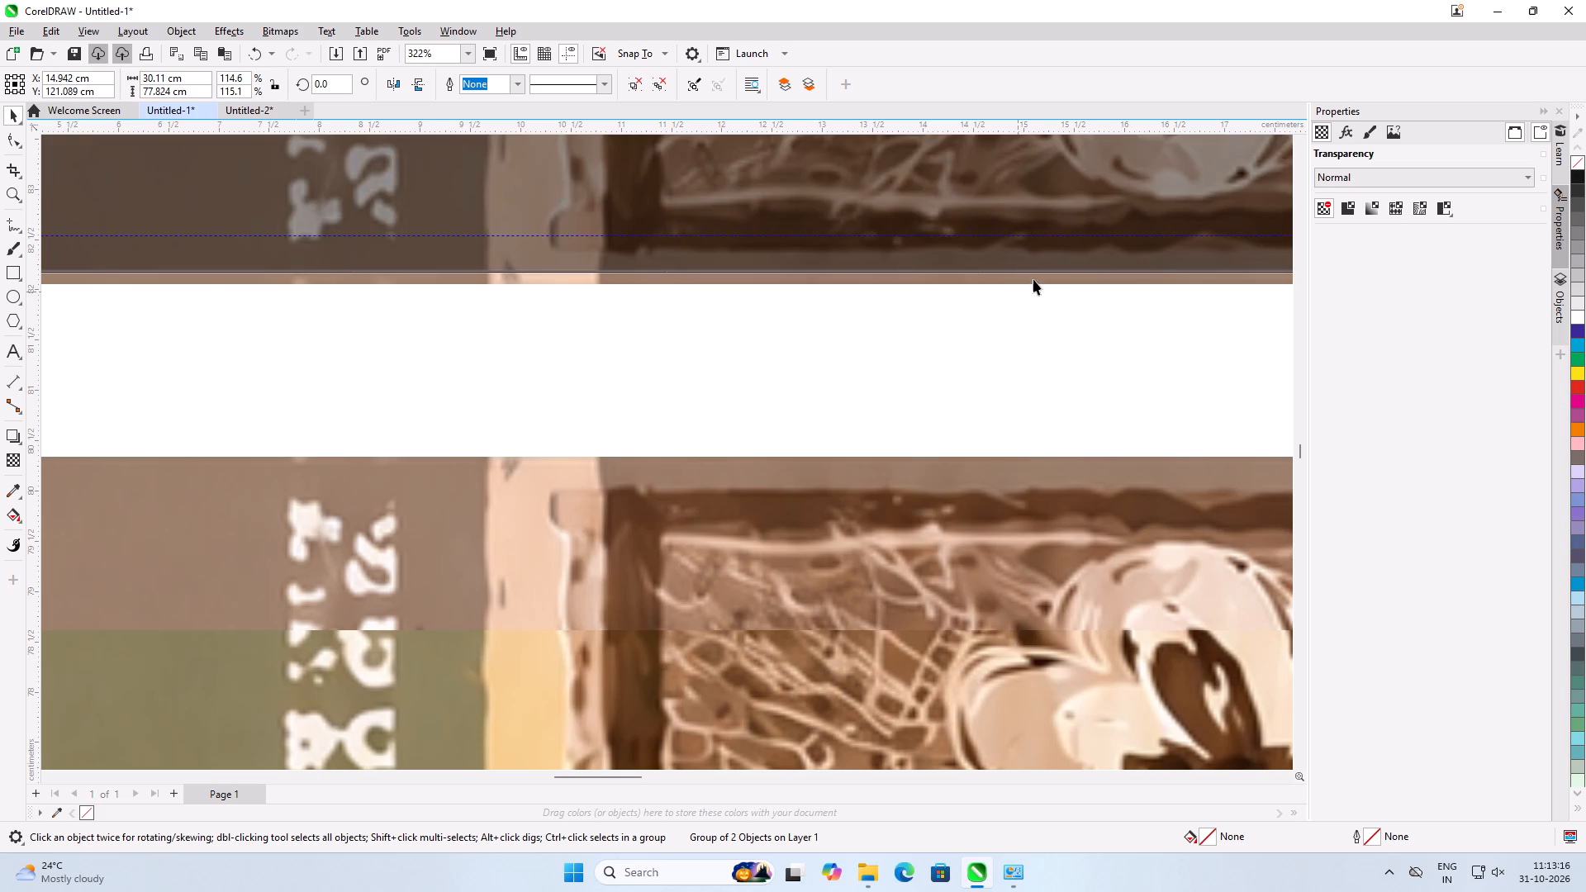
scroll(1033, 279, "down", 15)
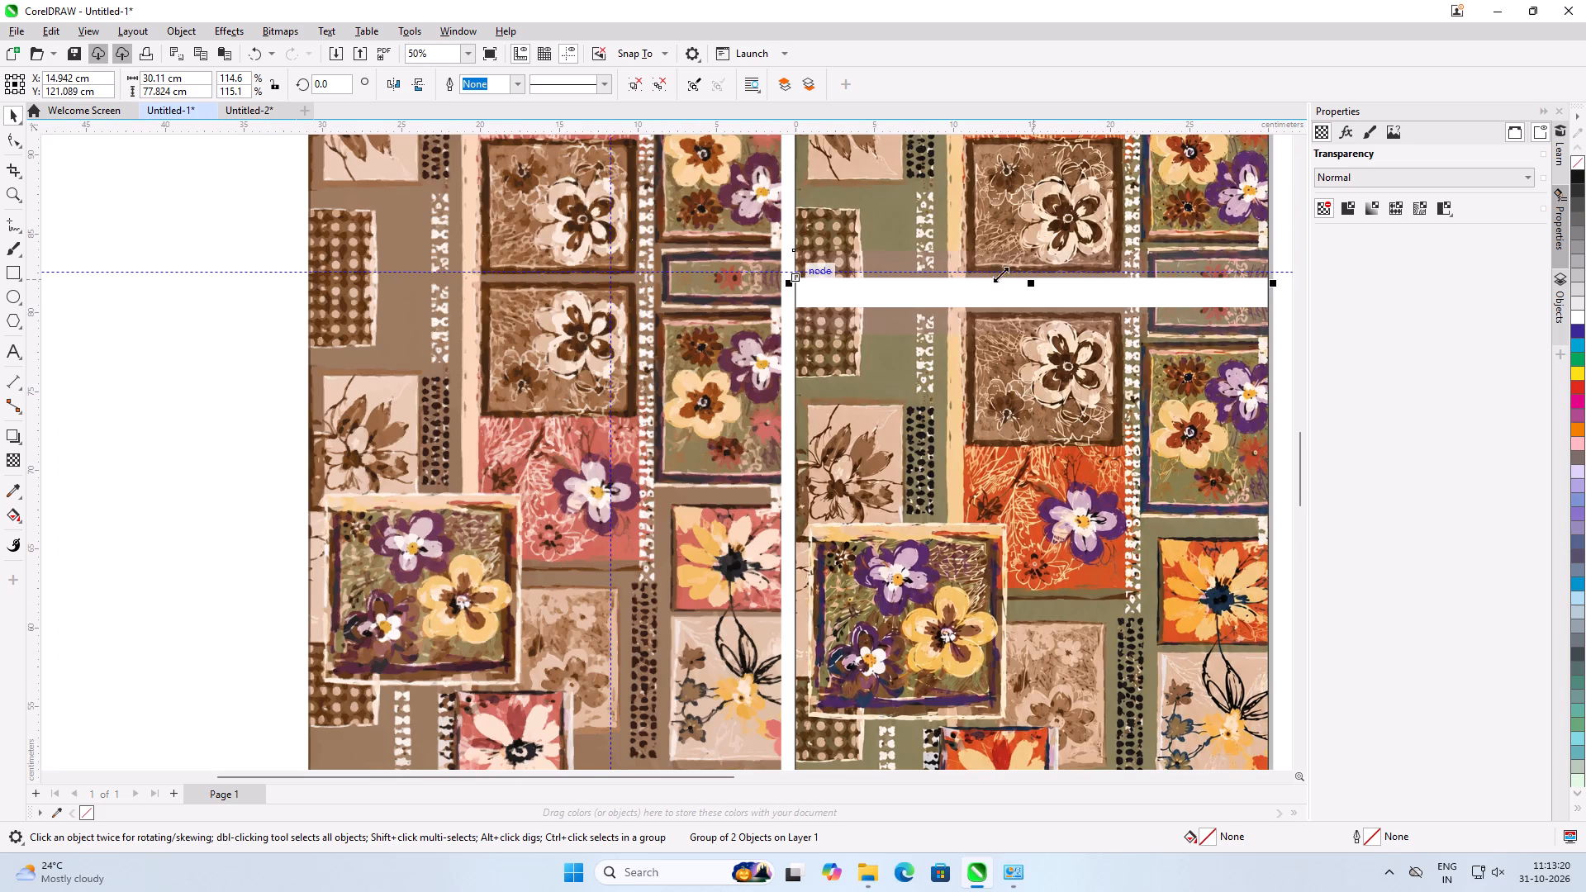
Add a horizontal guideline just below the existing seam guideline, along the top edge of the lower brown flower frame in the neighbouring pink artwork.
scroll(913, 275, "up", 3)
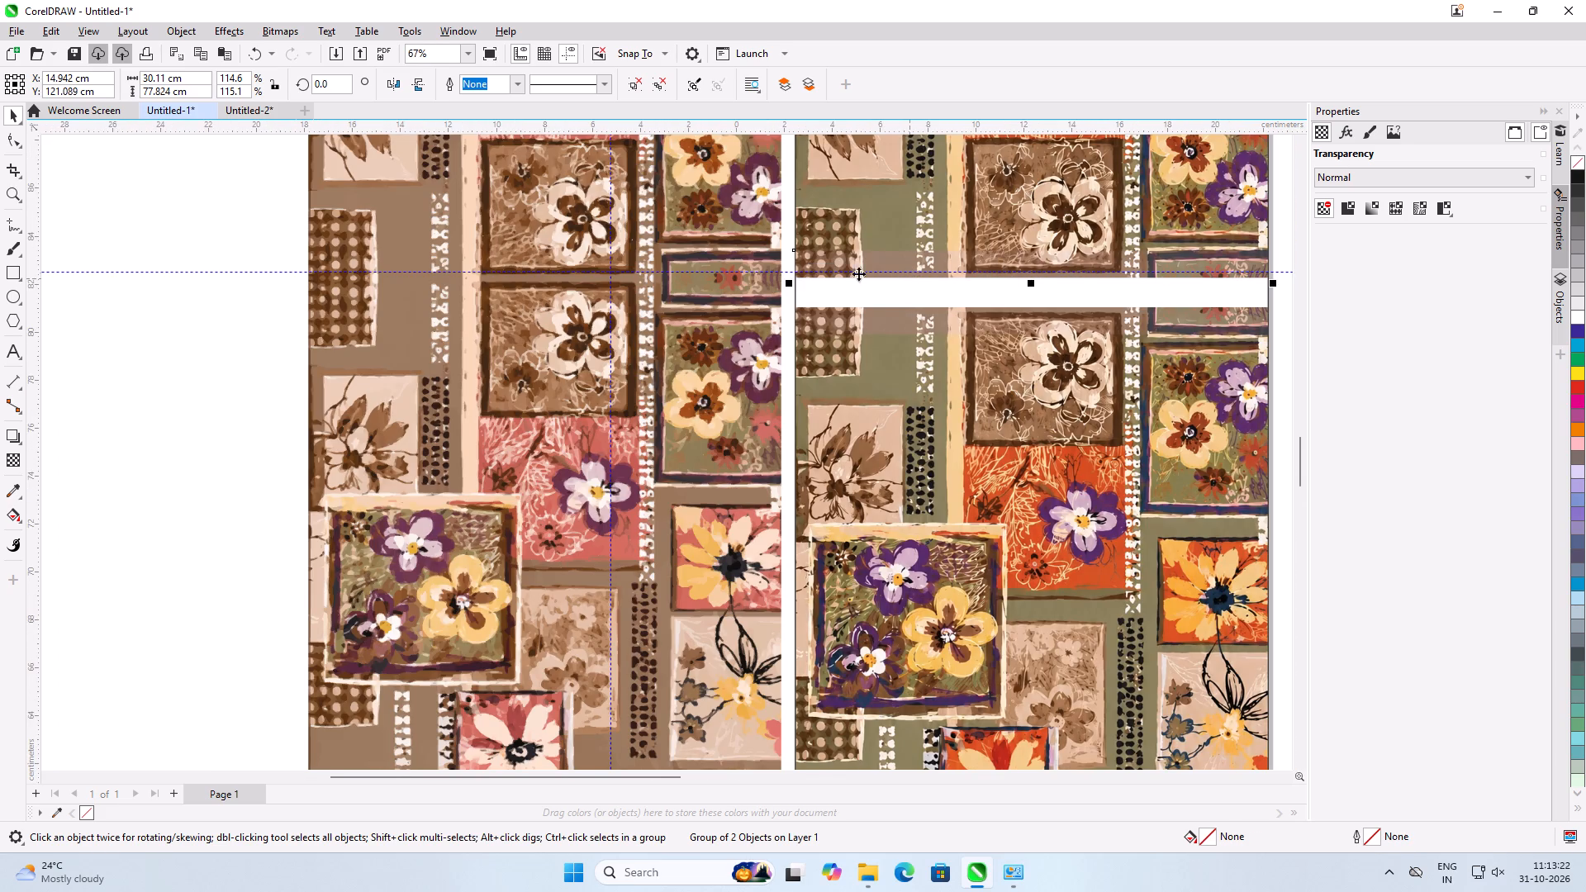
left_click_drag(628, 124, 648, 287)
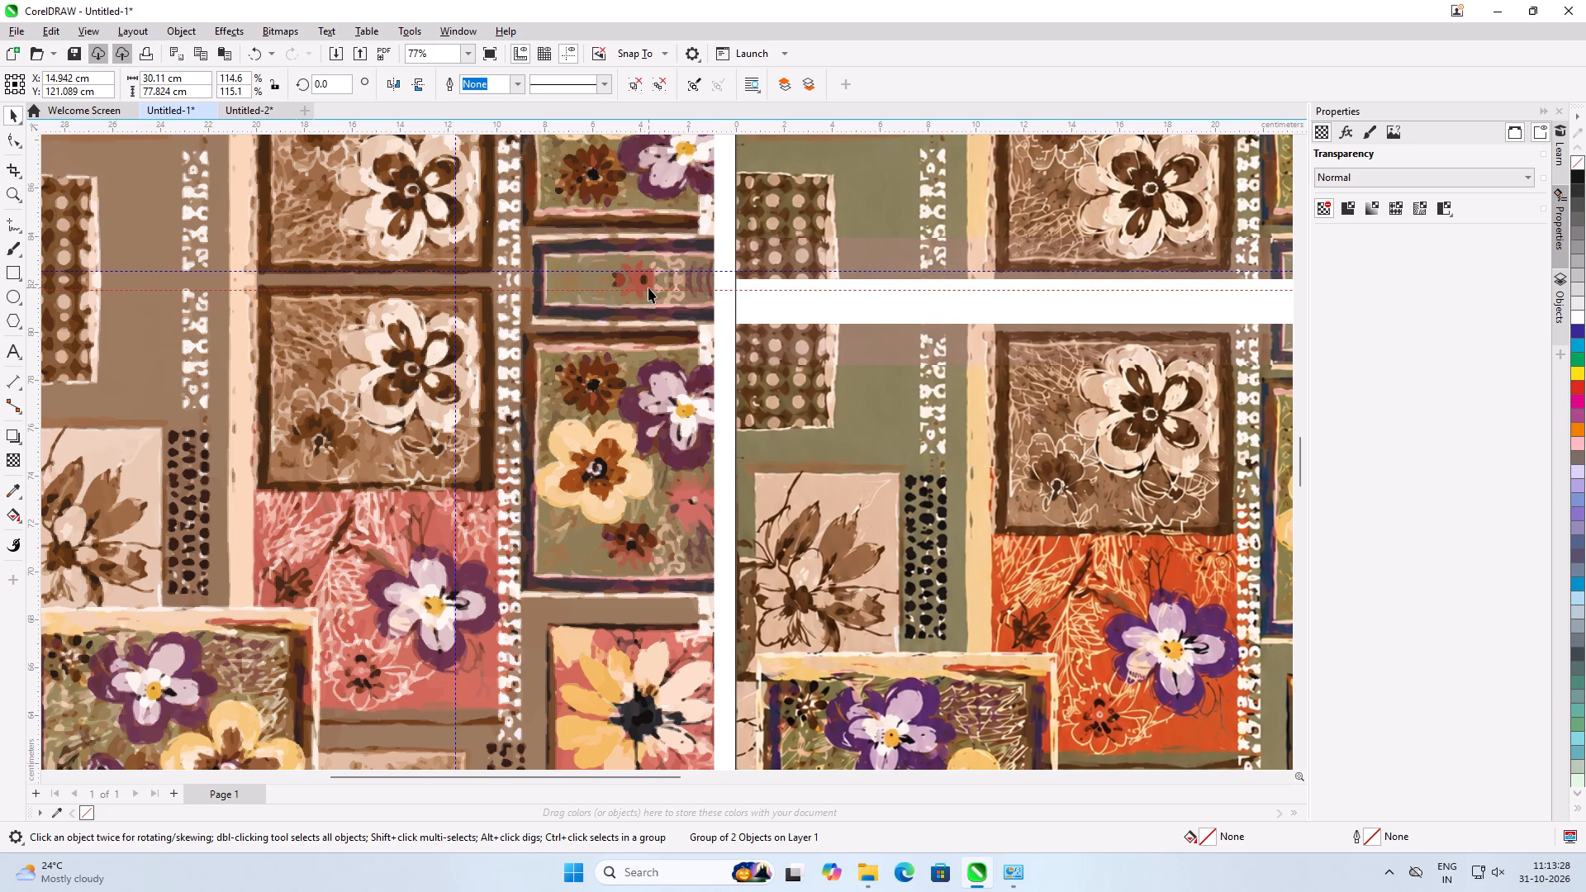
Move the middle pattern group up to about Y 43.47 cm, closing the gap so its top edge meets the upper group.
left_click(836, 406)
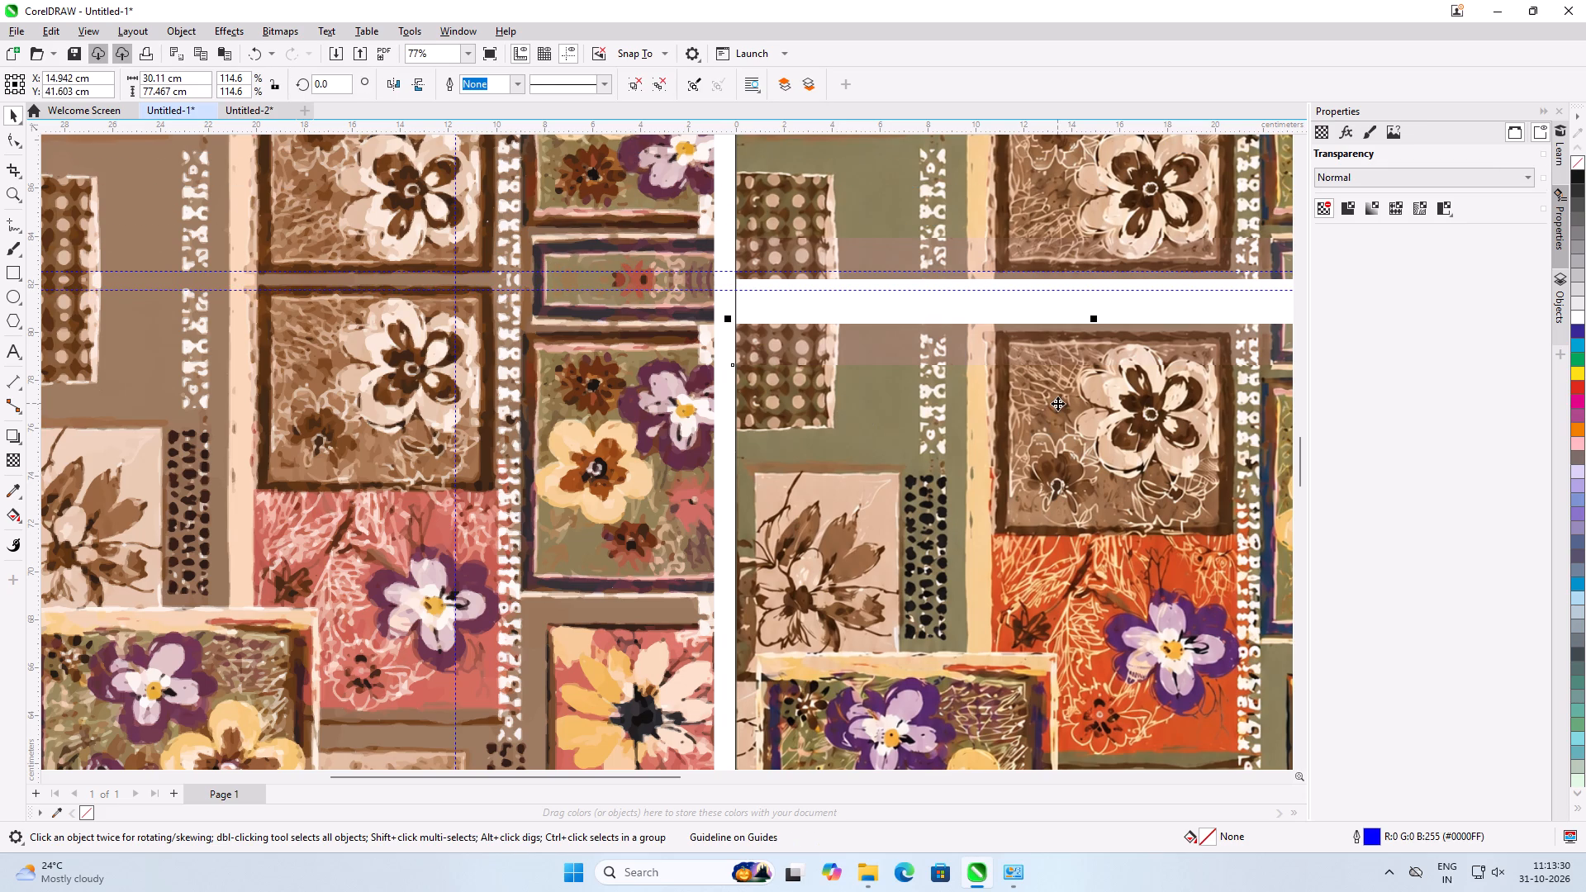
key("Up")
key("Up")
key("Up")
key("Up")
key("Up")
key("Up")
key("Up")
key("Up")
key("Up")
key("Up")
key("Up")
key("Up")
key("Up")
key("Up")
key("Up")
key("Up")
key("Up")
key("Up")
key("Up")
key("Up")
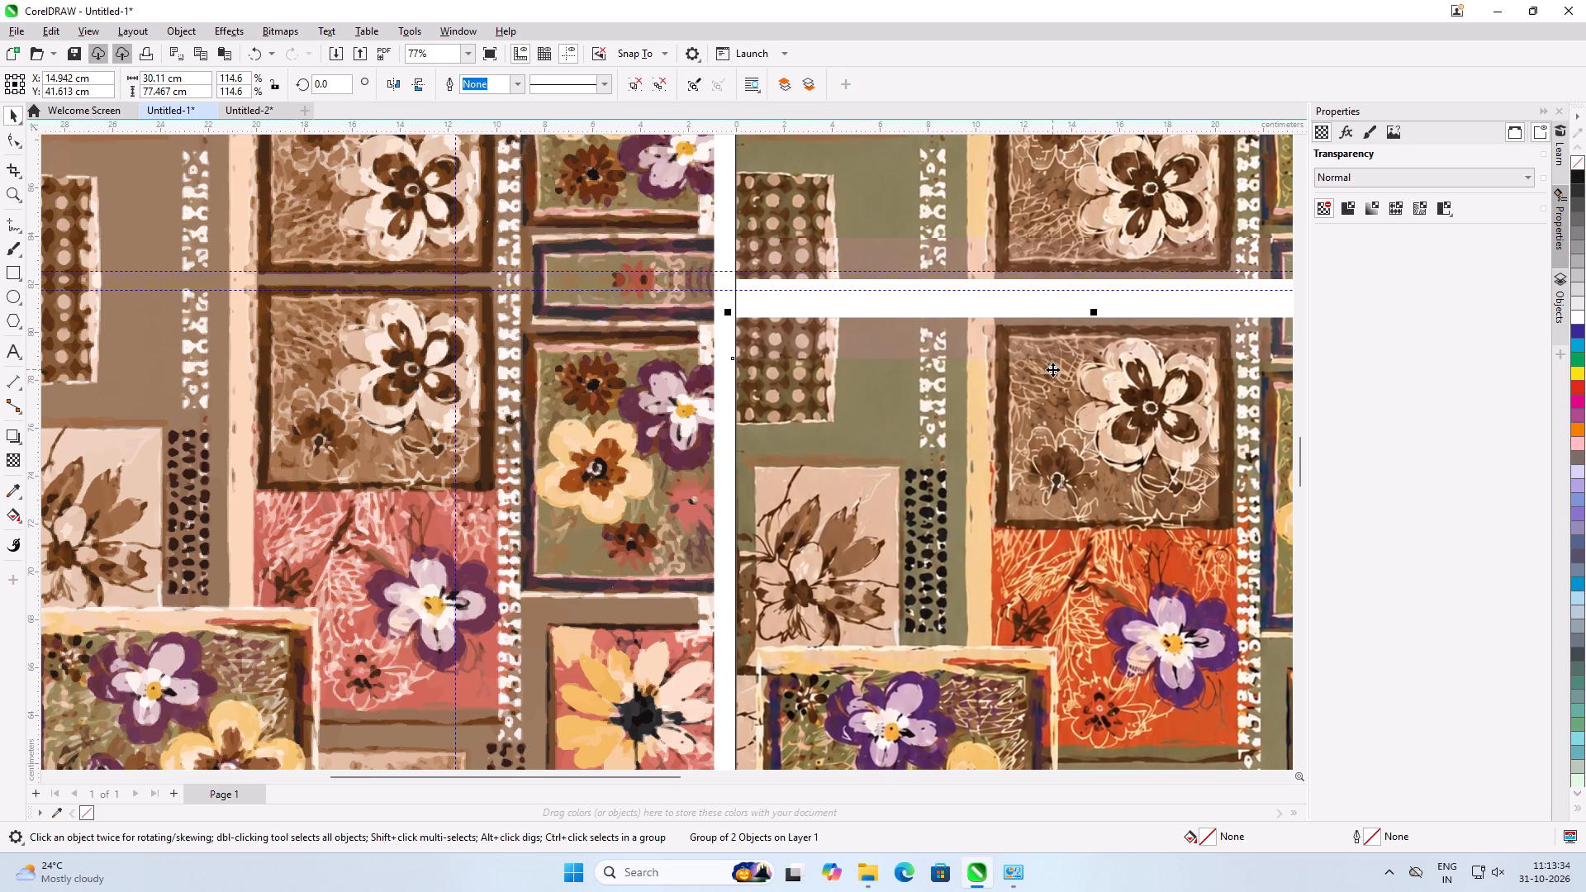
key("shift+Up")
key("shift+Up")
key("shift+Up")
key("shift+Up")
key("shift+Up")
key("shift+Up")
key("shift+Up")
key("shift+Up")
key("shift+Up")
key("shift+Up")
key("shift+Up")
key("shift+Up")
key("shift+Up")
key("shift+Up")
key("shift+Up")
key("shift+Up")
key("shift+Up")
key("shift+Up")
key("shift+Up")
key("shift+Up")
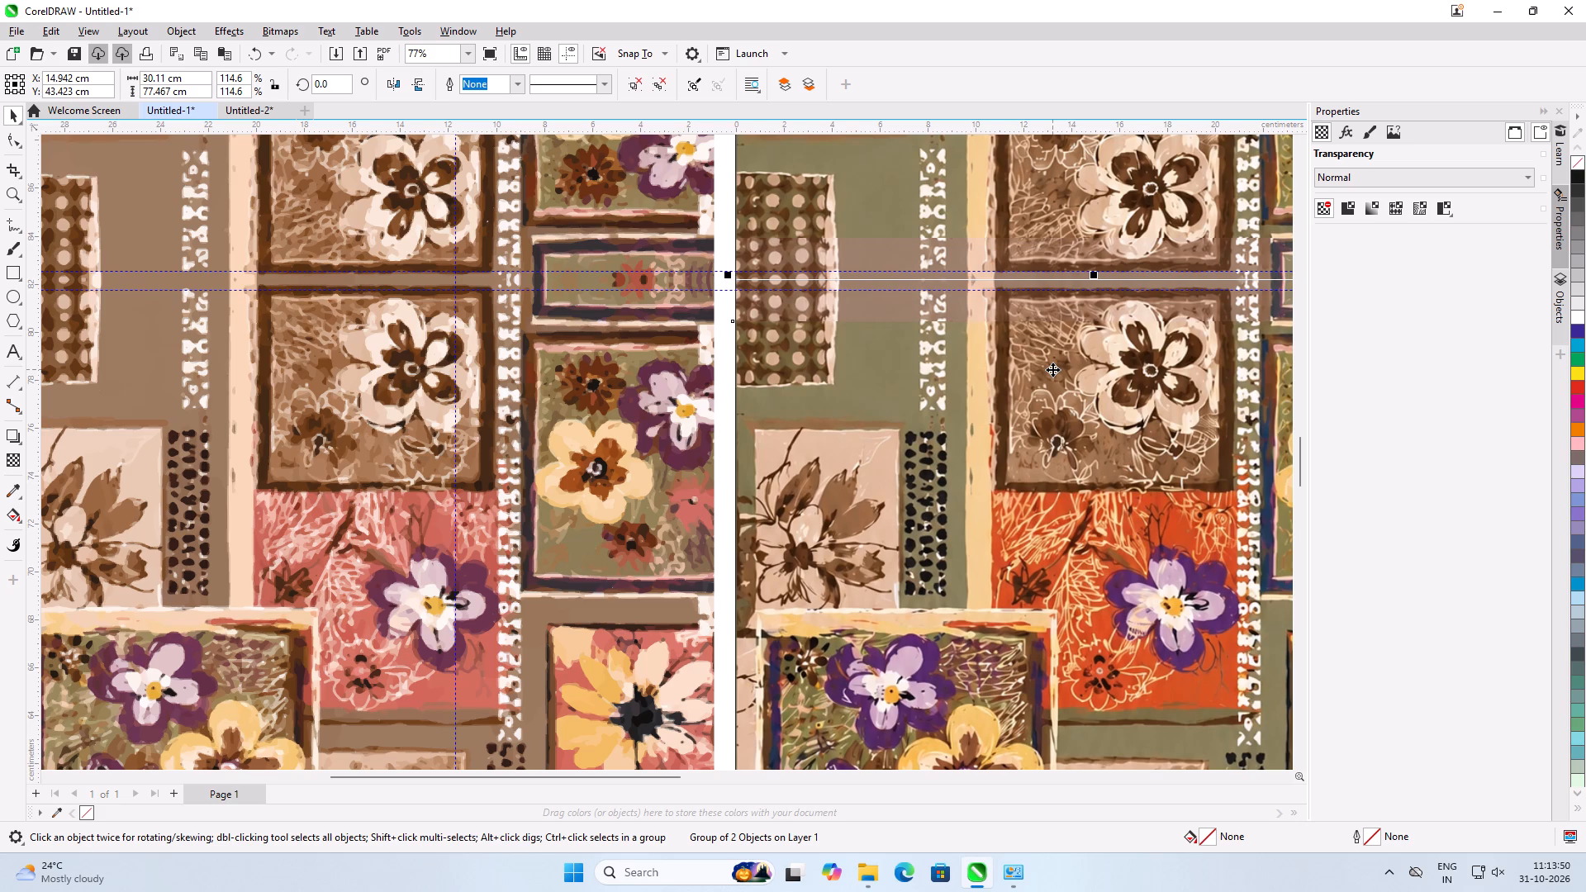
key("Up")
key("Up")
key("Up")
key("Up")
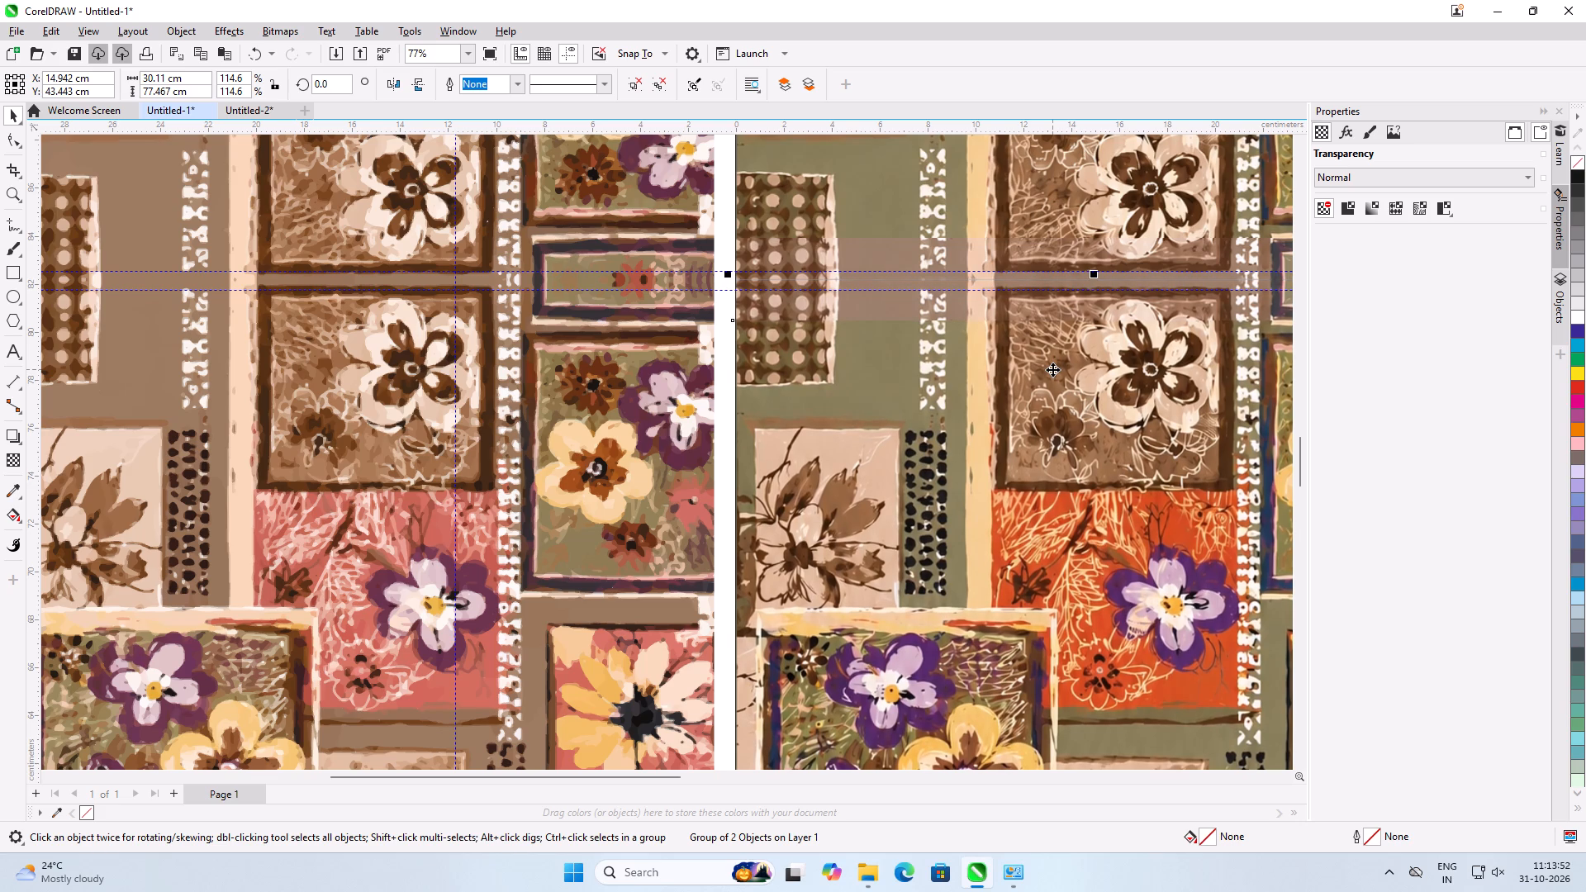
key("Up")
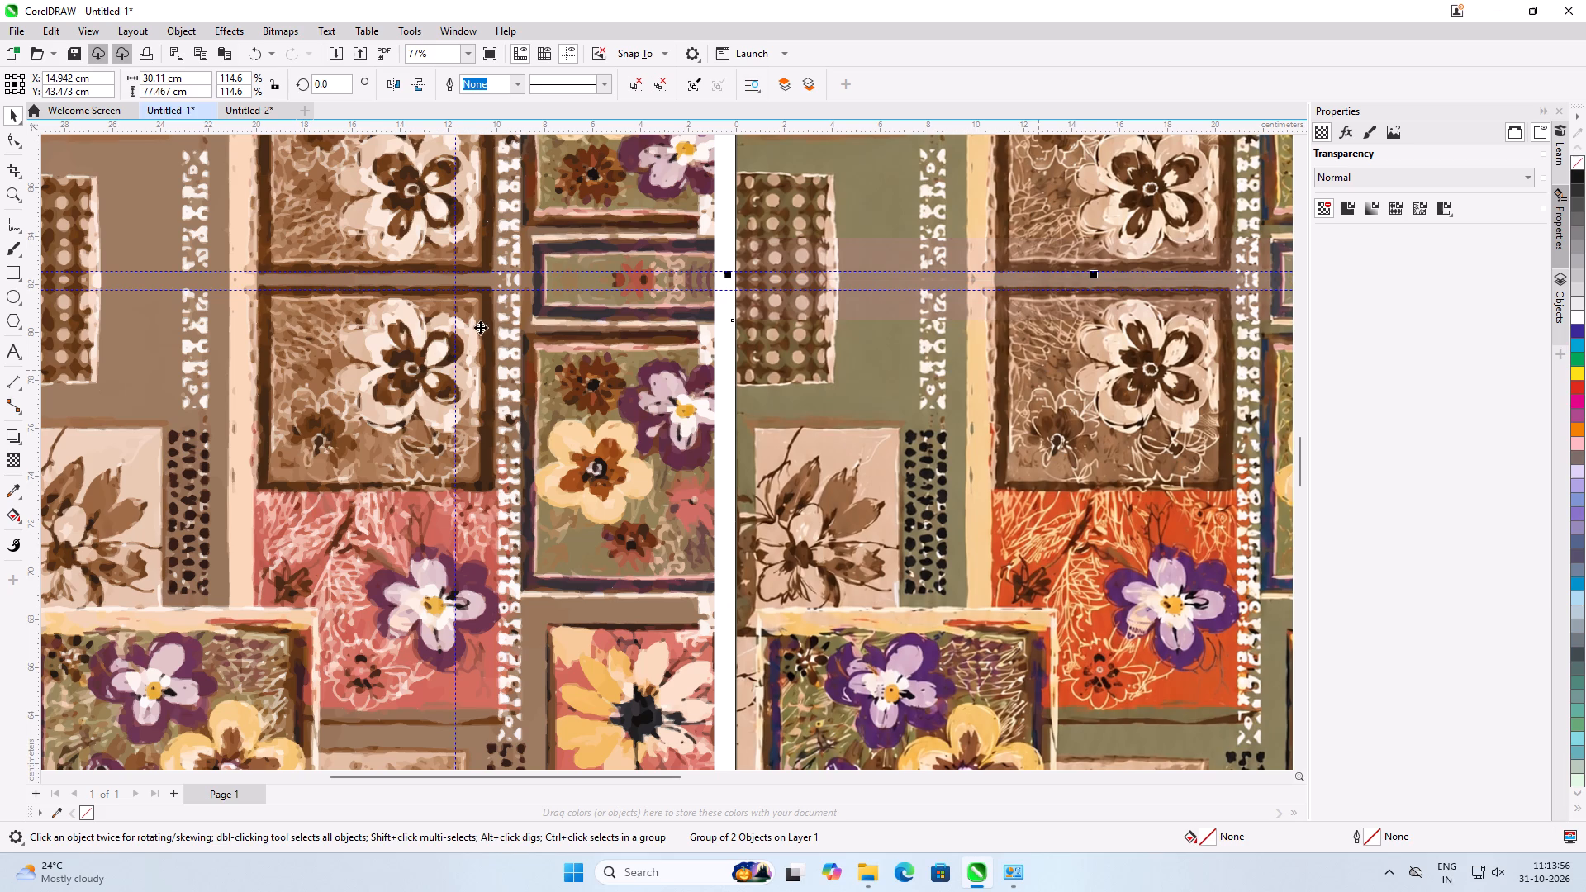
Stretch the middle pattern group's bottom edge down past the lower guideline, to a group height of about 78.4 cm.
scroll(481, 320, "down", 1)
scroll(860, 329, "down", 1)
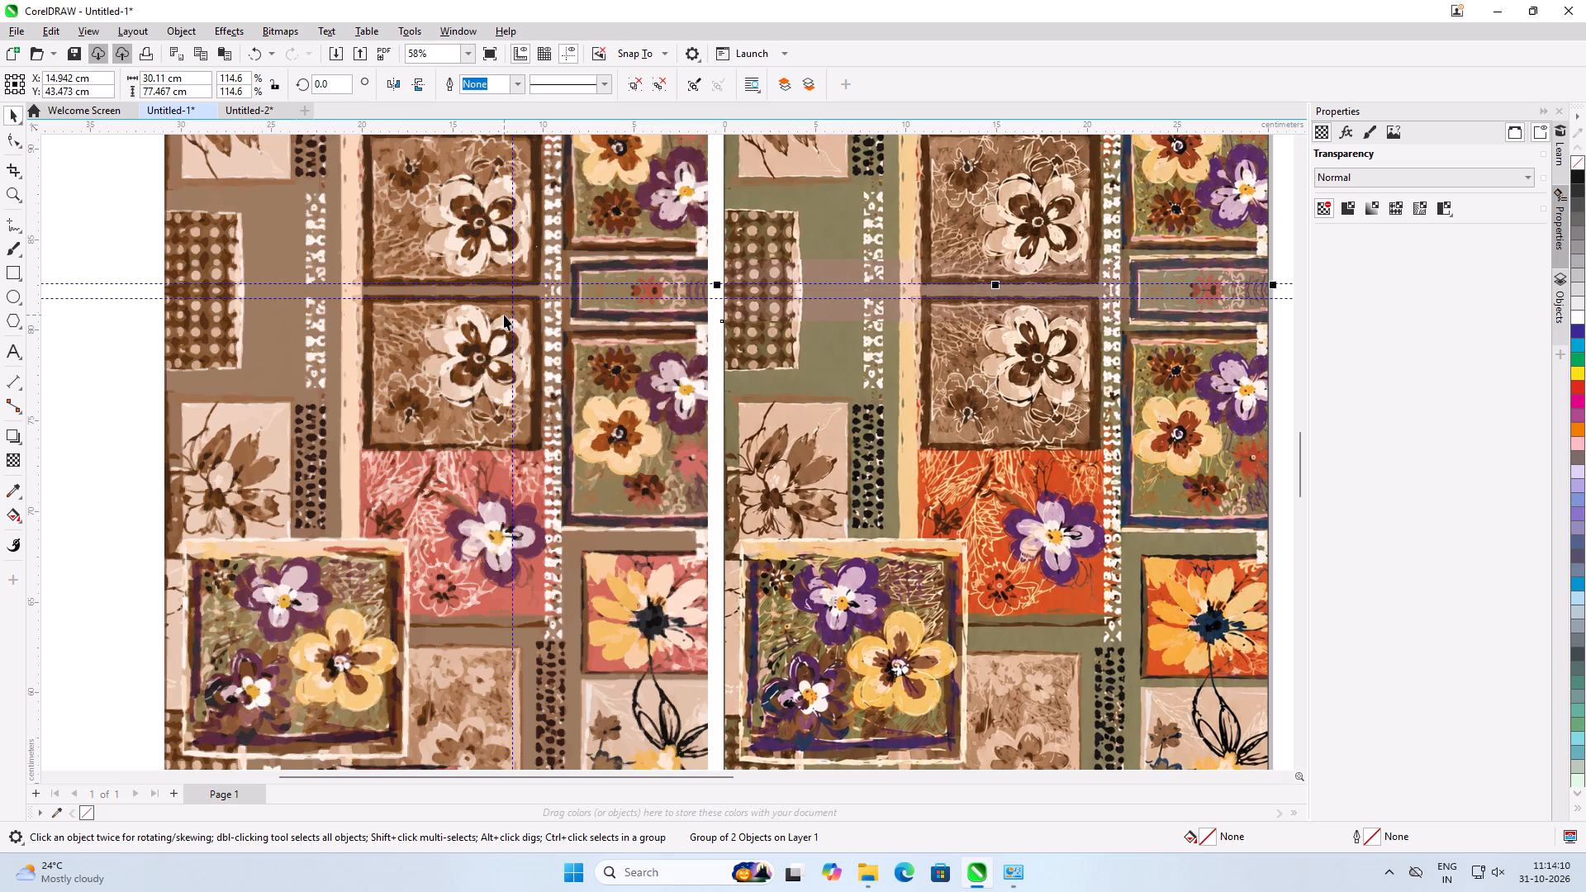
scroll(1027, 314, "down", 2)
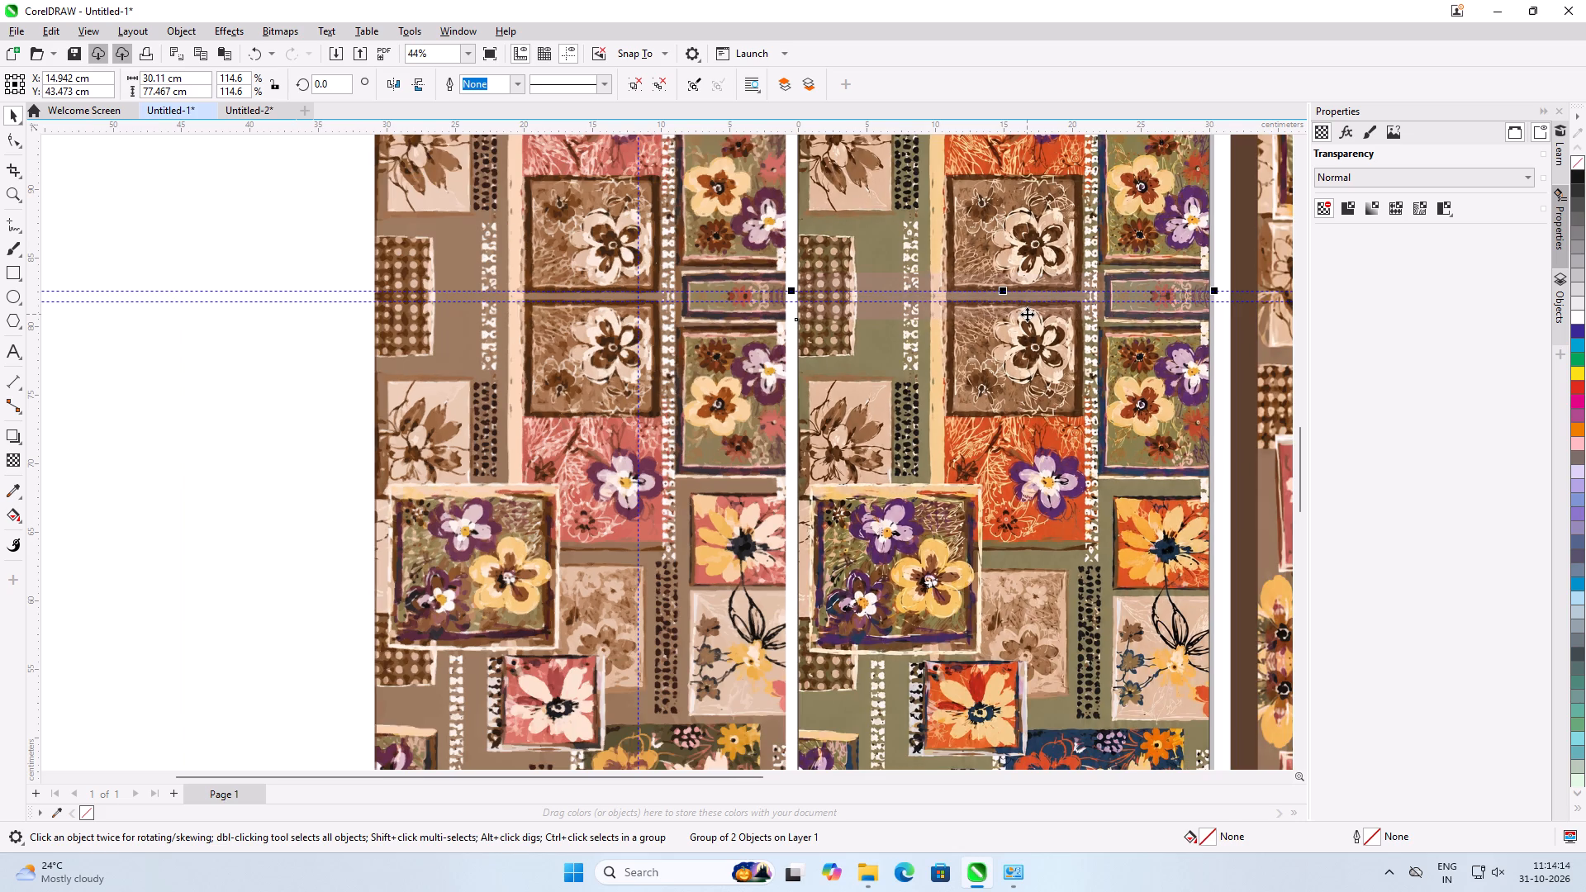
scroll(1027, 314, "down", 2)
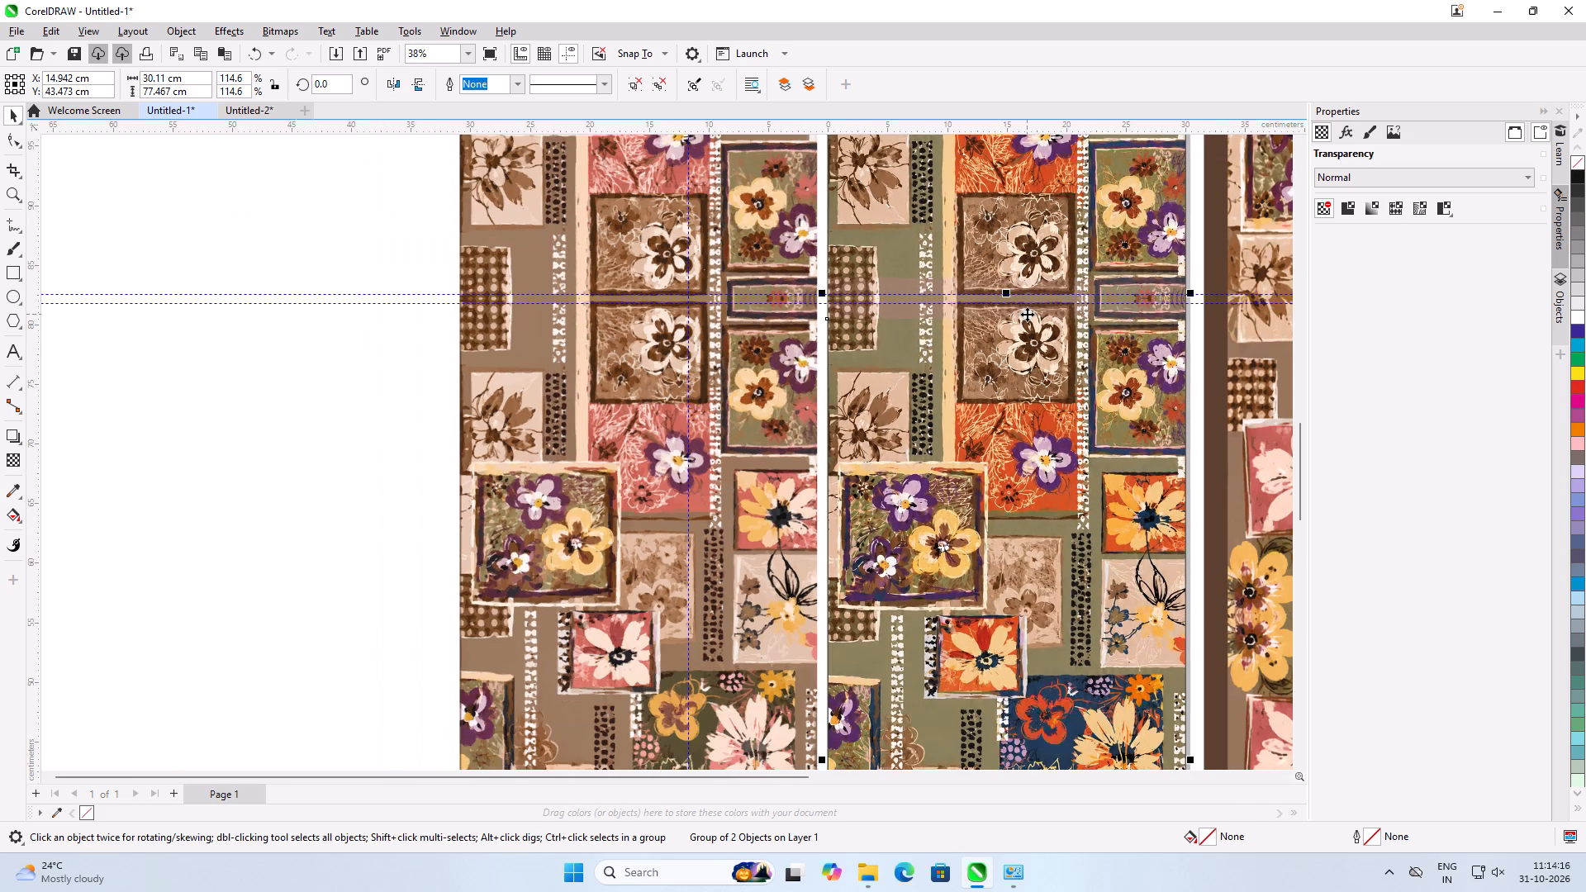
scroll(1027, 314, "down", 2)
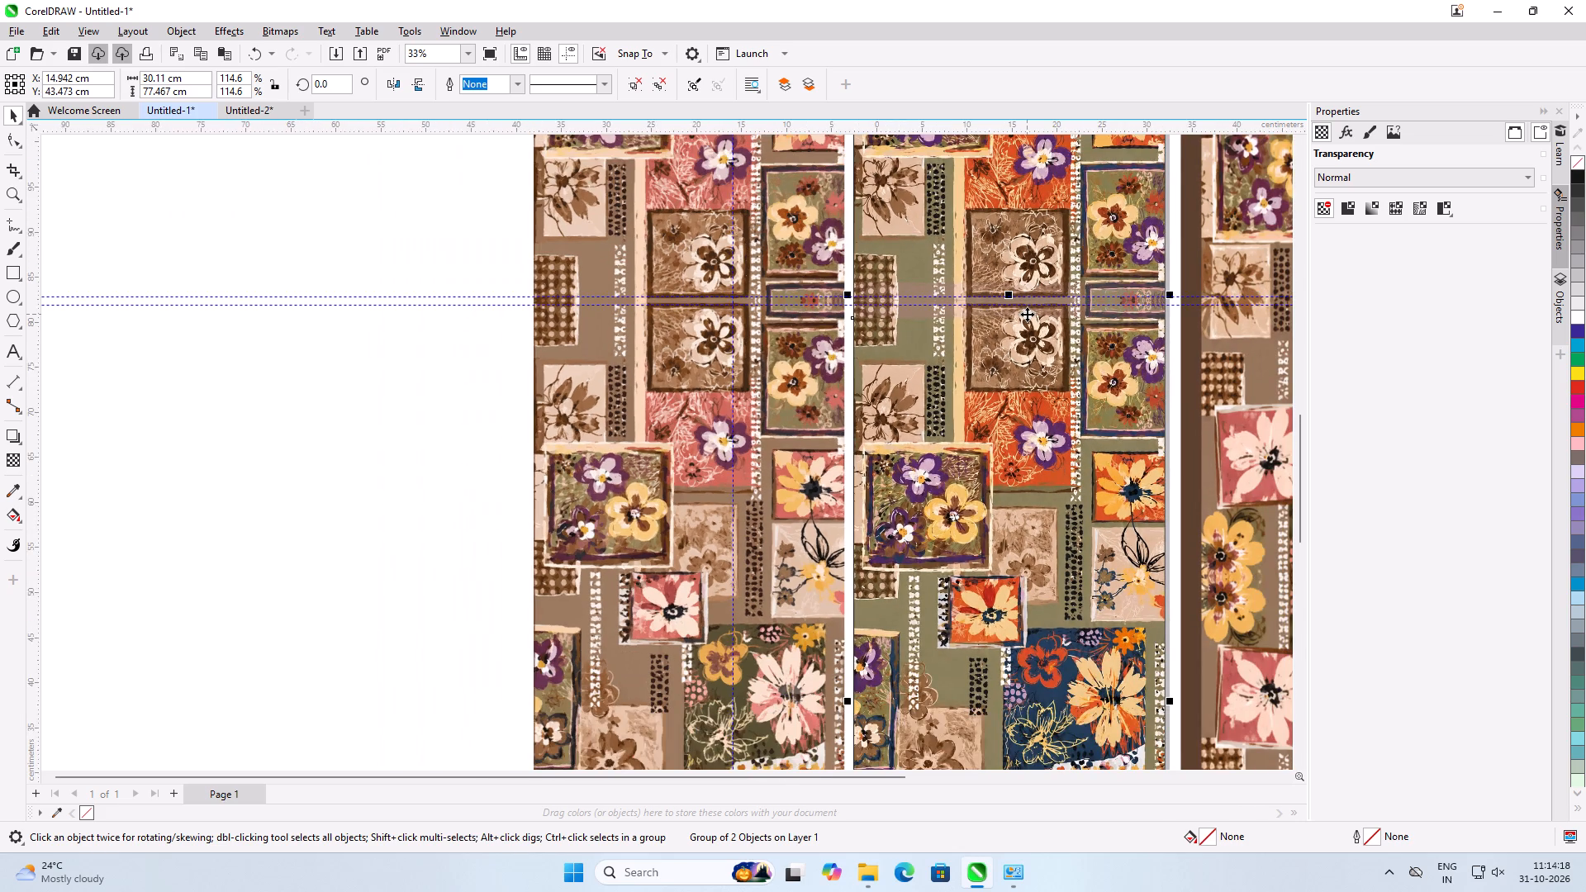
scroll(1027, 314, "down", 1)
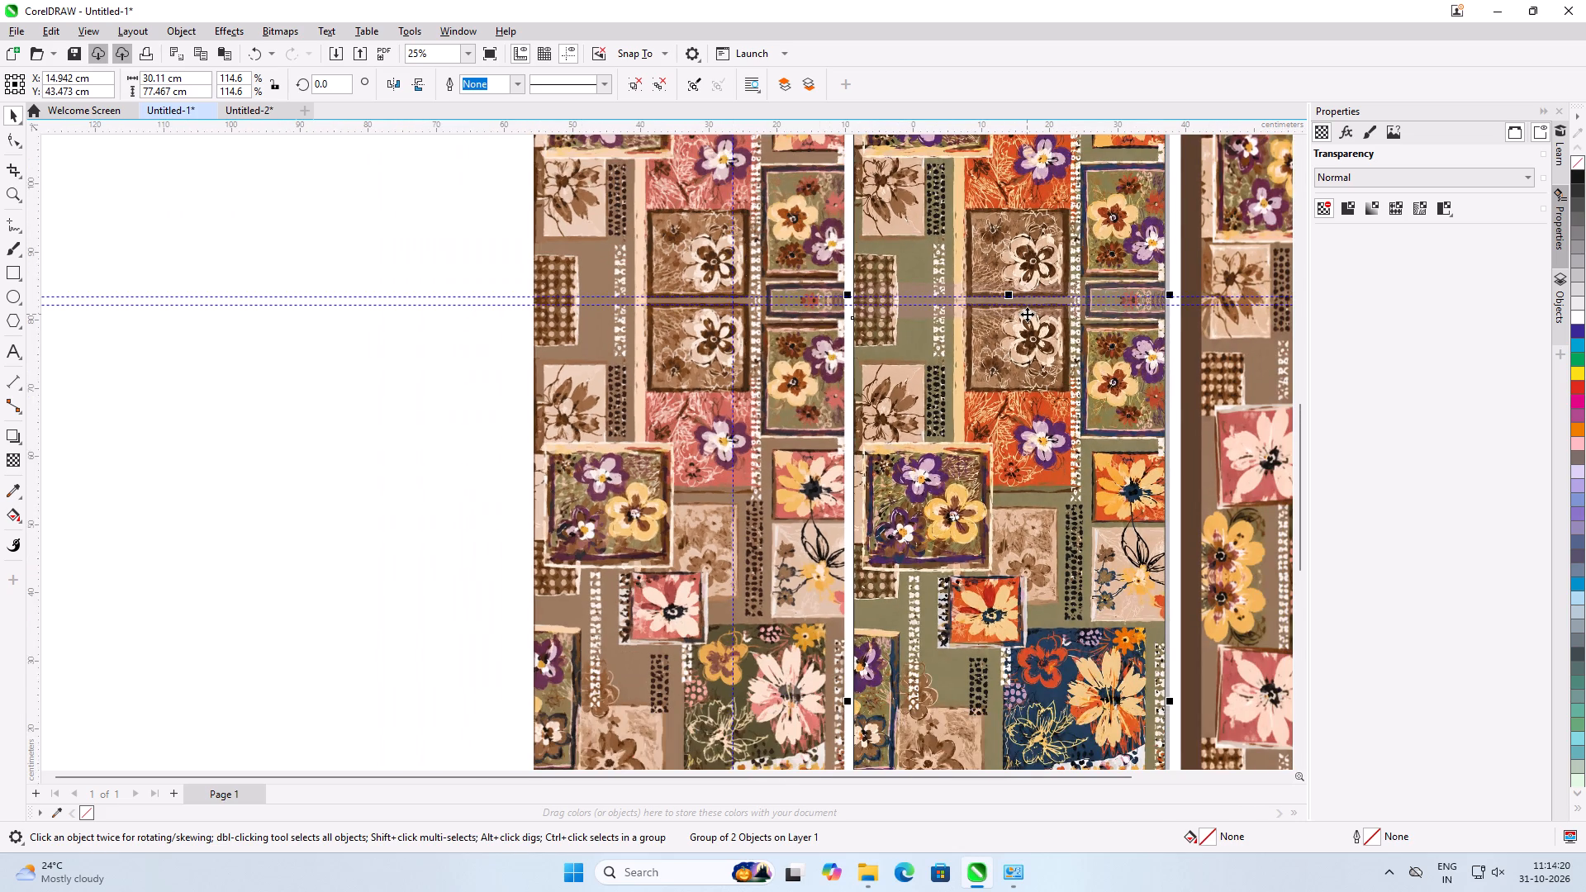
scroll(1027, 314, "down", 1)
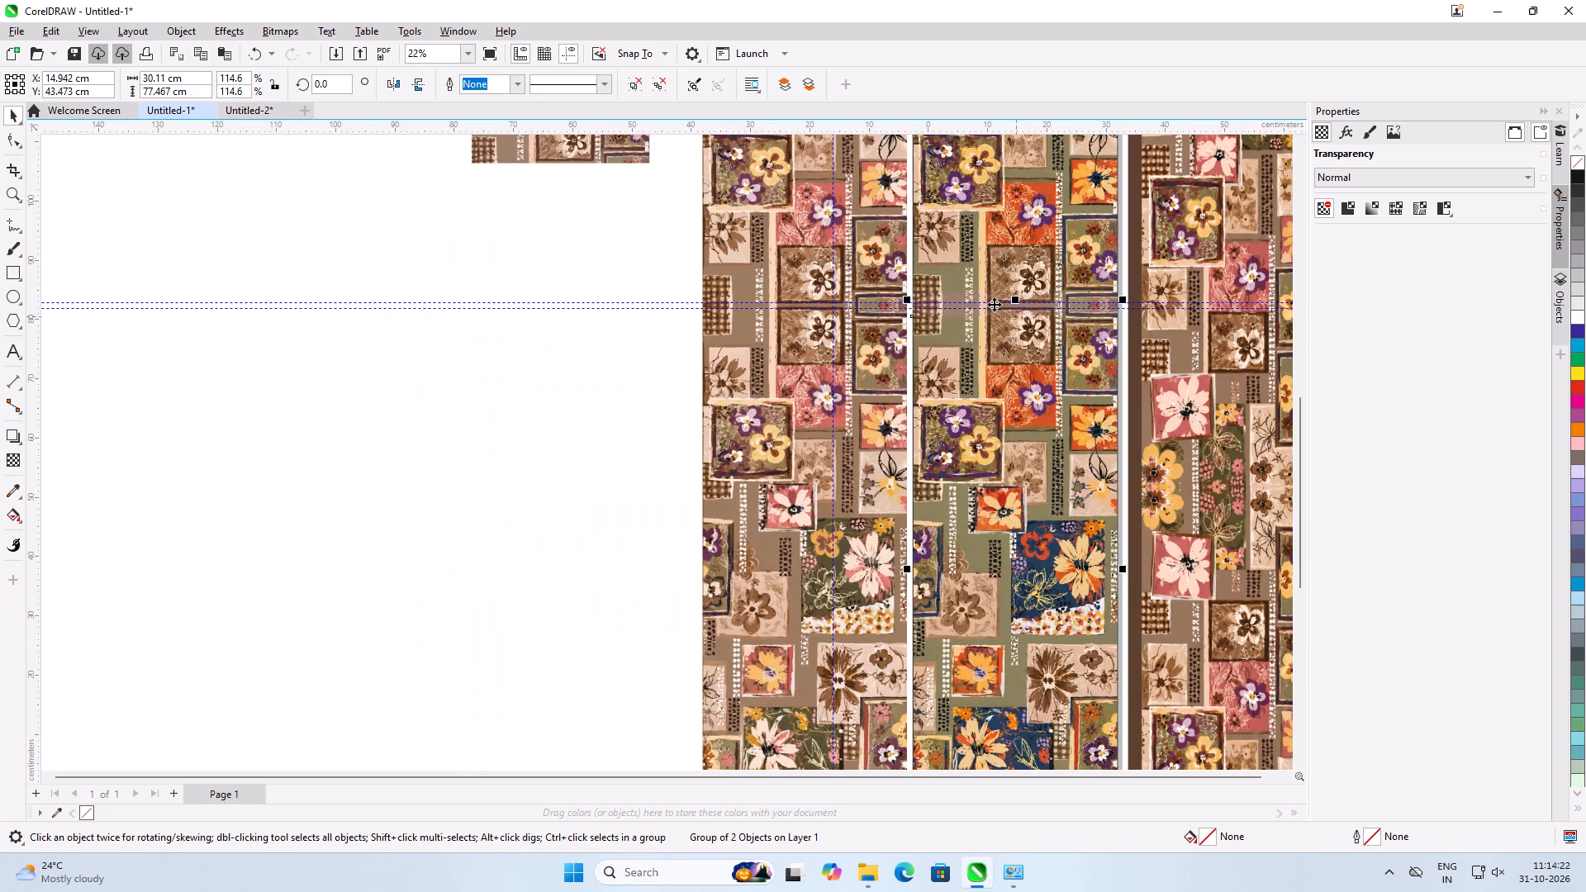
scroll(911, 200, "down", 2)
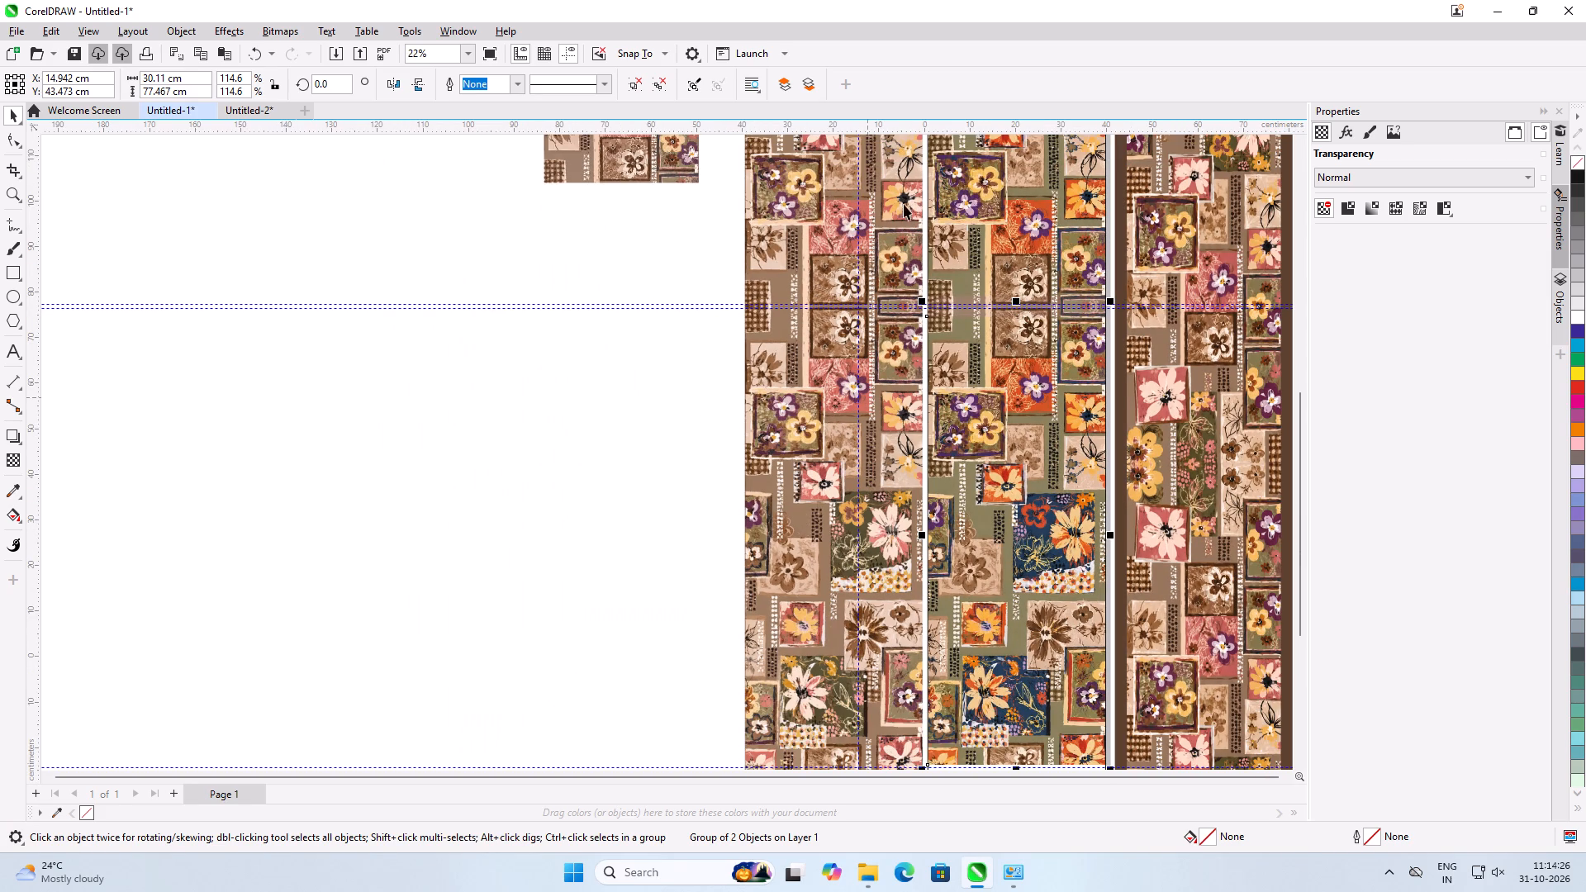
scroll(905, 194, "down", 3)
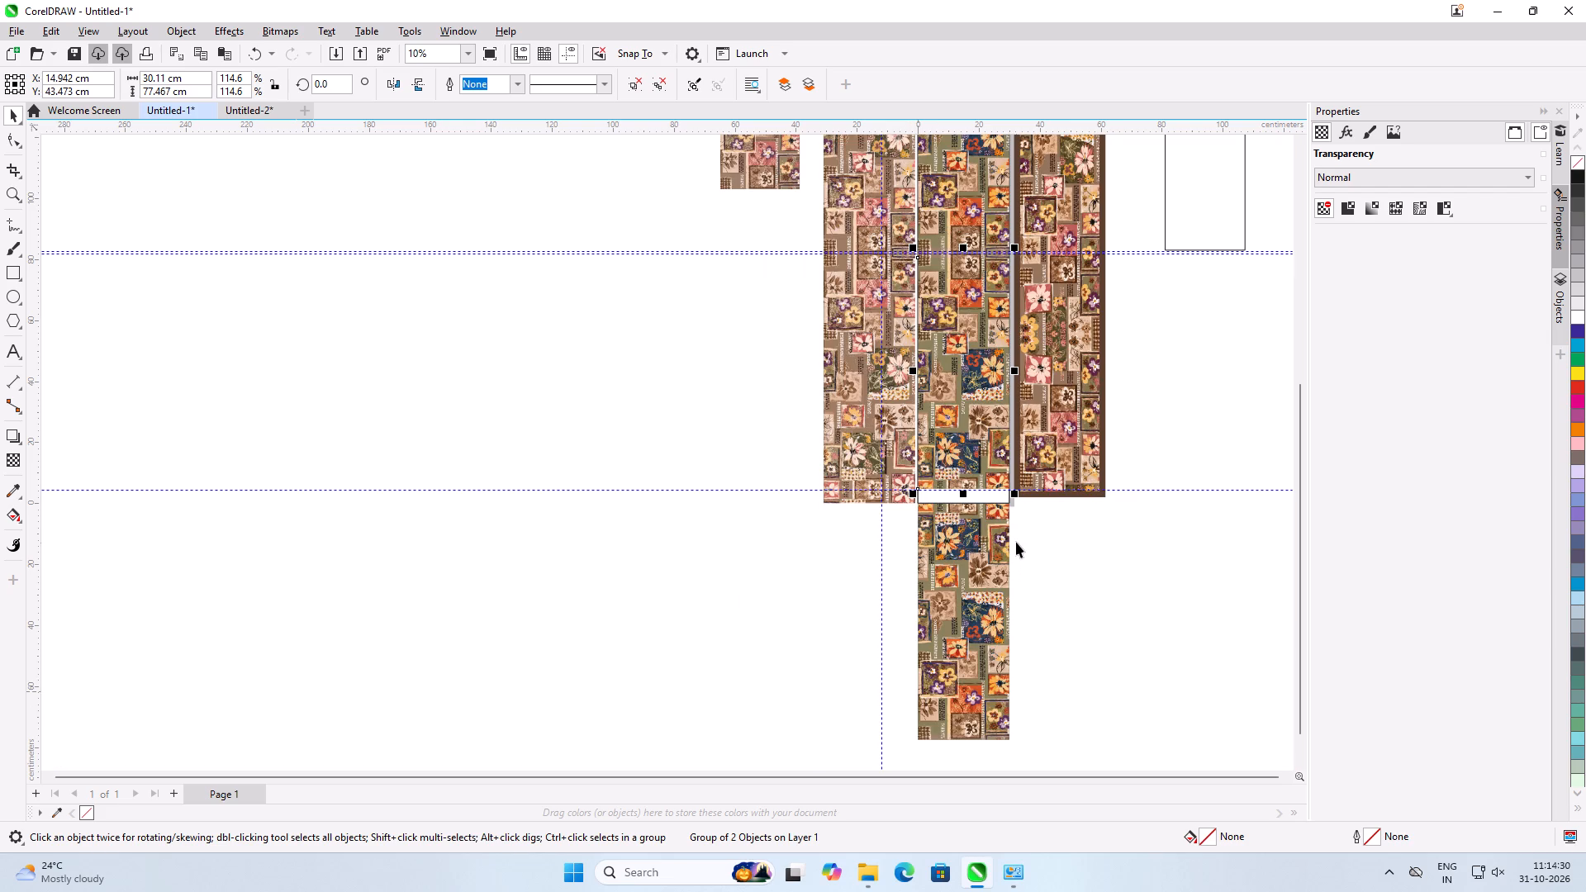
scroll(993, 524, "up", 4)
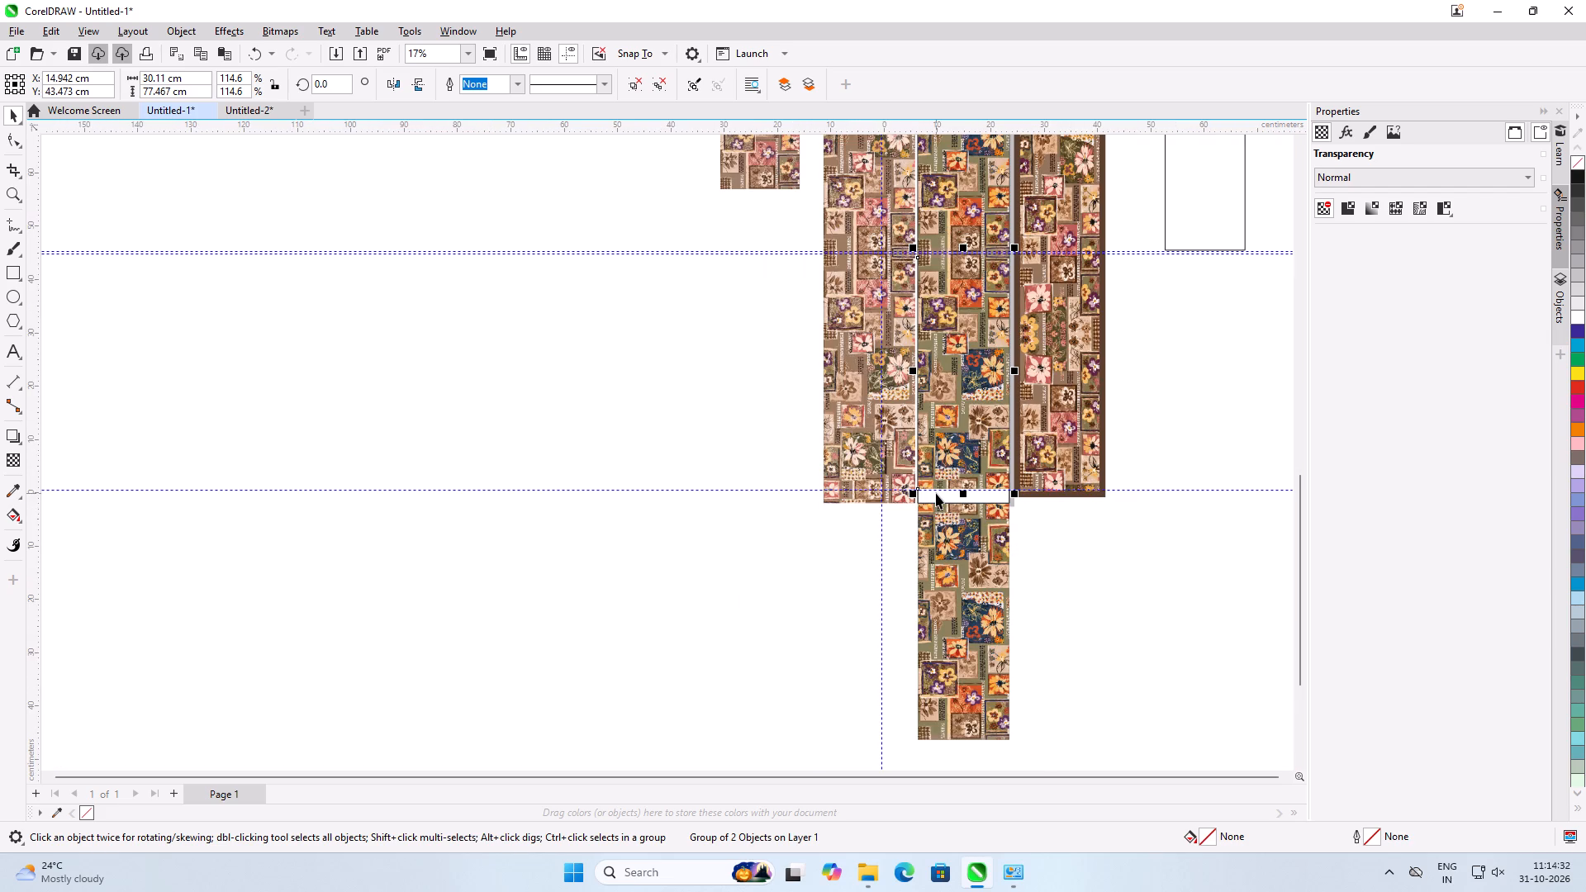
scroll(936, 493, "up", 5)
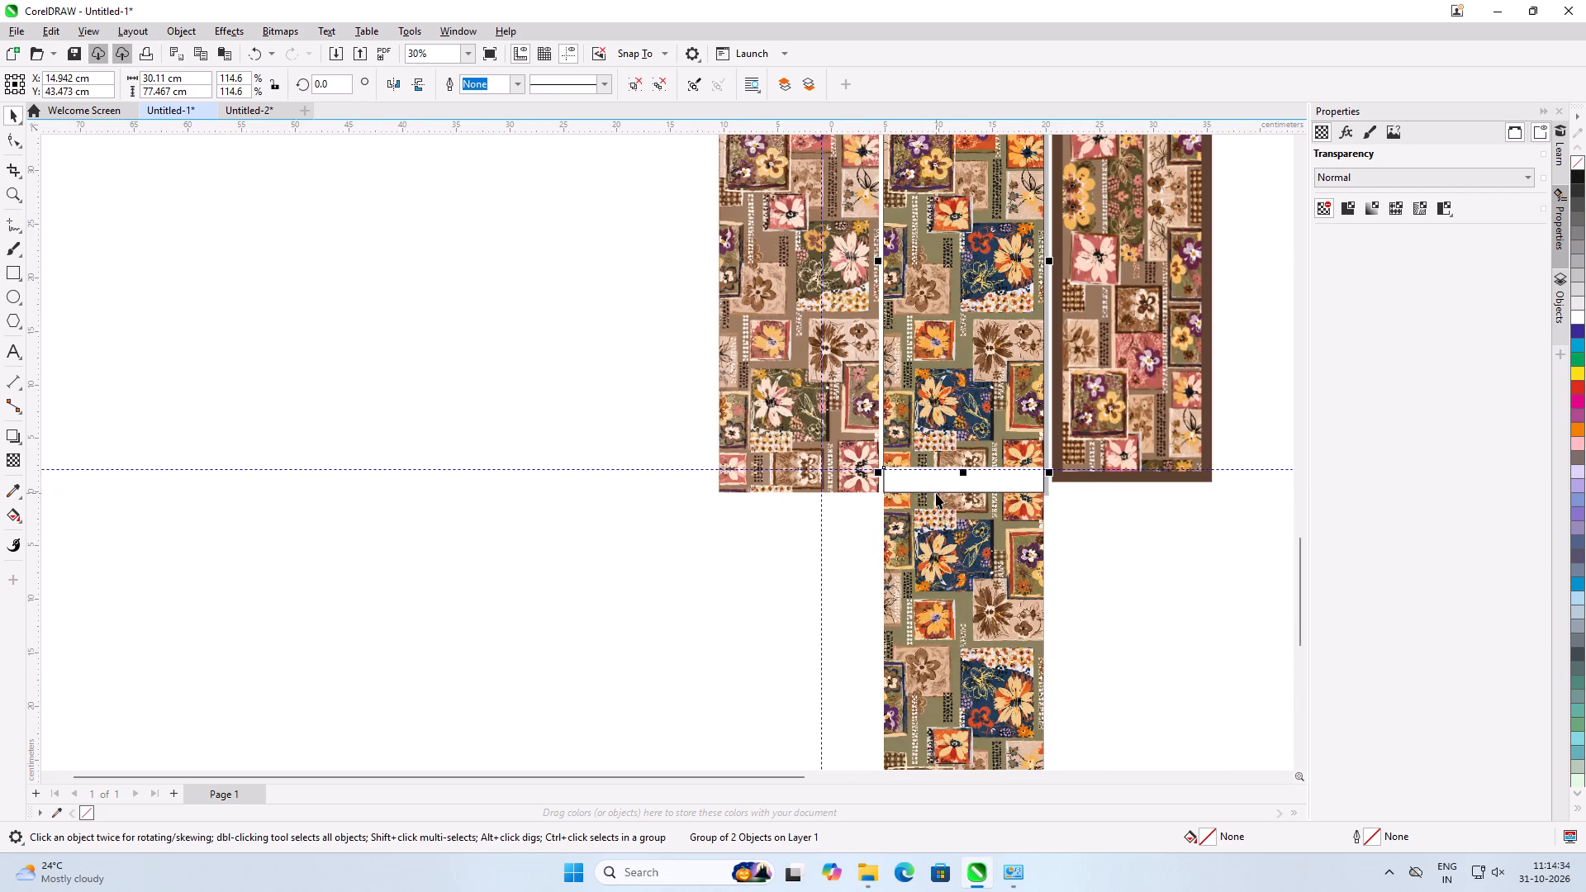
scroll(936, 493, "up", 2)
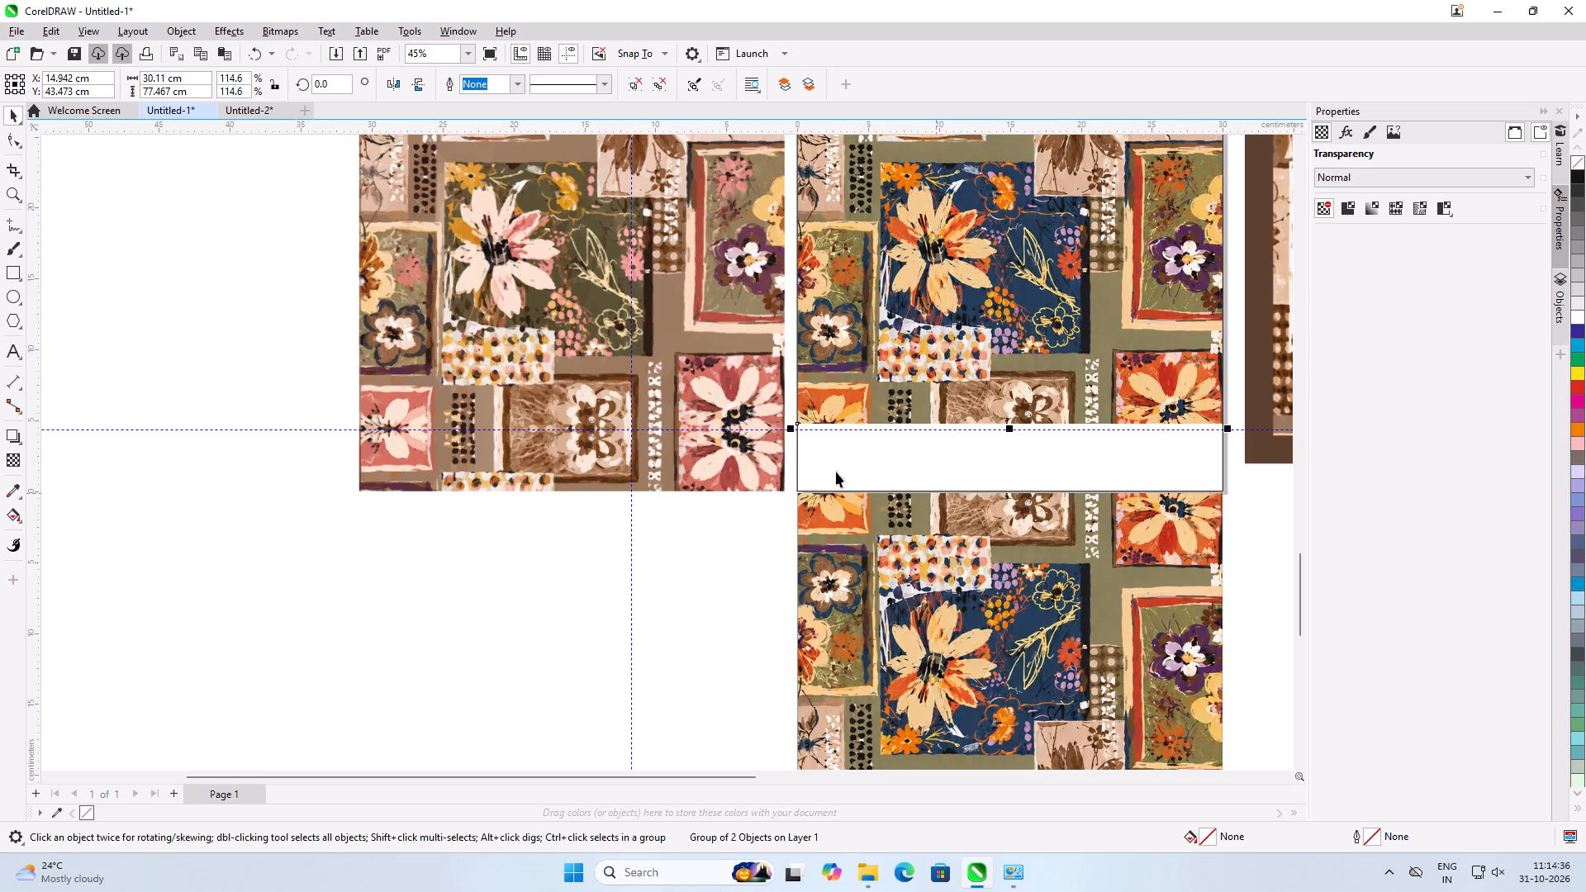
scroll(729, 483, "up", 2)
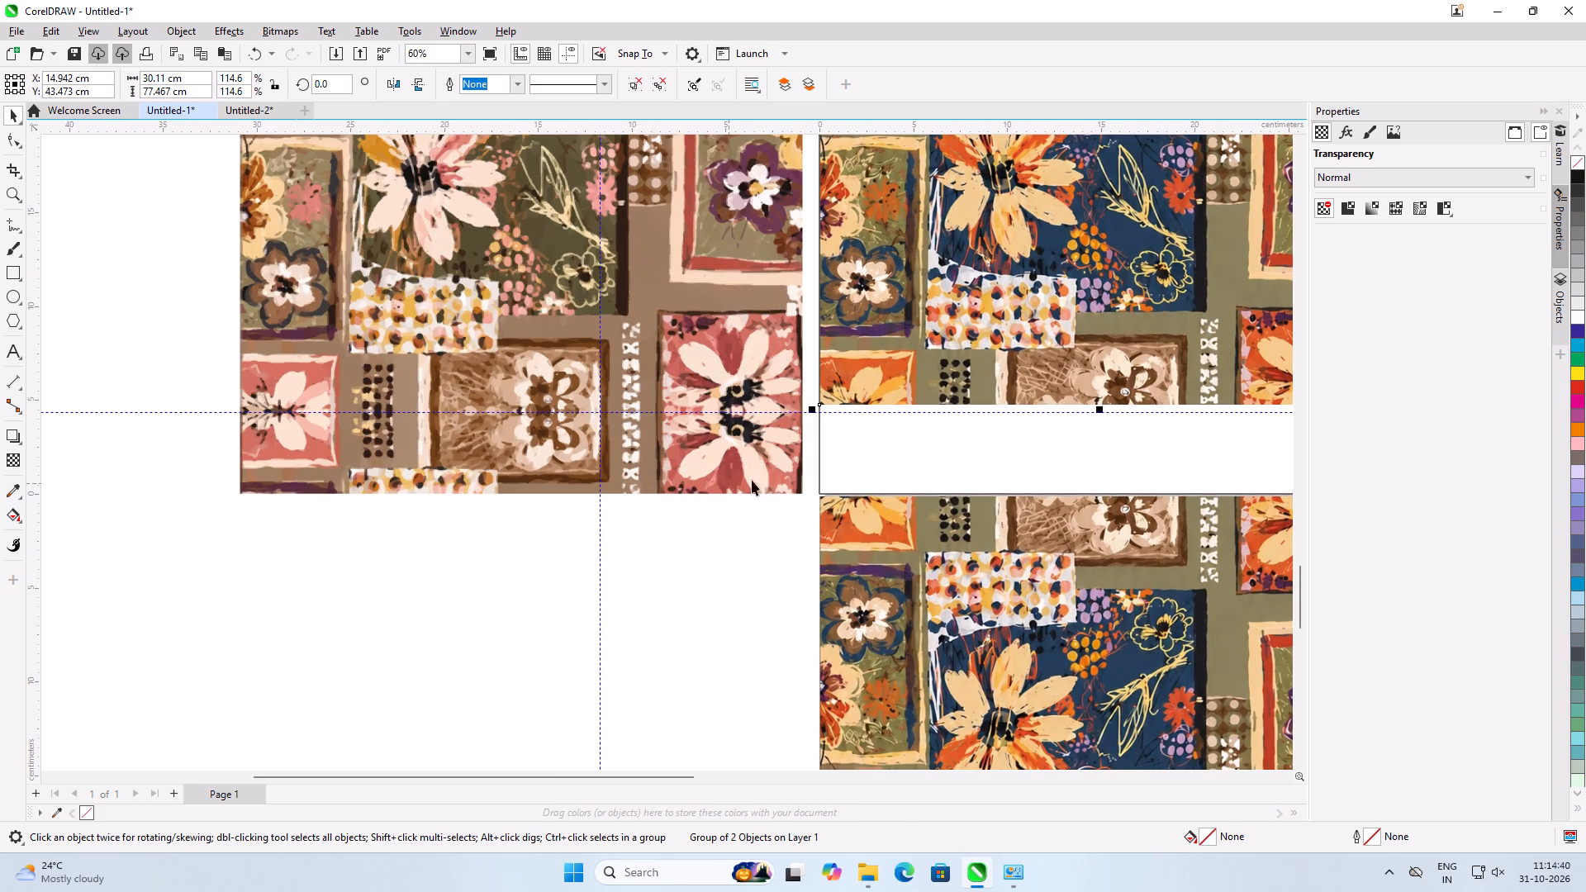
left_click(1061, 366)
left_click(1114, 463)
left_click(1123, 359)
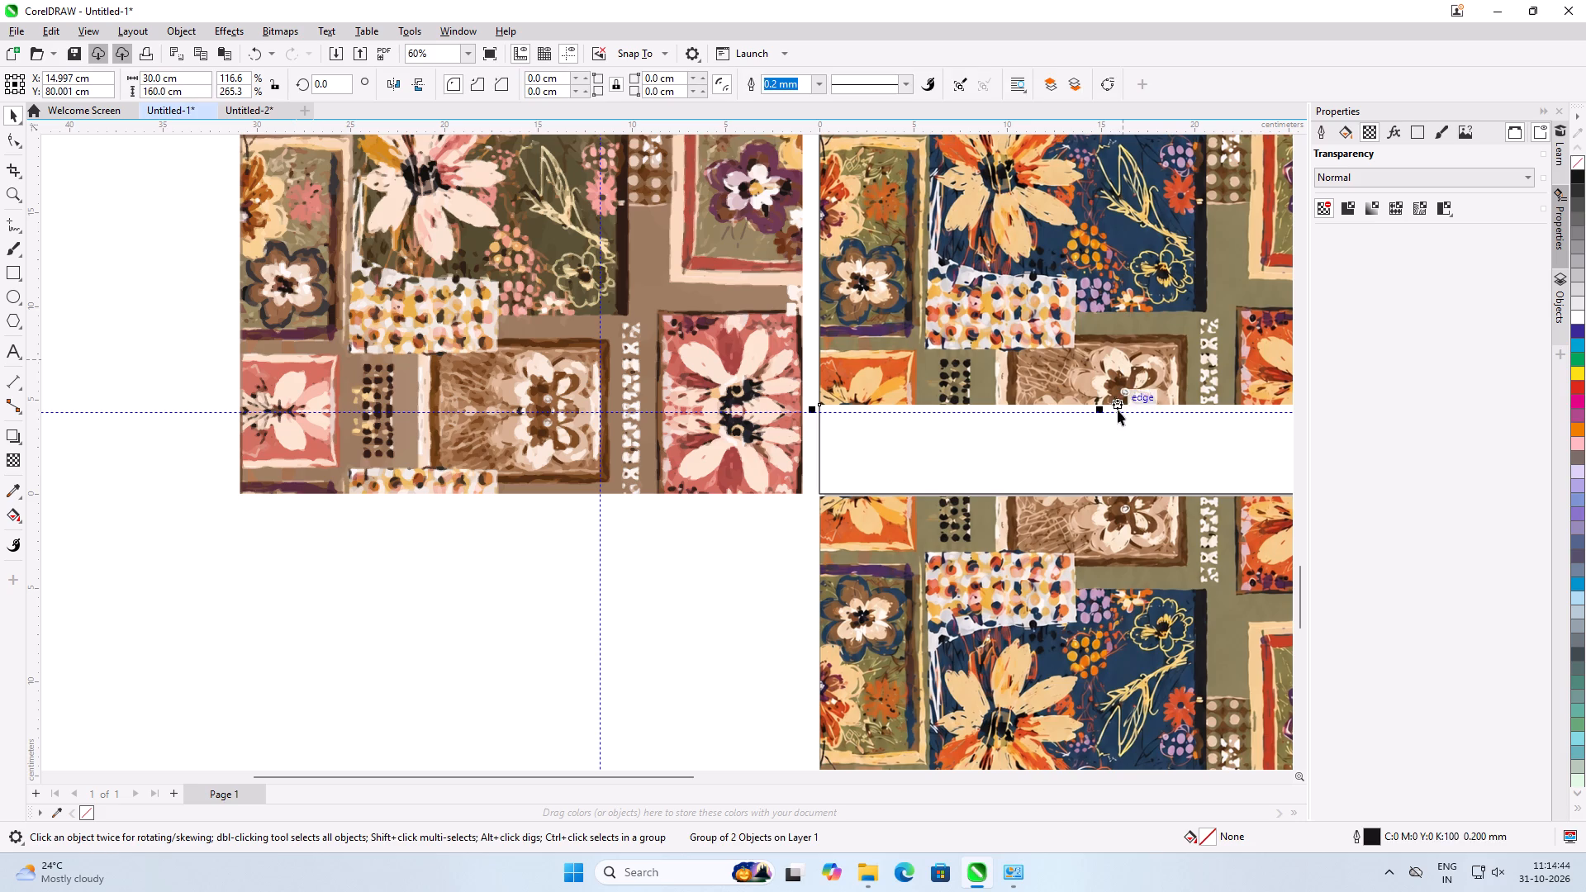
left_click_drag(1102, 410, 1102, 433)
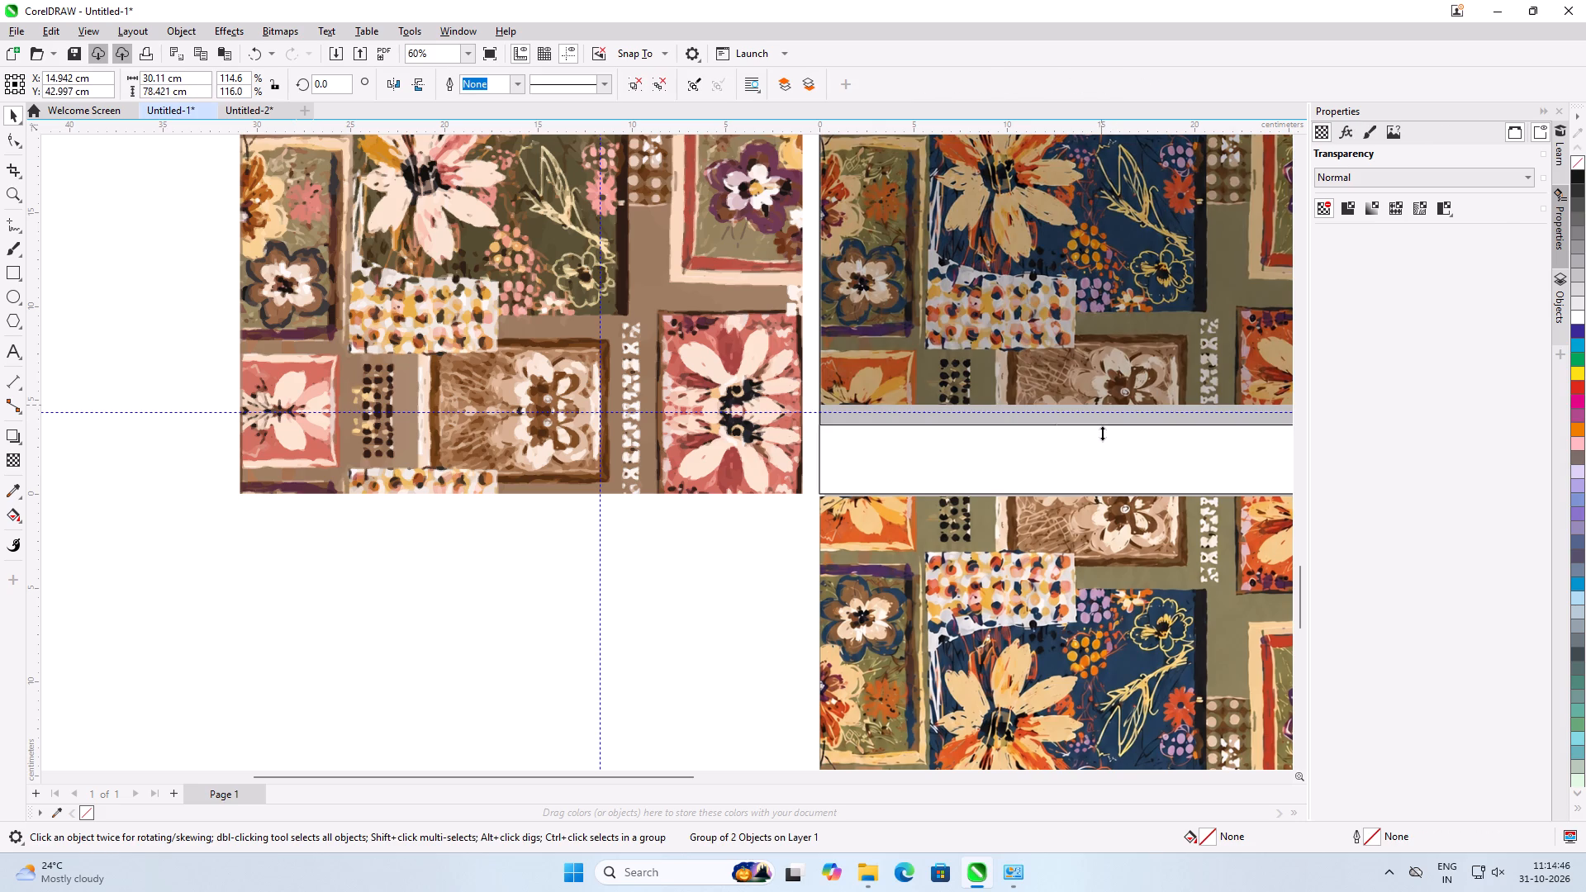
left_click_drag(1102, 433, 1104, 429)
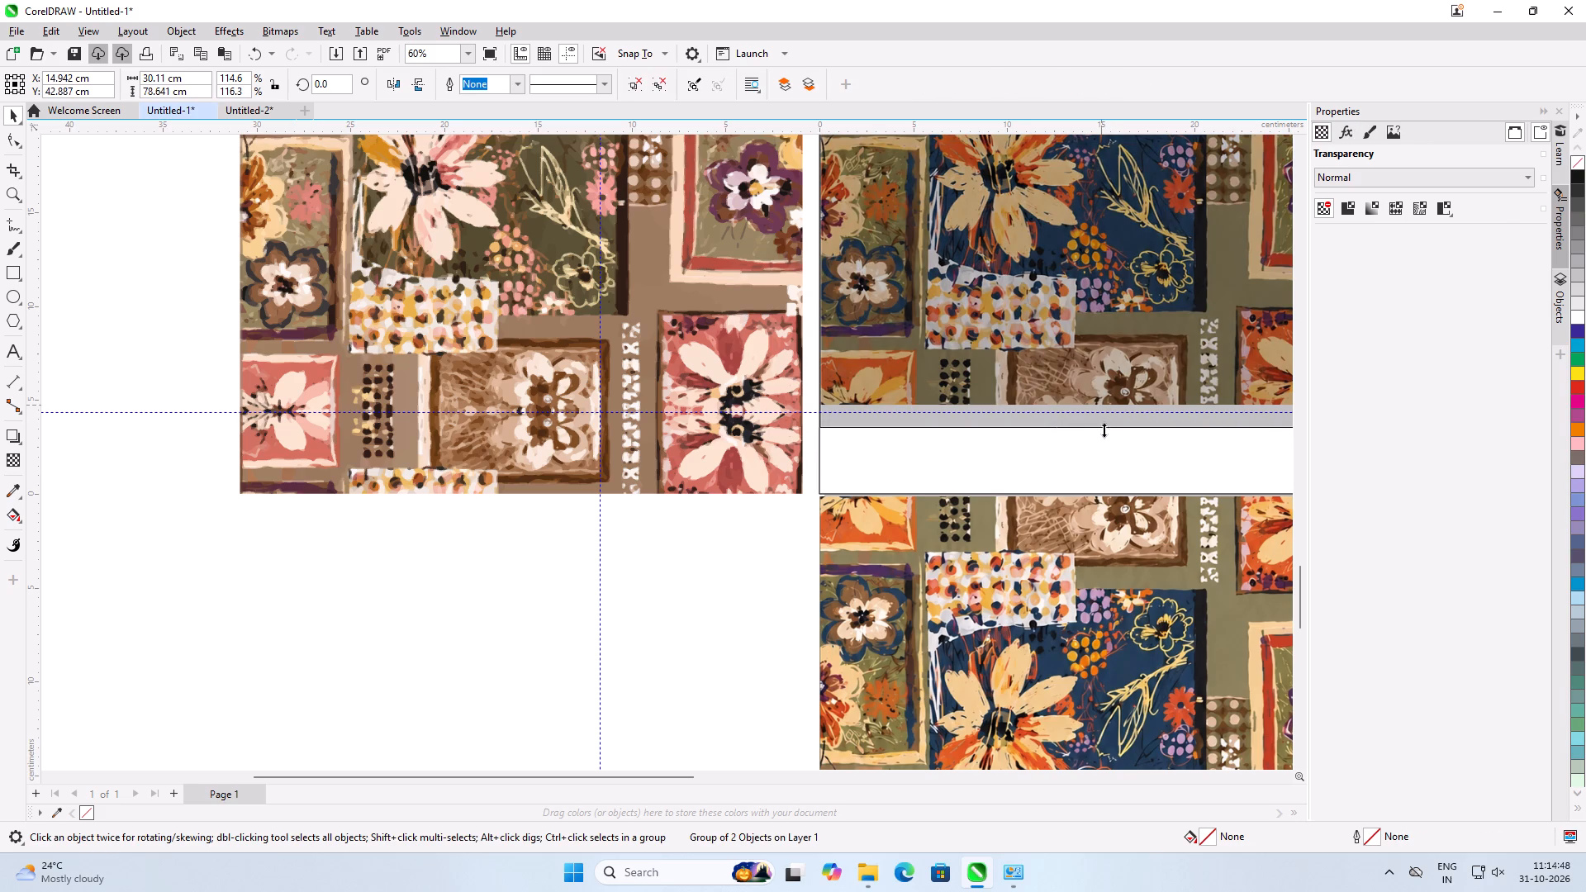
left_click_drag(1104, 429, 1104, 428)
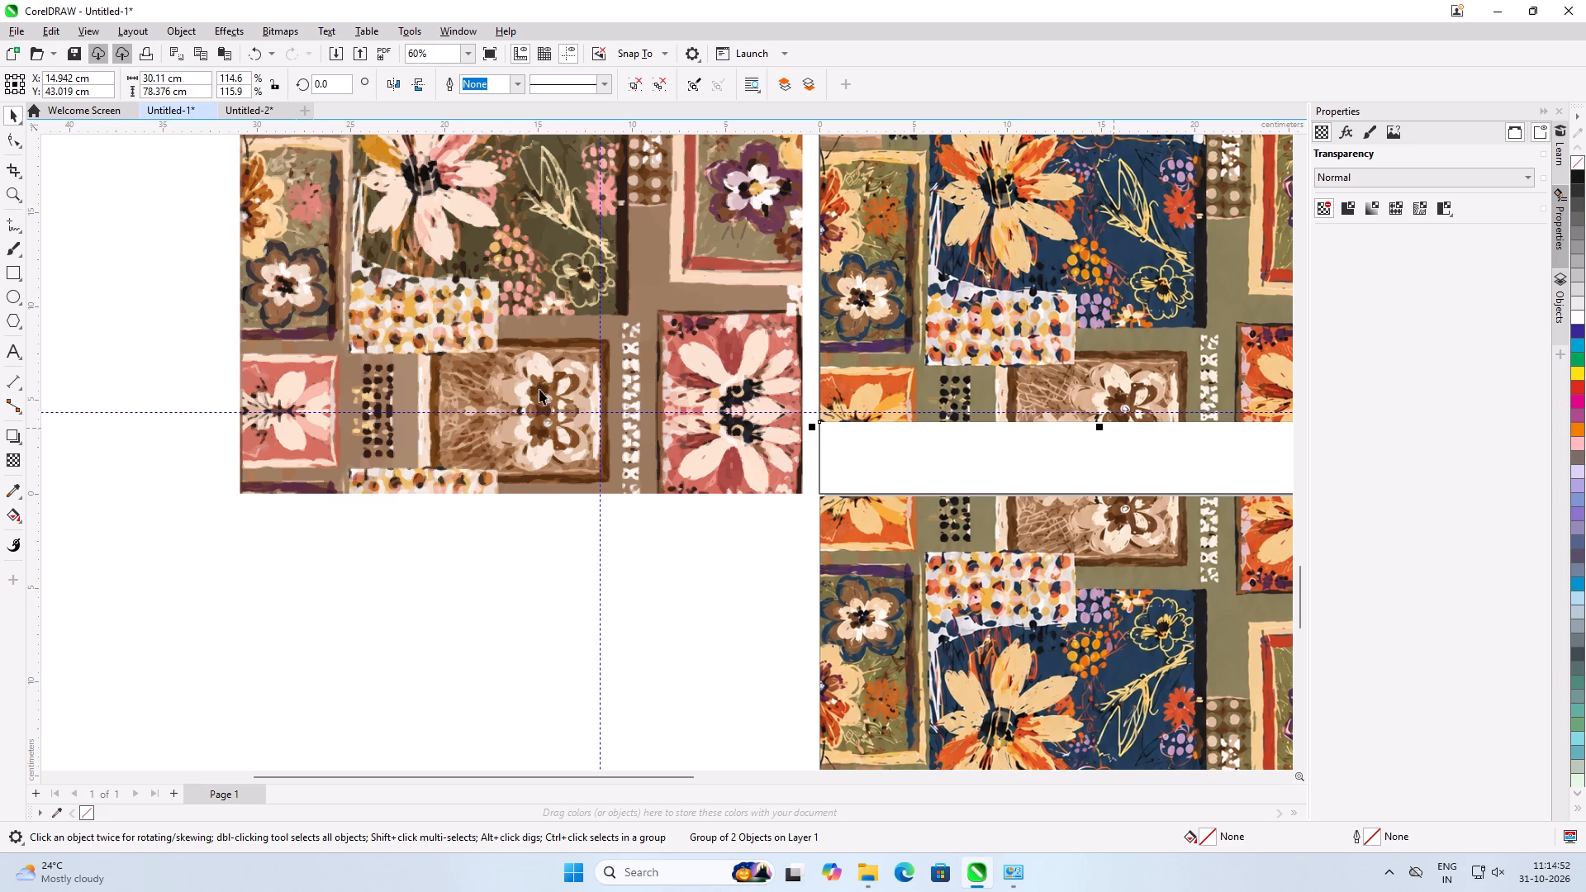
Pull the middle pattern group's bottom edge slightly upward, shortening the group to a height of about 78.2 cm.
scroll(373, 382, "down", 1)
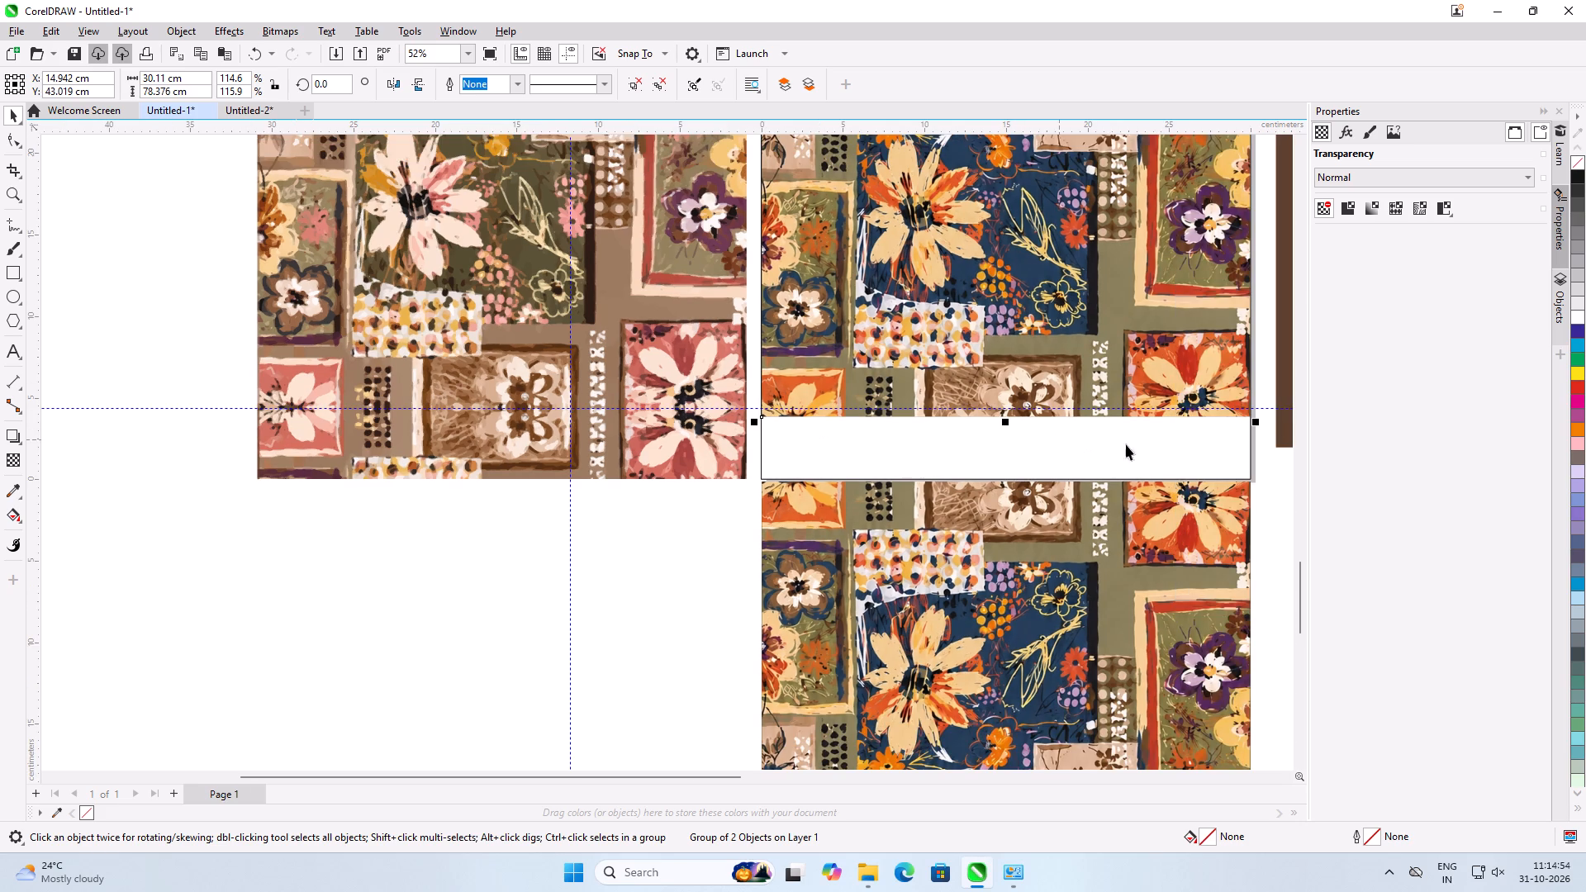
scroll(1159, 444, "up", 1)
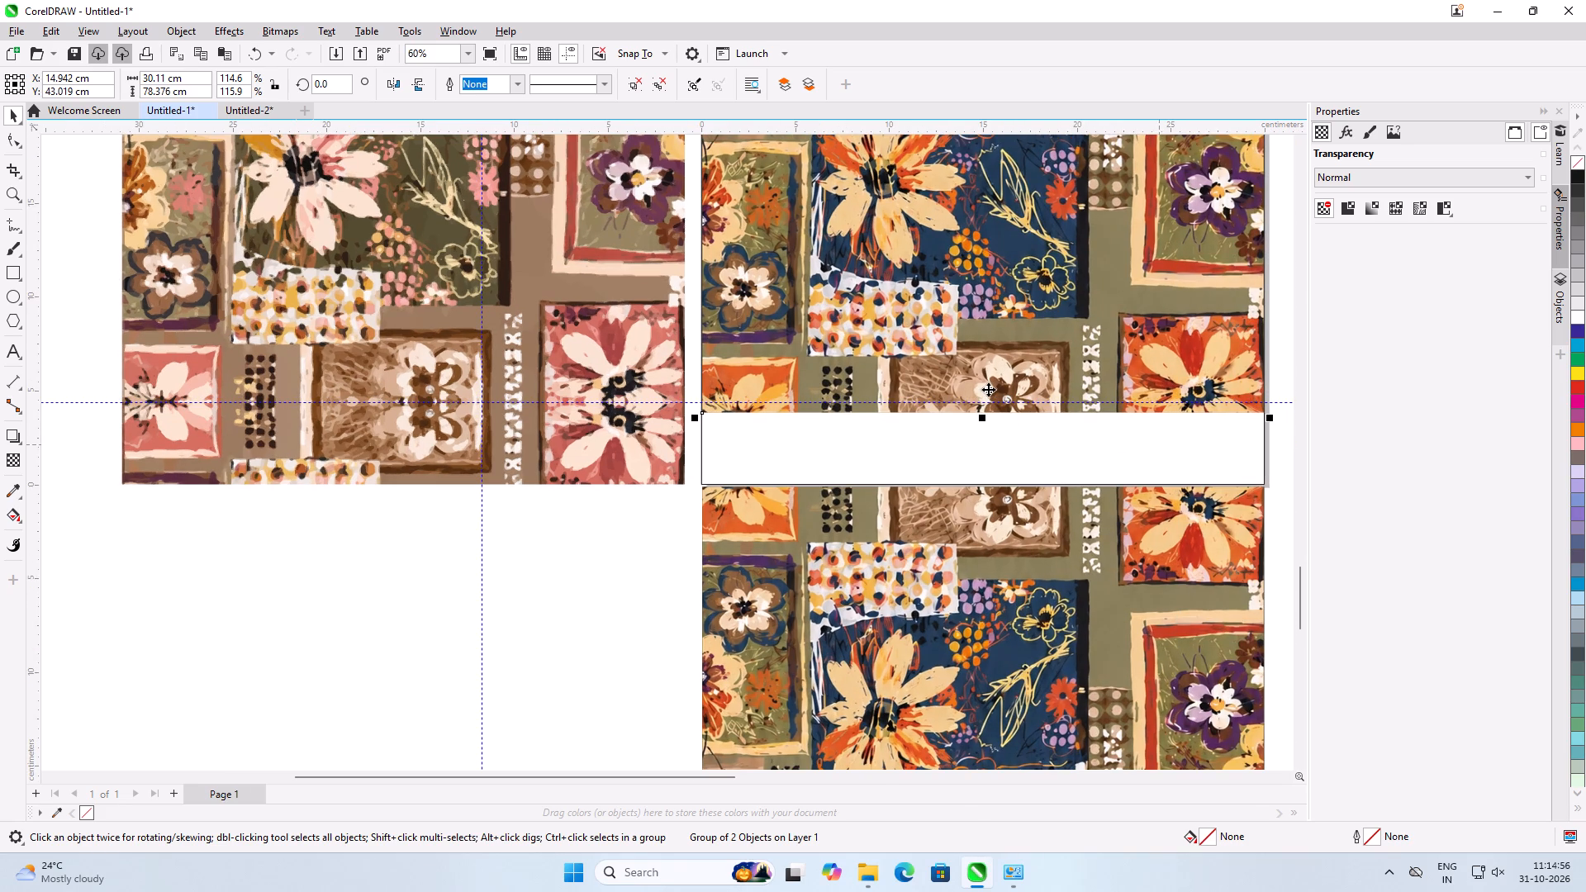
scroll(988, 389, "up", 6)
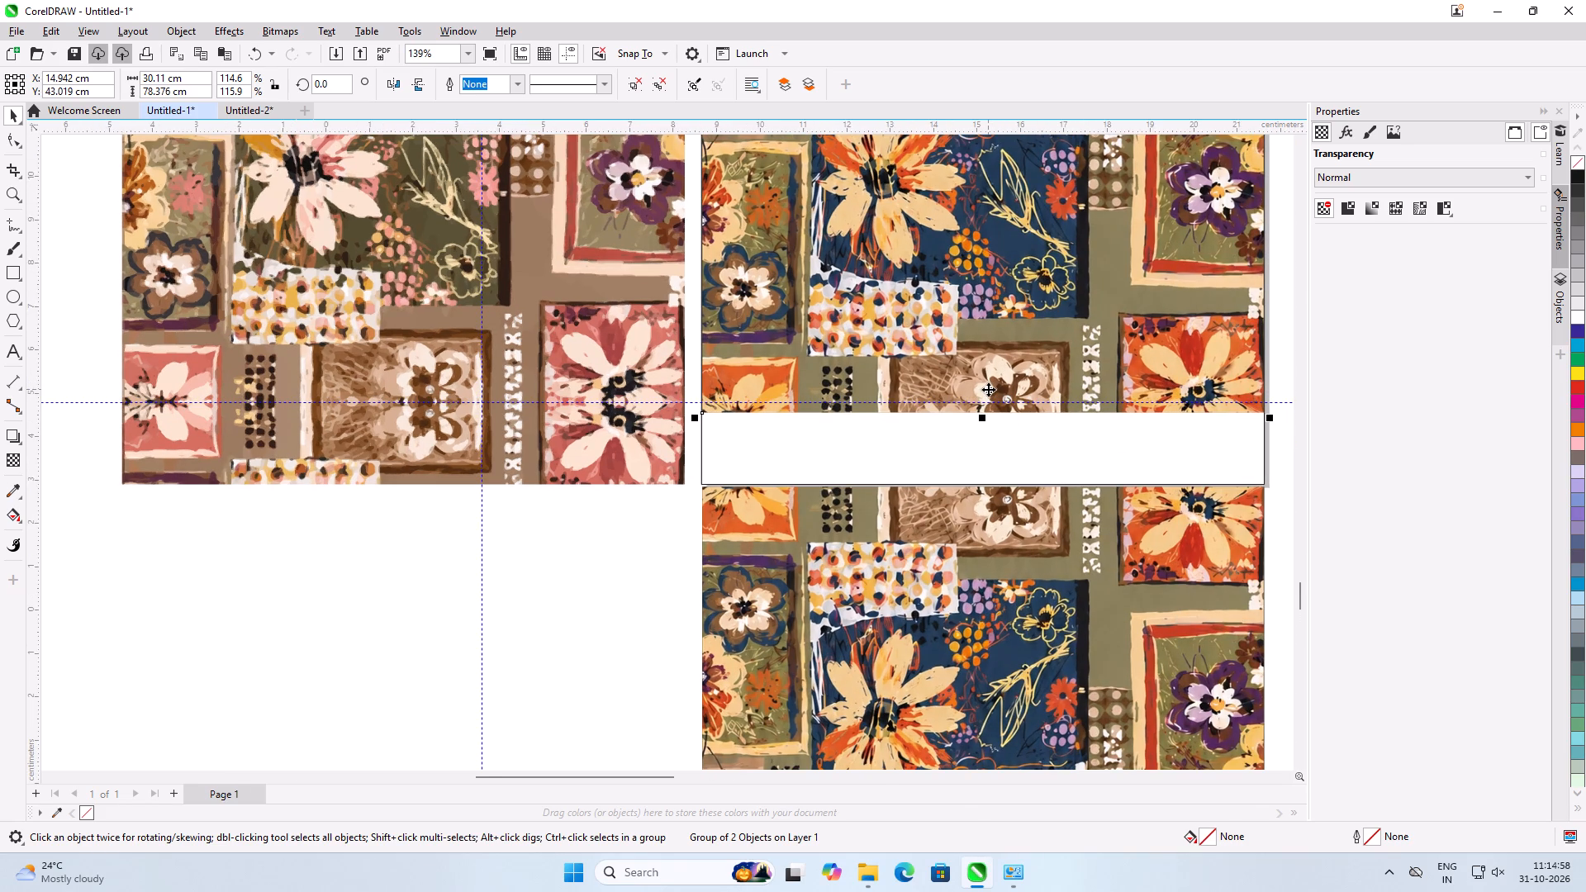
scroll(988, 389, "up", 1)
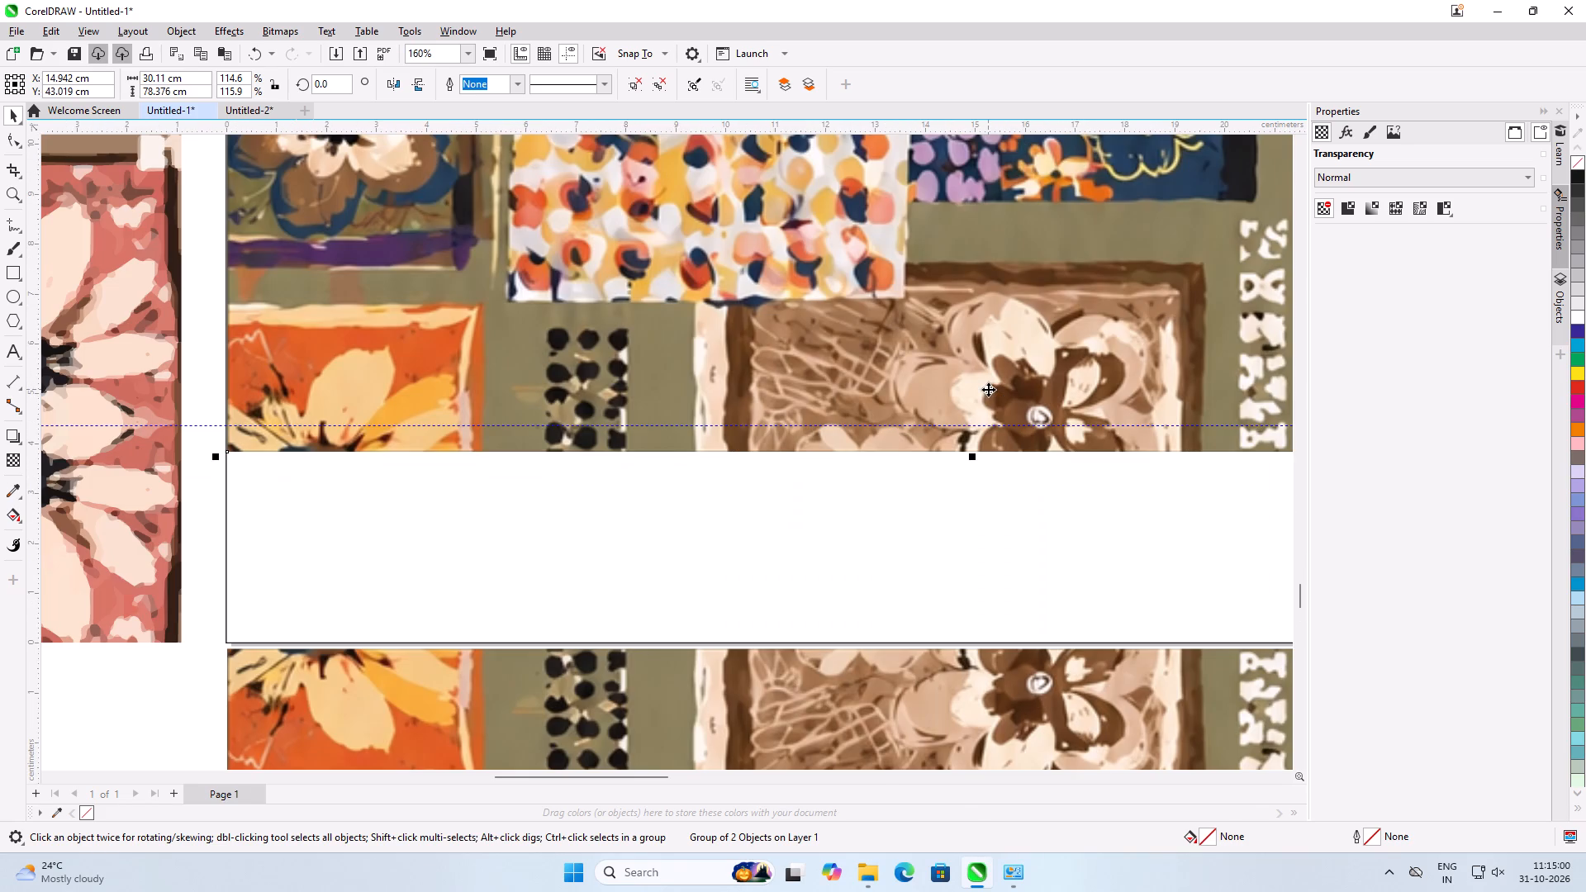
left_click_drag(972, 463, 979, 453)
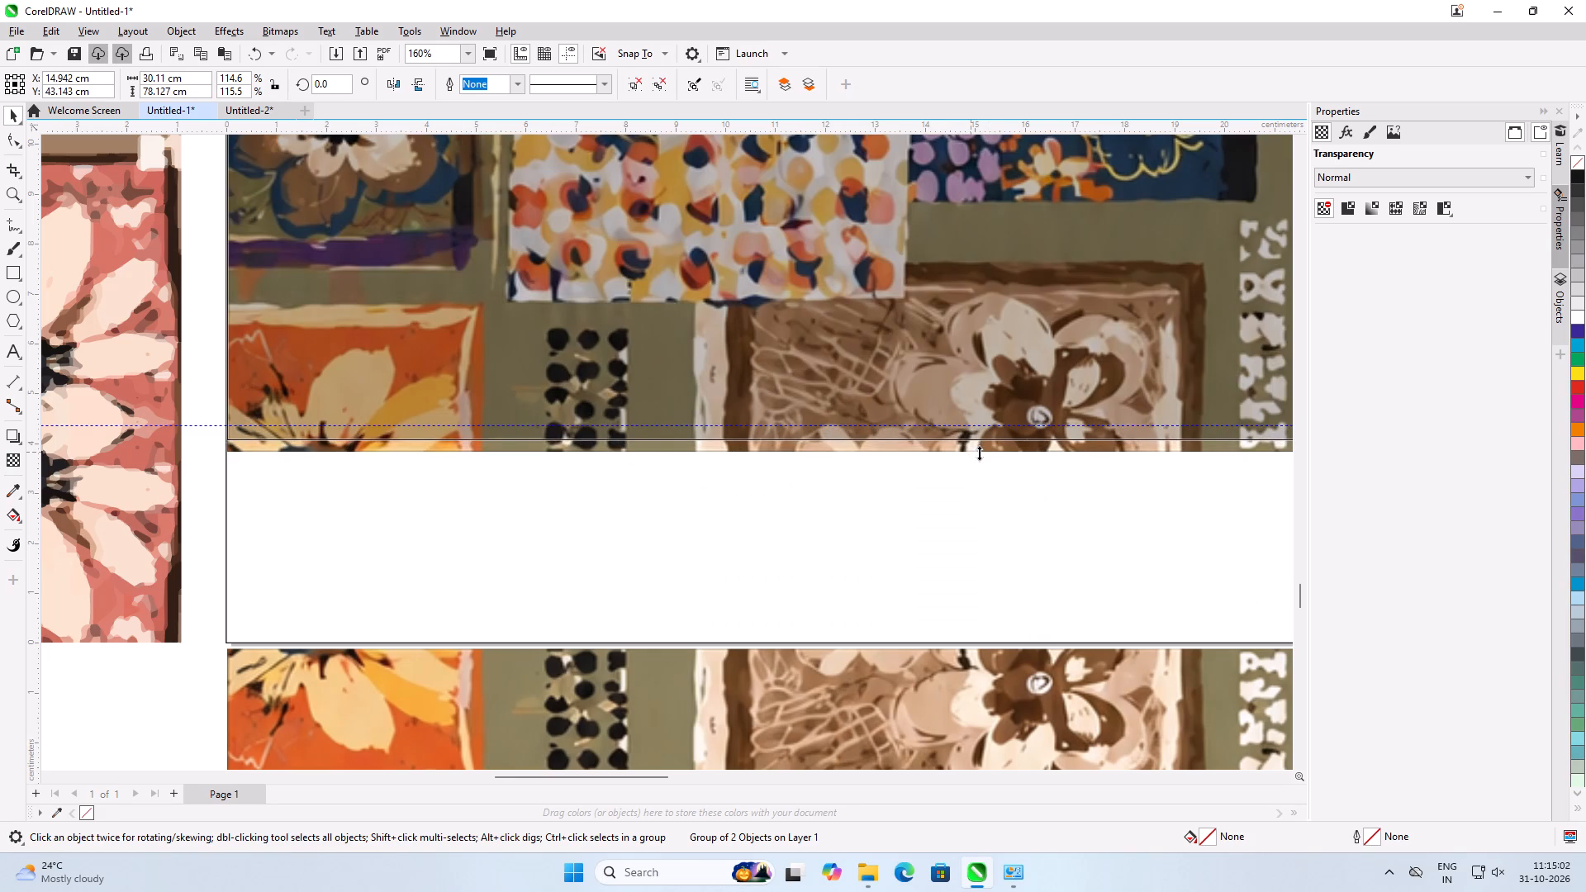
left_click_drag(979, 453, 980, 456)
Move the lower pattern group up to about Y -34.38 cm, closing the white gap below the middle group.
scroll(1057, 420, "down", 2)
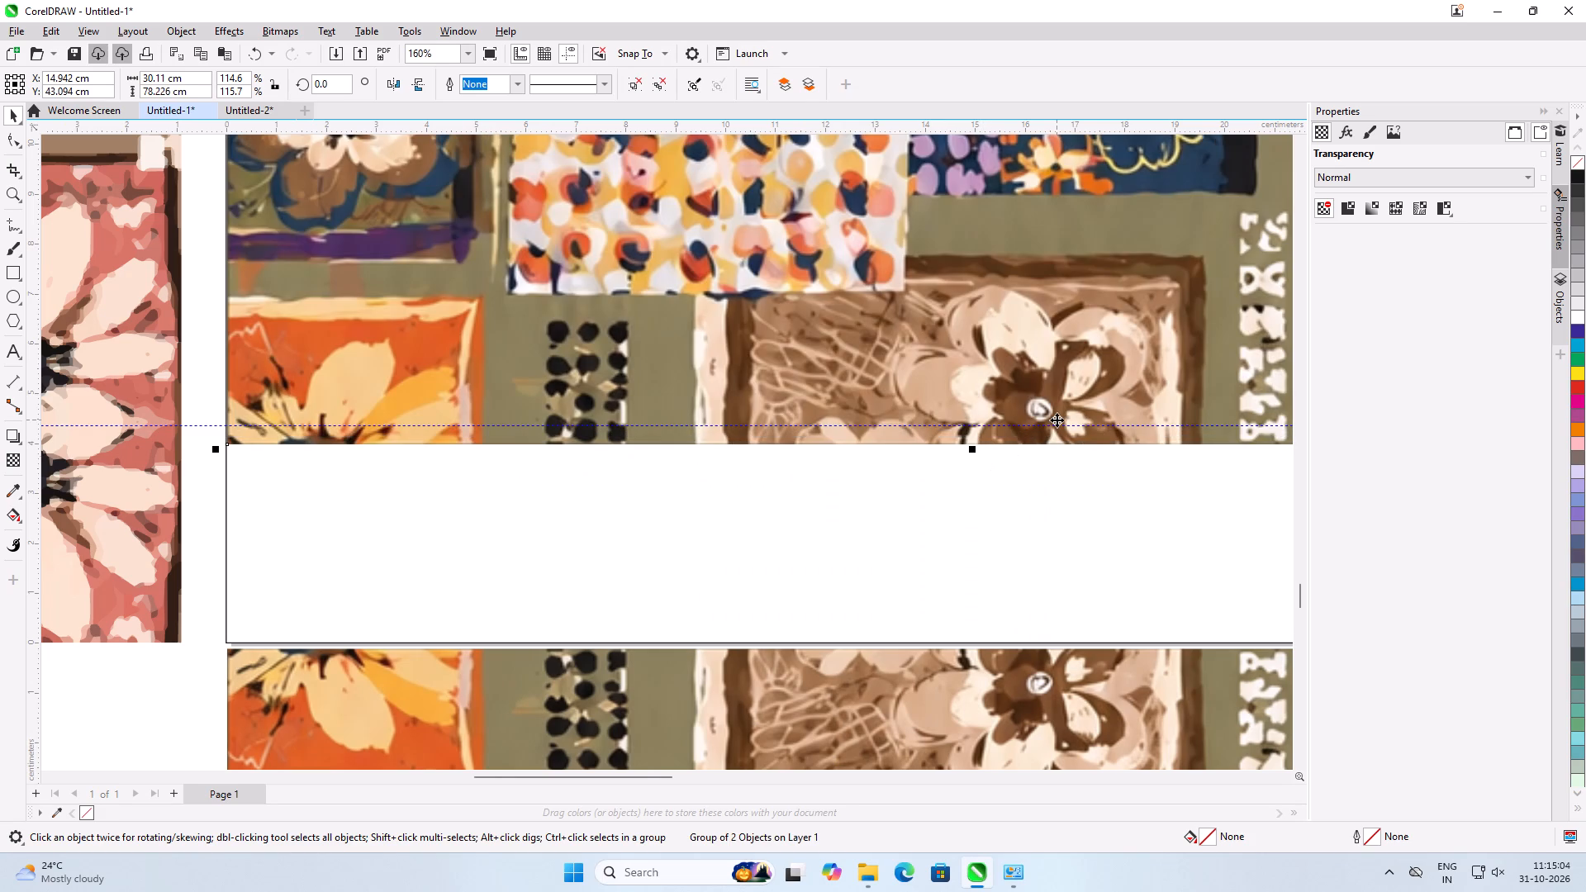
scroll(1057, 420, "down", 3)
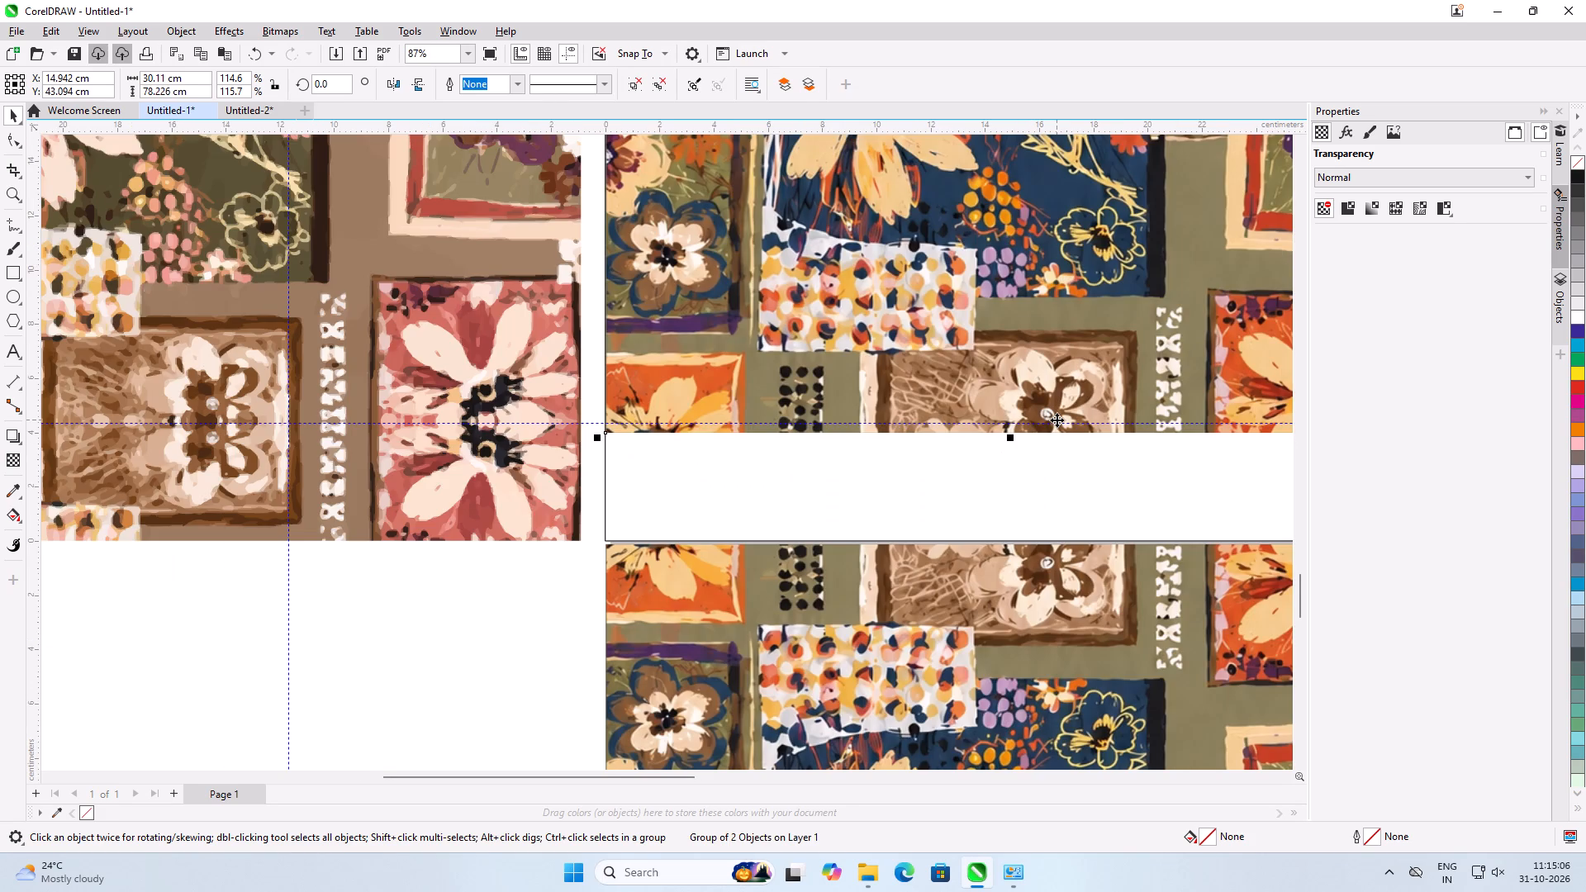
scroll(1057, 420, "down", 4)
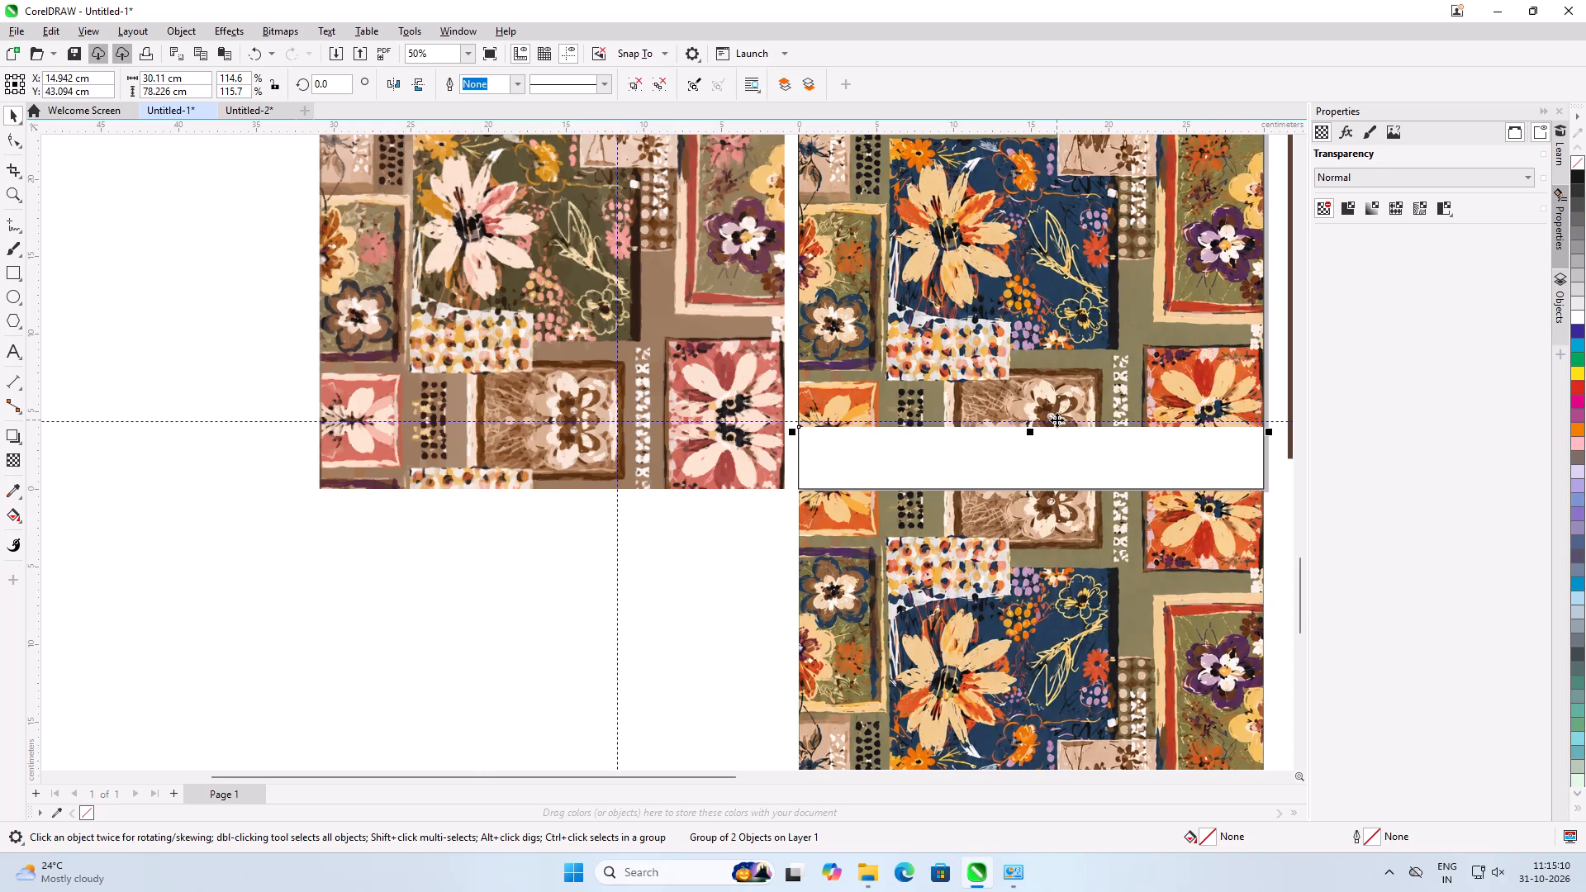
scroll(1057, 420, "up", 2)
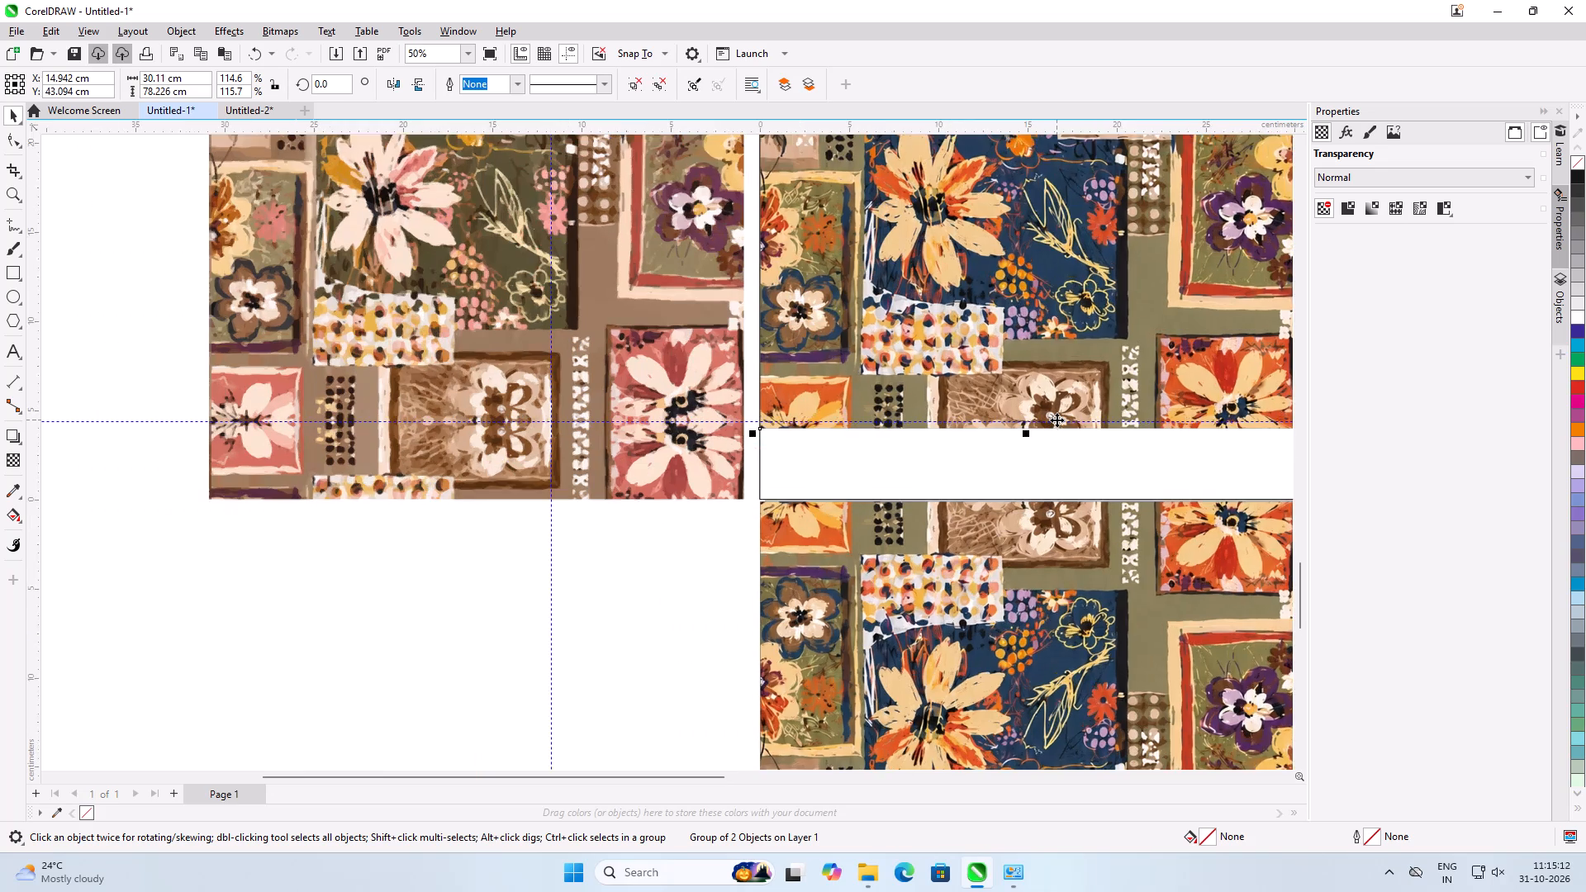
left_click(1057, 449)
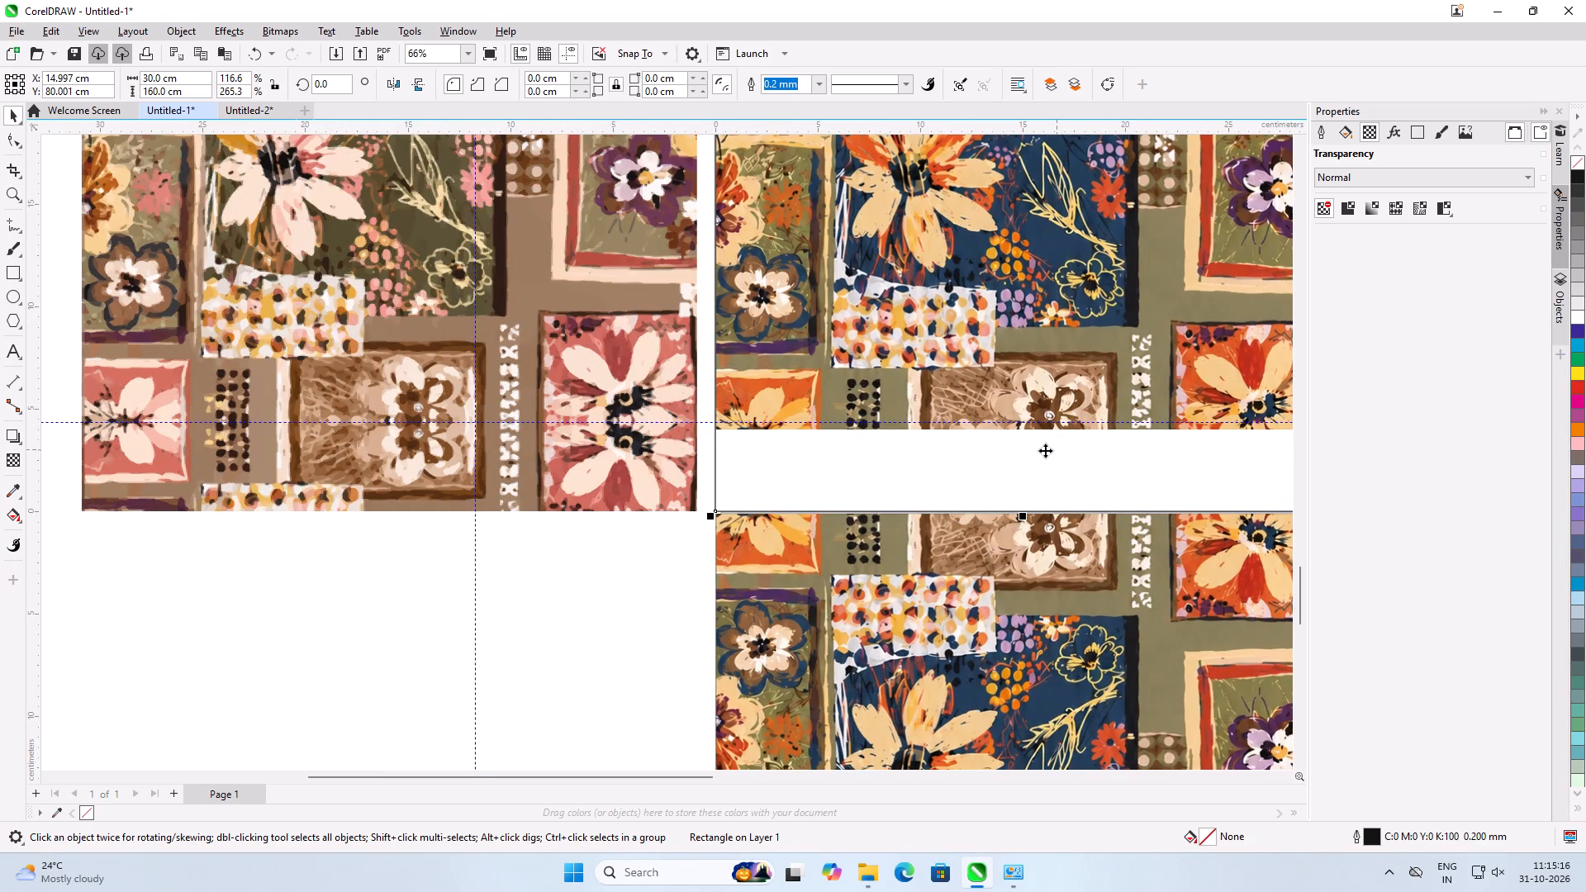
left_click(1023, 566)
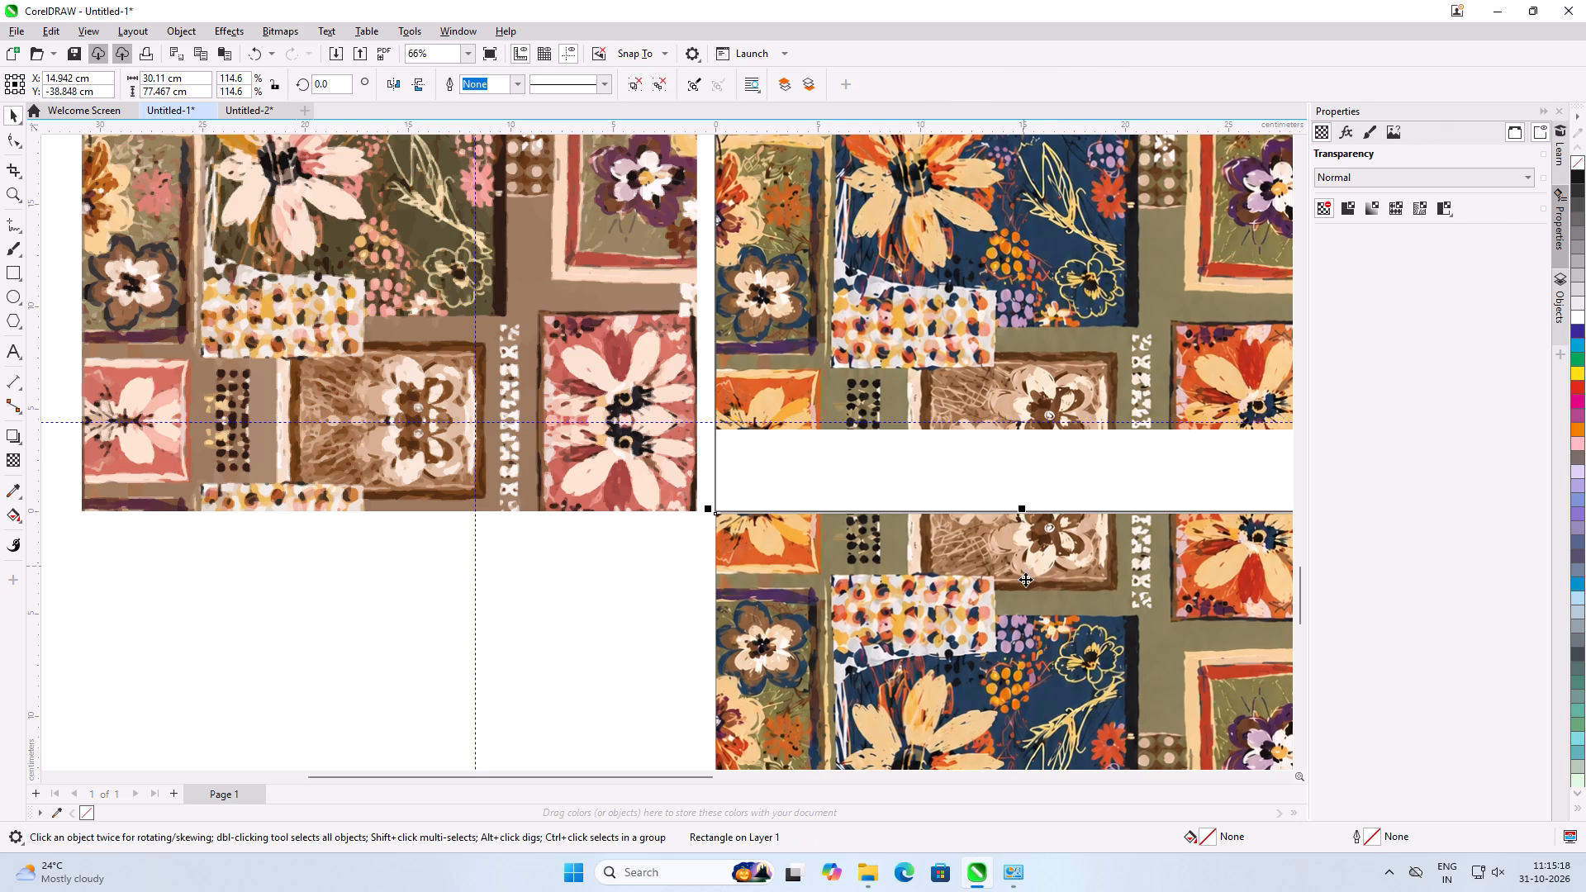
left_click_drag(1025, 579, 1026, 537)
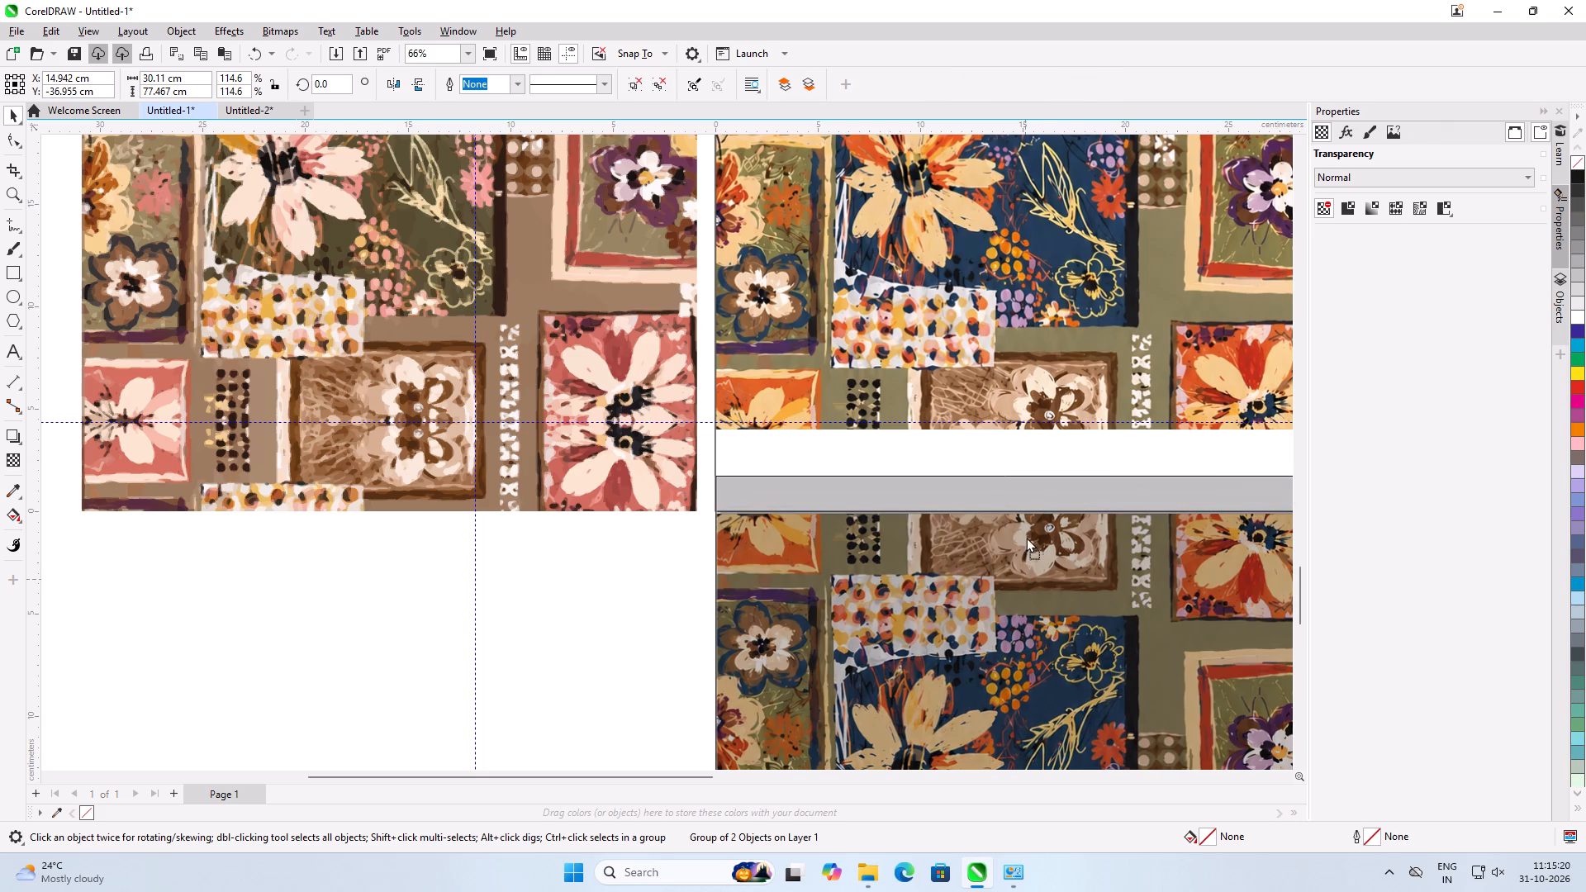
left_click_drag(1026, 537, 1020, 487)
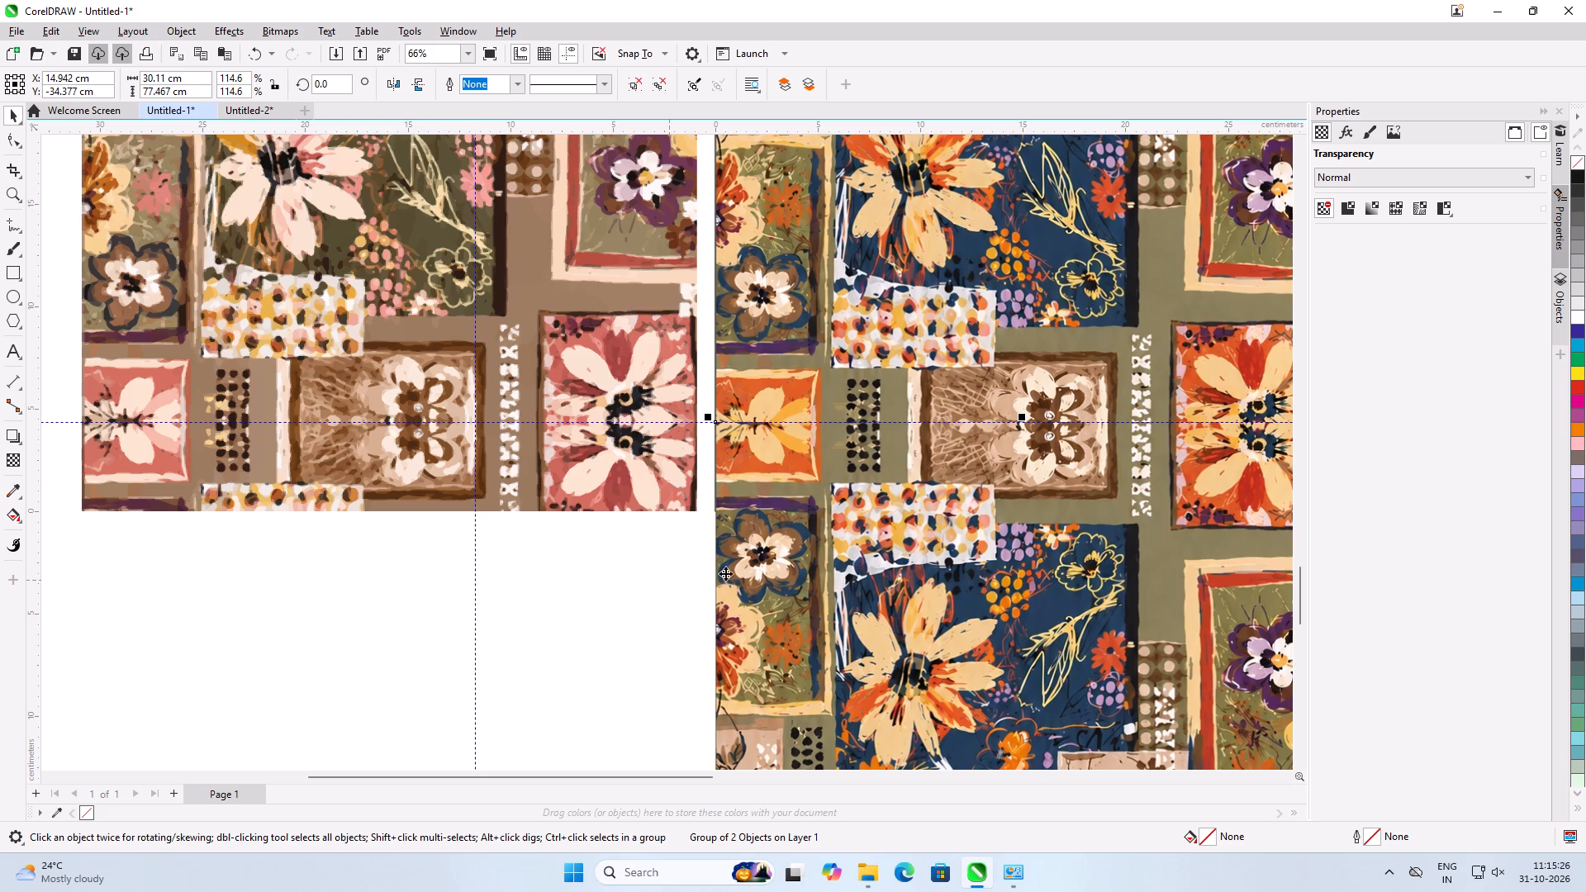
Shift the horizontal guideline up off the seam to about Y 6.48 cm.
scroll(1025, 479, "up", 1)
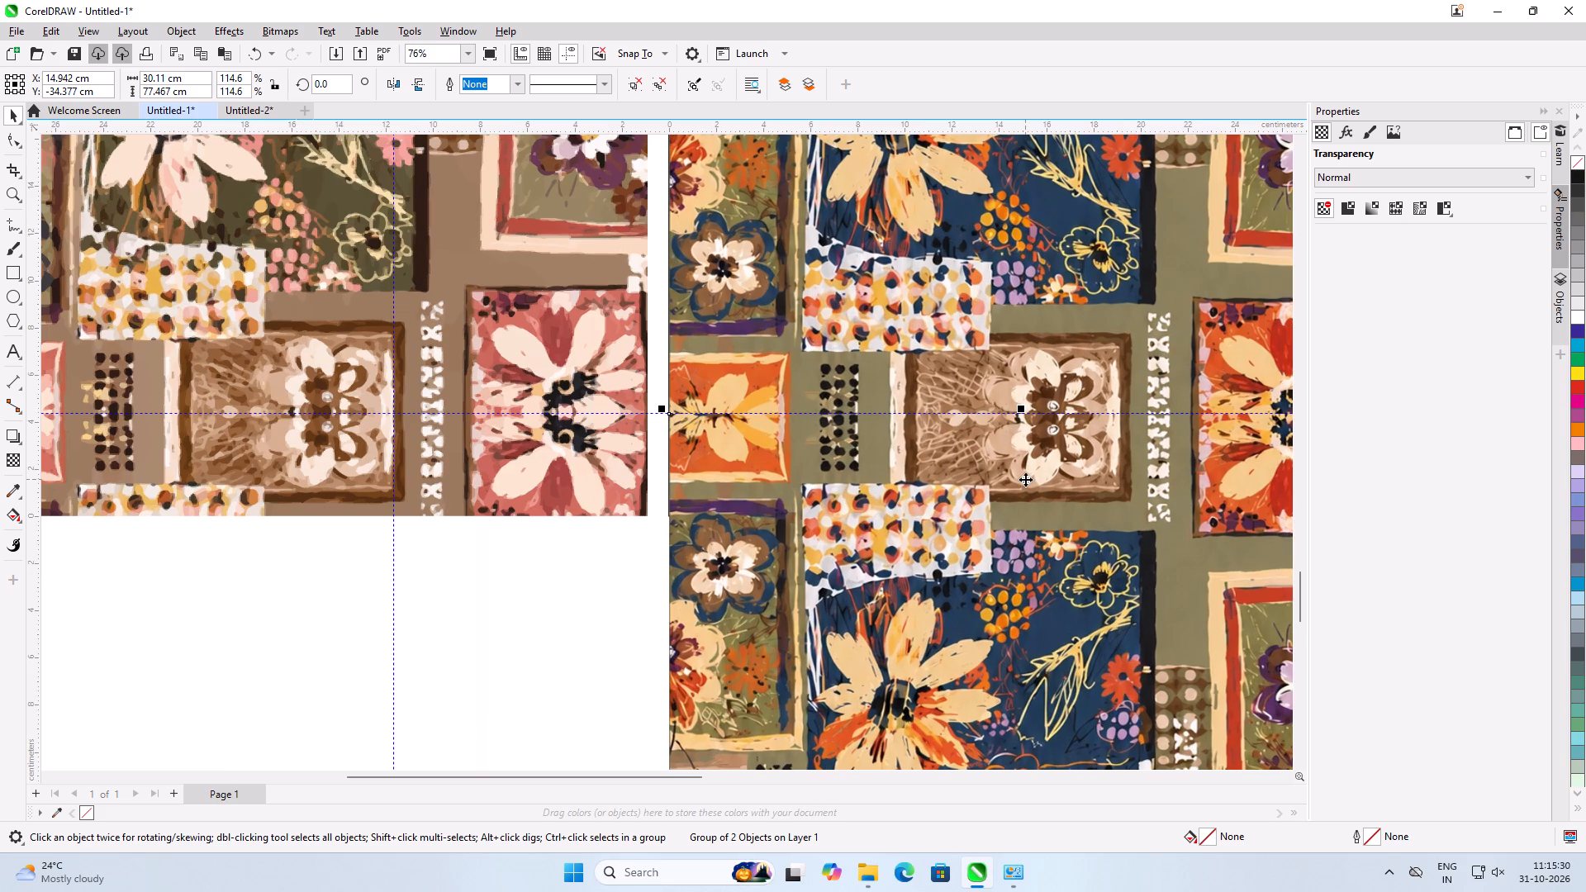
scroll(1025, 479, "down", 2)
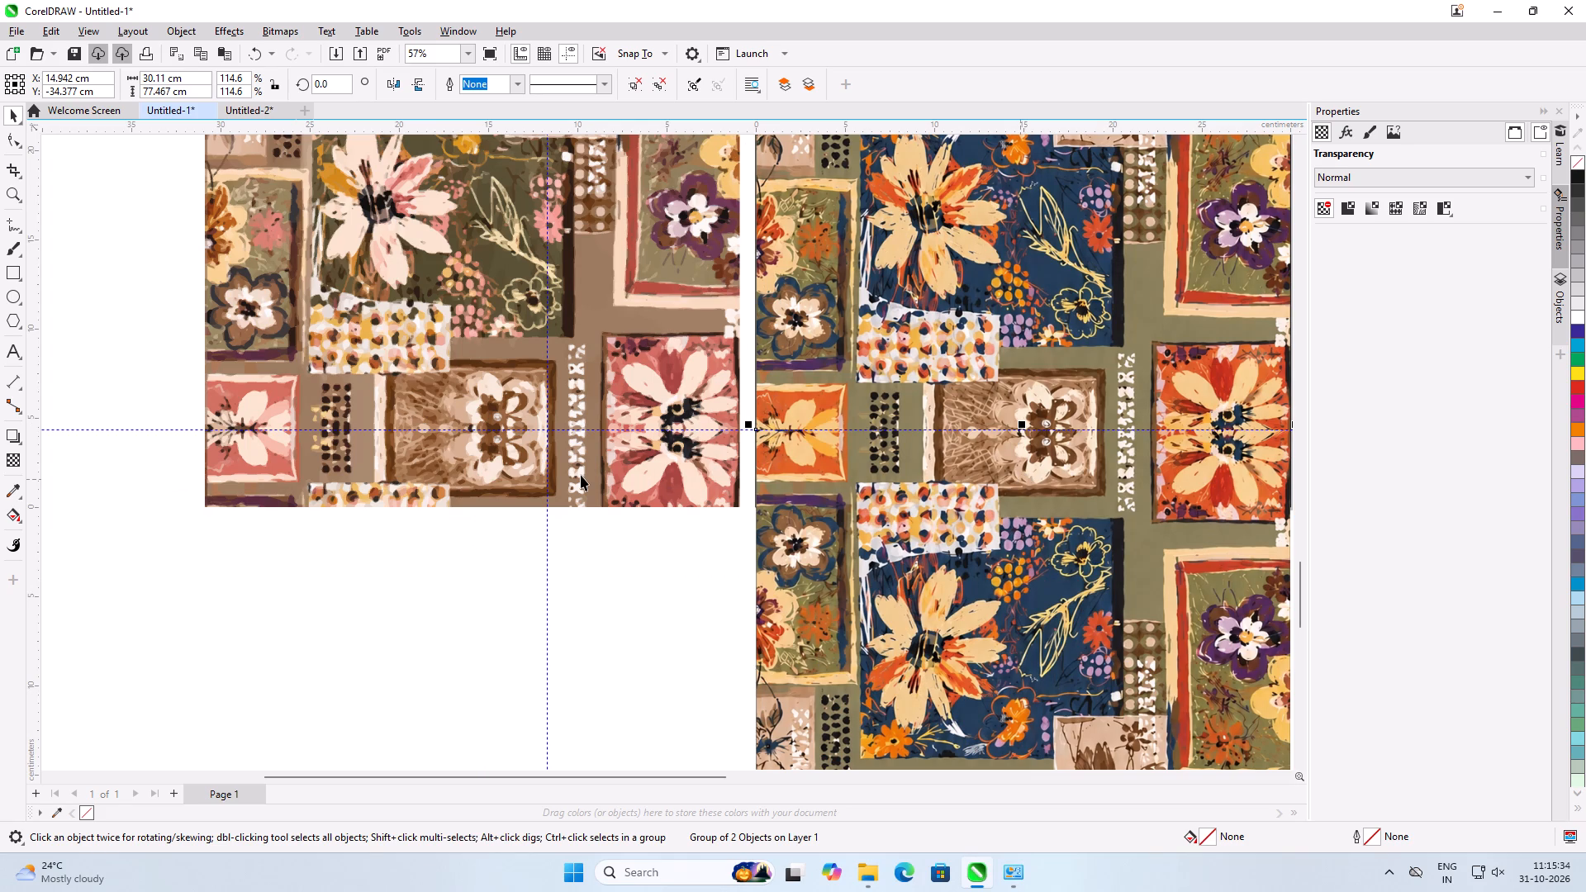
scroll(581, 475, "down", 1)
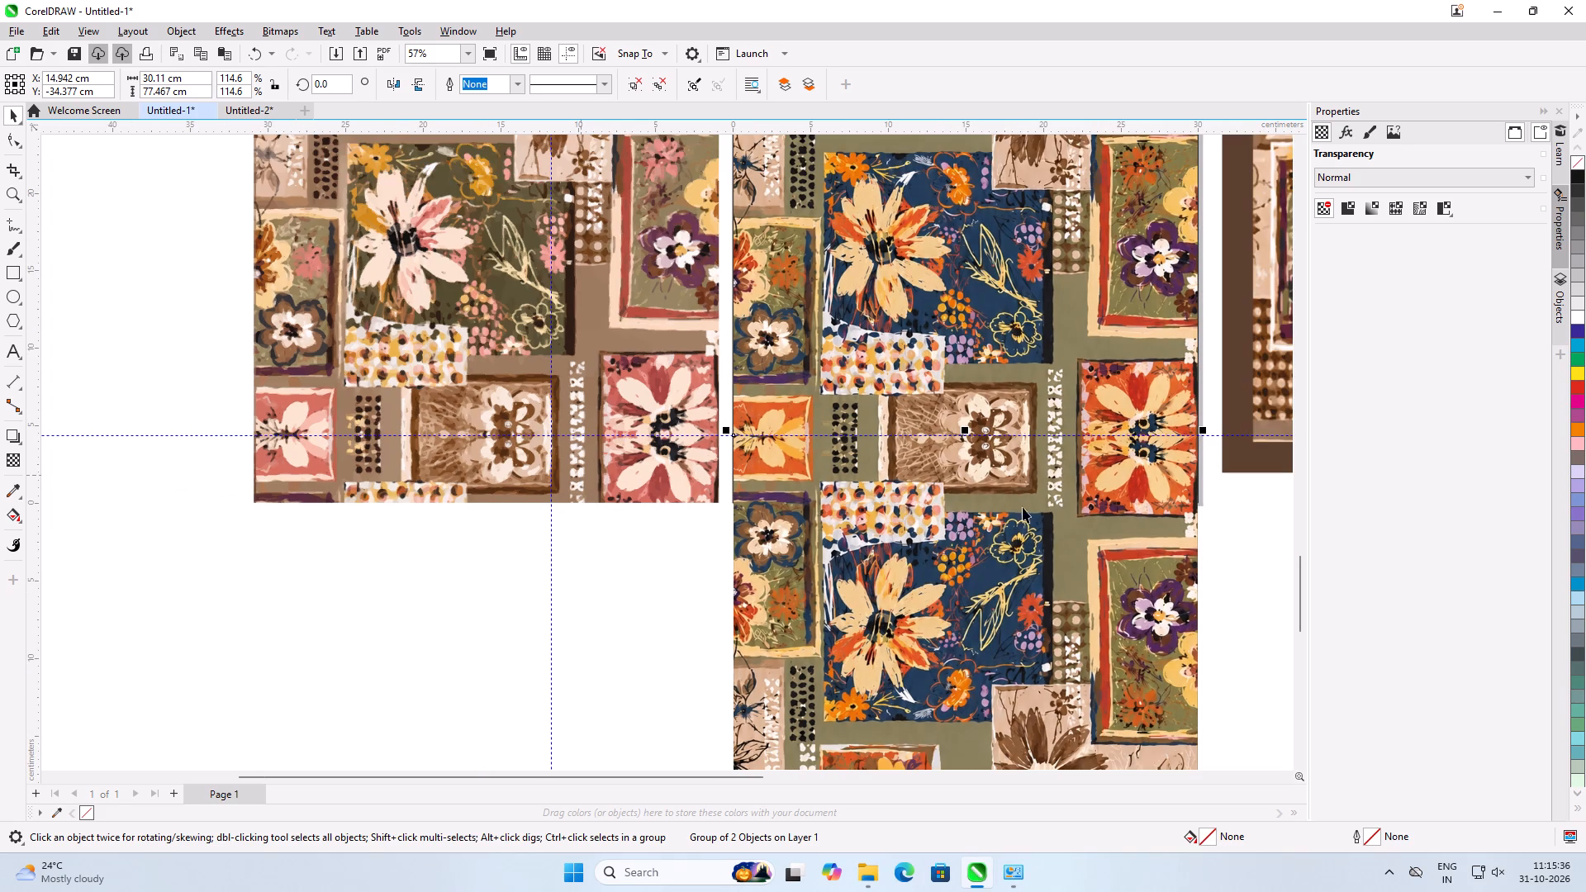
scroll(1185, 470, "up", 1)
left_click(1255, 513)
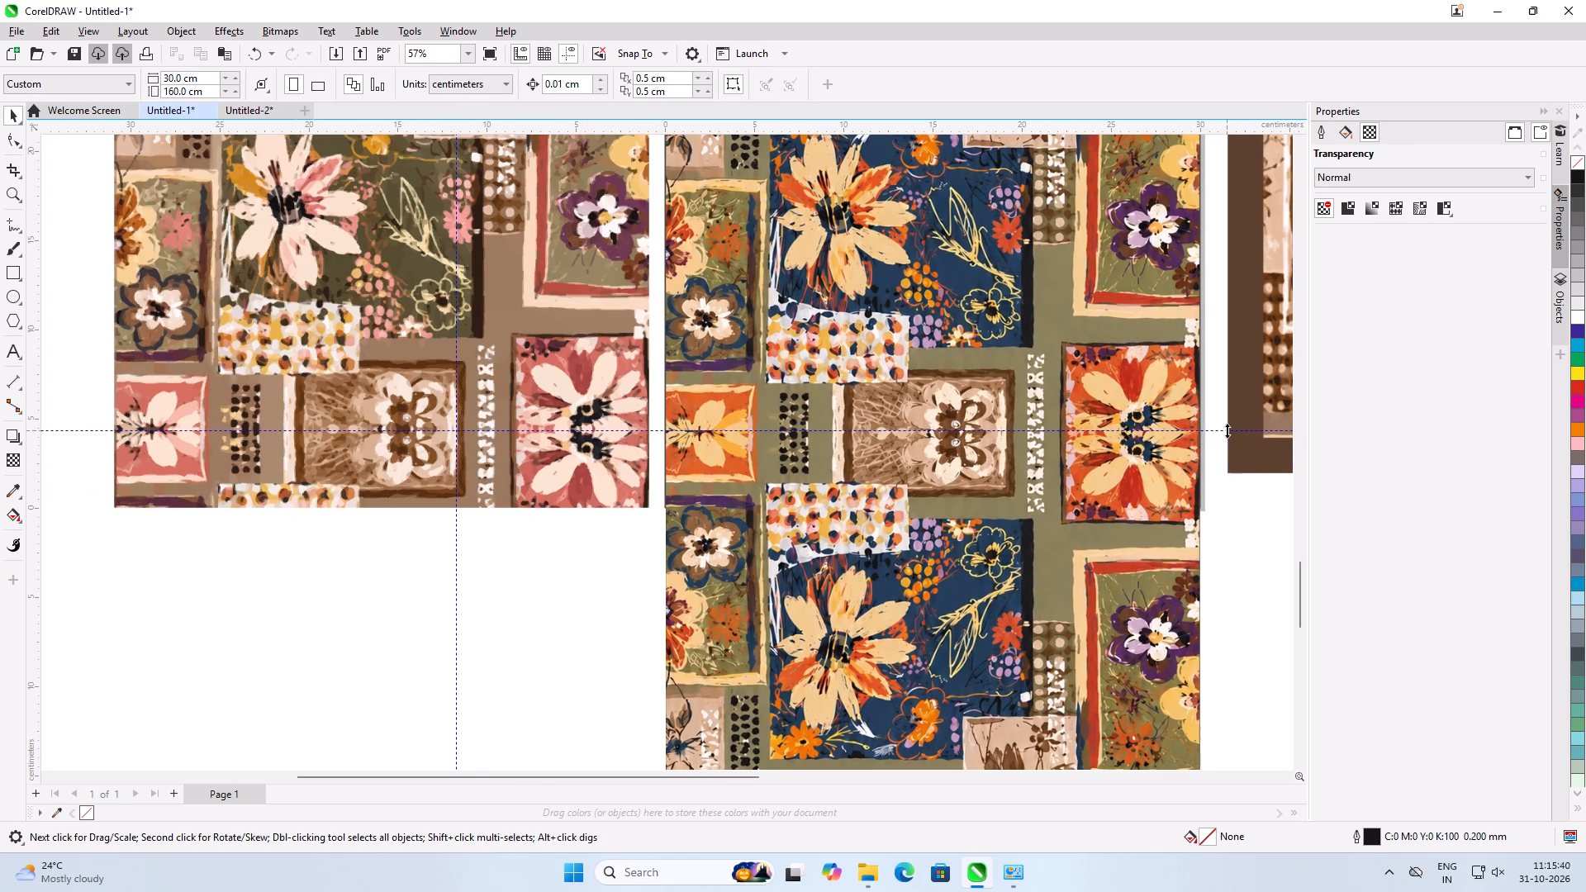
left_click_drag(1227, 430, 1228, 392)
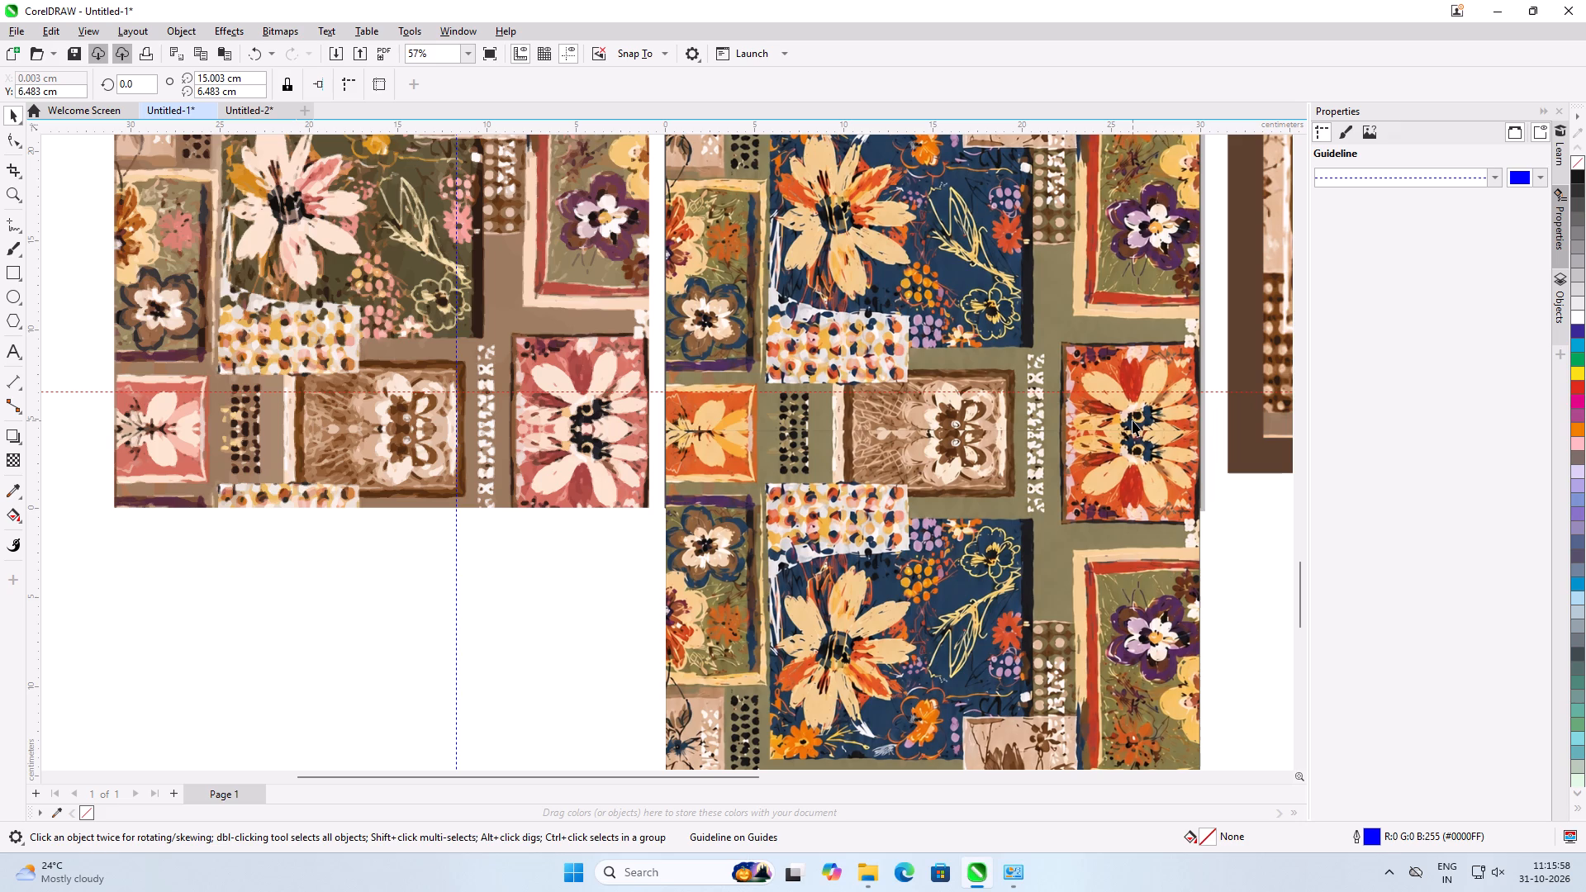
Nudge the lower pattern group down in 0.01 cm increments to Y -34.437 cm, refining the seam with the middle group.
left_click(1105, 461)
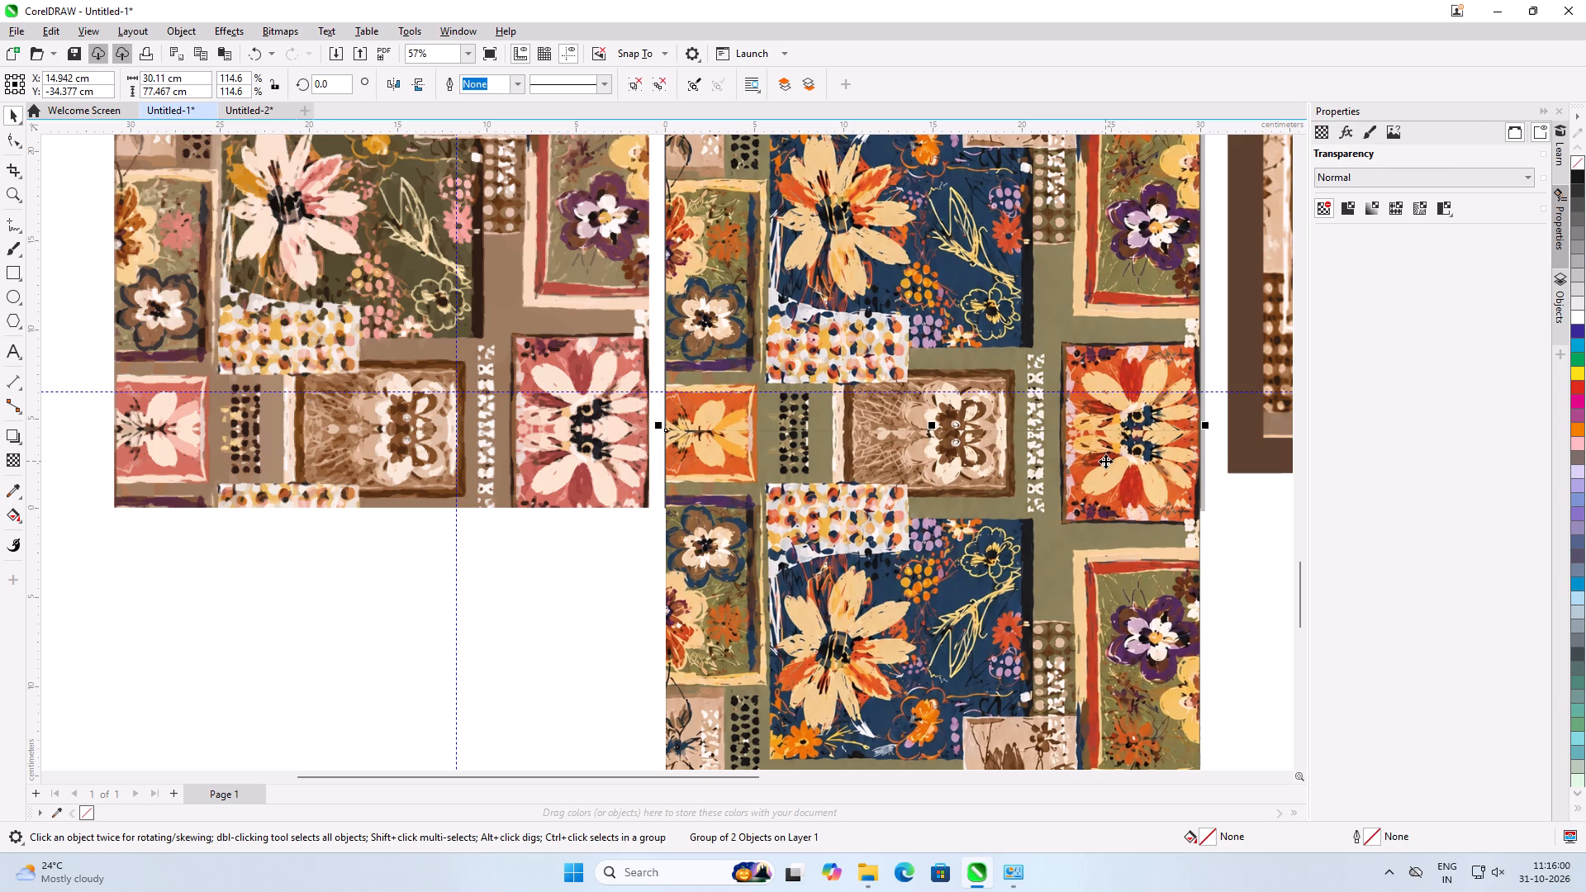
key("Down")
key("Down")
key("Down")
key("Down")
key("Down")
key("Down")
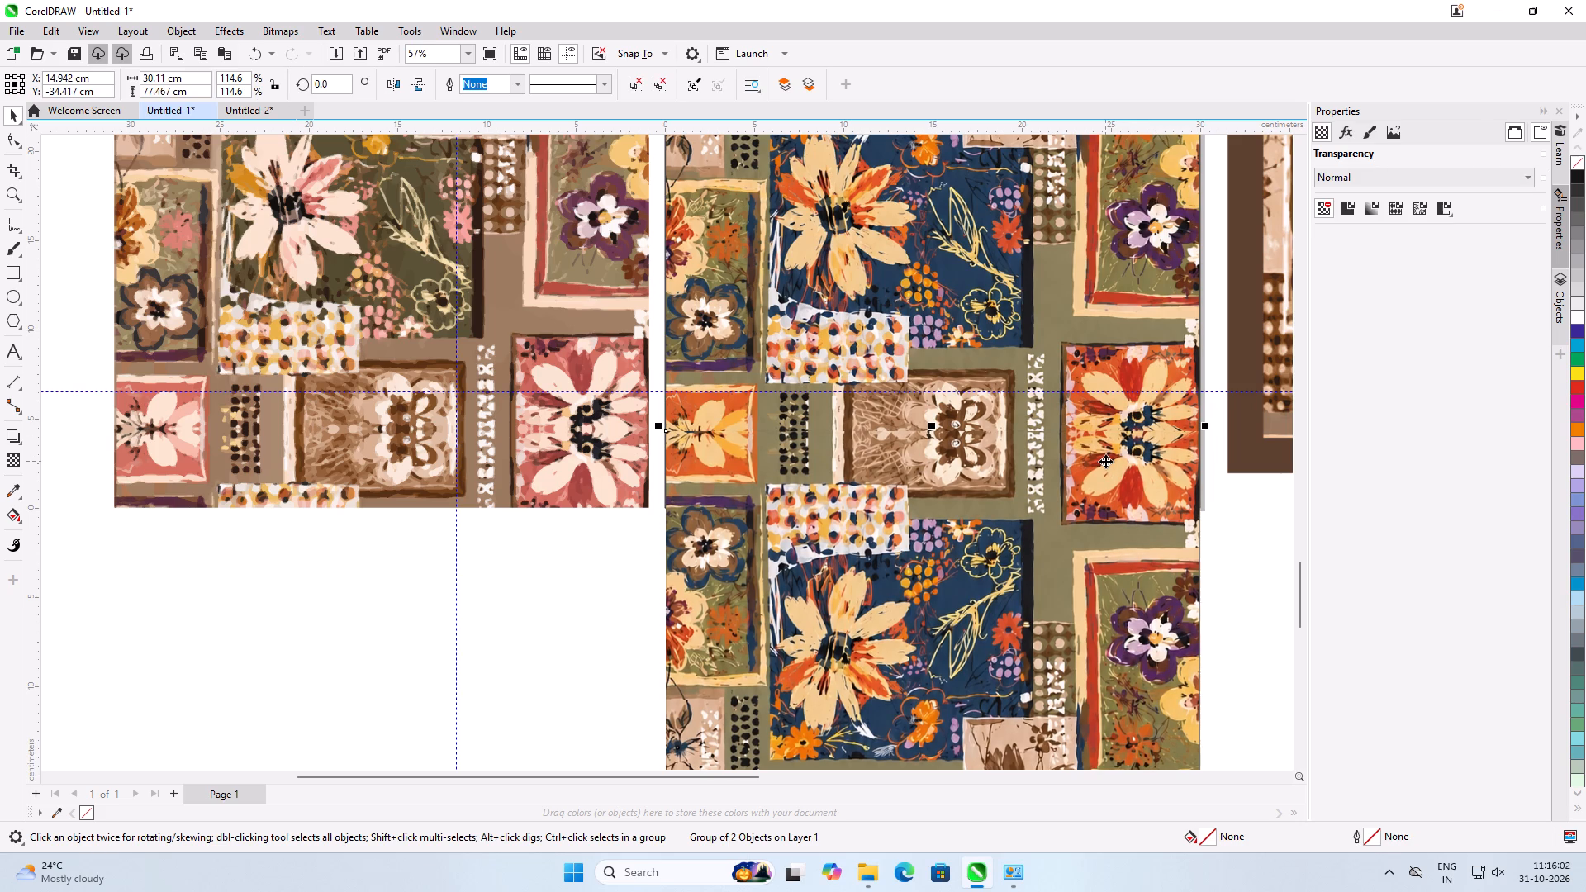
key("Down")
key("Up")
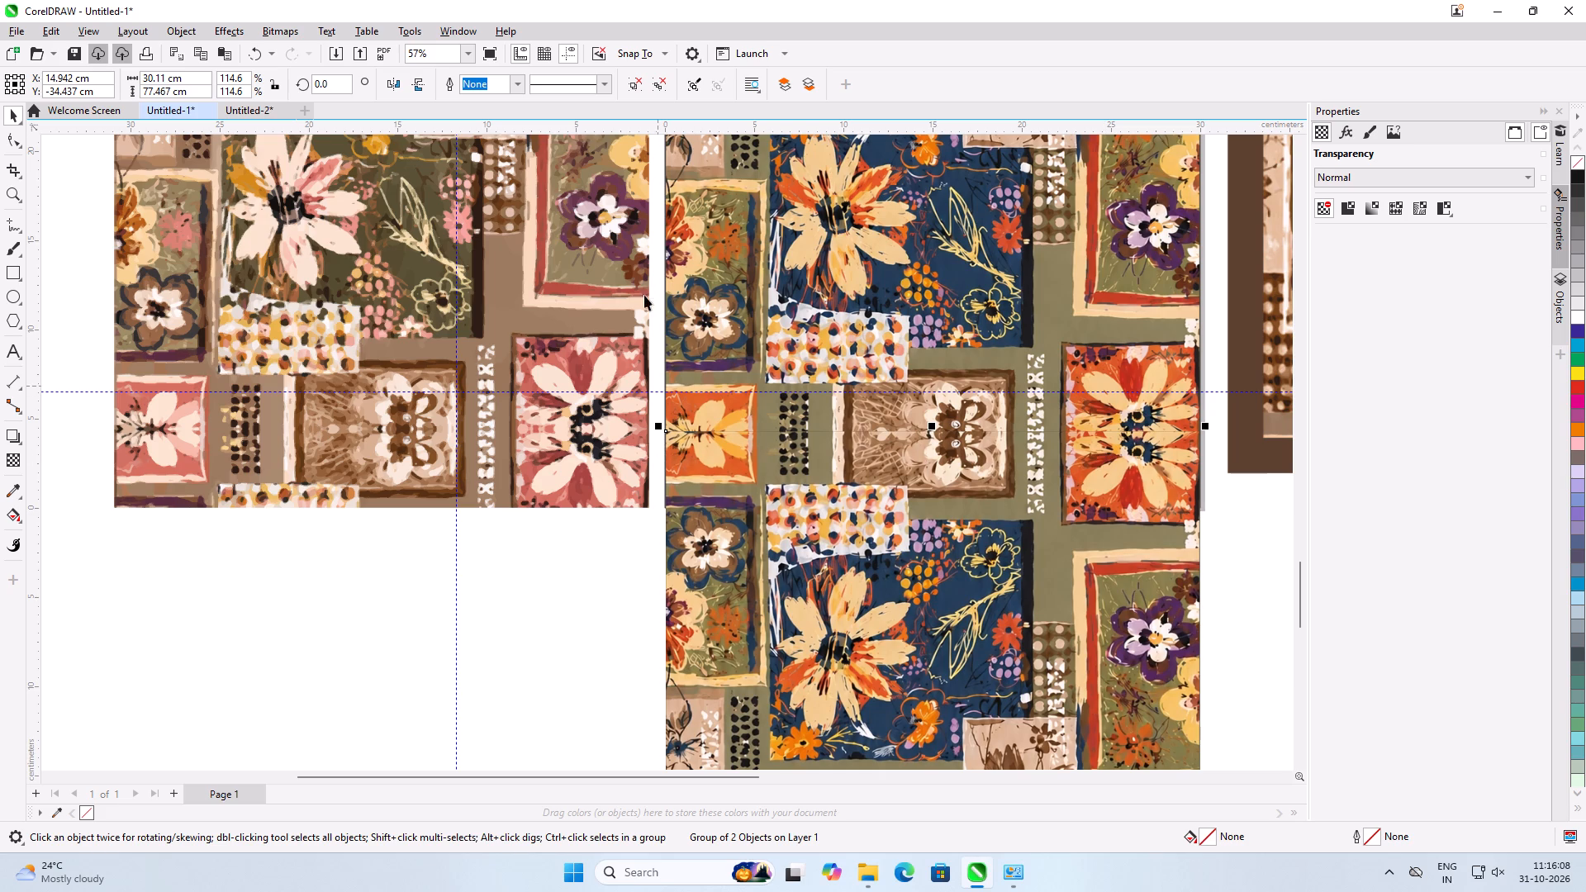
Add a horizontal guideline at about Y 0 cm, along the bottom edge of the page and the neighbouring pink artwork.
left_click_drag(638, 123, 623, 516)
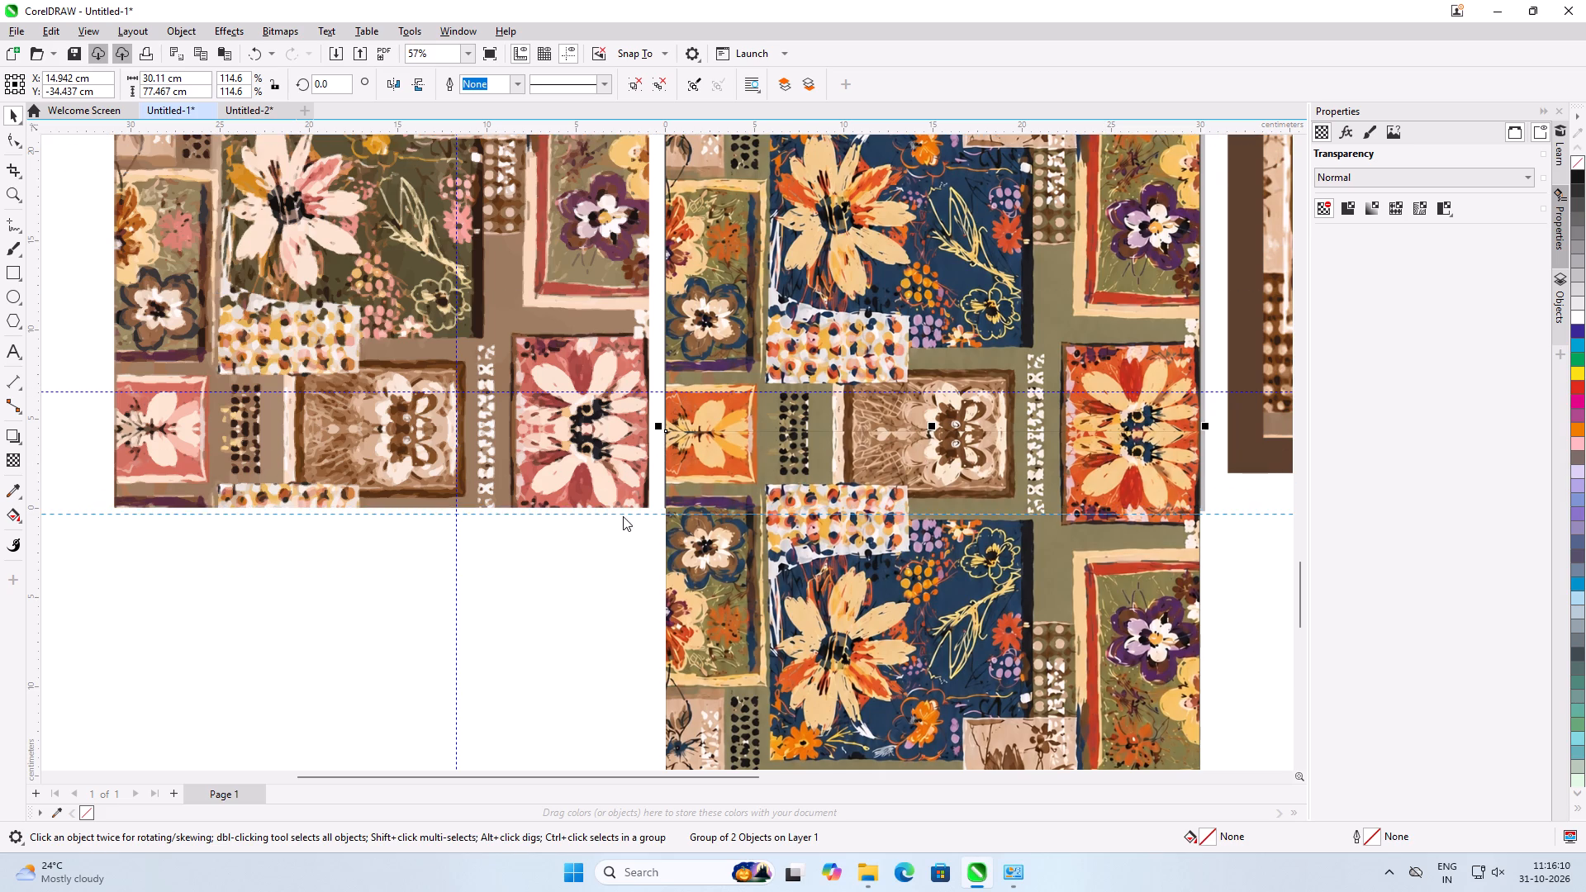
left_click_drag(623, 516, 656, 506)
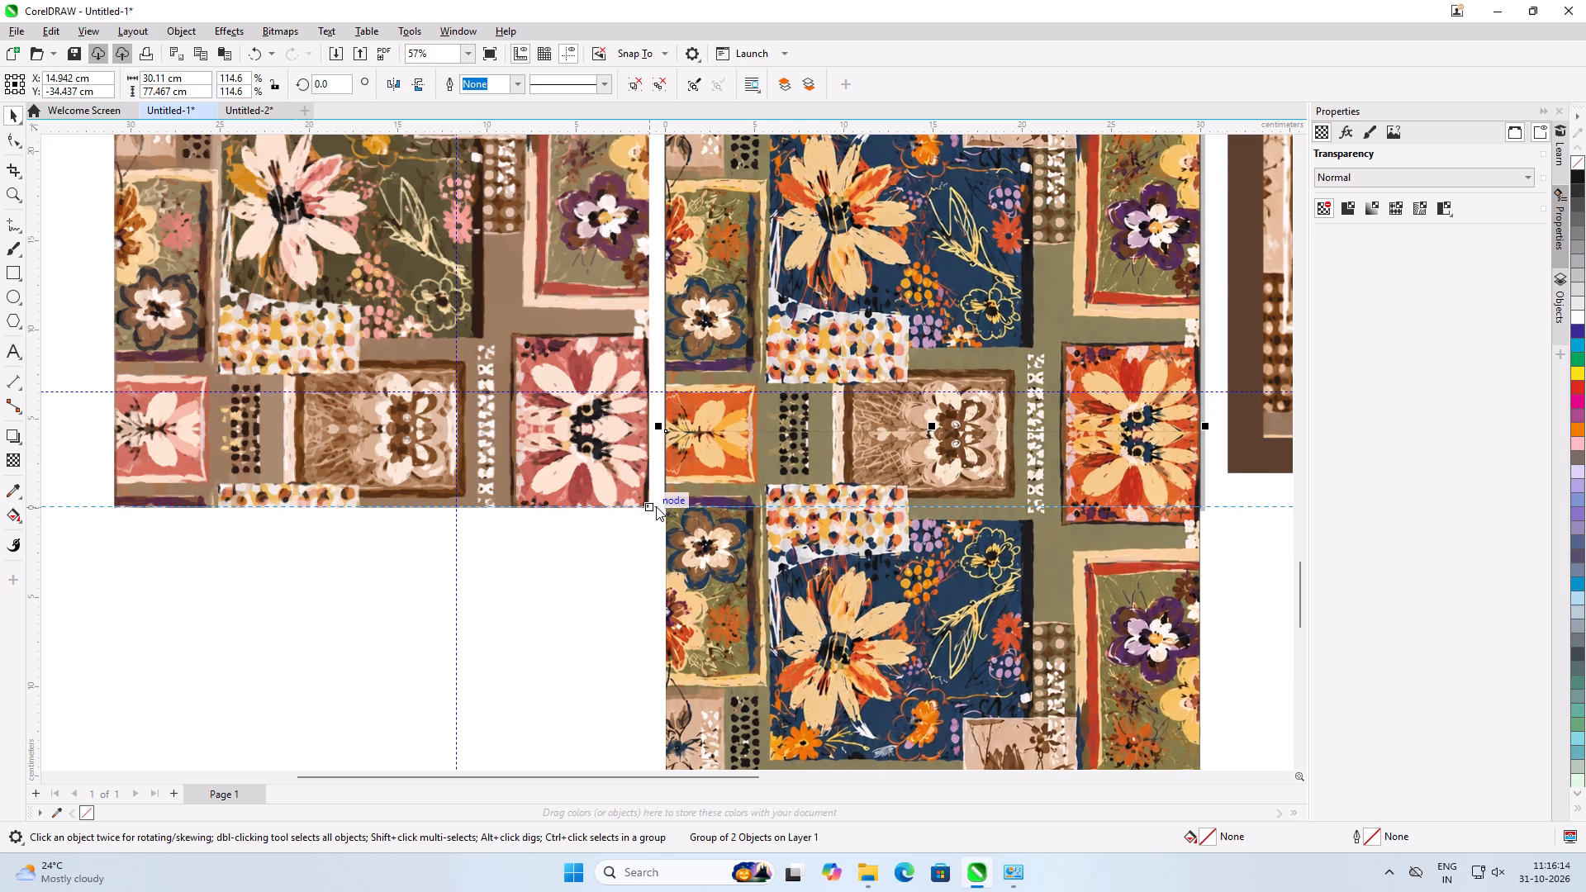
left_click_drag(656, 506, 734, 514)
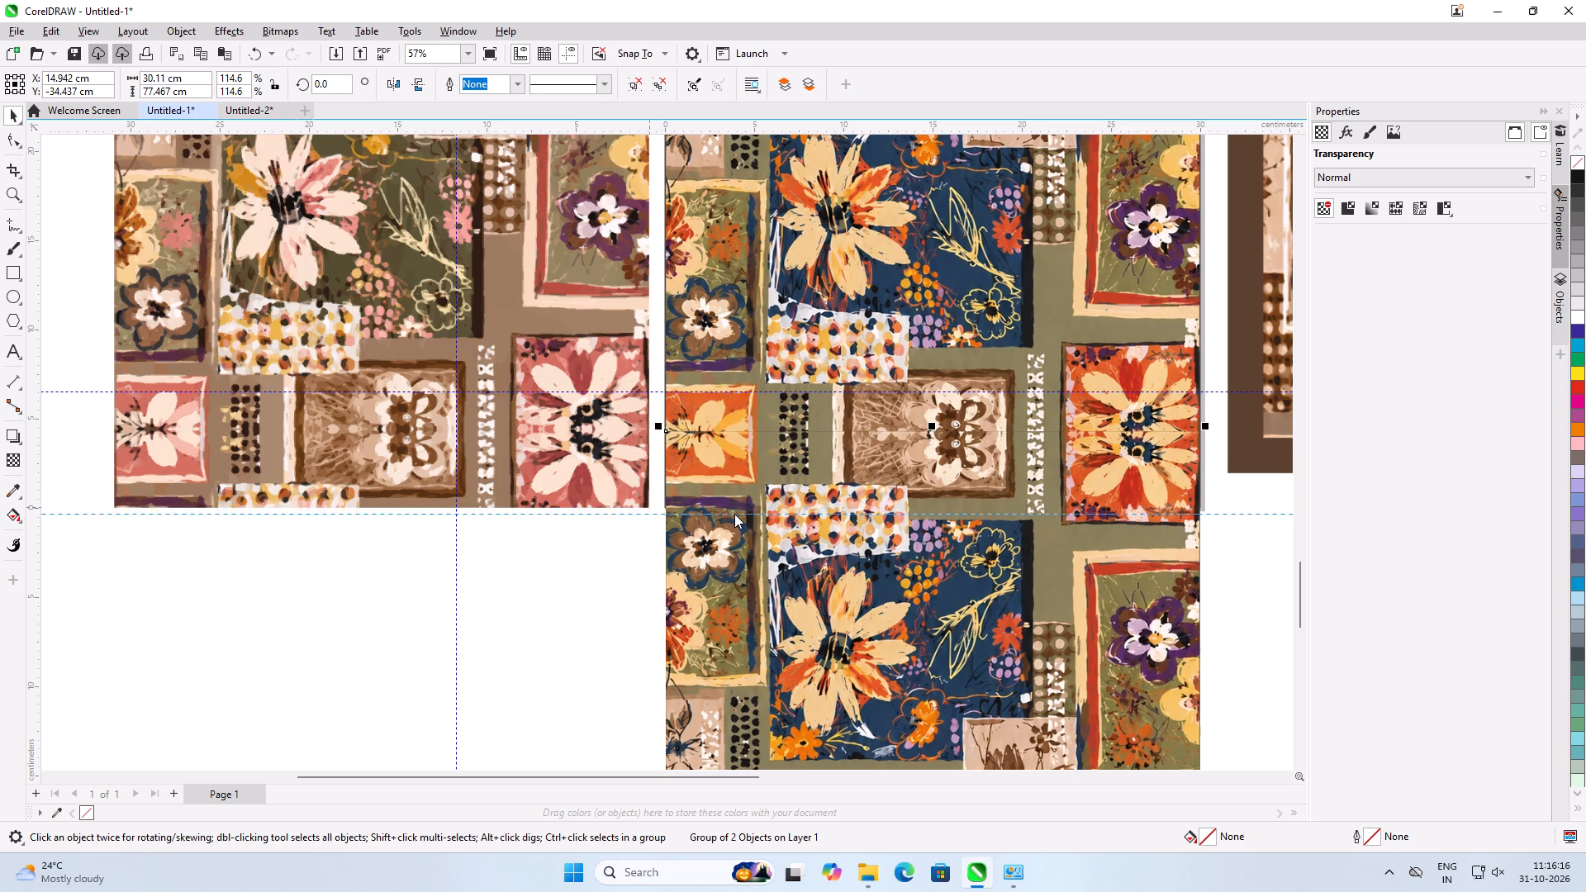
left_click_drag(734, 514, 1019, 506)
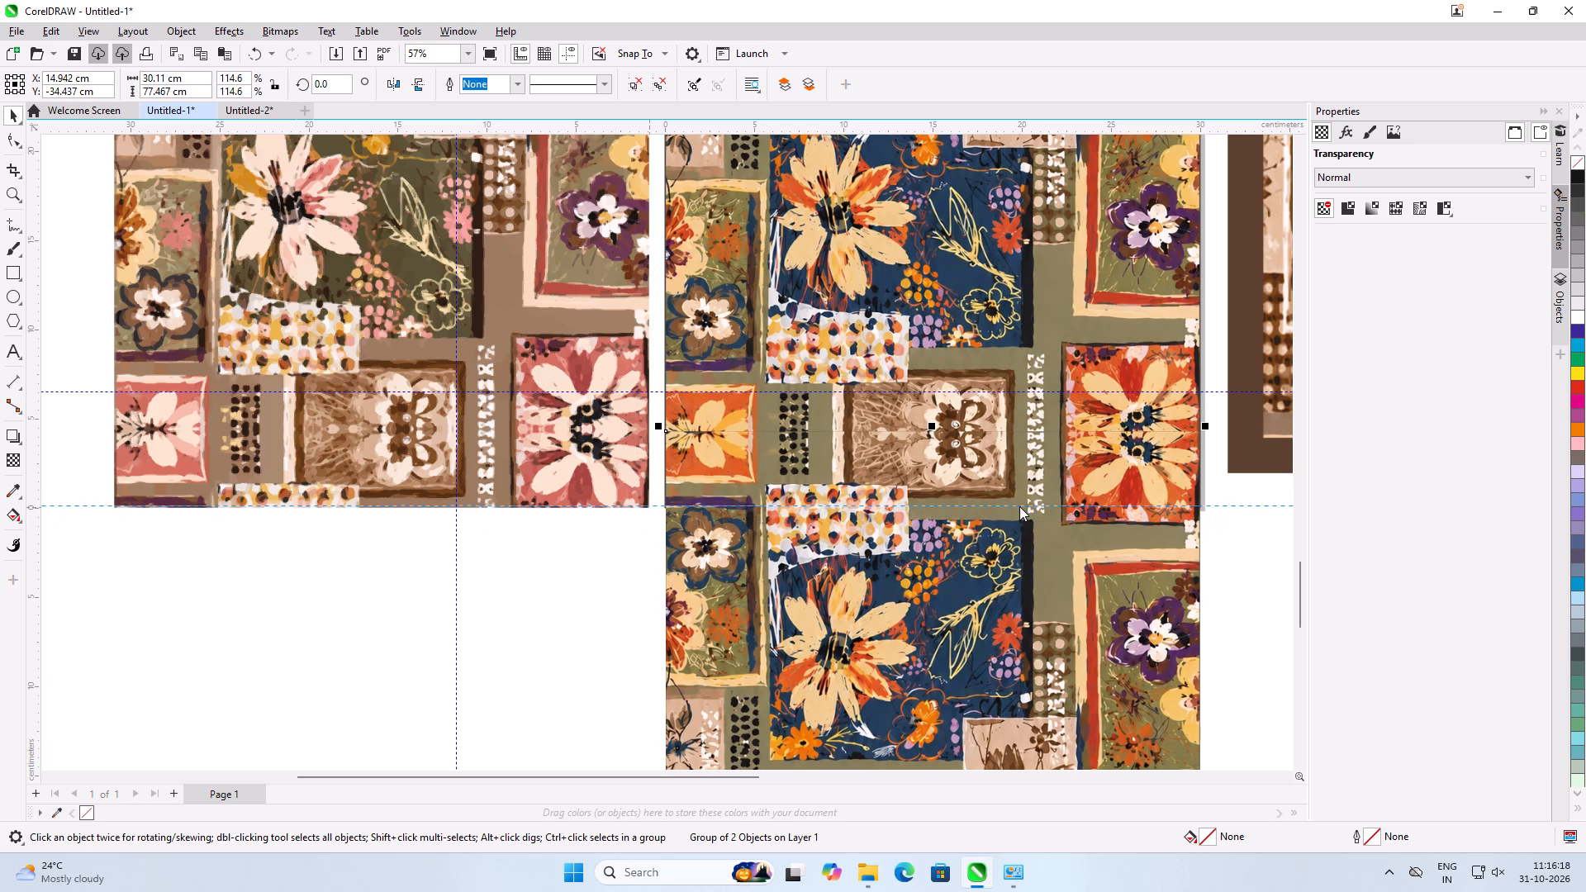
left_click_drag(1019, 506, 908, 499)
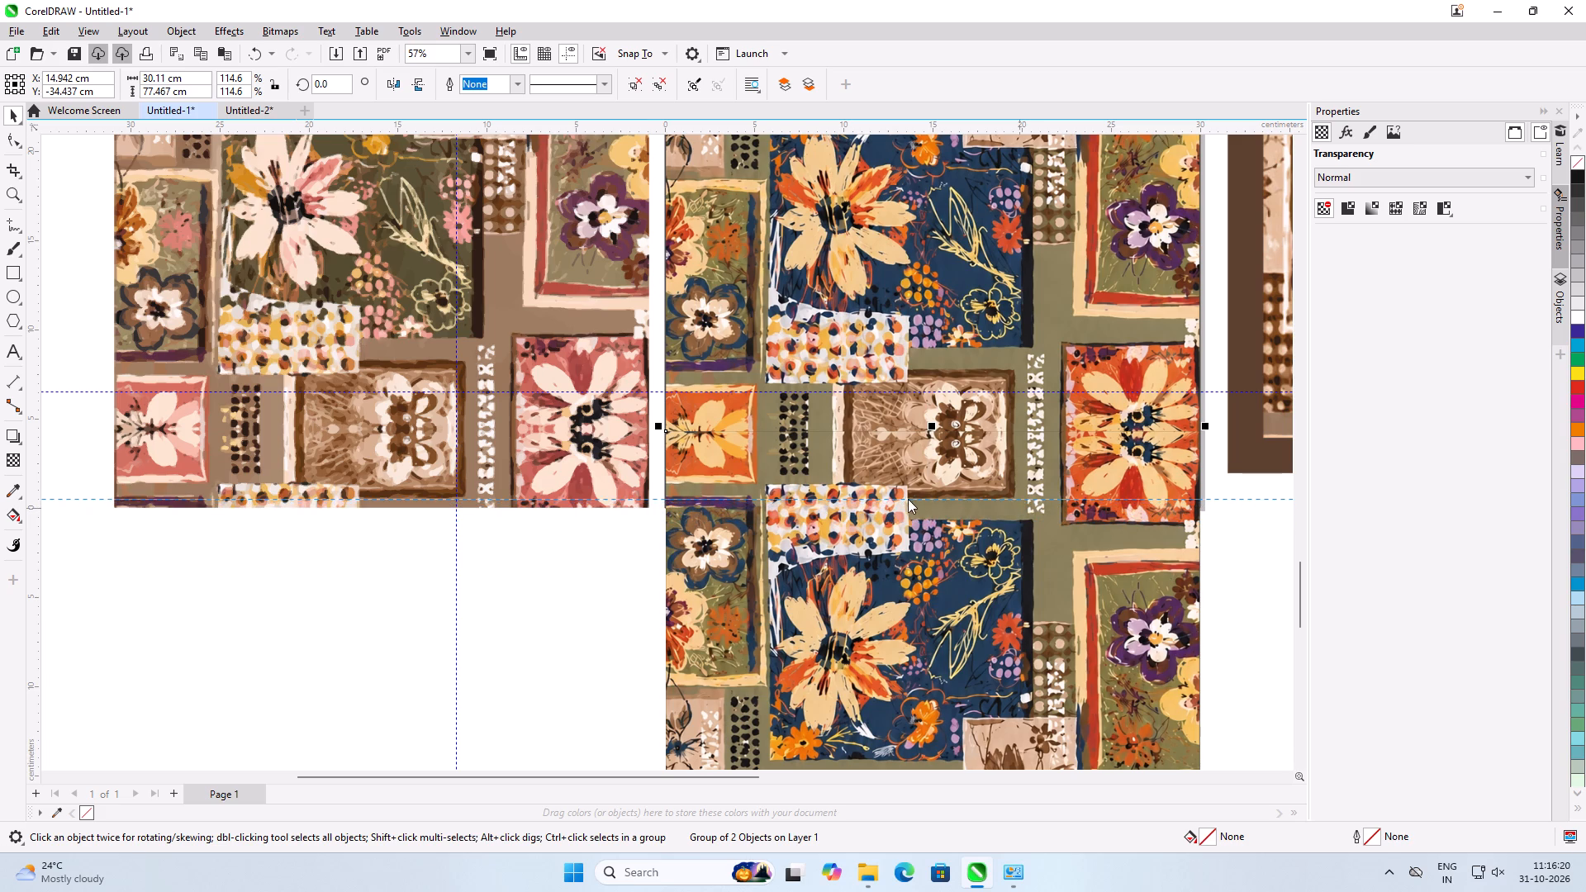
left_click_drag(908, 499, 860, 508)
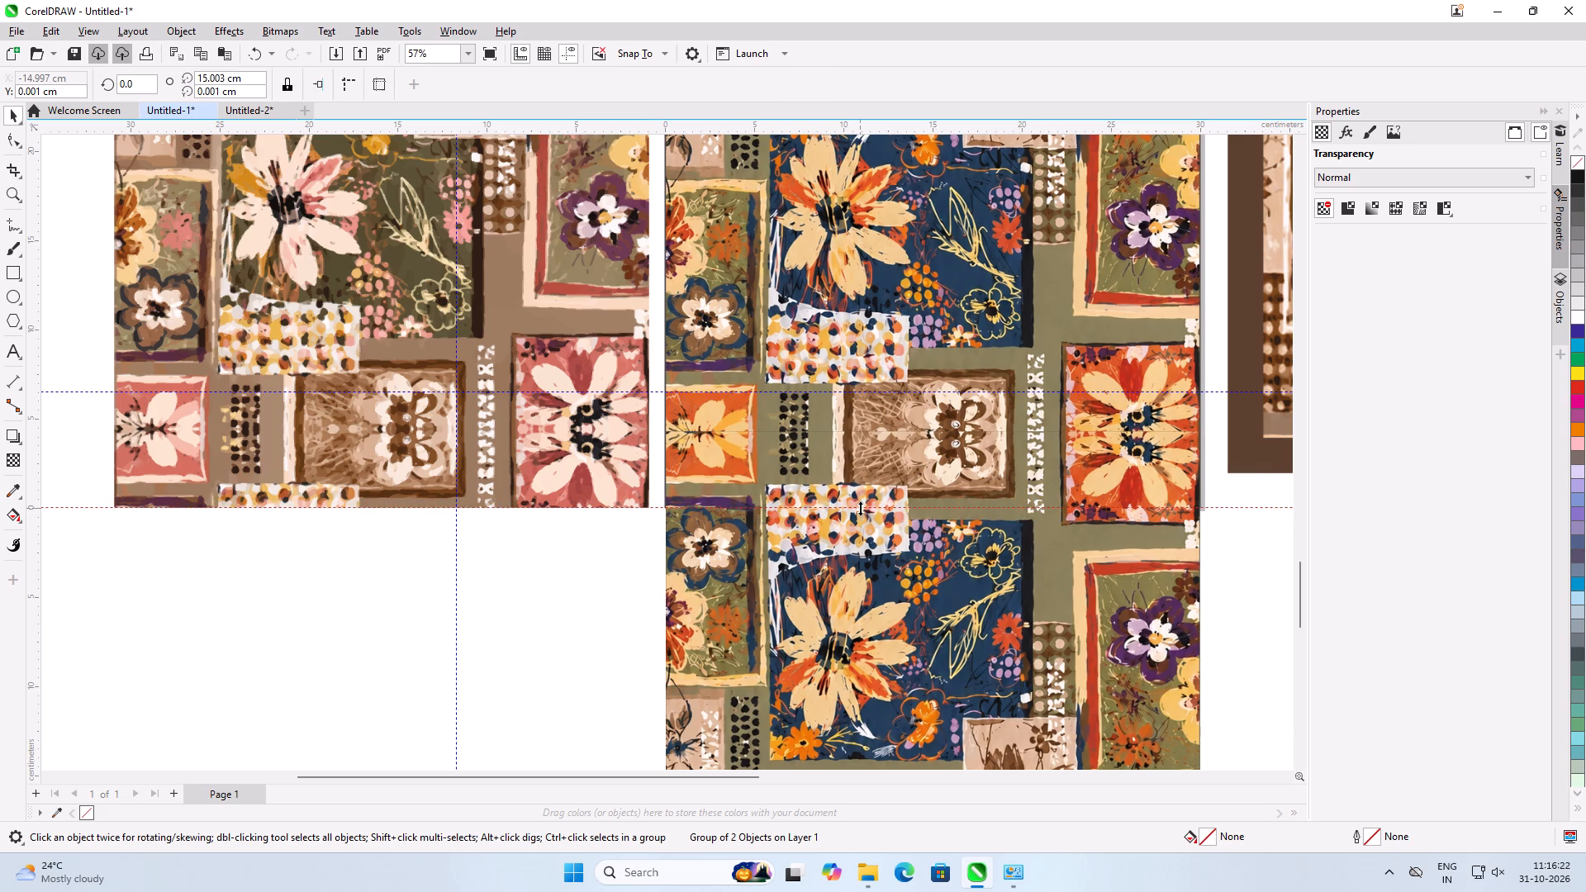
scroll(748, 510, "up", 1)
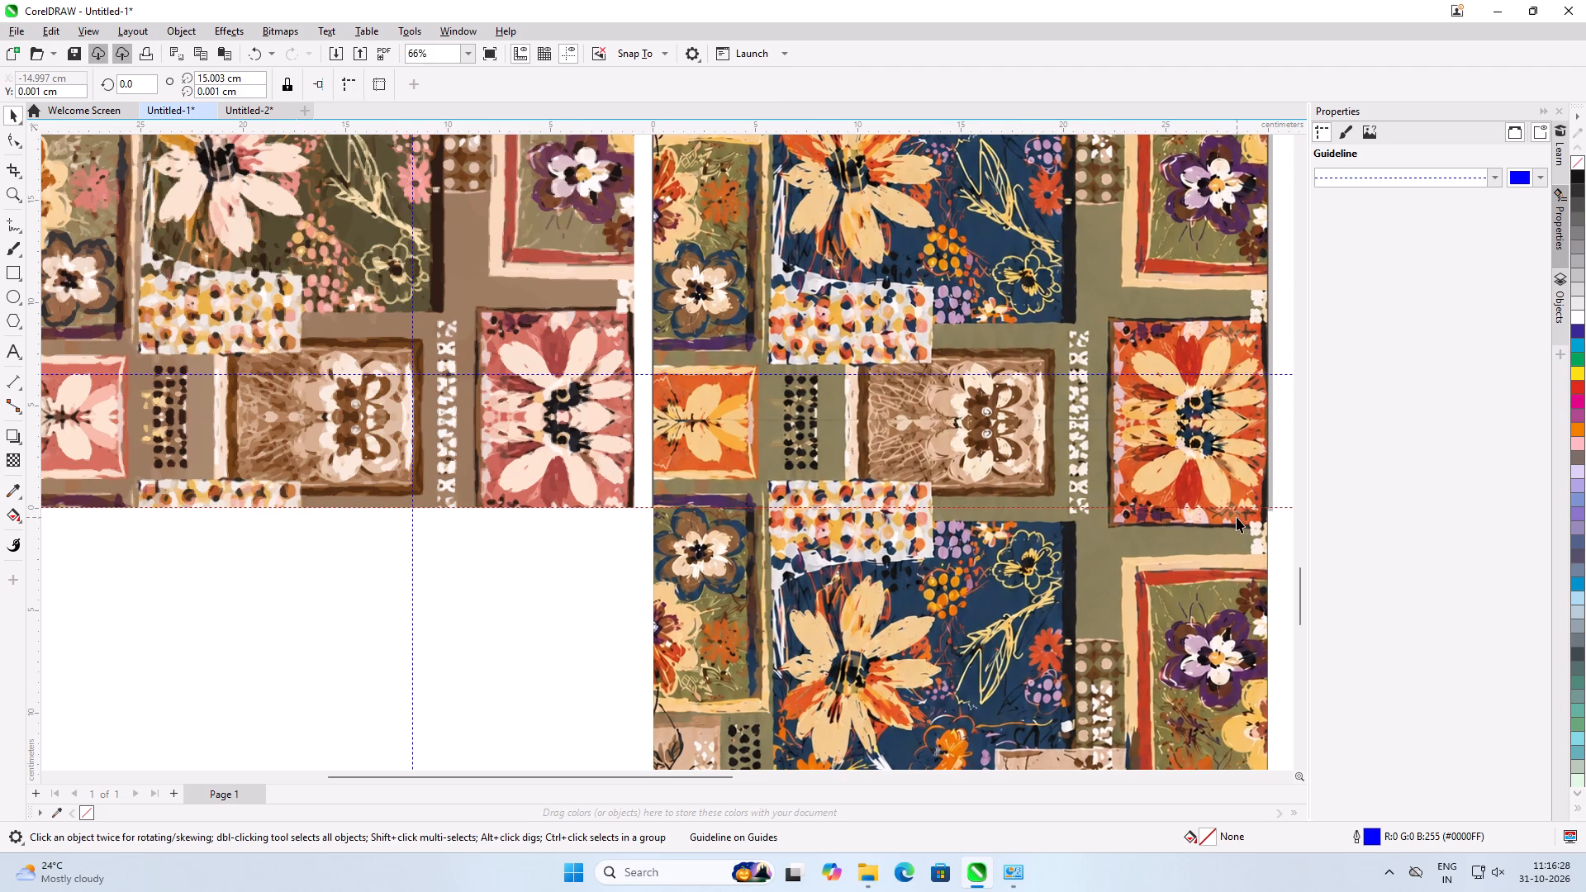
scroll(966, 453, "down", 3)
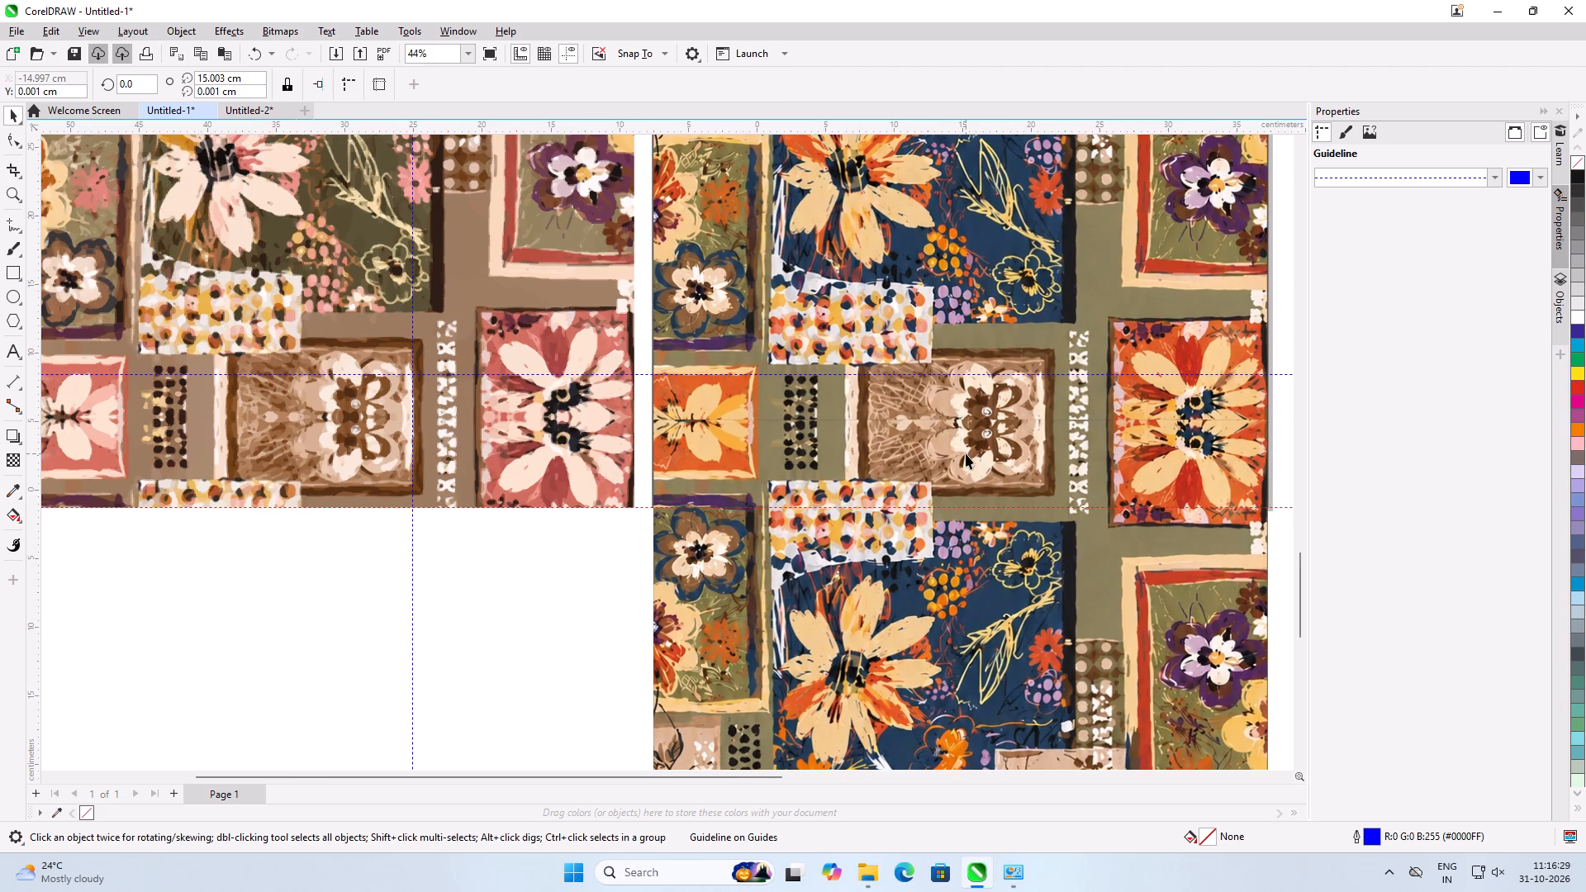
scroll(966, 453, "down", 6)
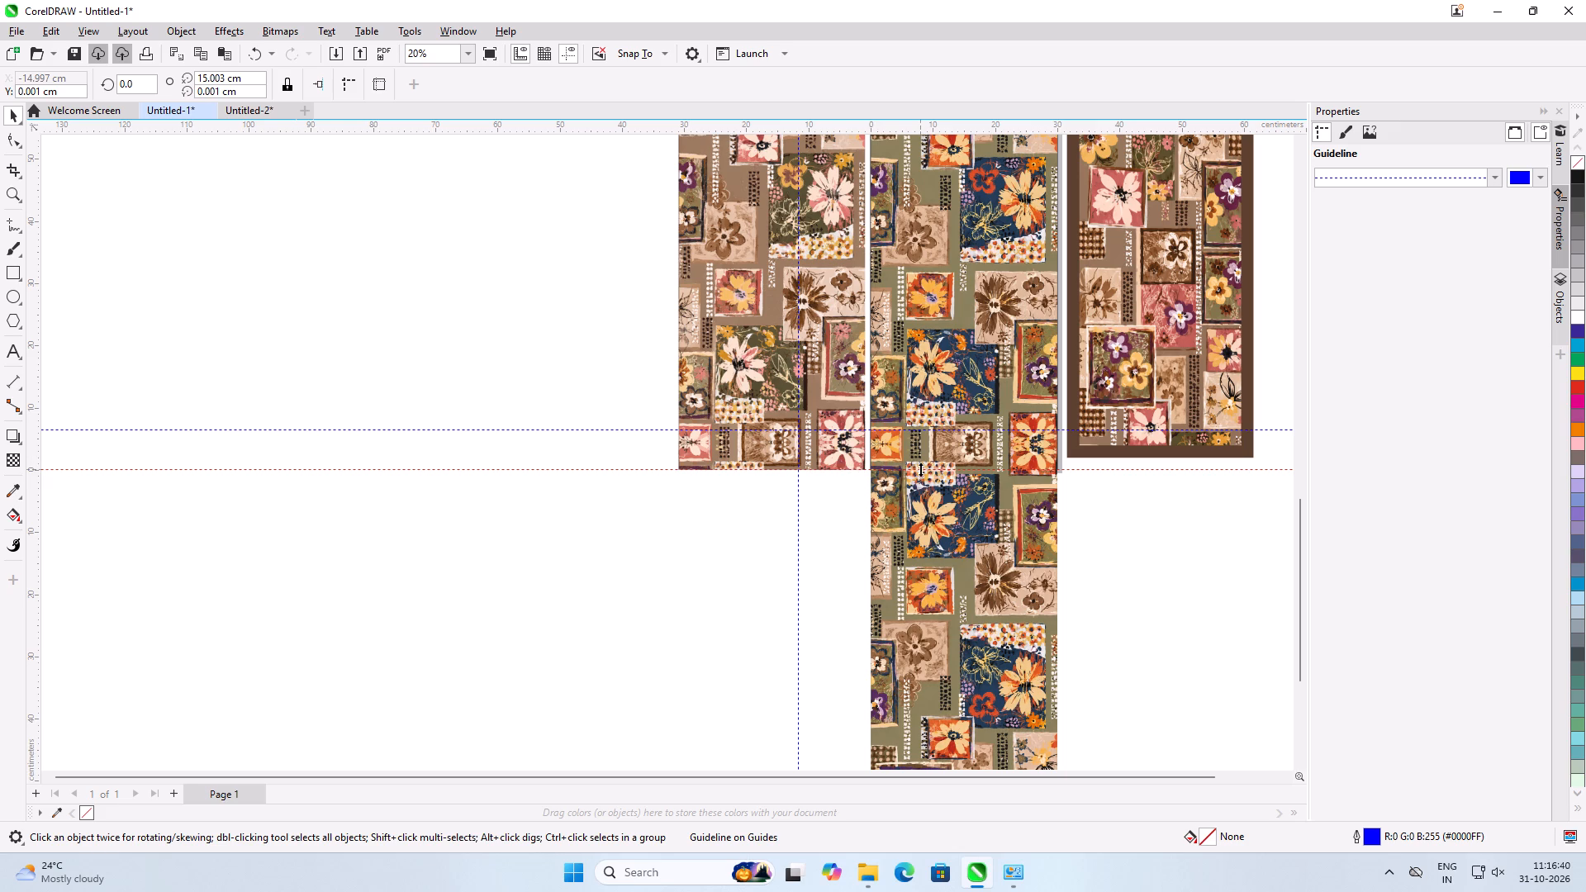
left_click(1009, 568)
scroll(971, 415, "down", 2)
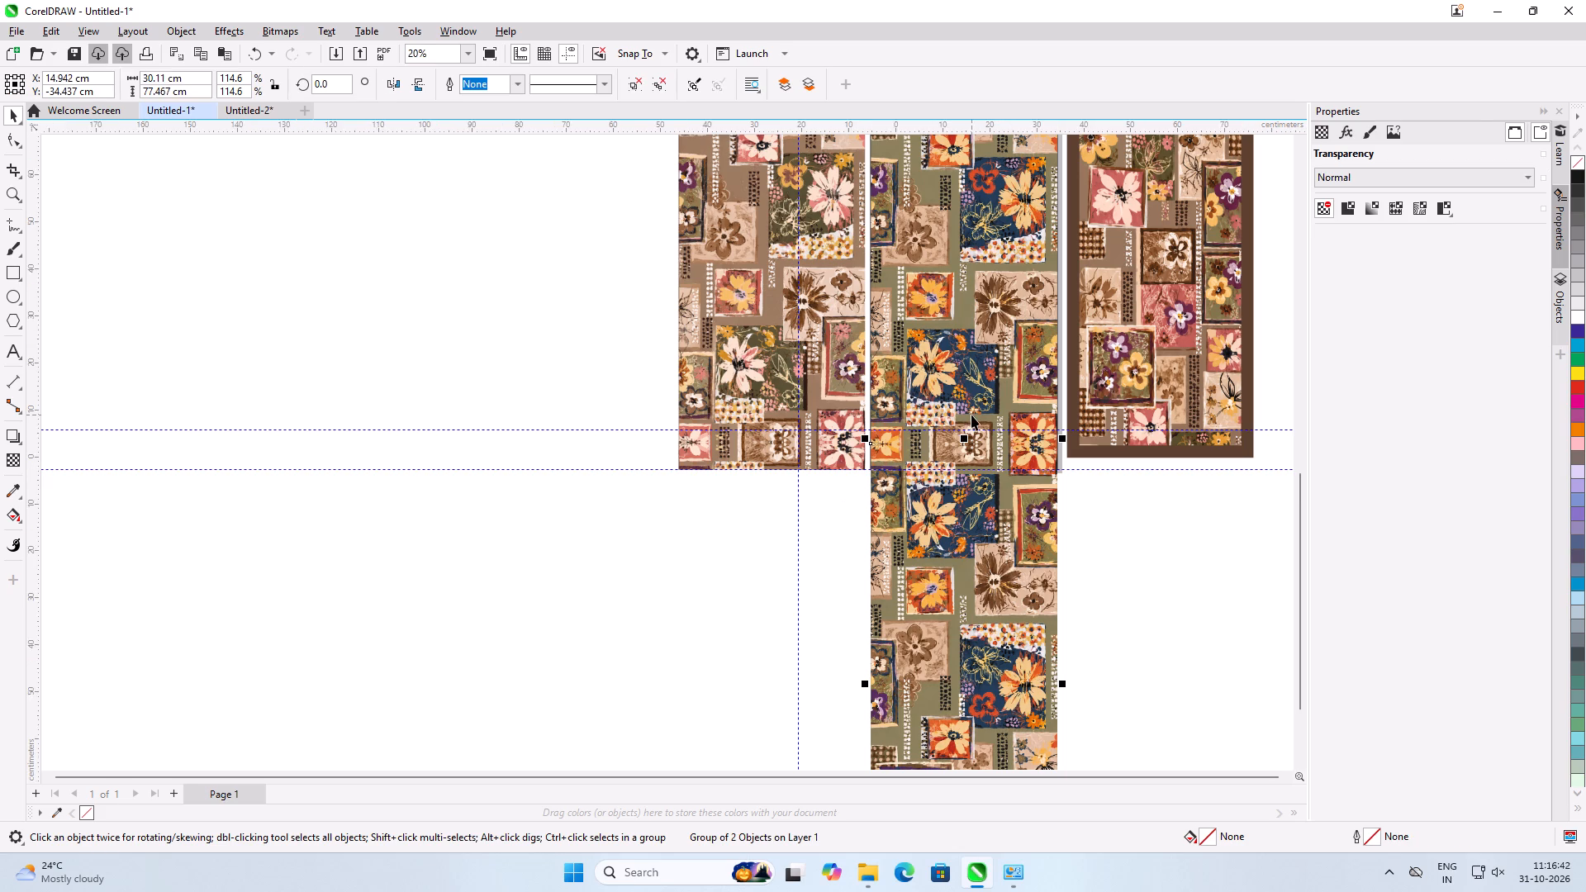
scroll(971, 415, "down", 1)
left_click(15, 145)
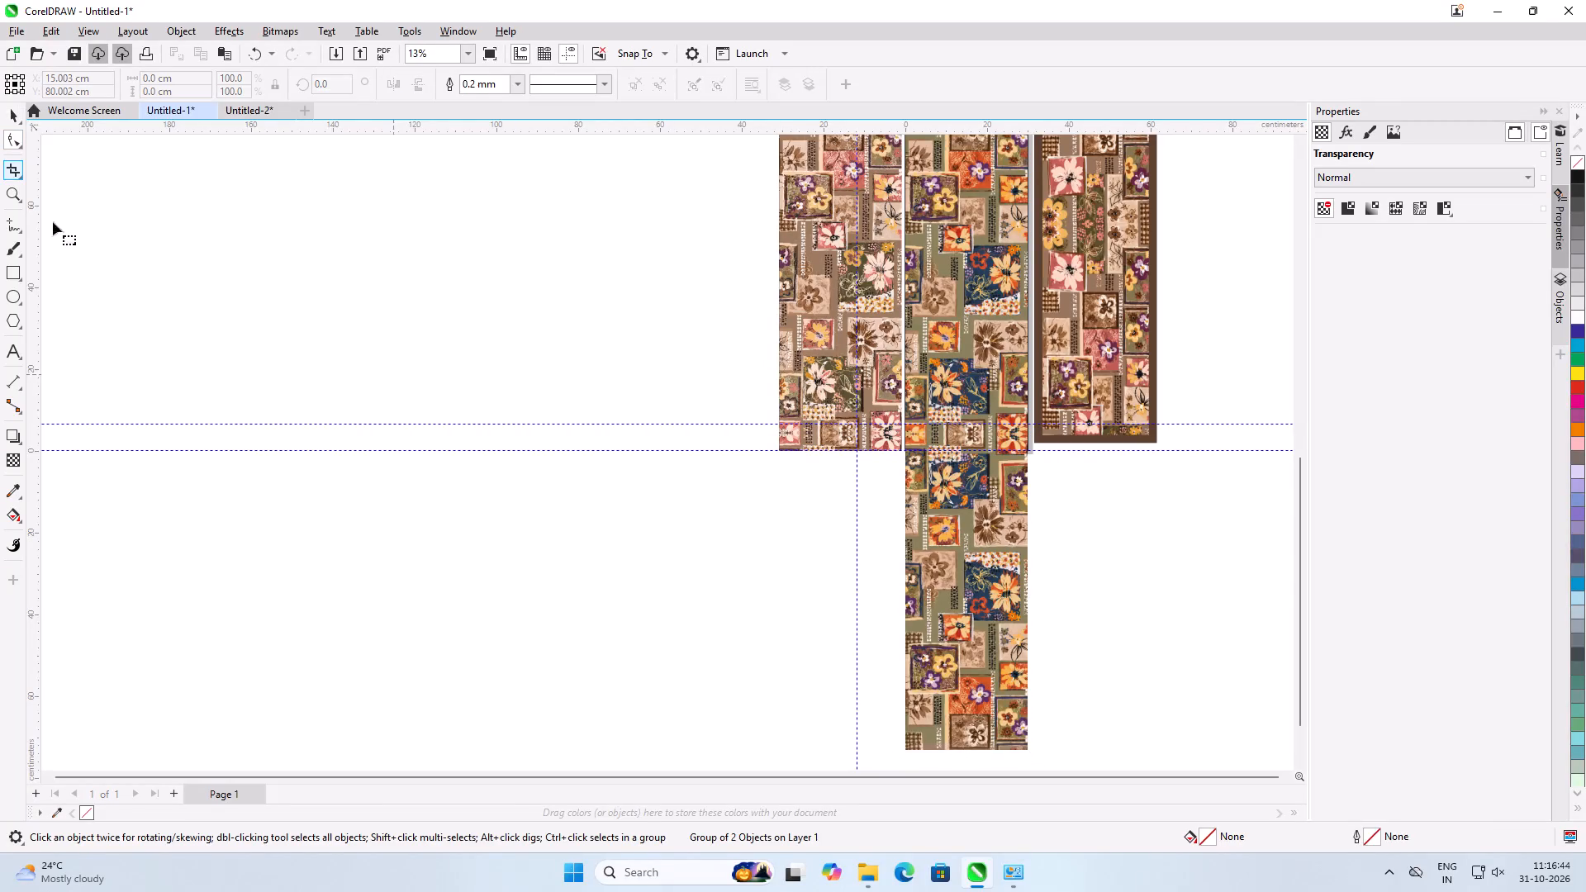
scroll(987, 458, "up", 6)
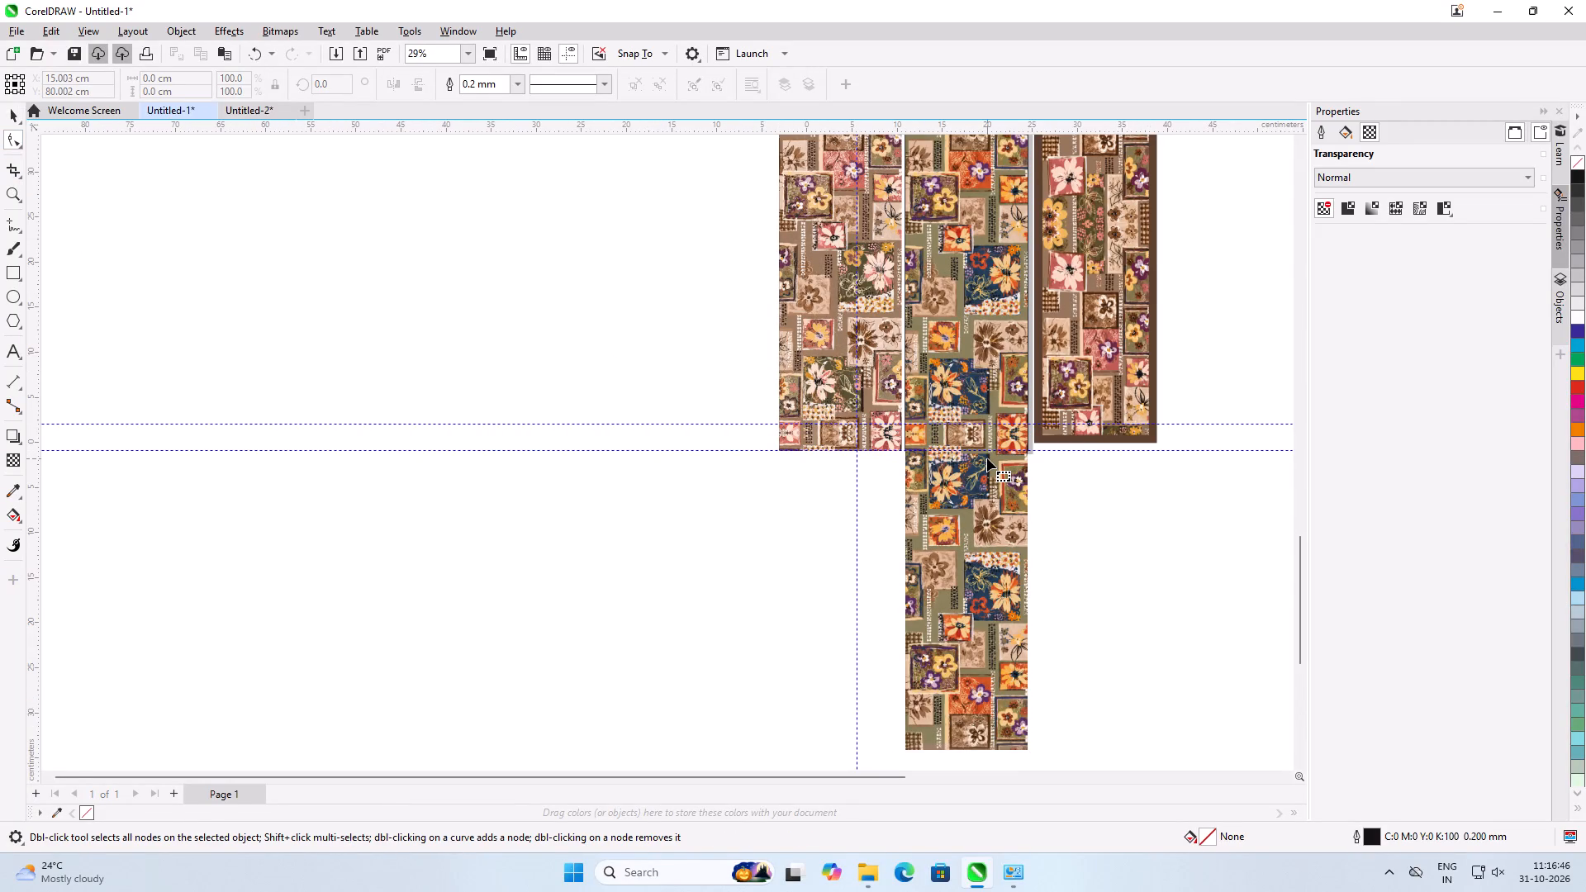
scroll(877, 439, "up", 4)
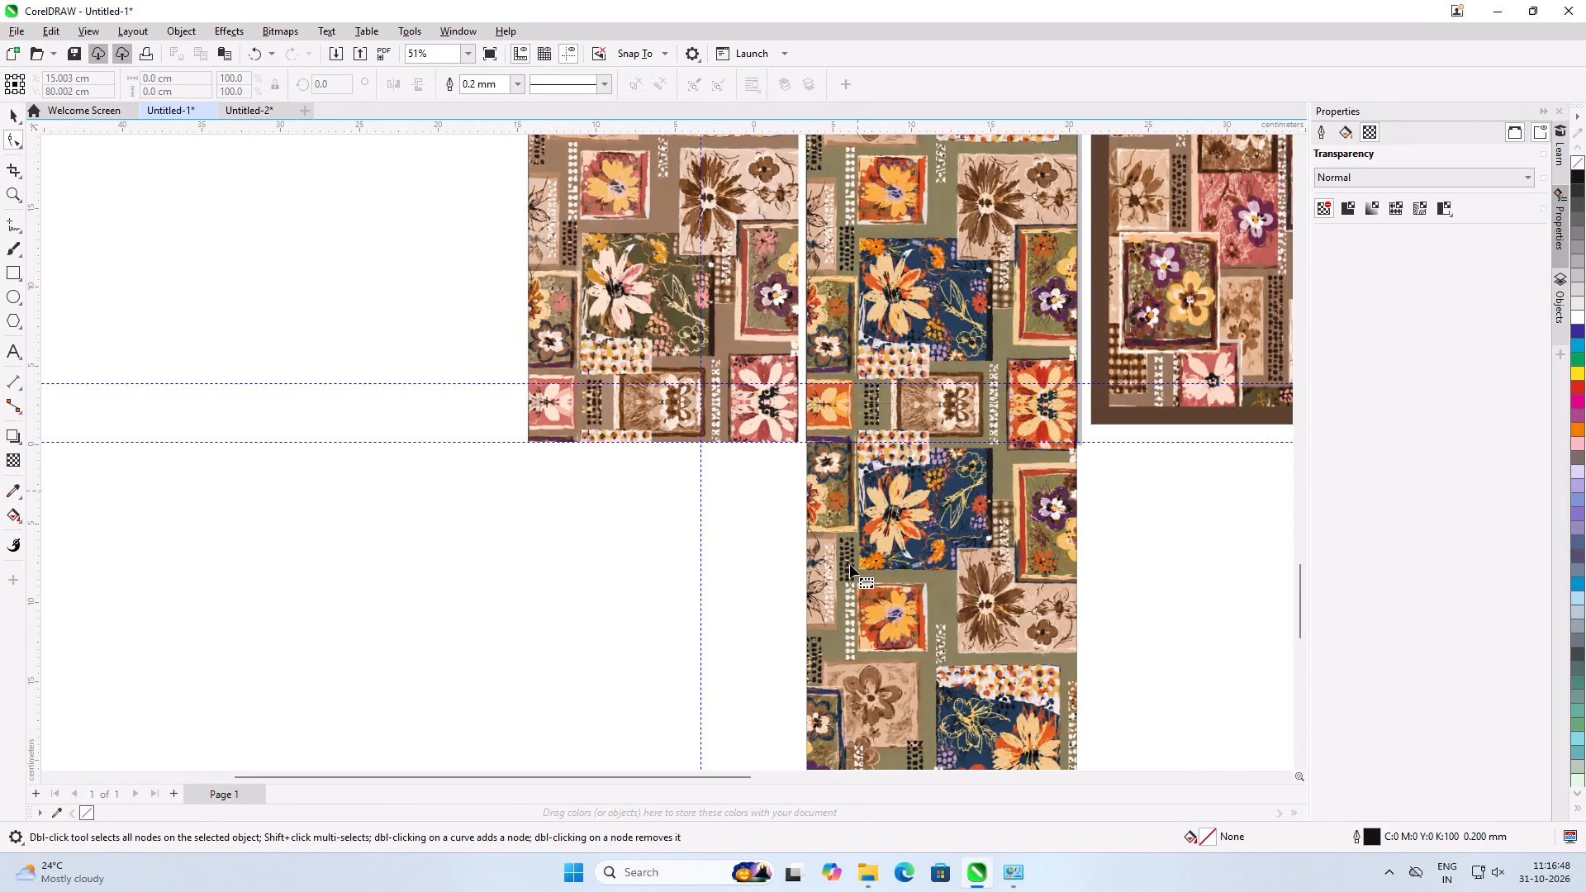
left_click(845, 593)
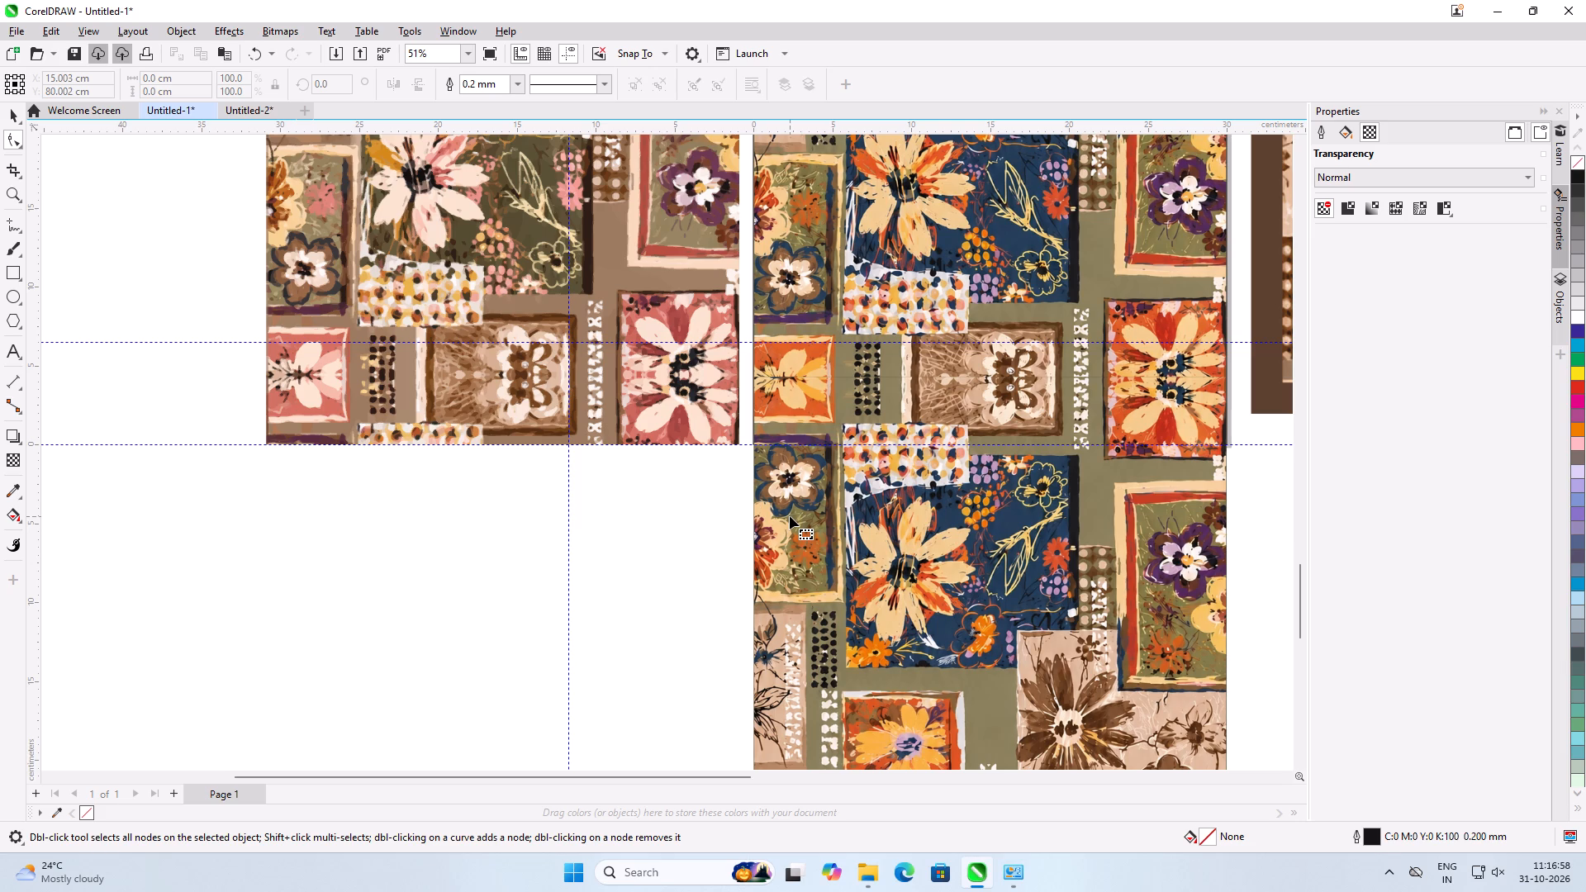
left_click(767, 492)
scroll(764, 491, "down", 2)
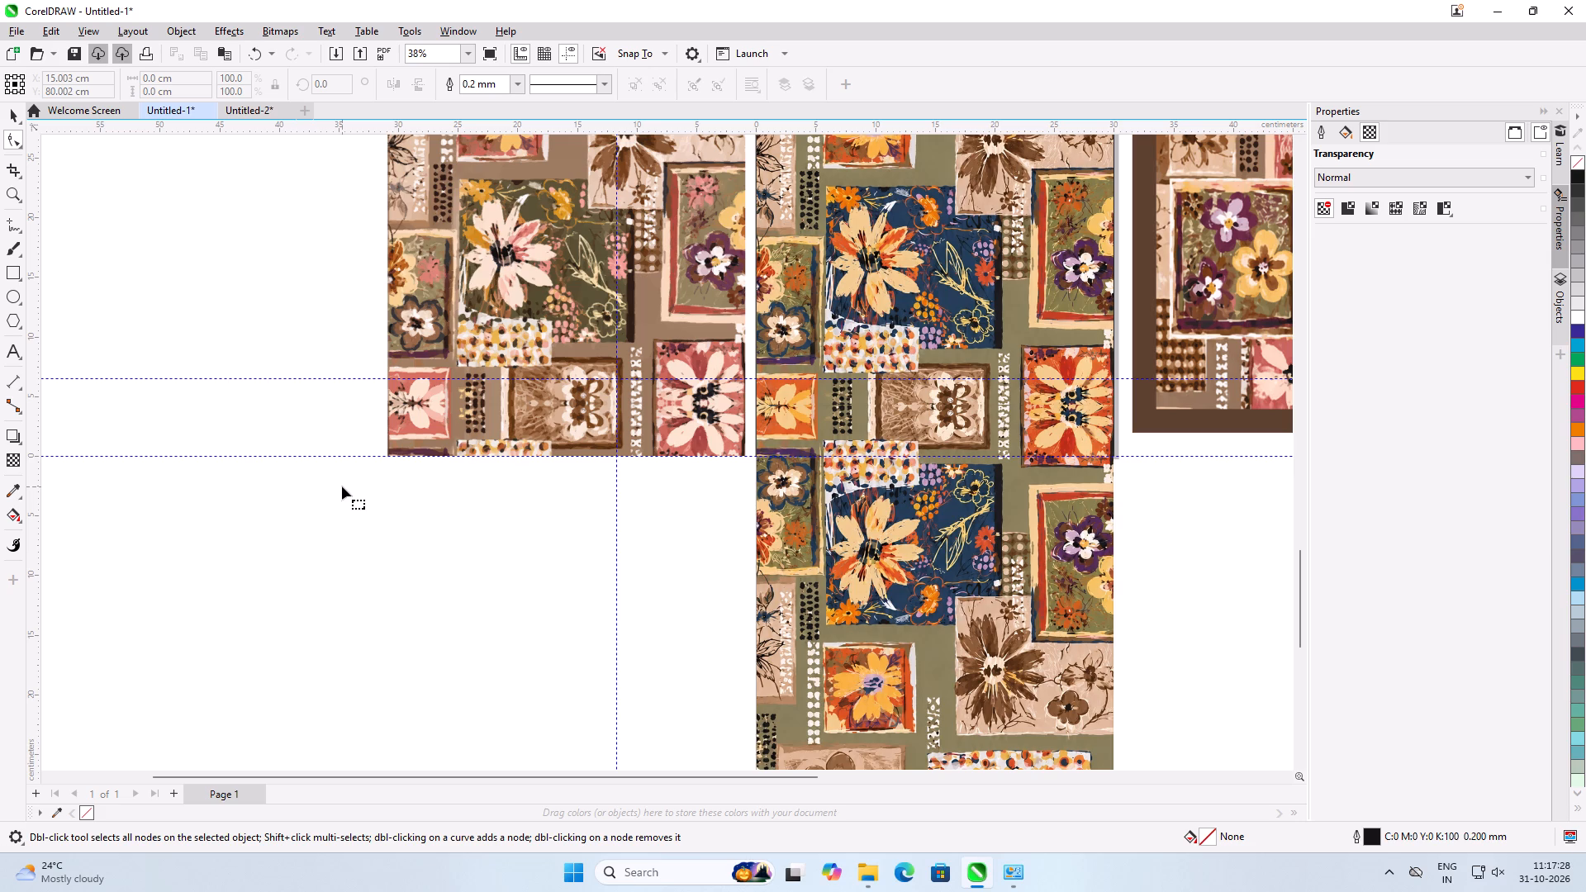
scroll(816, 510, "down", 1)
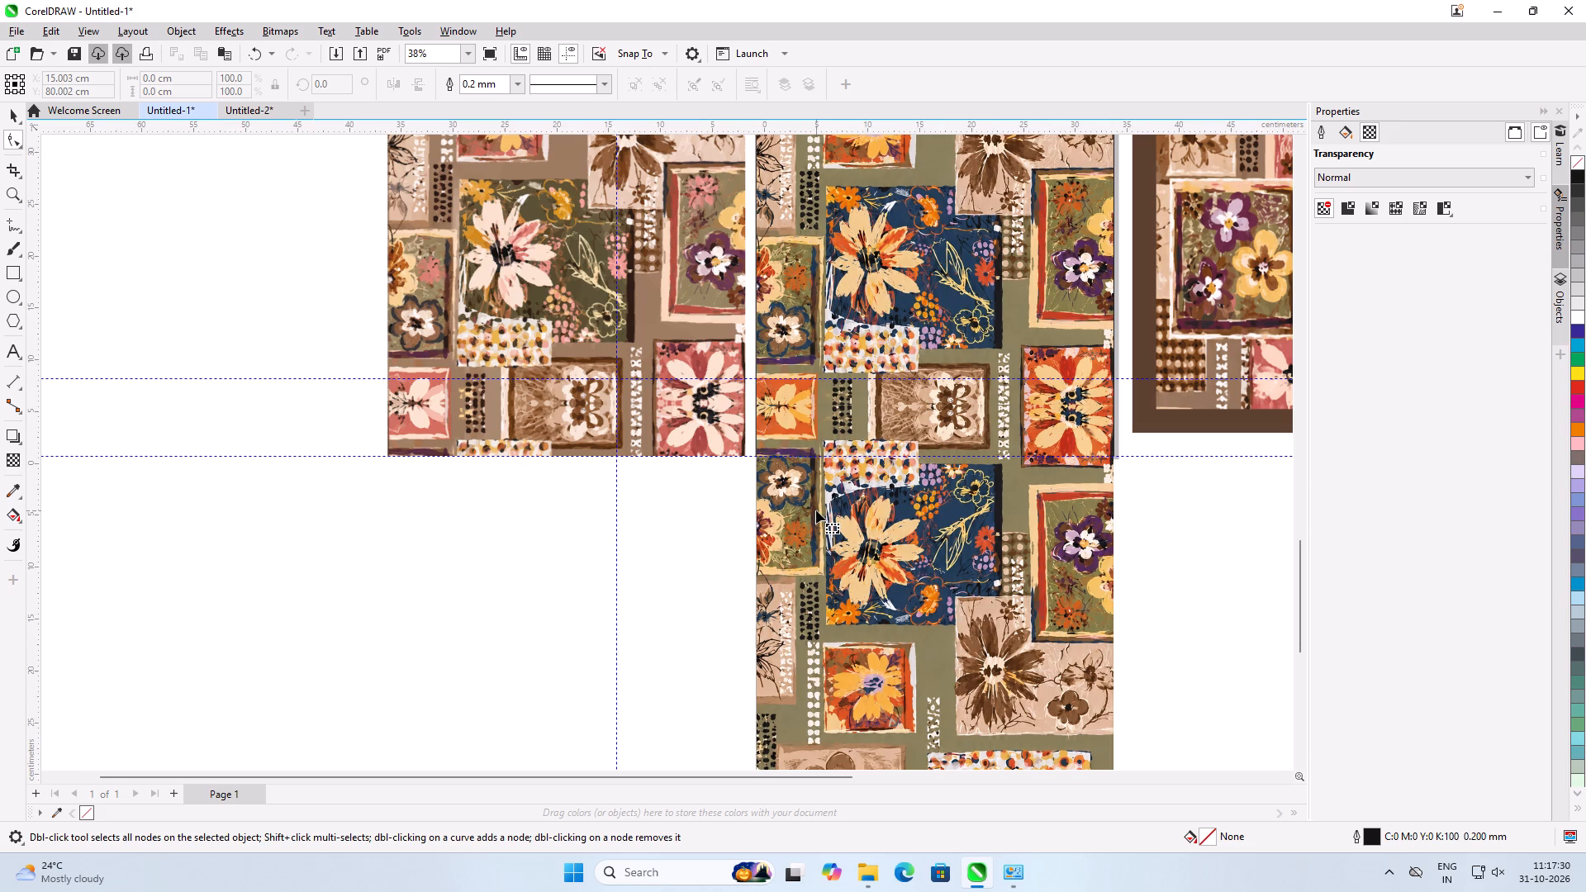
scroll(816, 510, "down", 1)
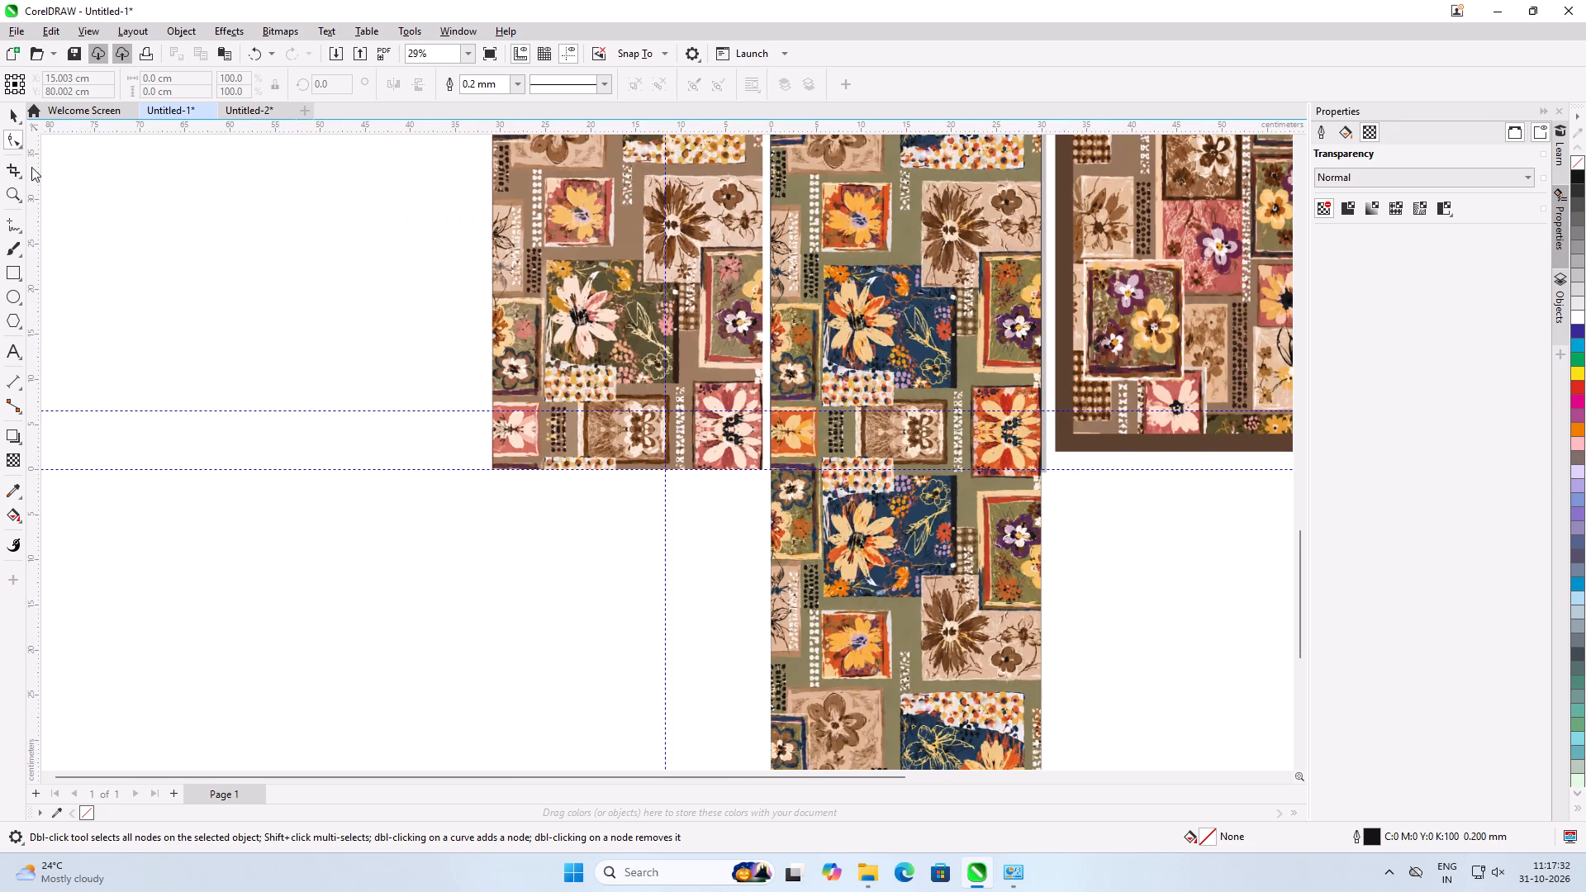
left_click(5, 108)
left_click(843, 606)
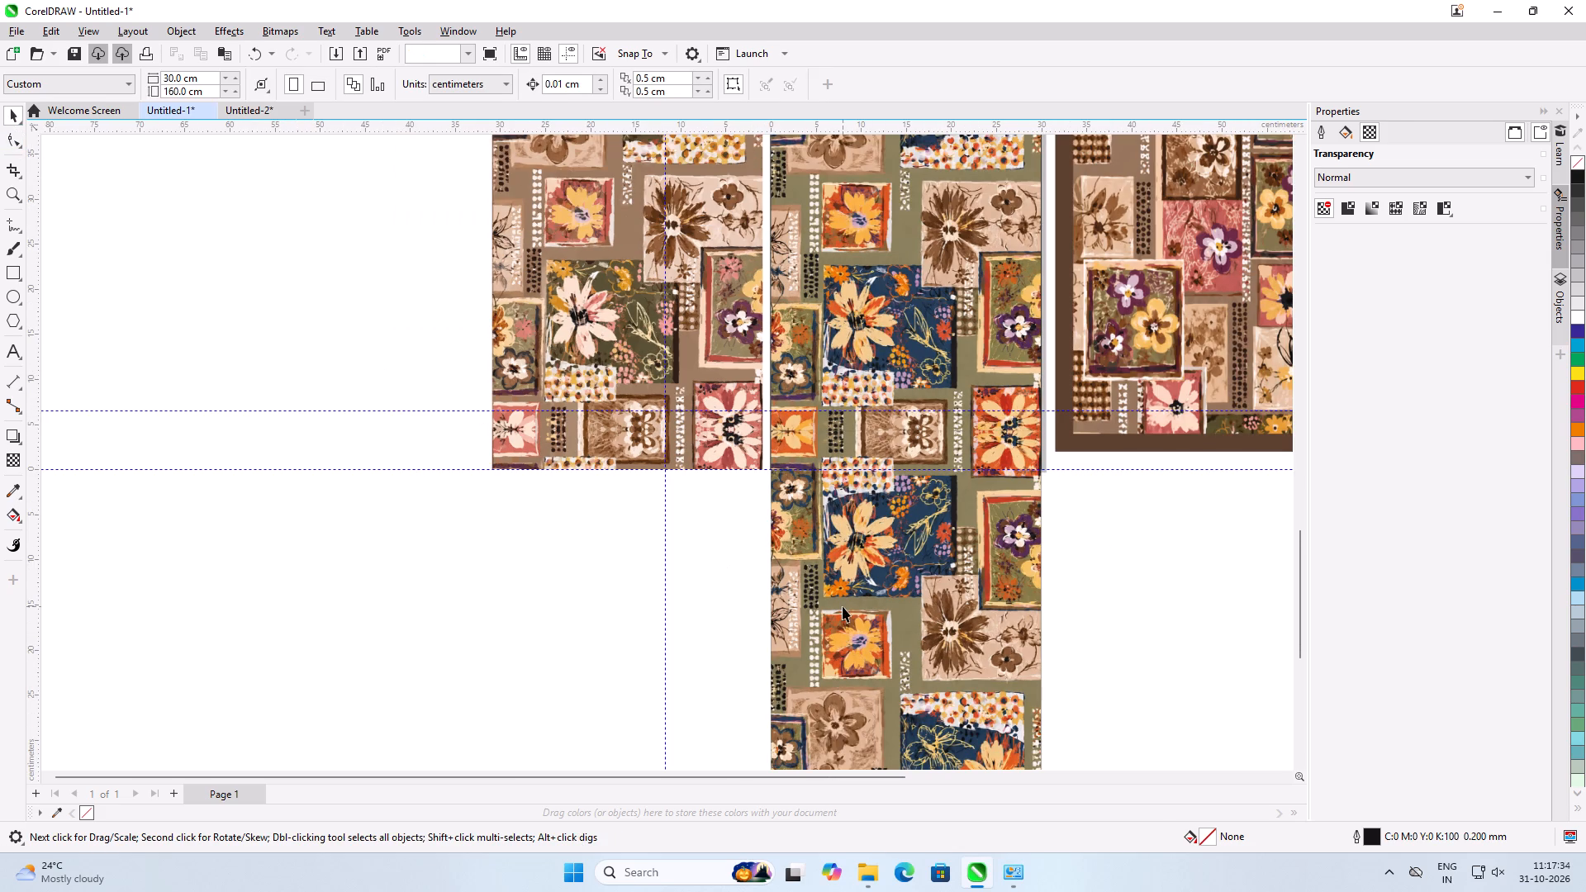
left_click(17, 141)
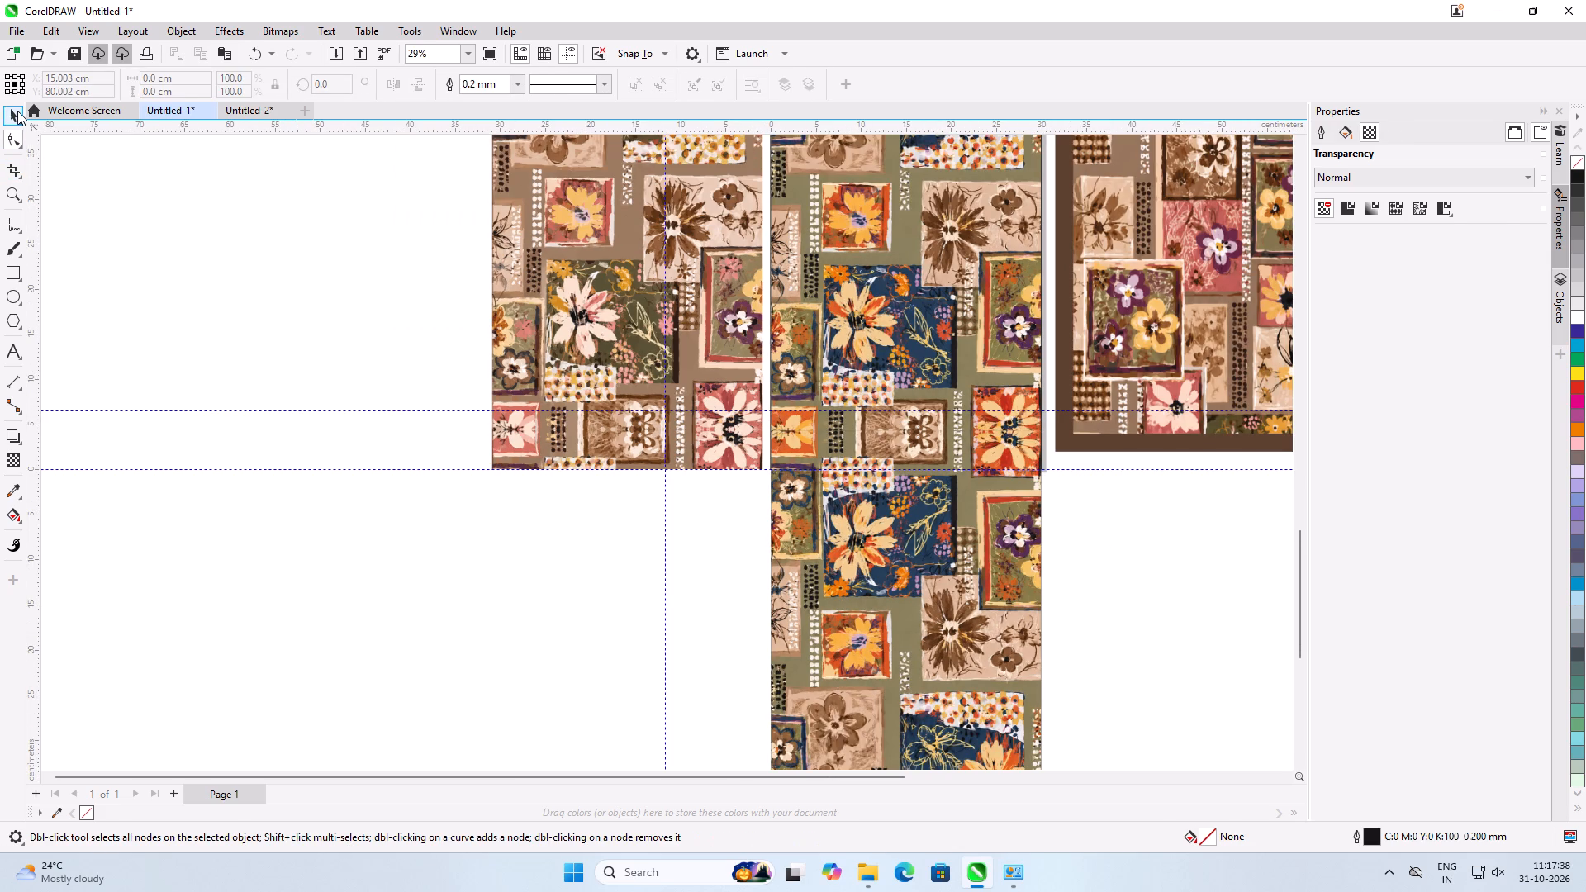
Ungroup the lower pattern group into its separate bitmaps.
left_click(17, 111)
left_click(846, 524)
scroll(722, 246, "down", 6)
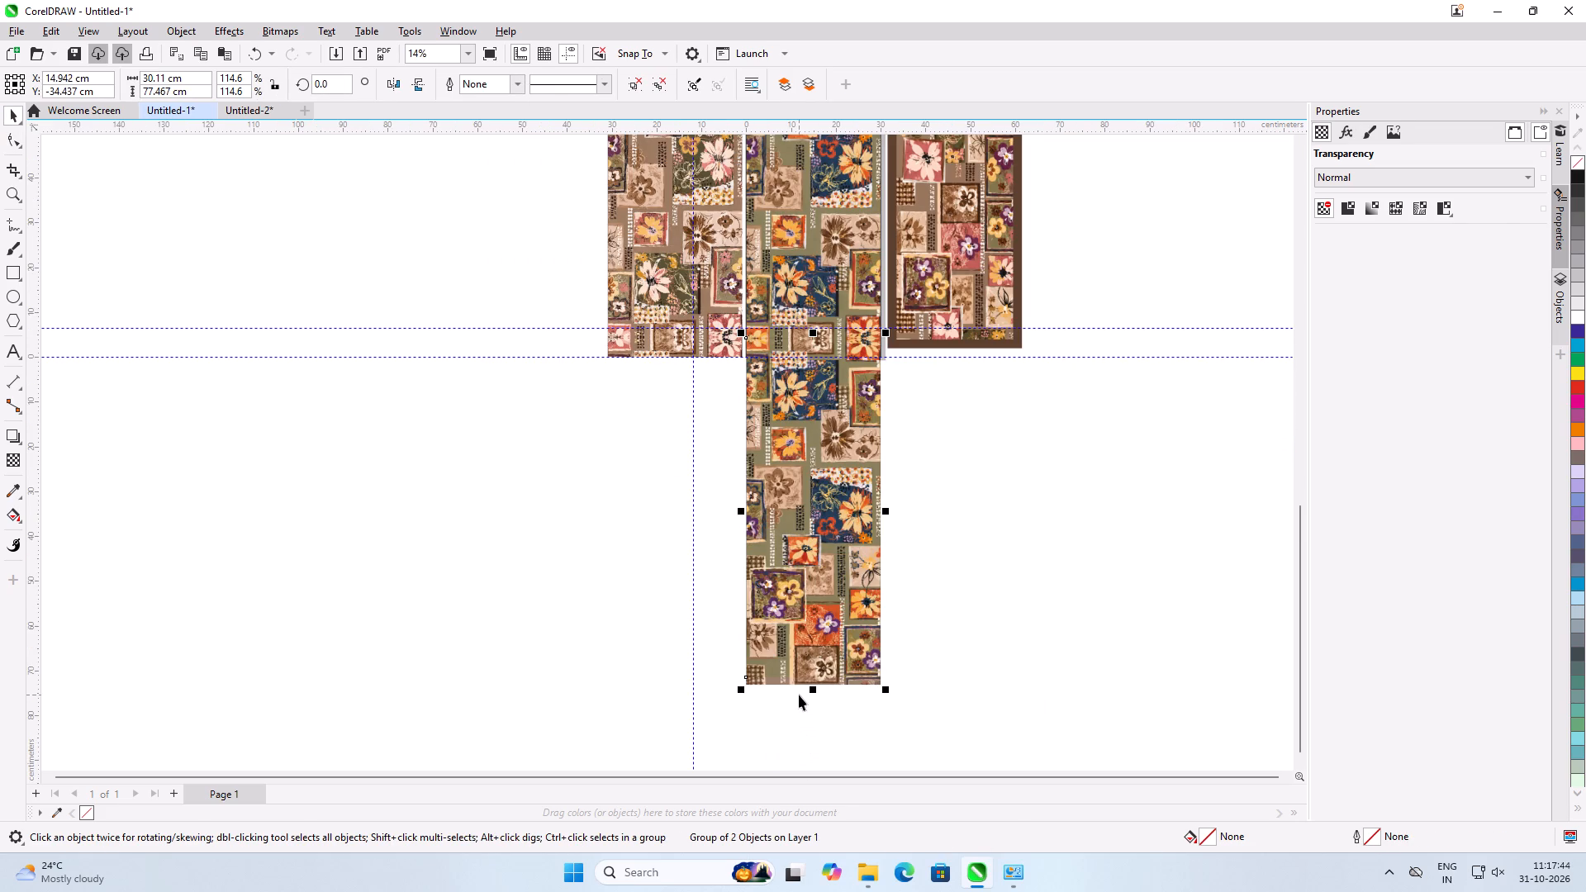
left_click(662, 85)
left_click(1045, 566)
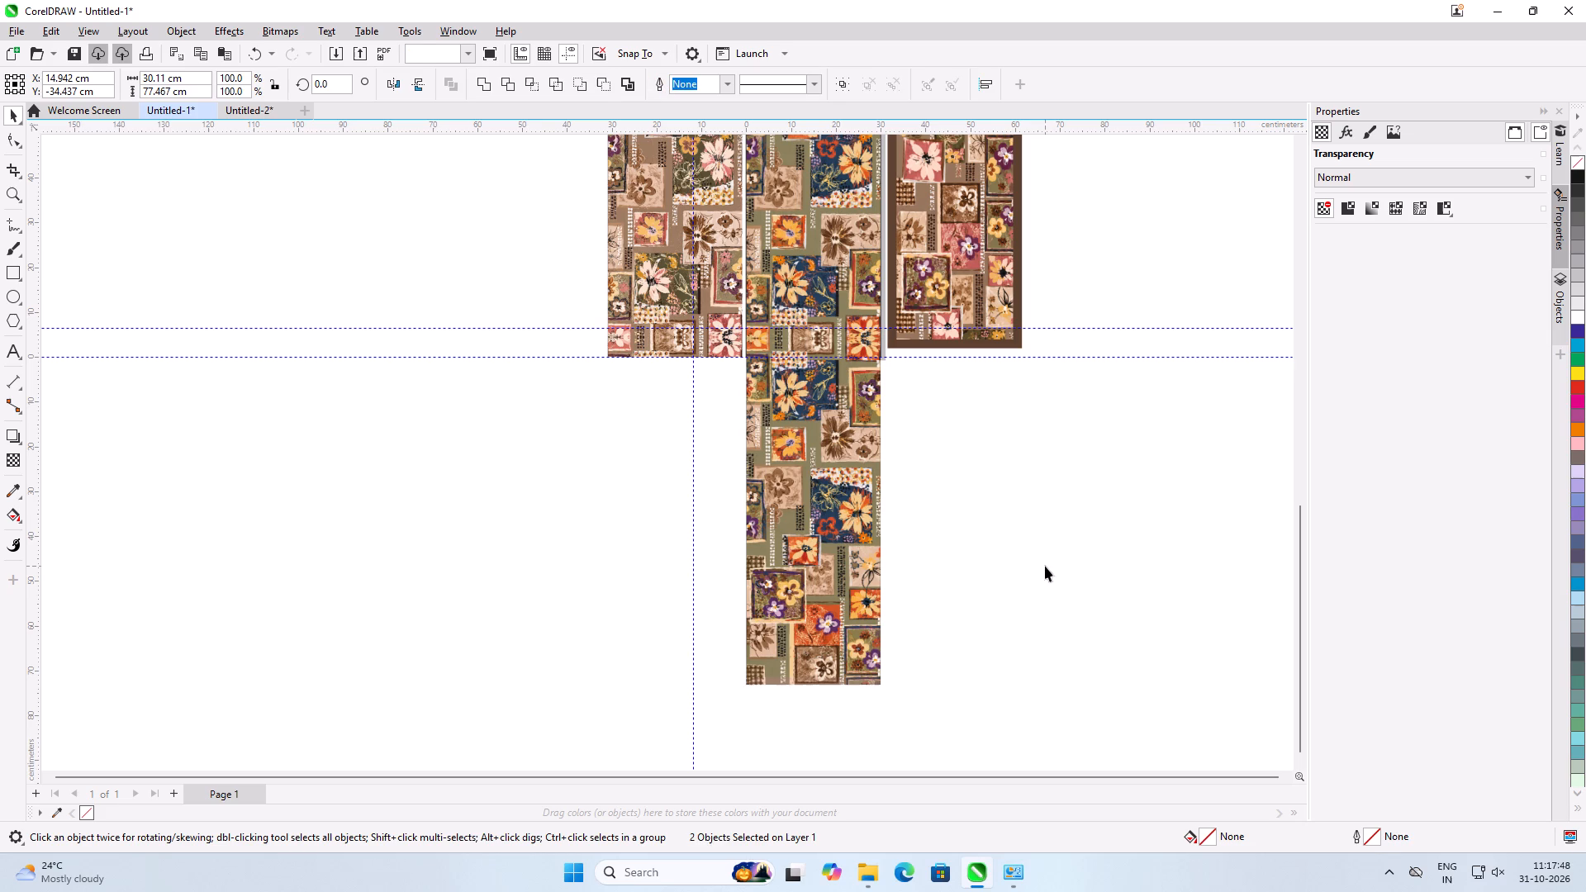
Delete the thin separate bitmap strip along the bottom edge of the lower pattern.
left_click(808, 675)
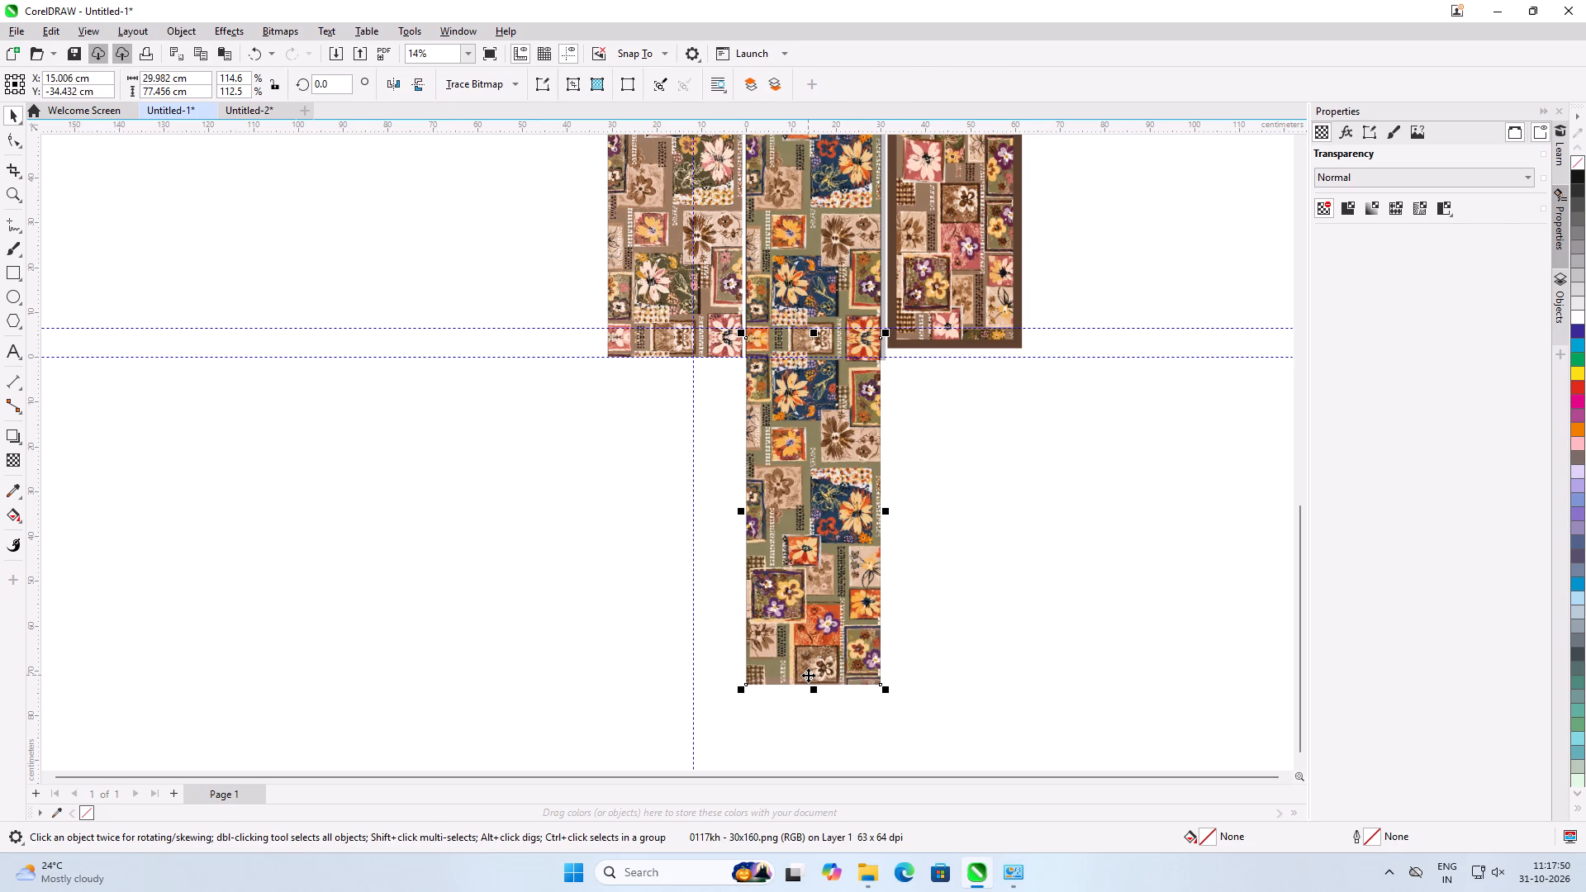
left_click(1048, 697)
left_click(800, 683)
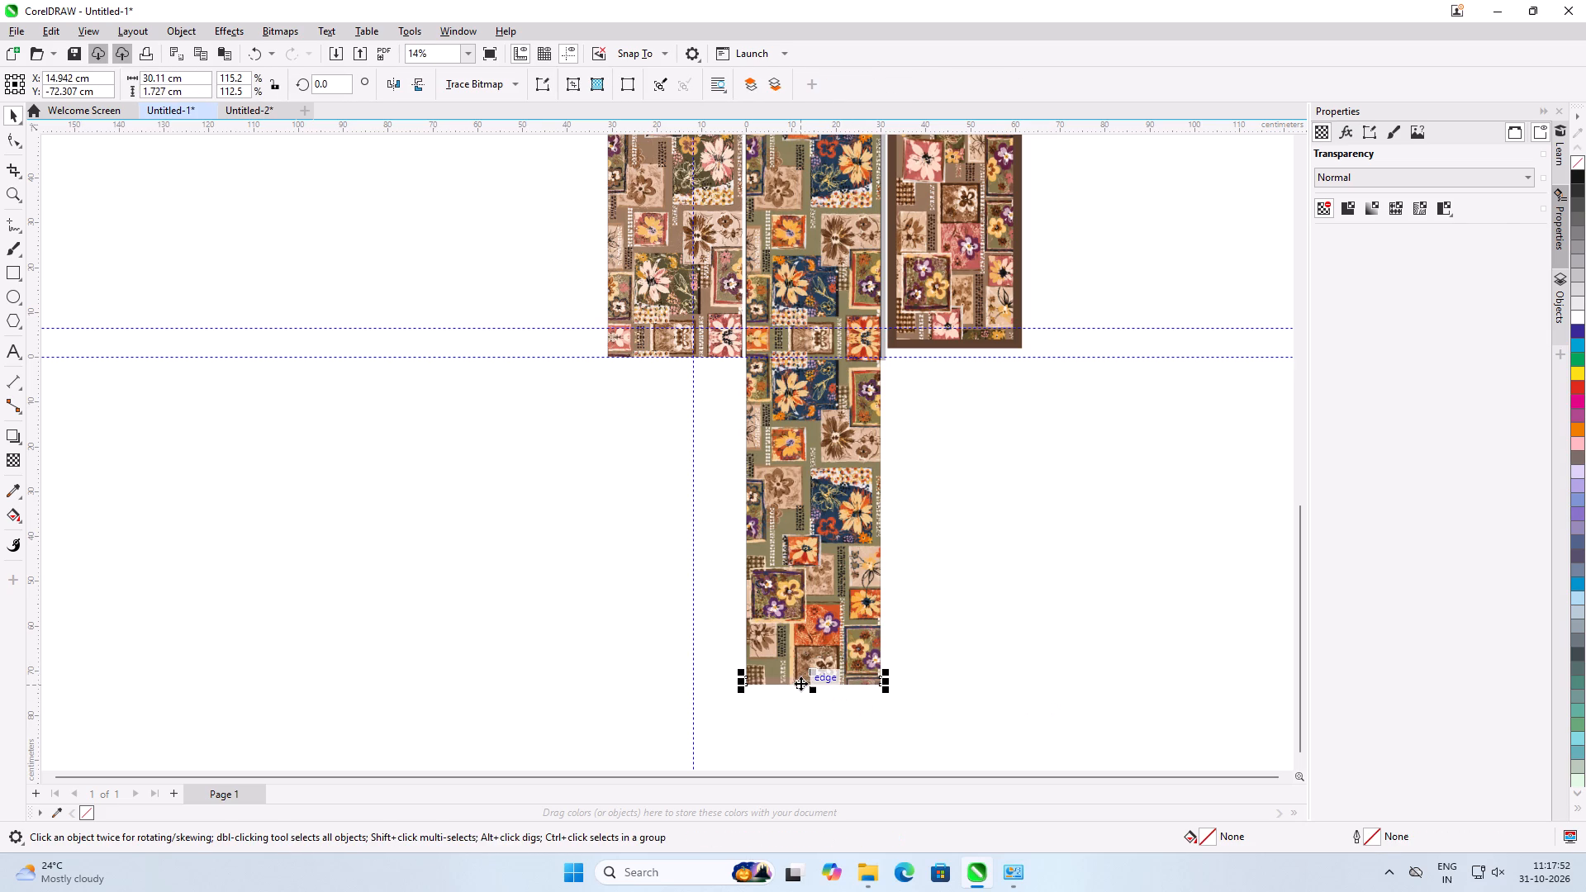
key("Delete")
Crop the lower 0117kh bitmap with the Shape tool, pulling its bottom edge up close to the page's bottom edge.
left_click(805, 619)
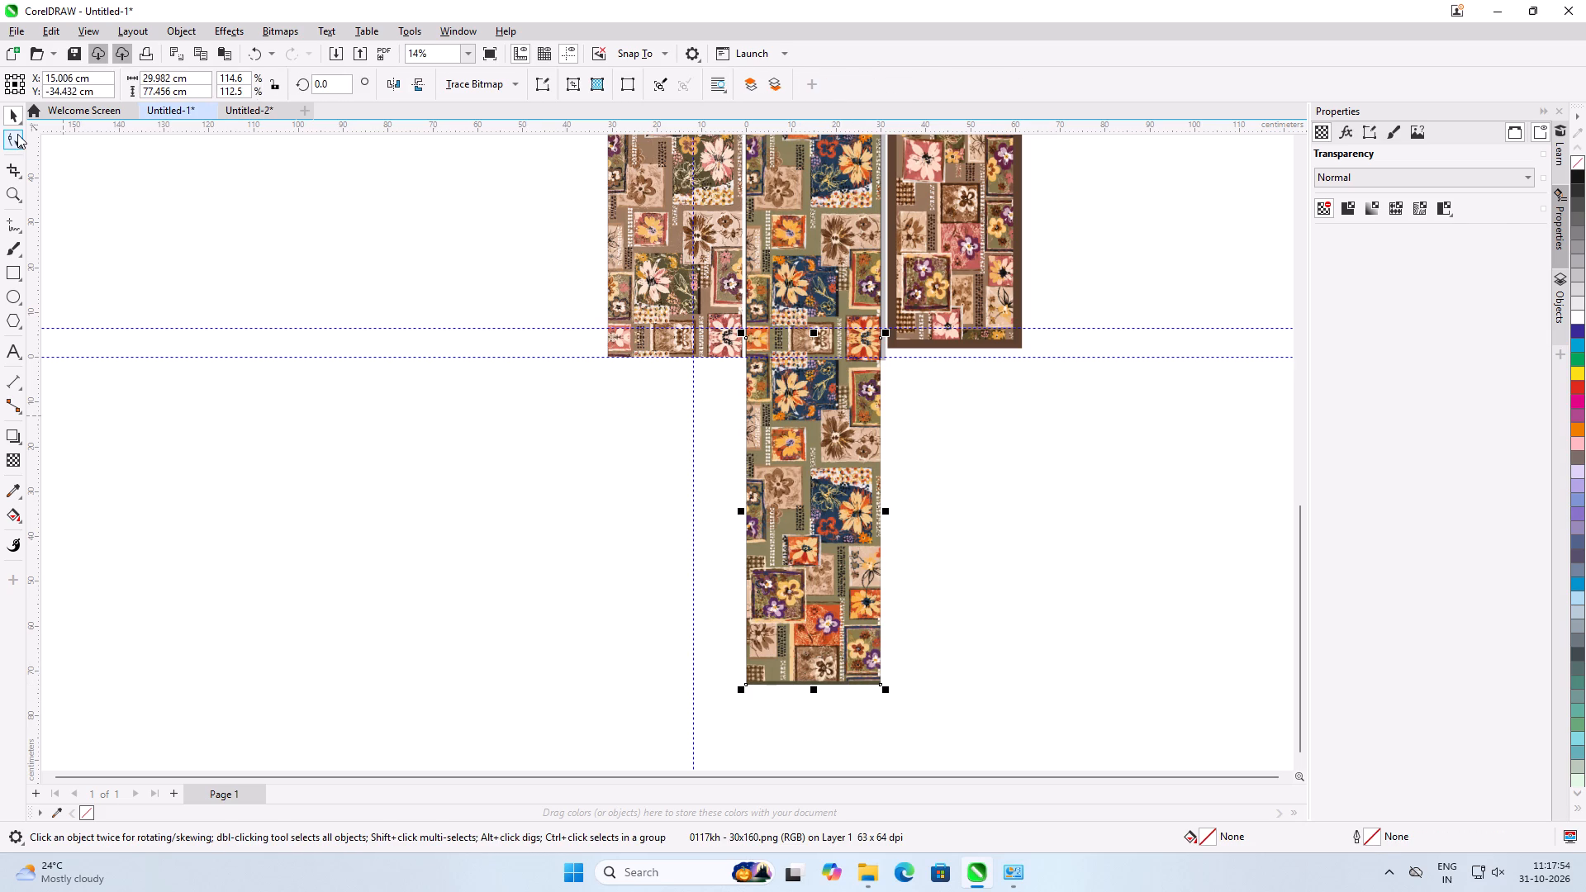
left_click(17, 134)
scroll(786, 344, "up", 3)
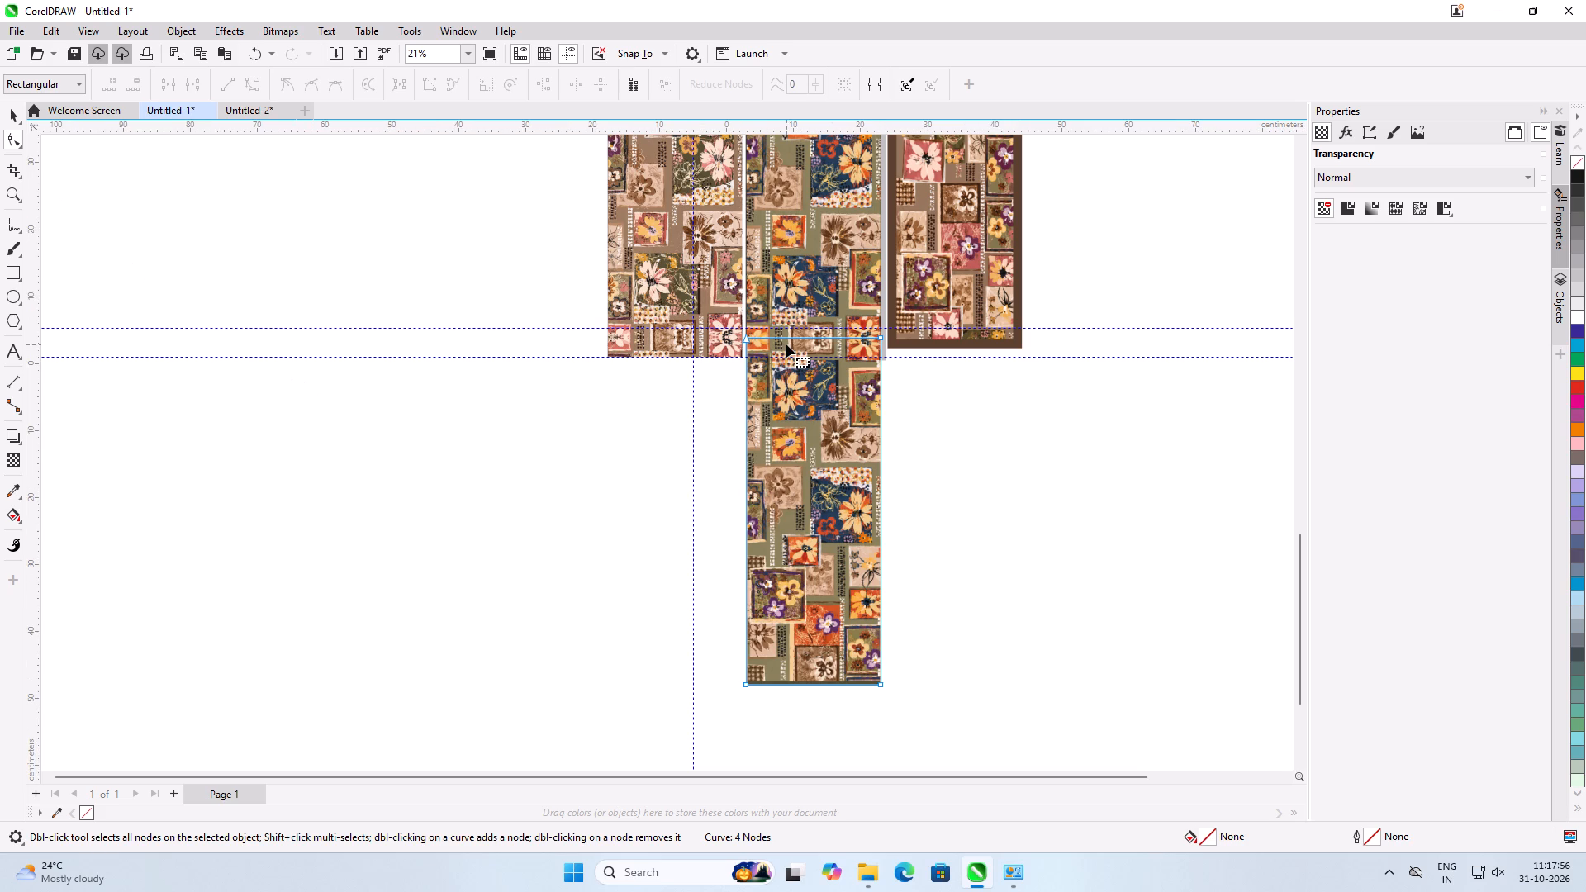
scroll(786, 344, "down", 1)
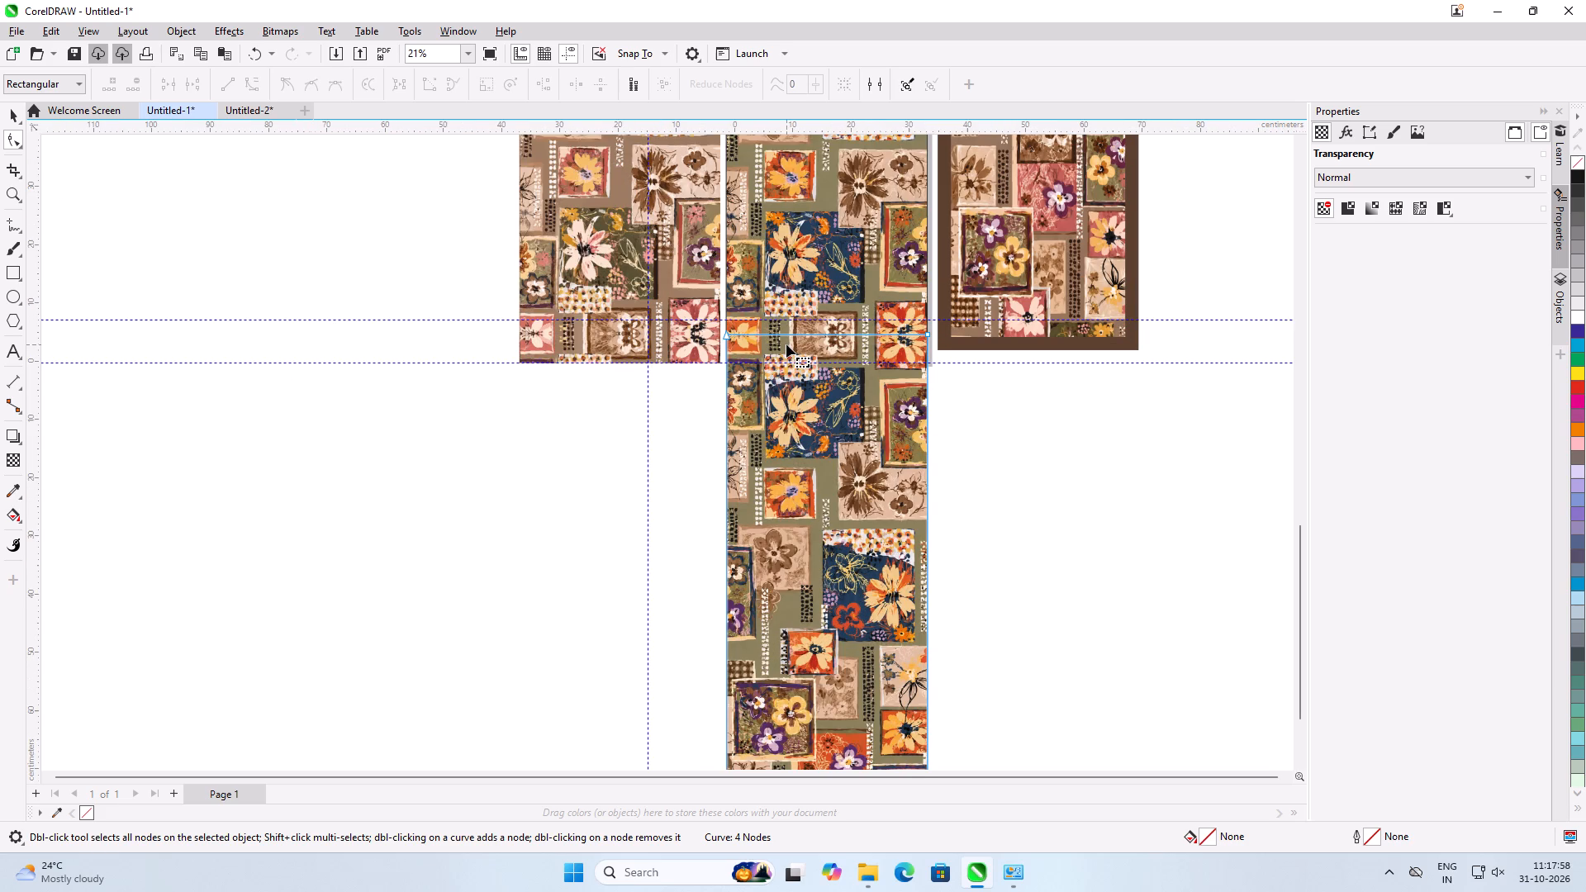
scroll(840, 496, "down", 1)
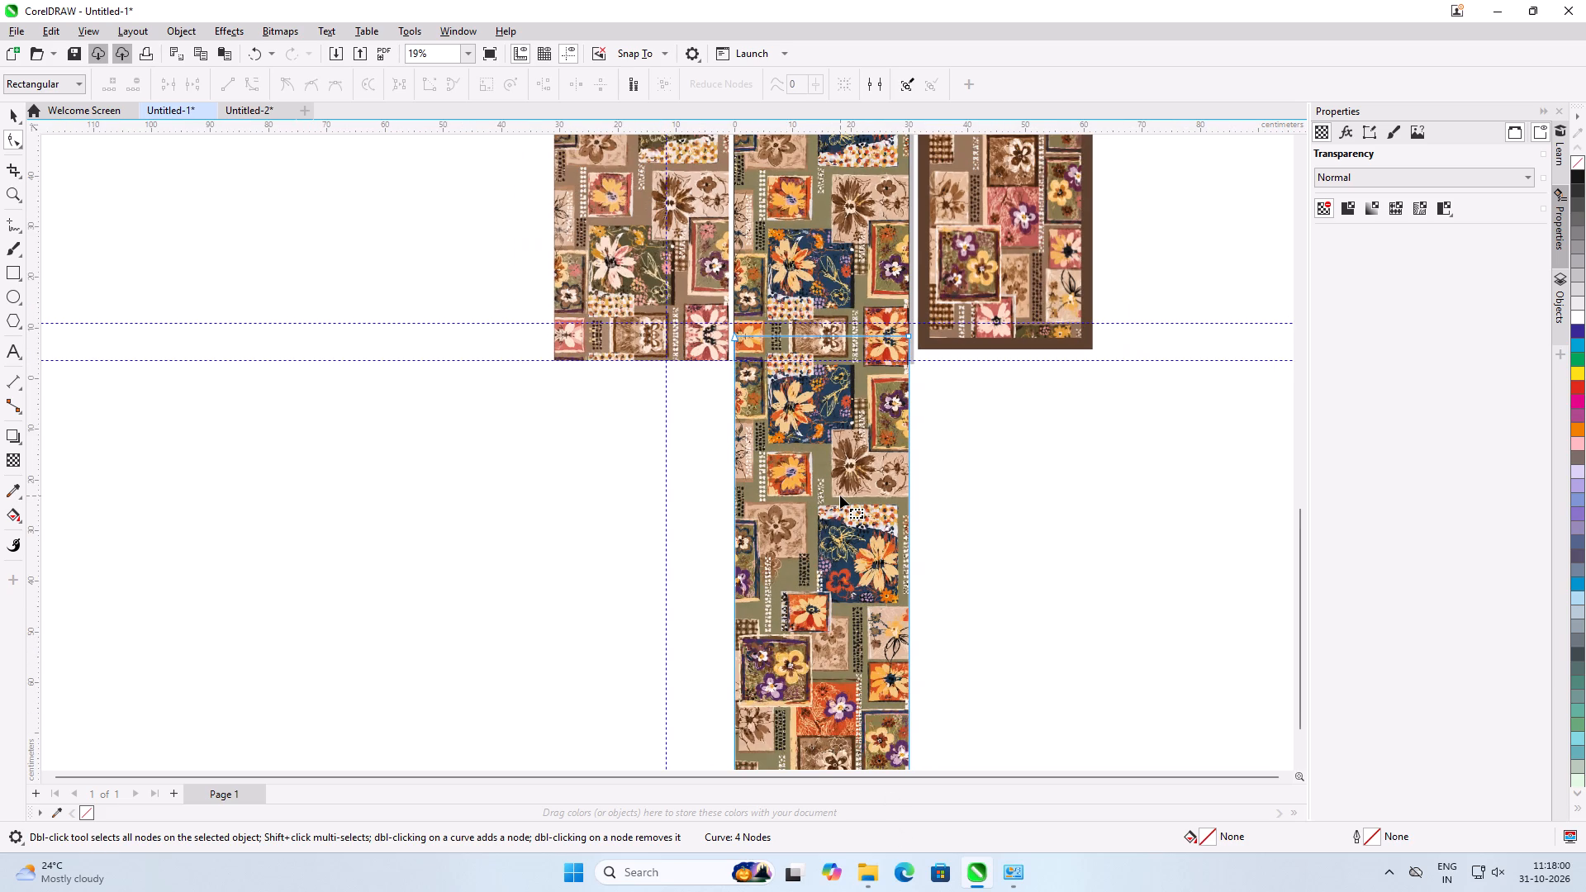
left_click(819, 750)
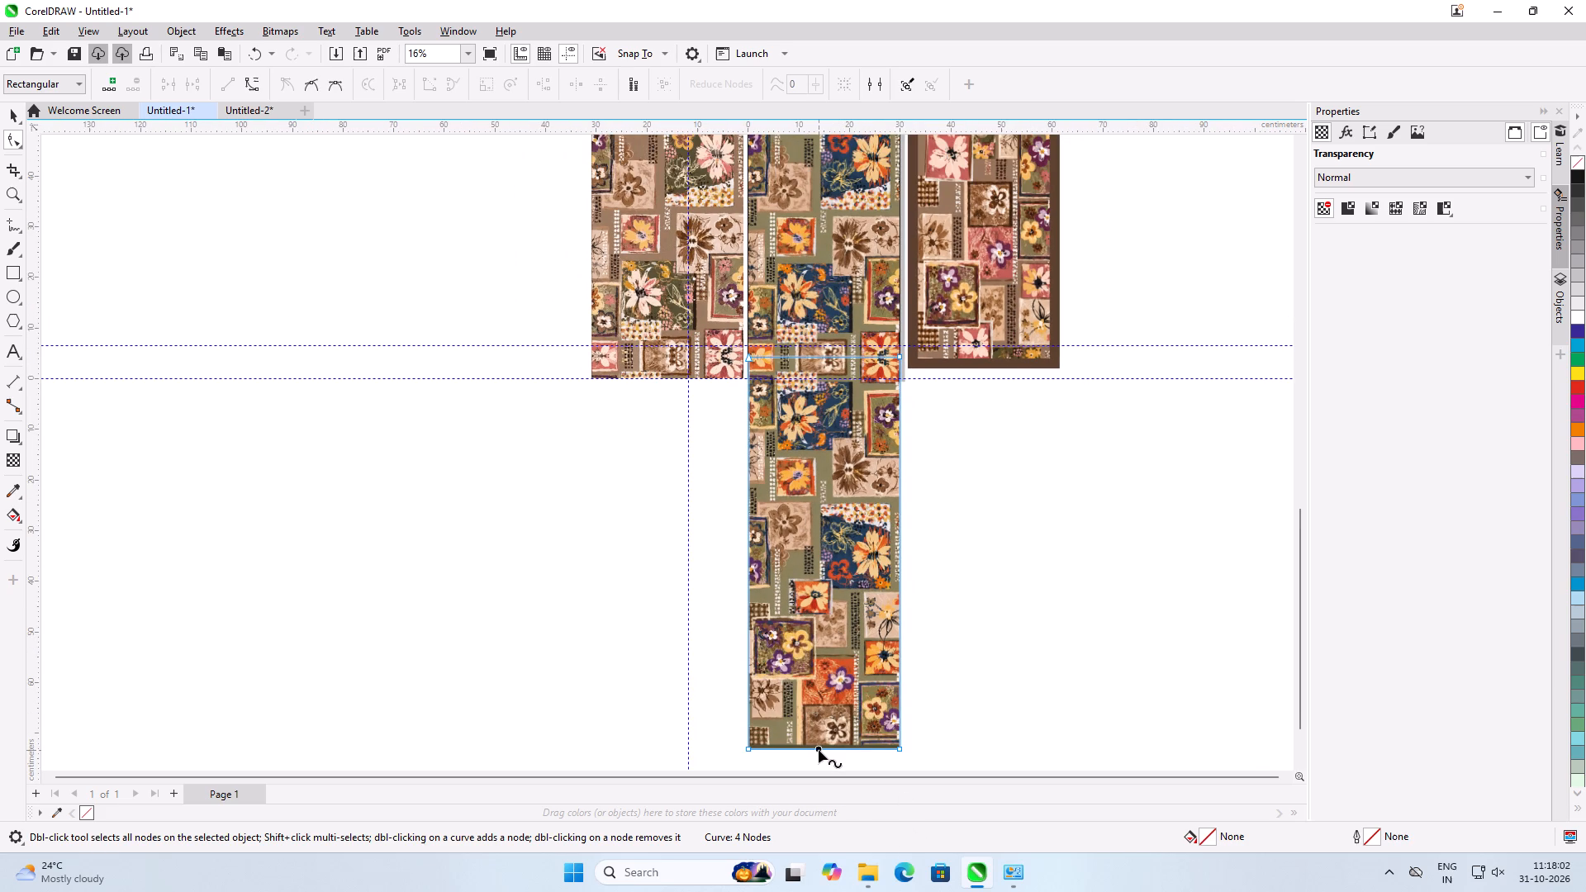
left_click_drag(819, 750, 829, 441)
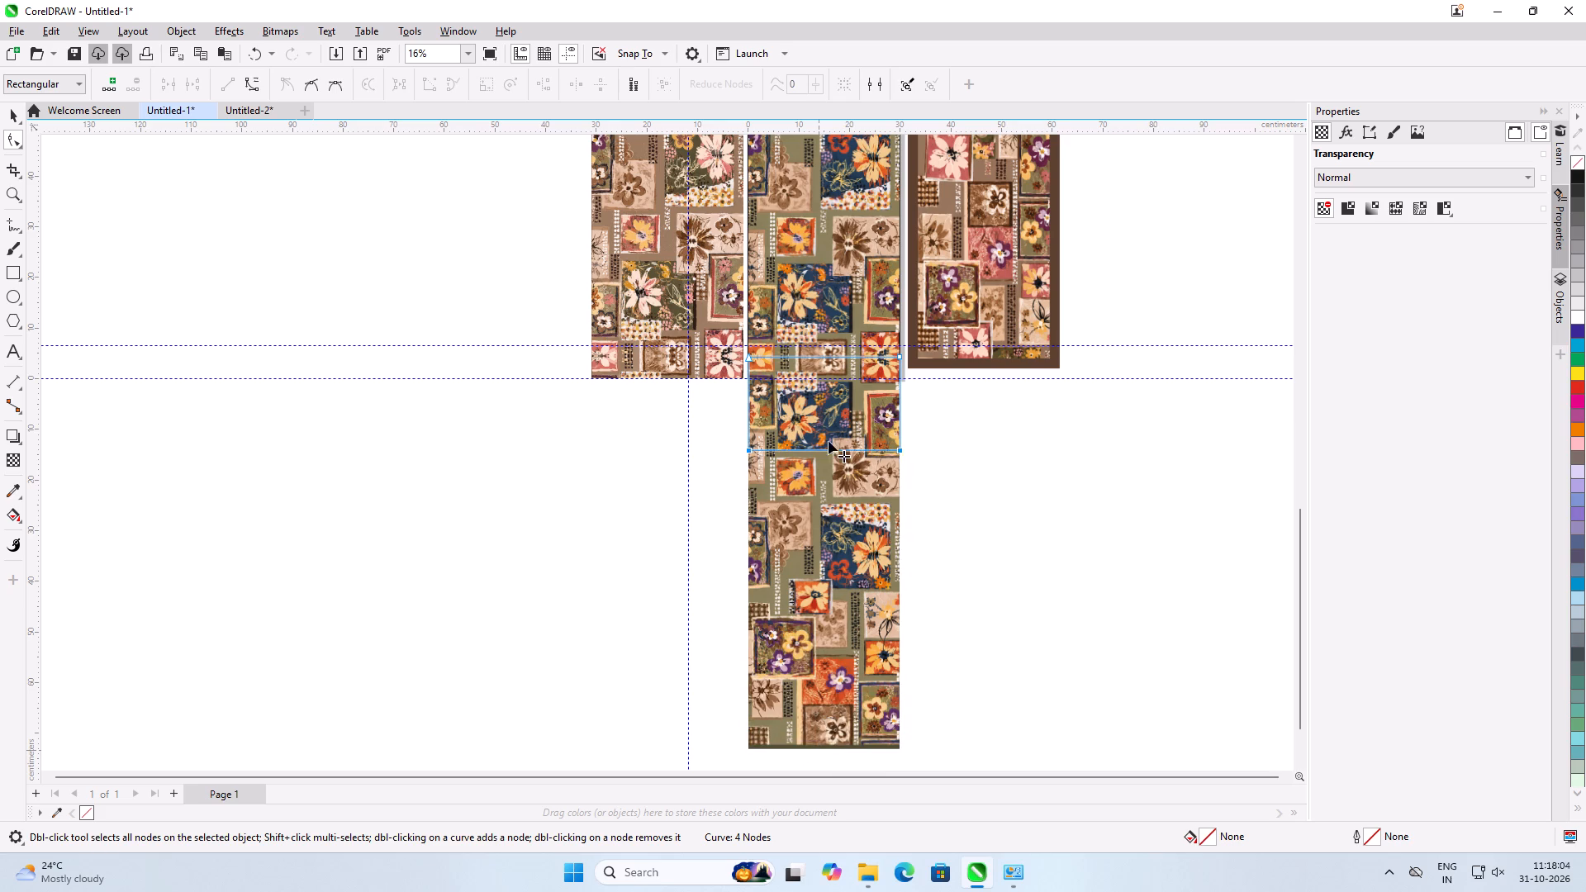
left_click_drag(829, 441, 832, 381)
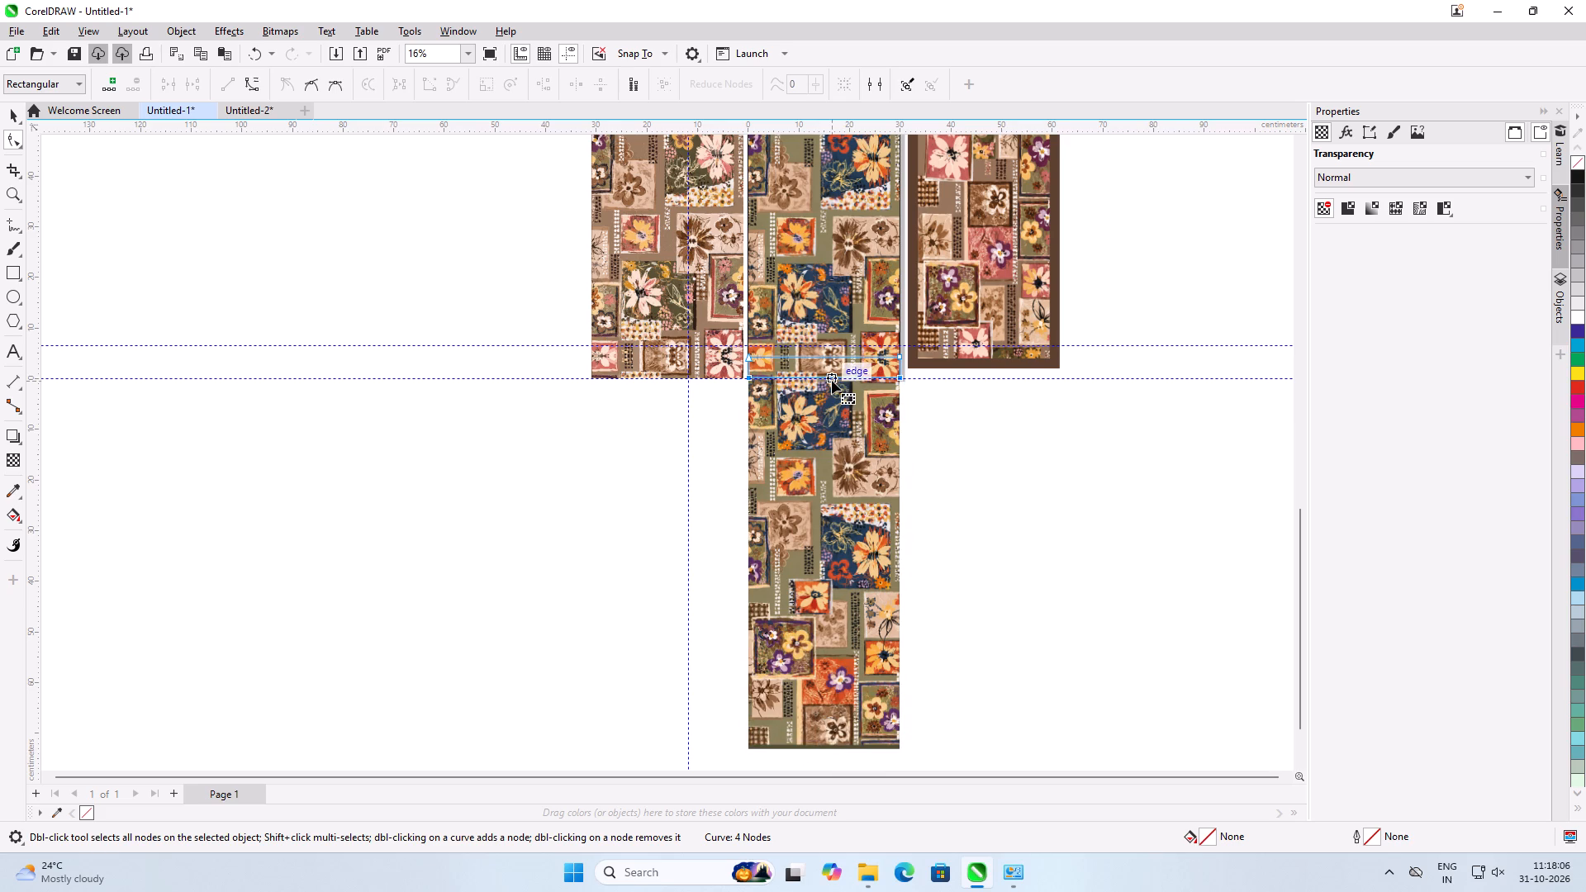
Refine the 0117kh bitmap's cropped bottom edge by snapping it to the page's bottom edge at Y 0 cm.
scroll(838, 349, "up", 7)
scroll(771, 365, "up", 1)
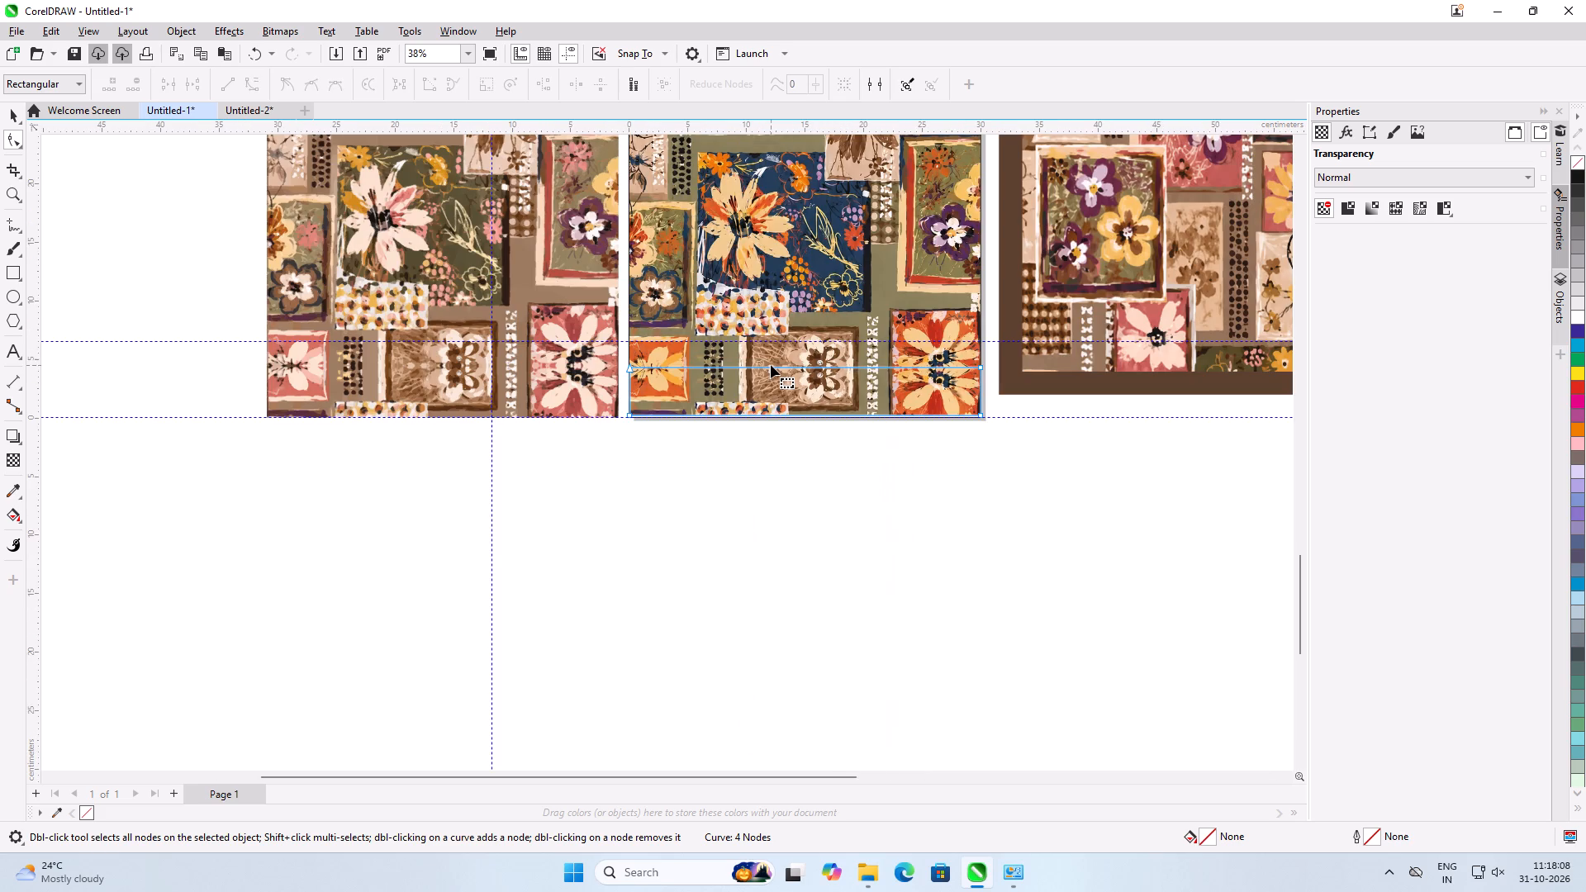
scroll(771, 365, "up", 6)
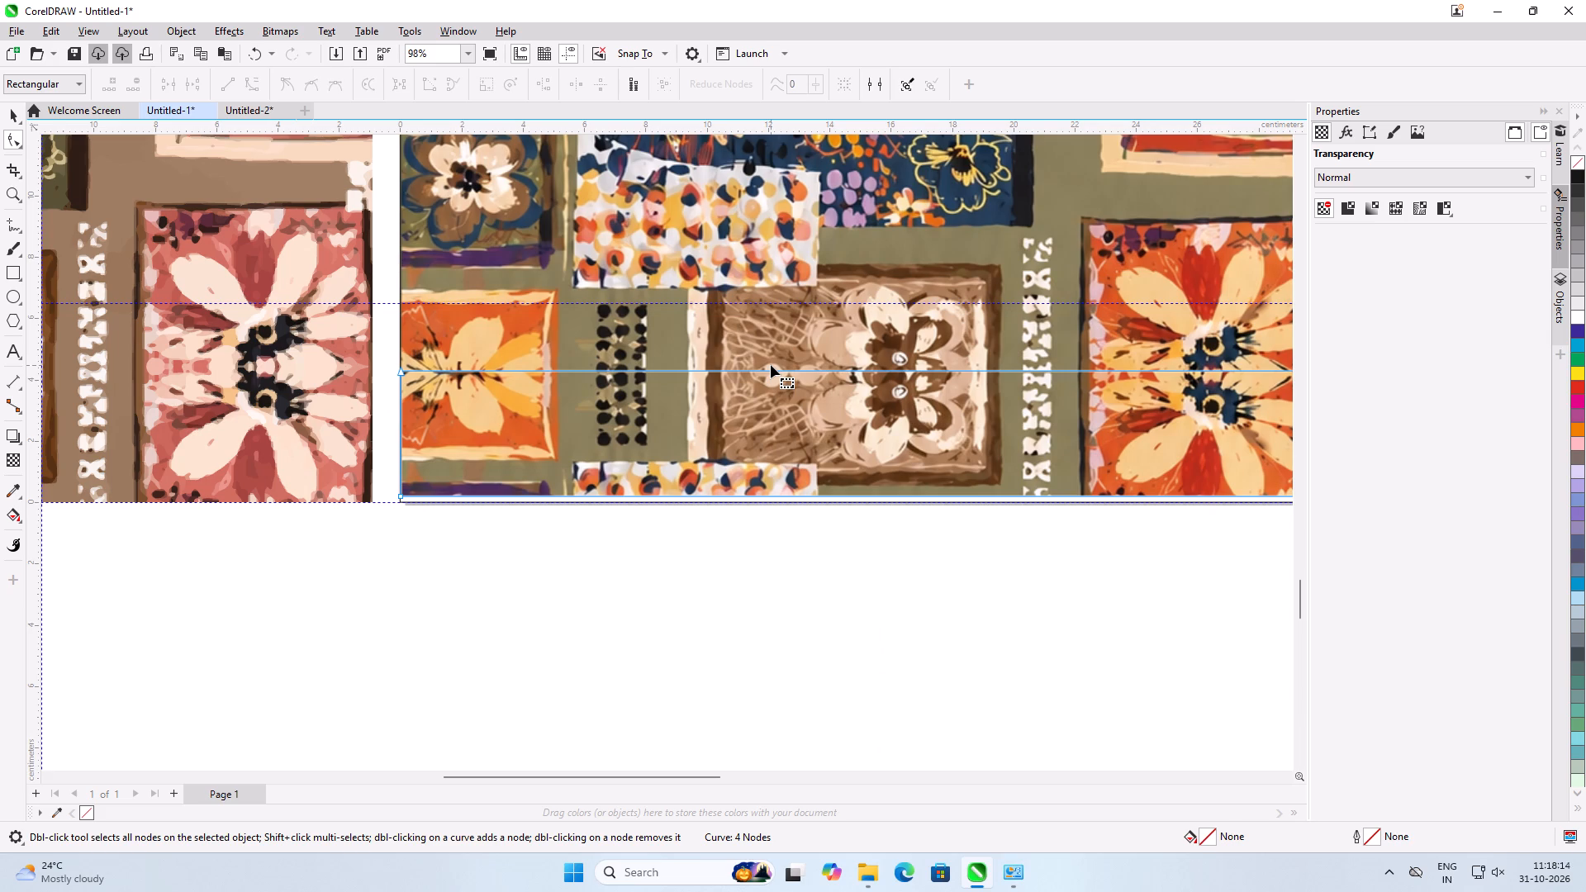
scroll(1058, 498, "up", 11)
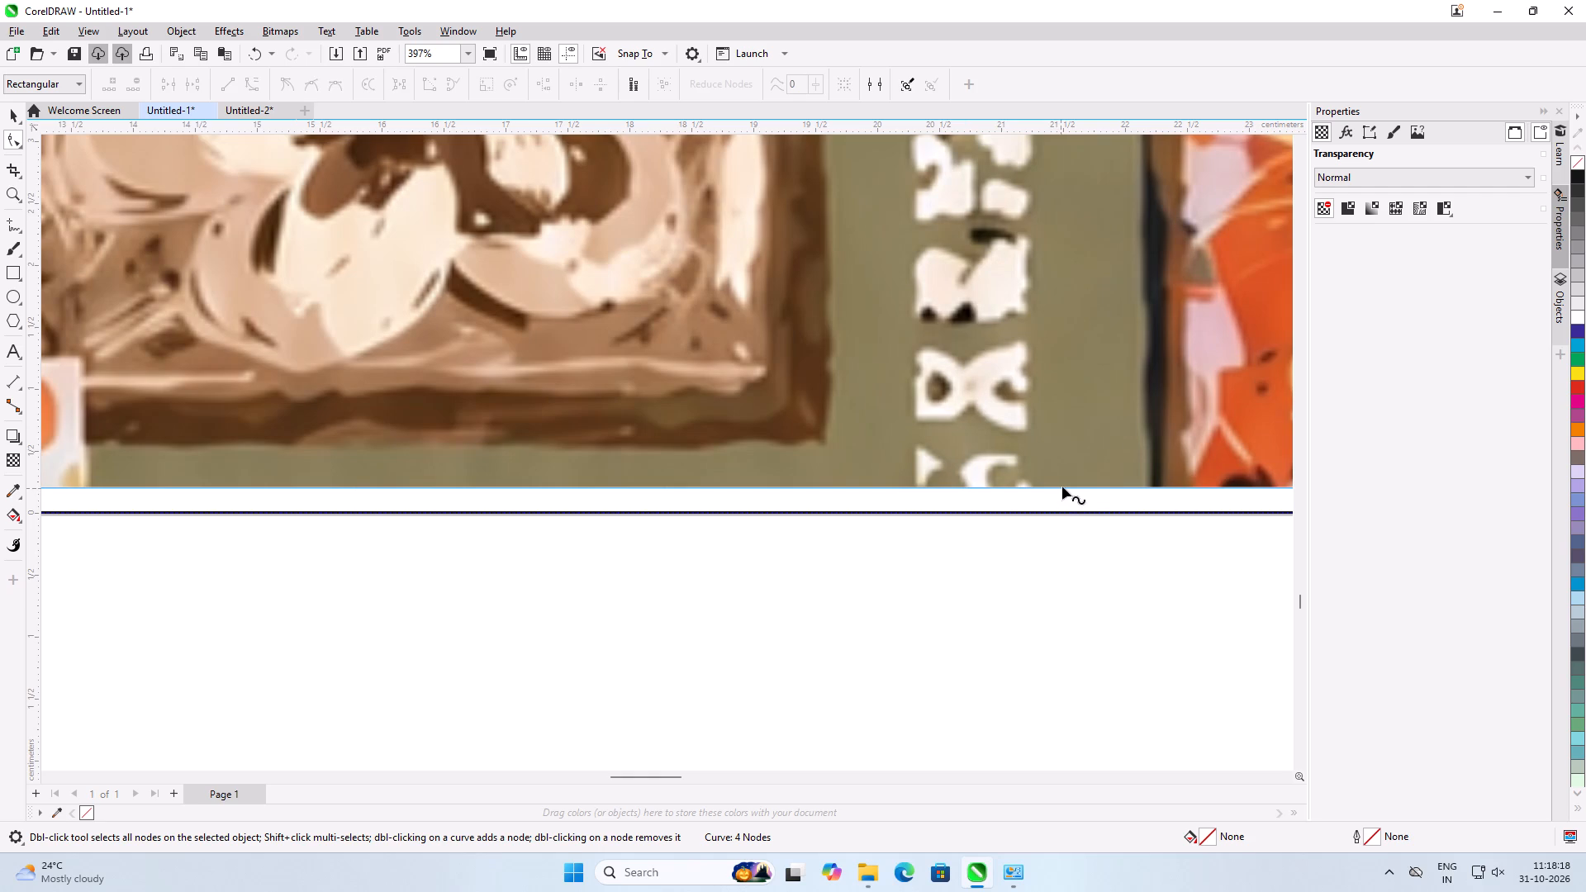
left_click(1062, 486)
scroll(1073, 489, "up", 6)
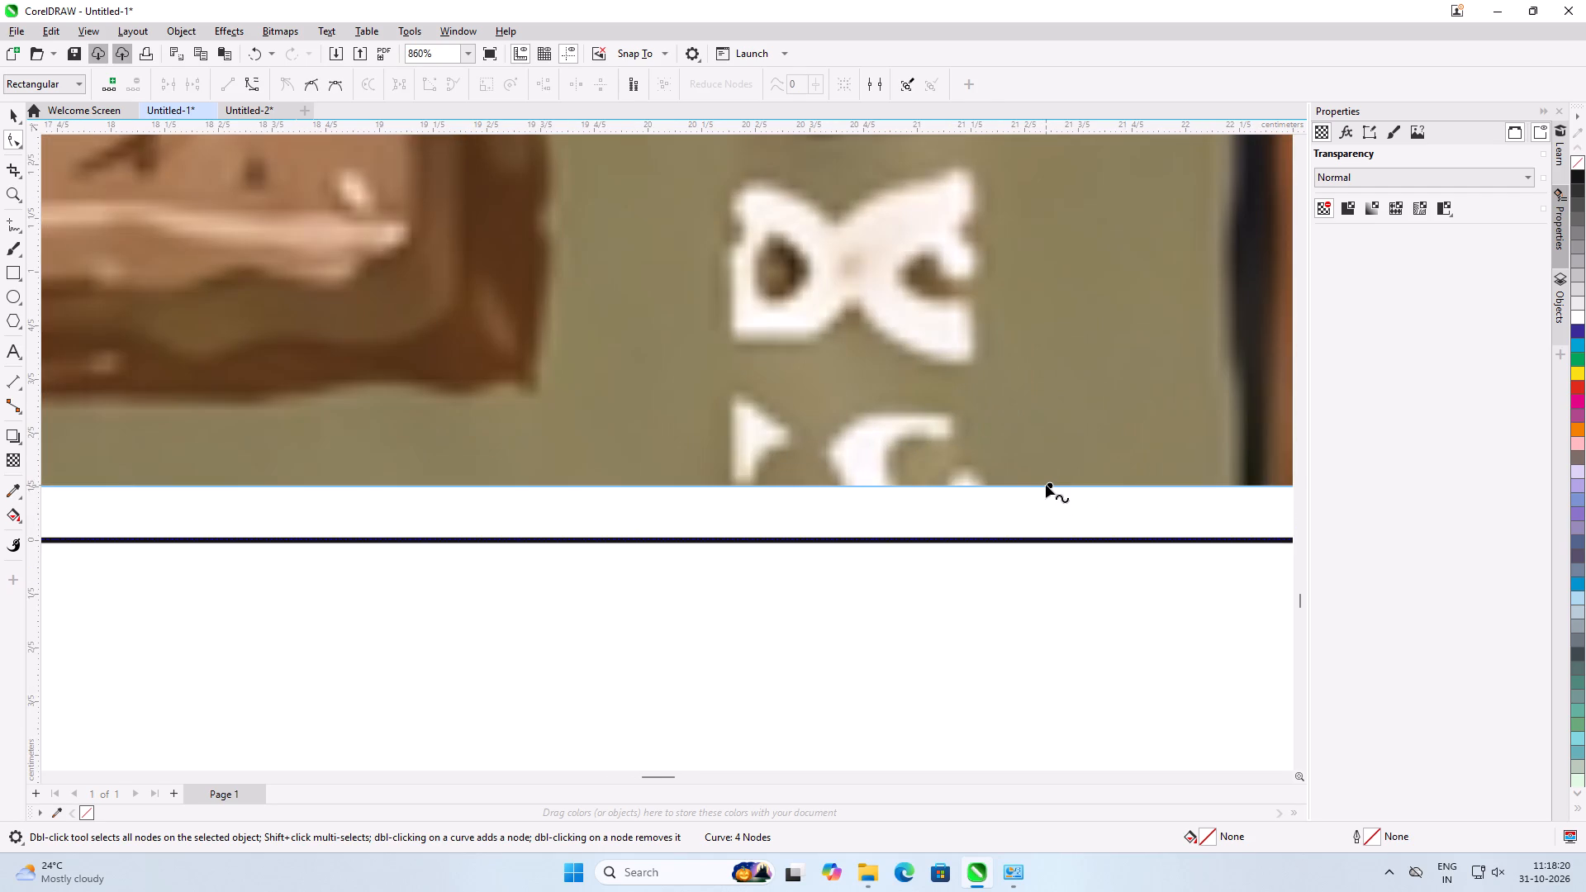
left_click_drag(1051, 485, 1051, 548)
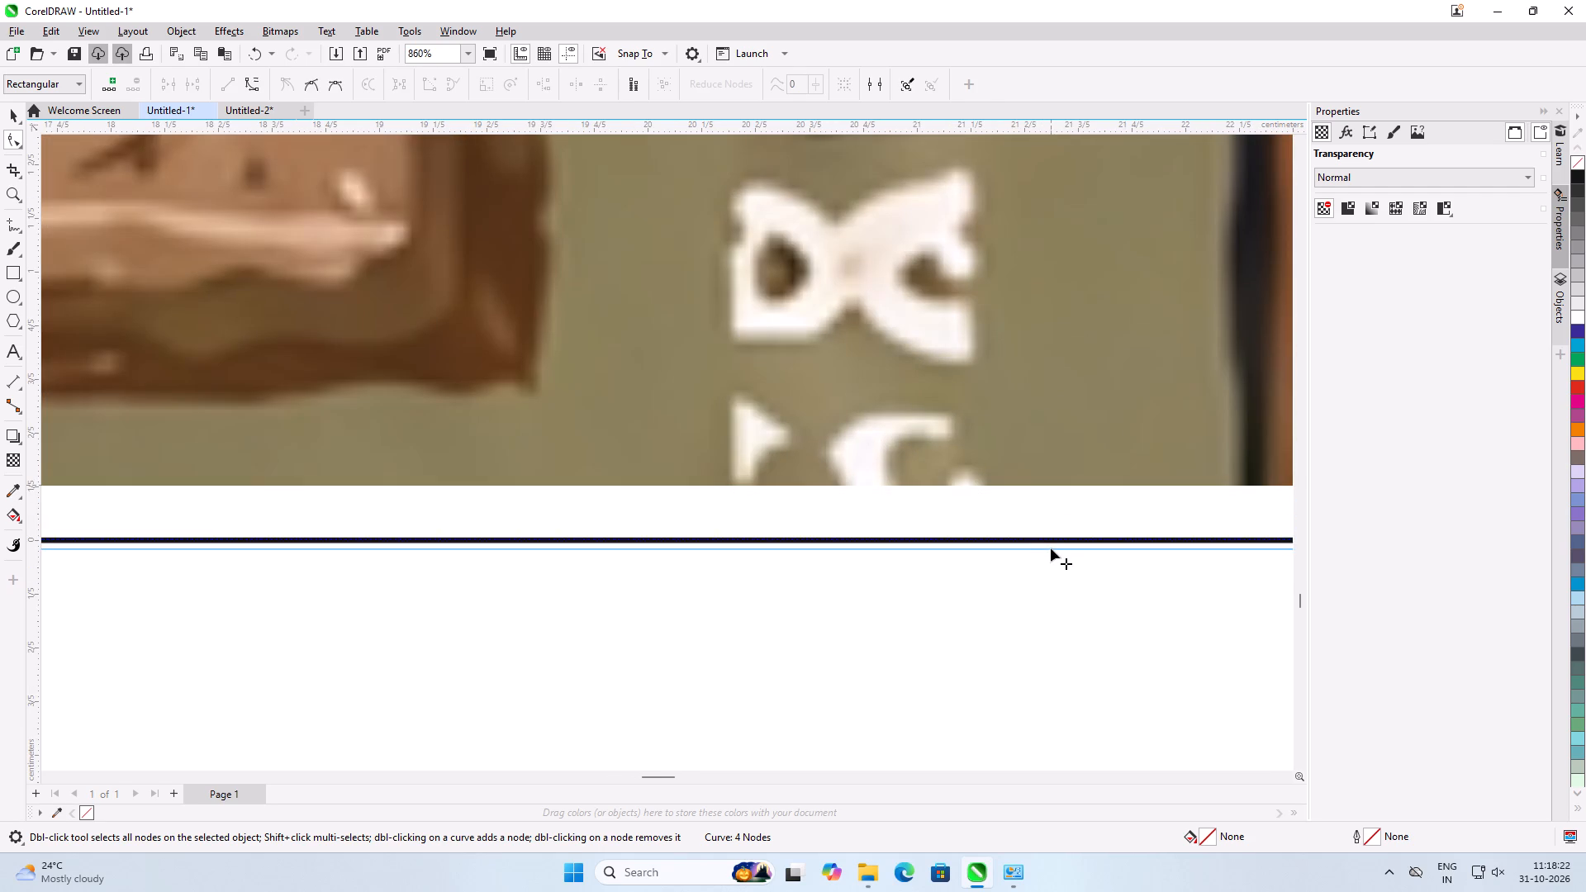
left_click_drag(1051, 548, 1053, 538)
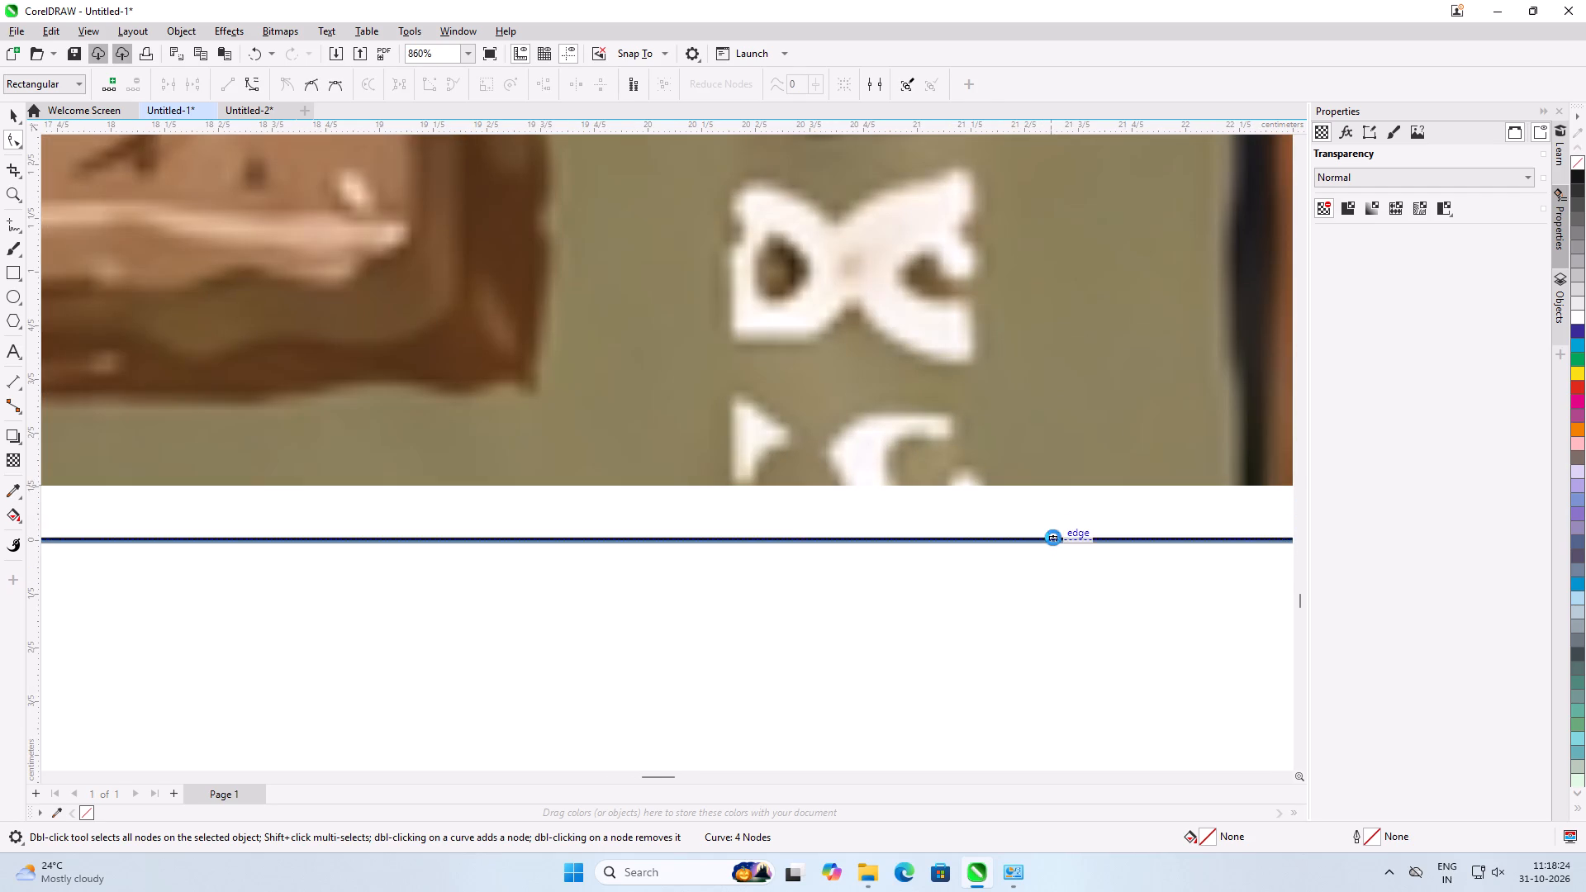
left_click(1052, 561)
scroll(1019, 557, "up", 8)
scroll(924, 508, "up", 7)
scroll(923, 502, "down", 20)
scroll(923, 502, "down", 13)
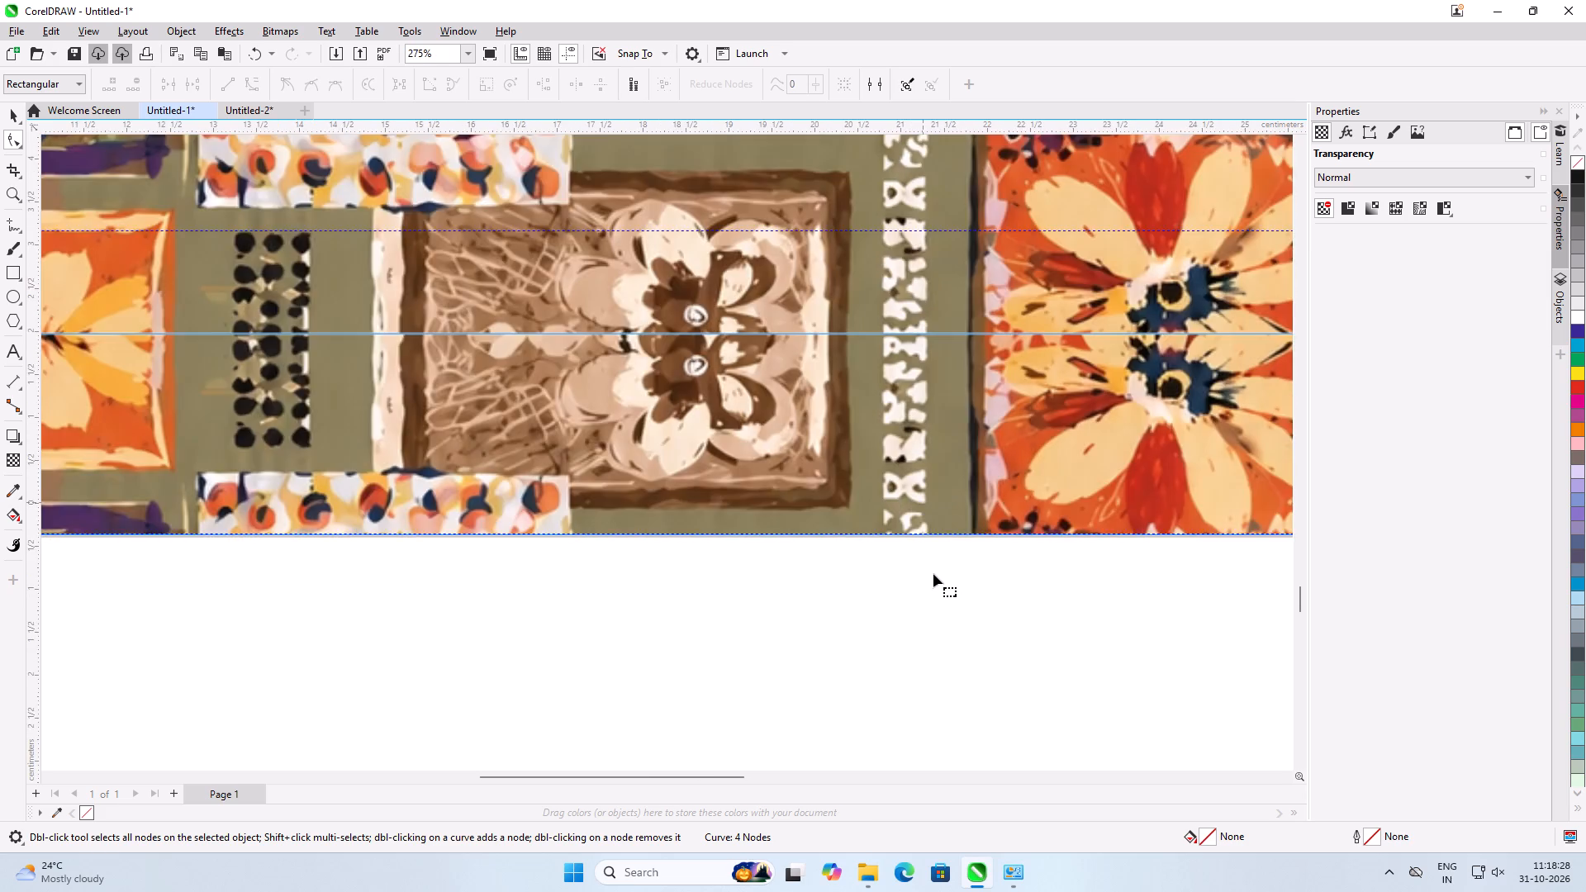
scroll(933, 574, "down", 7)
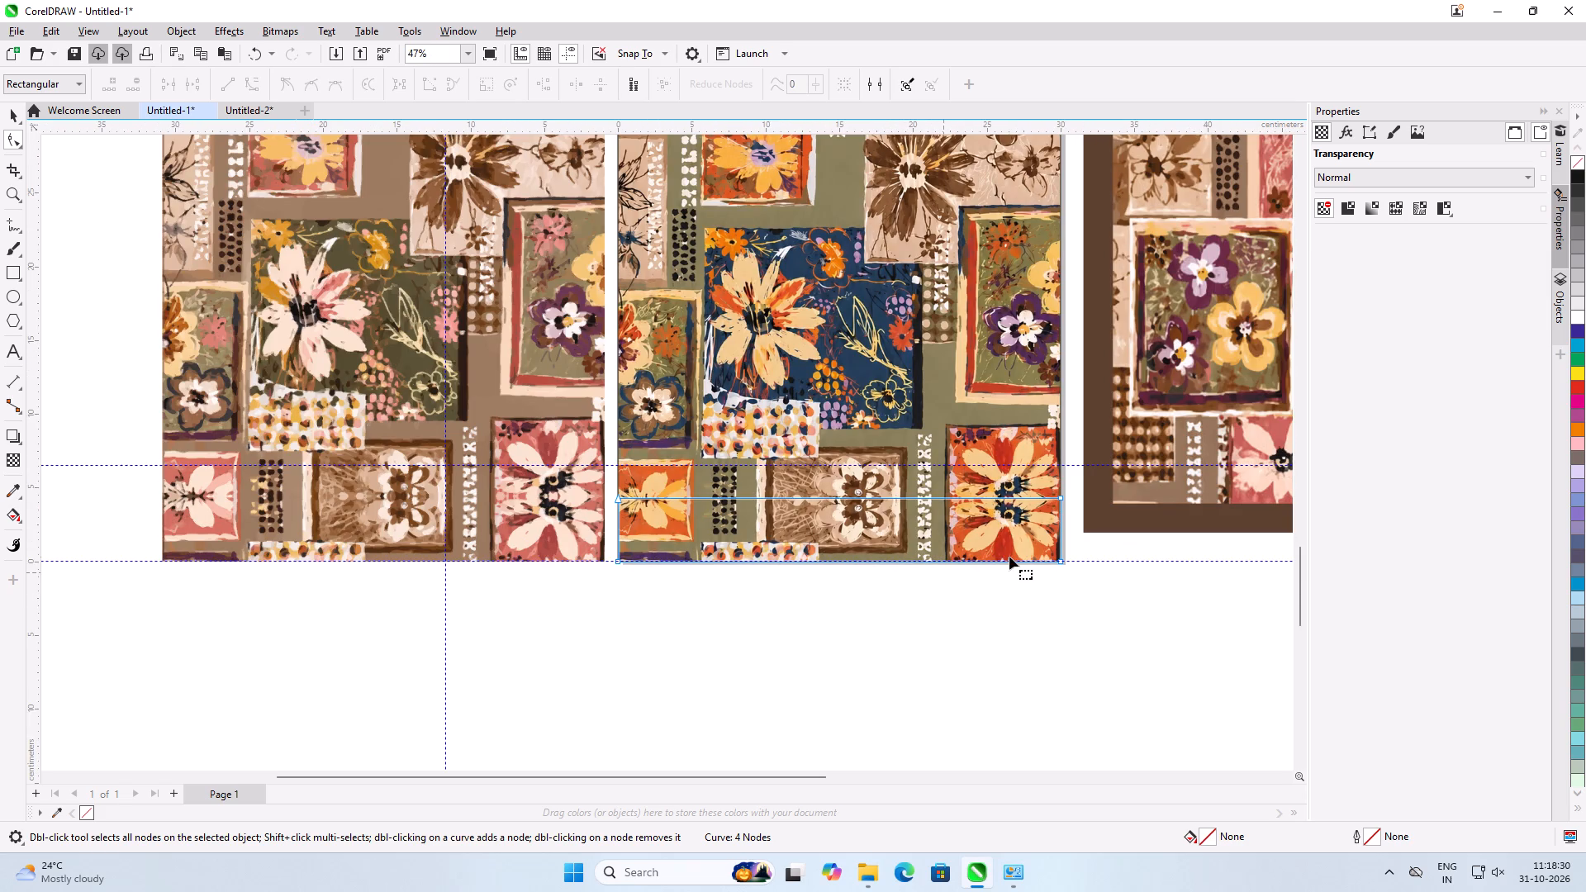
scroll(1009, 557, "down", 1)
left_click(1013, 614)
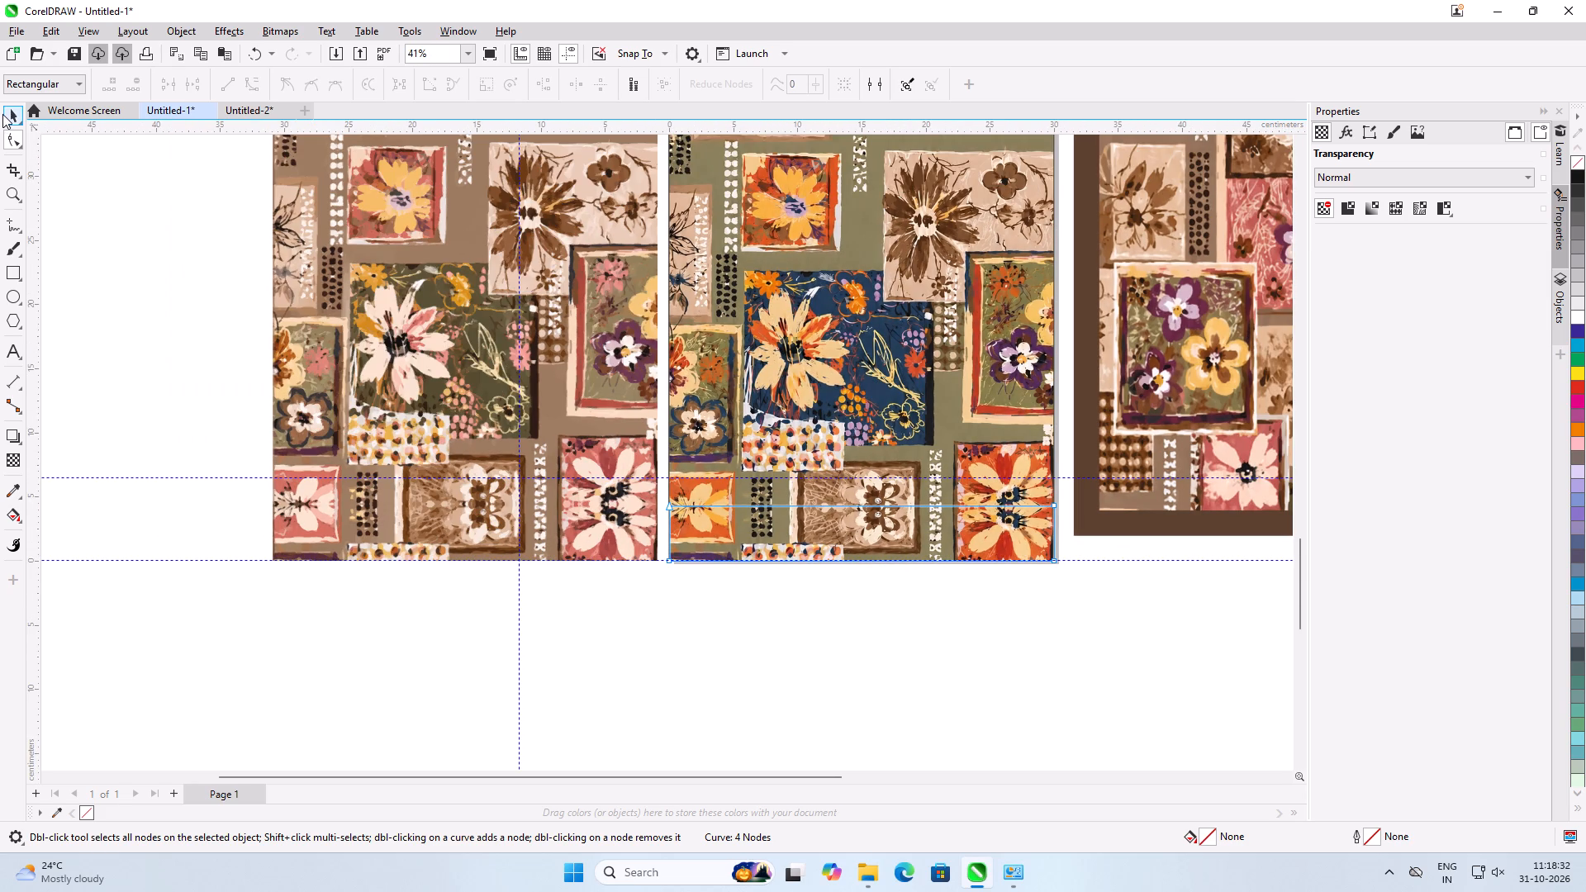
Pull the bottom edge of the lower two-object 0117kh group up slightly at the mirrored strip's seam, making the group about 78.17 cm tall.
left_click(2, 114)
left_click(163, 313)
scroll(672, 491, "up", 6)
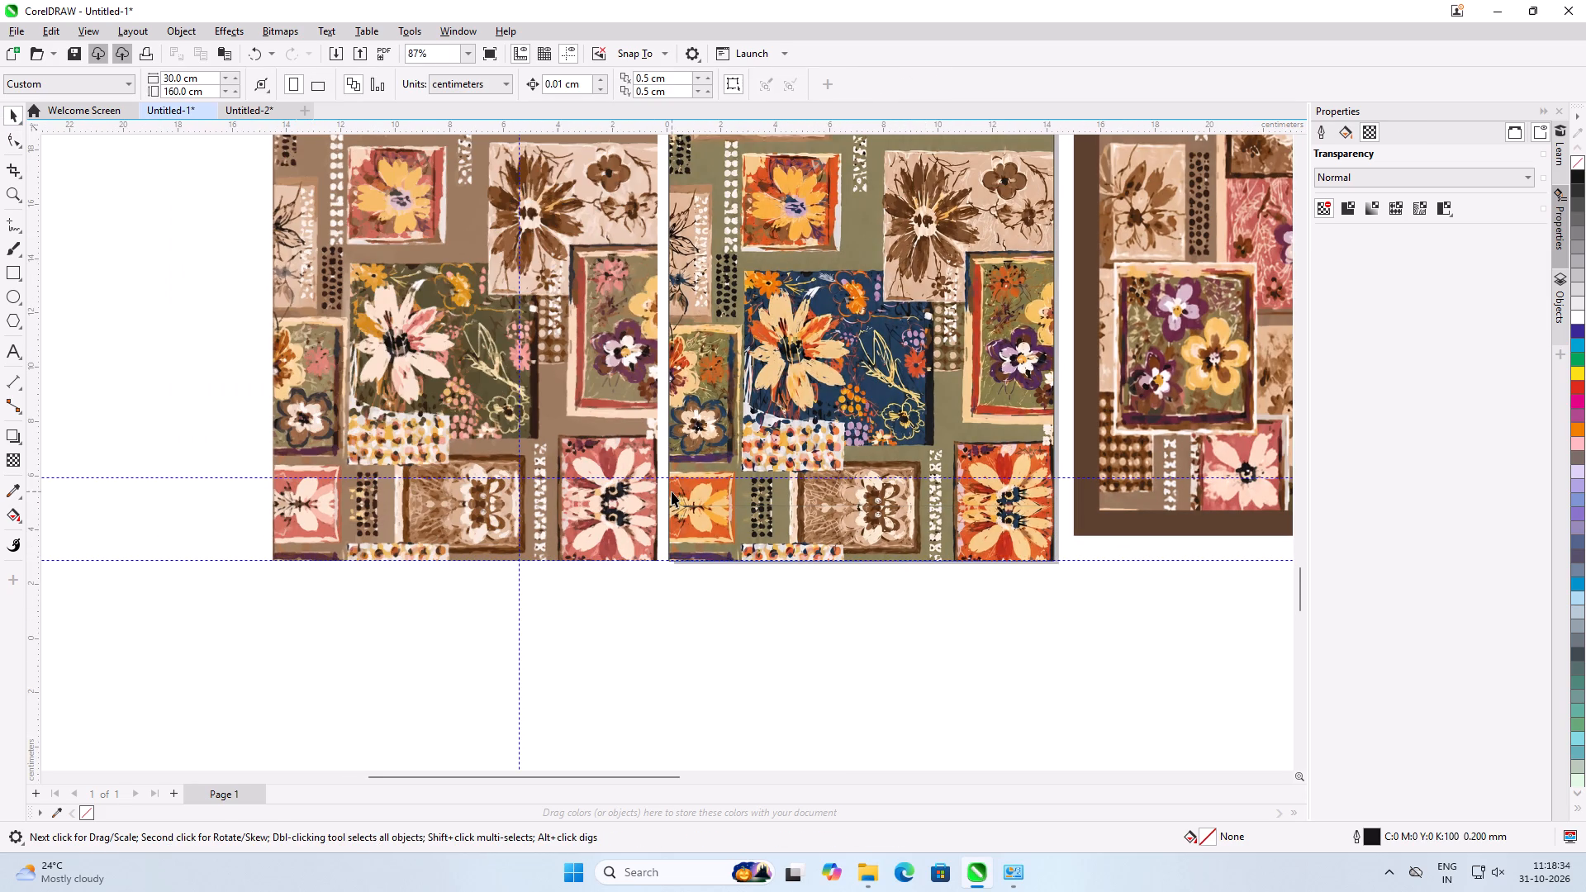
scroll(672, 491, "up", 1)
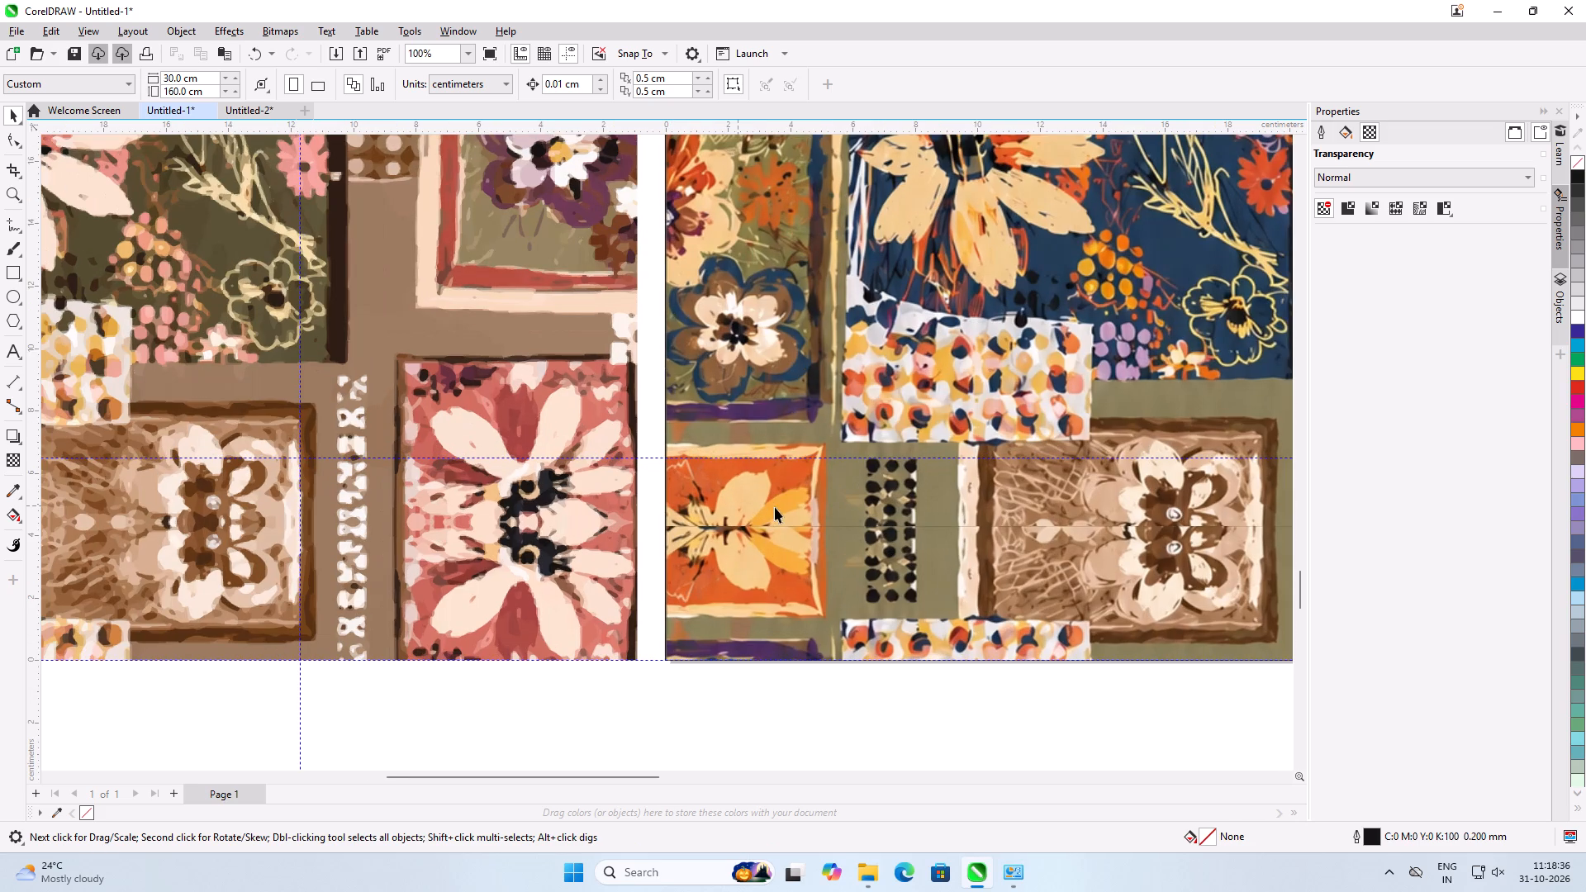
scroll(946, 478, "down", 3)
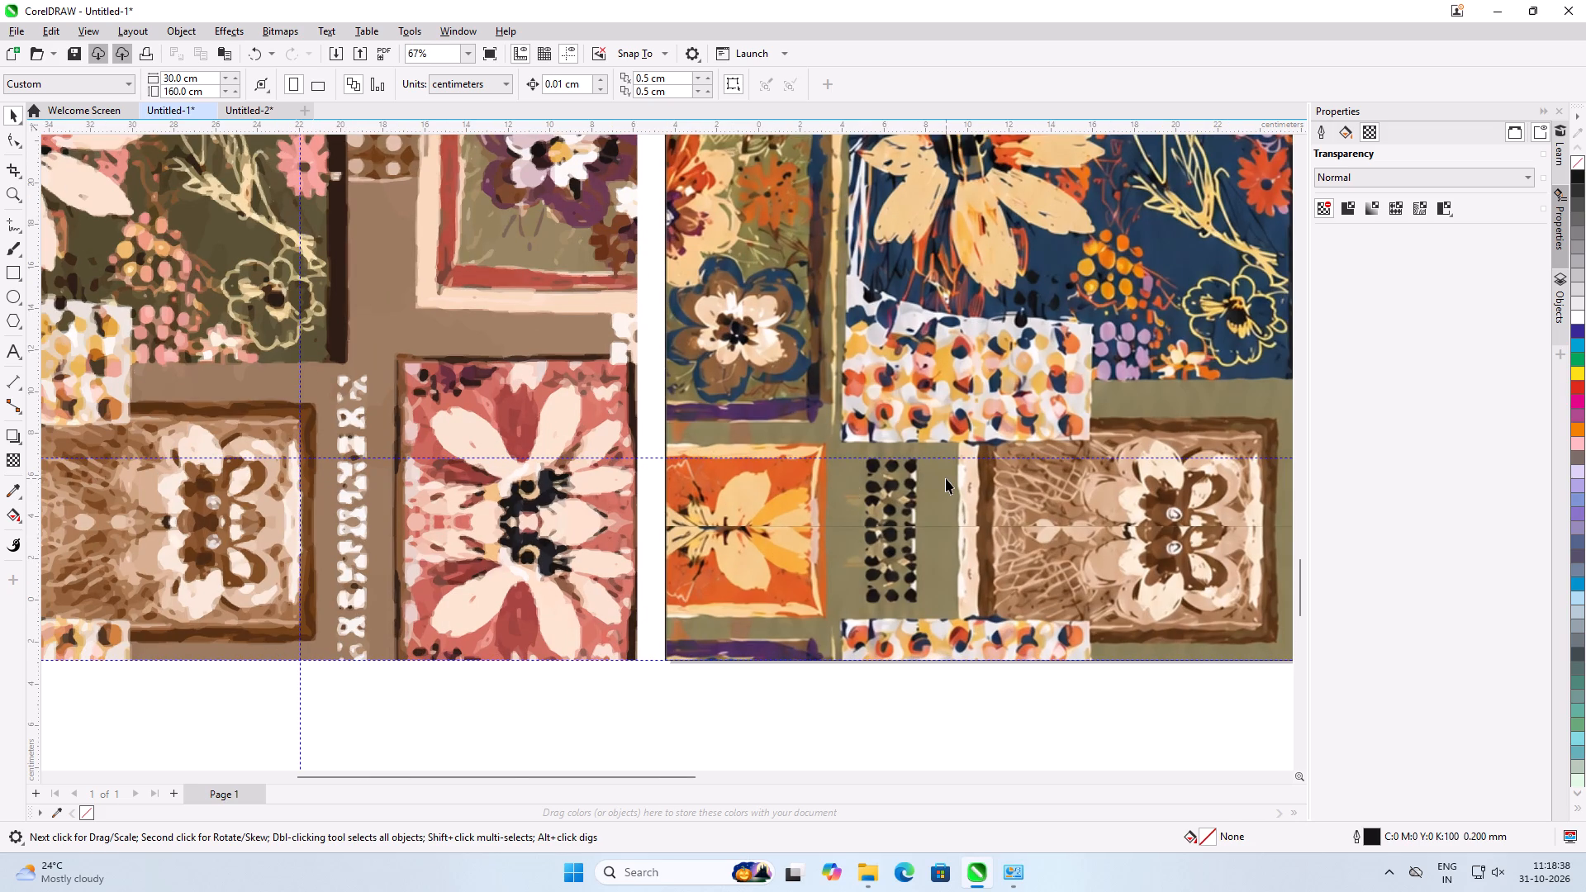
left_click(946, 478)
scroll(1019, 508, "up", 2)
scroll(1101, 510, "up", 3)
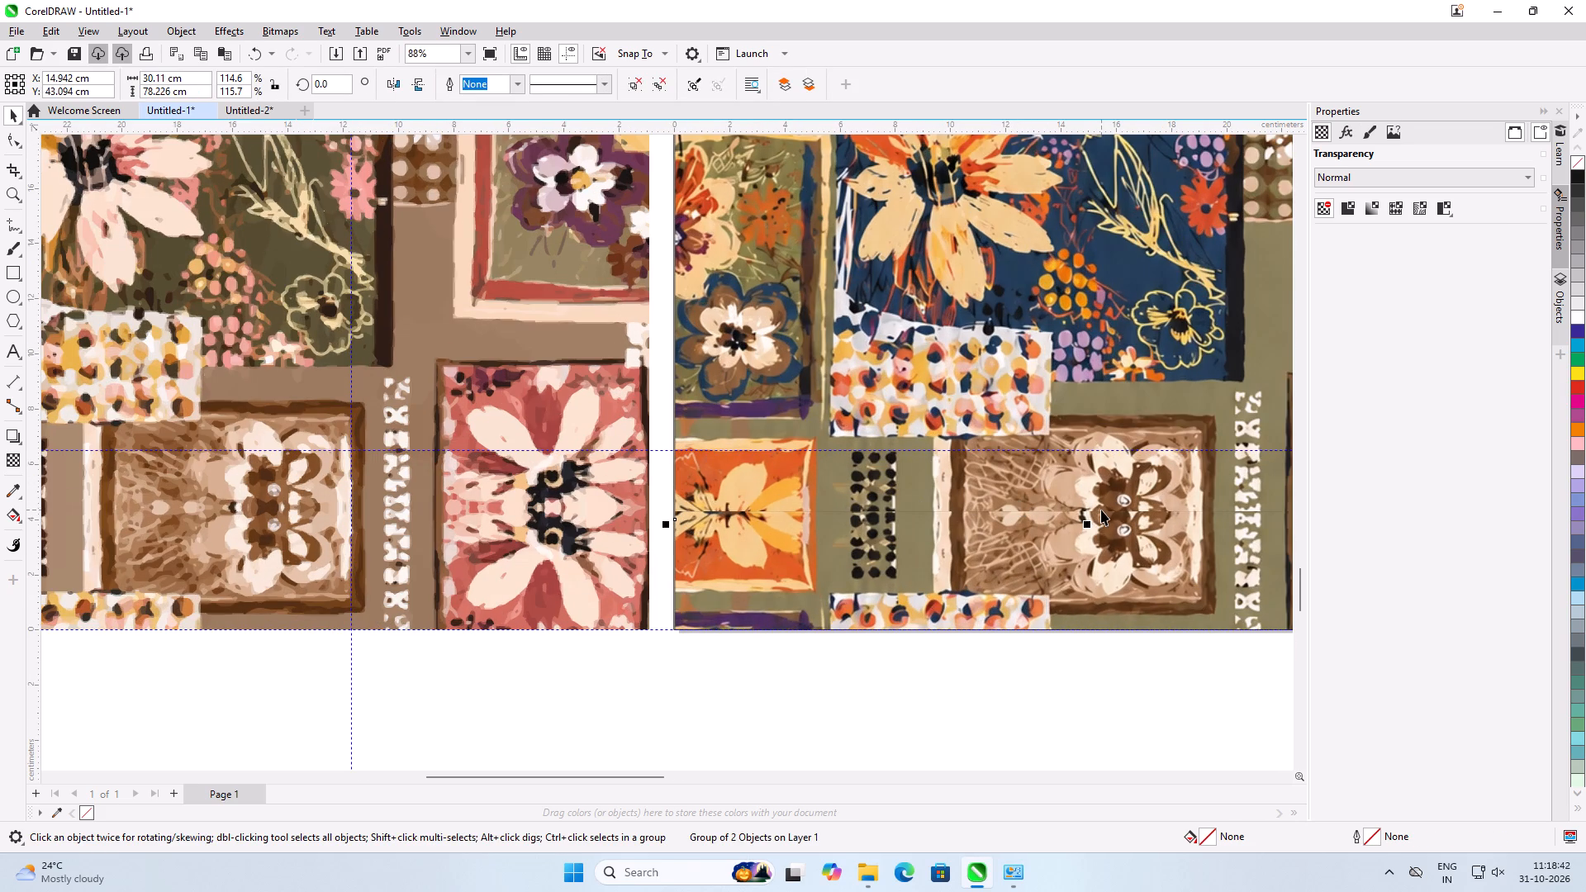
scroll(1101, 510, "up", 8)
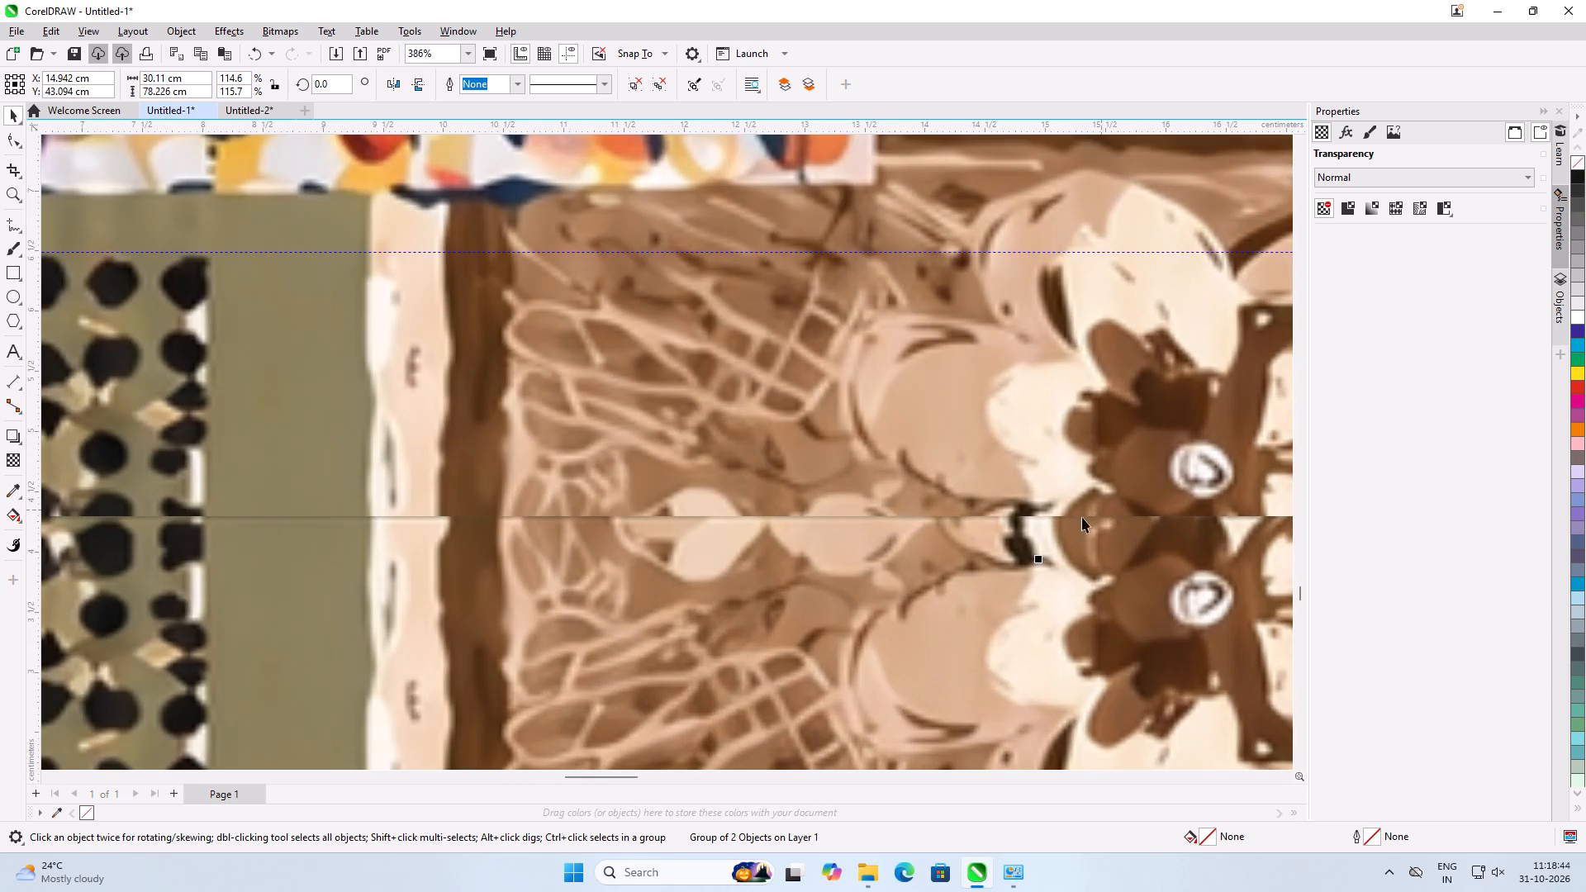
left_click_drag(1039, 562, 1039, 554)
scroll(1011, 437, "down", 5)
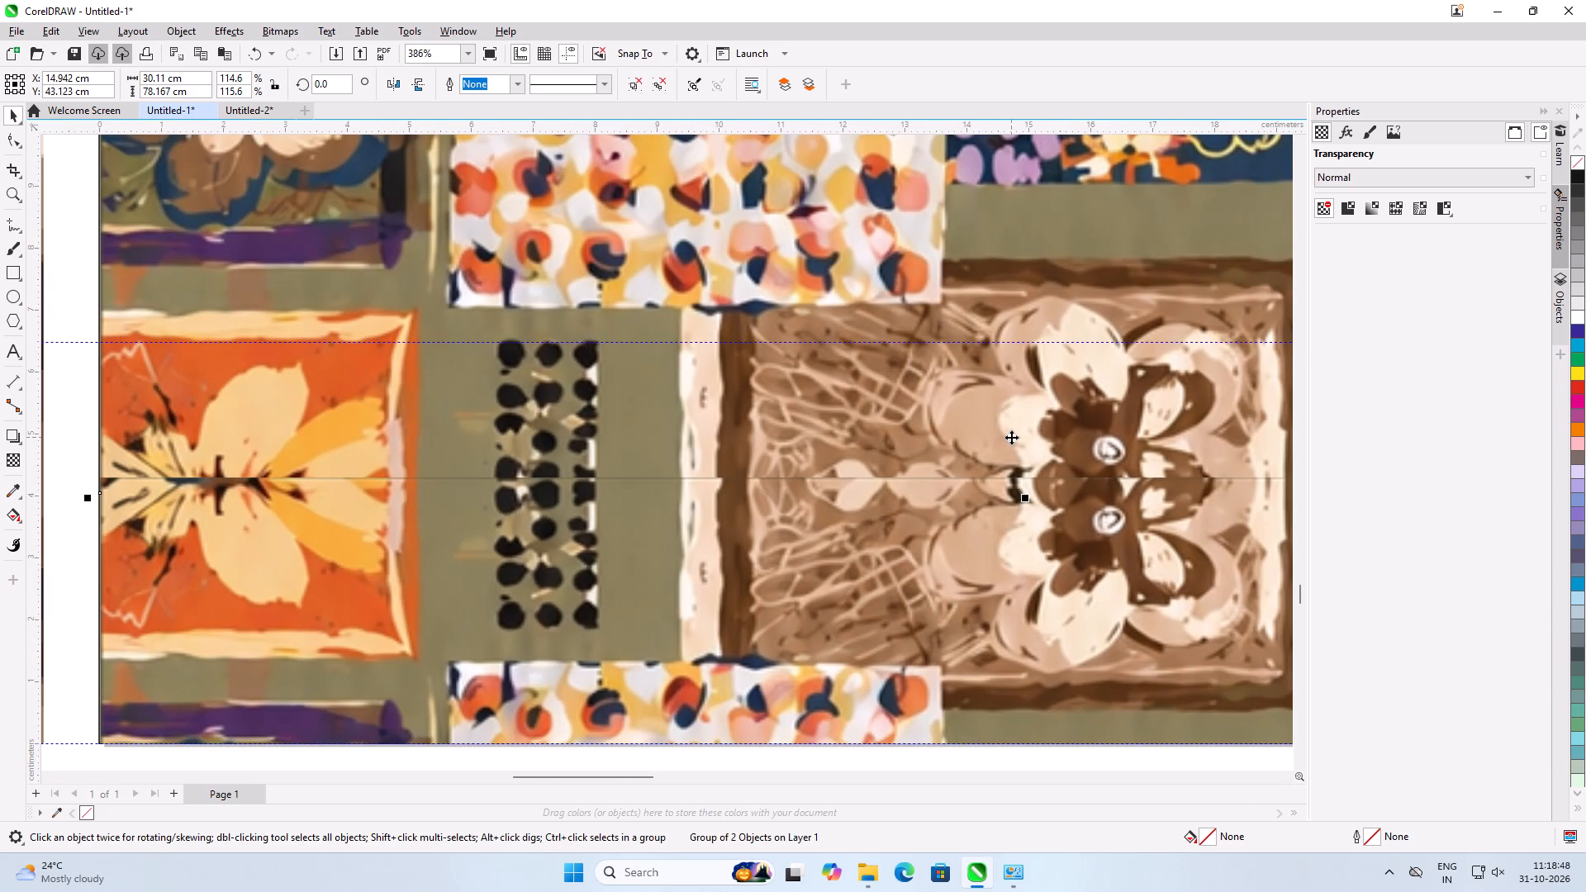
scroll(1011, 437, "down", 7)
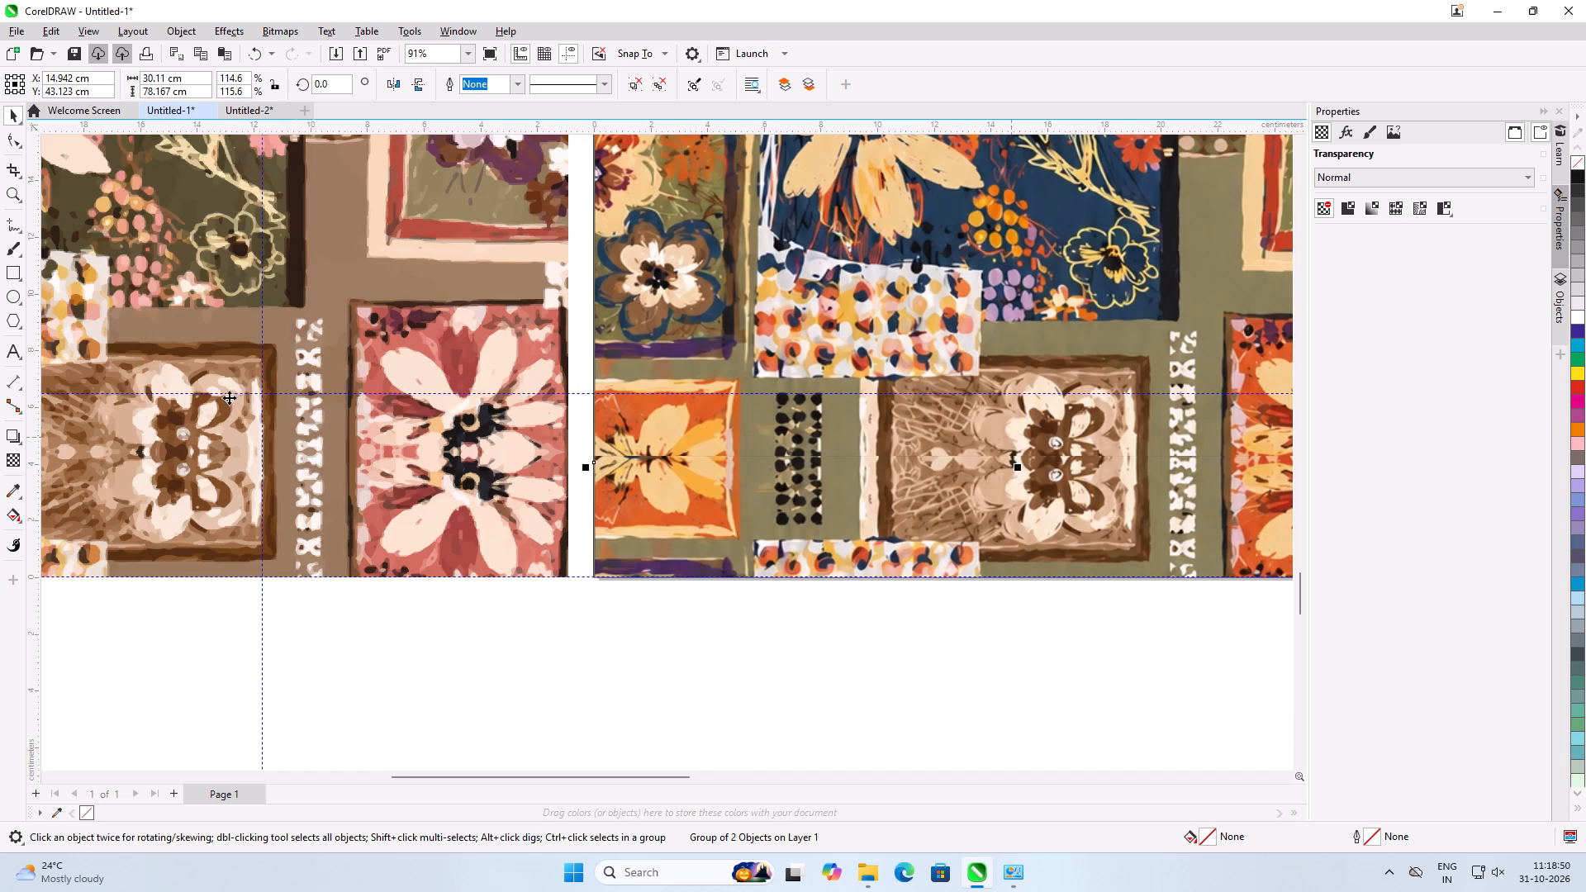
scroll(229, 397, "down", 2)
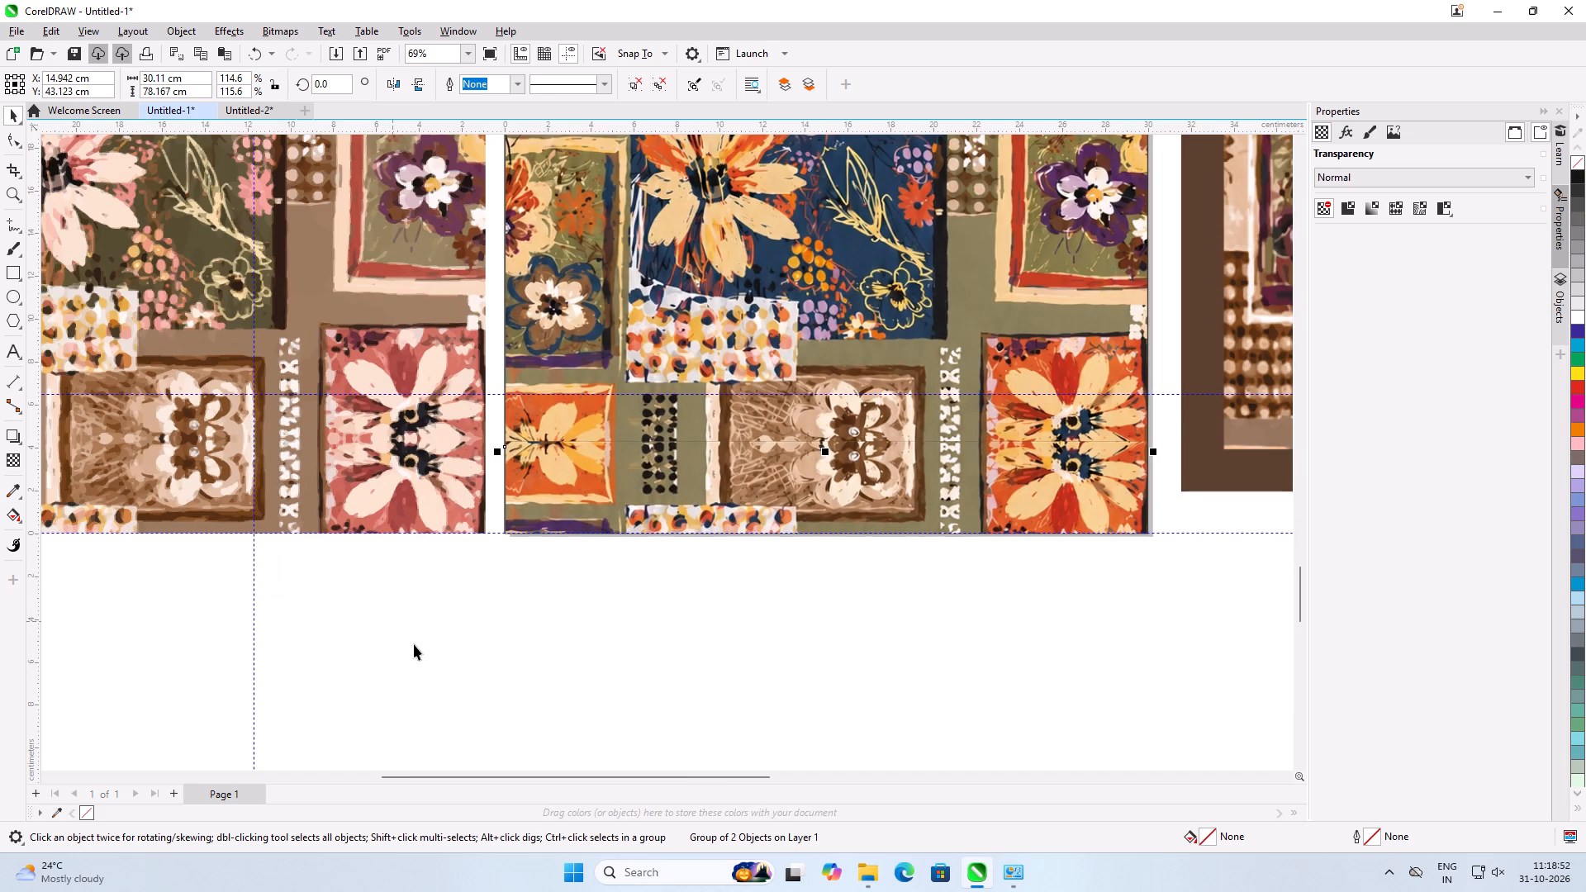
left_click(414, 644)
Delete the bordered 0117br - 30x160.jpg bitmap standing beside the page.
scroll(494, 607, "down", 4)
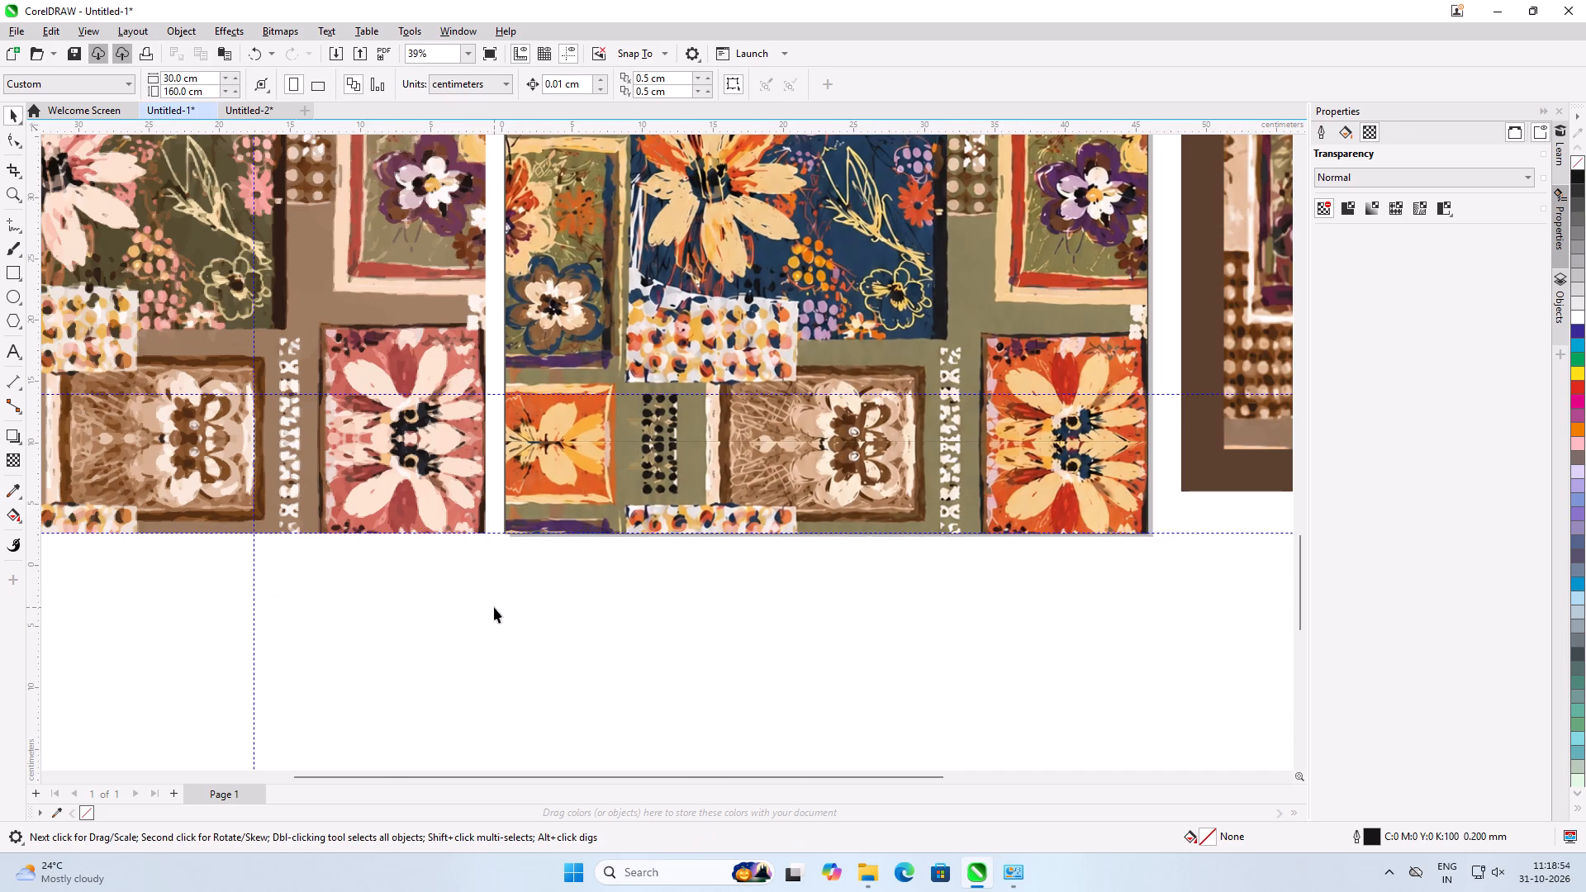
scroll(494, 607, "down", 2)
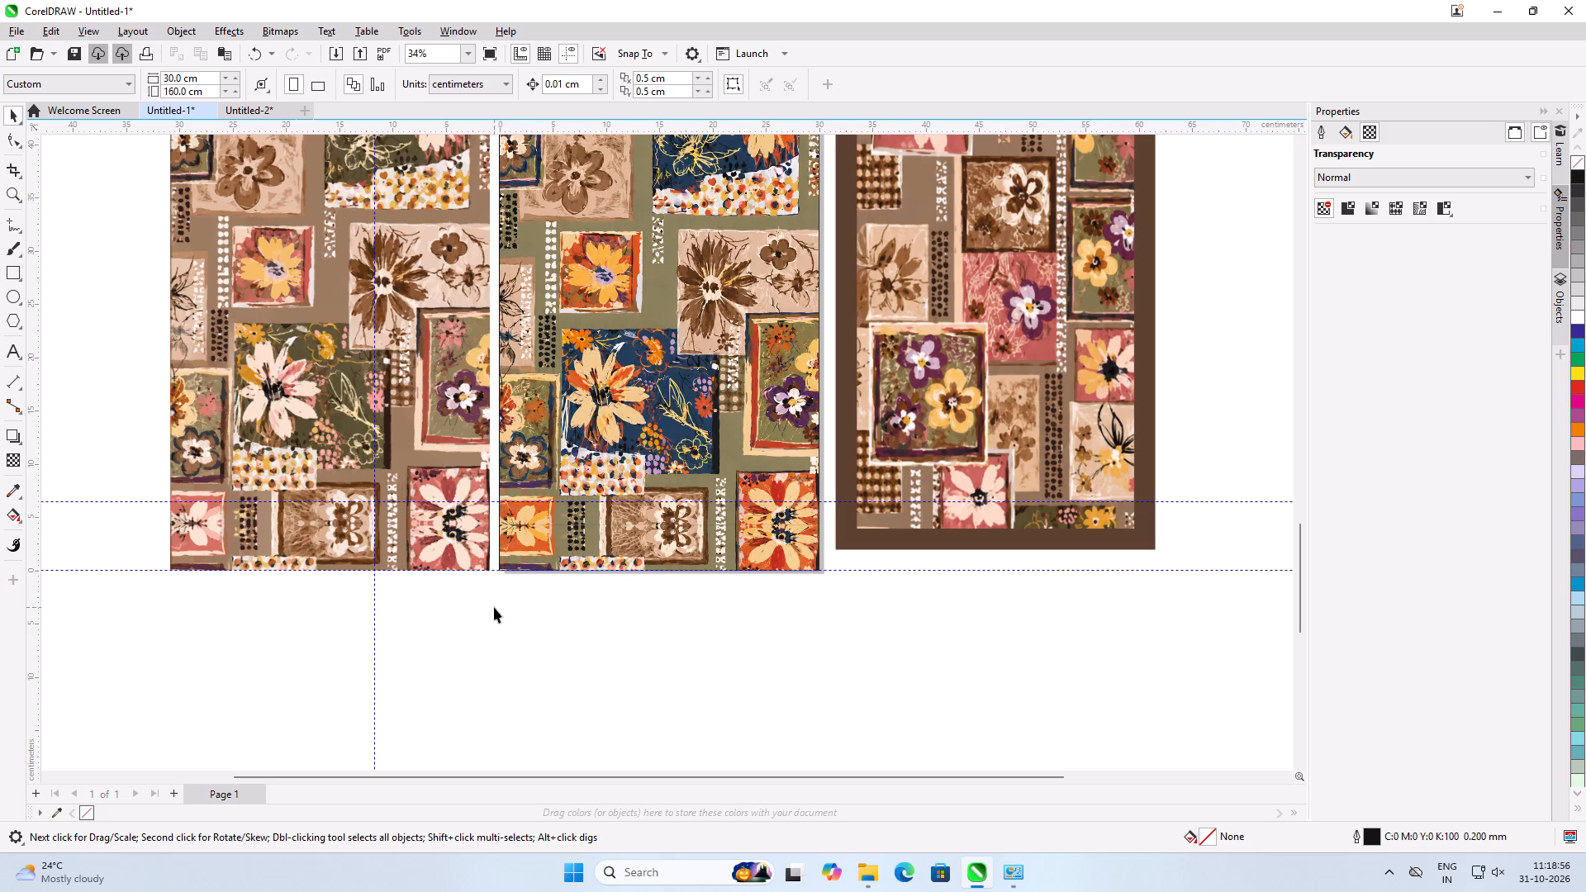
scroll(494, 607, "down", 6)
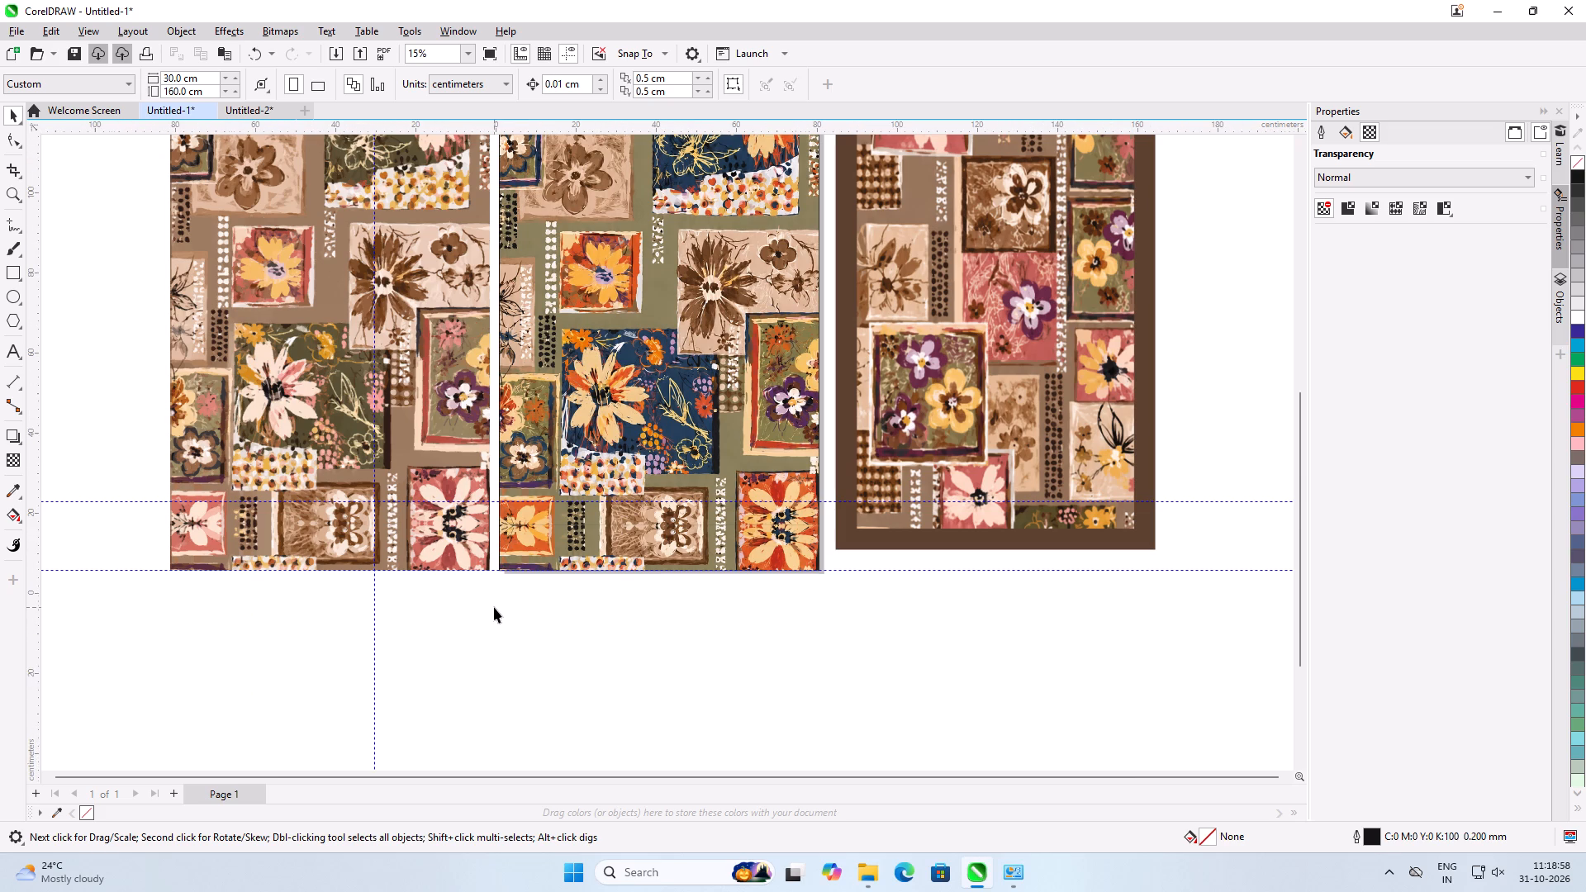
scroll(494, 607, "down", 1)
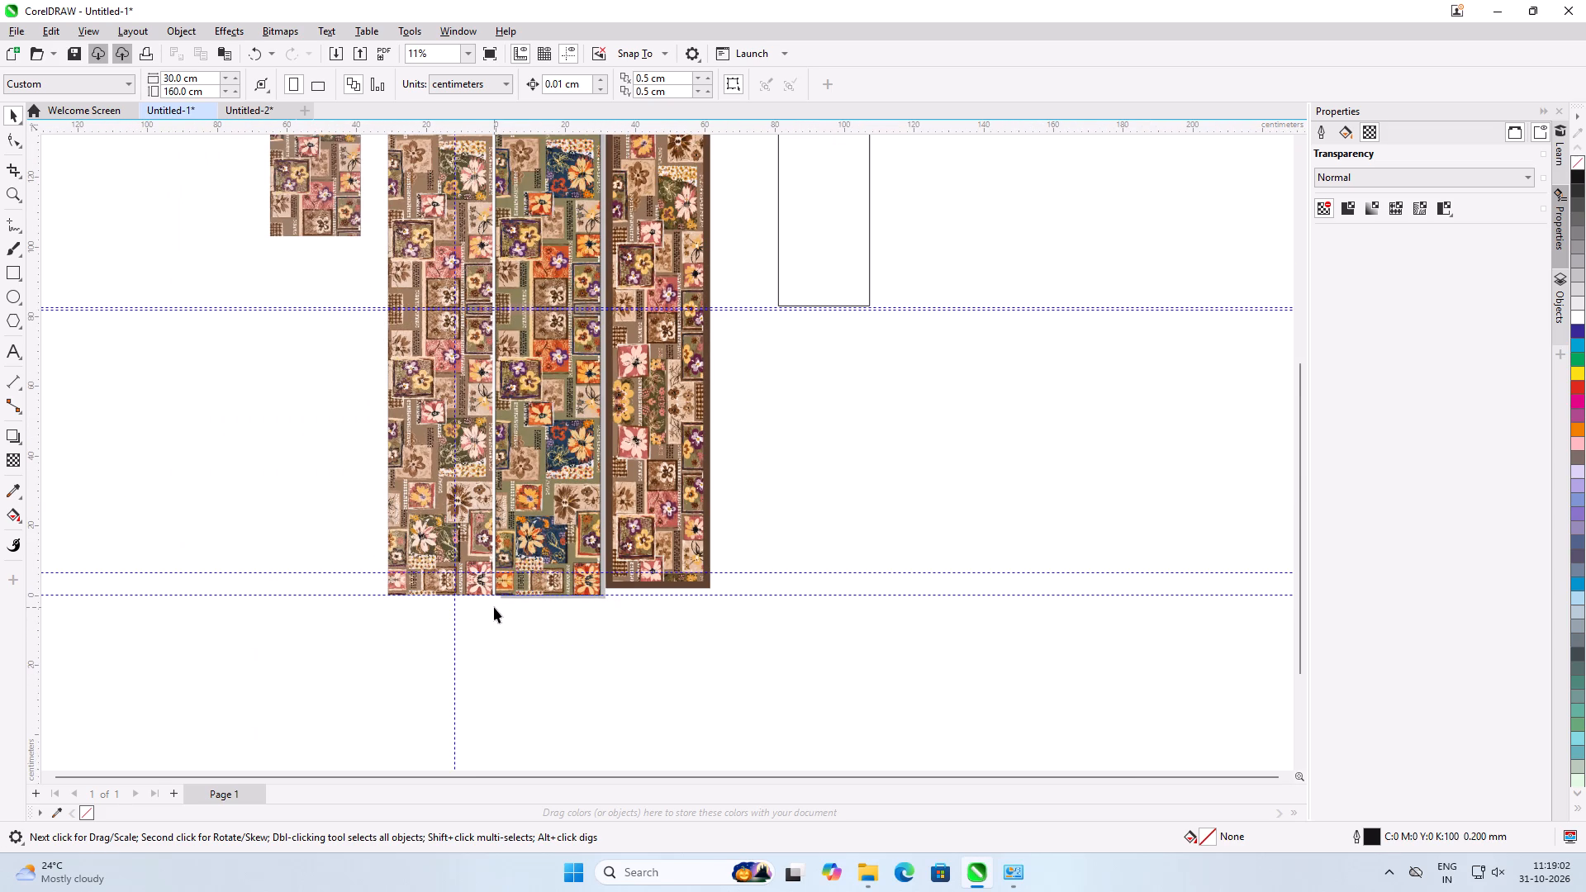
scroll(494, 607, "down", 1)
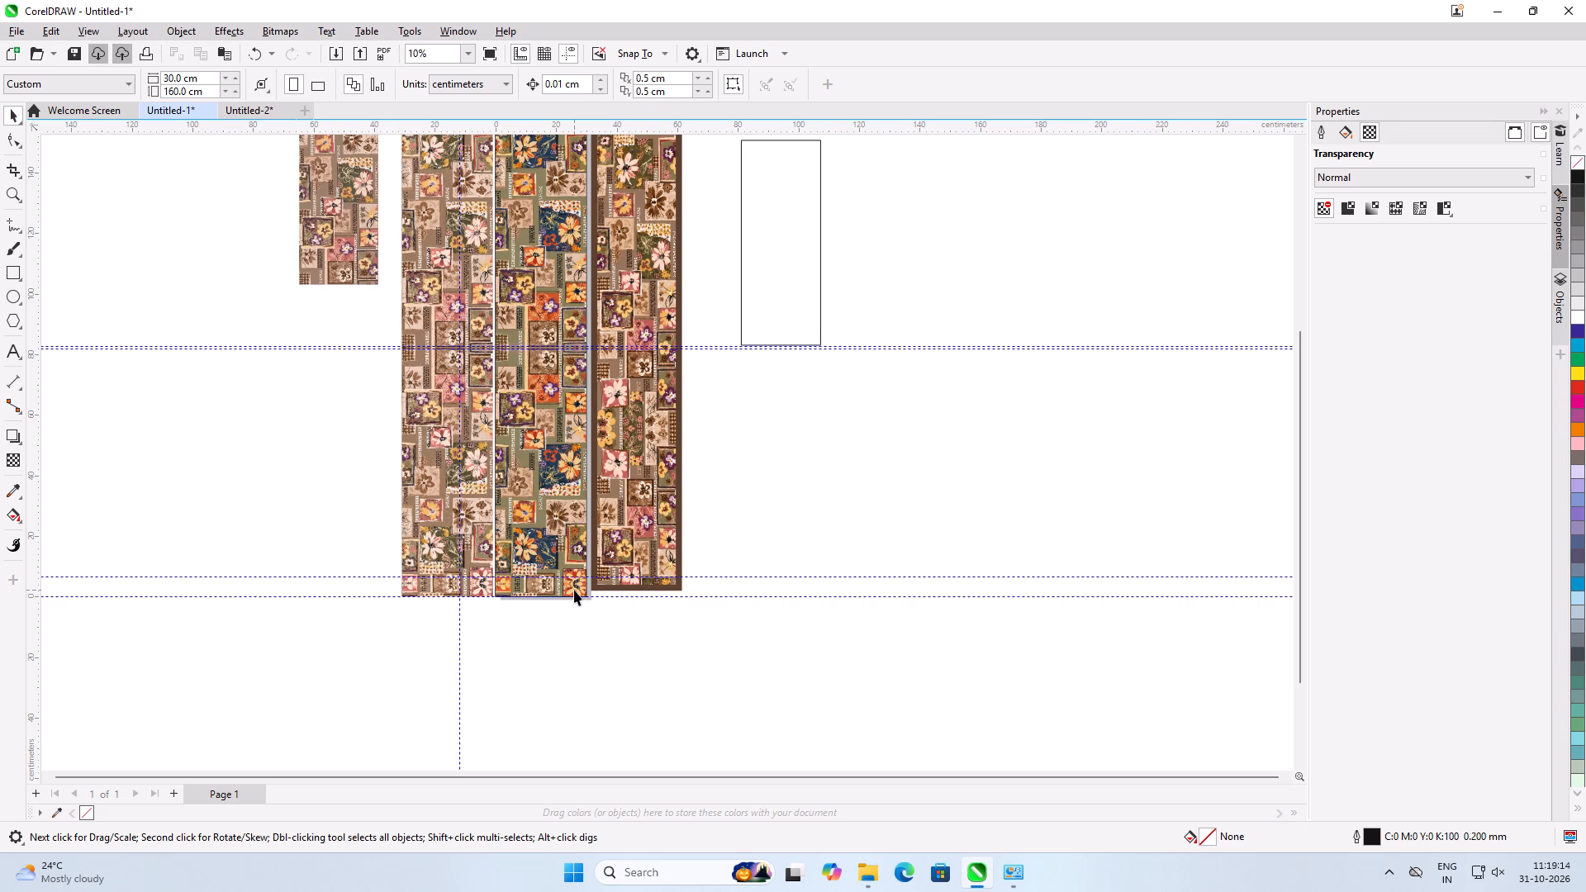
left_click(580, 633)
left_click(653, 494)
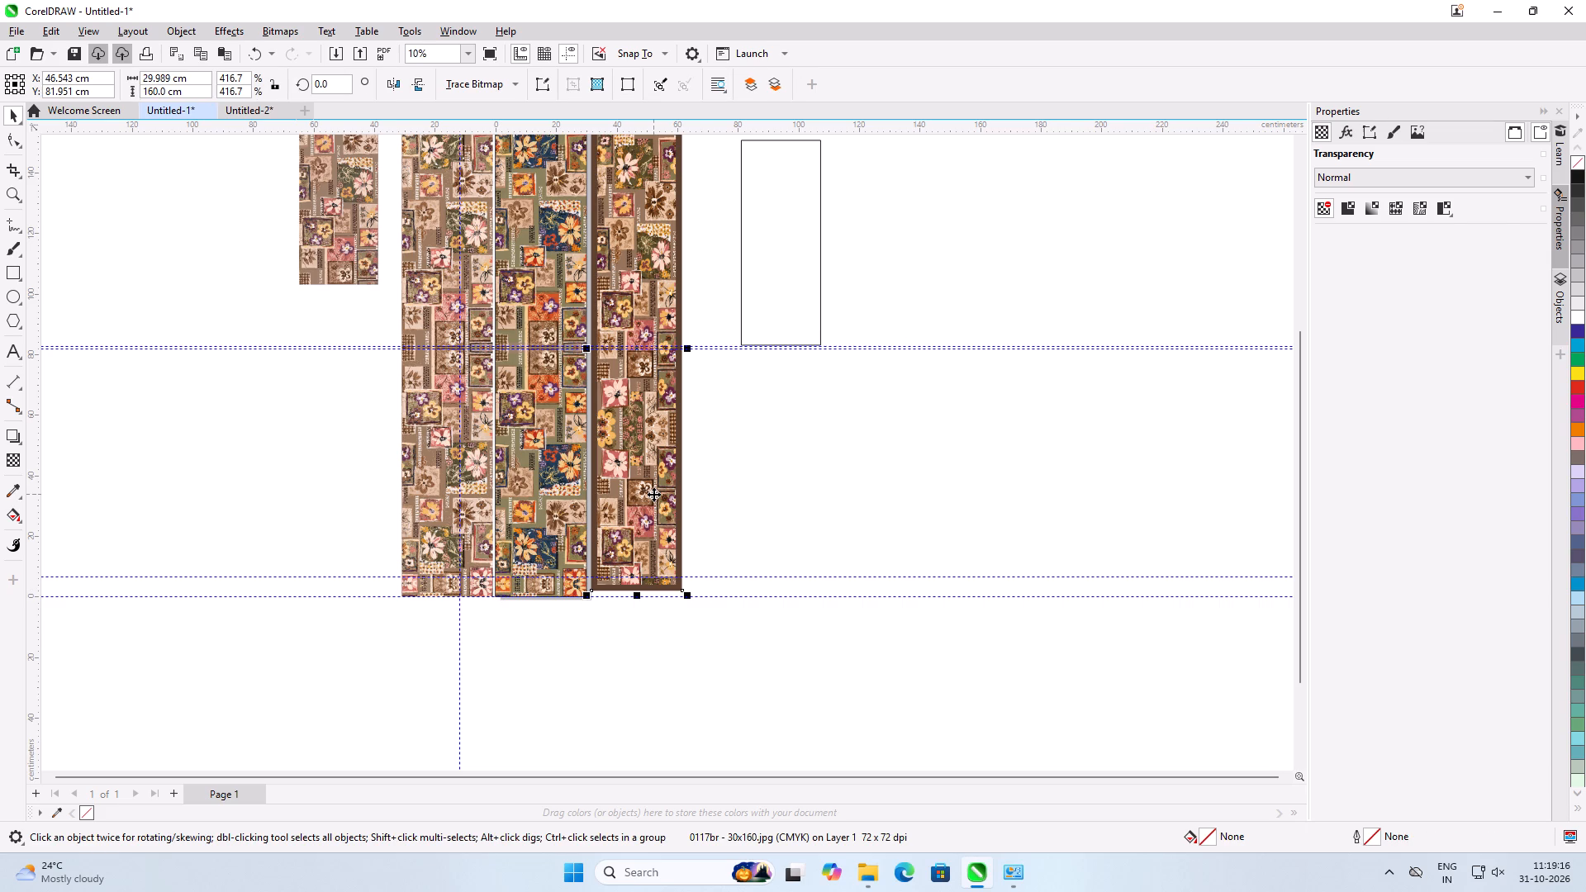
key("Delete")
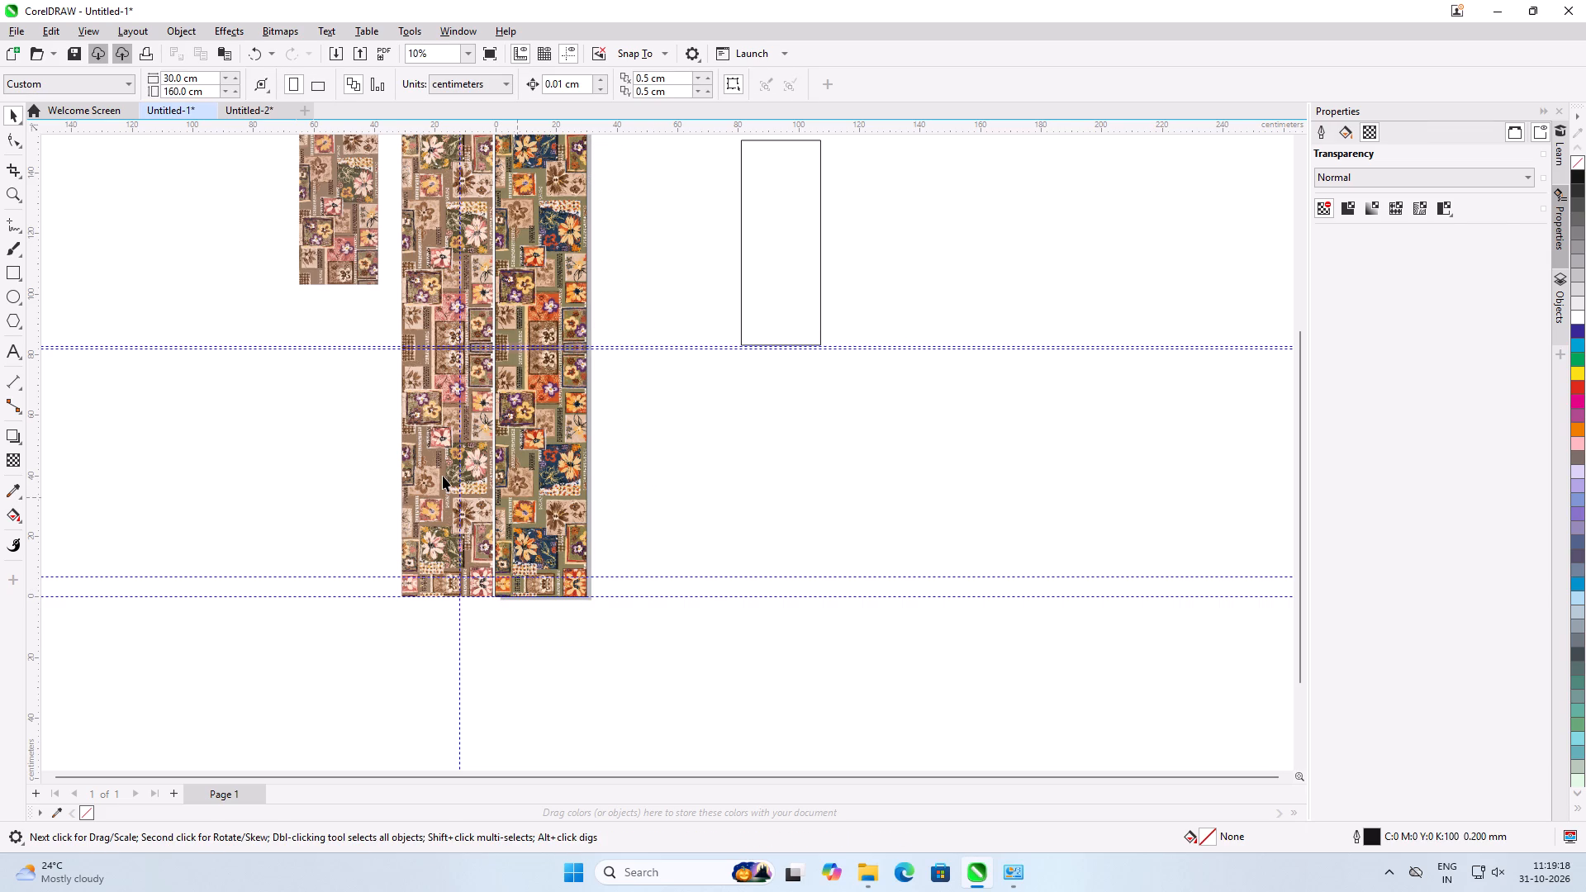
Delete the two remaining brown pattern designs outside the page, the full-length one and the shorter one.
left_click(443, 476)
key("Delete")
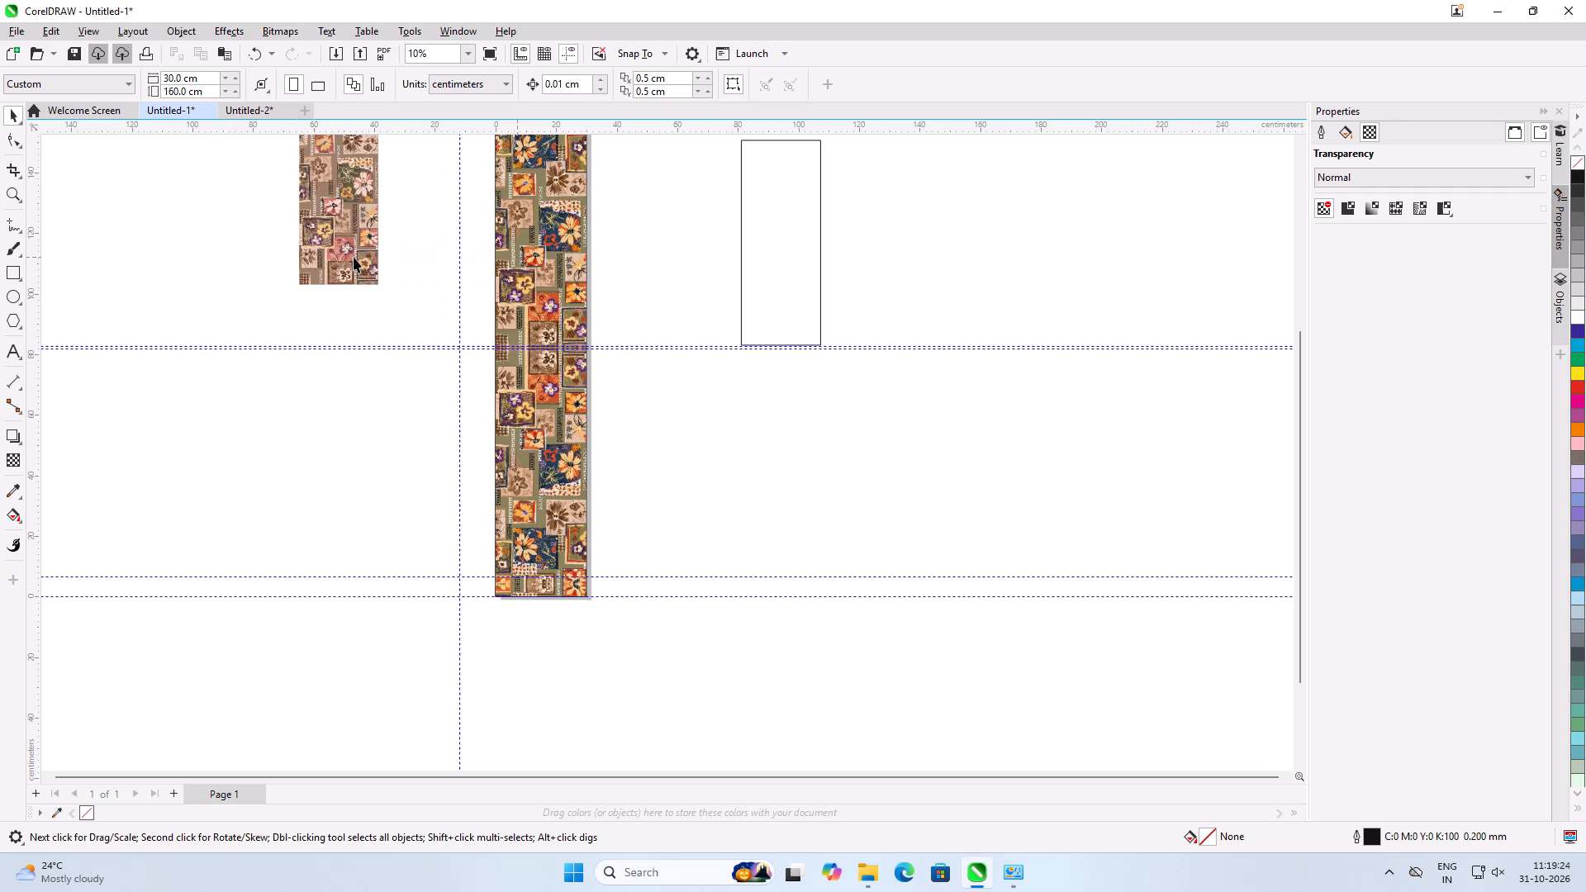
left_click(354, 257)
key("Delete")
left_click(676, 526)
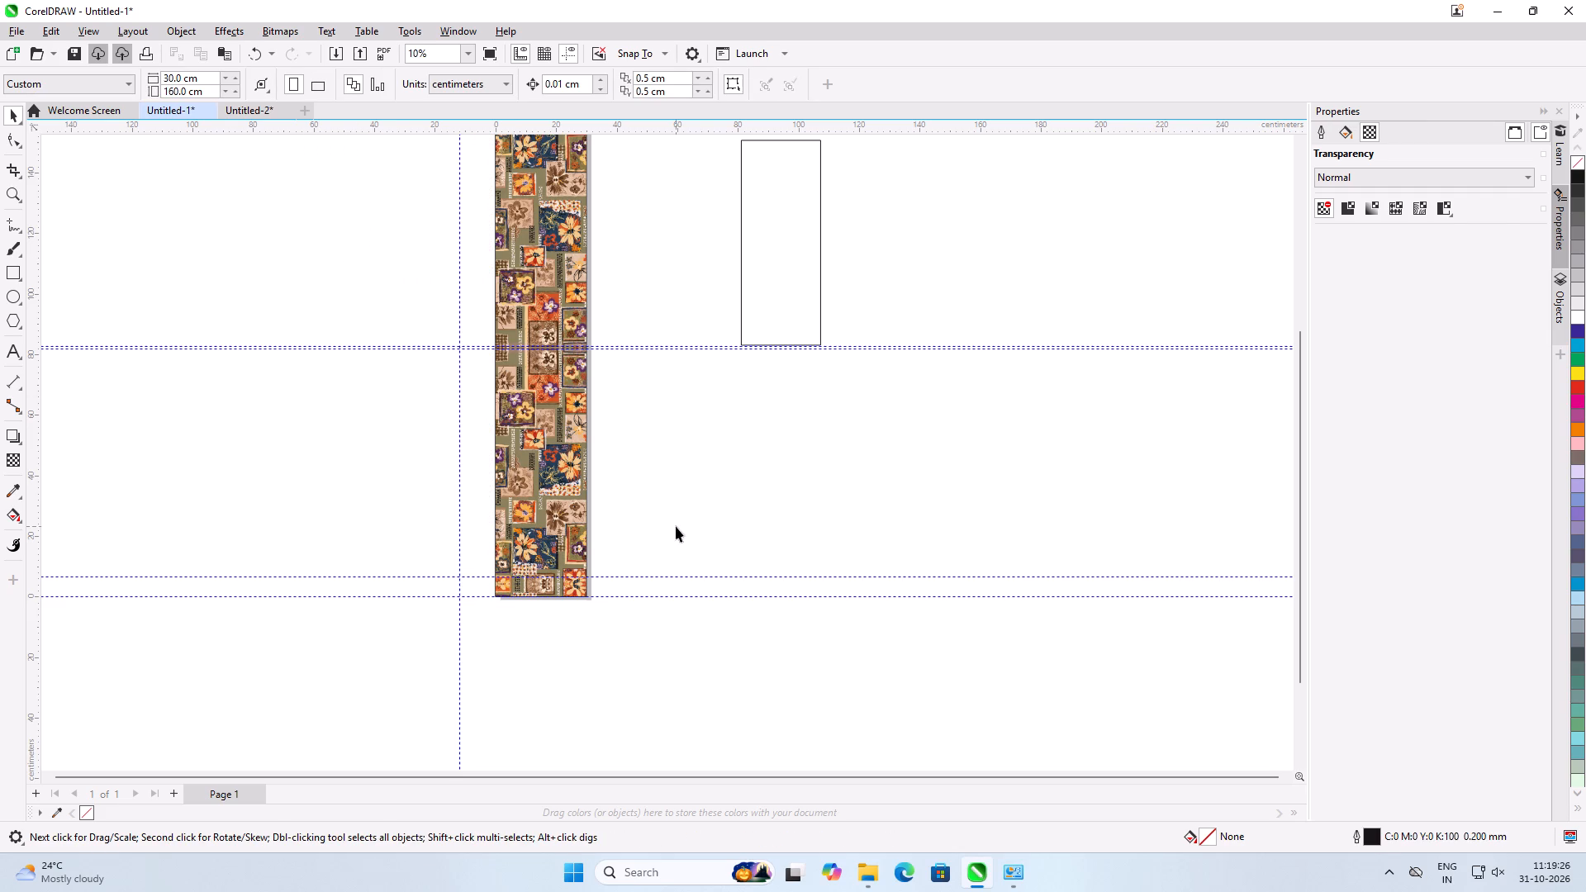
Delete the empty outlined rectangle standing outside the page.
left_click(749, 298)
scroll(720, 538, "down", 2)
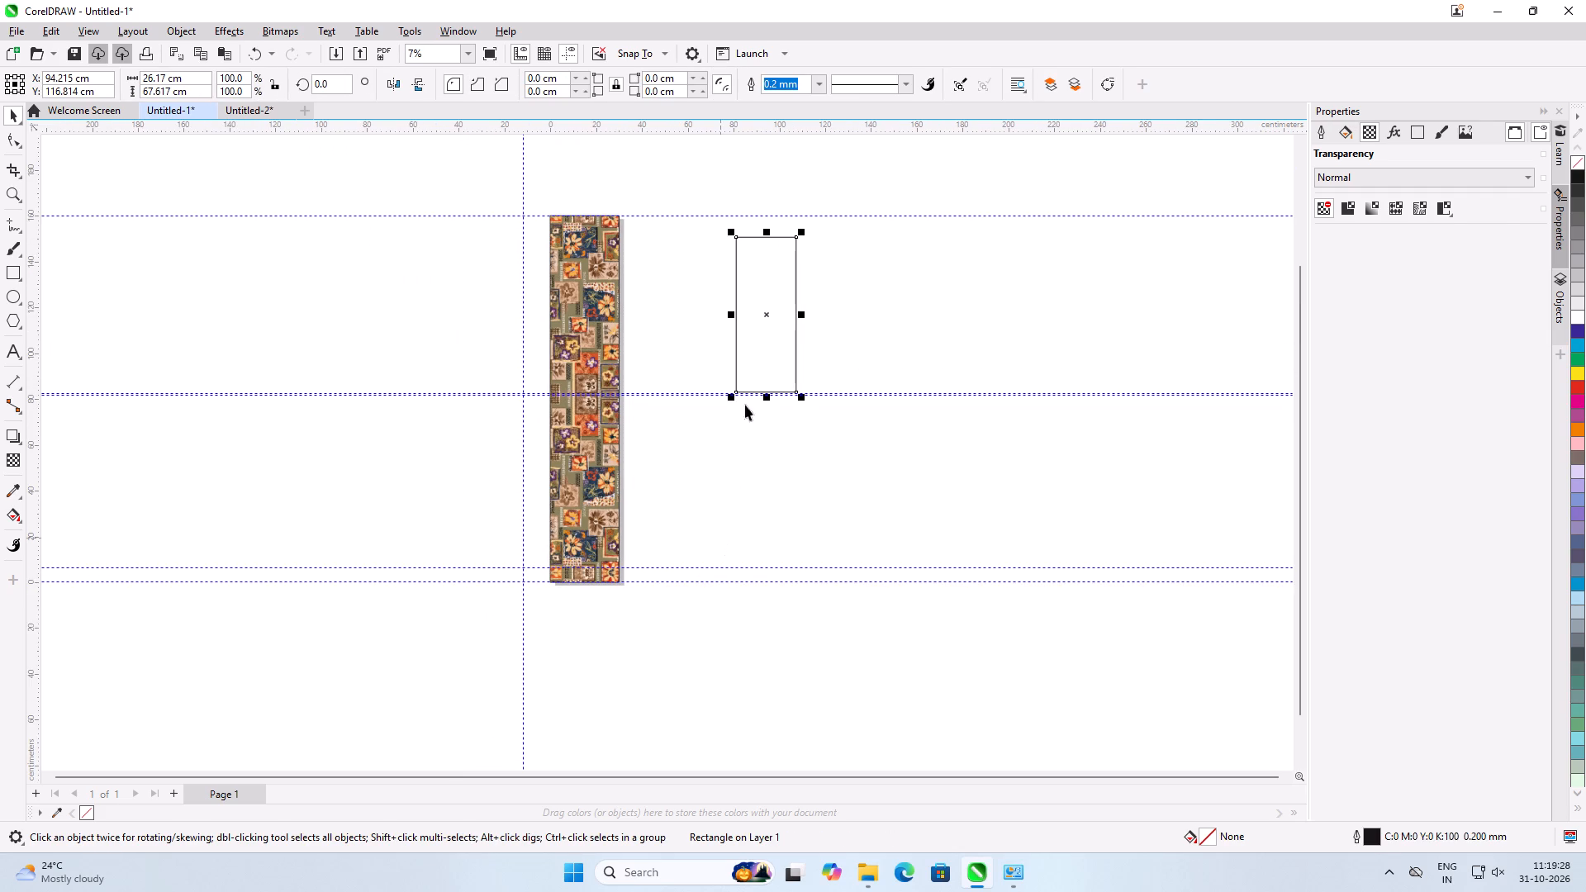
left_click(776, 331)
key("Delete")
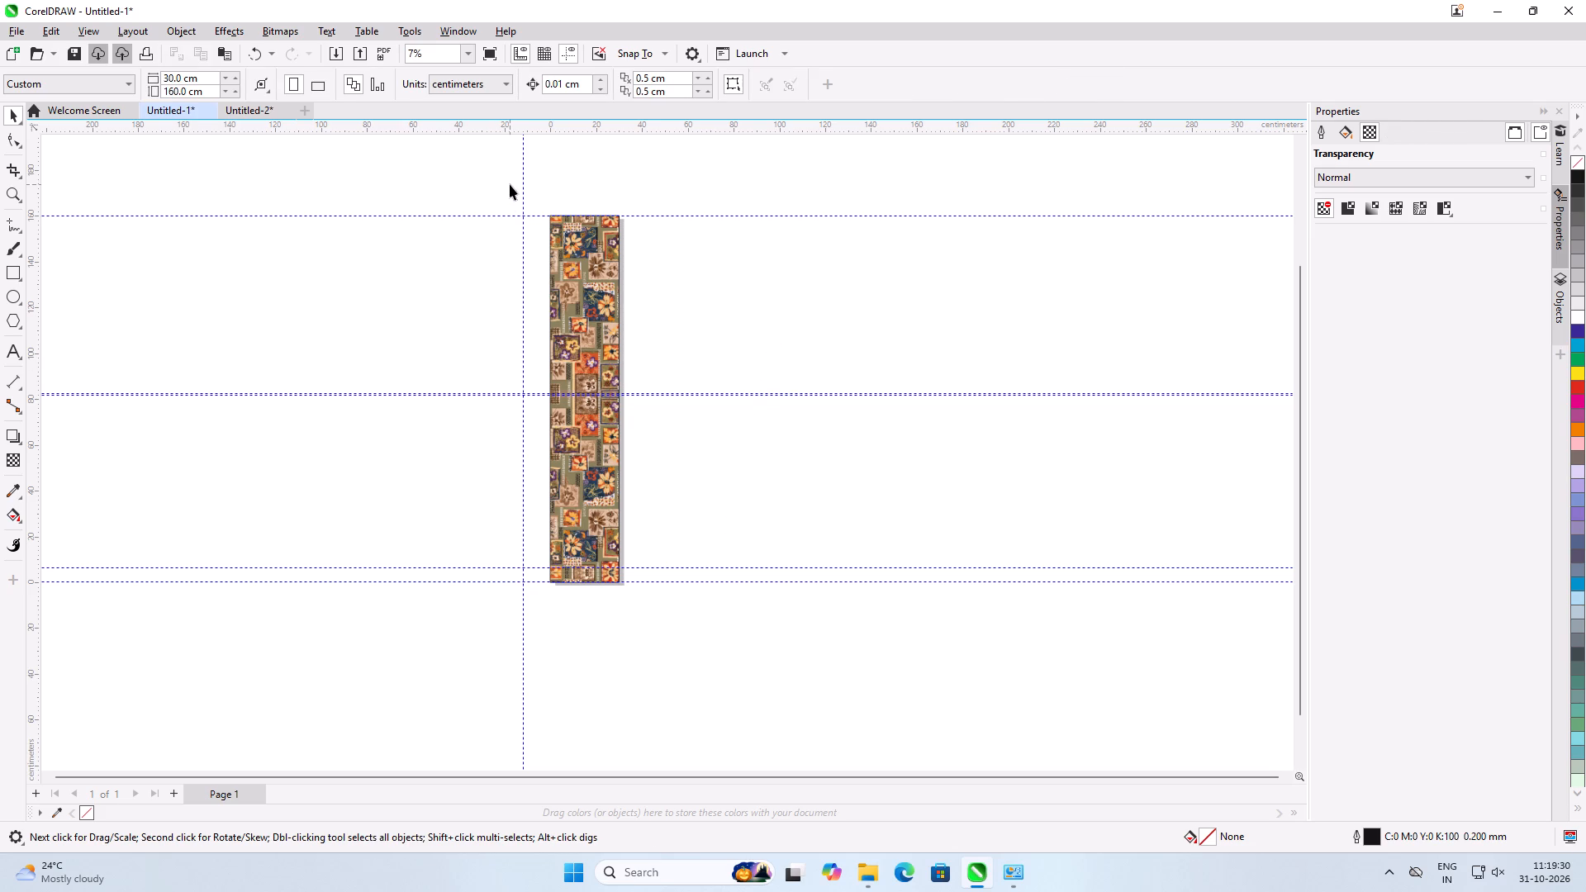
Delete every horizontal and vertical guideline around the page.
left_click(711, 217)
key("Delete")
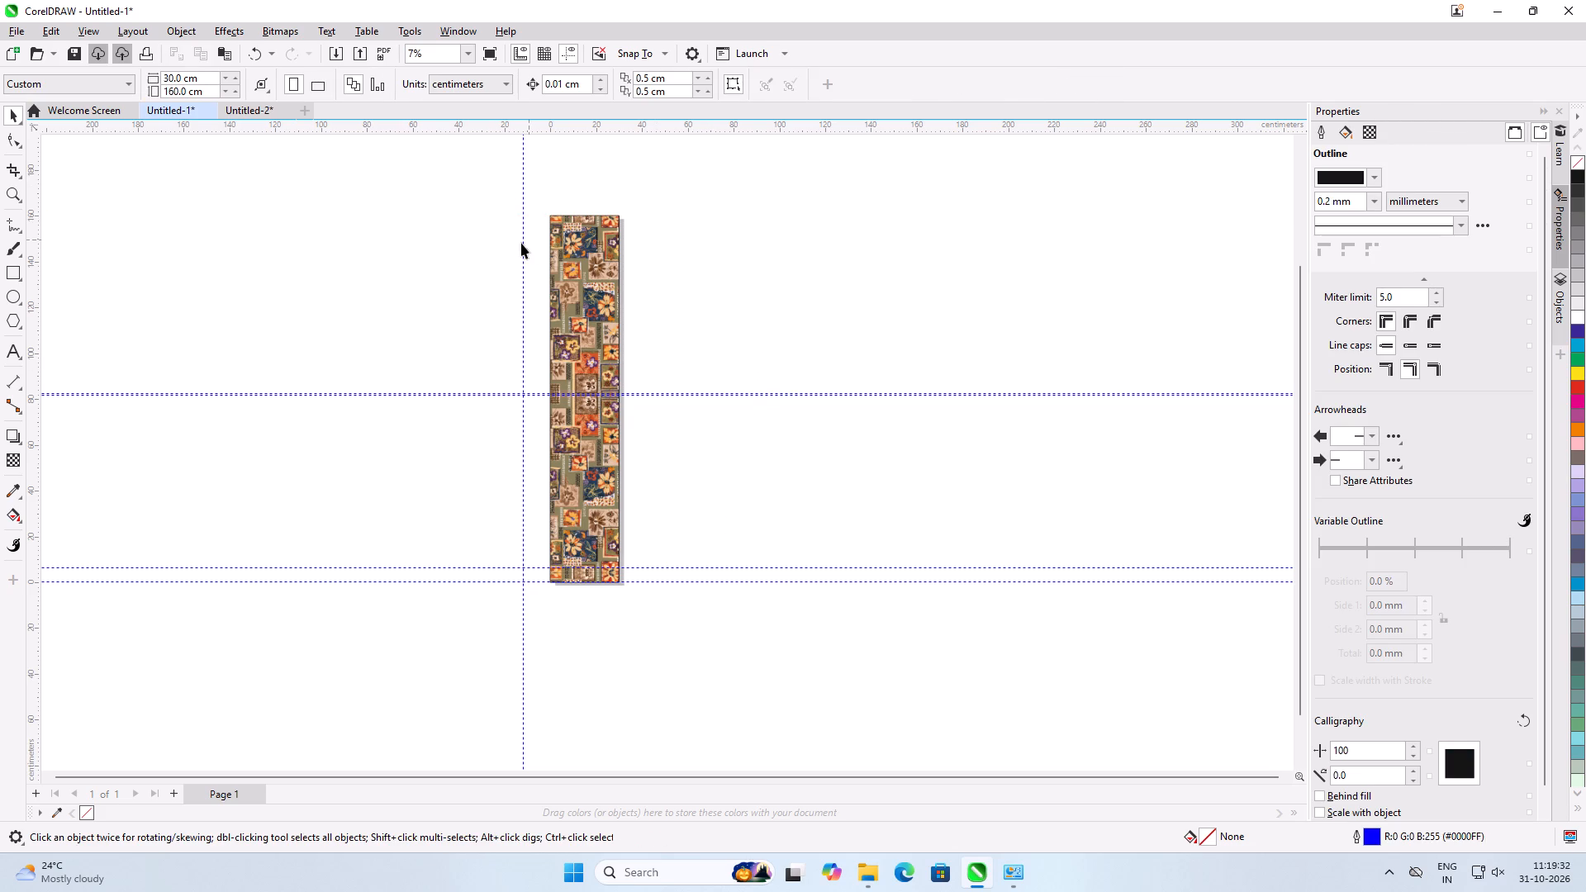
left_click(518, 244)
left_click(524, 252)
key("Delete")
left_click(749, 395)
key("Delete")
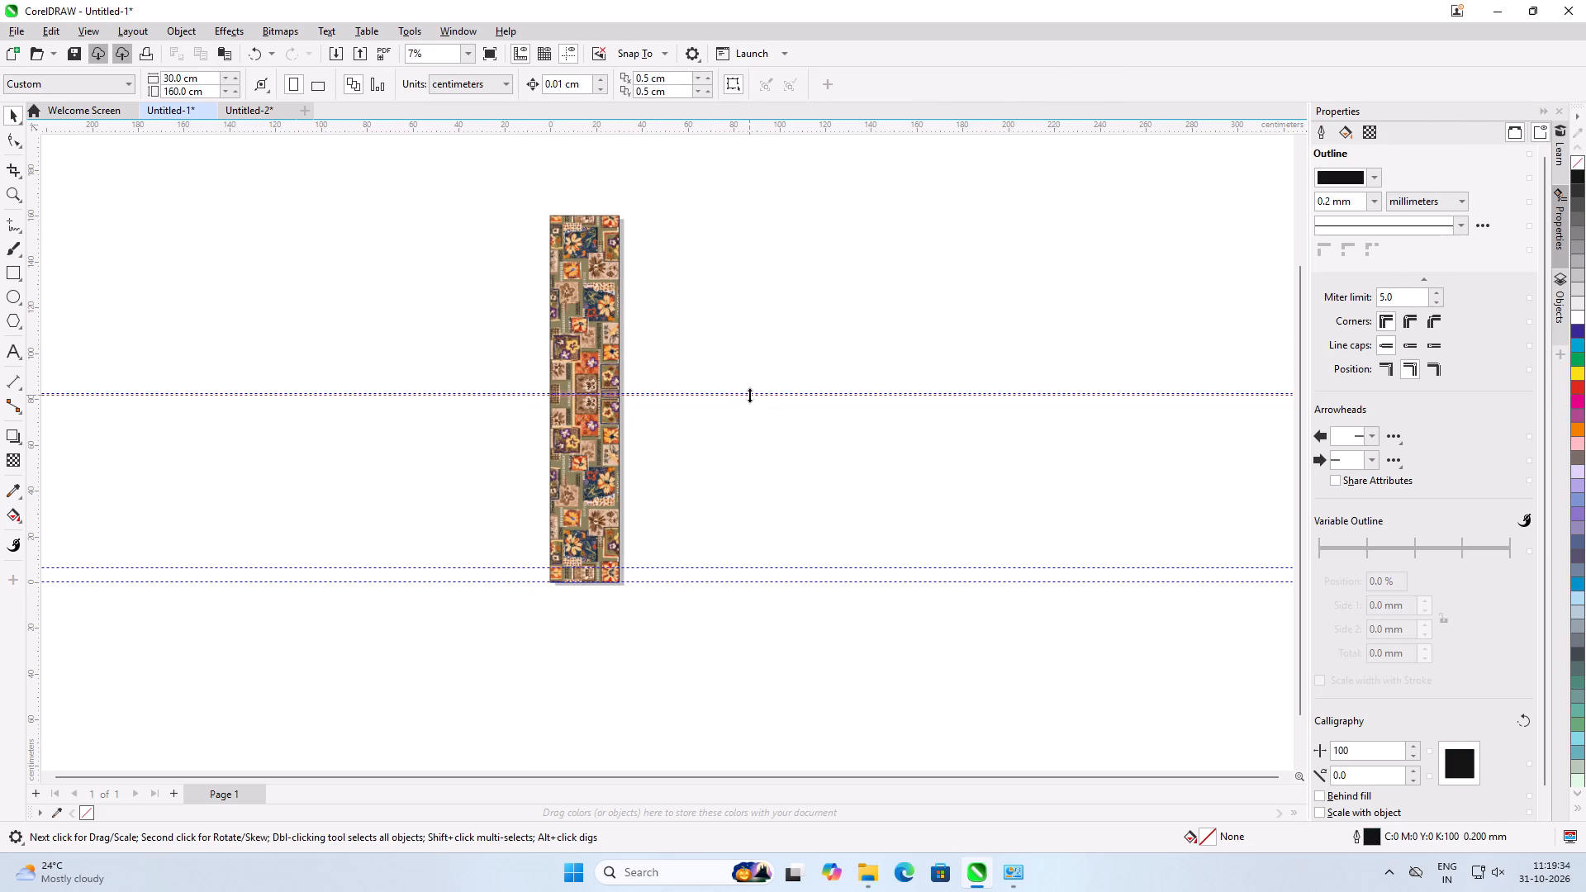
left_click(749, 395)
key("Delete")
key("Delete")
left_click(749, 395)
left_click(757, 567)
key("Delete")
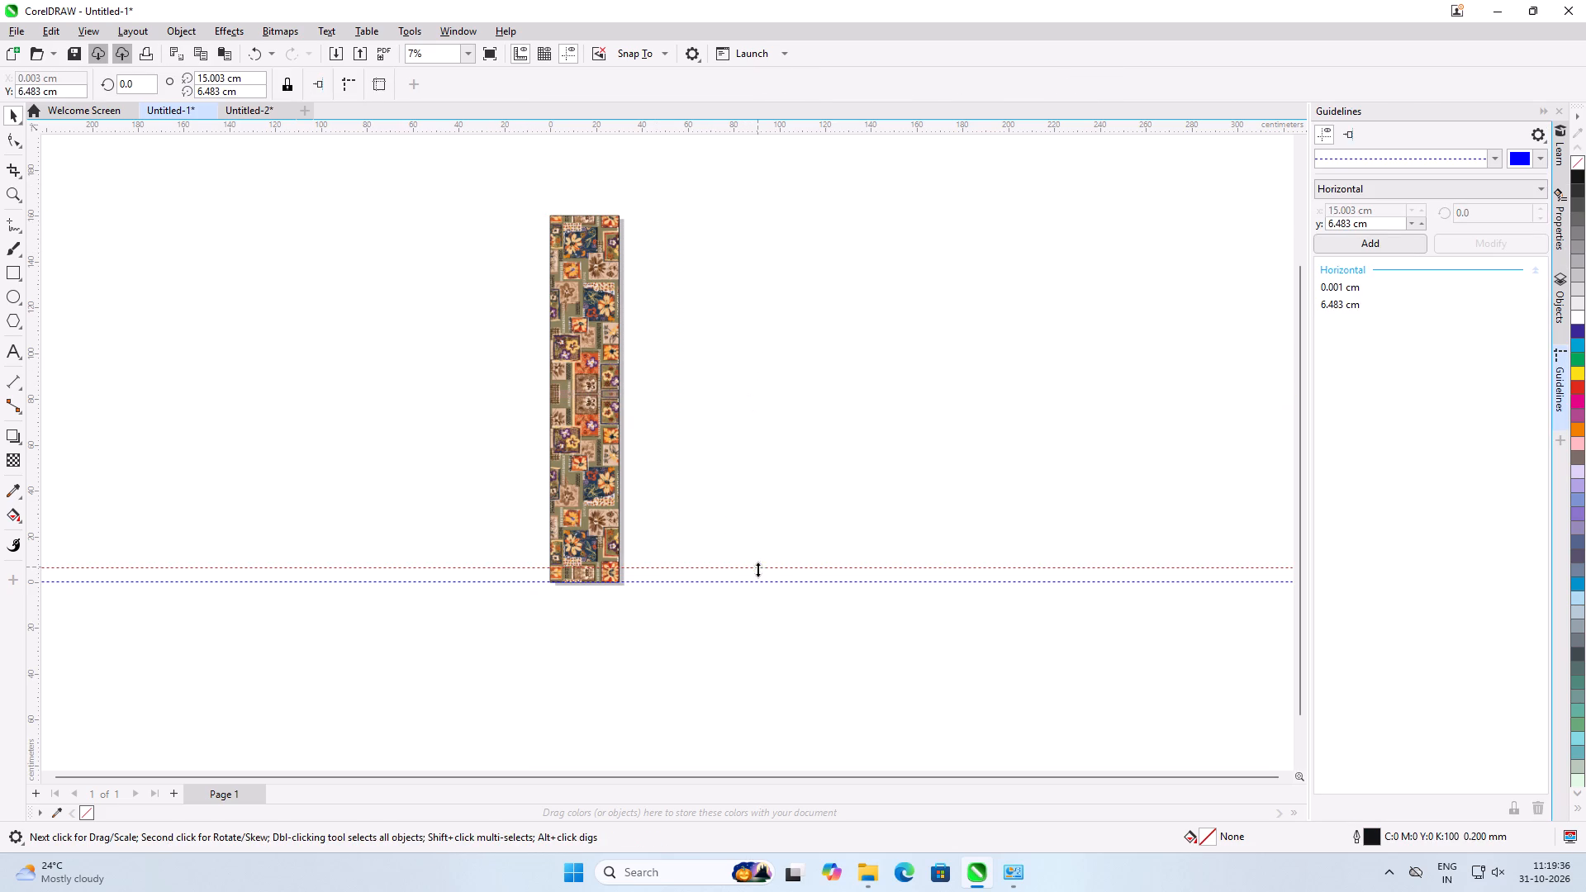
left_click(756, 582)
key("Delete")
left_click(753, 567)
key("Delete")
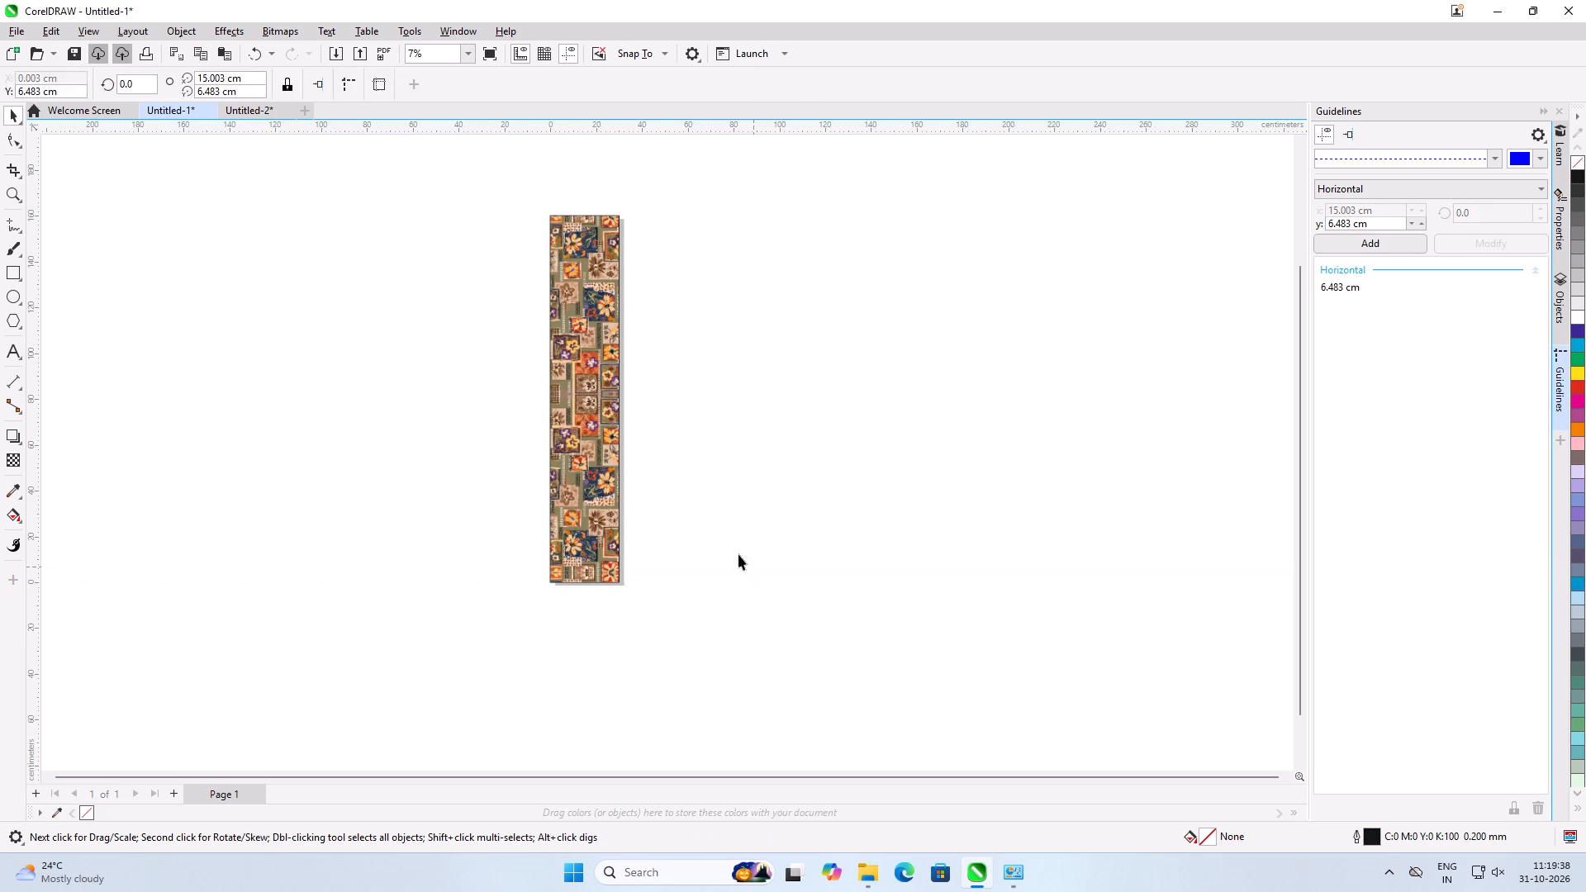
Group the upper and lower 0117kh pattern groups together with the mirrored strip at the page's bottom edge.
scroll(571, 493, "up", 6)
scroll(629, 486, "up", 15)
scroll(629, 486, "down", 13)
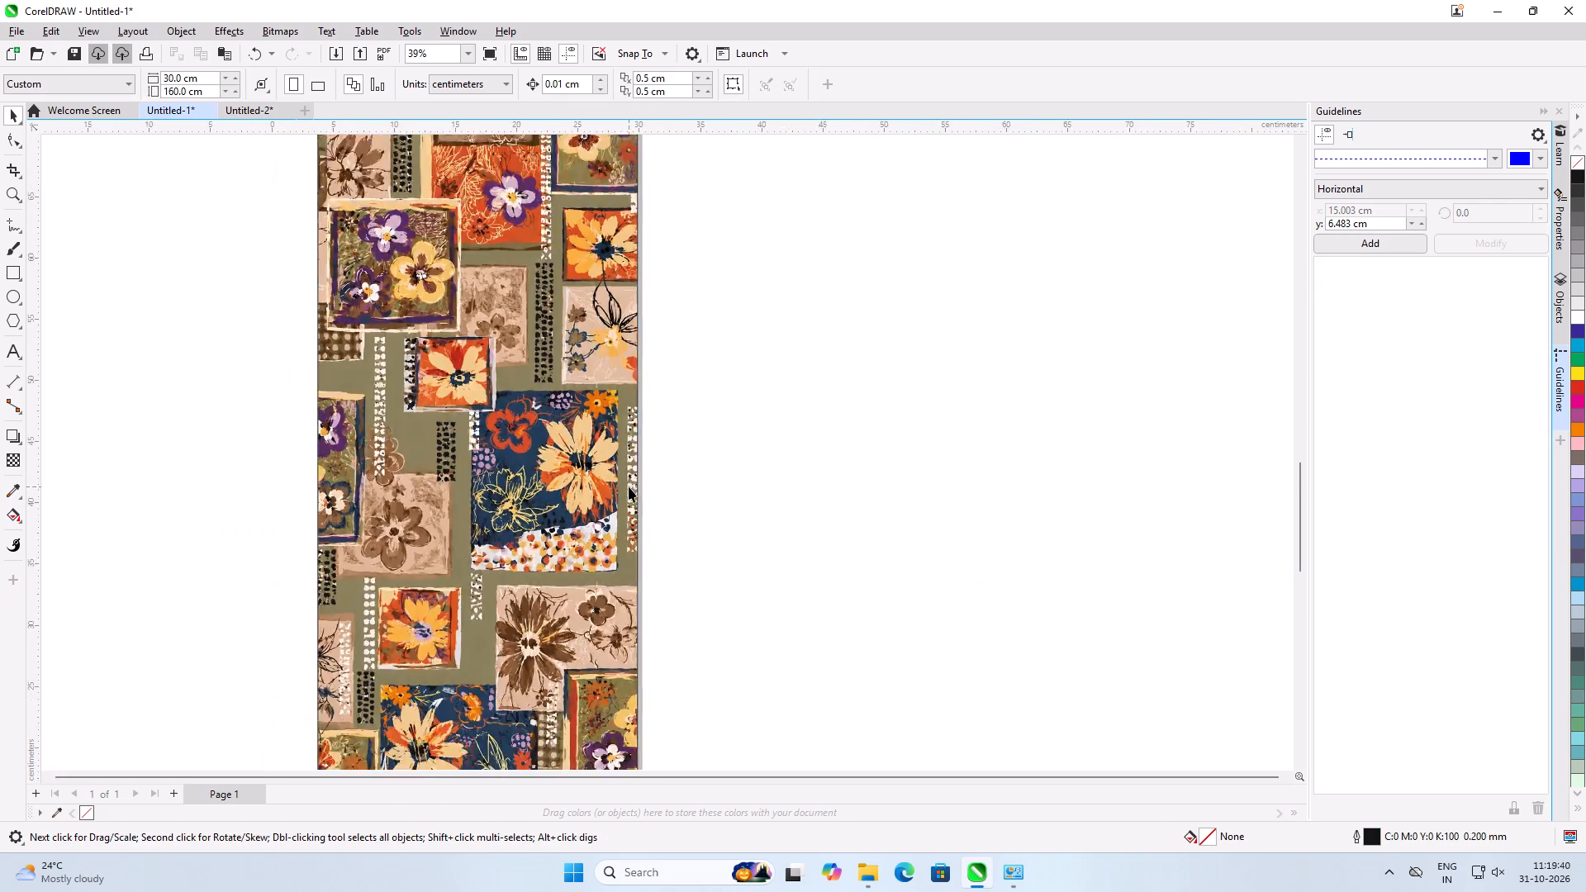
scroll(629, 486, "down", 10)
left_click_drag(537, 209, 668, 653)
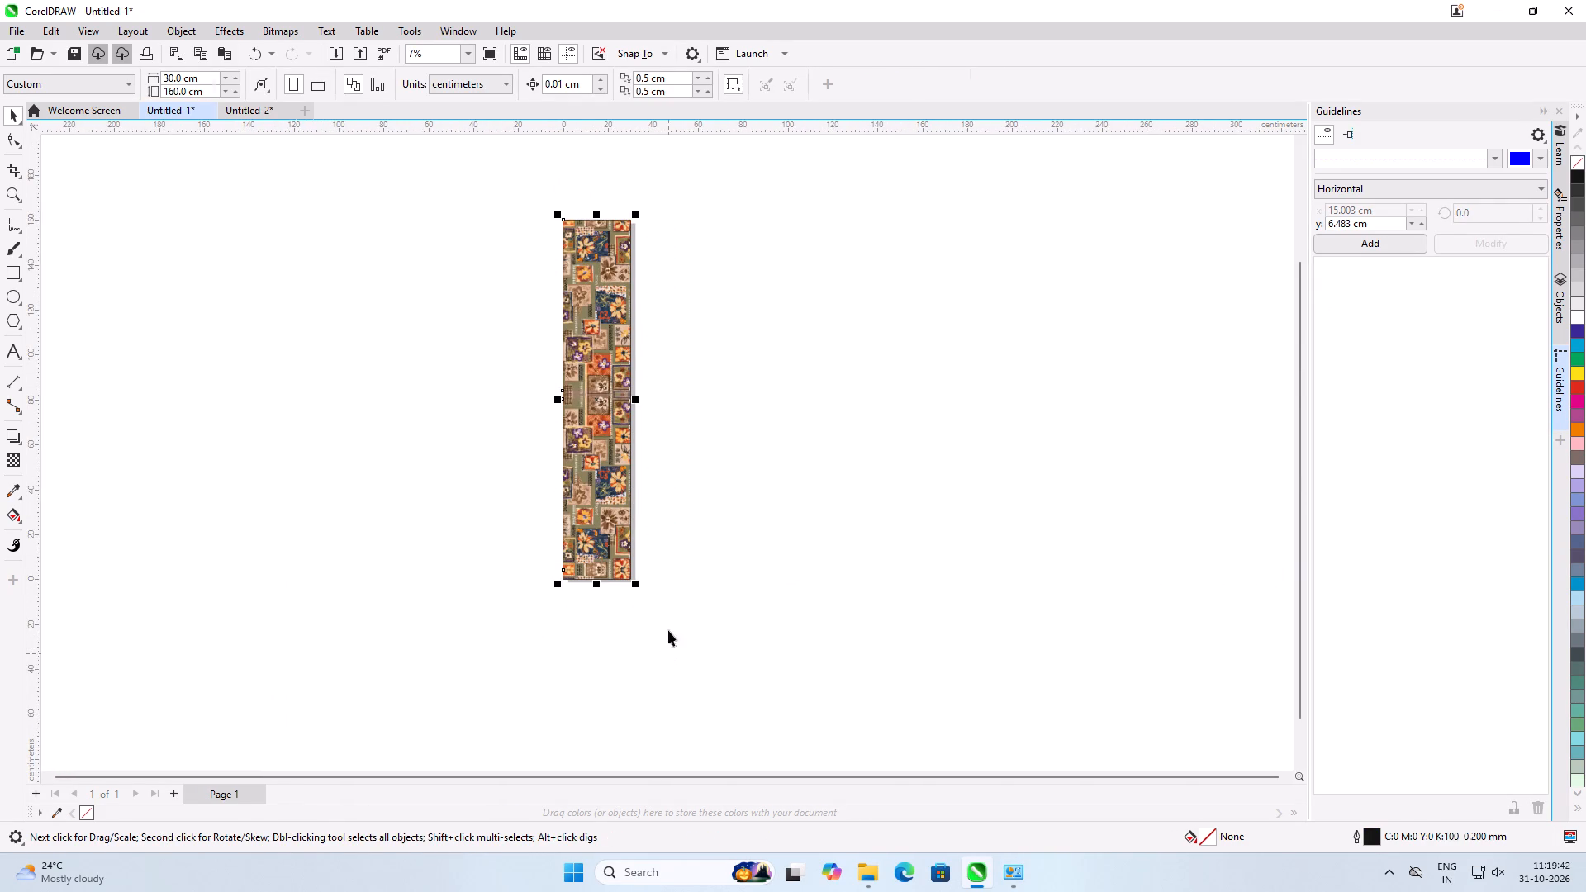
left_click(810, 486)
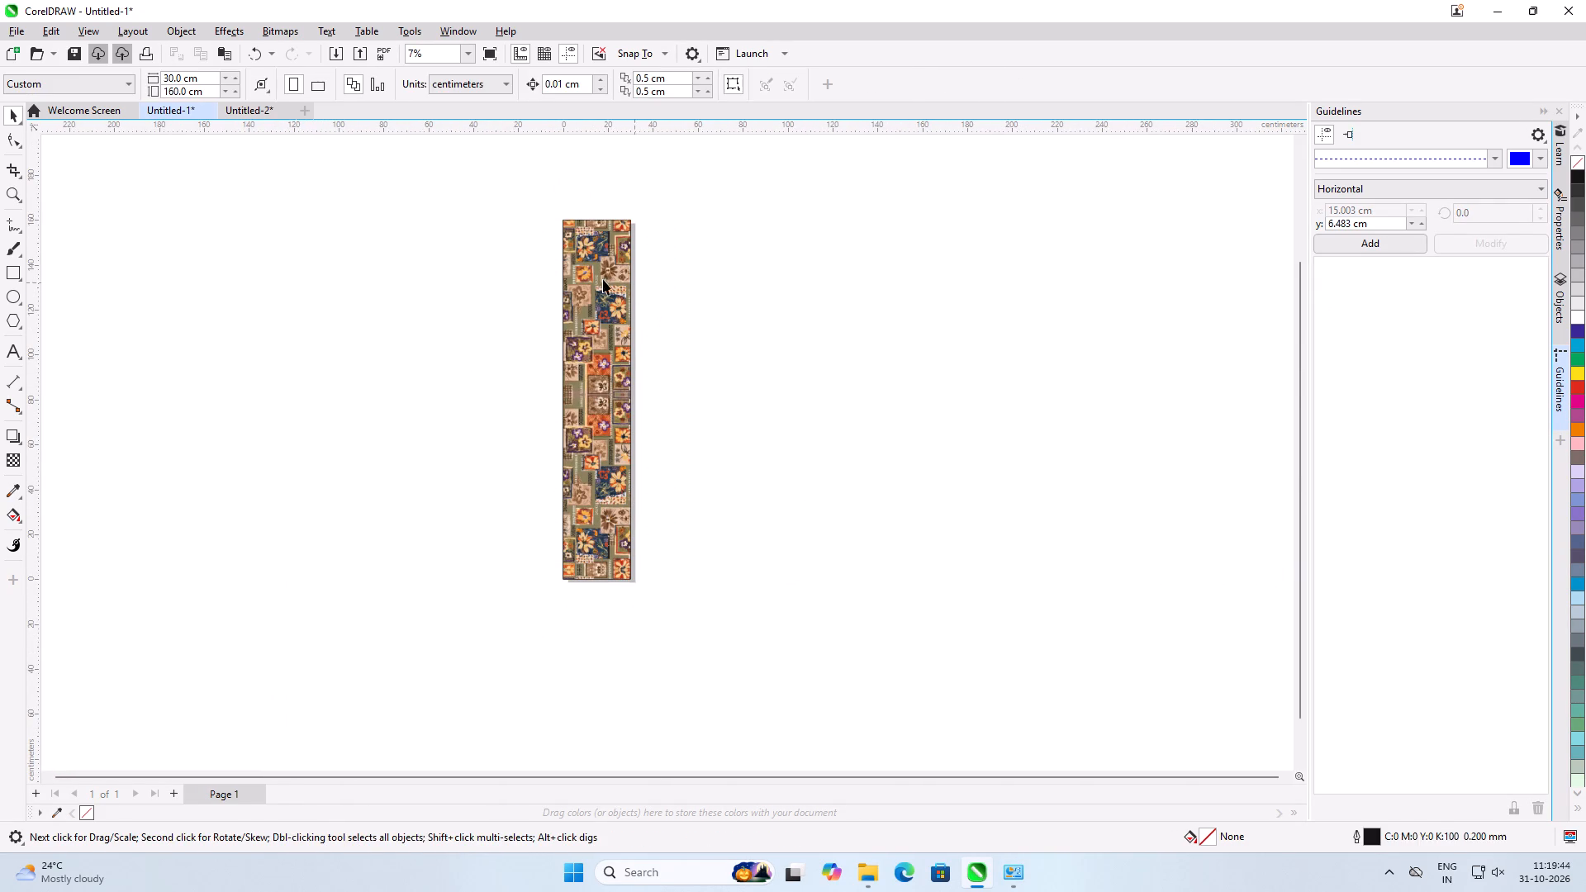
left_click(596, 279)
scroll(606, 361, "up", 7)
left_click(595, 552, "shift")
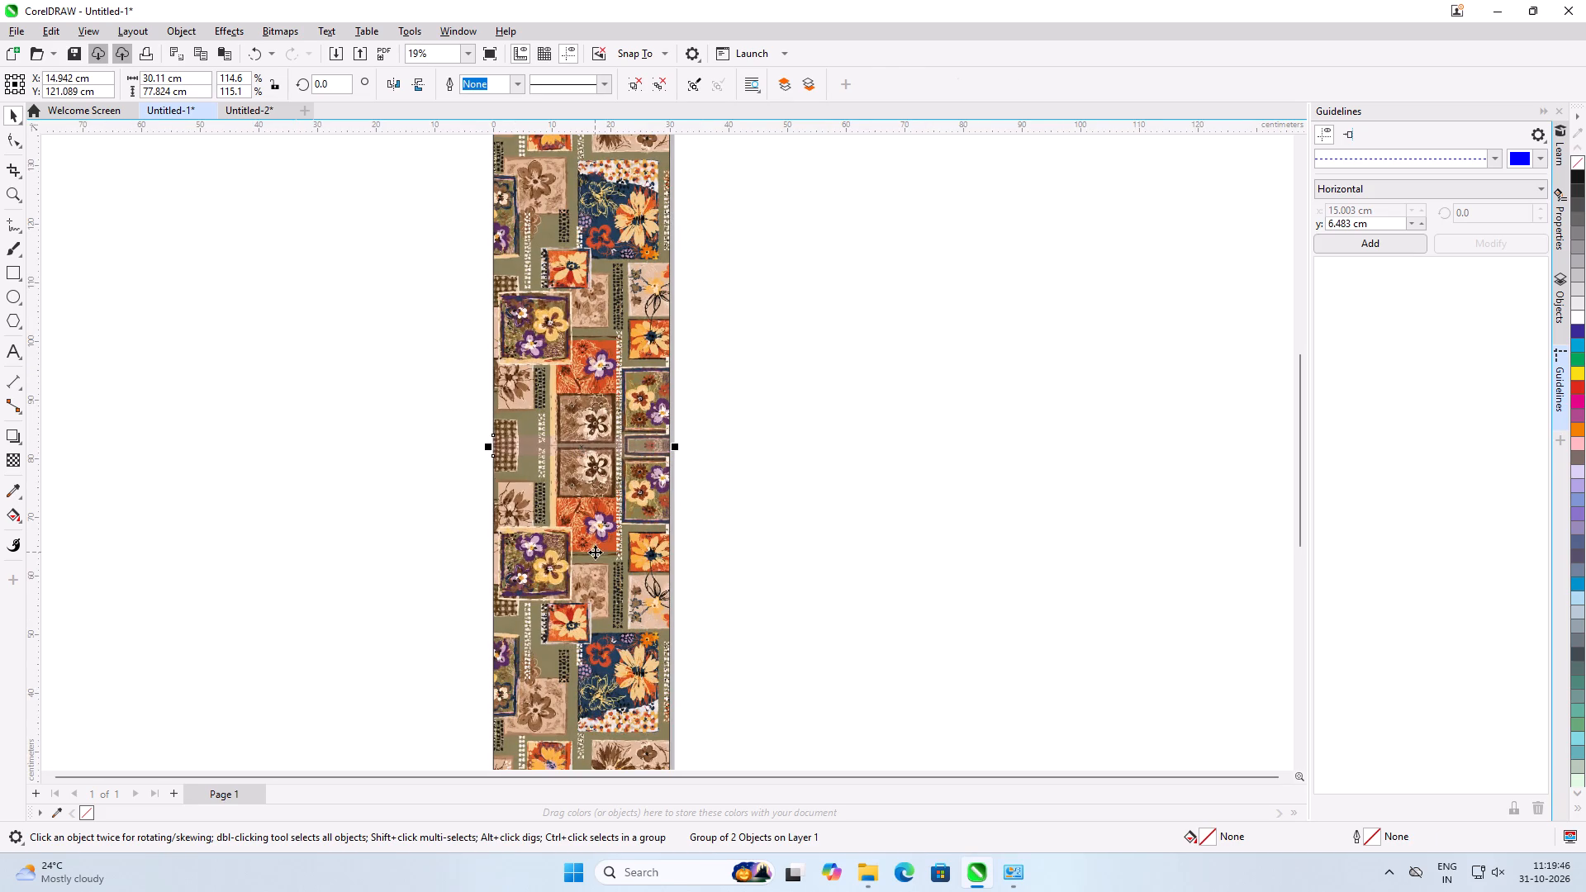
scroll(608, 259, "down", 8)
scroll(609, 470, "up", 14)
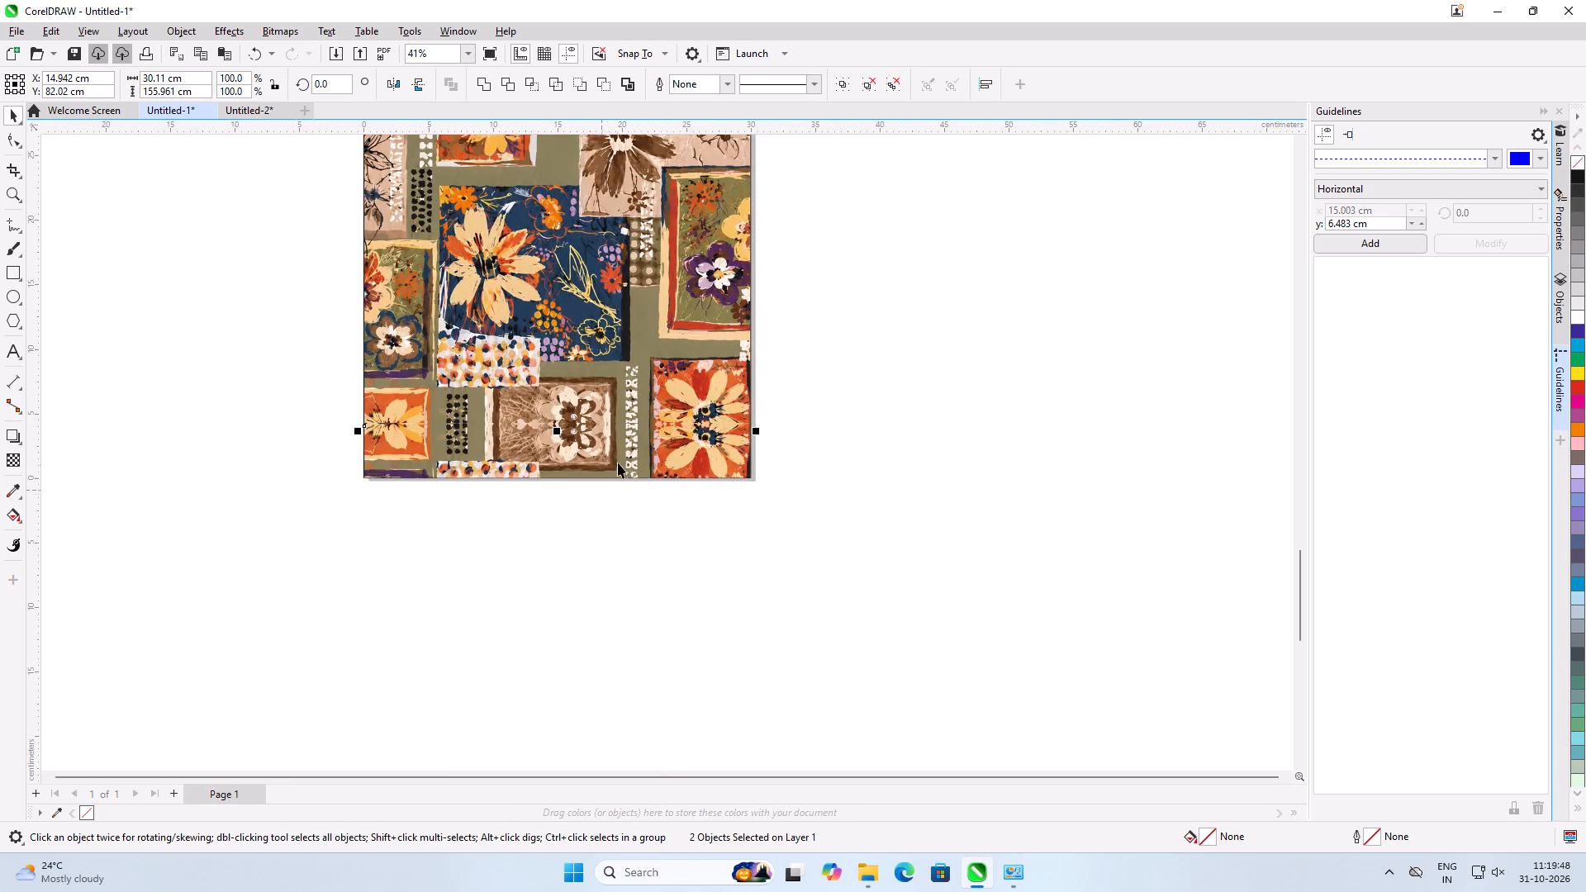
left_click(618, 463, "shift")
key("ctrl+g")
left_click(561, 541)
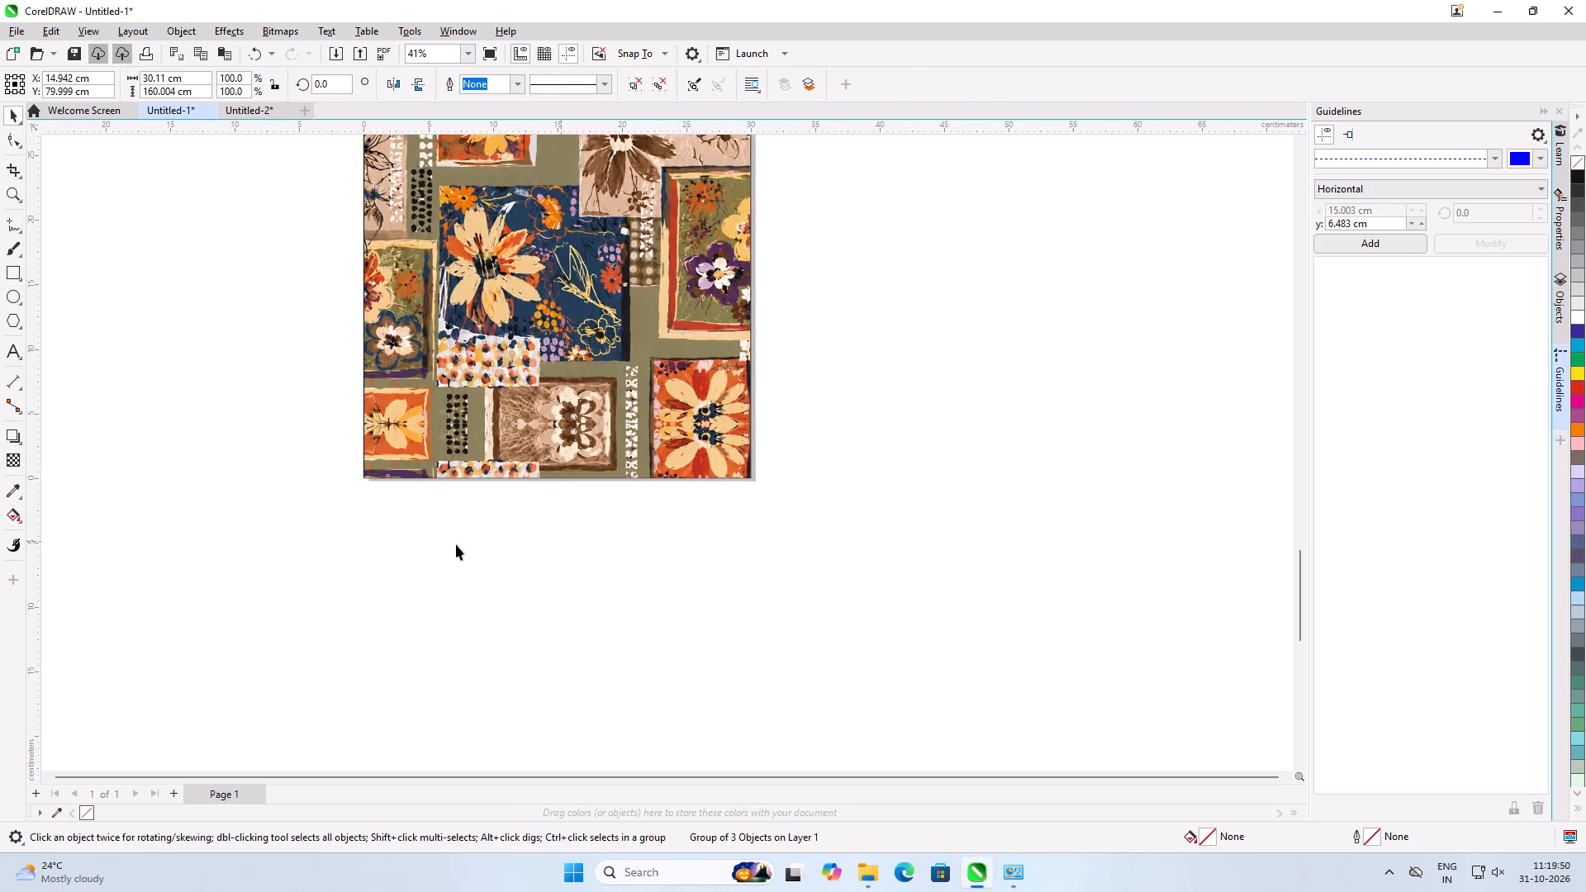
Move the grouped 0117kh artwork horizontally off the page to about X 87.87 cm, exposing the page-sized rectangle.
scroll(247, 548, "down", 7)
left_click(344, 410)
left_click_drag(344, 368, 697, 393)
left_click(950, 553)
scroll(532, 622, "down", 7)
scroll(547, 477, "up", 4)
PowerClip the grouped 0117kh artwork inside the 30 × 160 cm rectangle on the page.
left_click(624, 469)
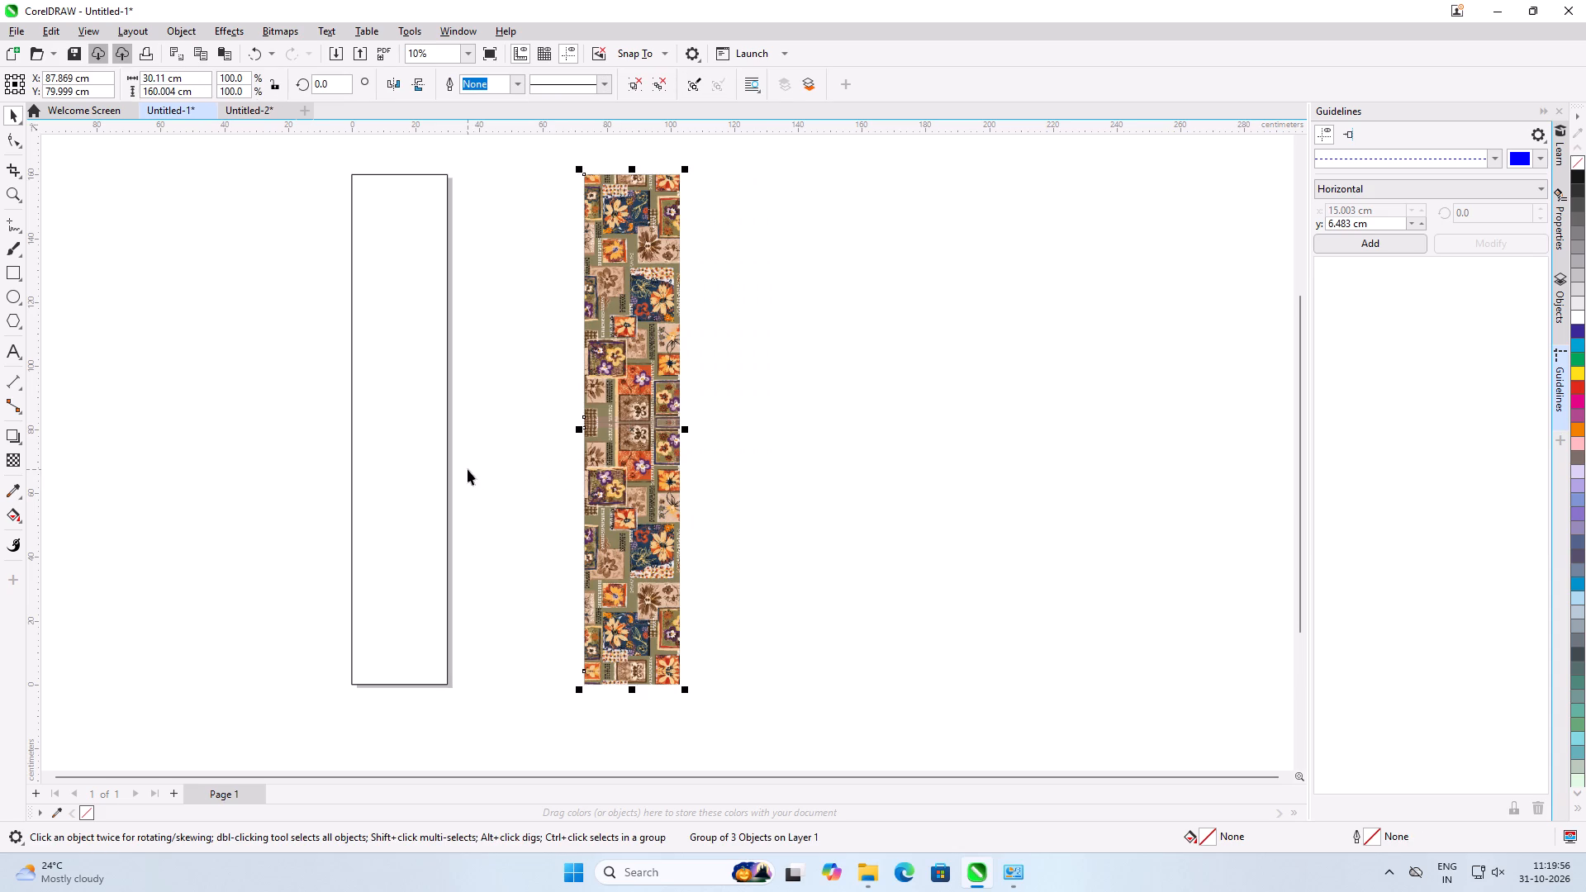
right_click(639, 429)
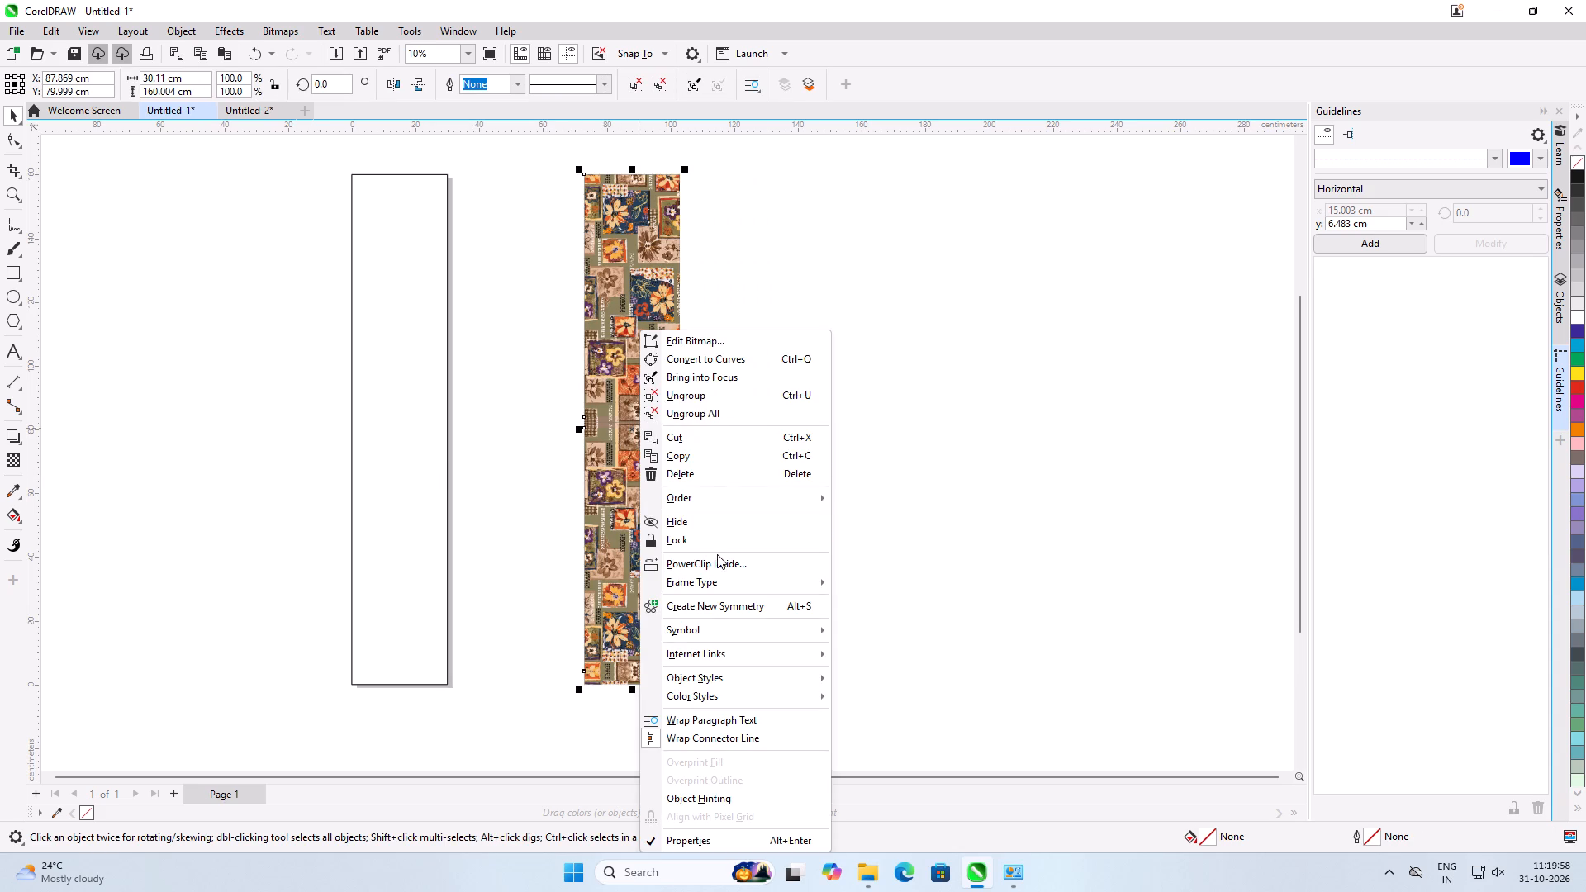
left_click(717, 562)
left_click(358, 519)
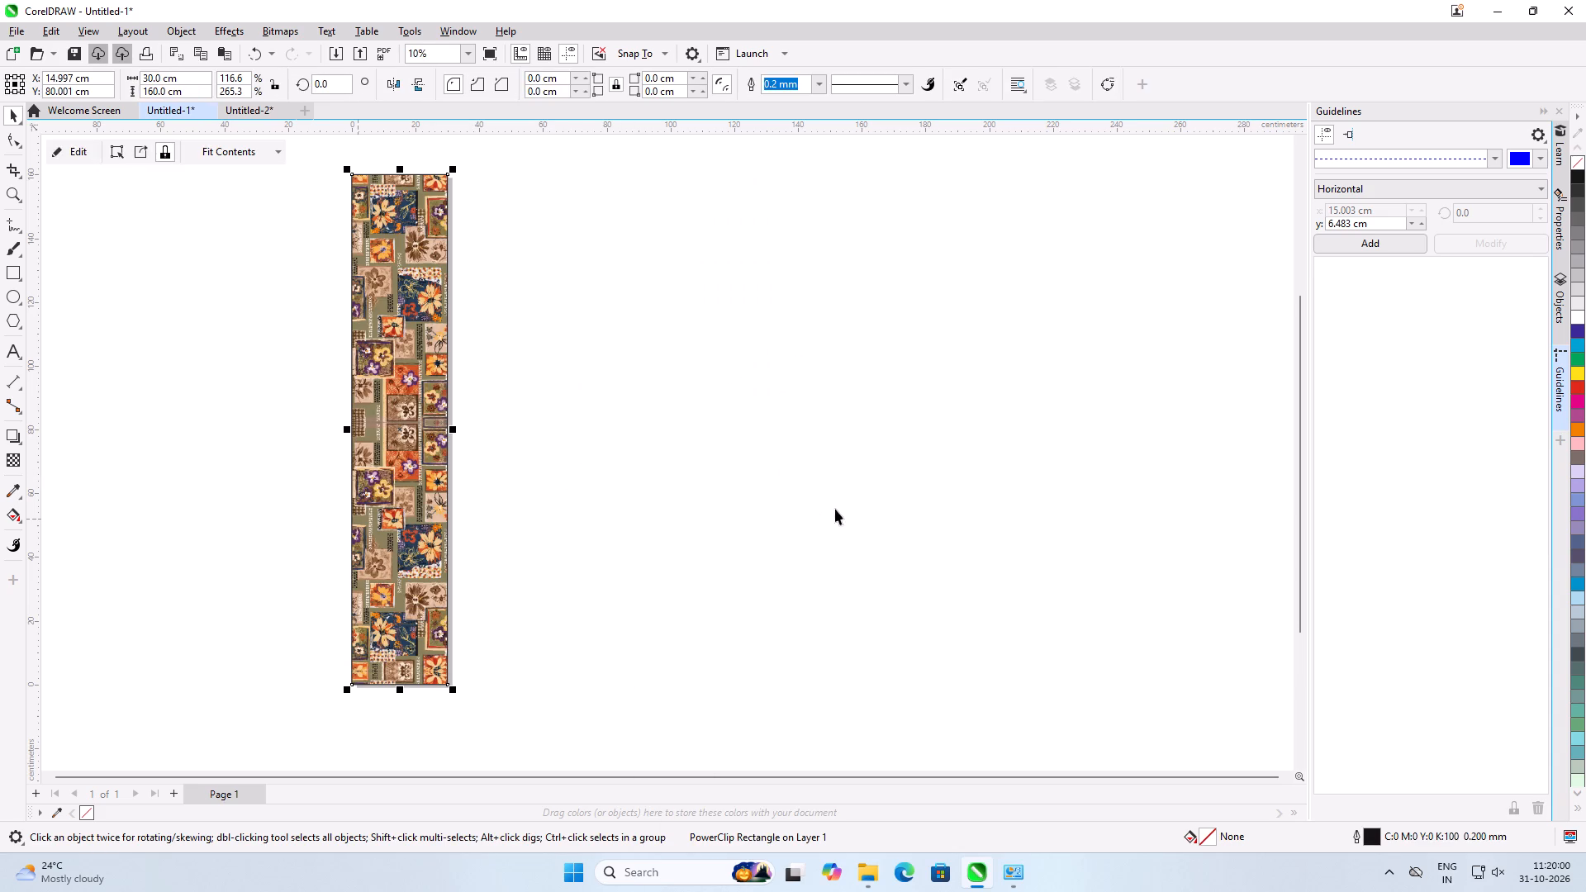
left_click(835, 509)
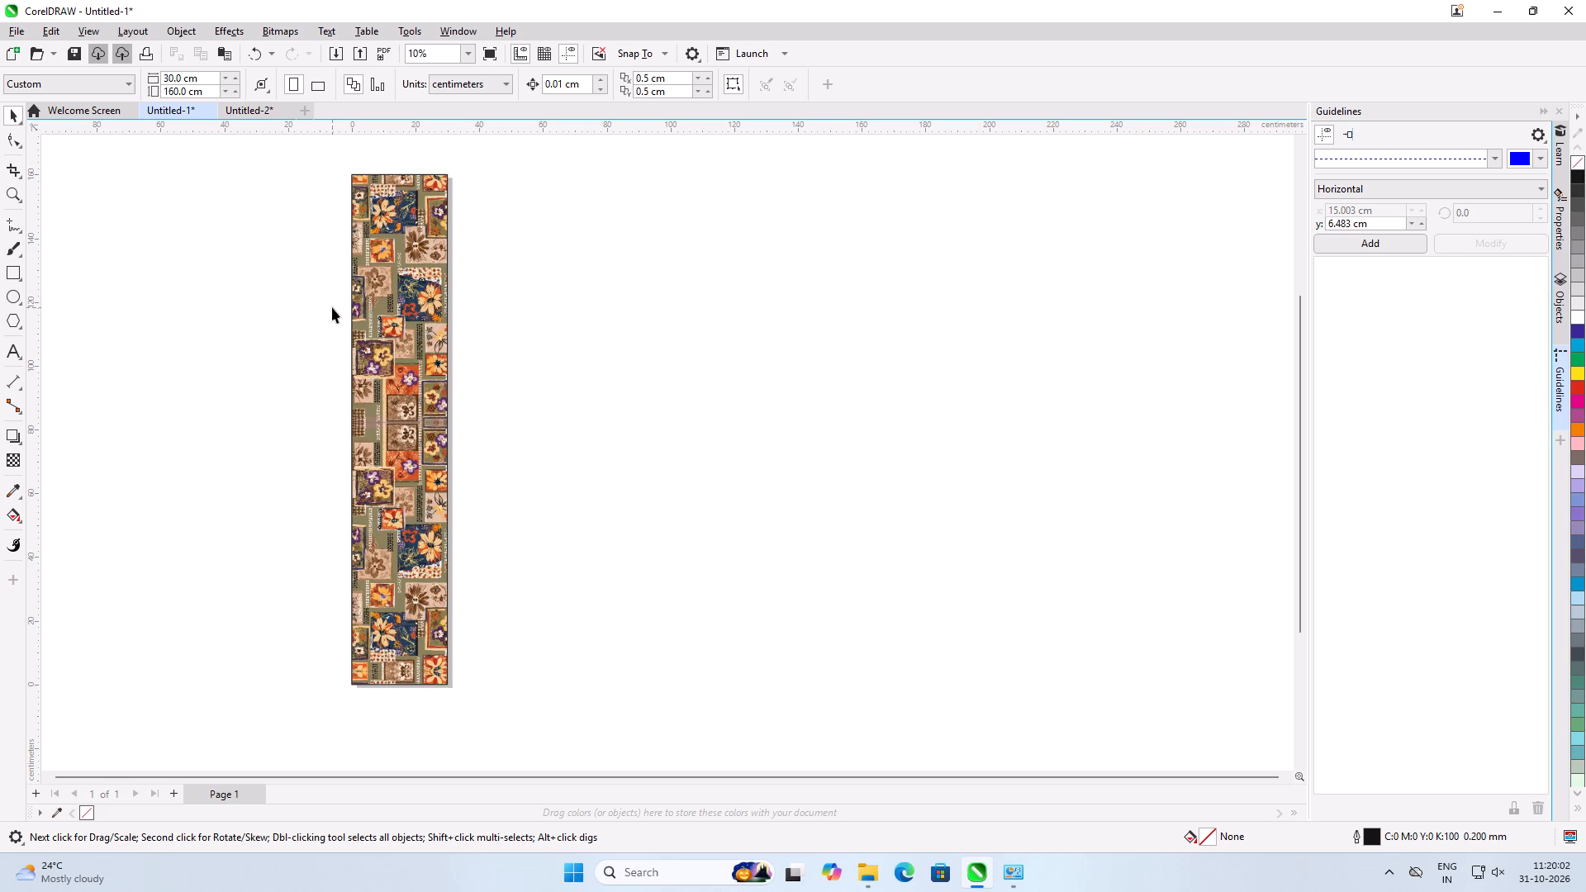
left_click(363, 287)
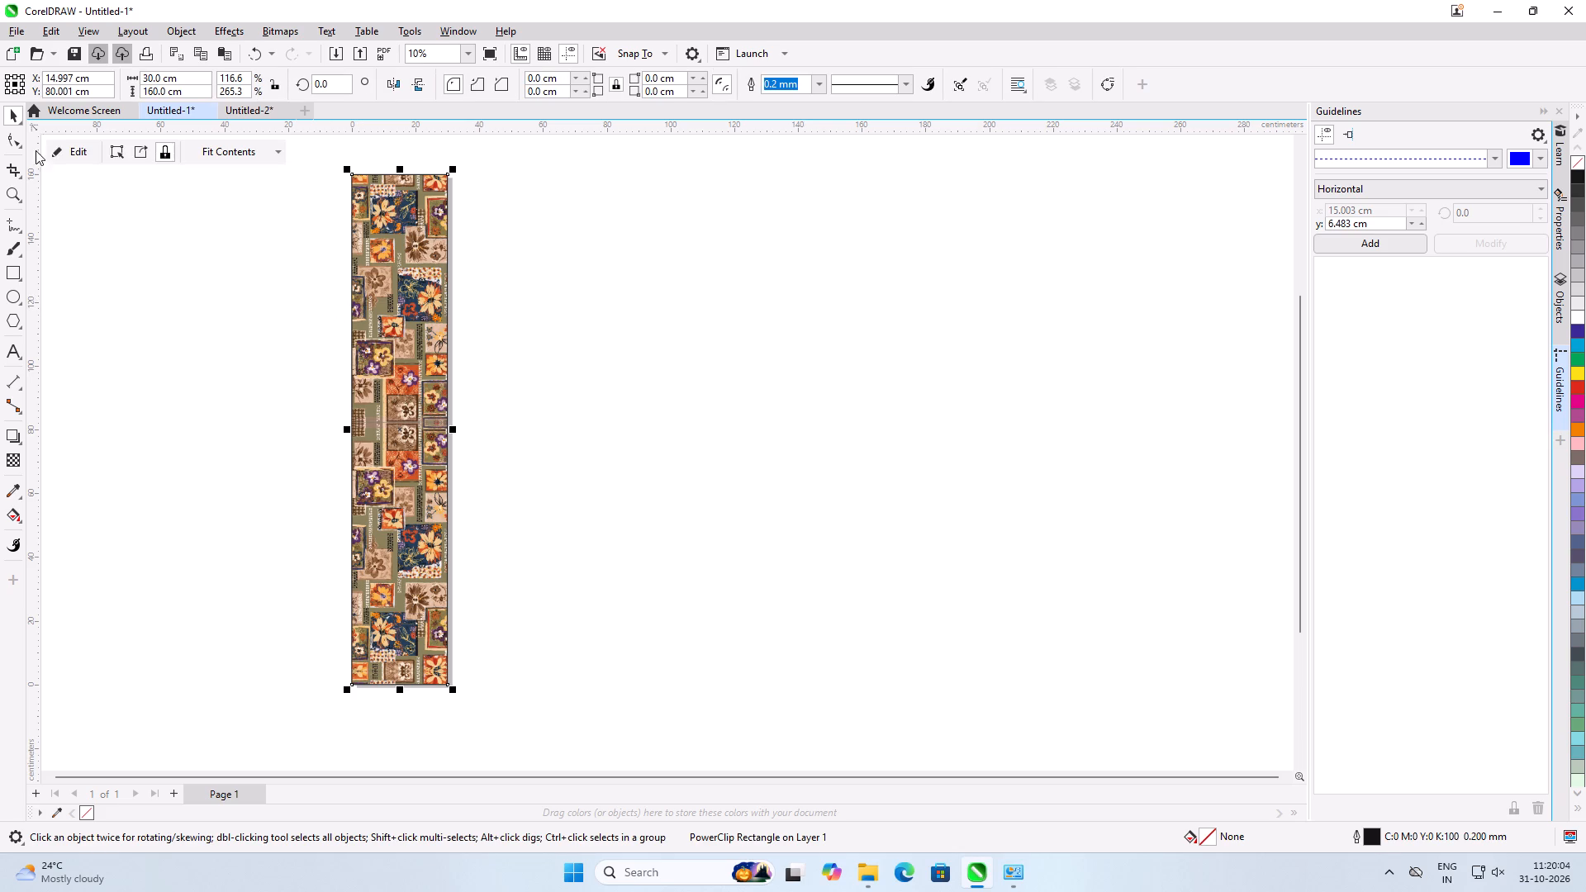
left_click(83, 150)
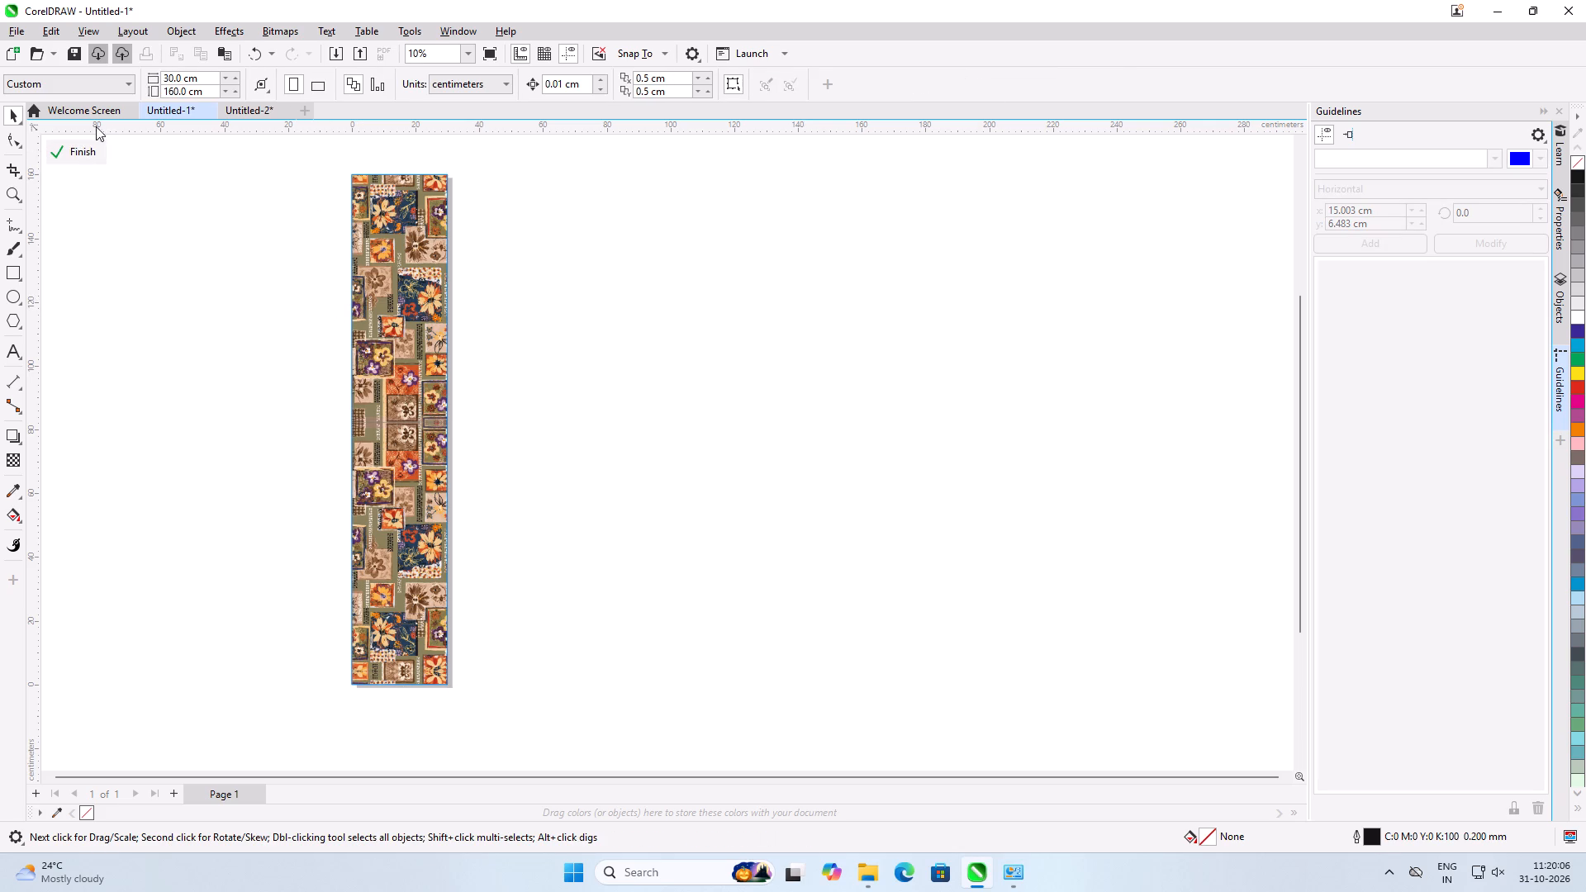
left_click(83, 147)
Remove the outline from the 30 × 160 cm PowerClip rectangle holding the 0117kh artwork.
left_click(506, 249)
left_click(393, 250)
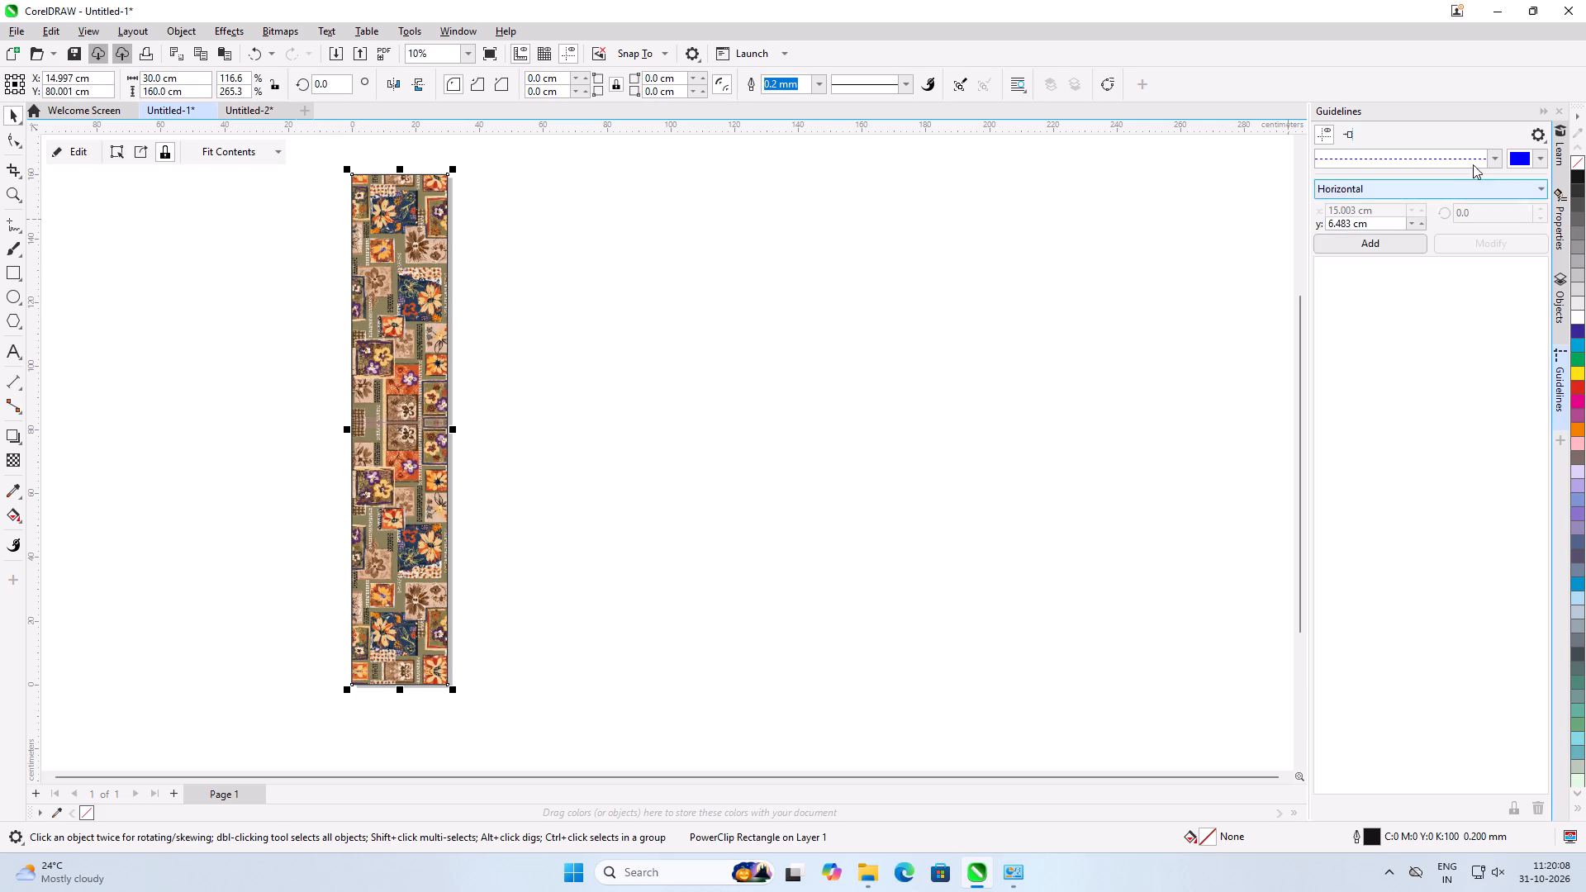
right_click(1576, 167)
right_click(810, 339)
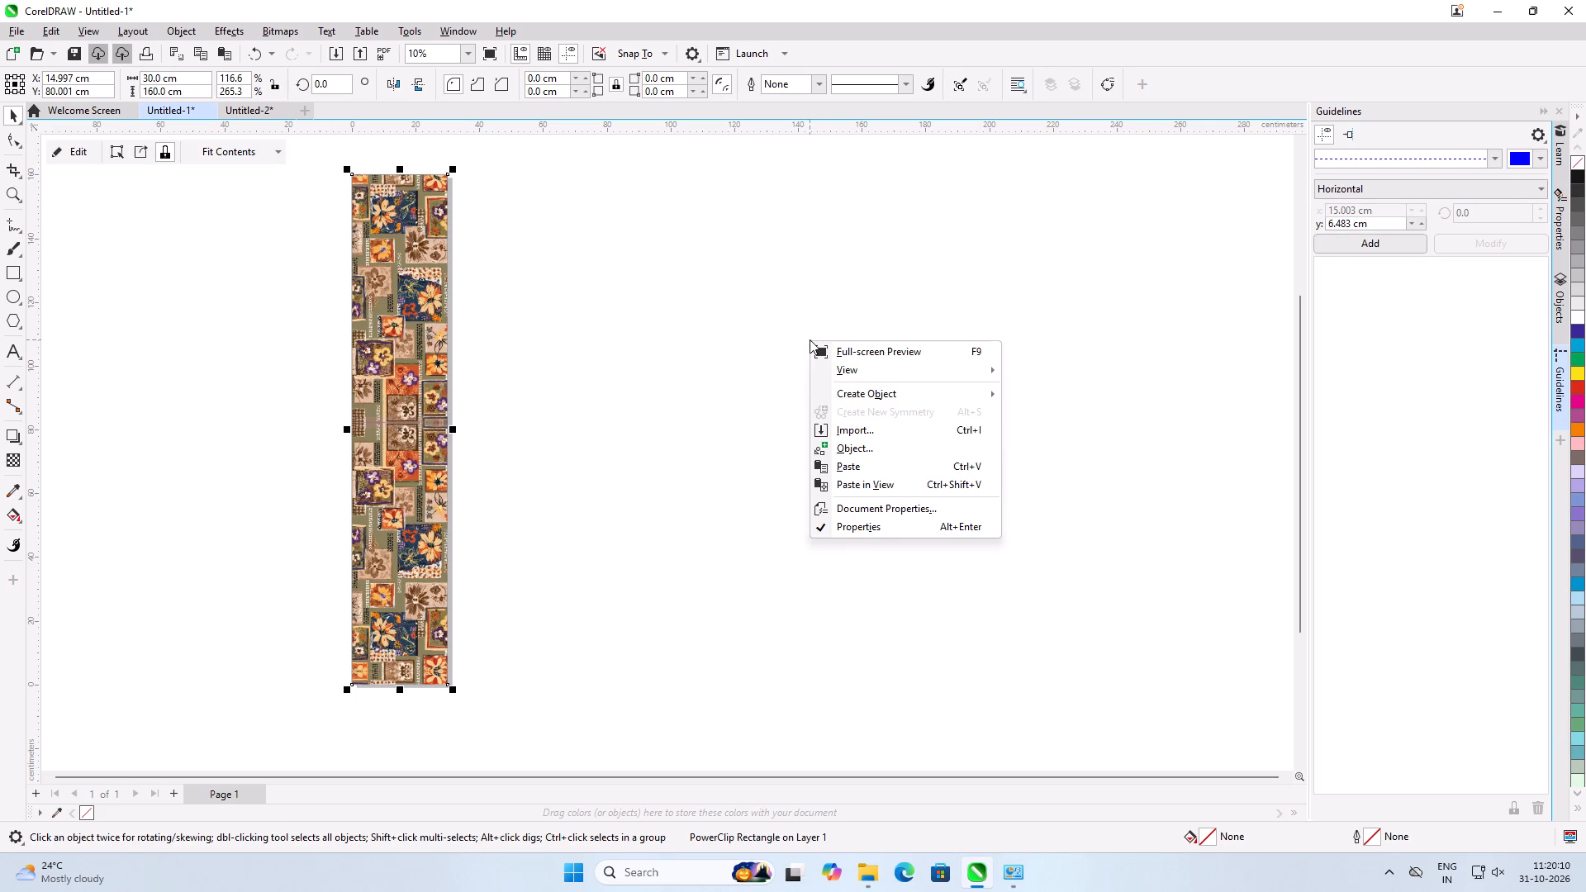
left_click(728, 343)
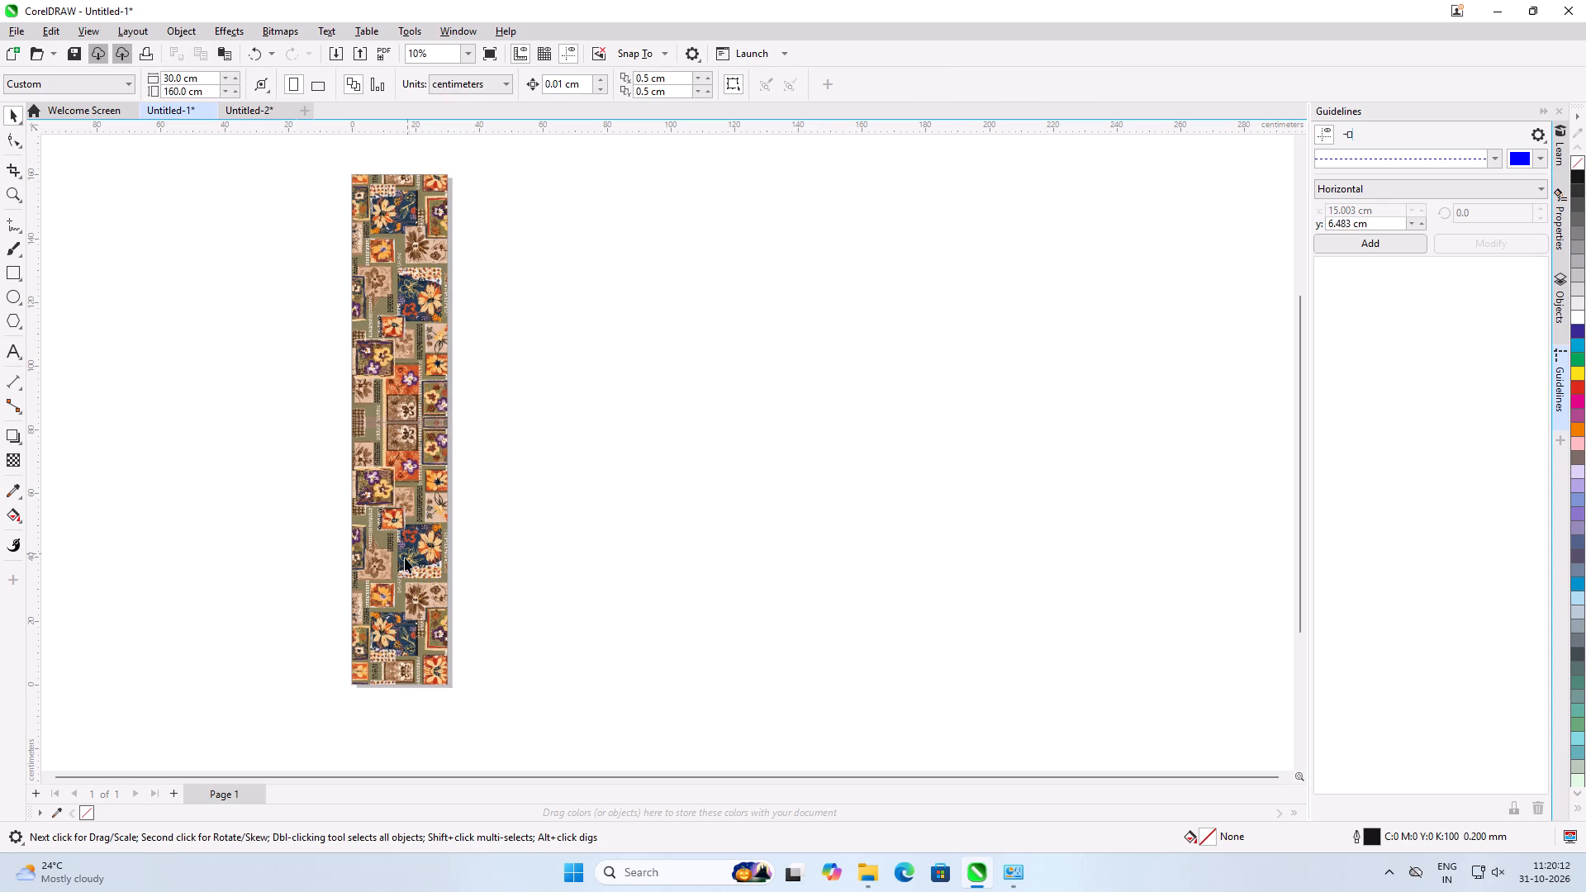
Export the clipped artwork to Downloads as a JPEG named MFK 2 2, in CMYK colour at 100% quality.
key("ctrl+e")
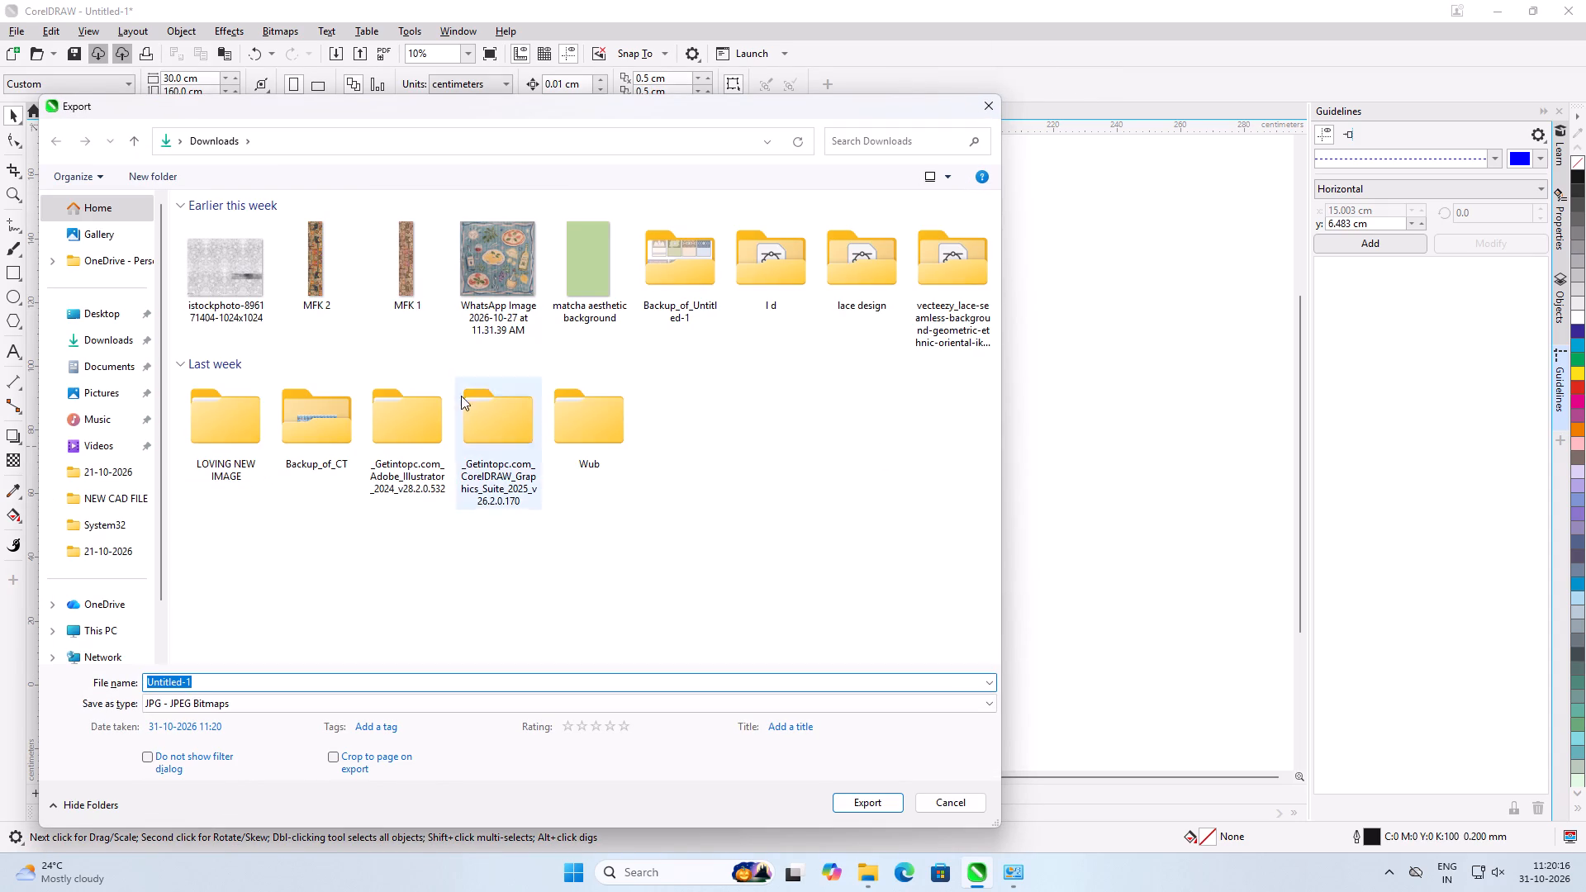
left_click(310, 293)
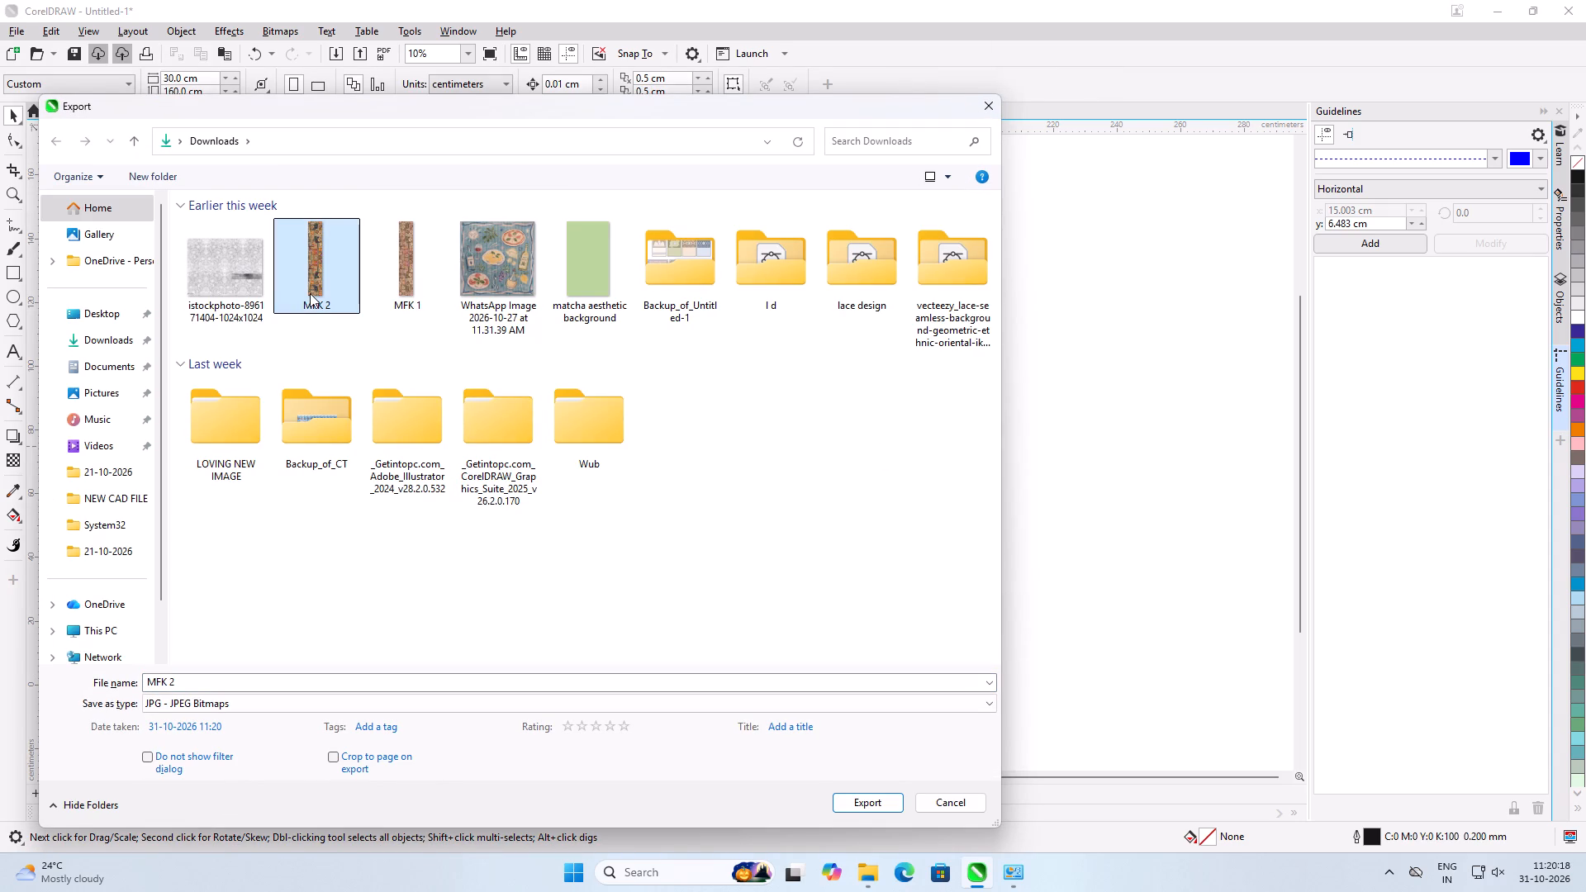
double_click(179, 682)
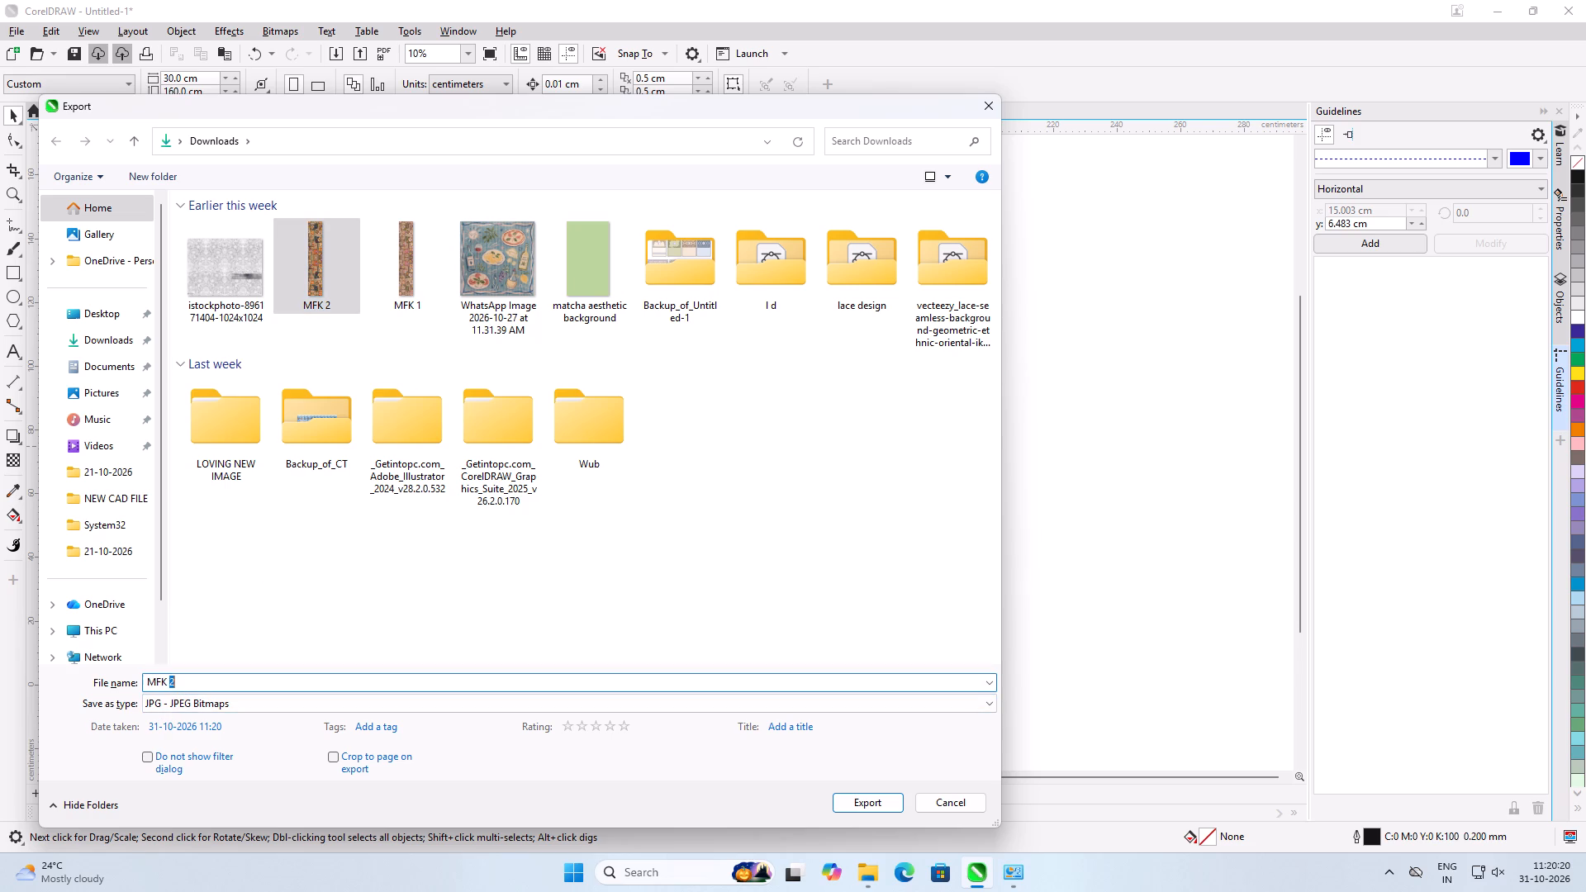
left_click(179, 682)
key("space")
key("3")
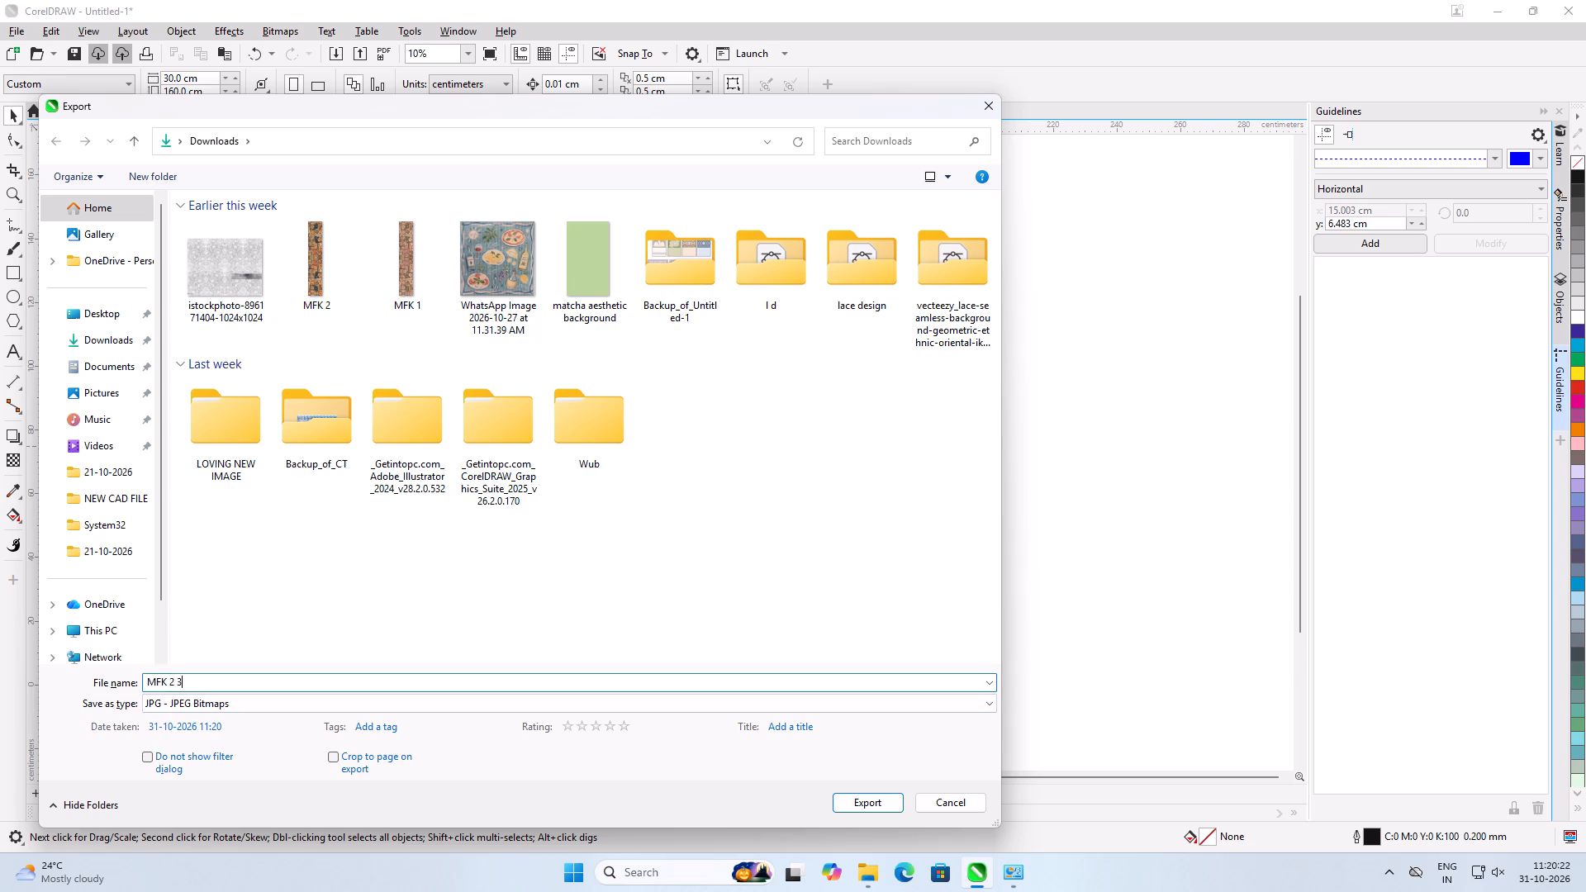
key("BackSpace")
key("2")
left_click(837, 814)
left_click(843, 804)
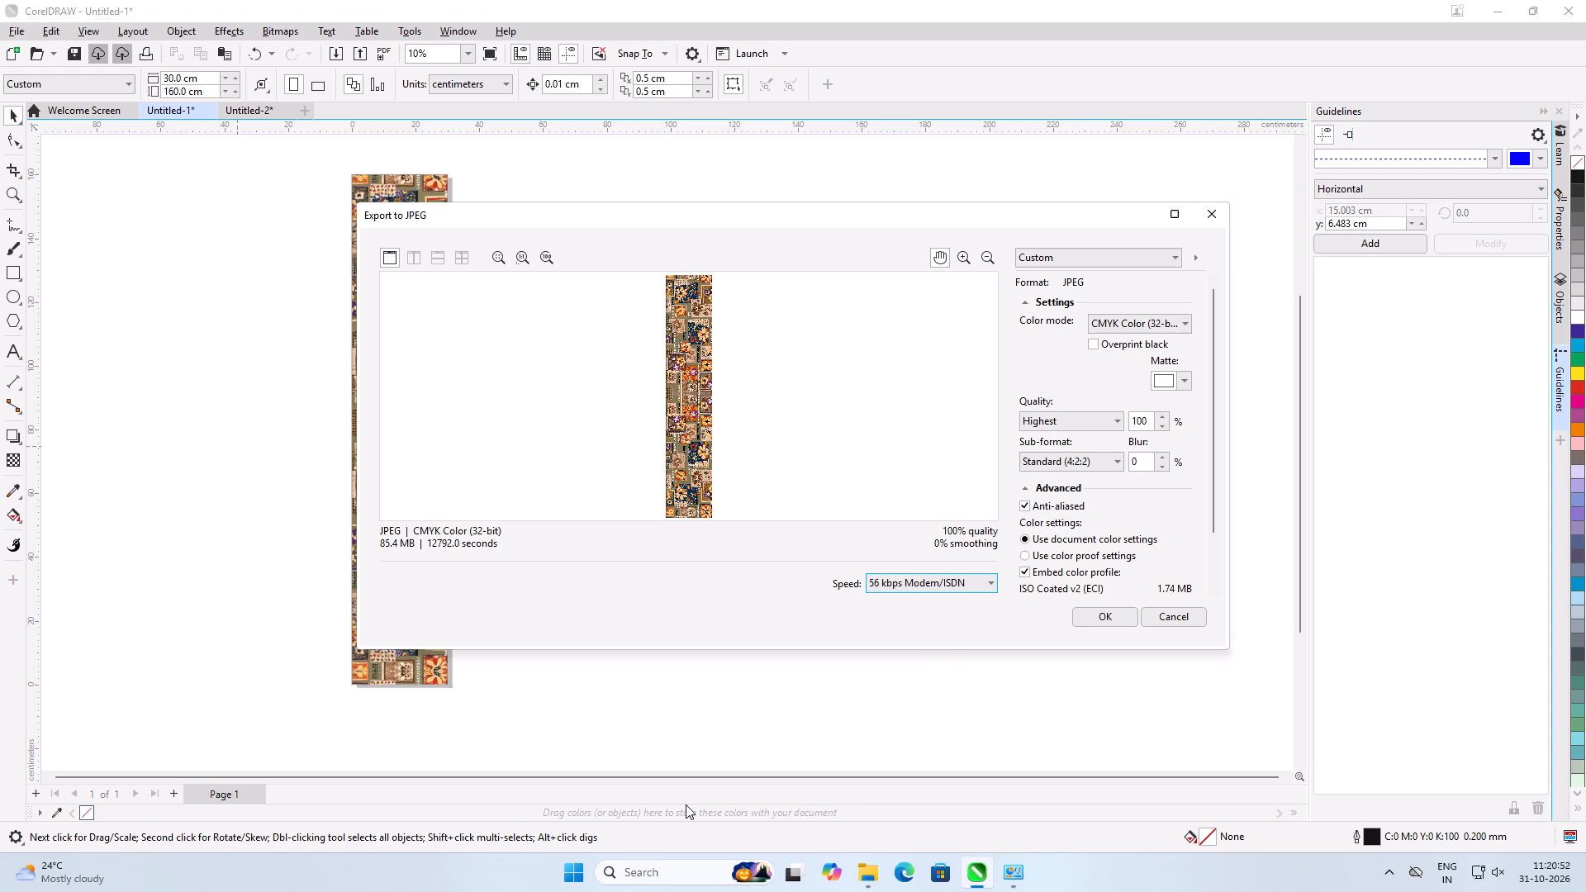
left_click(1085, 623)
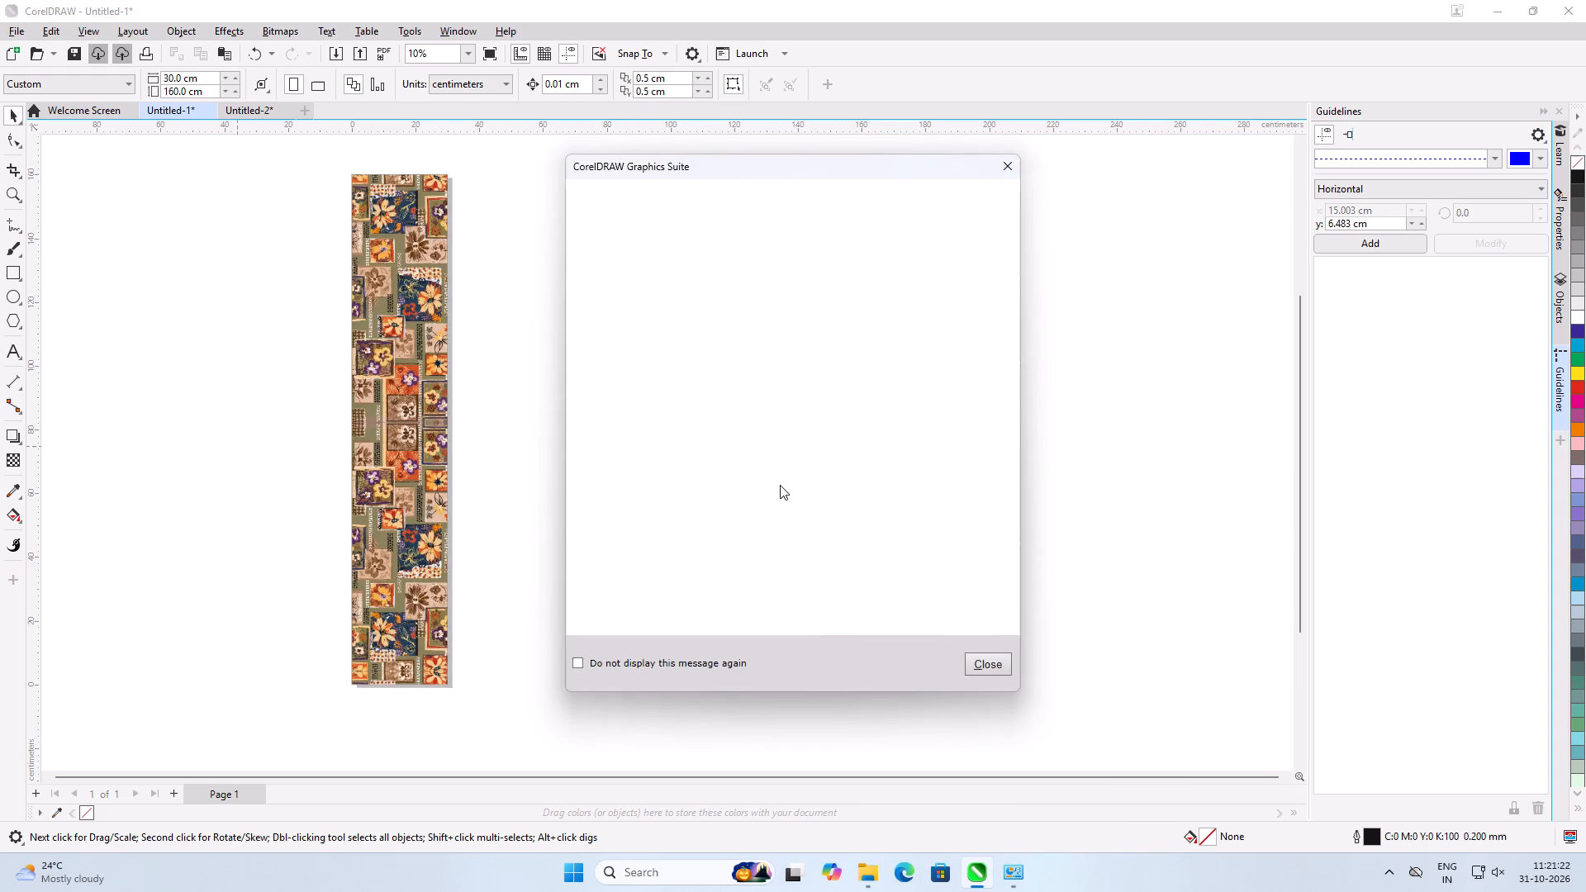
left_click(978, 663)
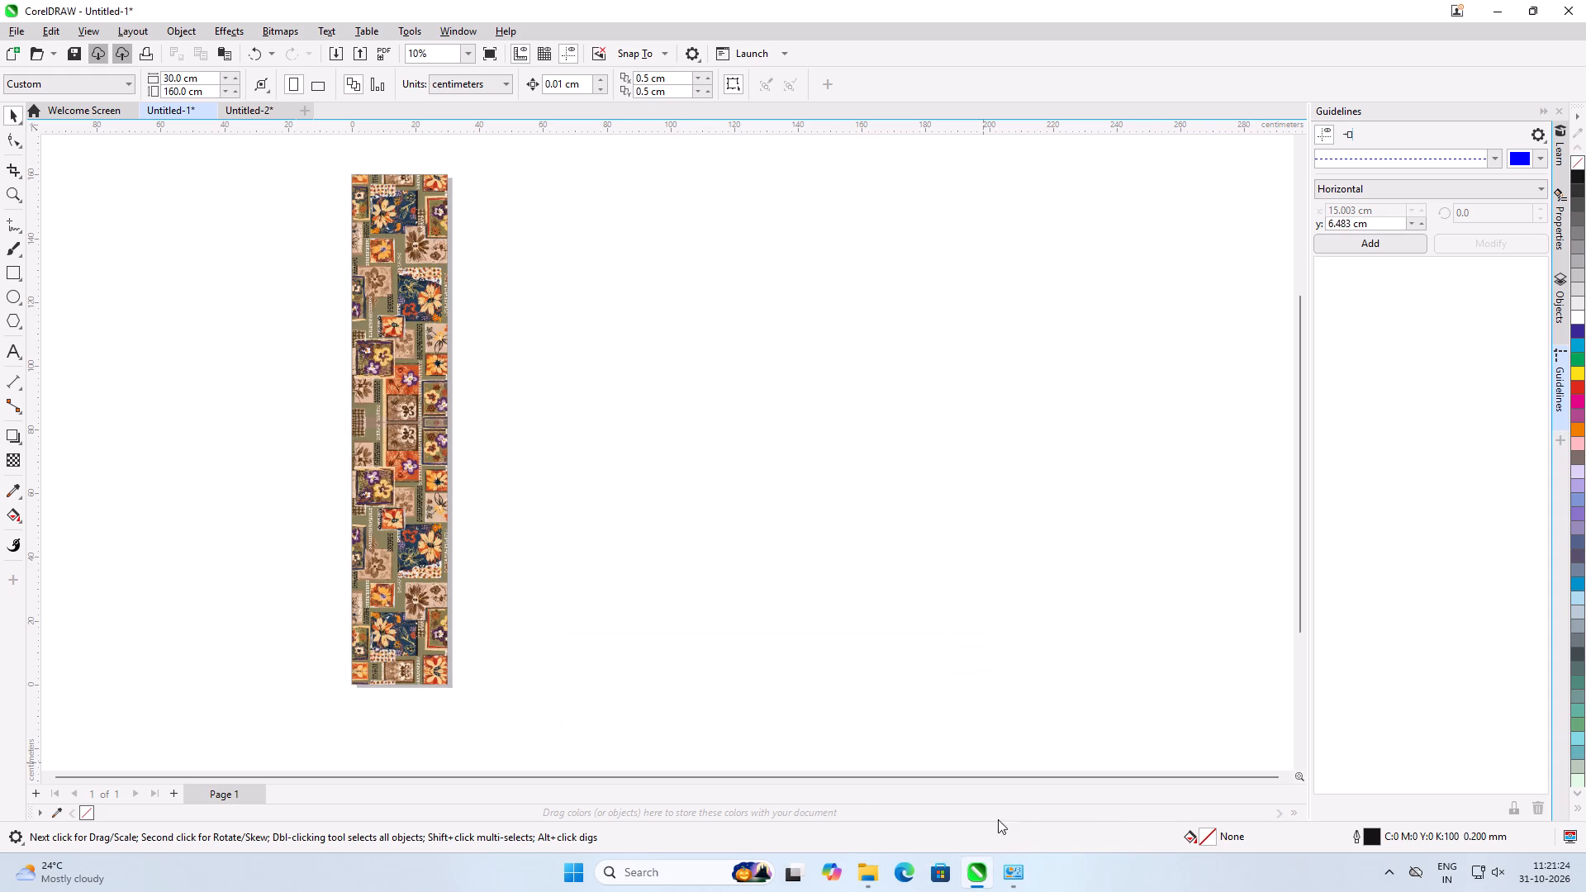
Open the exported MFK 2 2 image from the Downloads folder in File Explorer and inspect the pattern, closing it when done.
left_click(1073, 883)
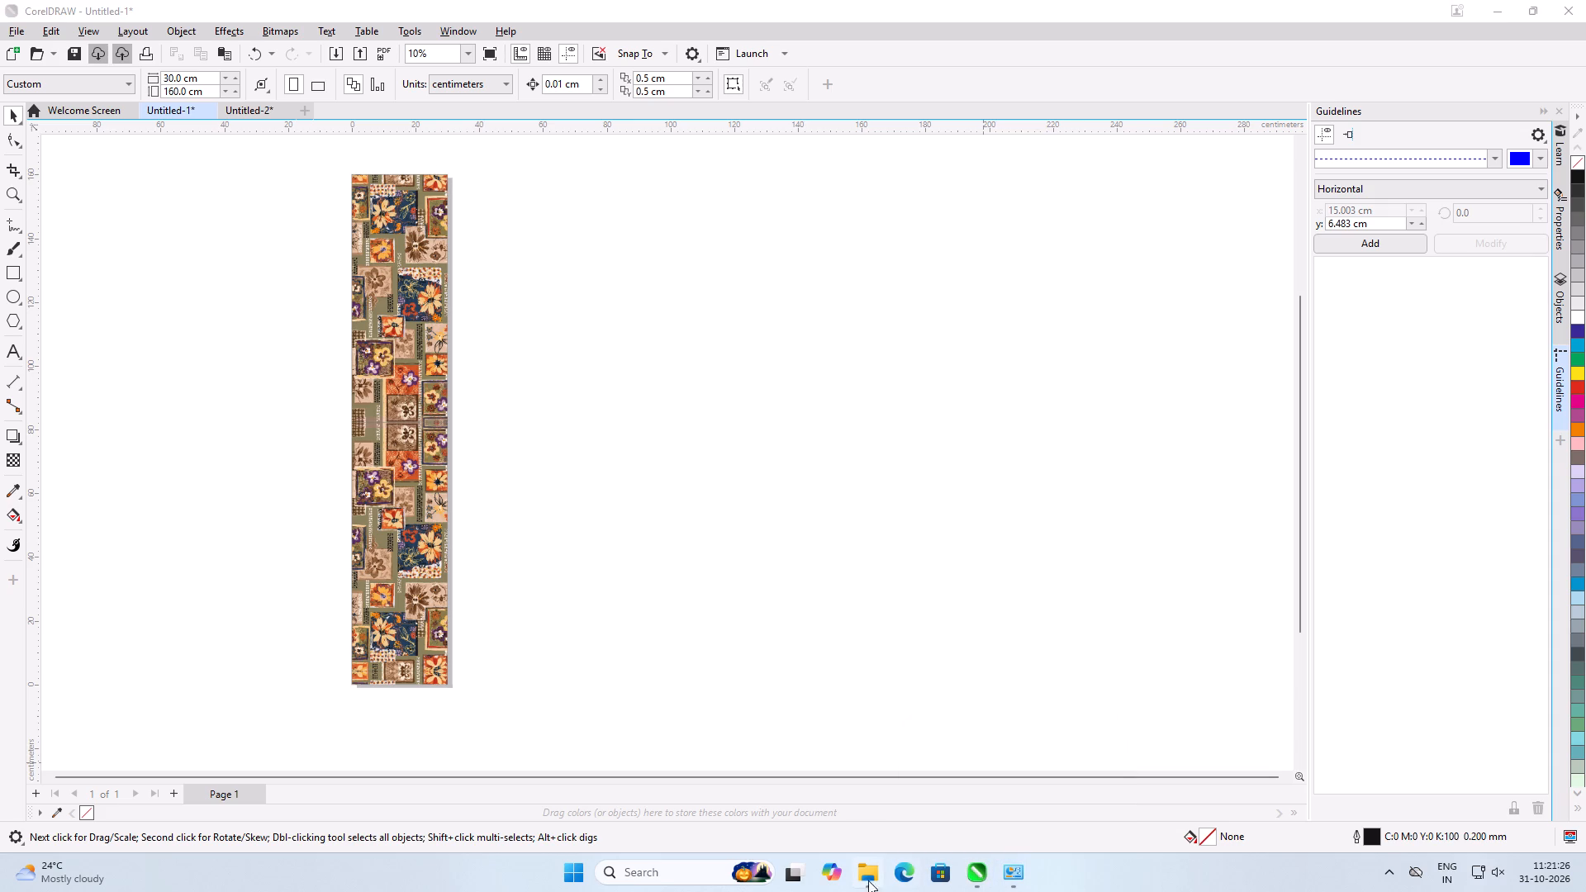
left_click(857, 802)
left_click(40, 260)
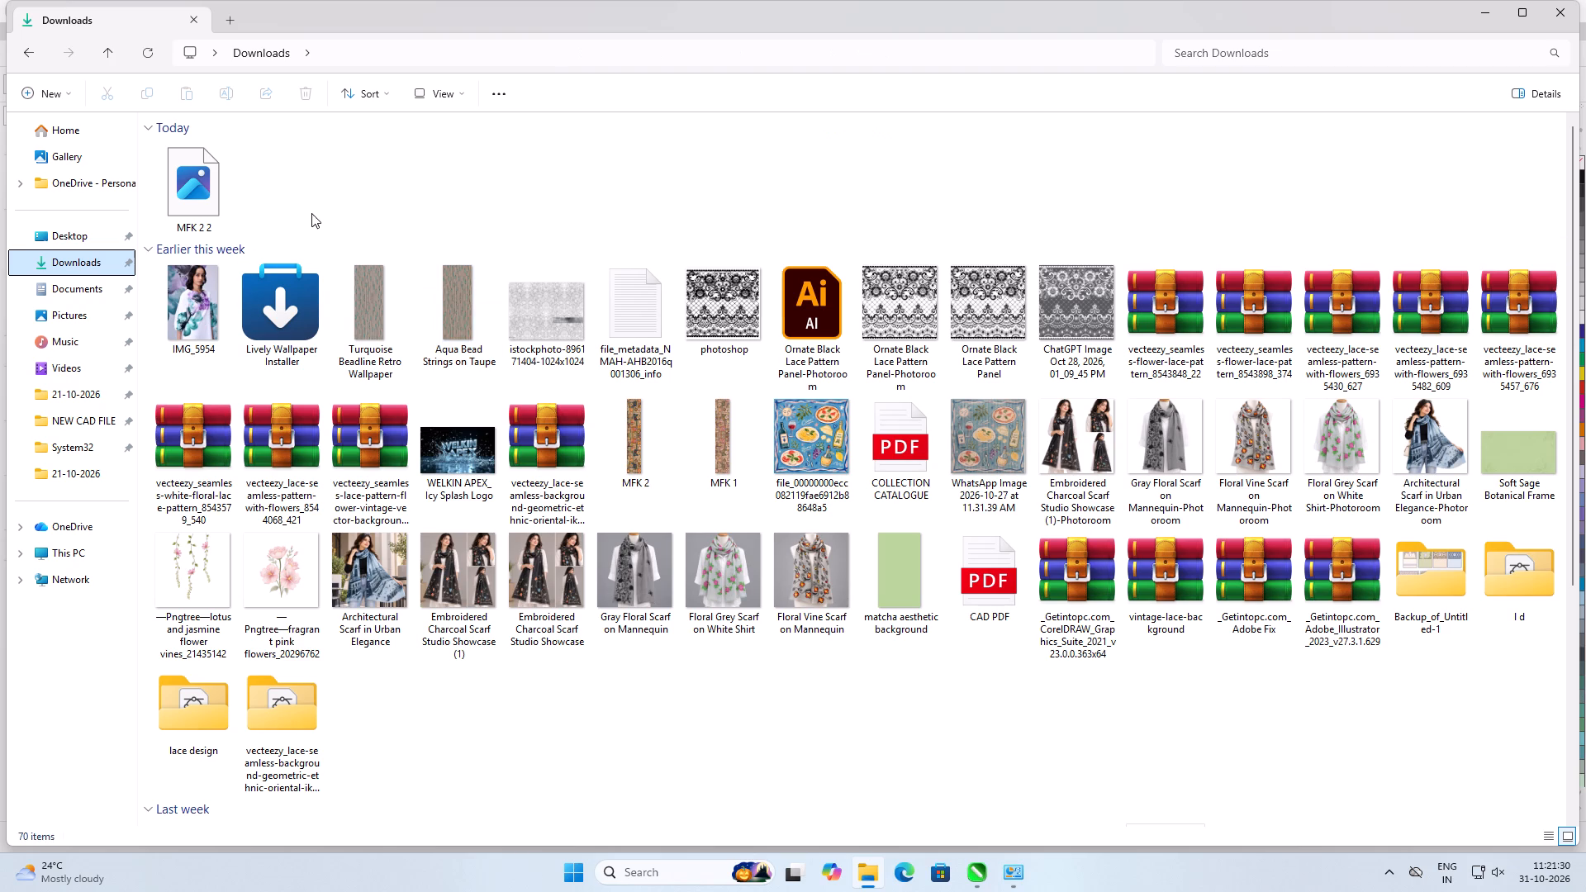
left_click(317, 201)
double_click(212, 189)
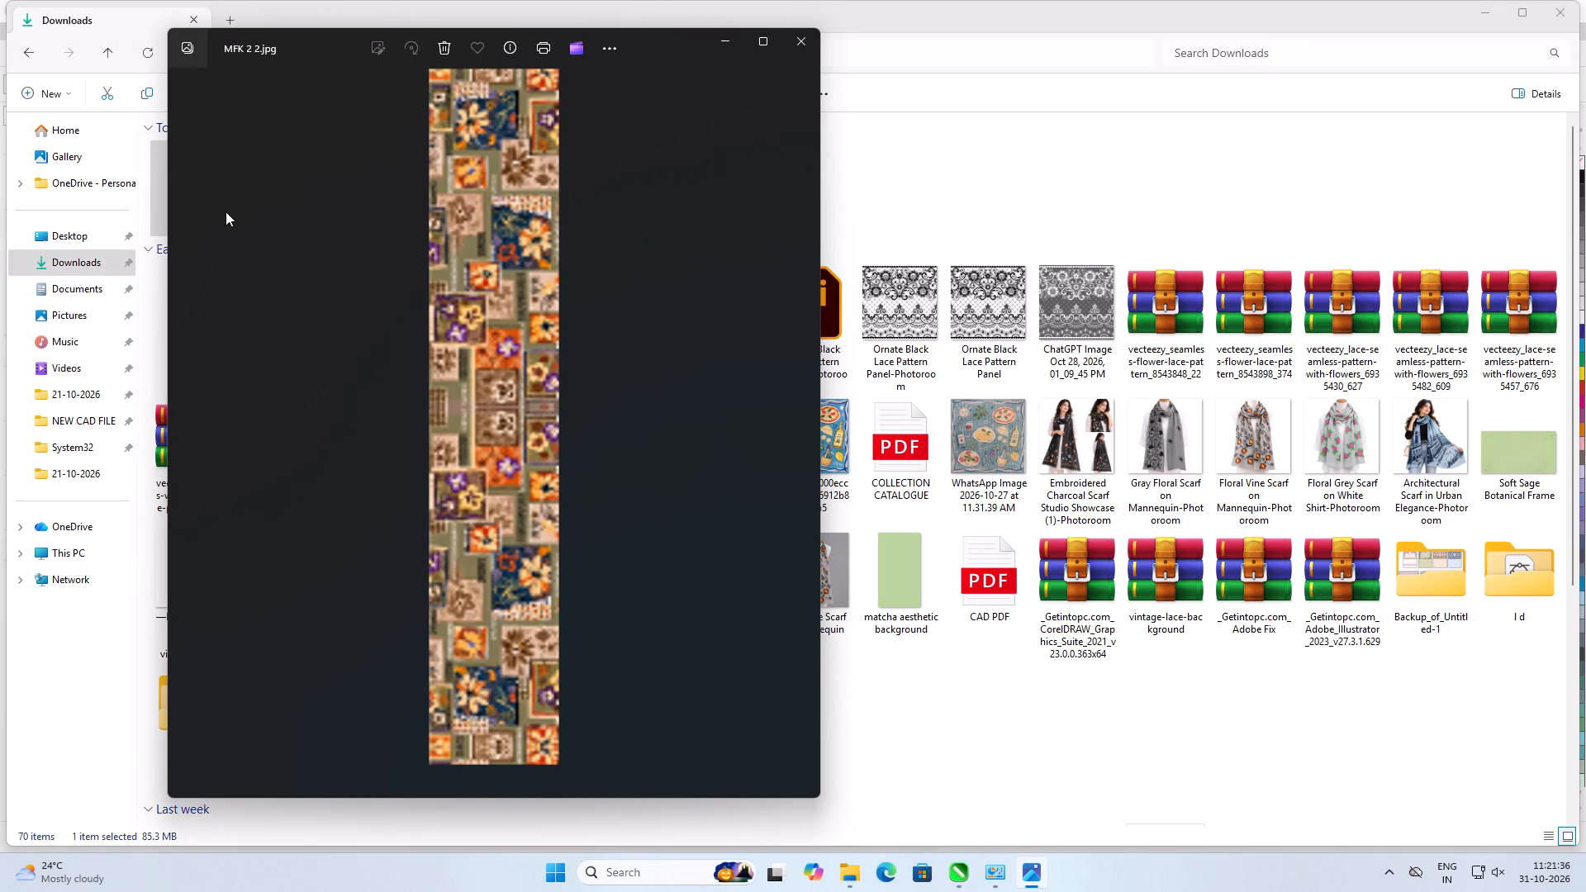
scroll(495, 478, "up", 4)
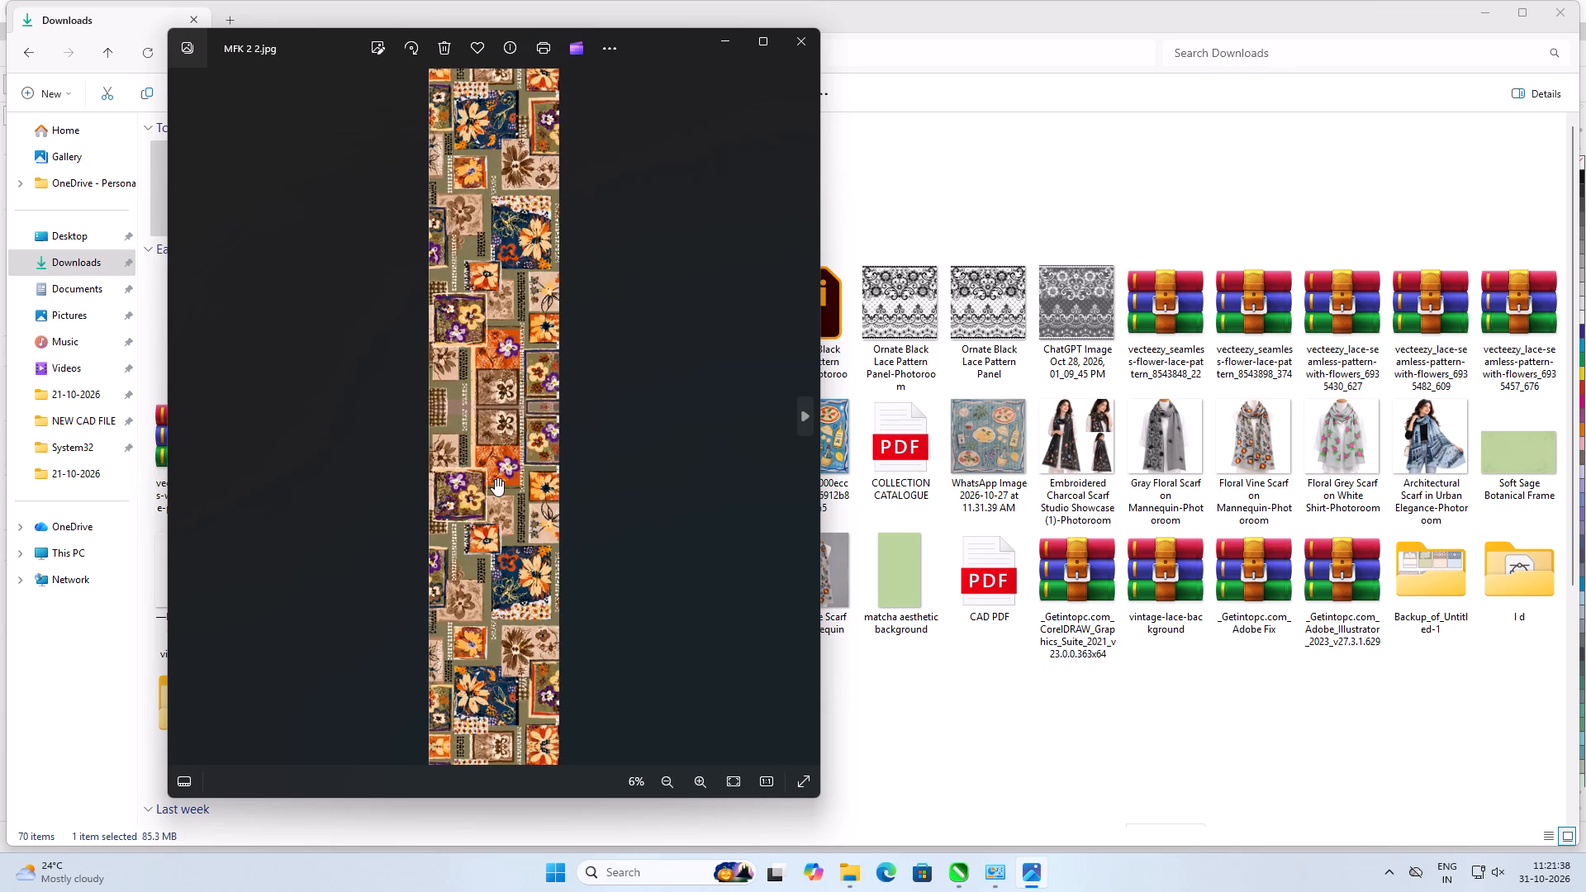
scroll(474, 328, "down", 2)
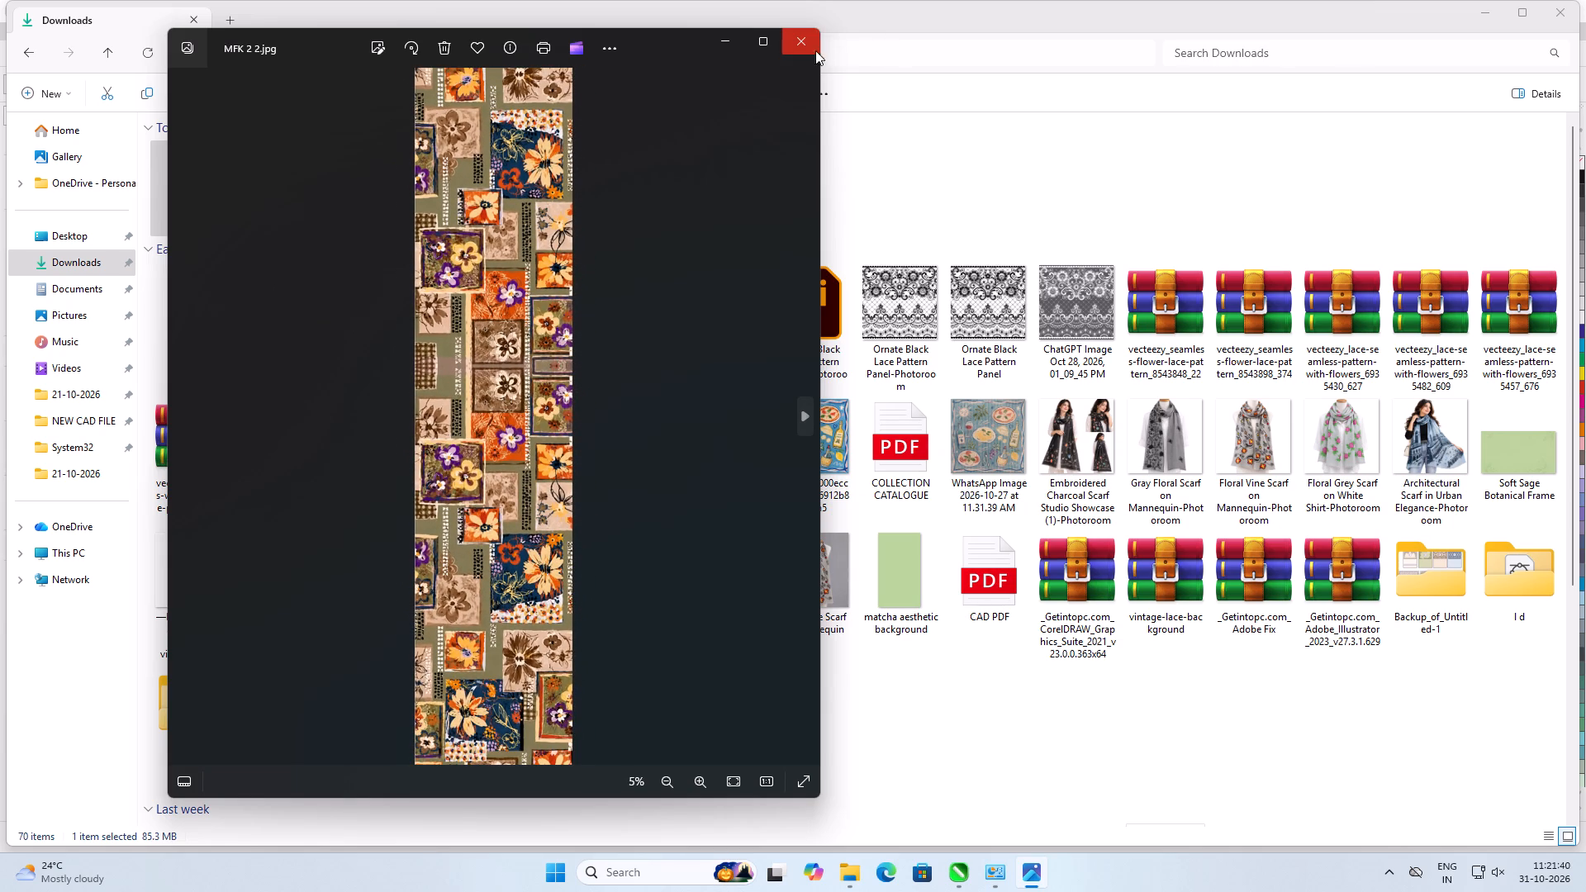
left_click(808, 53)
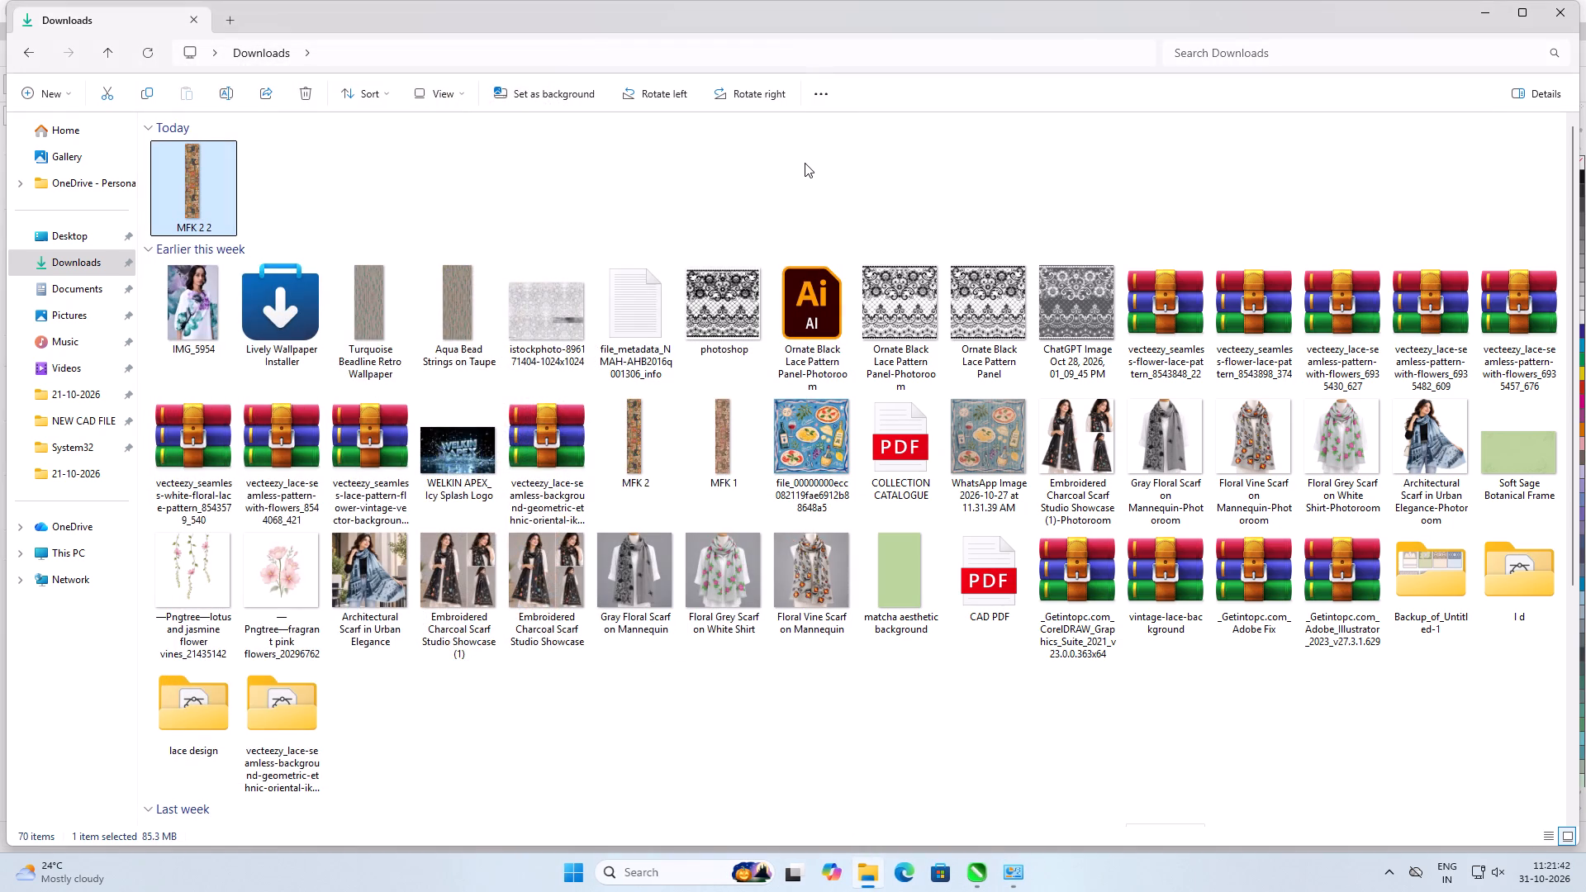
left_click(805, 163)
left_click(786, 702)
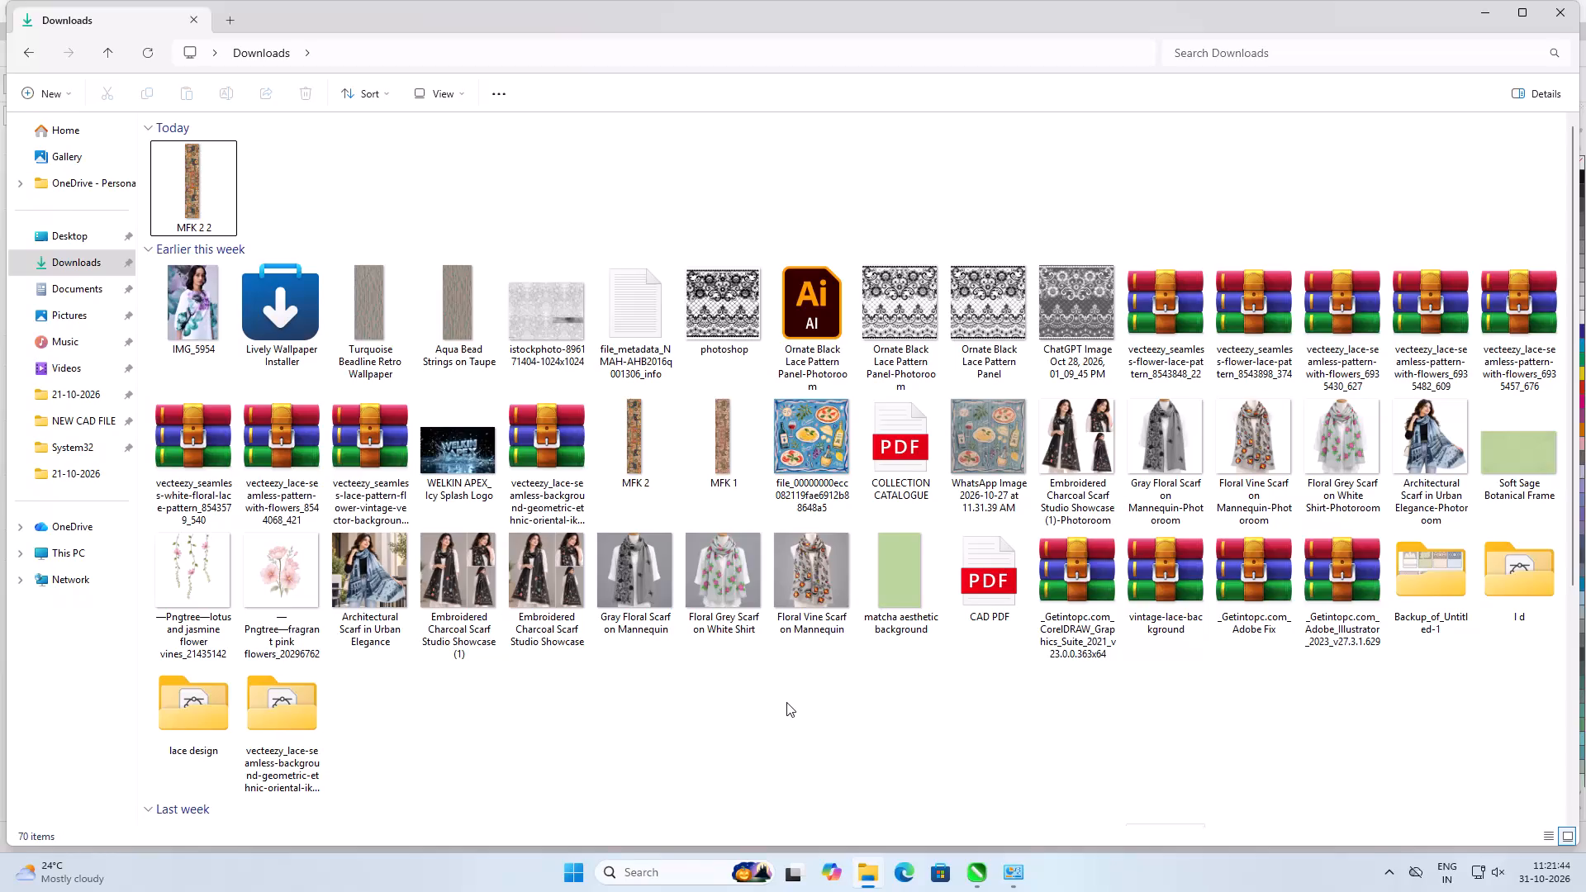
left_click(963, 782)
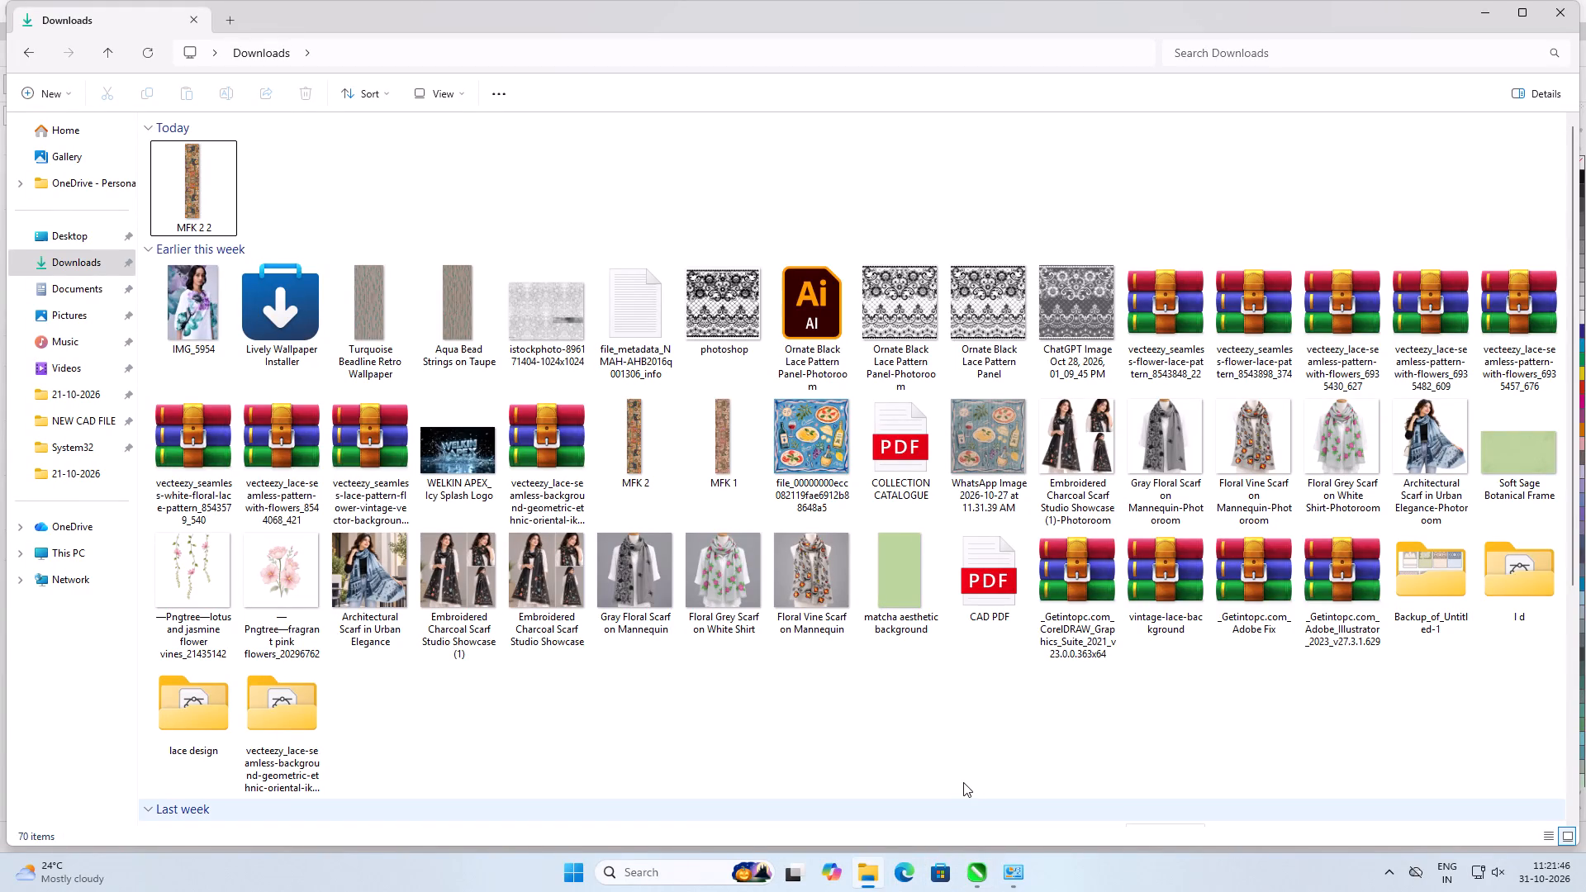
Search the computer for Adobe and launch the matching application.
type("ADOBE")
key("space")
key("Return")
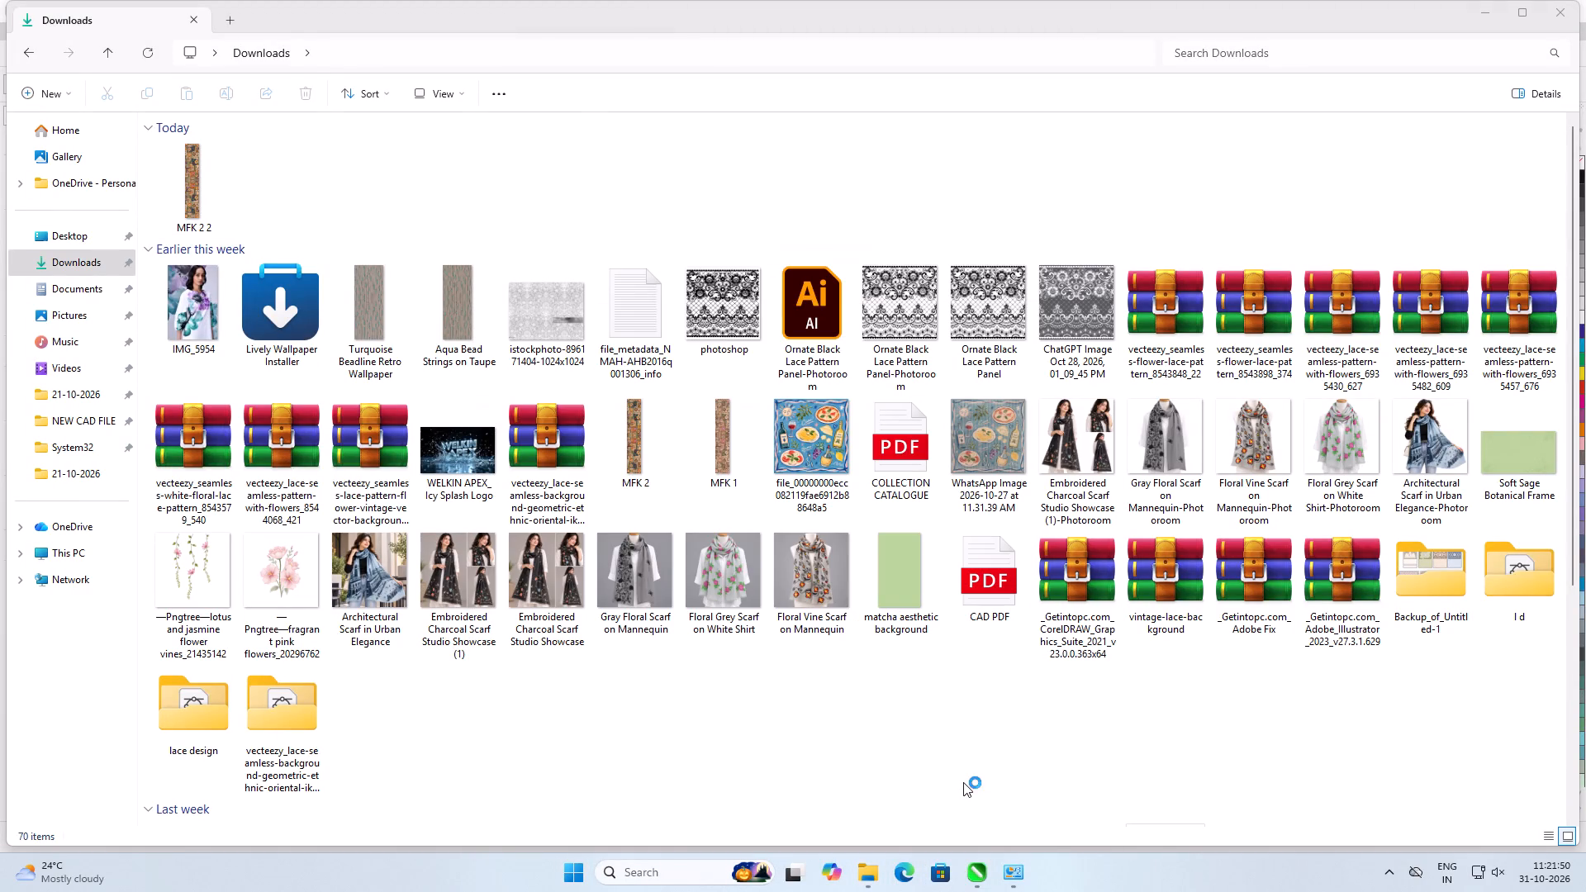
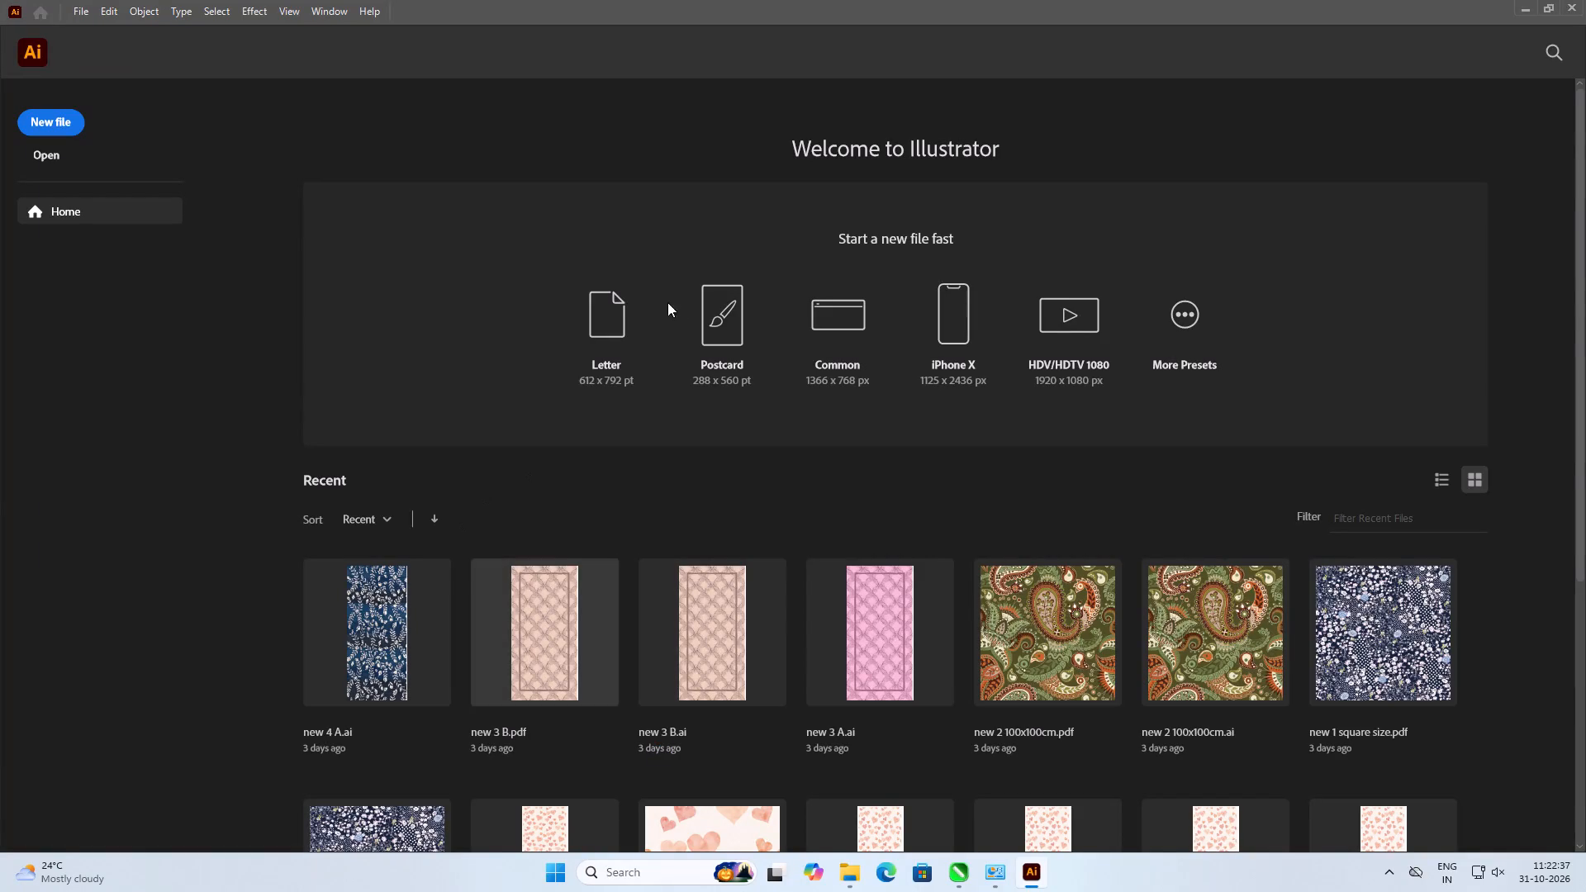
Create a new document from the Letter preset.
left_click(619, 315)
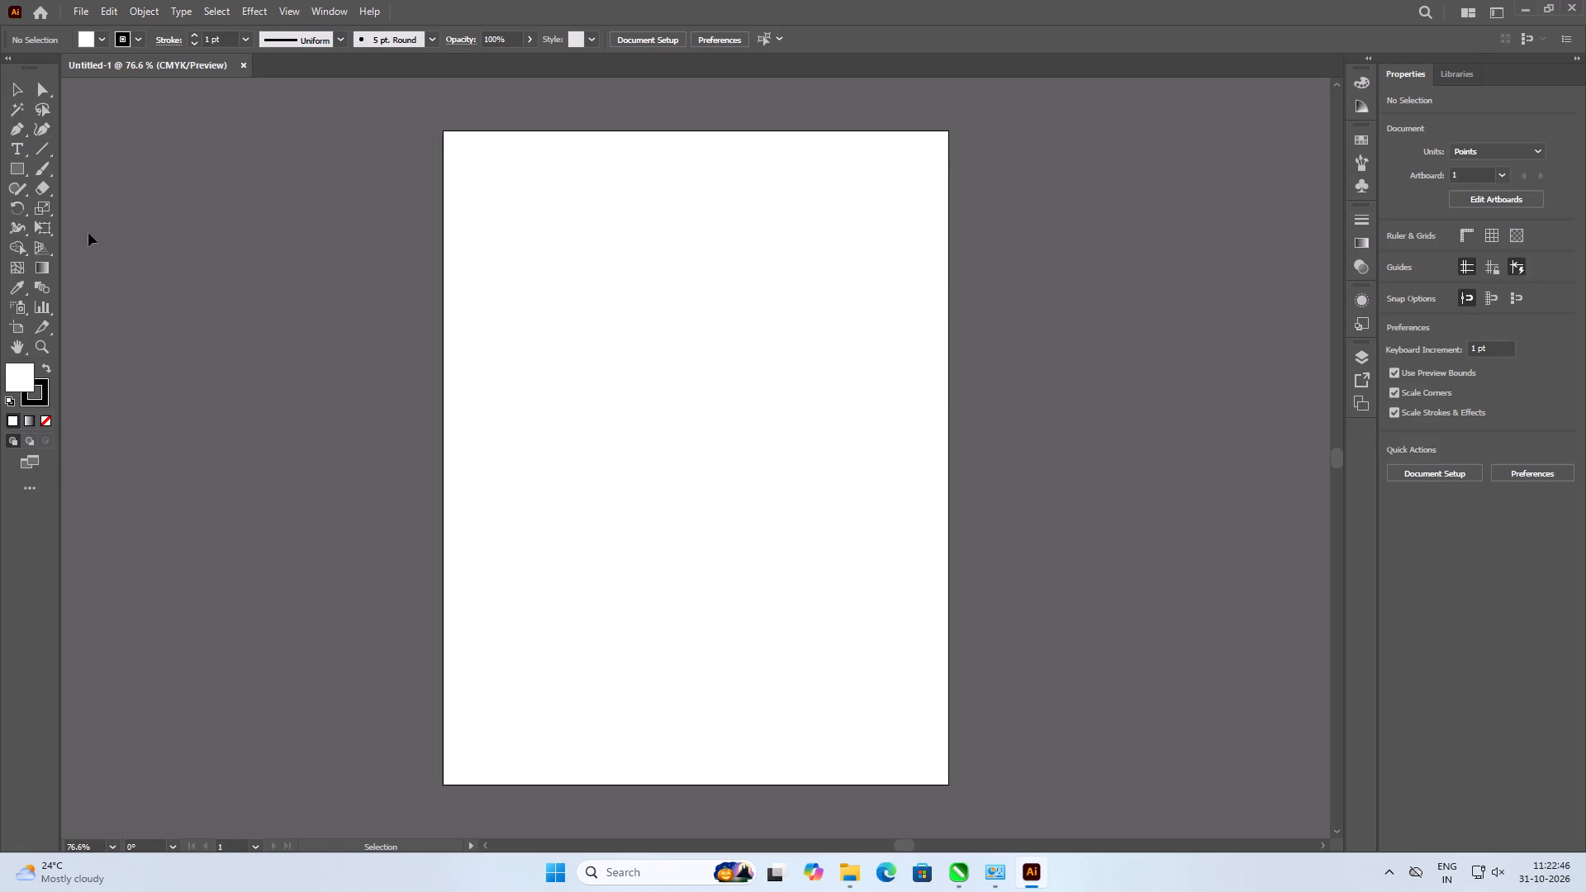
Resize the artboard to 30 cm wide by 160 cm high.
left_click(14, 328)
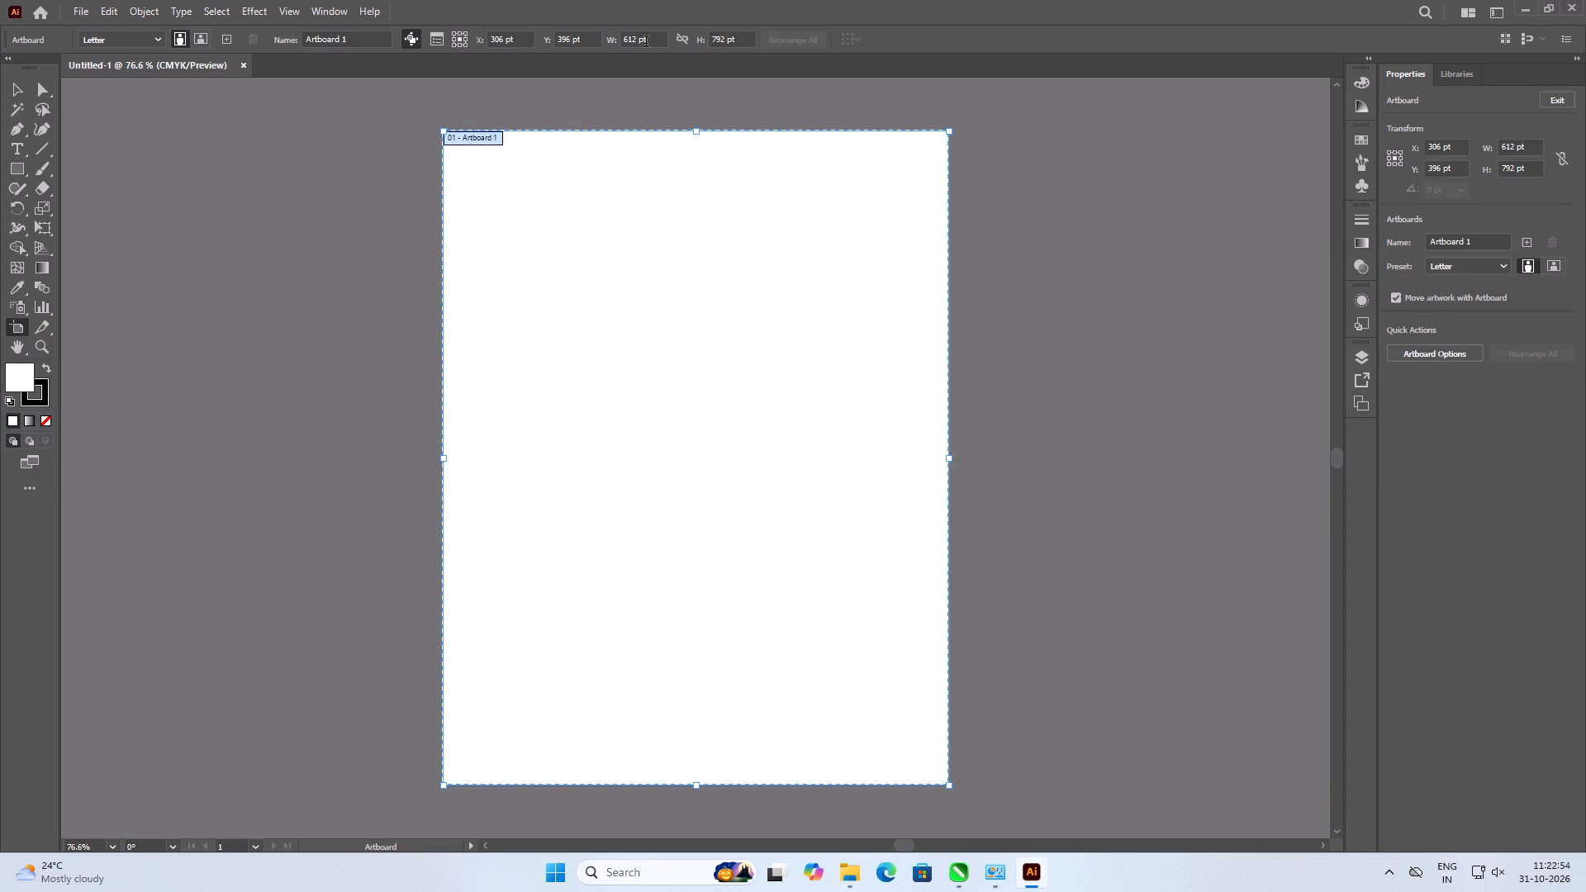
left_click_drag(657, 40, 264, 42)
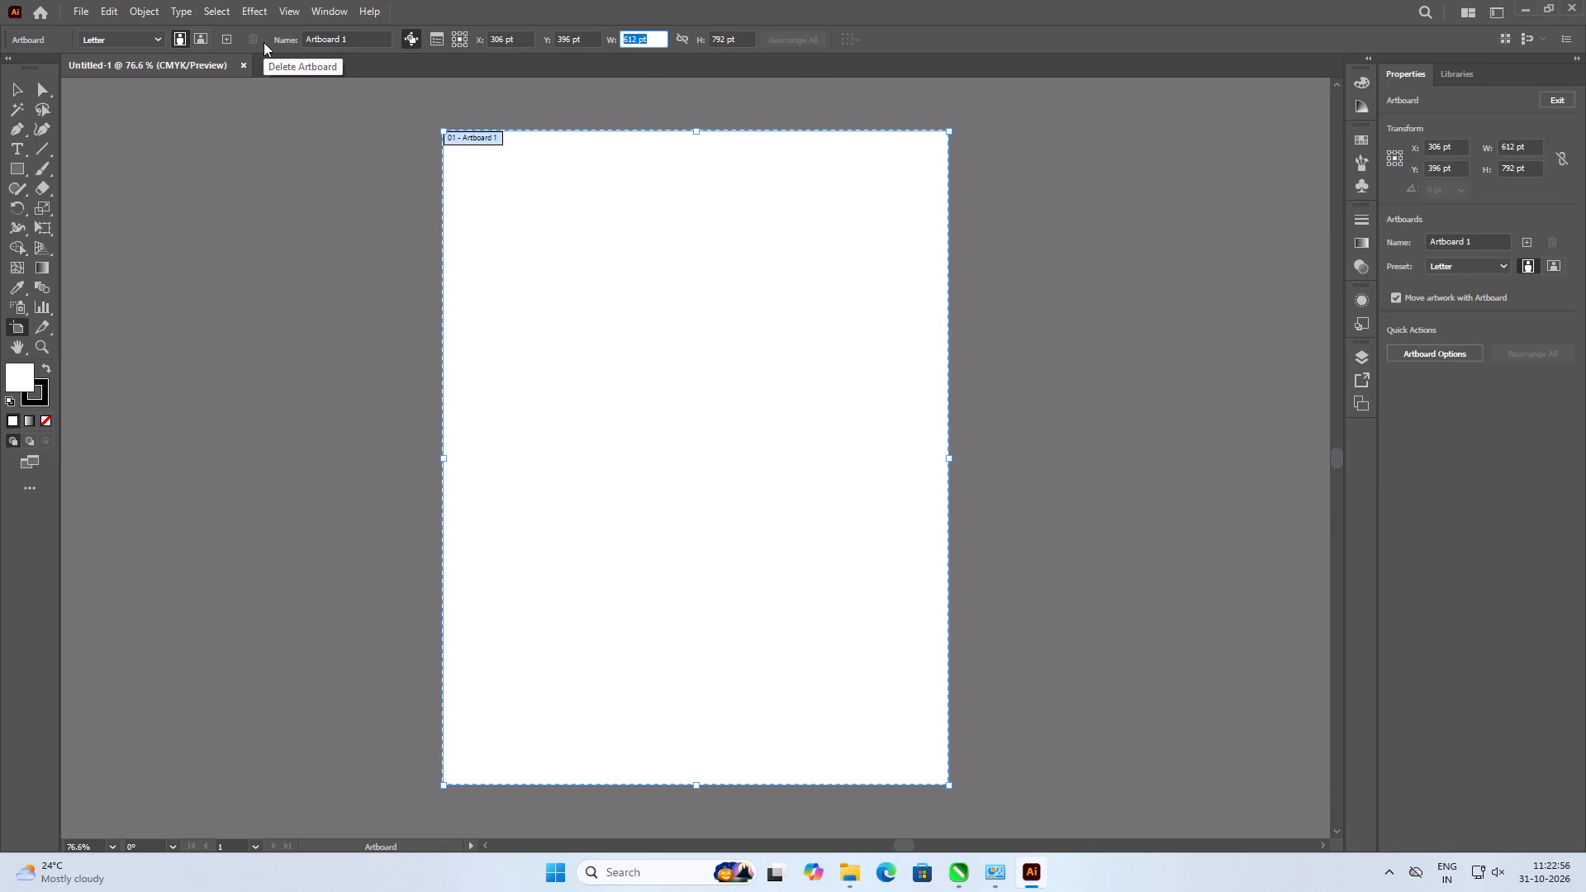
type("30")
type("CM")
key("Tab")
type("160")
type("CM")
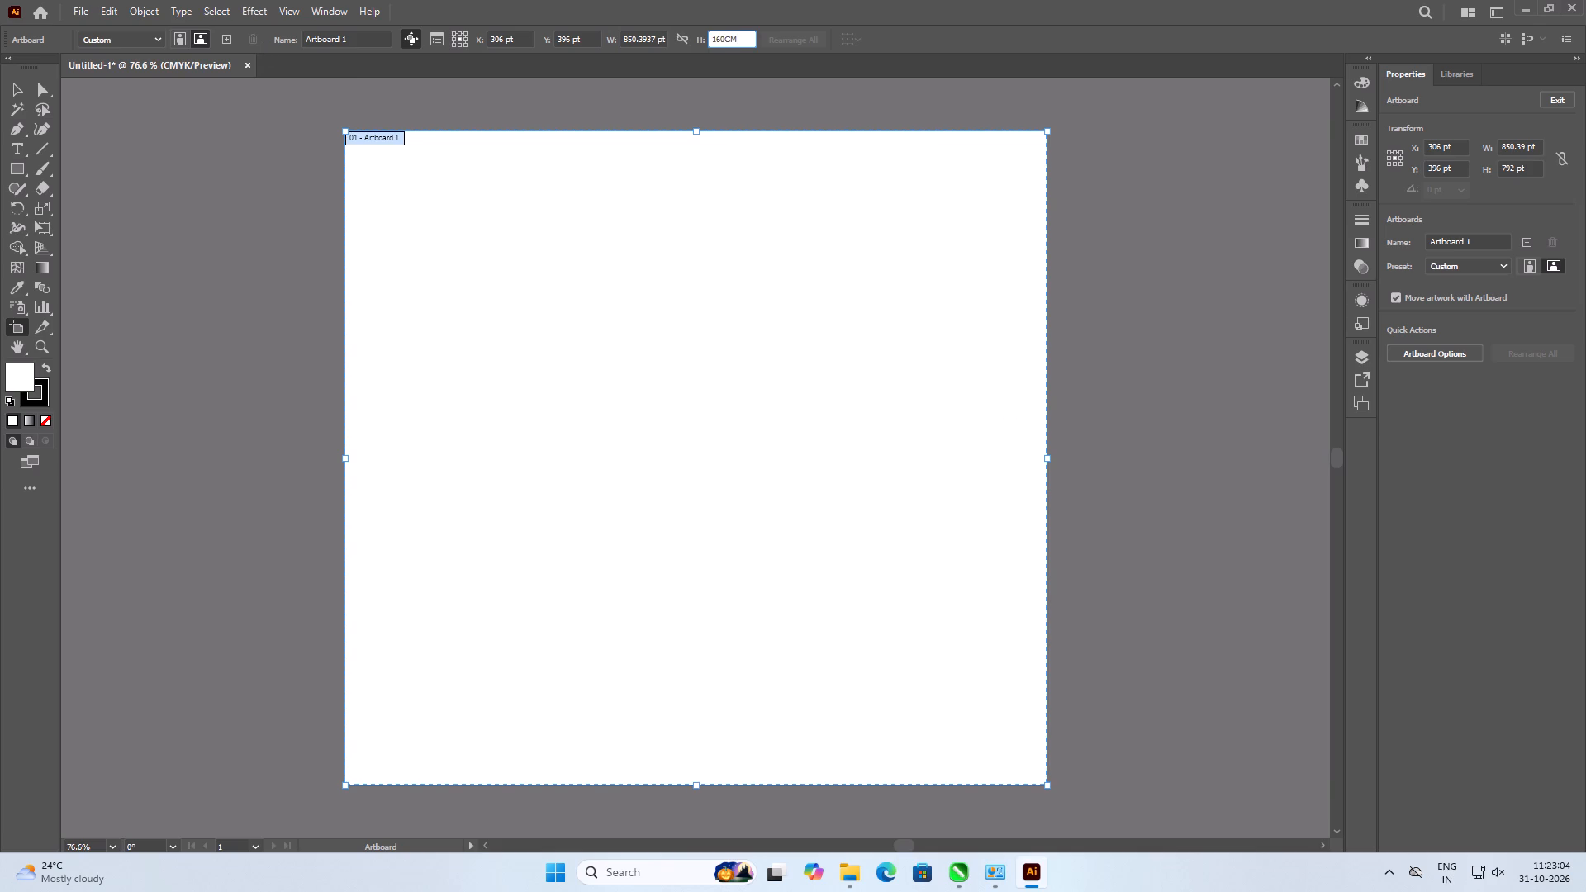
key("Return")
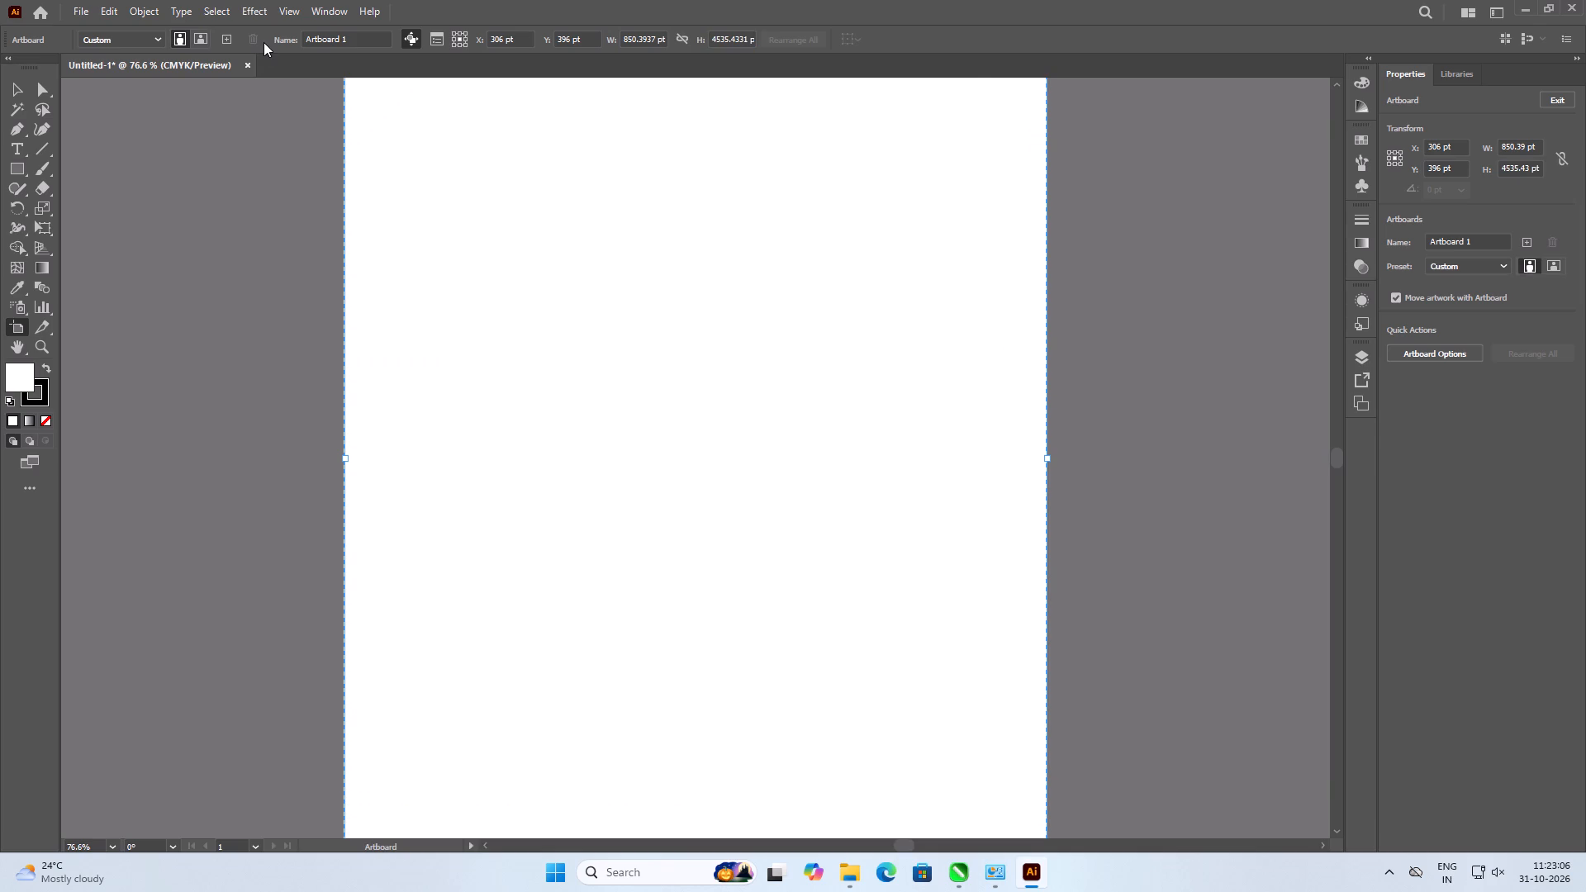
key("ctrl+0")
Place the MFK 2 2 JPEG from the Downloads folder onto the artboard, accepting the colour profile handling.
key("ctrl+shift+p")
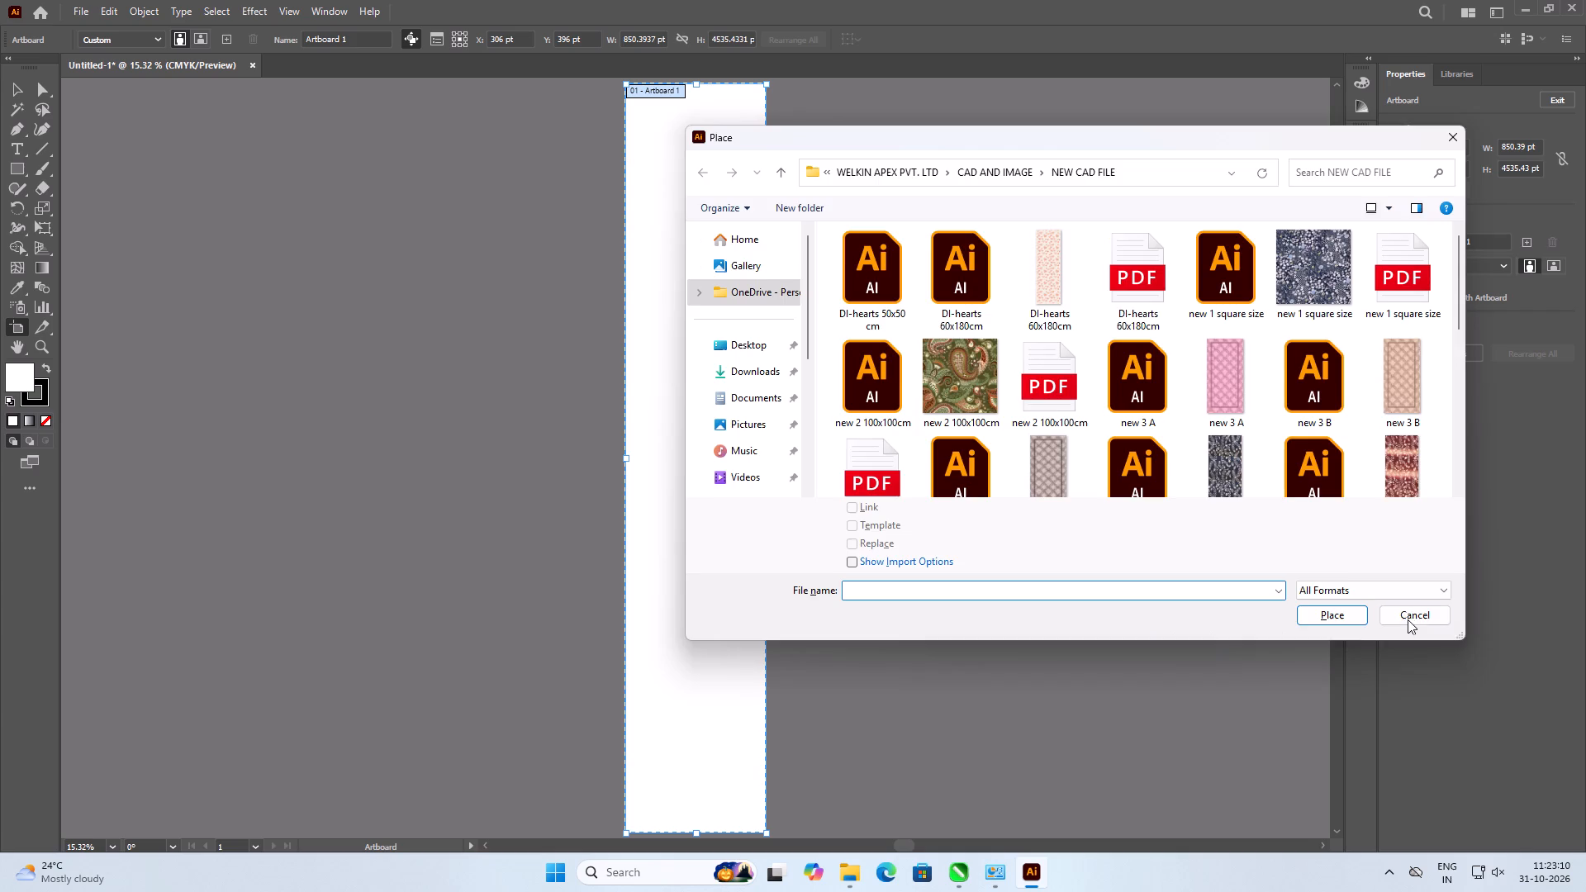
left_click(1408, 614)
left_click(12, 84)
left_click(496, 313)
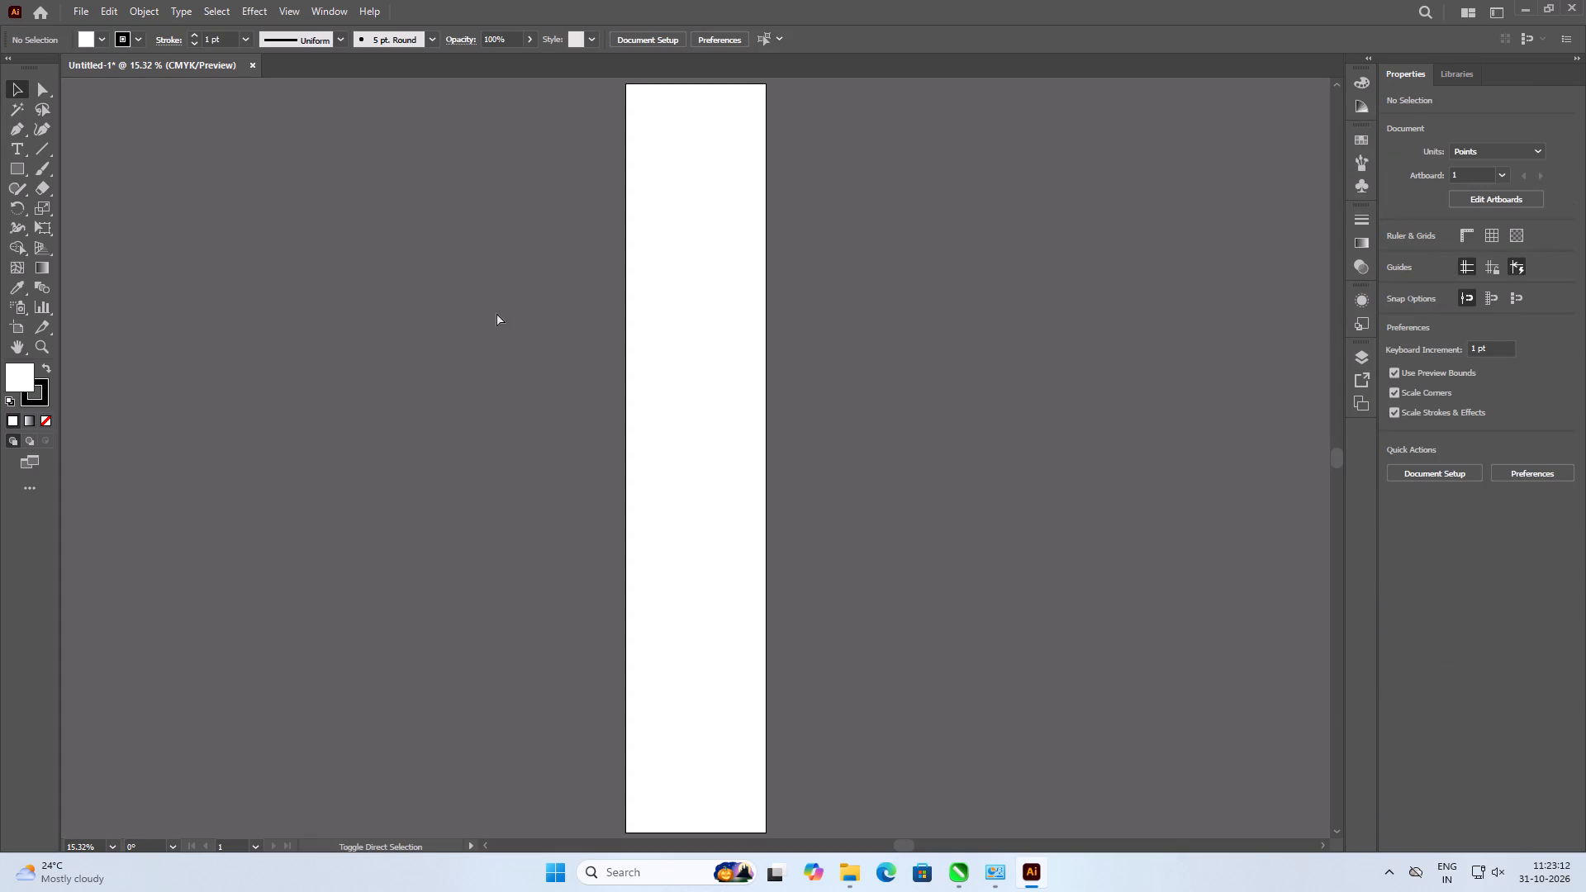
key("ctrl+shift+p")
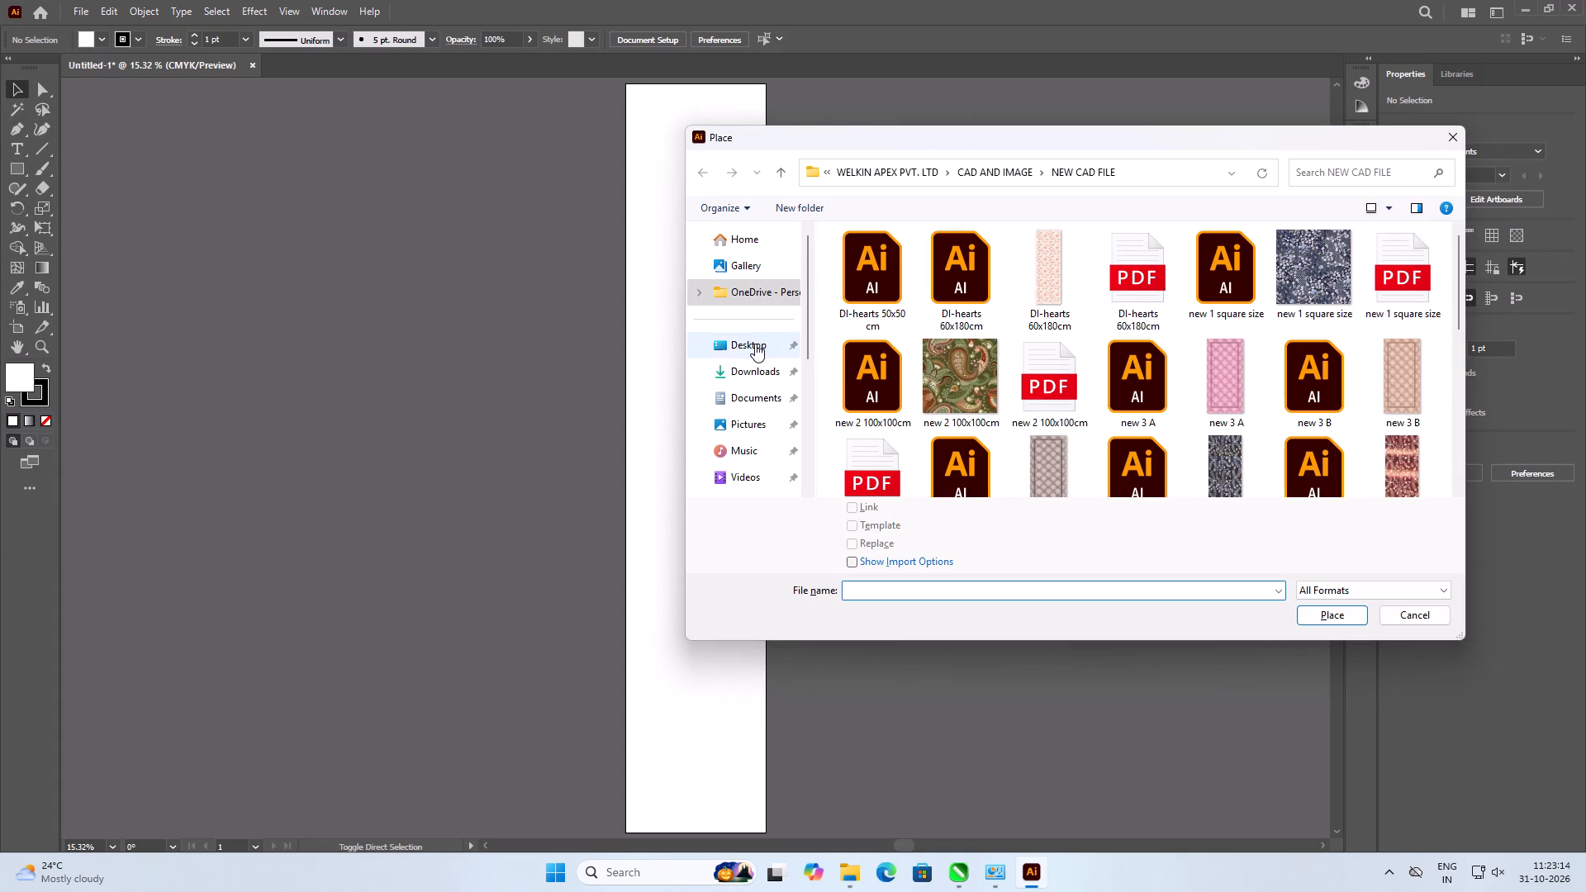
left_click(755, 344)
left_click(757, 373)
double_click(877, 279)
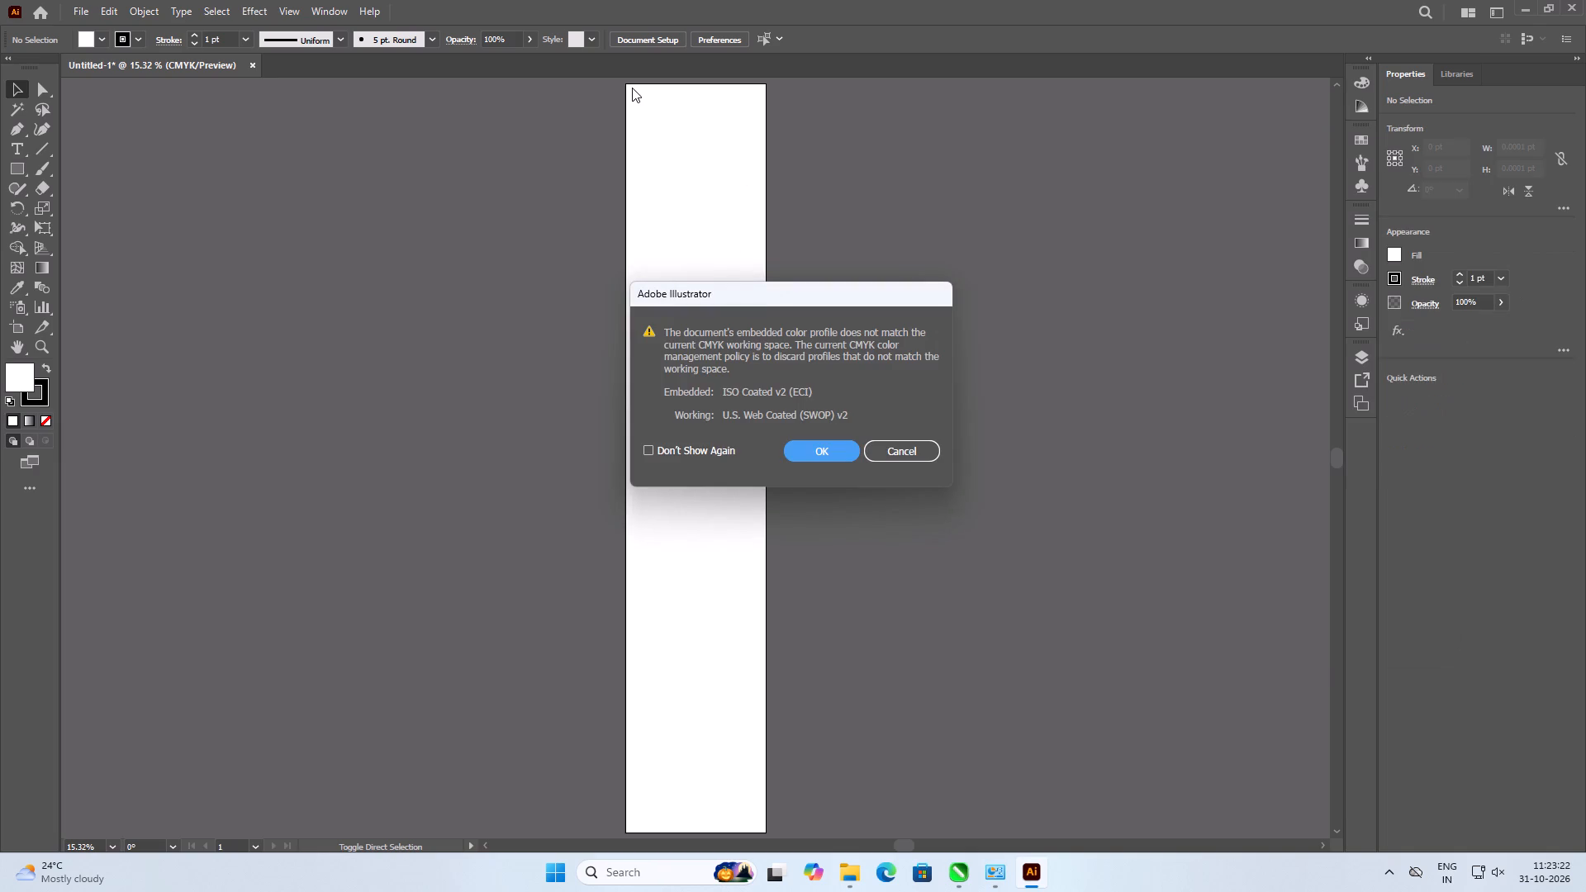
left_click(810, 439)
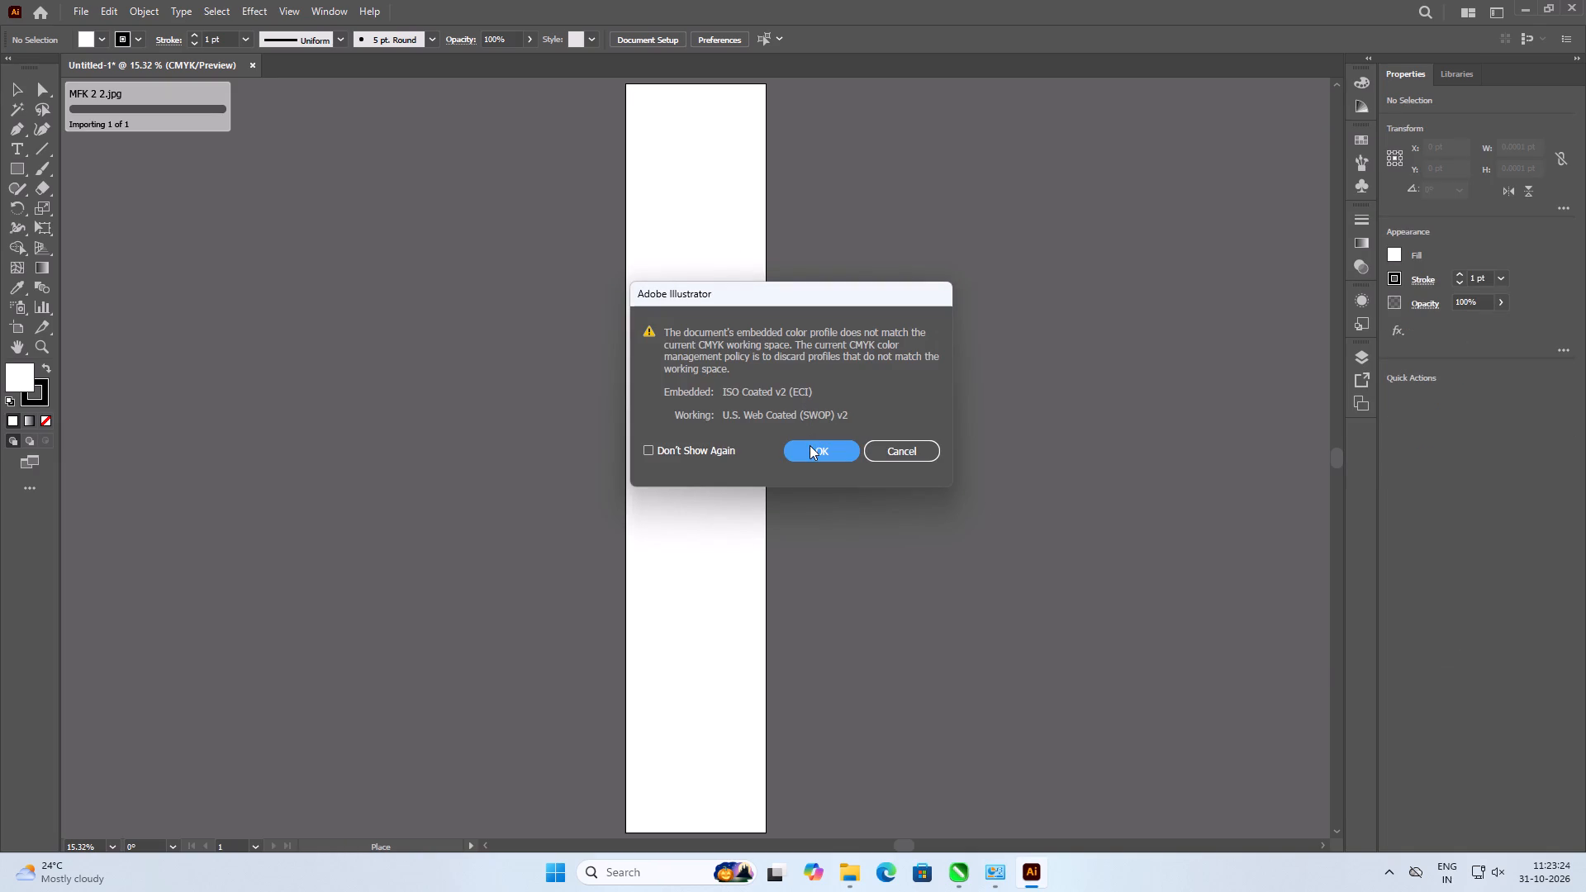
left_click(810, 445)
left_click(645, 156)
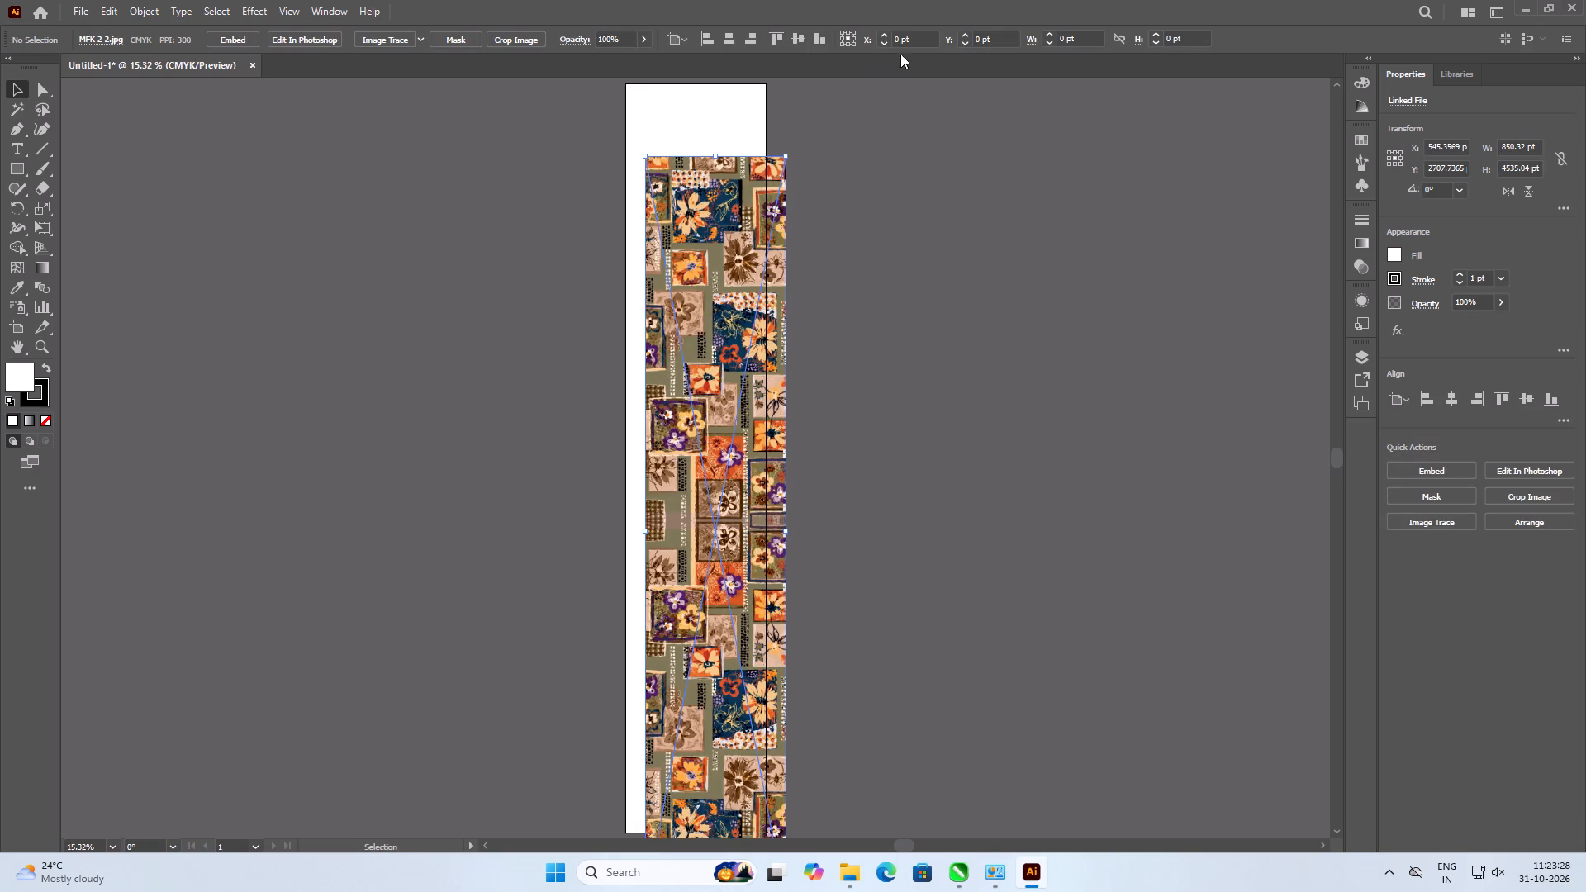
Align the placed MFK 2 2 image to the left and top edges of the artboard.
double_click(696, 45)
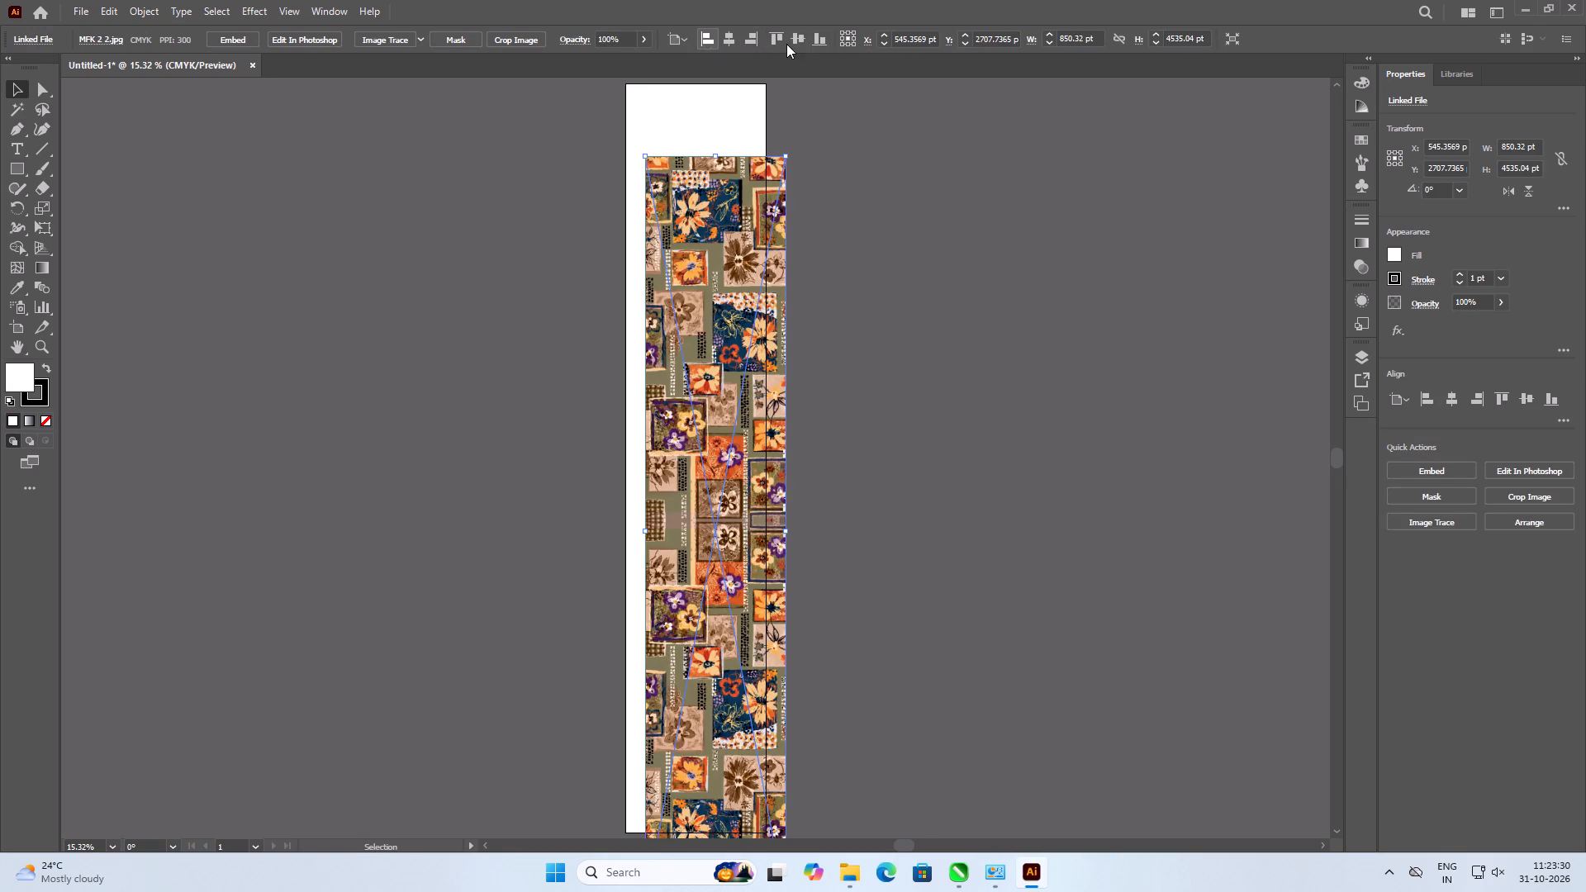
left_click(786, 40)
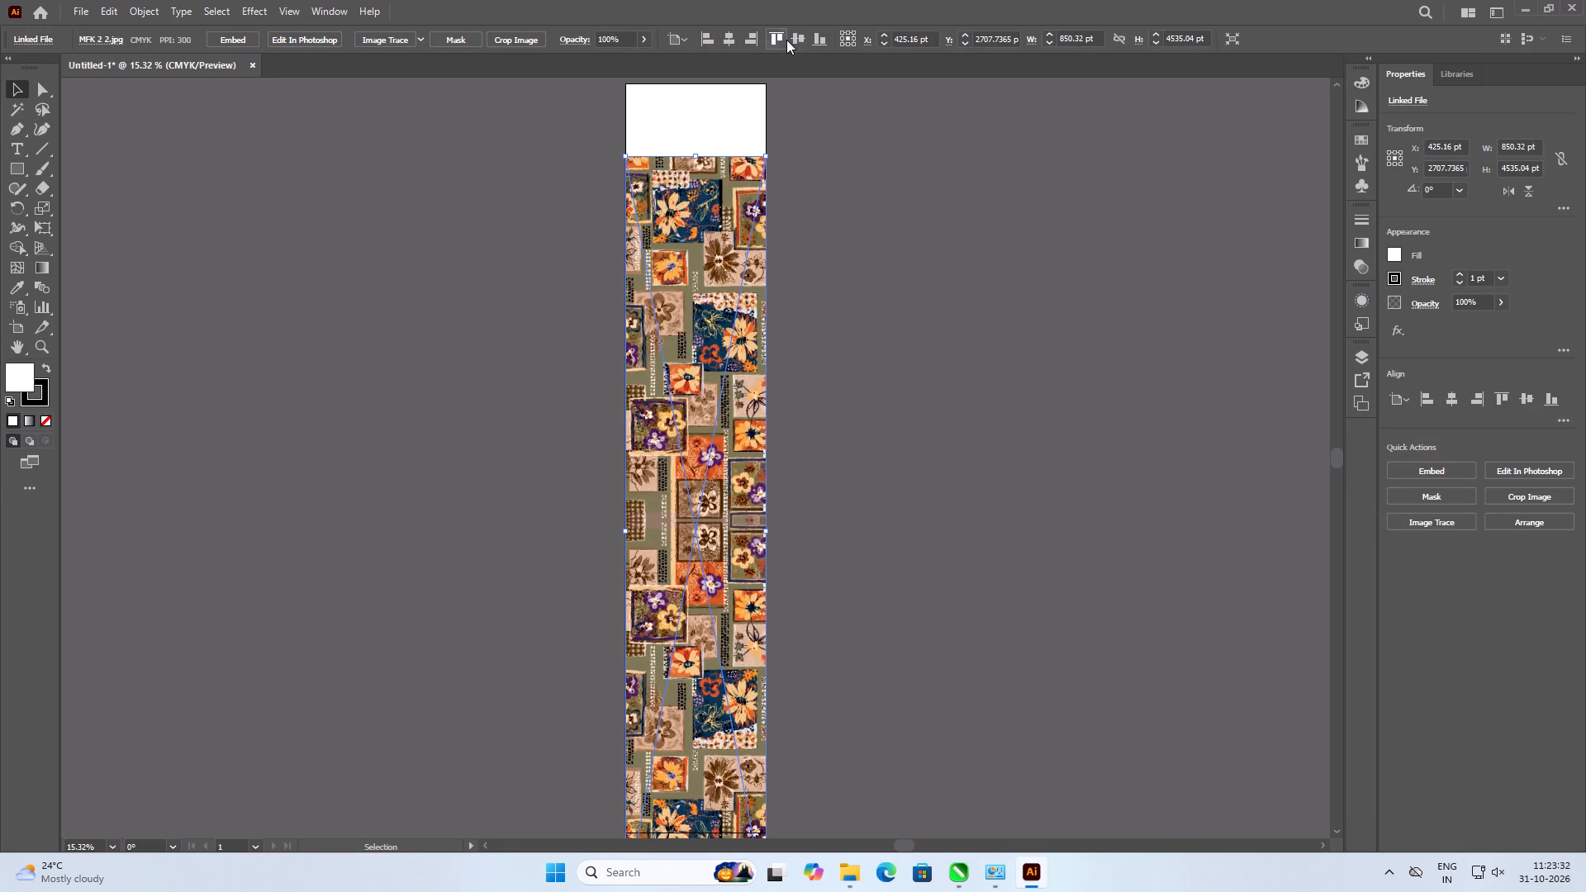
left_click(864, 333)
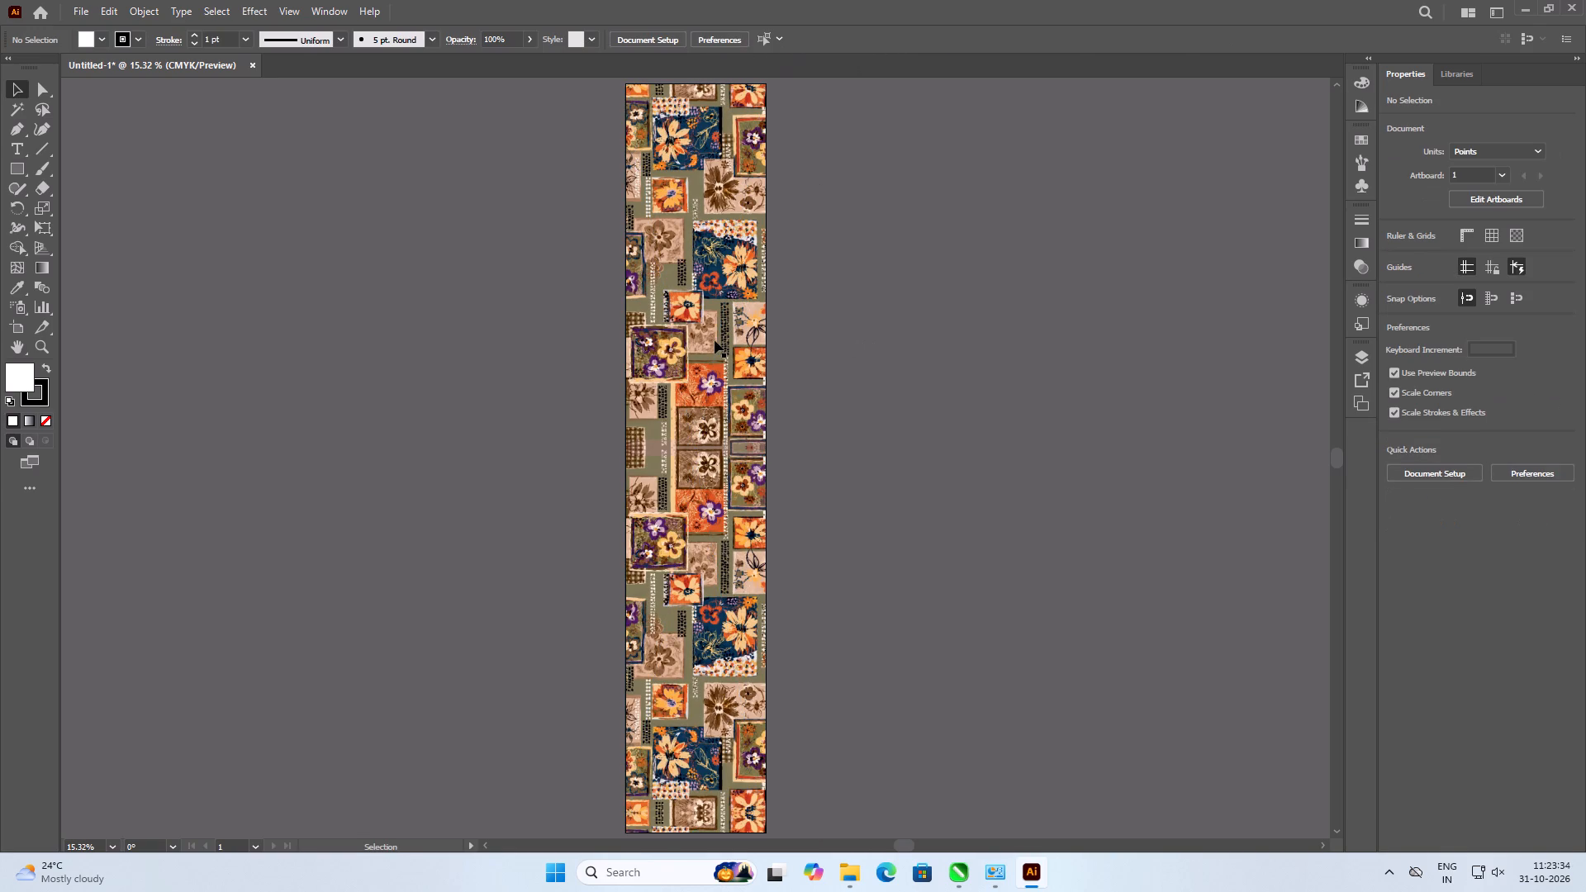
Resize the placed image to 26 cm wide by 156 cm high, keeping it centred on the artboard.
left_click(715, 340)
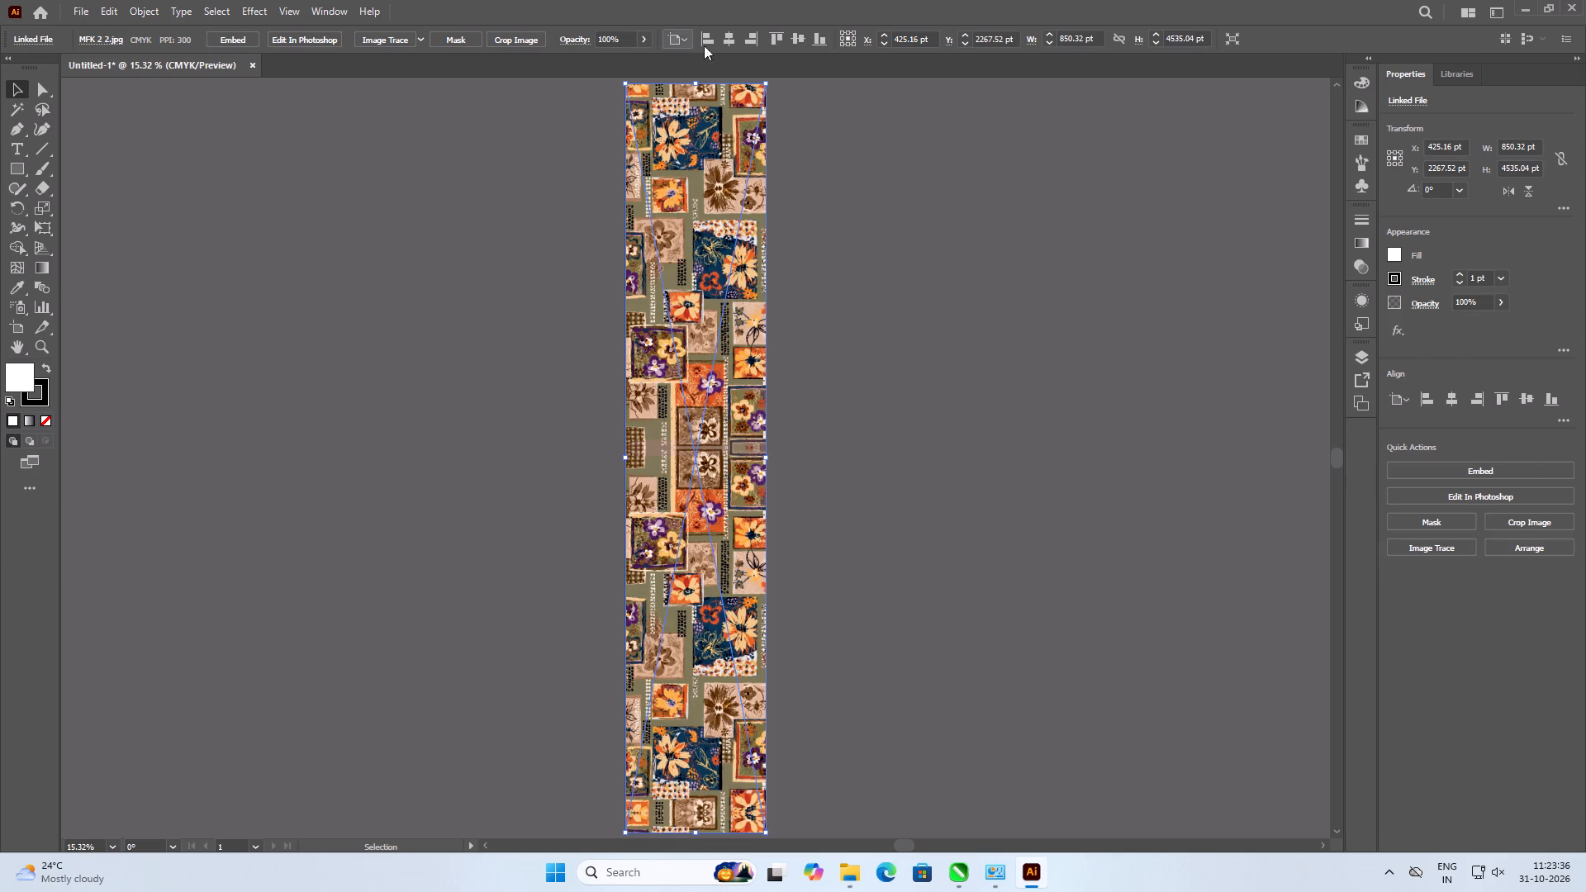
left_click(876, 126)
left_click(693, 191)
left_click_drag(1101, 43, 1038, 41)
type("26")
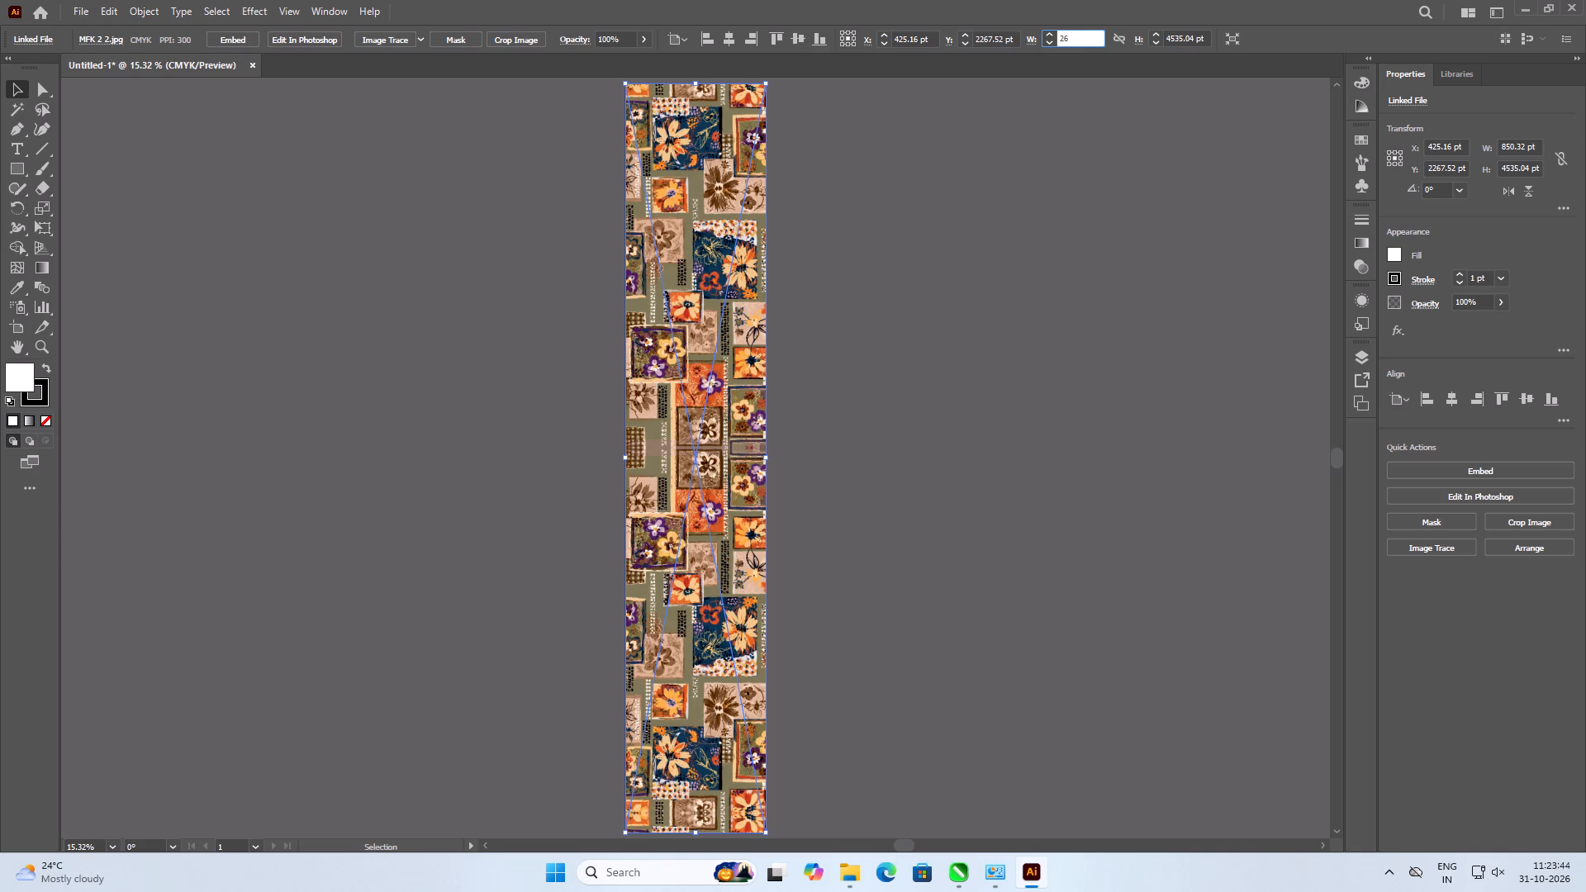
type("CM")
key("Tab")
type("156")
type("CM")
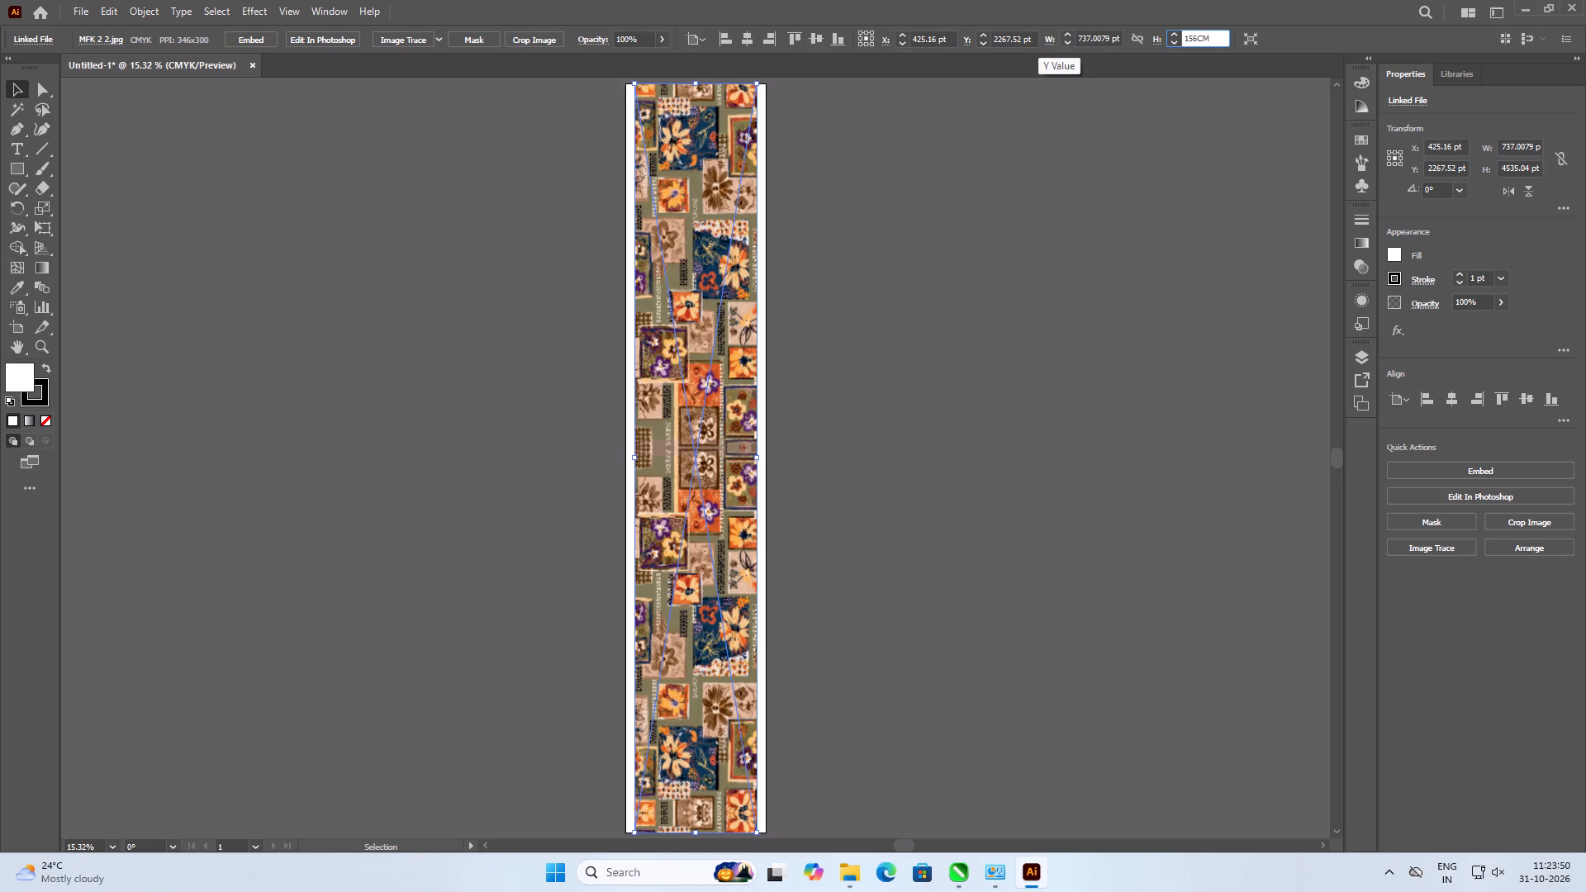
key("Return")
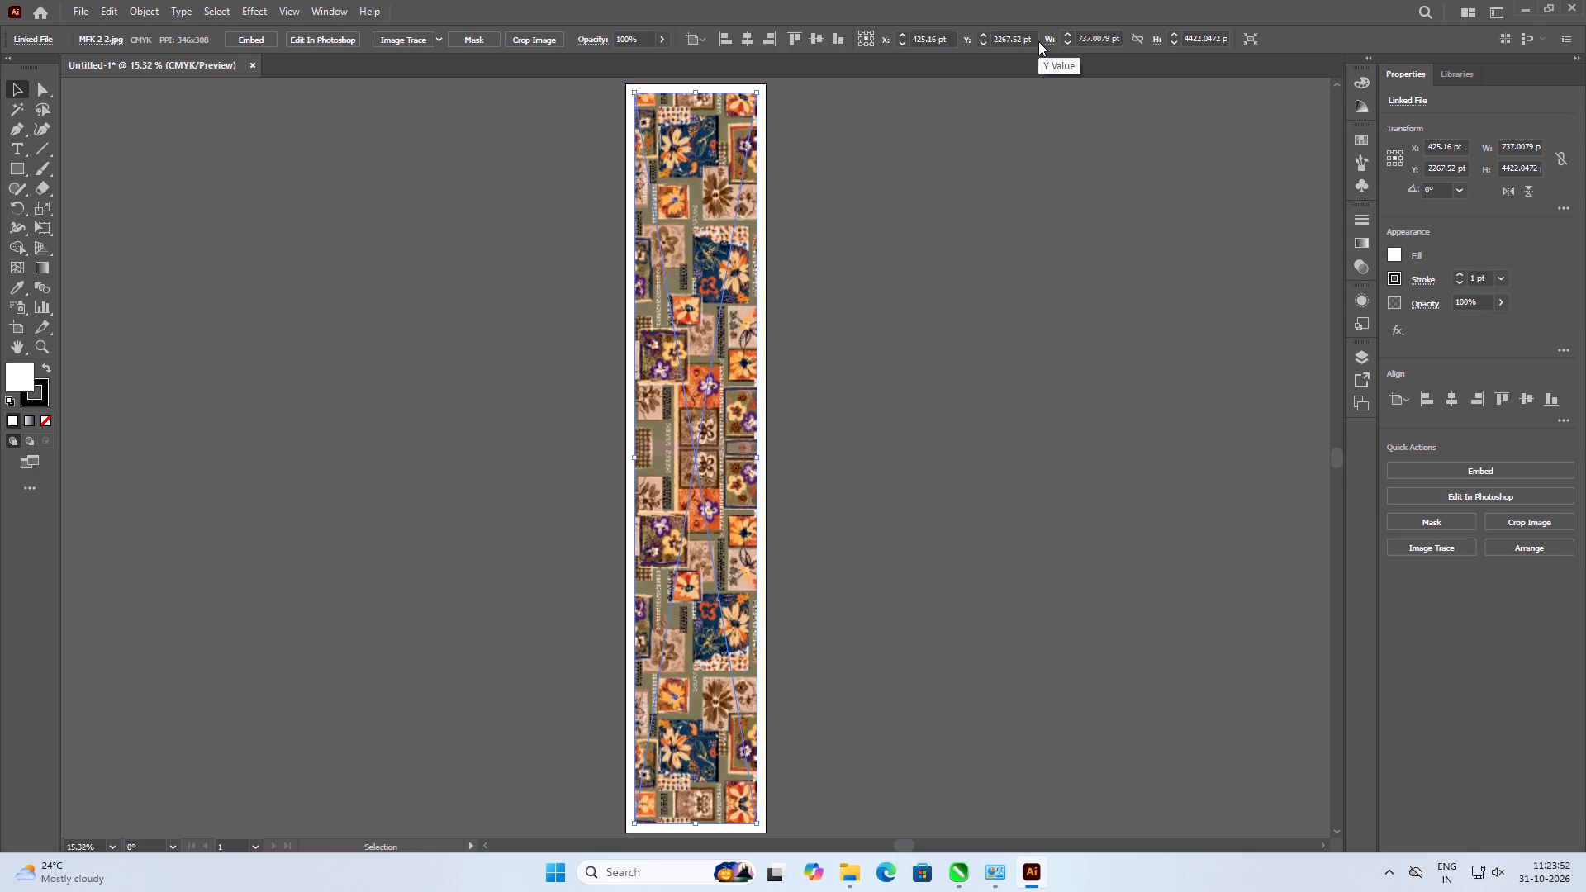
left_click(1022, 315)
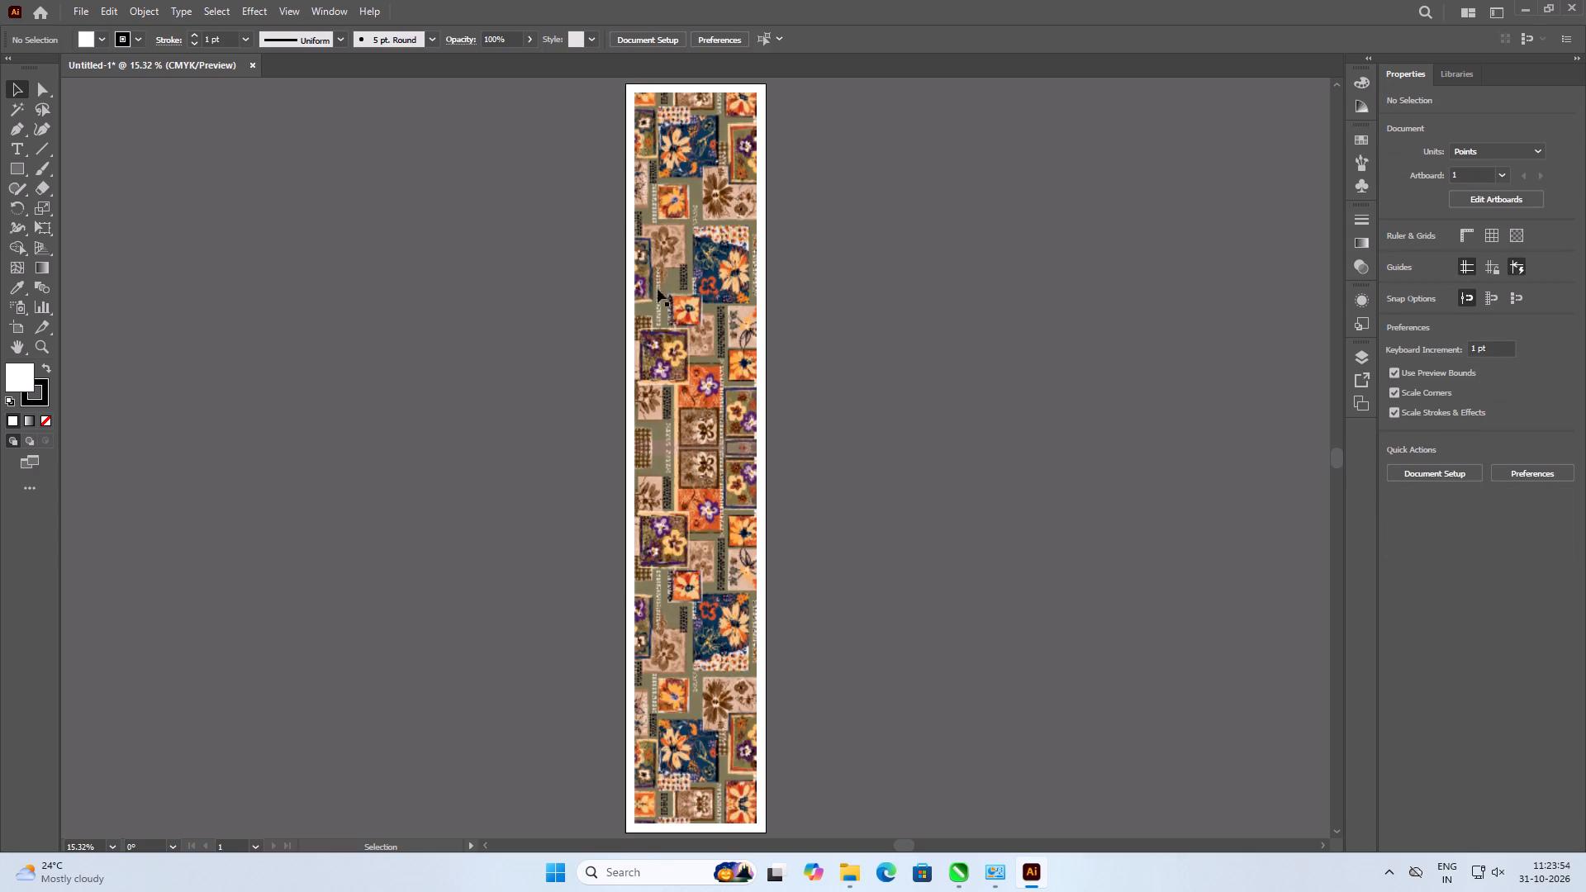
Draw a 30 × 160 cm rectangle on the empty canvas beside the artboard and select it.
scroll(662, 298, "up", 7)
scroll(662, 298, "down", 7)
scroll(662, 298, "up", 2, "alt")
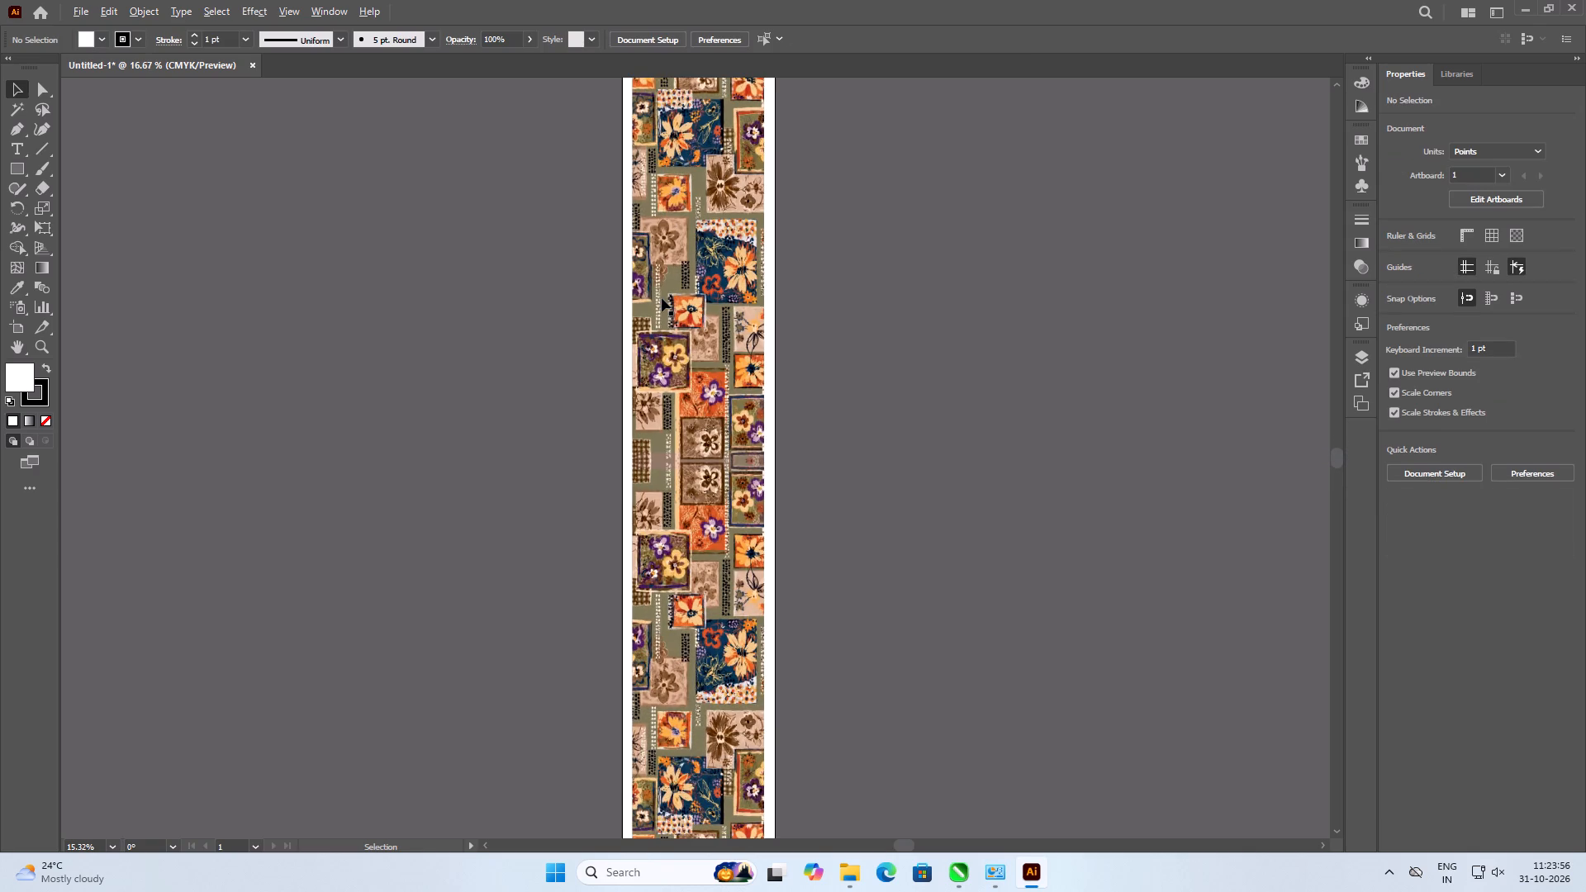
scroll(662, 298, "up", 5, "alt")
scroll(662, 298, "down", 7, "alt")
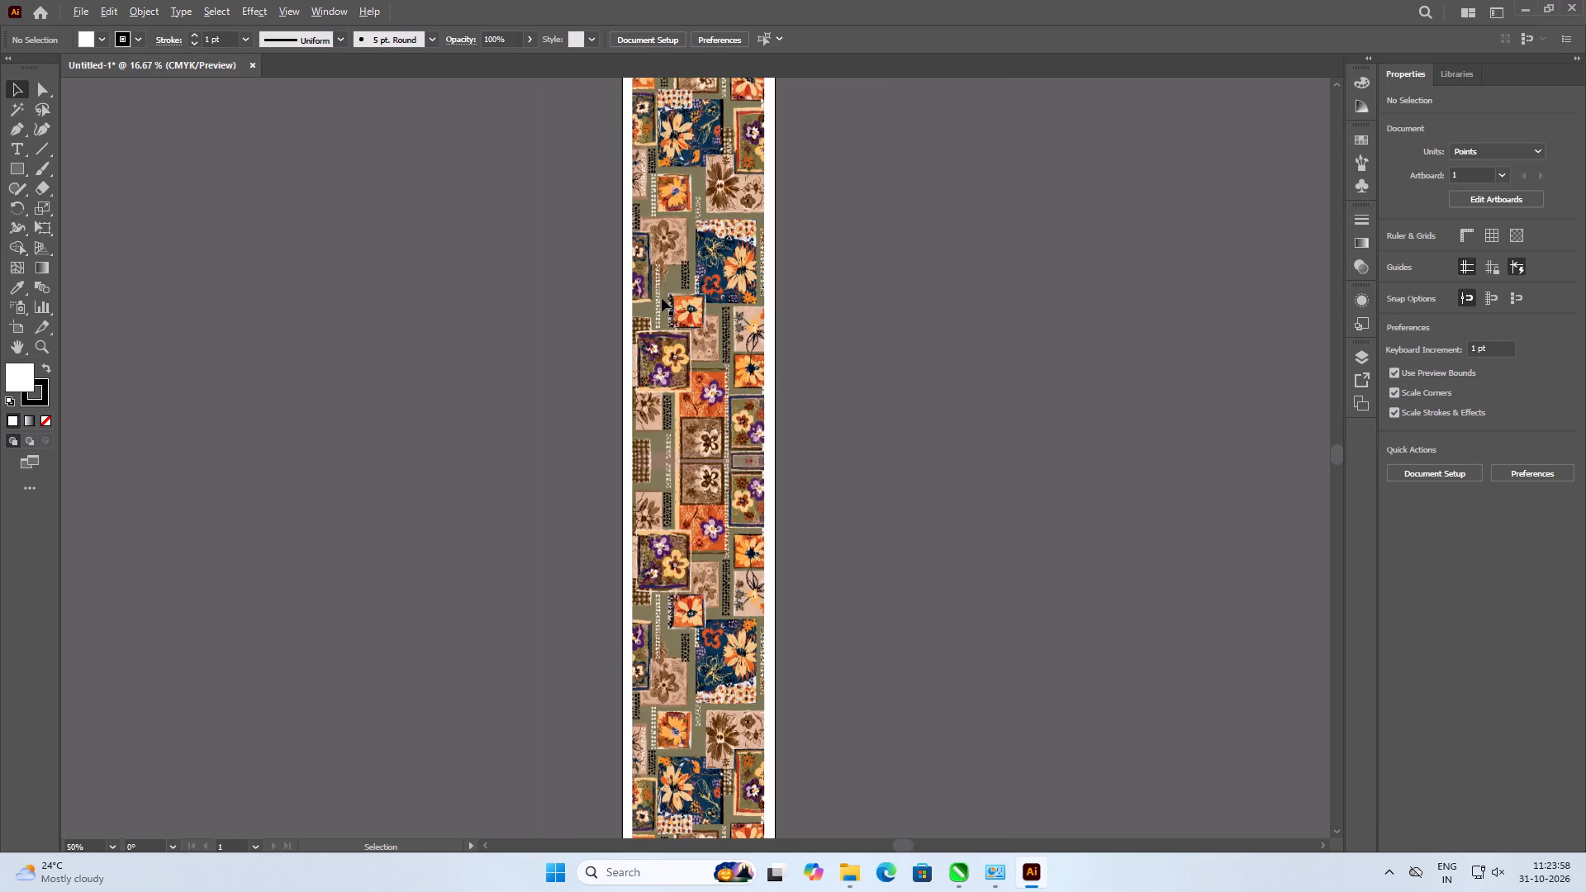
scroll(662, 298, "down", 1, "alt")
left_click(801, 357)
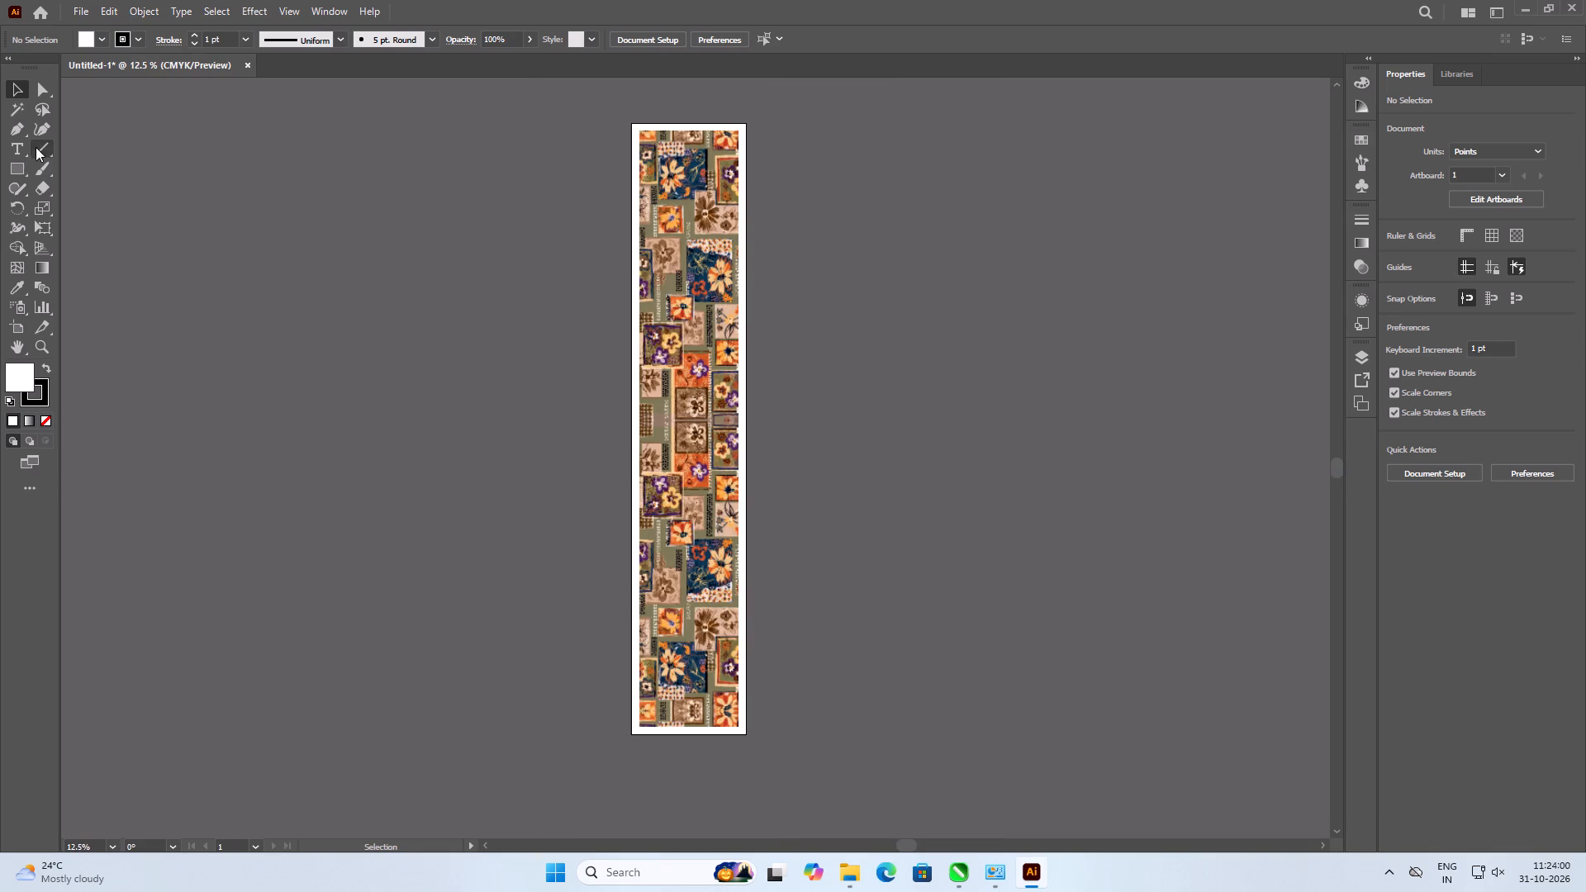
left_click(26, 166)
left_click(402, 230)
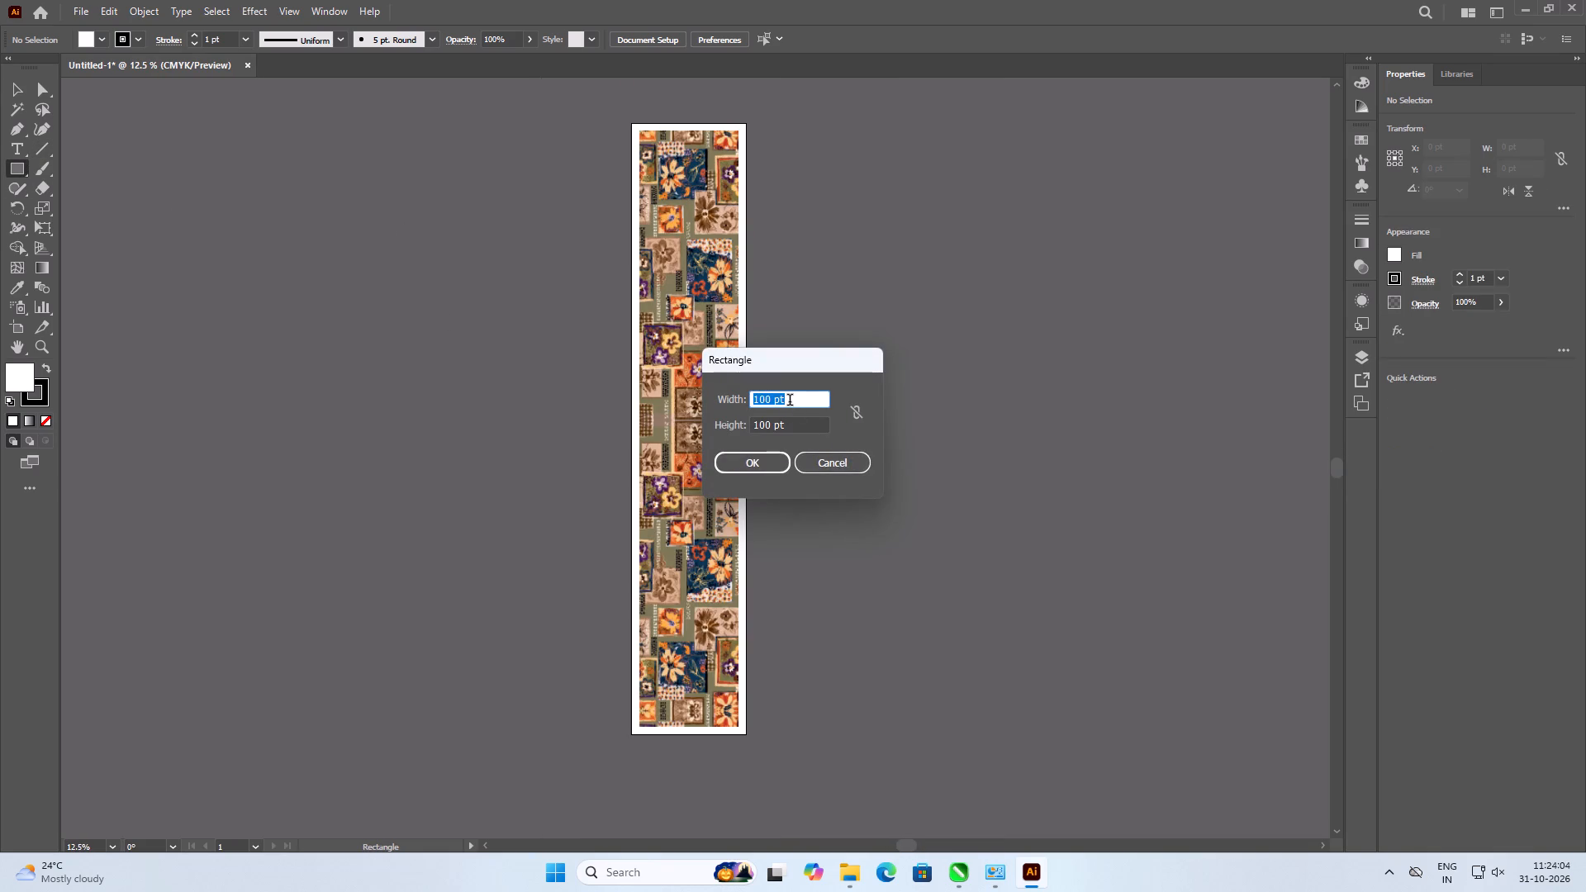
type("60")
key("BackSpace")
key("BackSpace")
type("30")
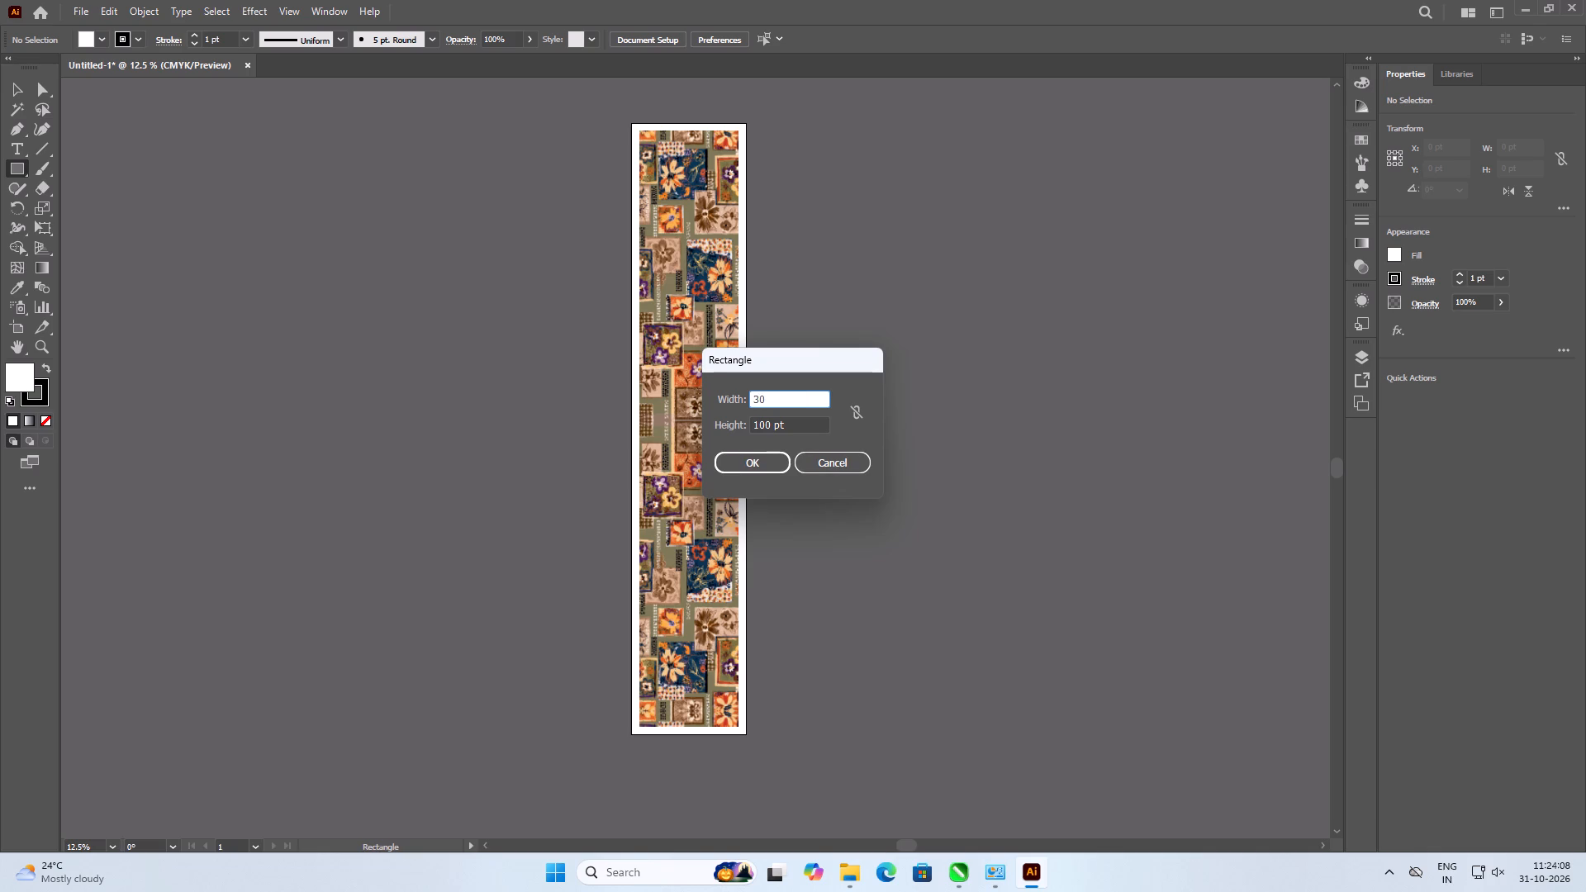
type("CM")
key("Tab")
type("160")
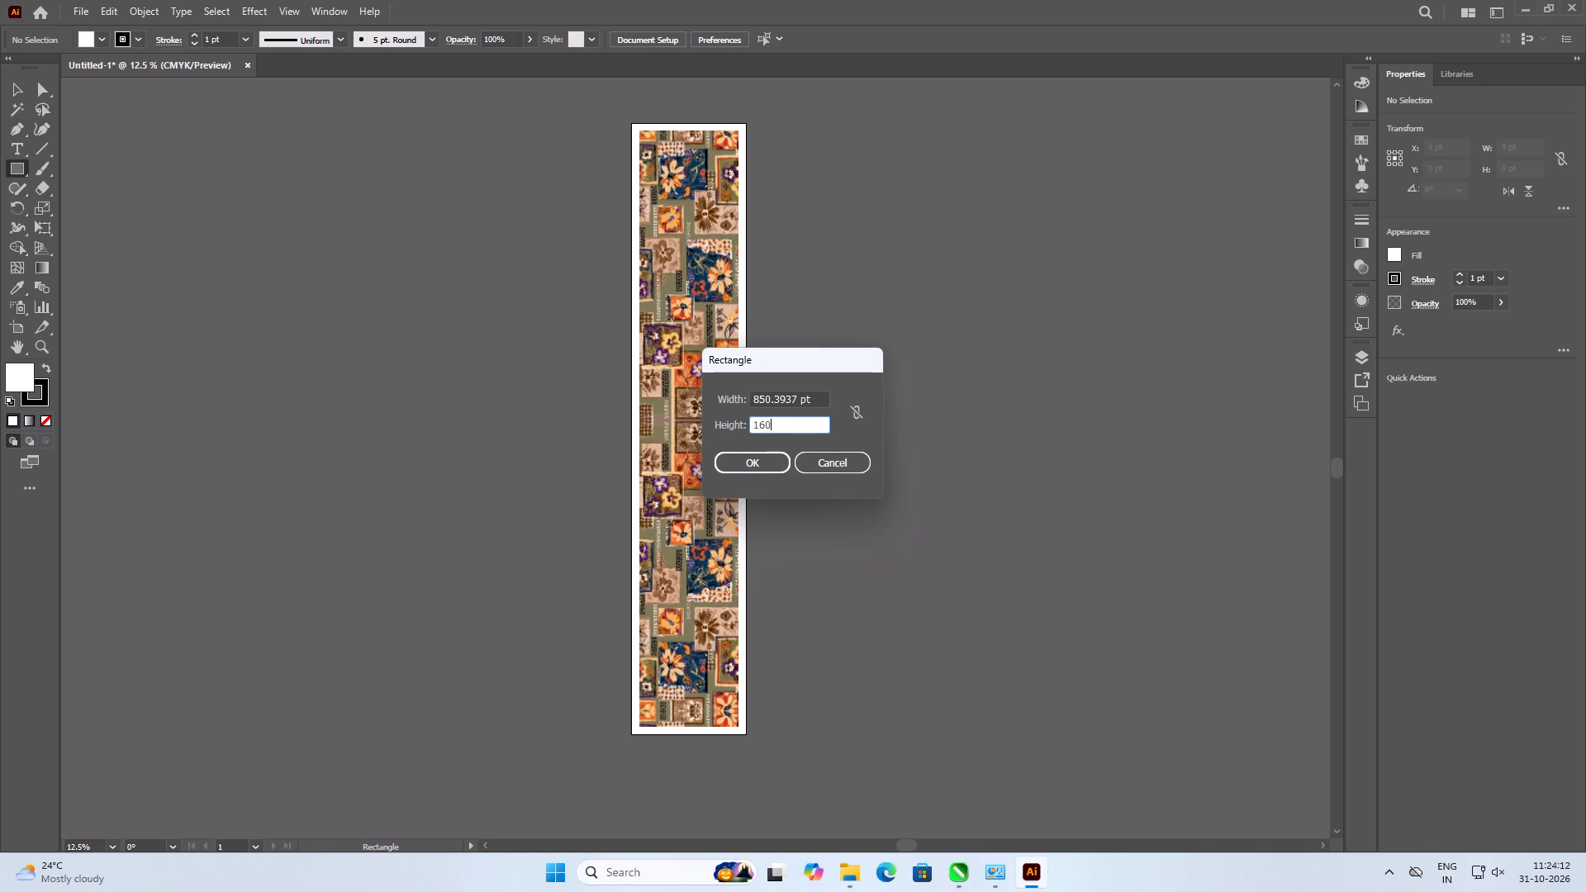
type("CM")
key("Return")
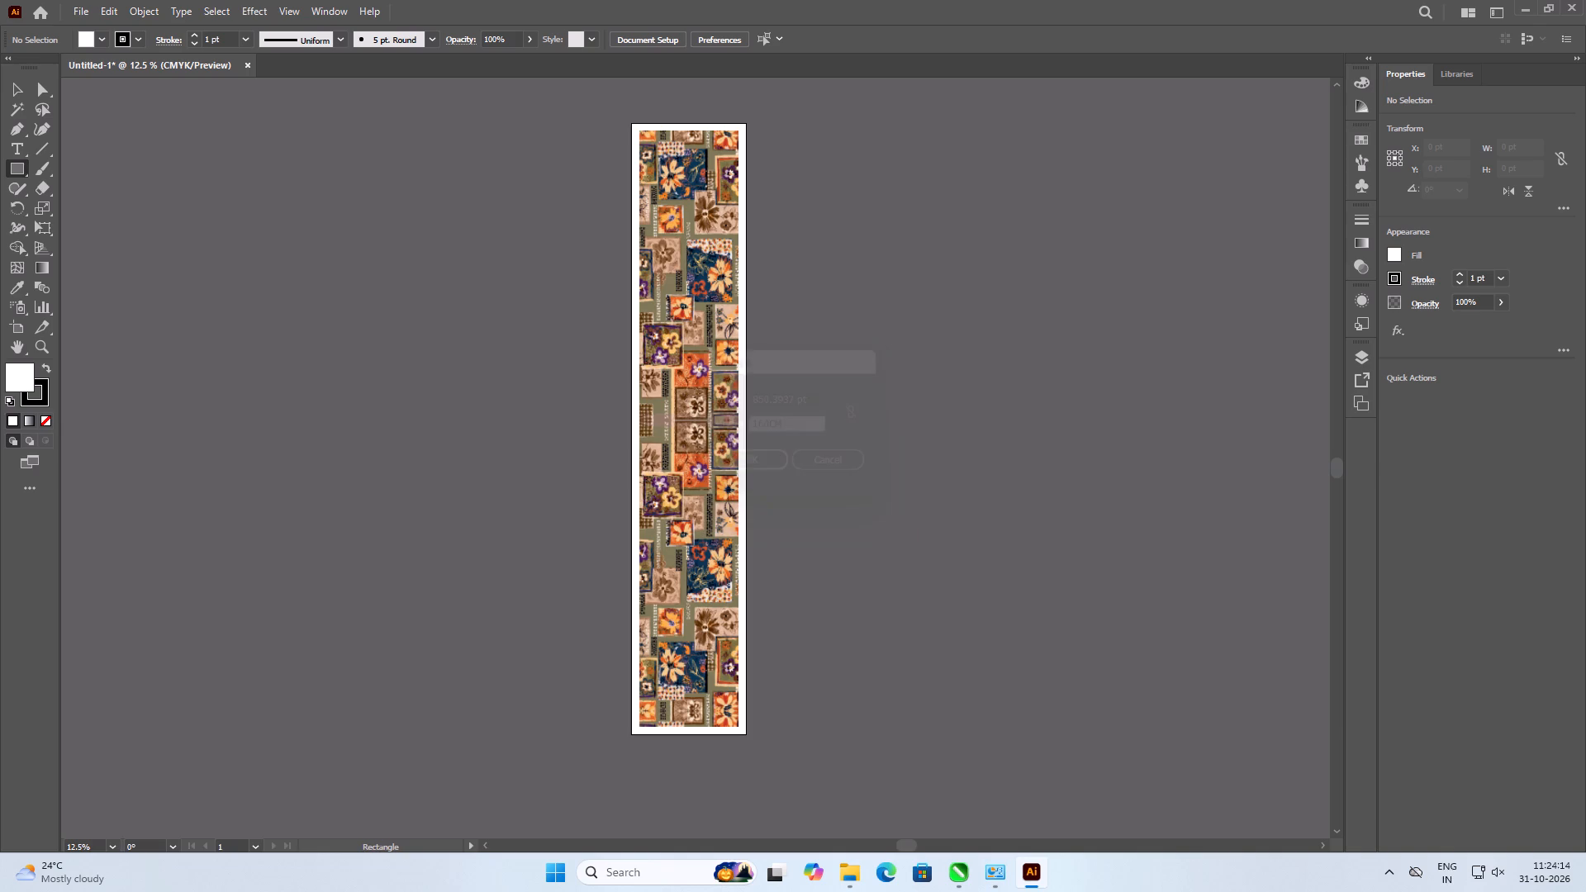
left_click(272, 182)
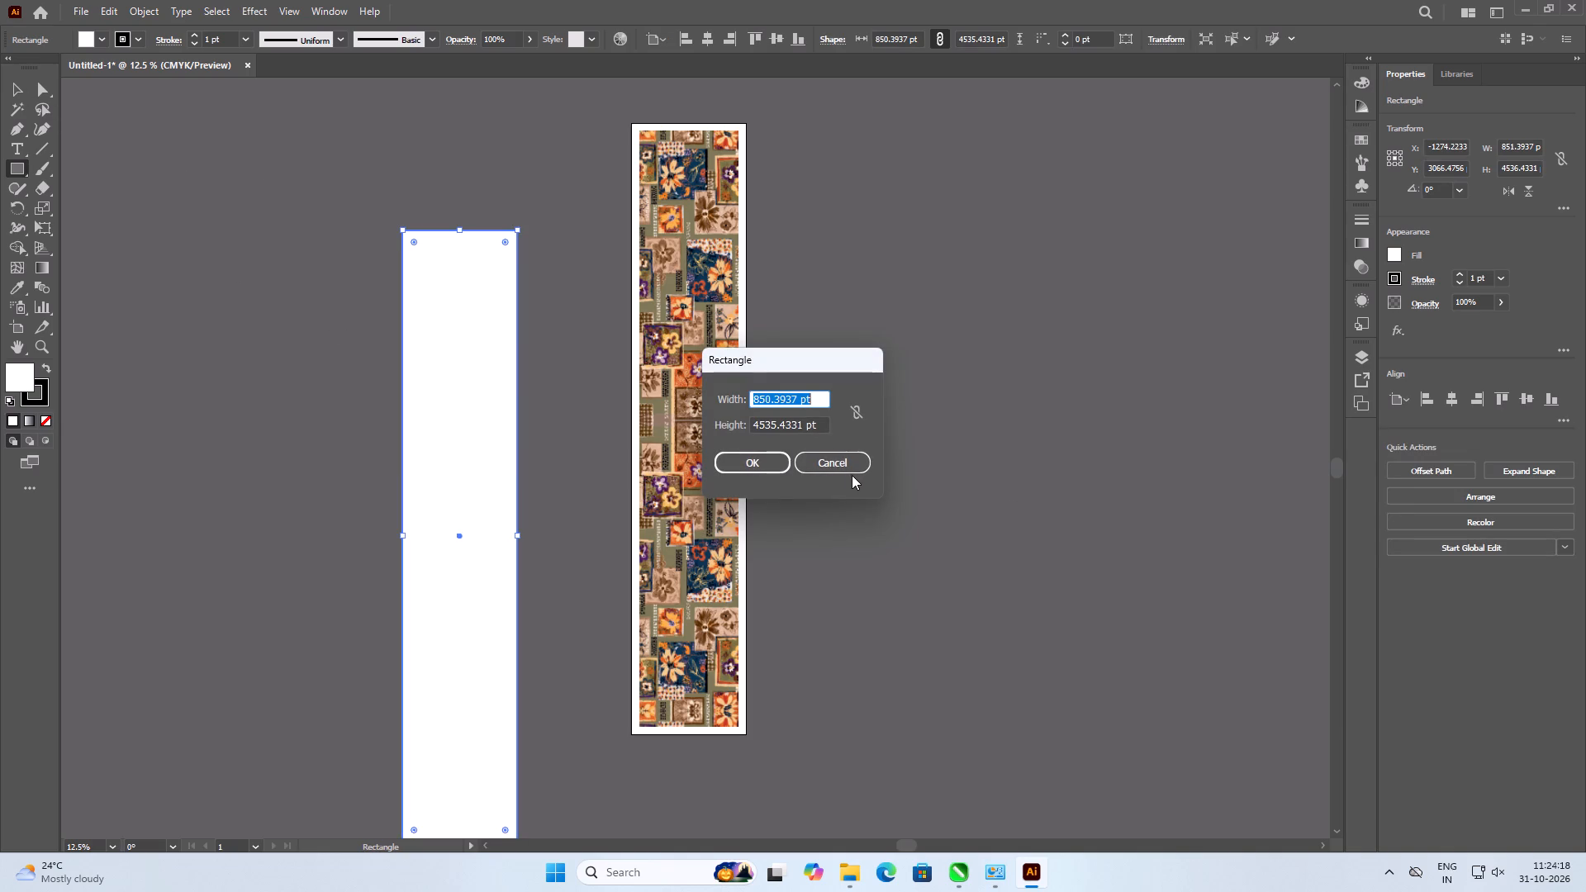
left_click(852, 472)
left_click(13, 86)
left_click(411, 278)
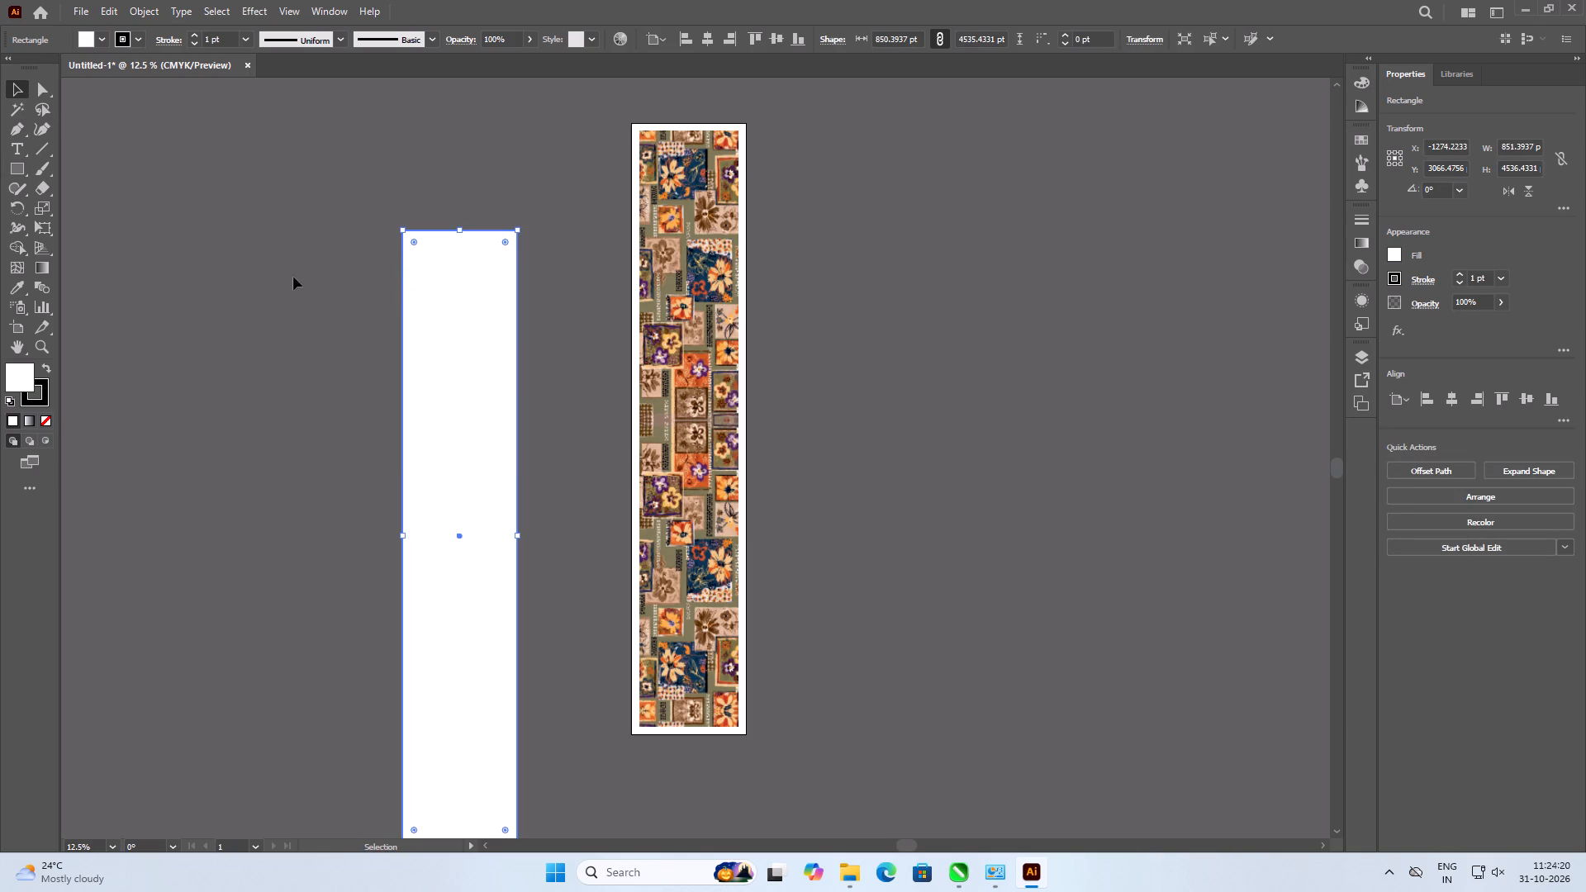
Place the 0117kh - 30x160 image from MFK's 21-10-2026 CAD folder on the empty canvas beside the artboard as a colour reference.
left_click(169, 224)
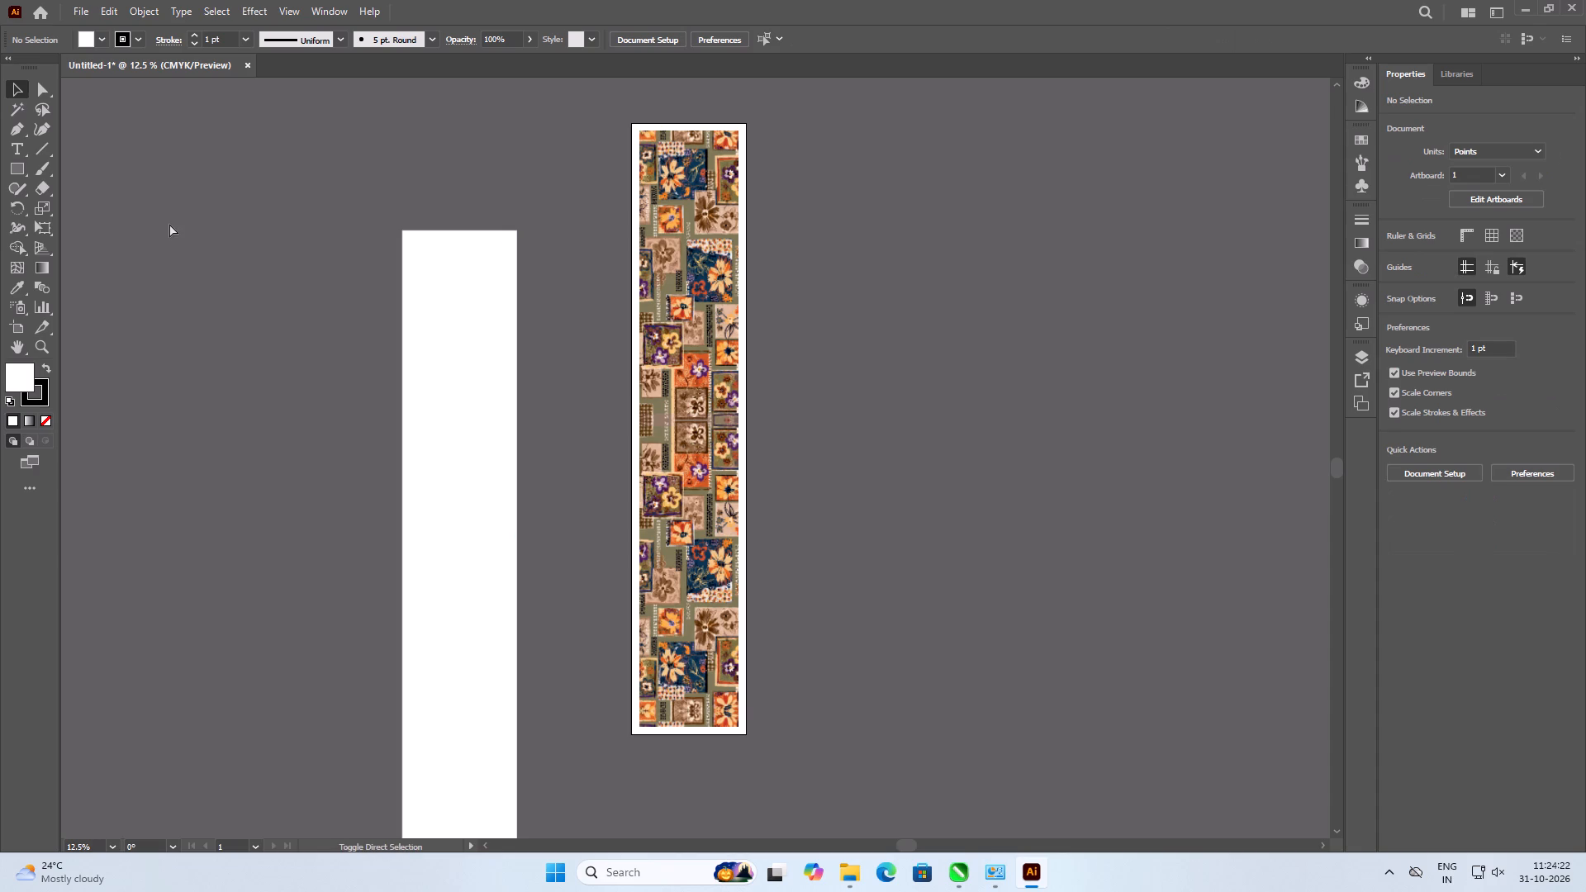
key("ctrl+shift+p")
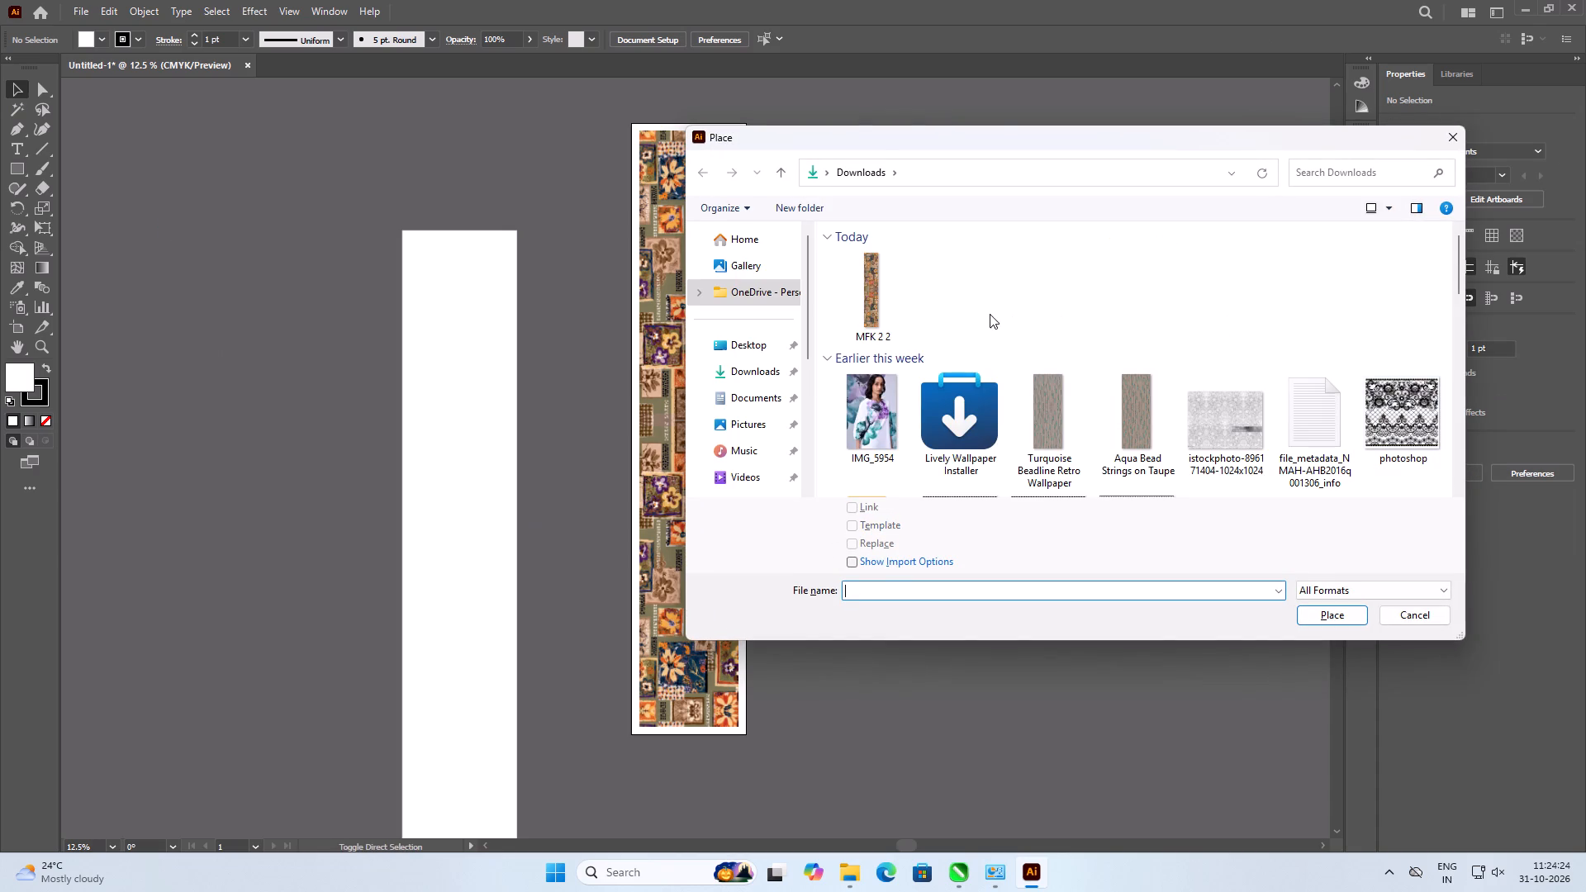
scroll(747, 375, "down", 5)
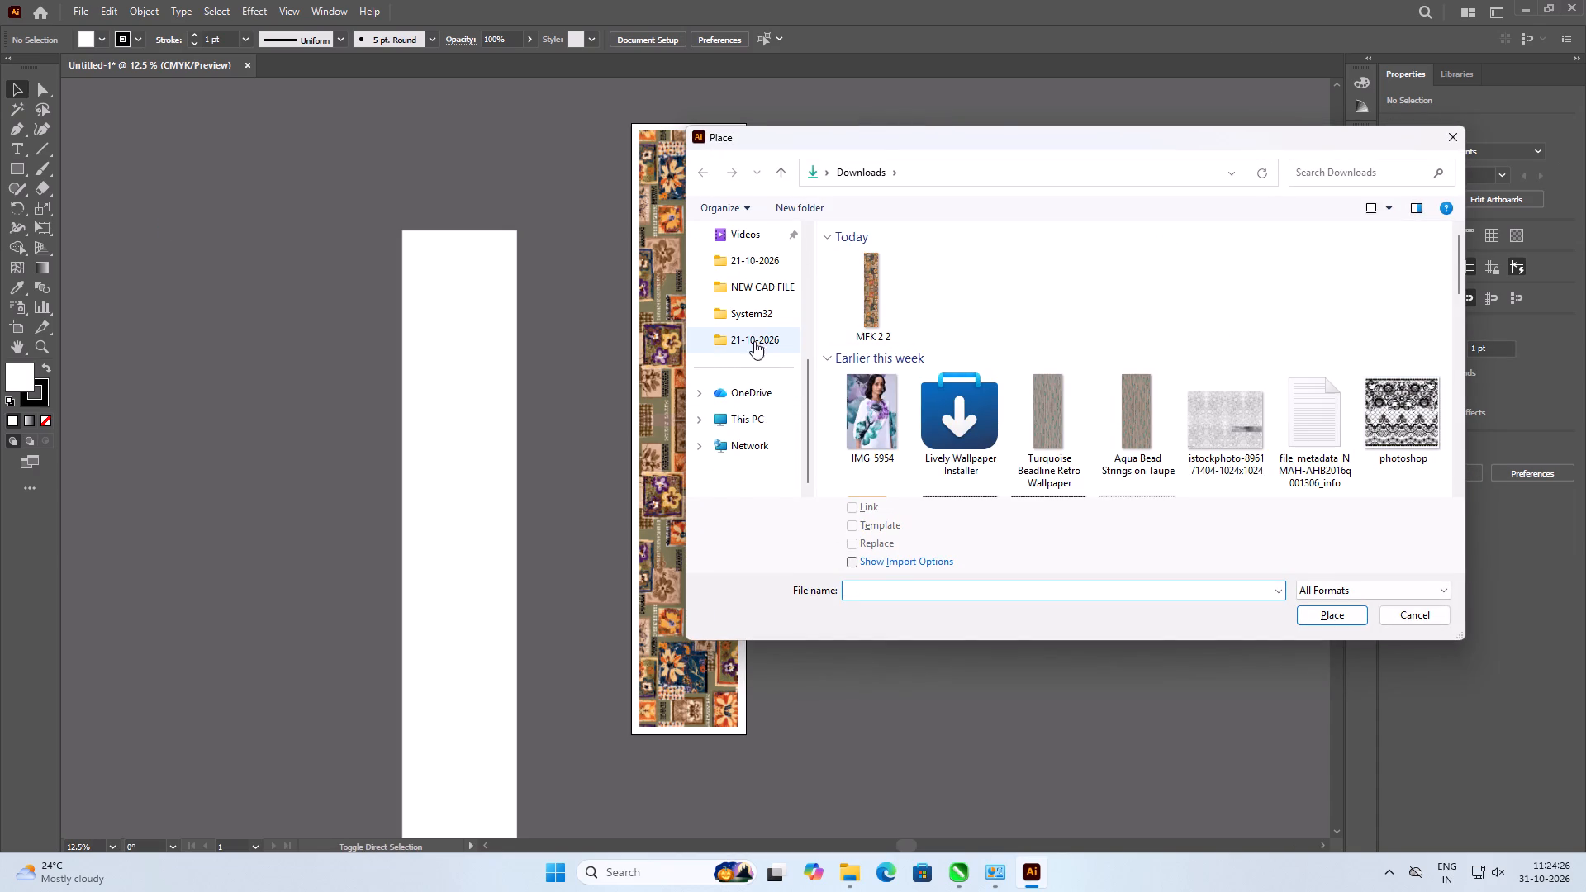
left_click(757, 277)
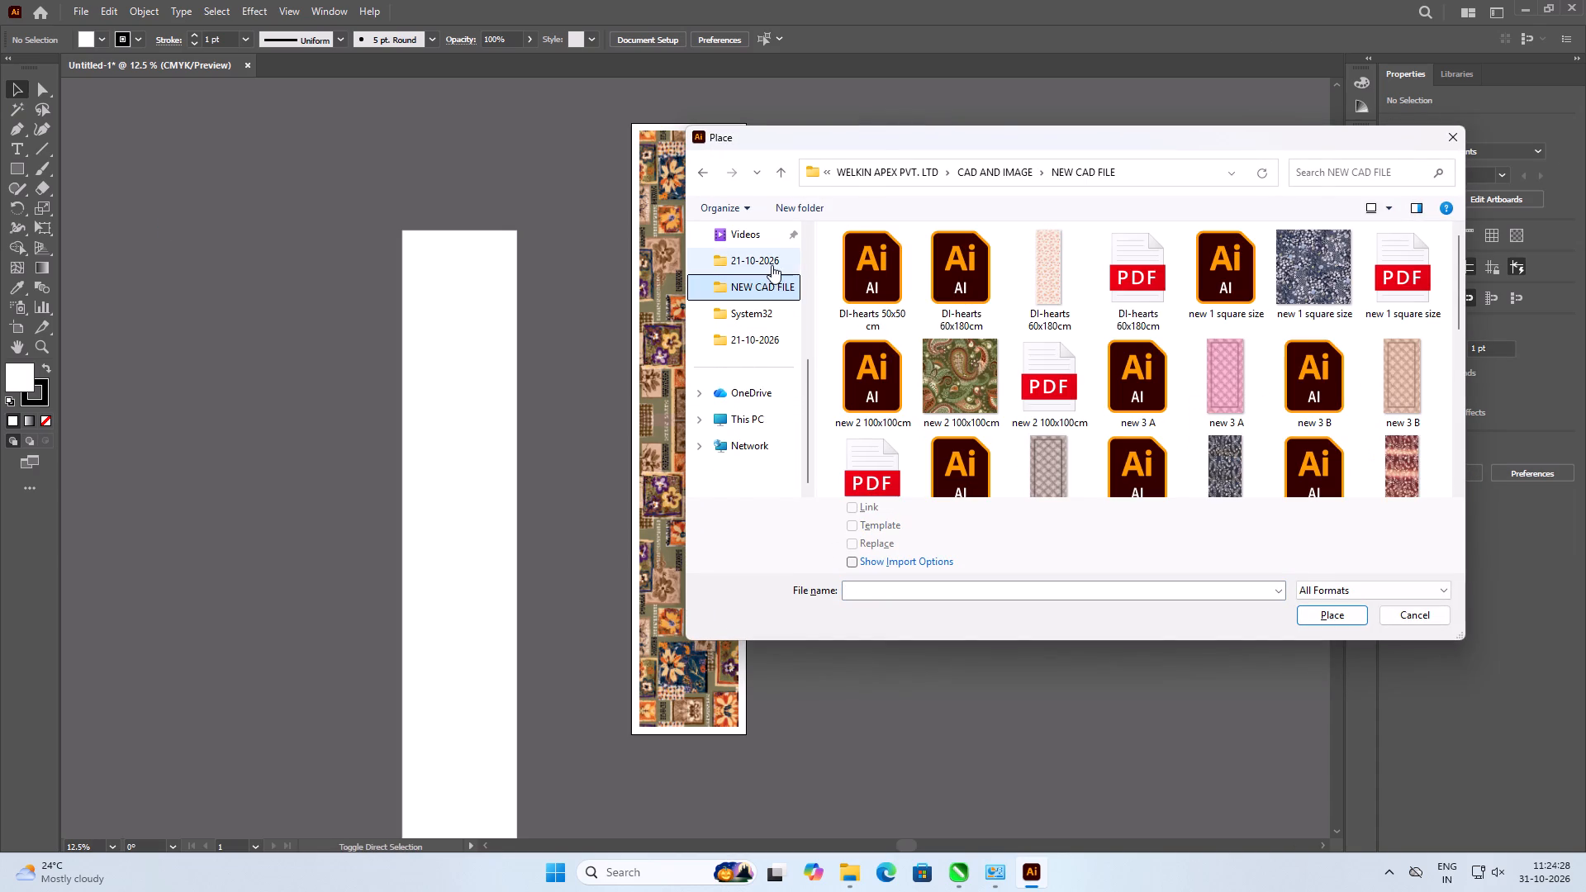
left_click(769, 263)
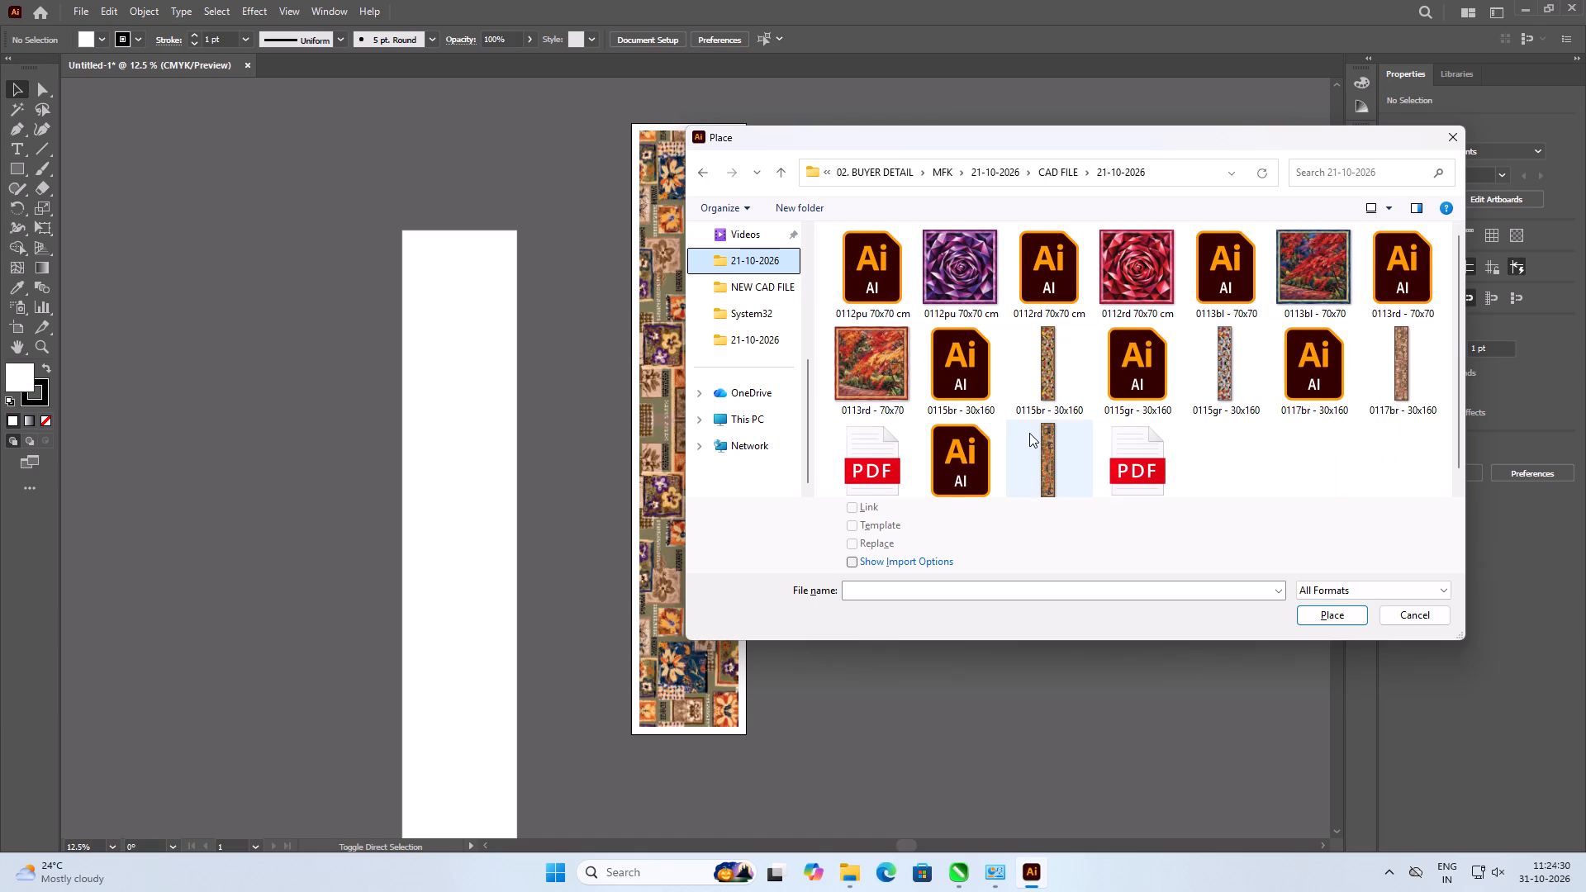
left_click(1029, 433)
double_click(1044, 438)
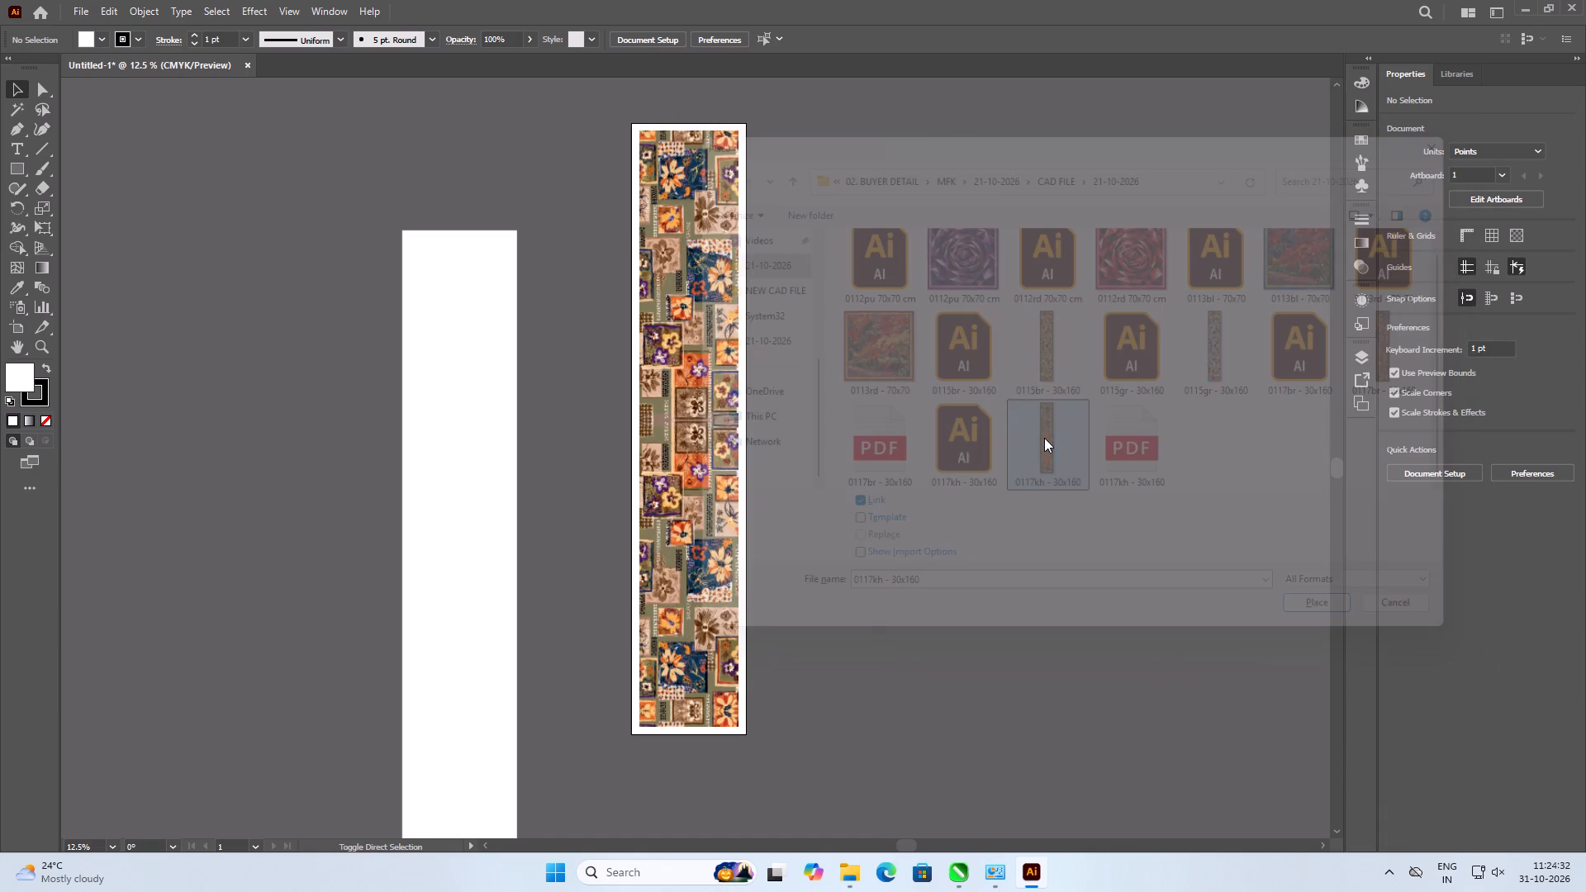
left_click_drag(771, 168, 943, 559, "shift")
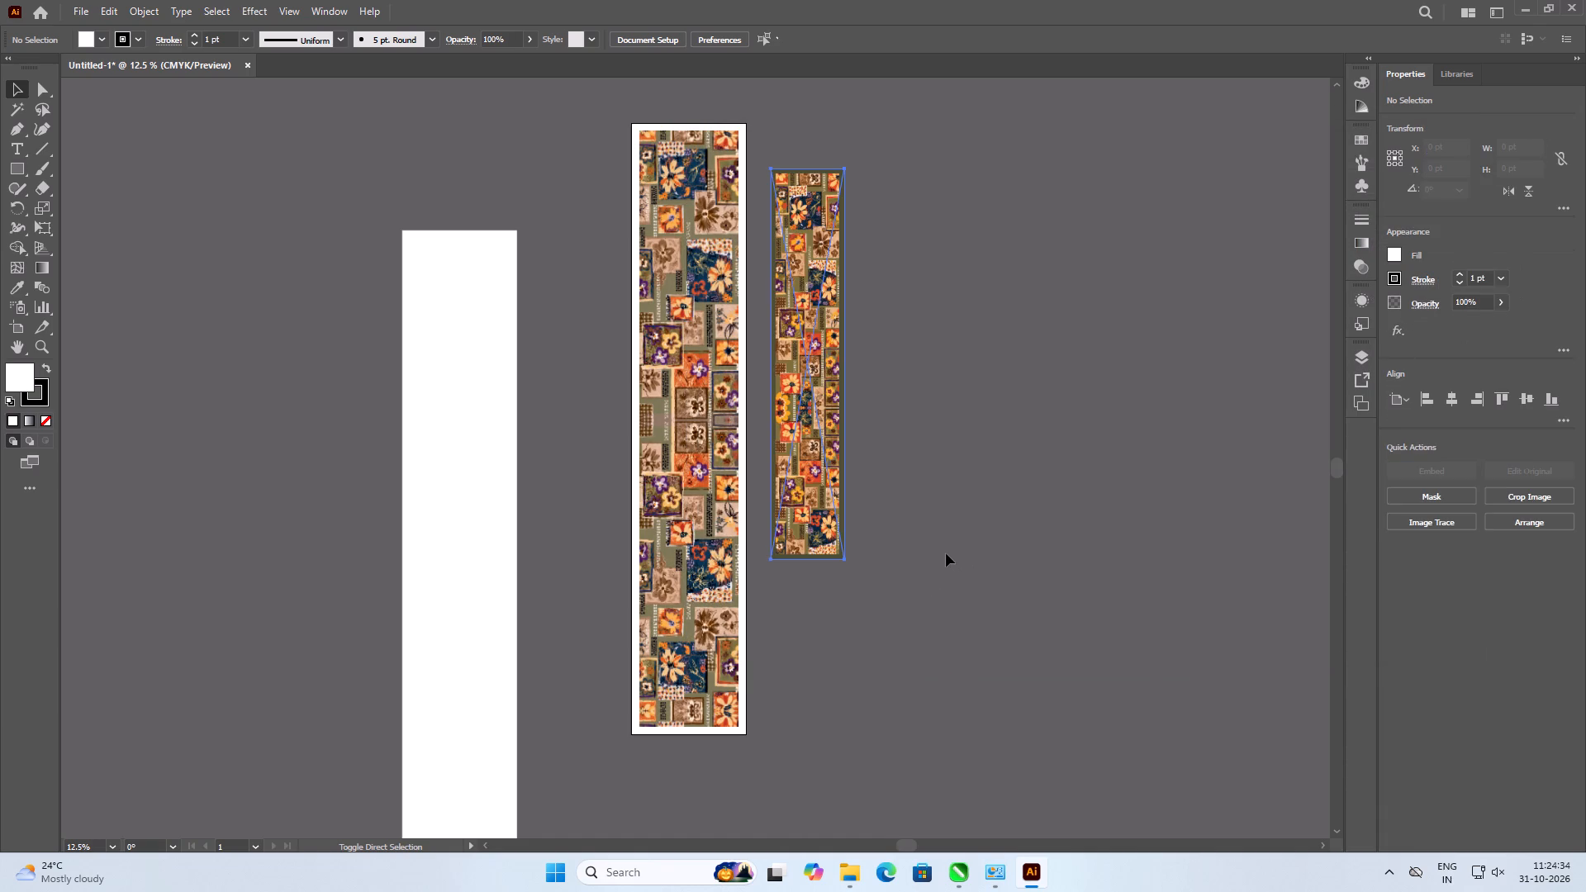
left_click(946, 553)
Fill the 30 × 160 cm rectangle with the dark olive border colour sampled from the 0117kh reference image.
left_click(432, 370)
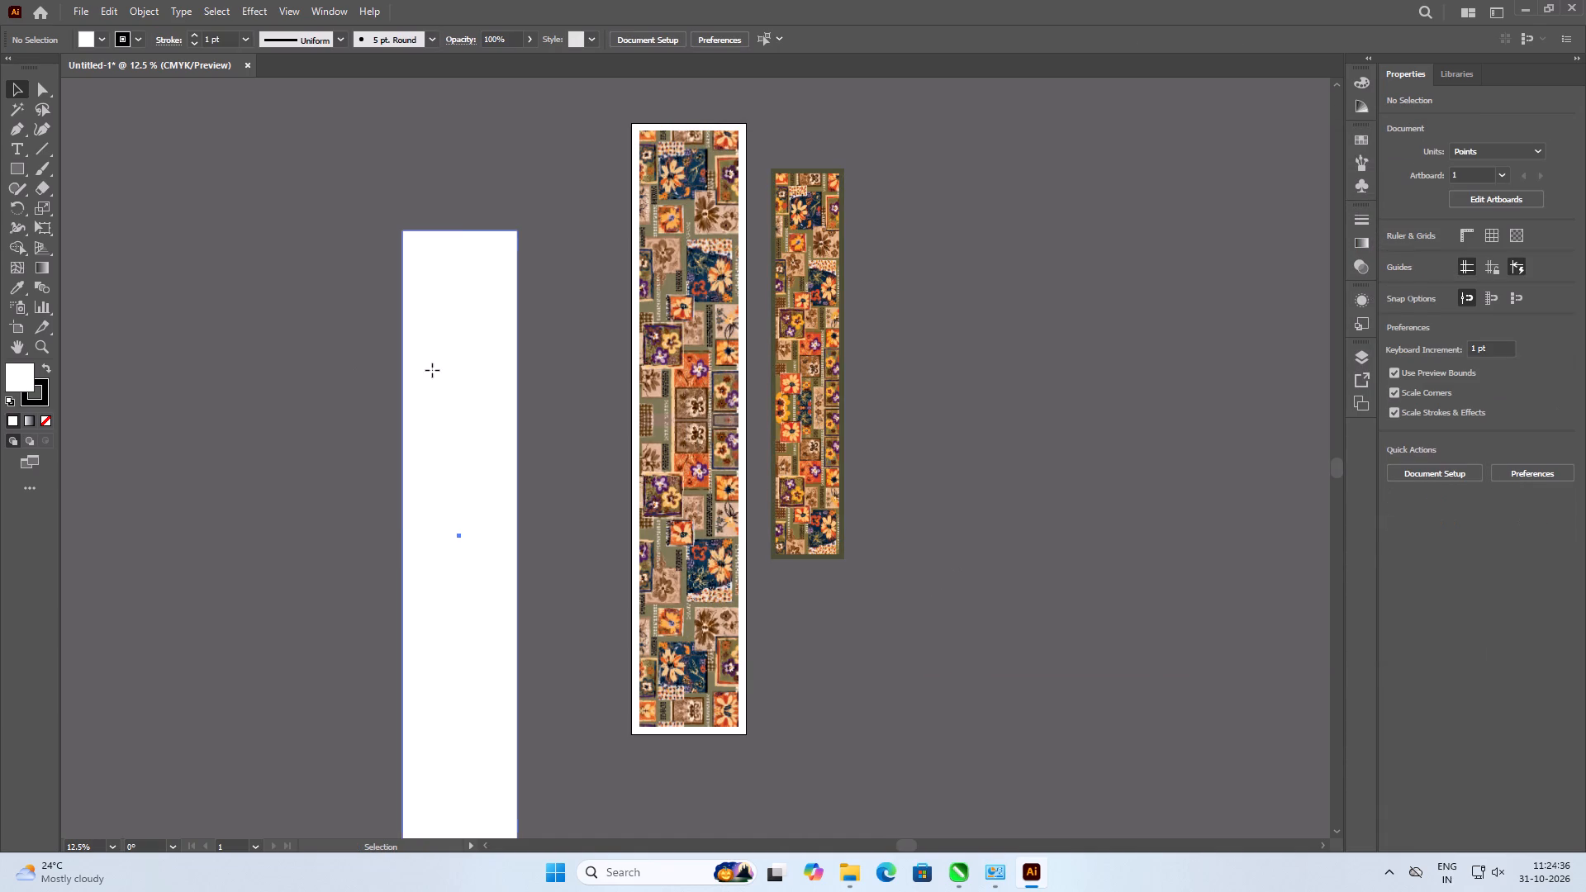
left_click(14, 281)
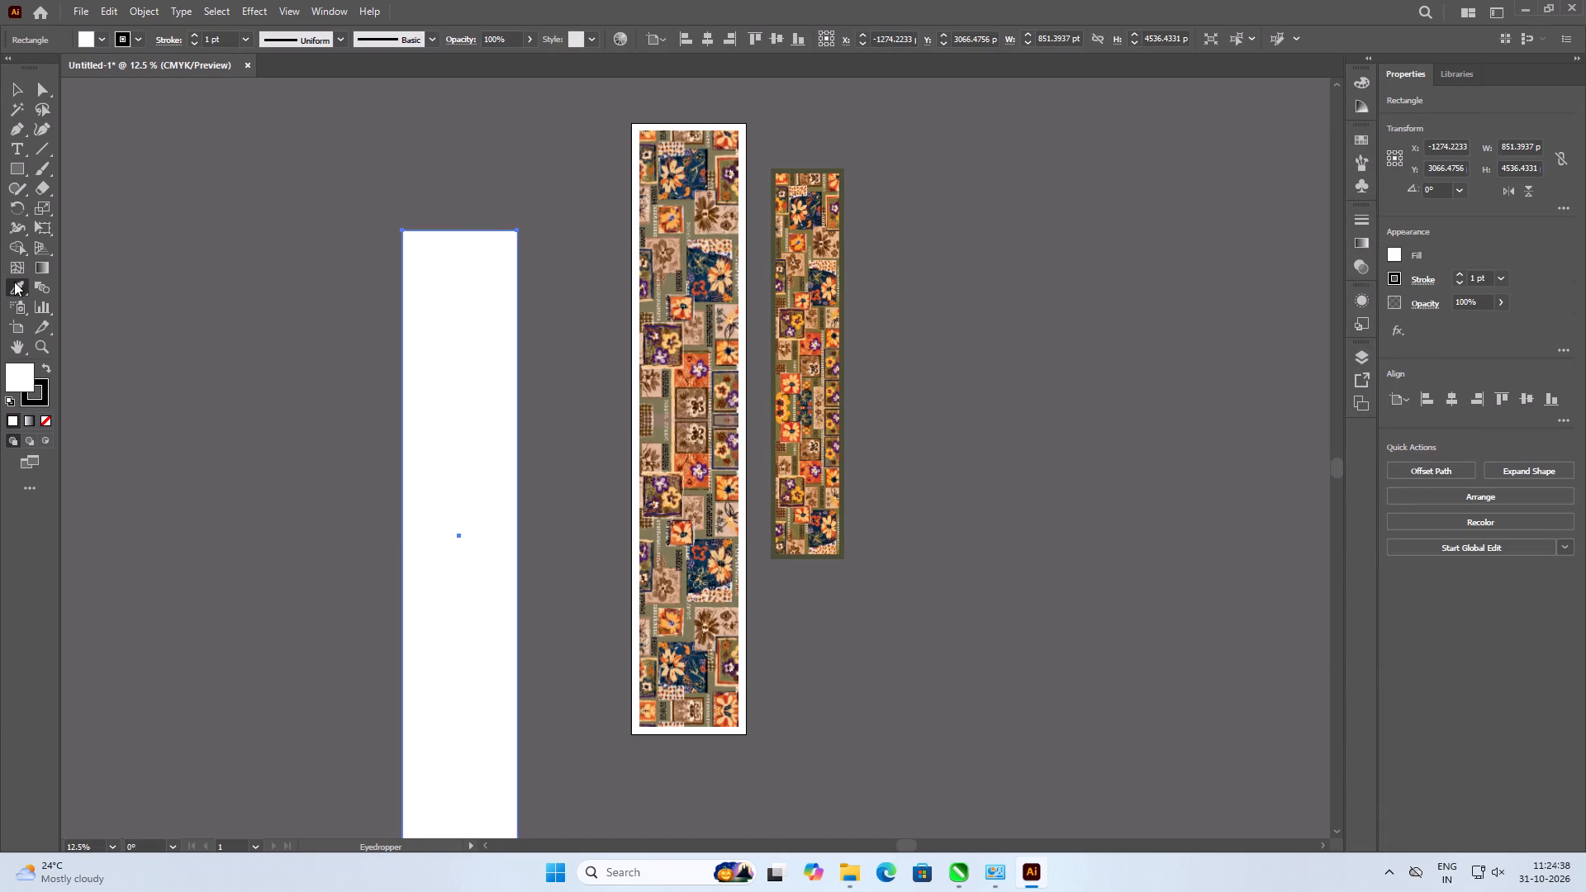
left_click(842, 375)
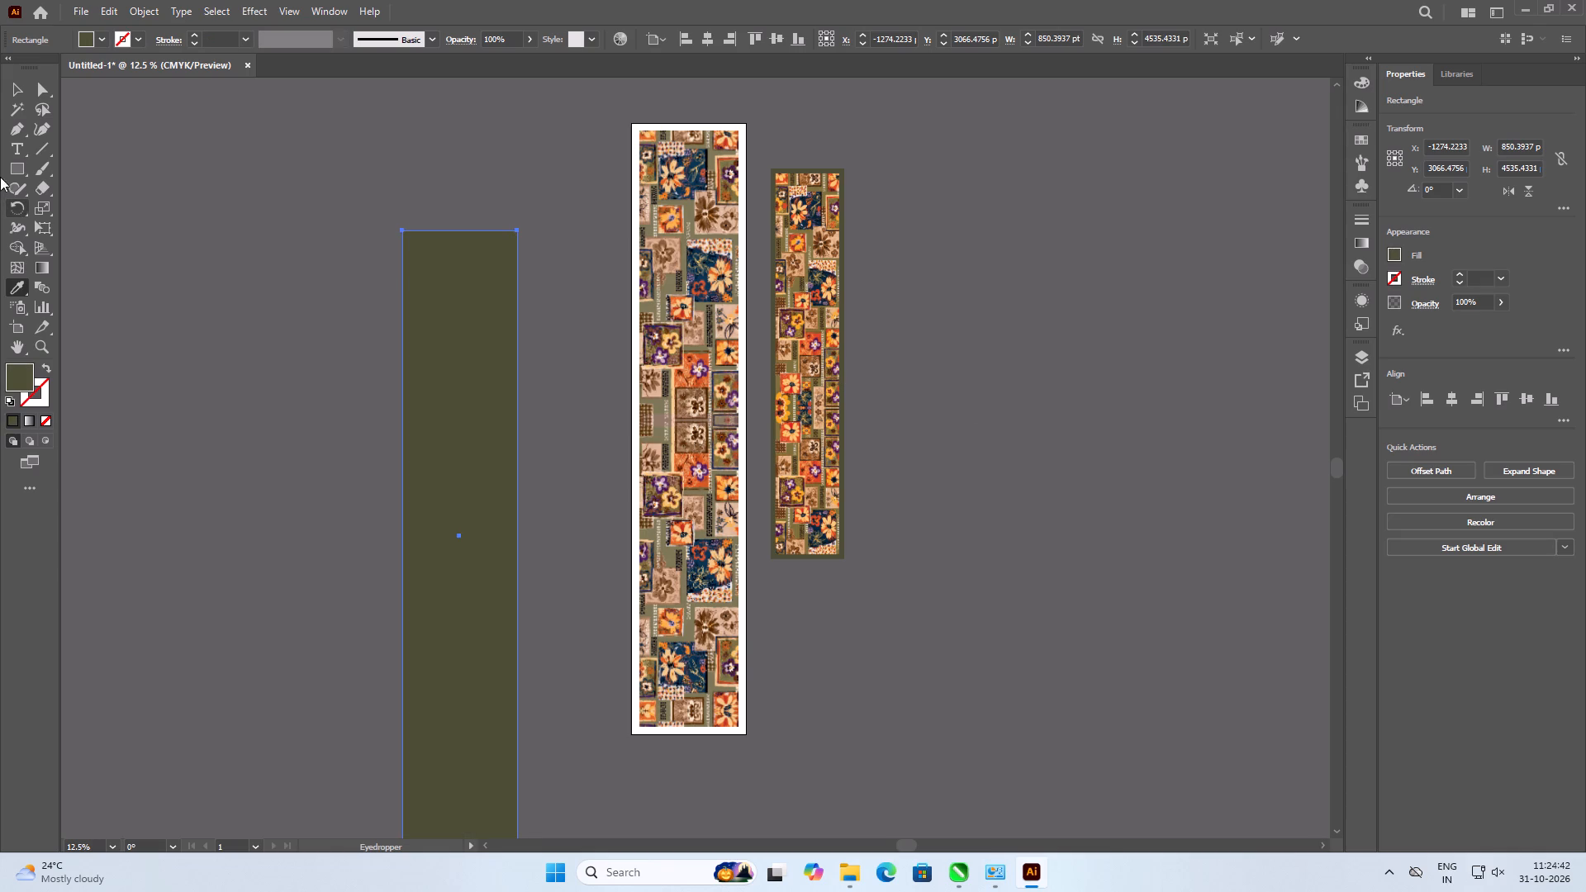
left_click(25, 96)
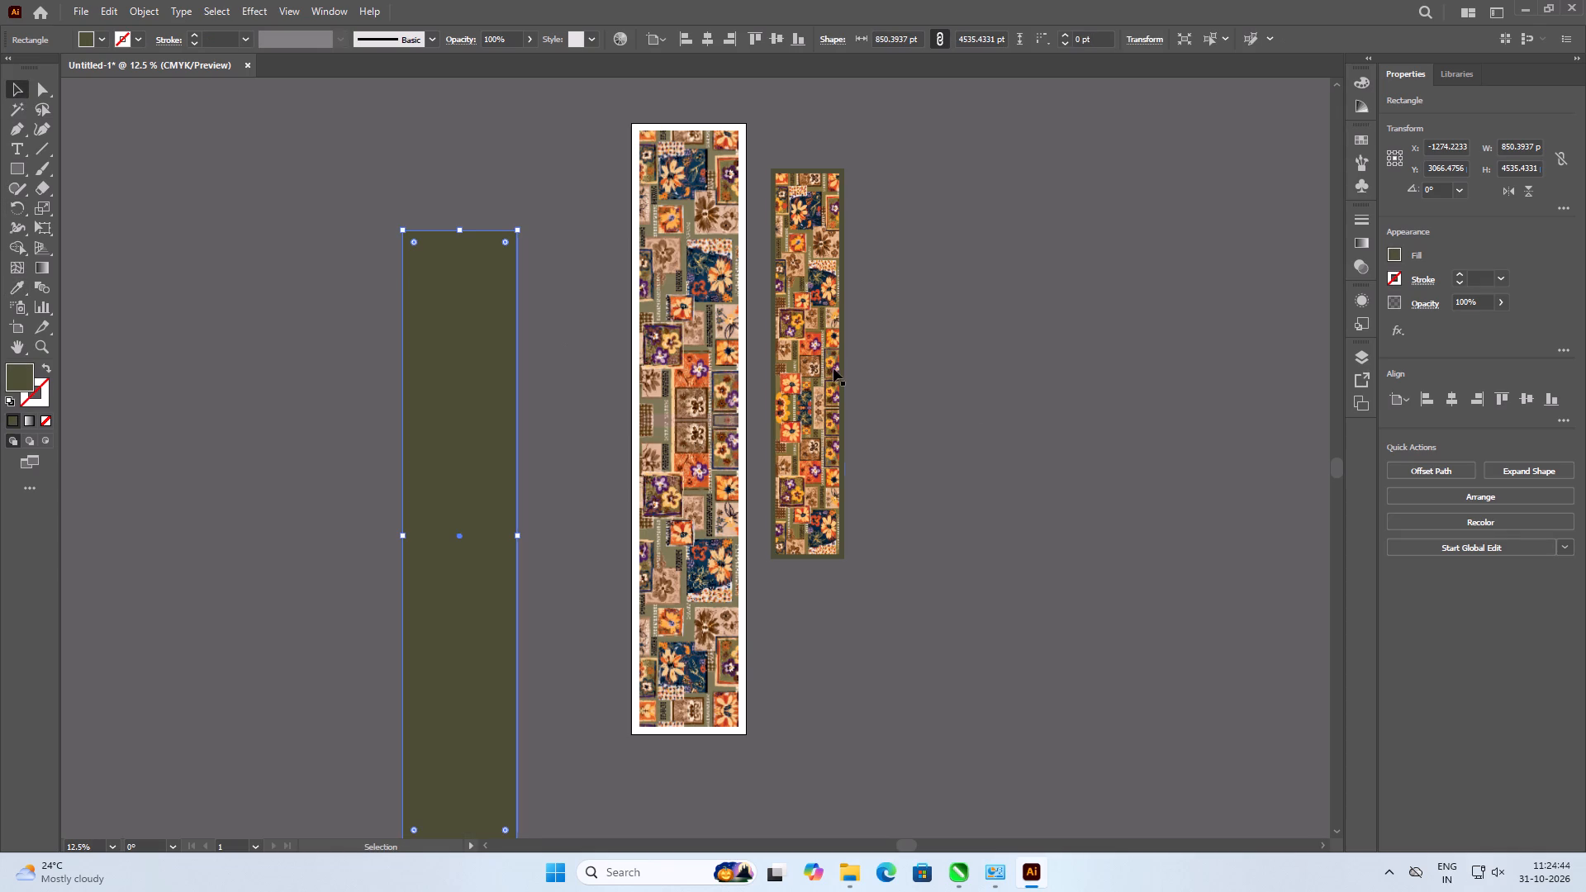
Delete the 0117kh reference image beside the artboard.
left_click(833, 368)
key("Delete")
Centre the olive rectangle horizontally and vertically on the artboard and send it behind the placed MFK 2 2 image.
left_click(446, 433)
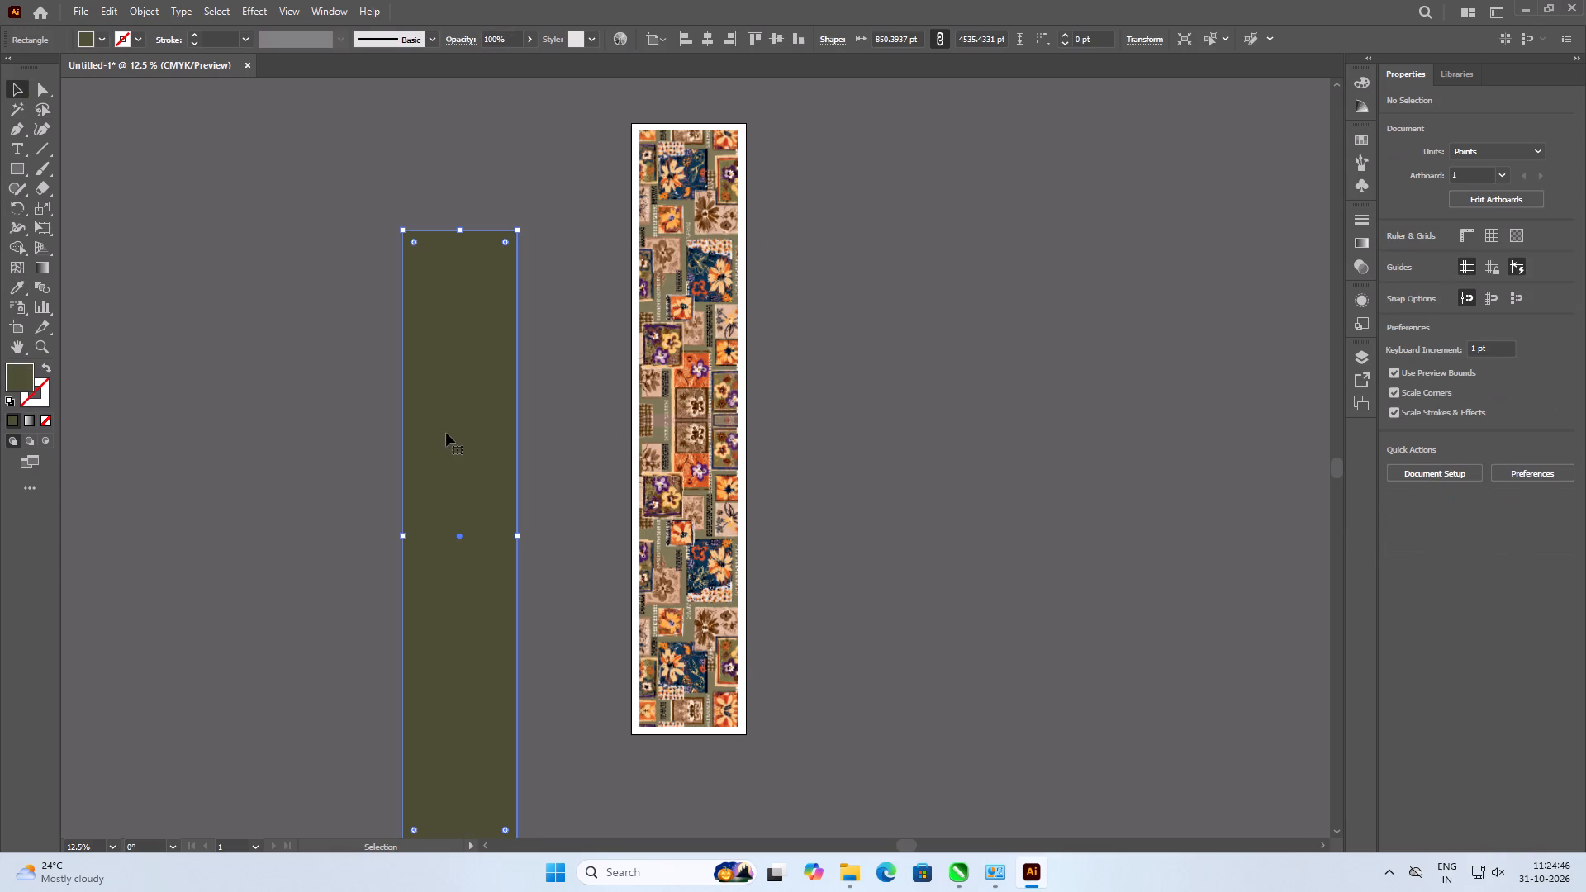
left_click(705, 41)
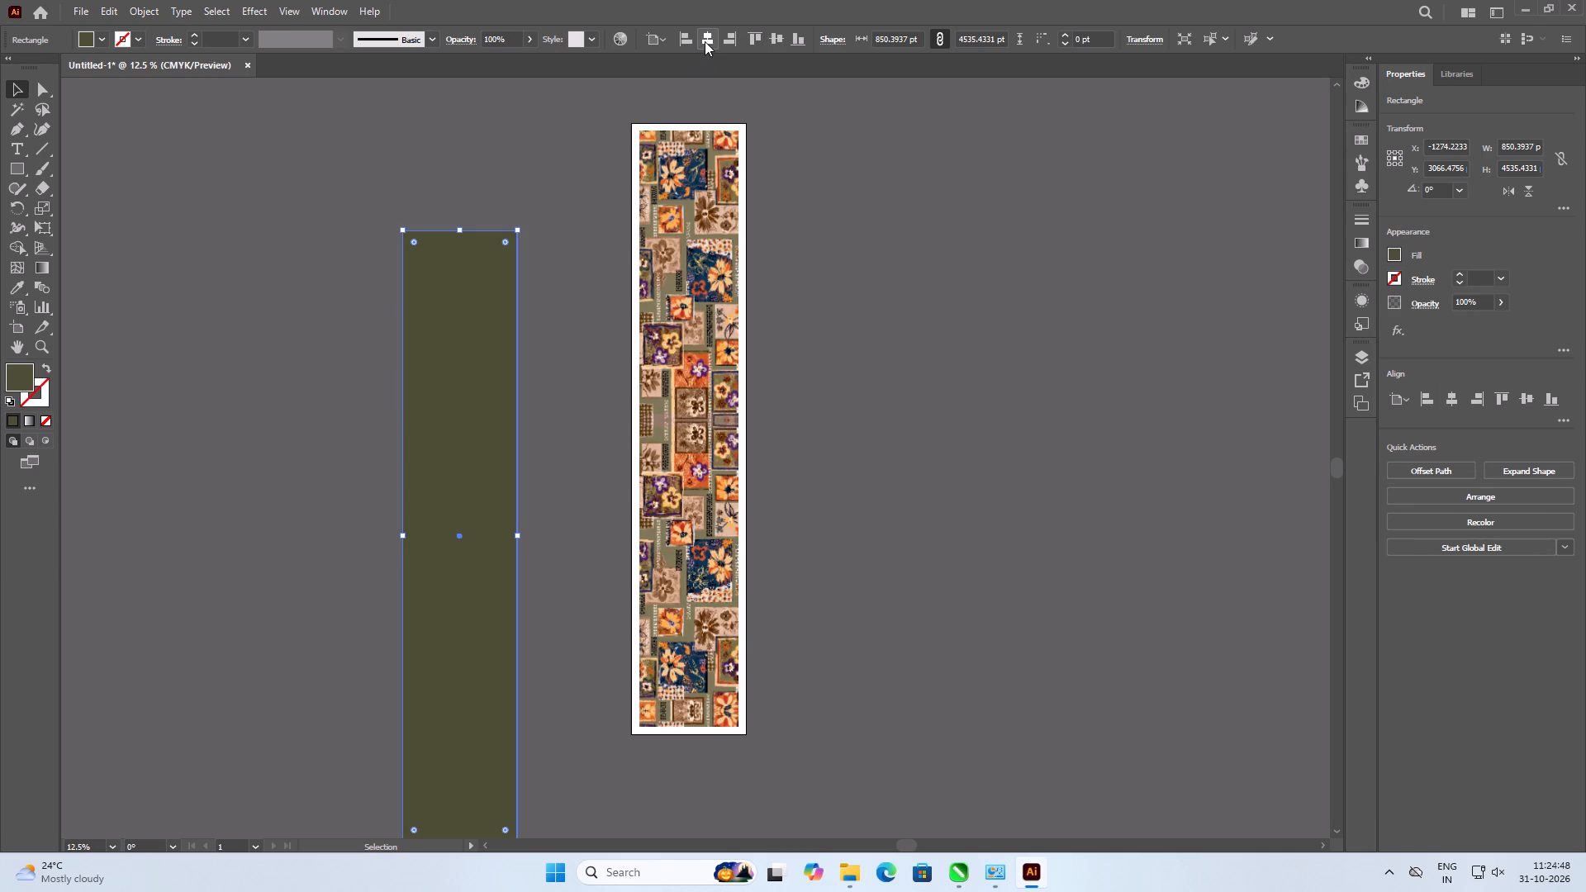
left_click(762, 41)
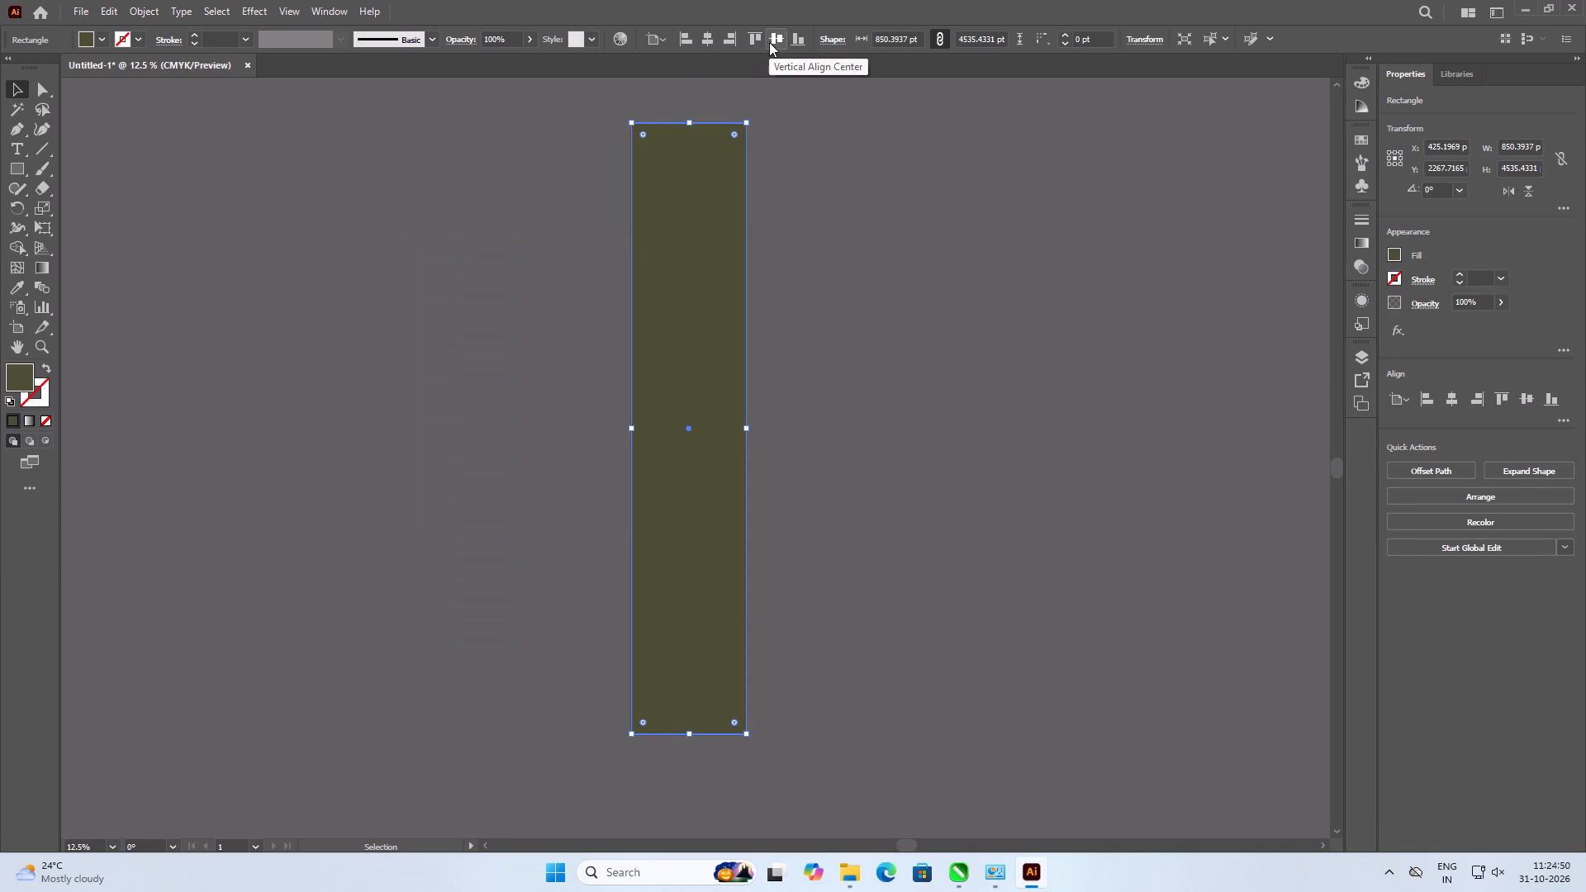
left_click(792, 138)
left_click(681, 271)
key("ctrl+bracketleft")
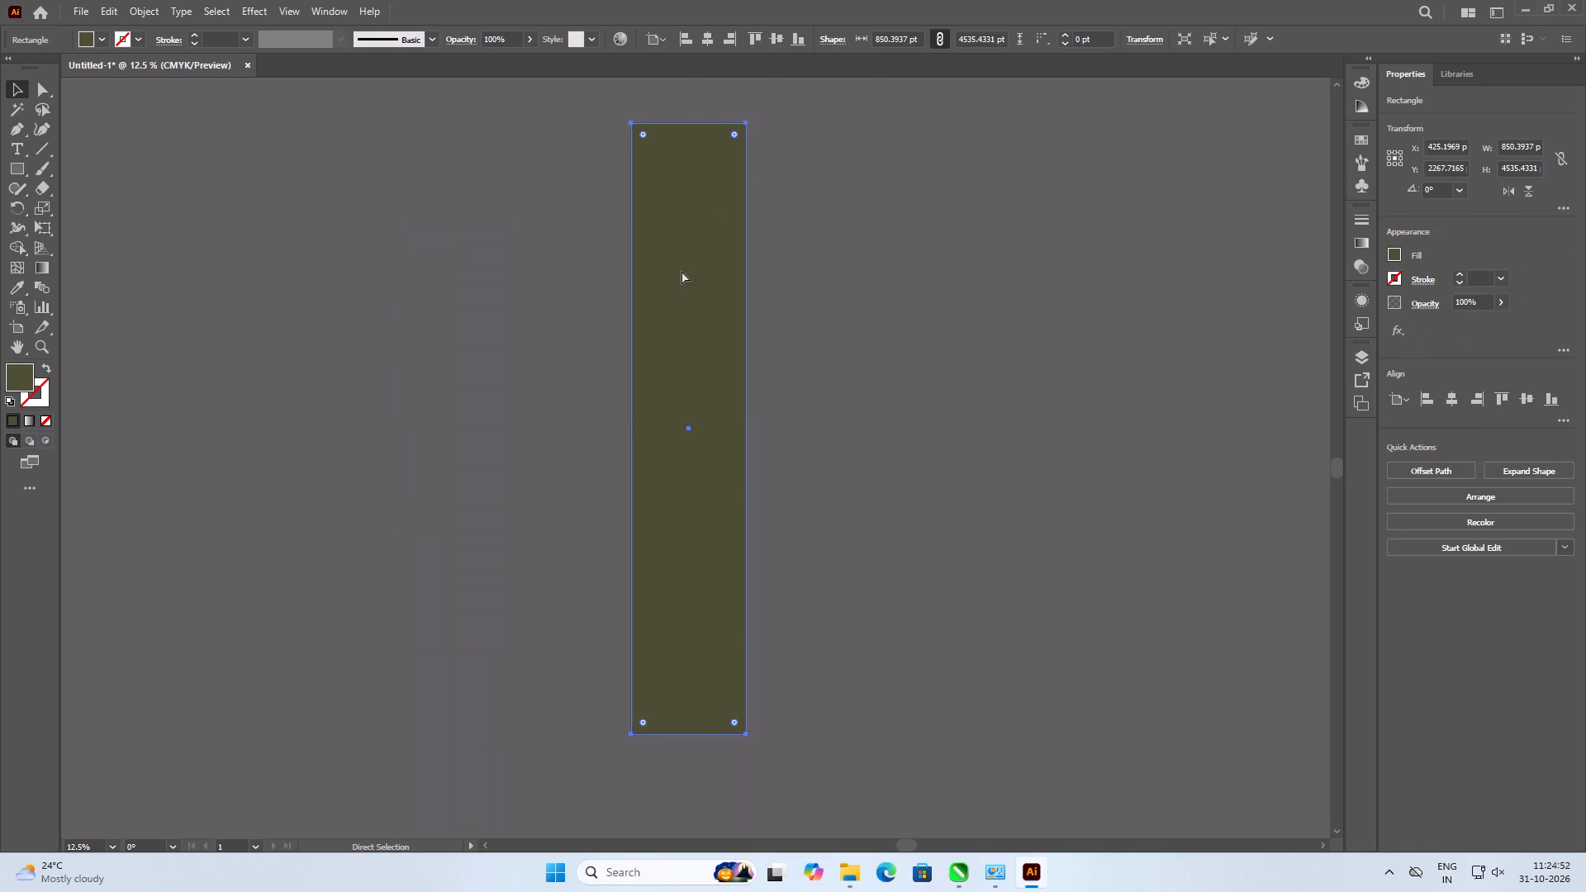
left_click(962, 519)
Image Trace the placed MFK 2 2 artwork with the High Fidelity Photo preset.
left_click(675, 396)
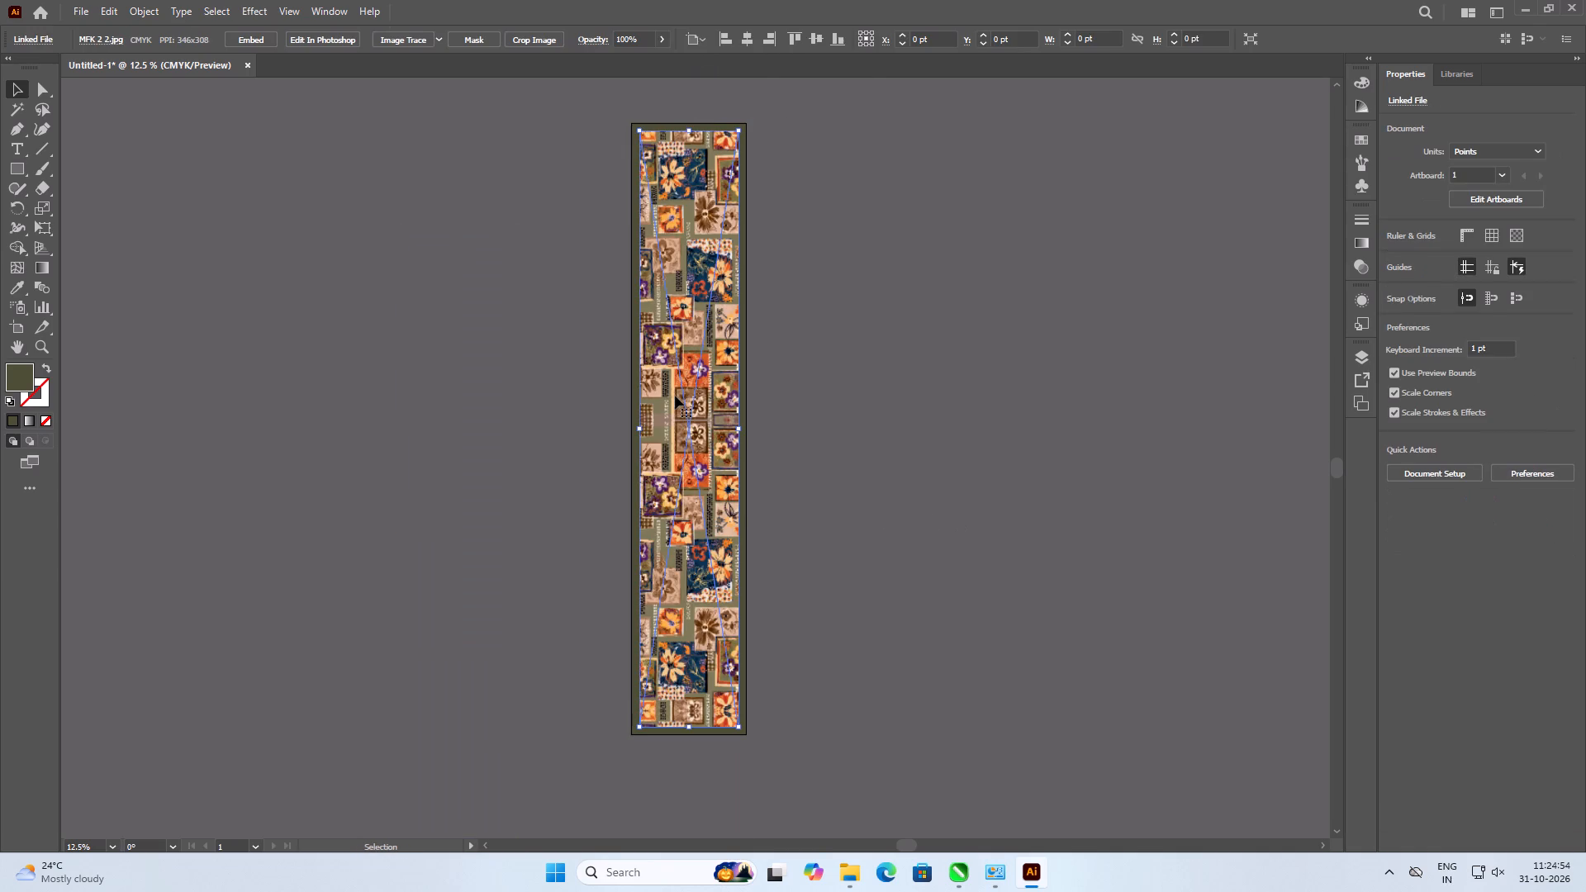
left_click(437, 39)
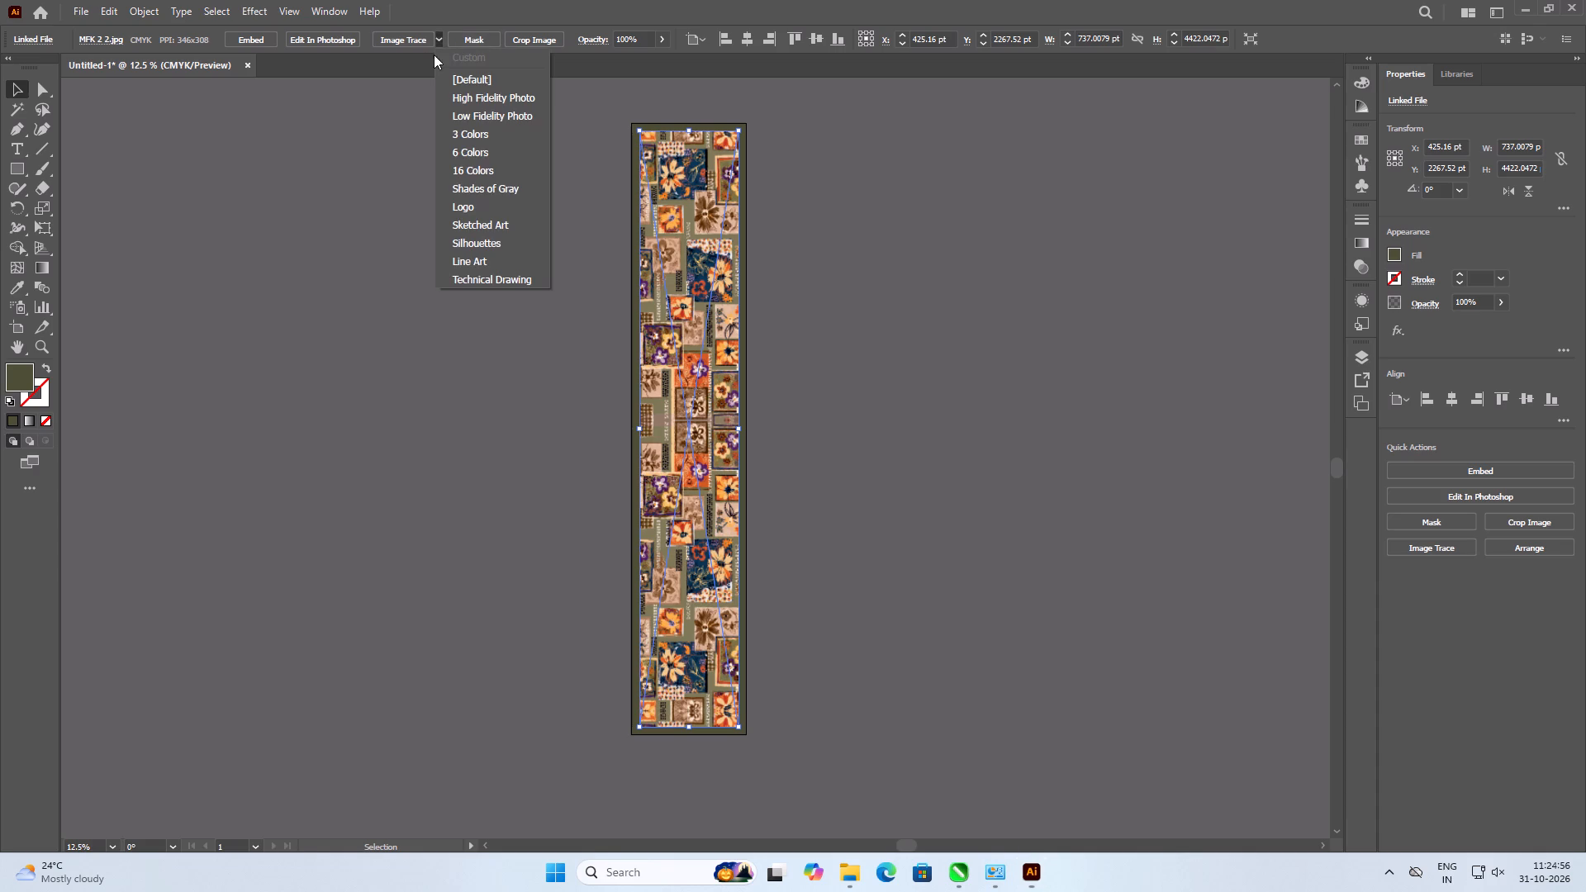
left_click(465, 89)
left_click(903, 461)
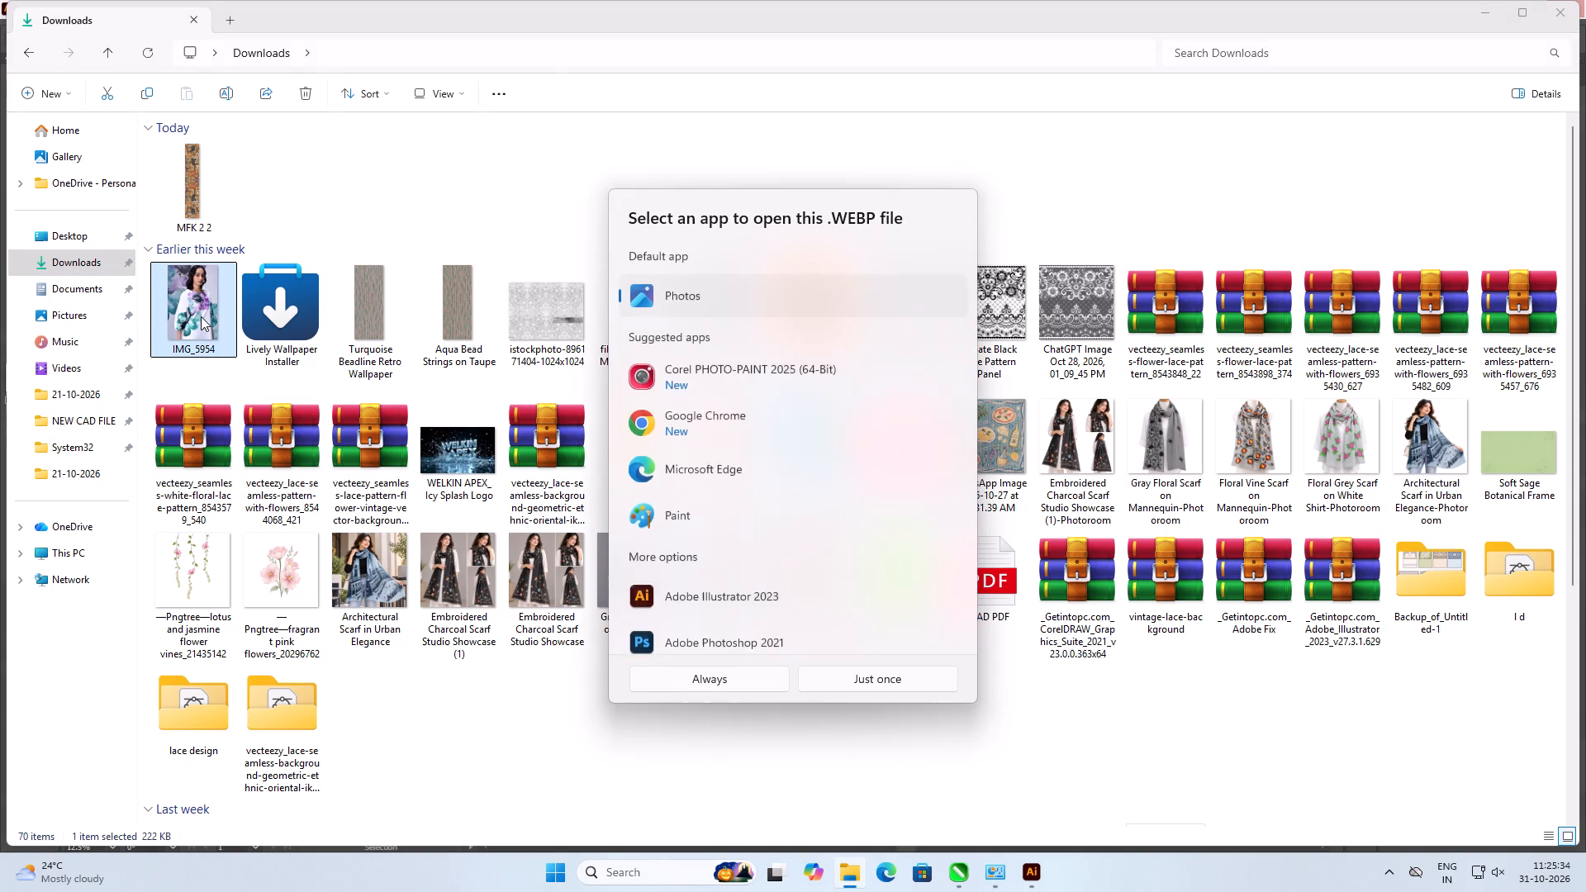
left_click(739, 681)
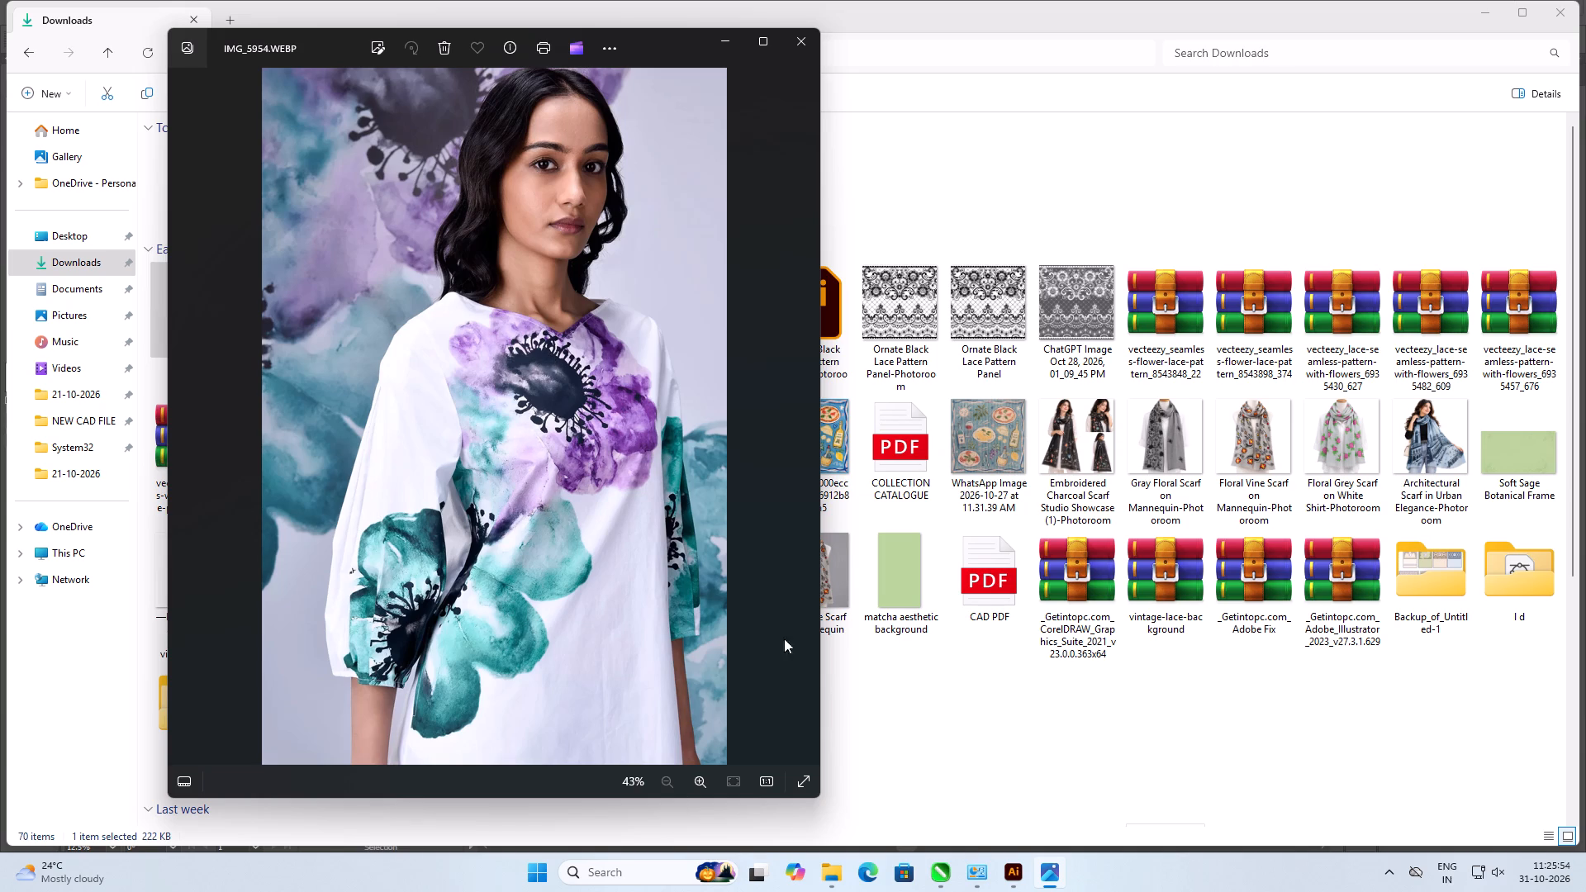
left_click(805, 38)
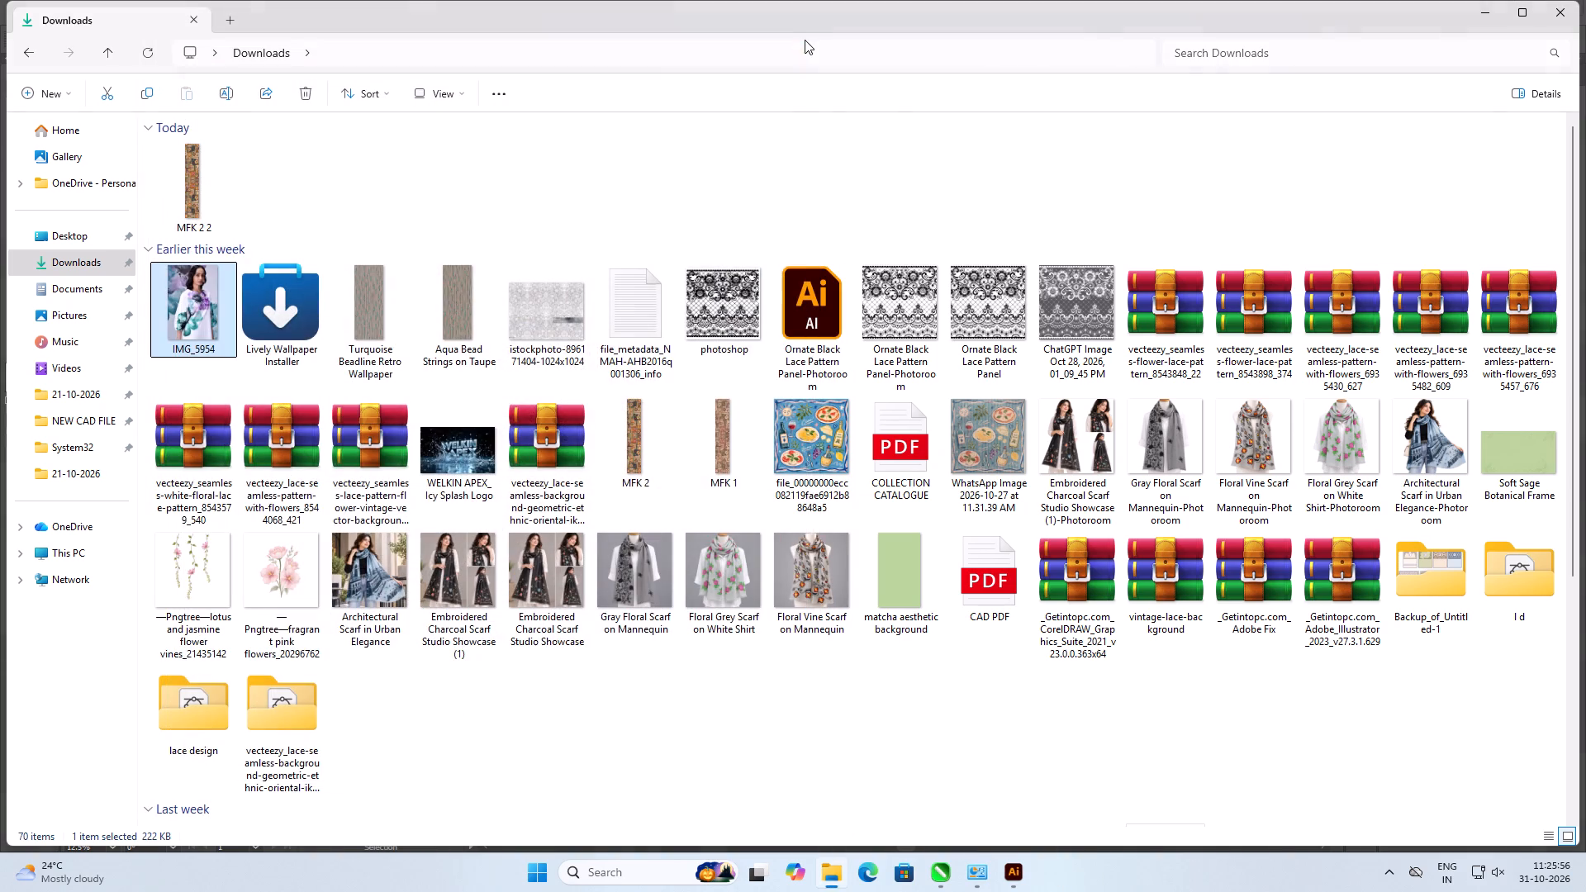
left_click(610, 225)
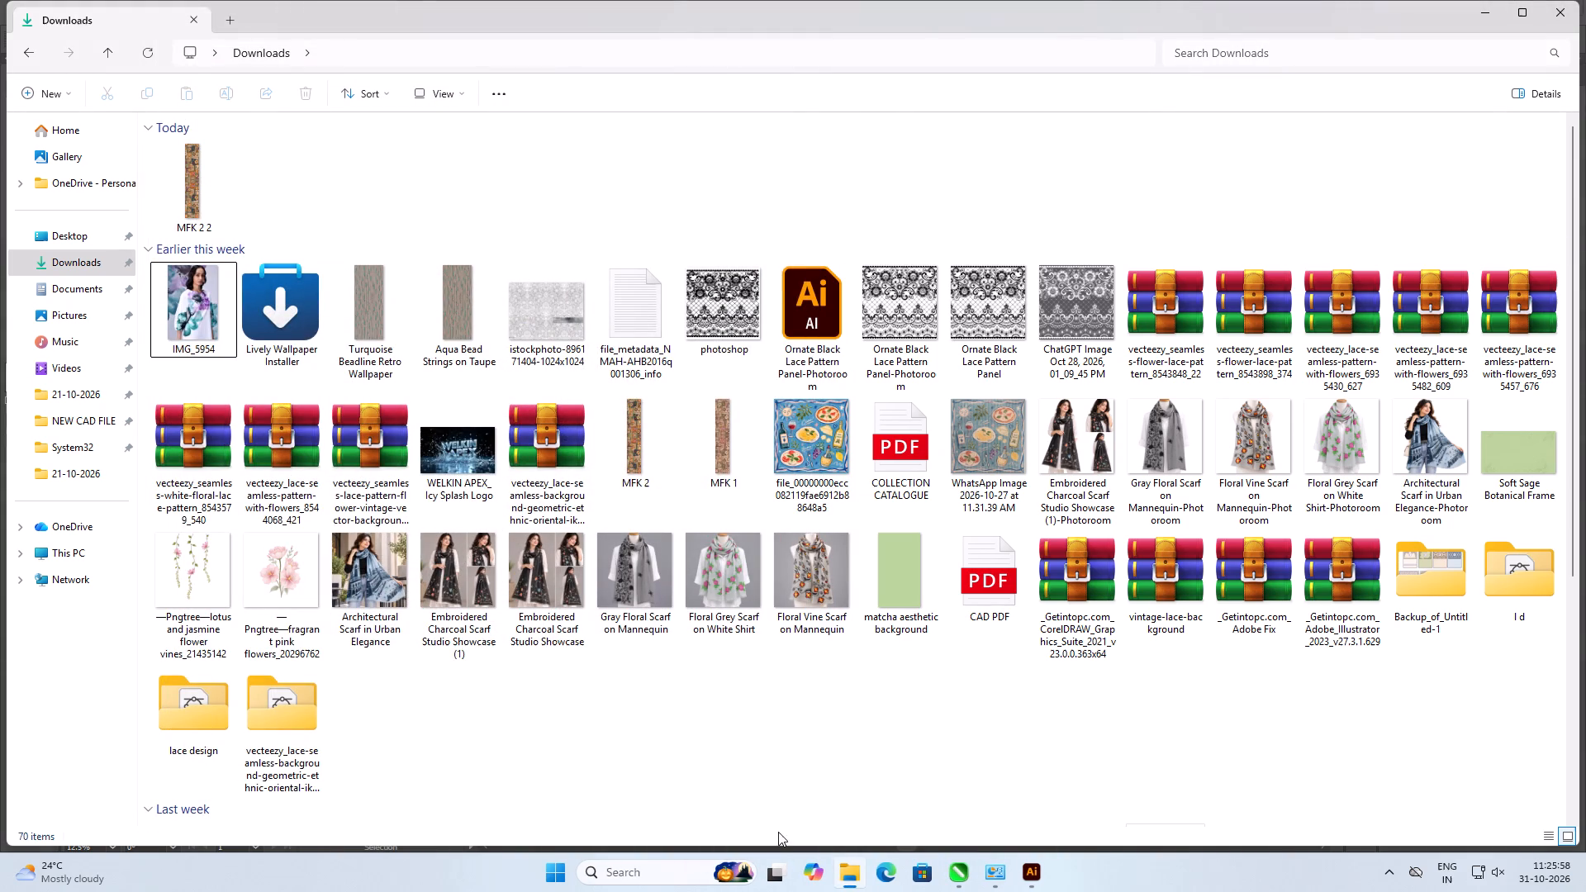
left_click(789, 798)
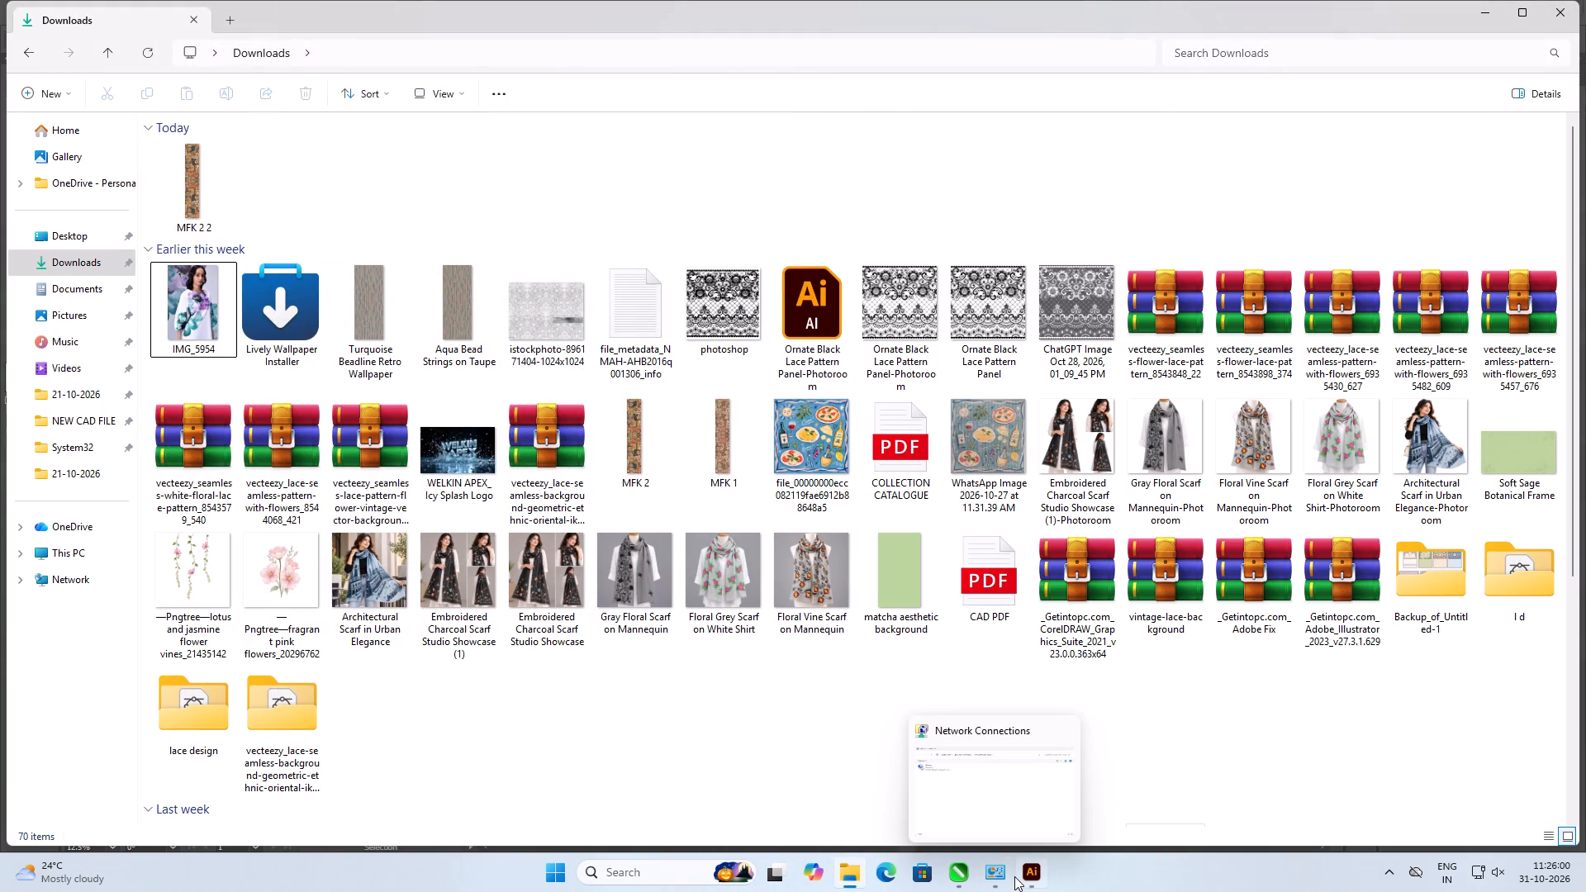
left_click(1016, 828)
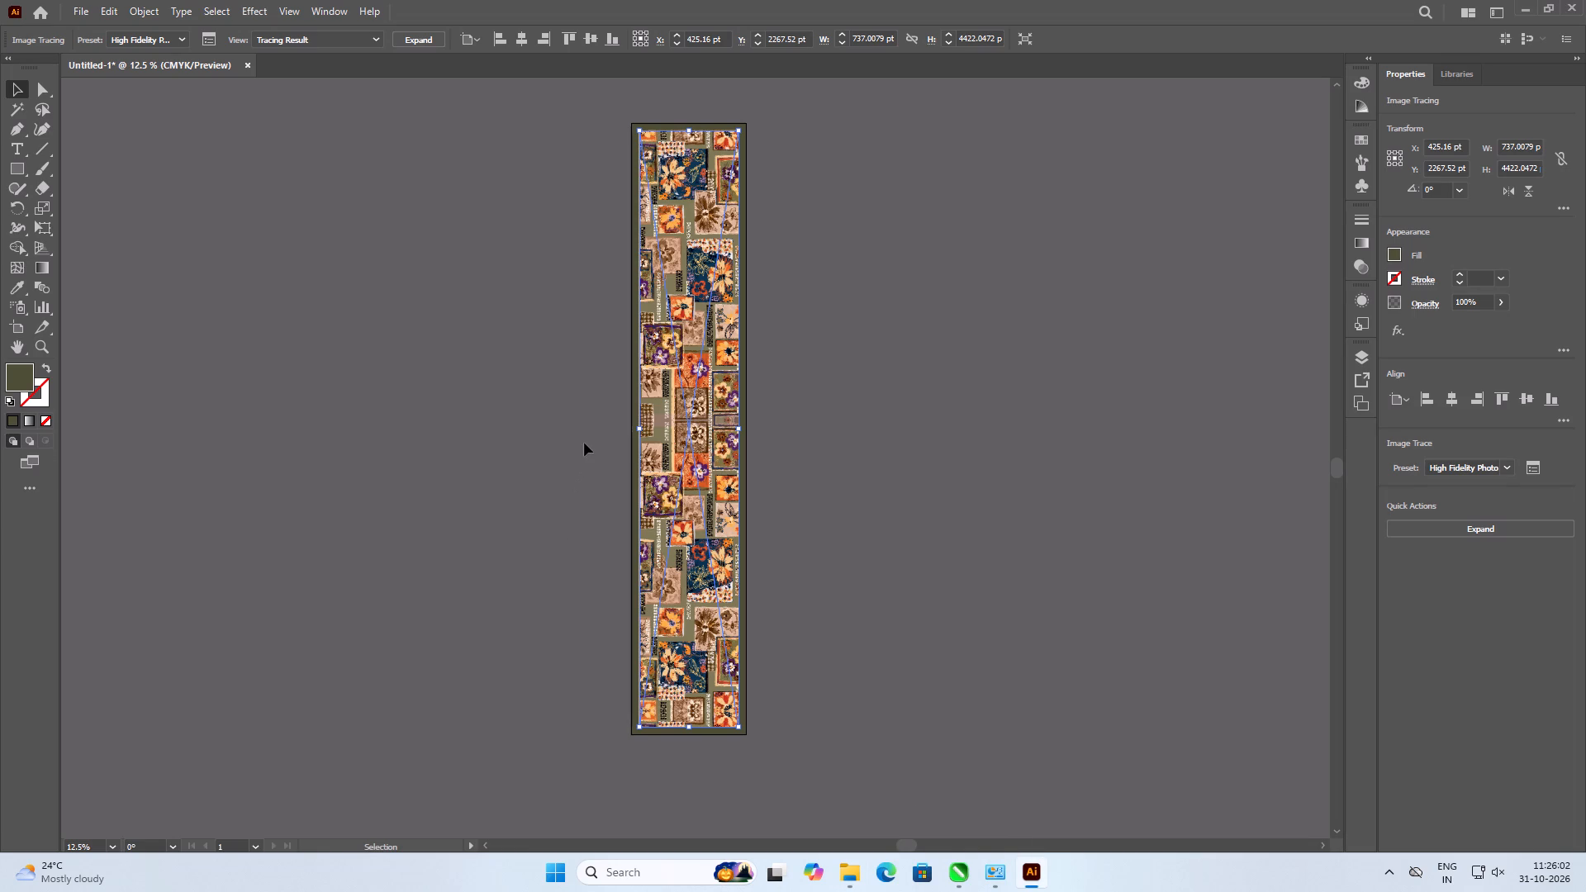
Expand the traced MFK 2 2 artwork into vector paths.
left_click(1000, 303)
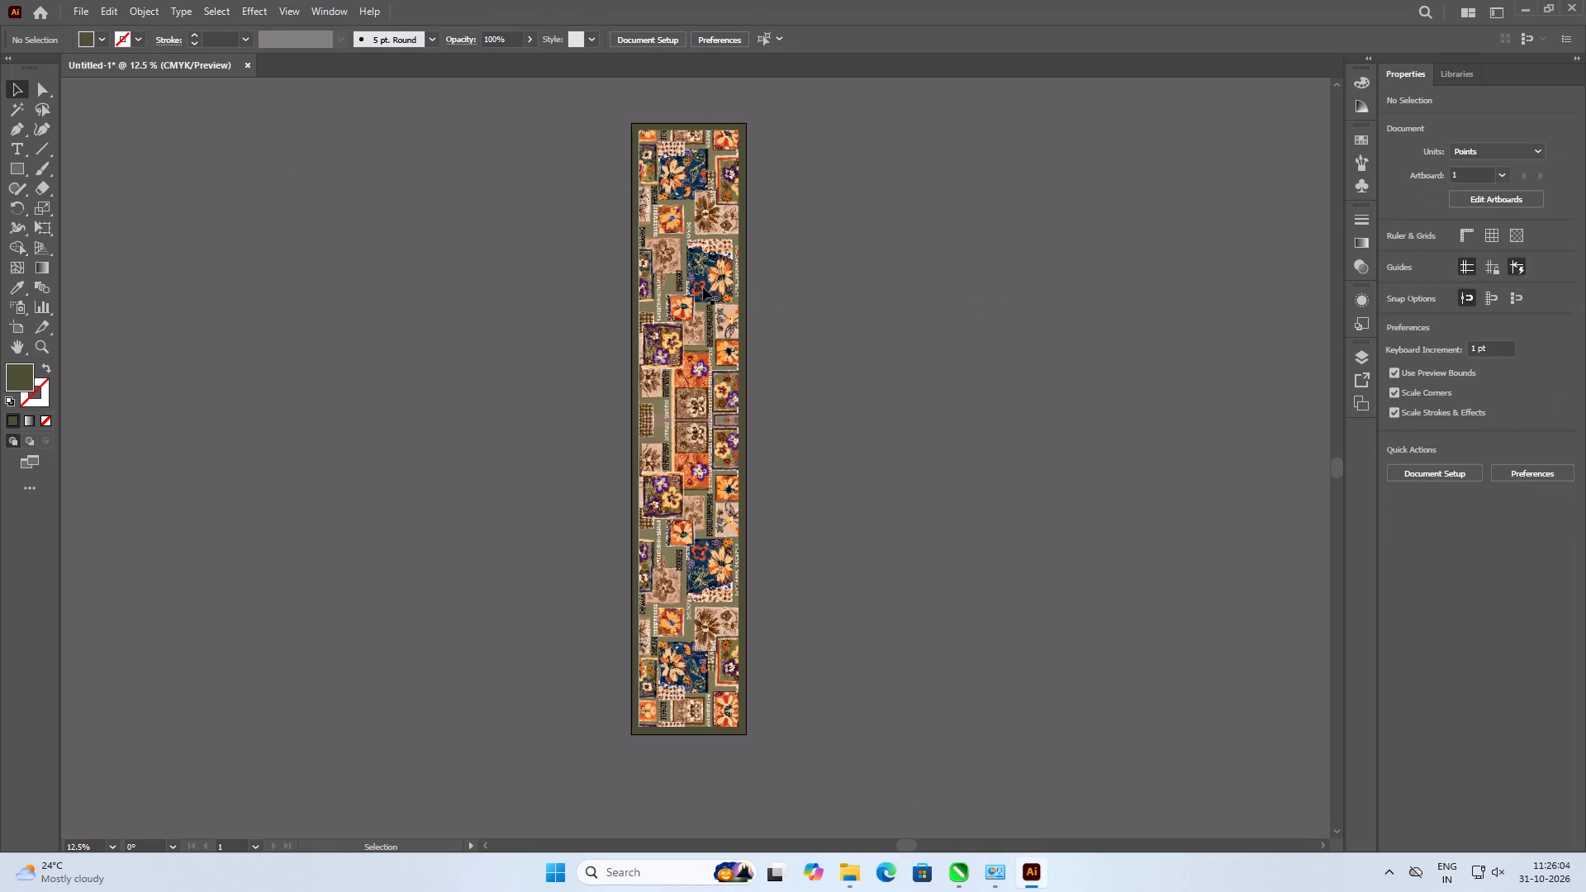
left_click(703, 287)
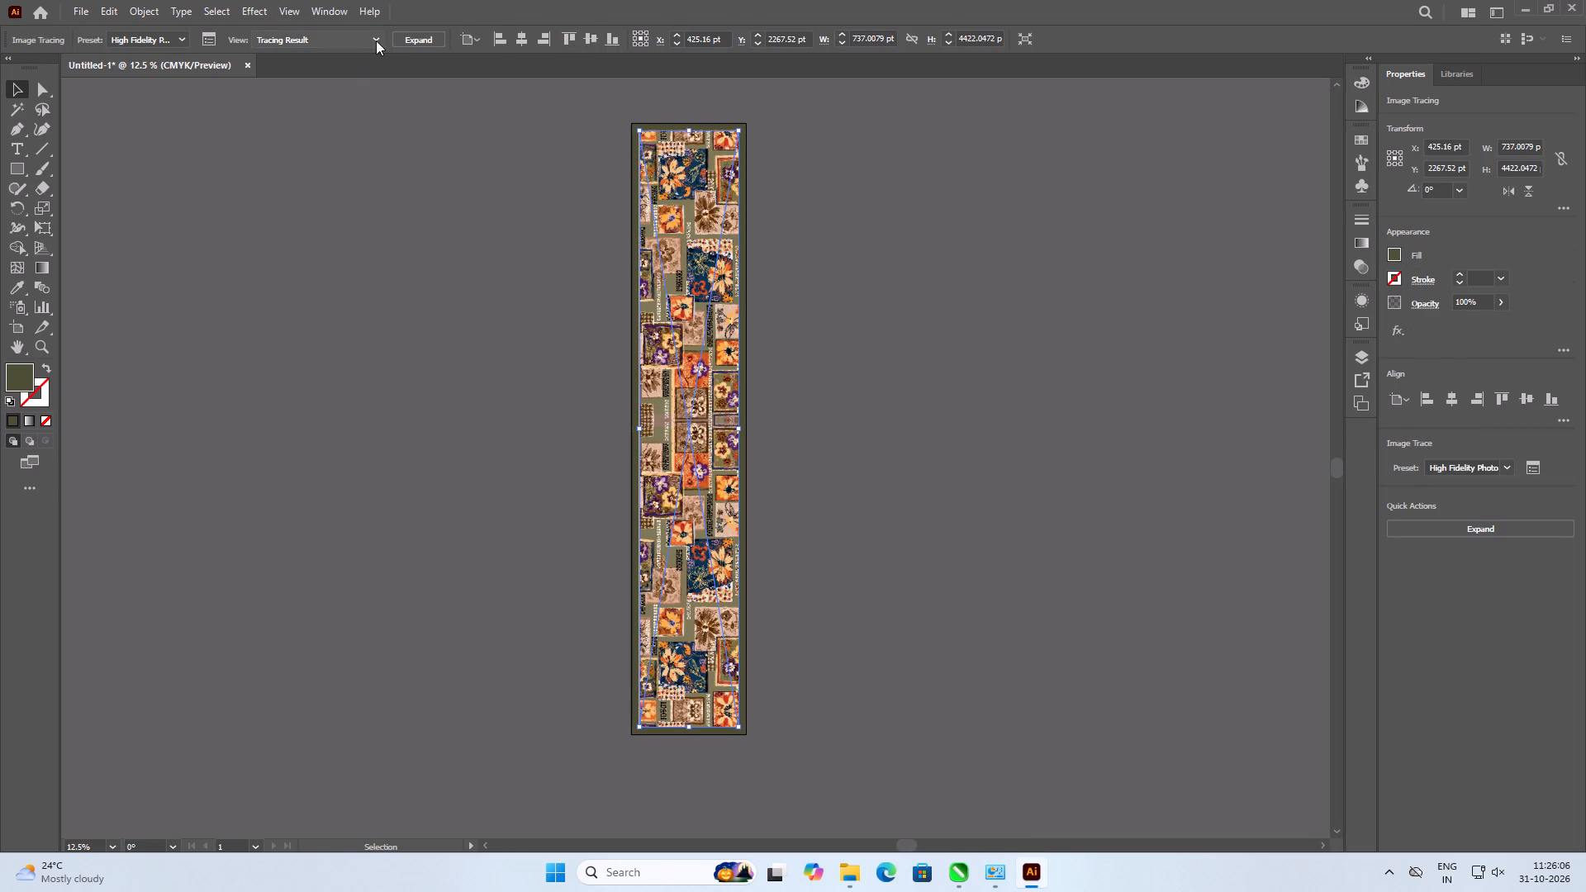
left_click(407, 39)
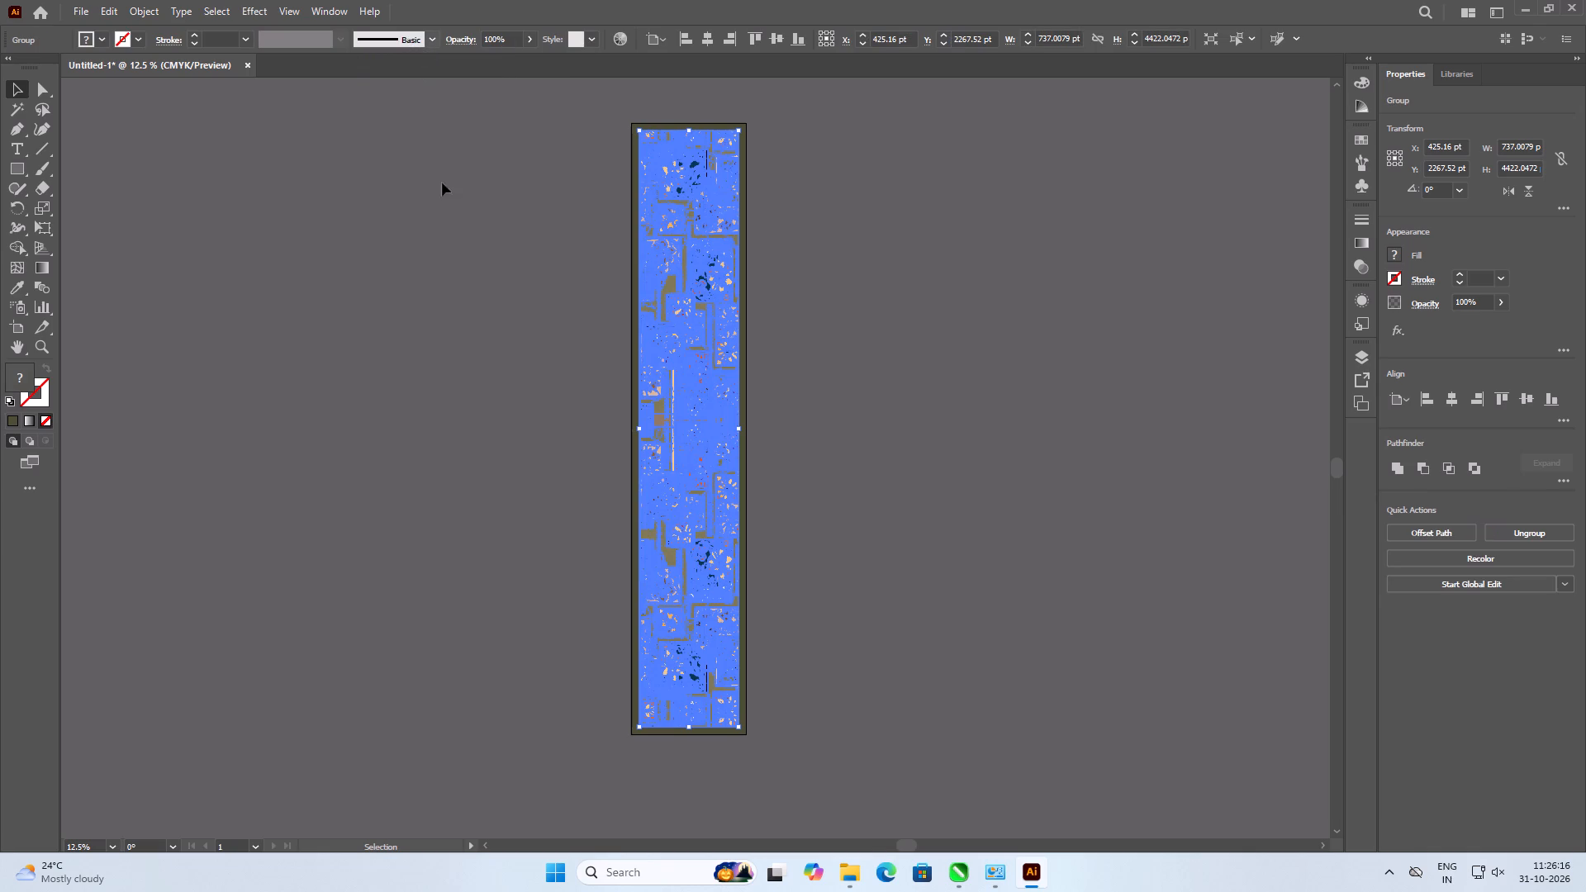
Ungroup the expanded MFK 2 2 artwork into separate paths and deselect everything.
left_click(554, 238)
left_click(632, 391)
left_click(662, 391)
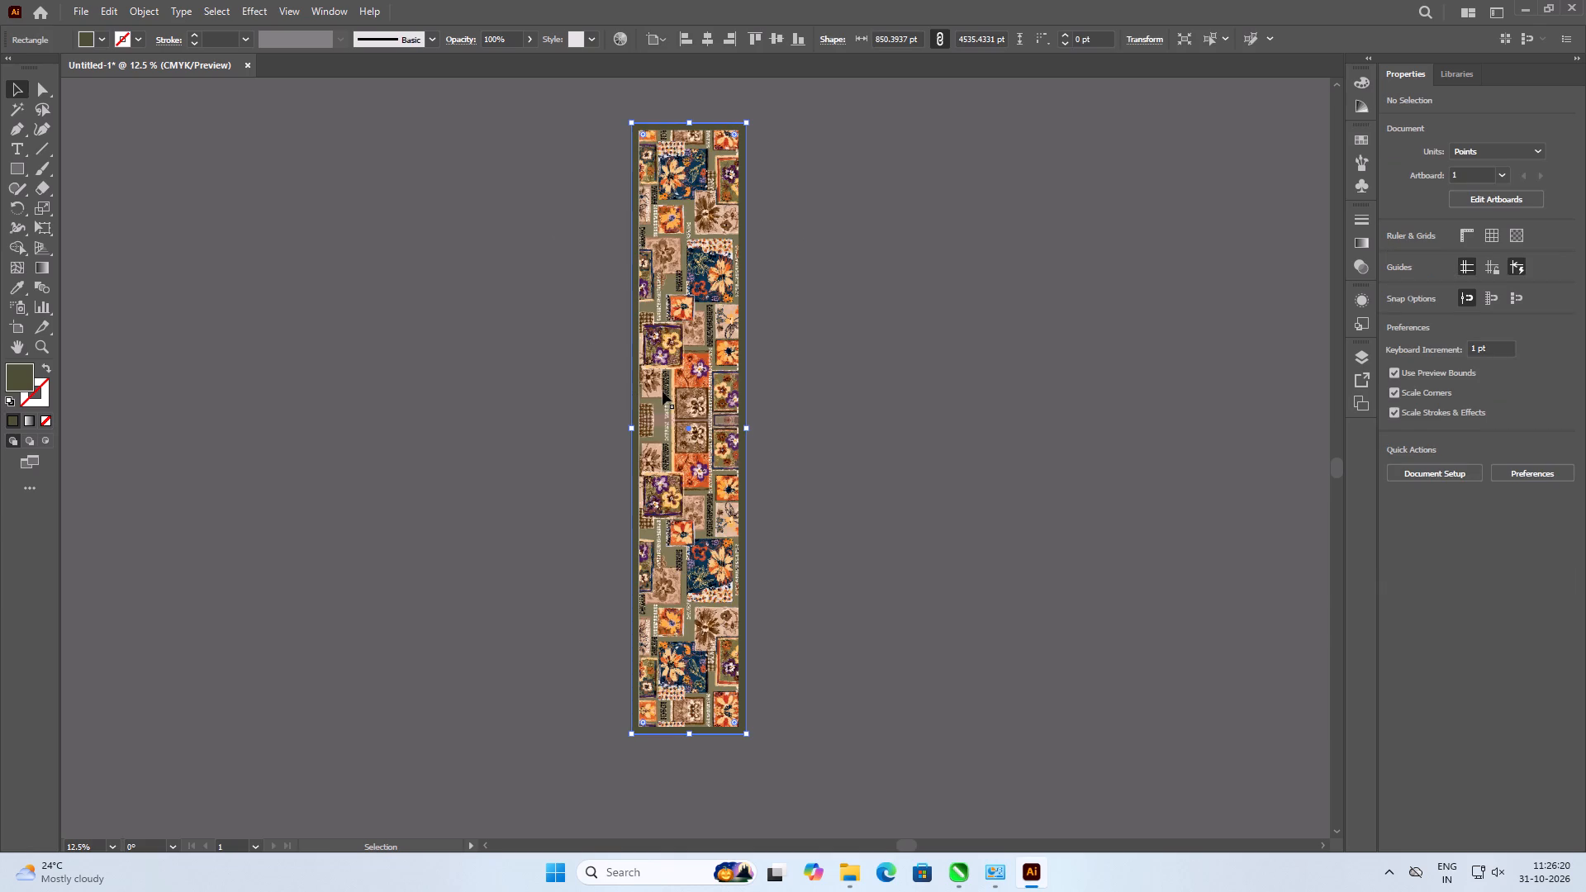
right_click(686, 256)
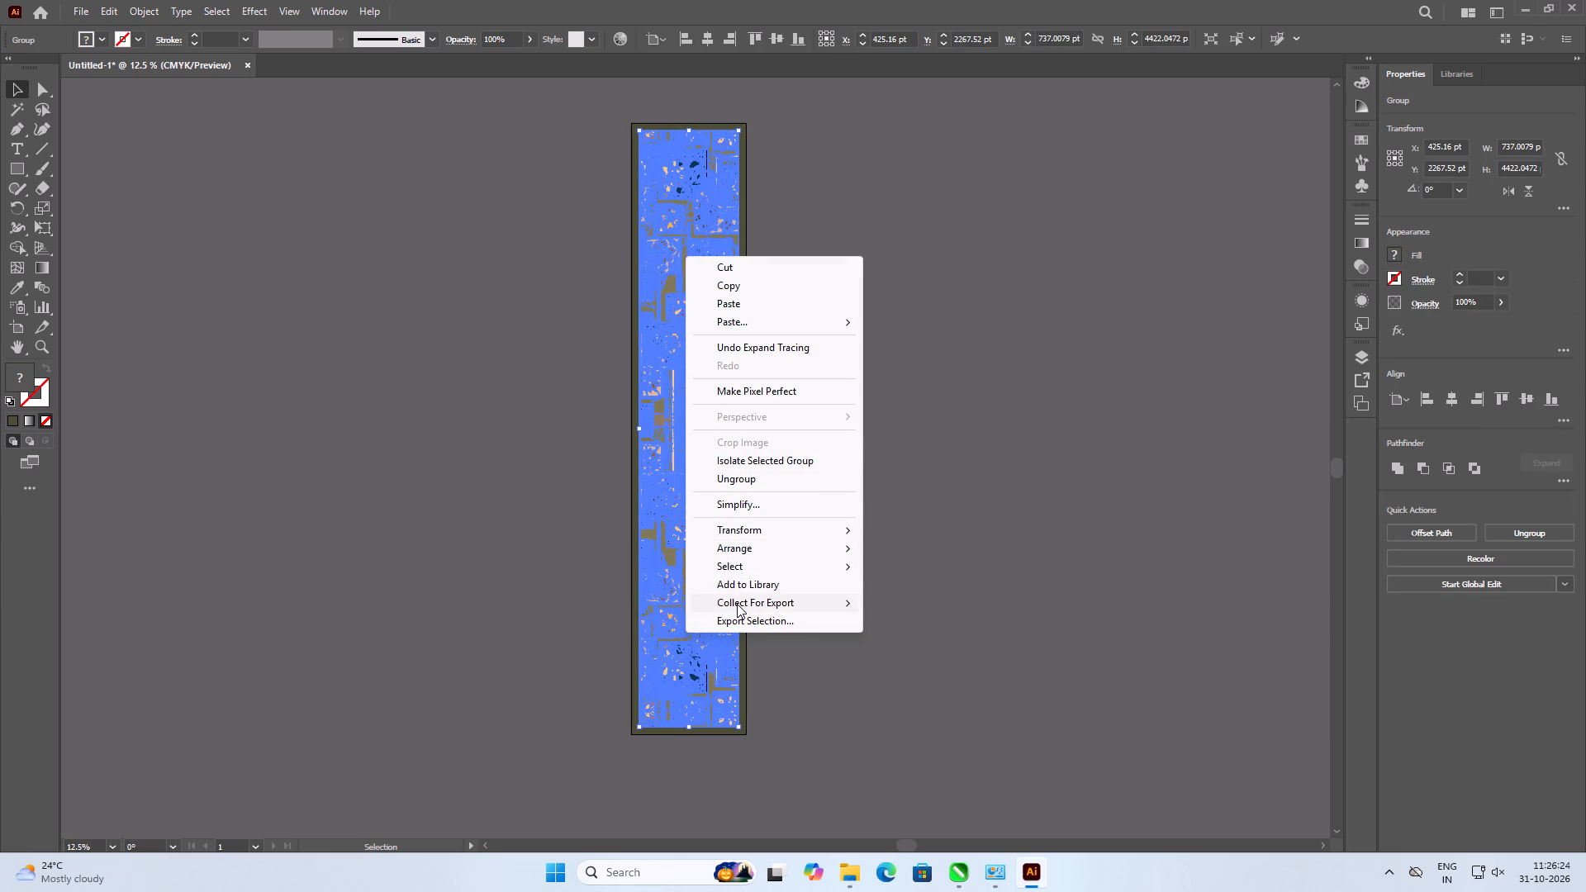
left_click(739, 484)
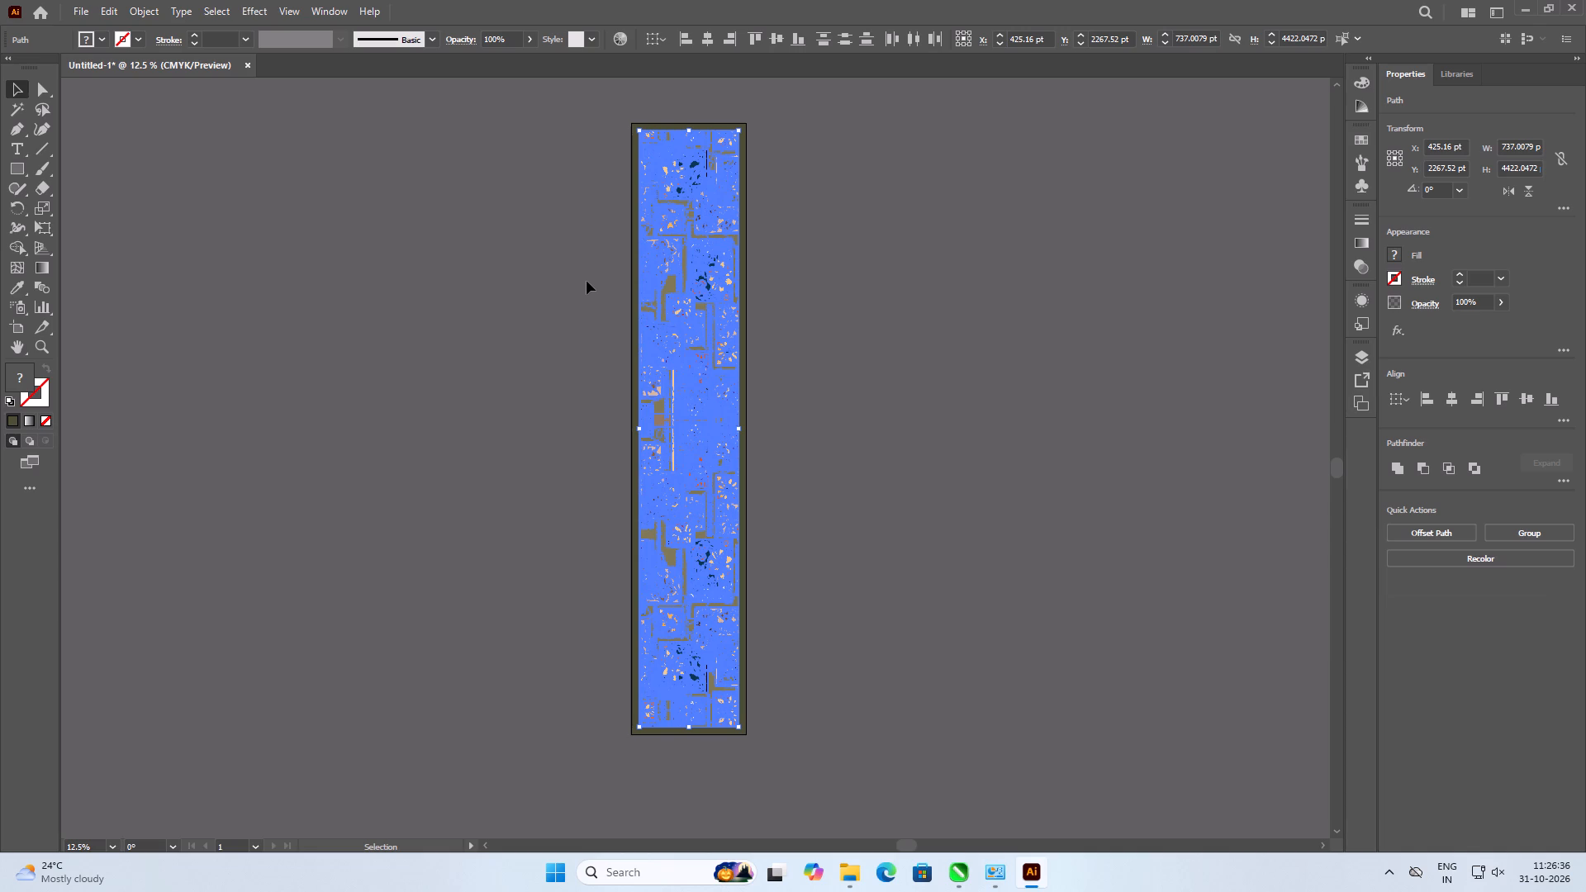
left_click(584, 287)
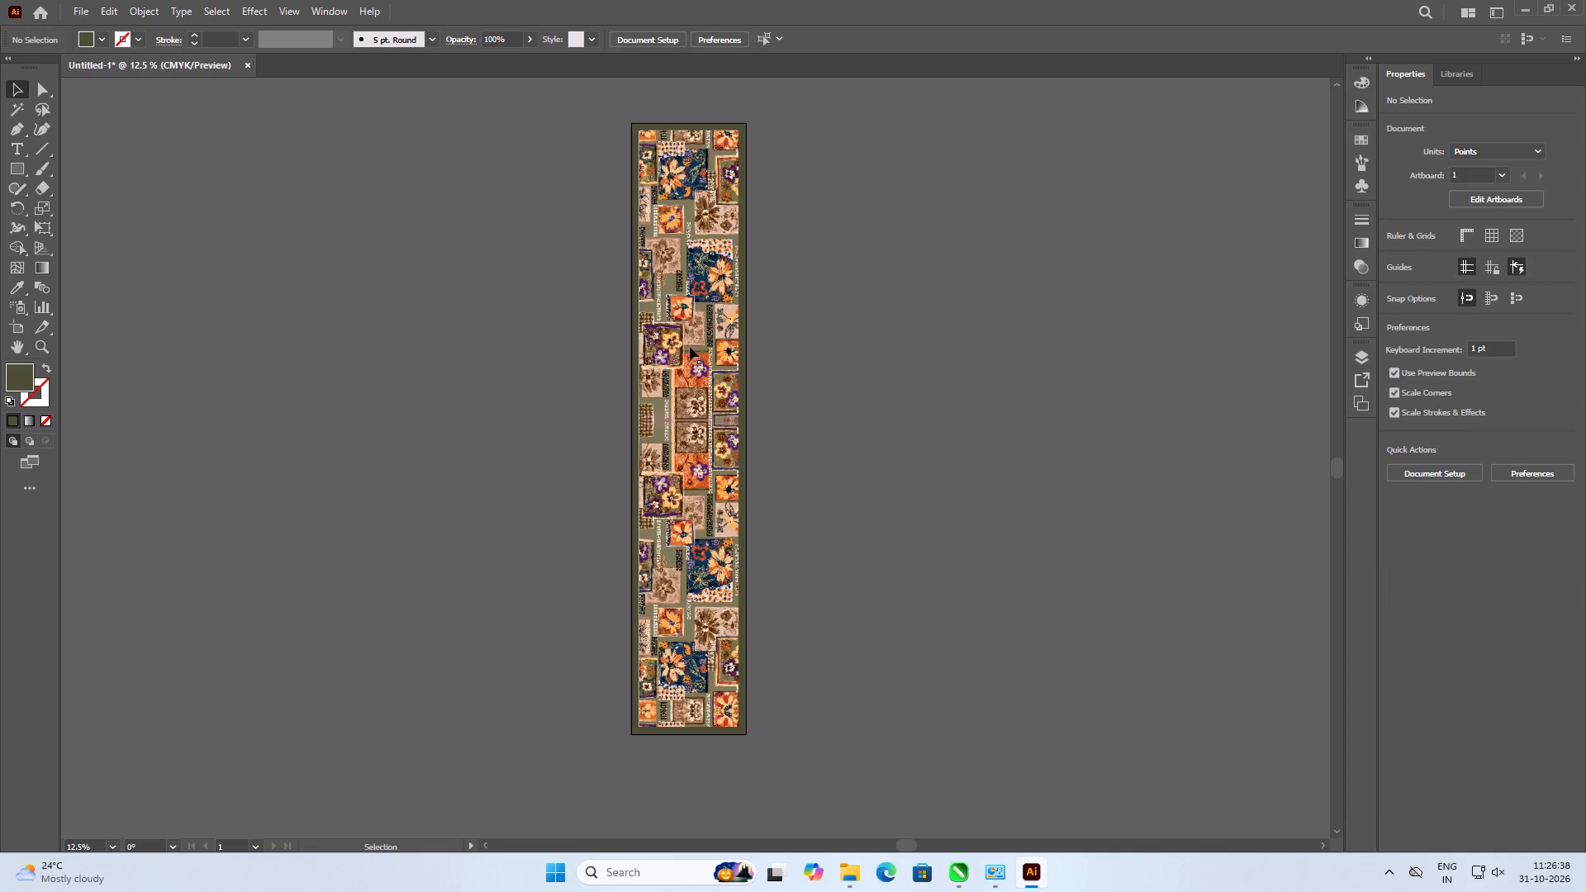
scroll(630, 430, "up", 5)
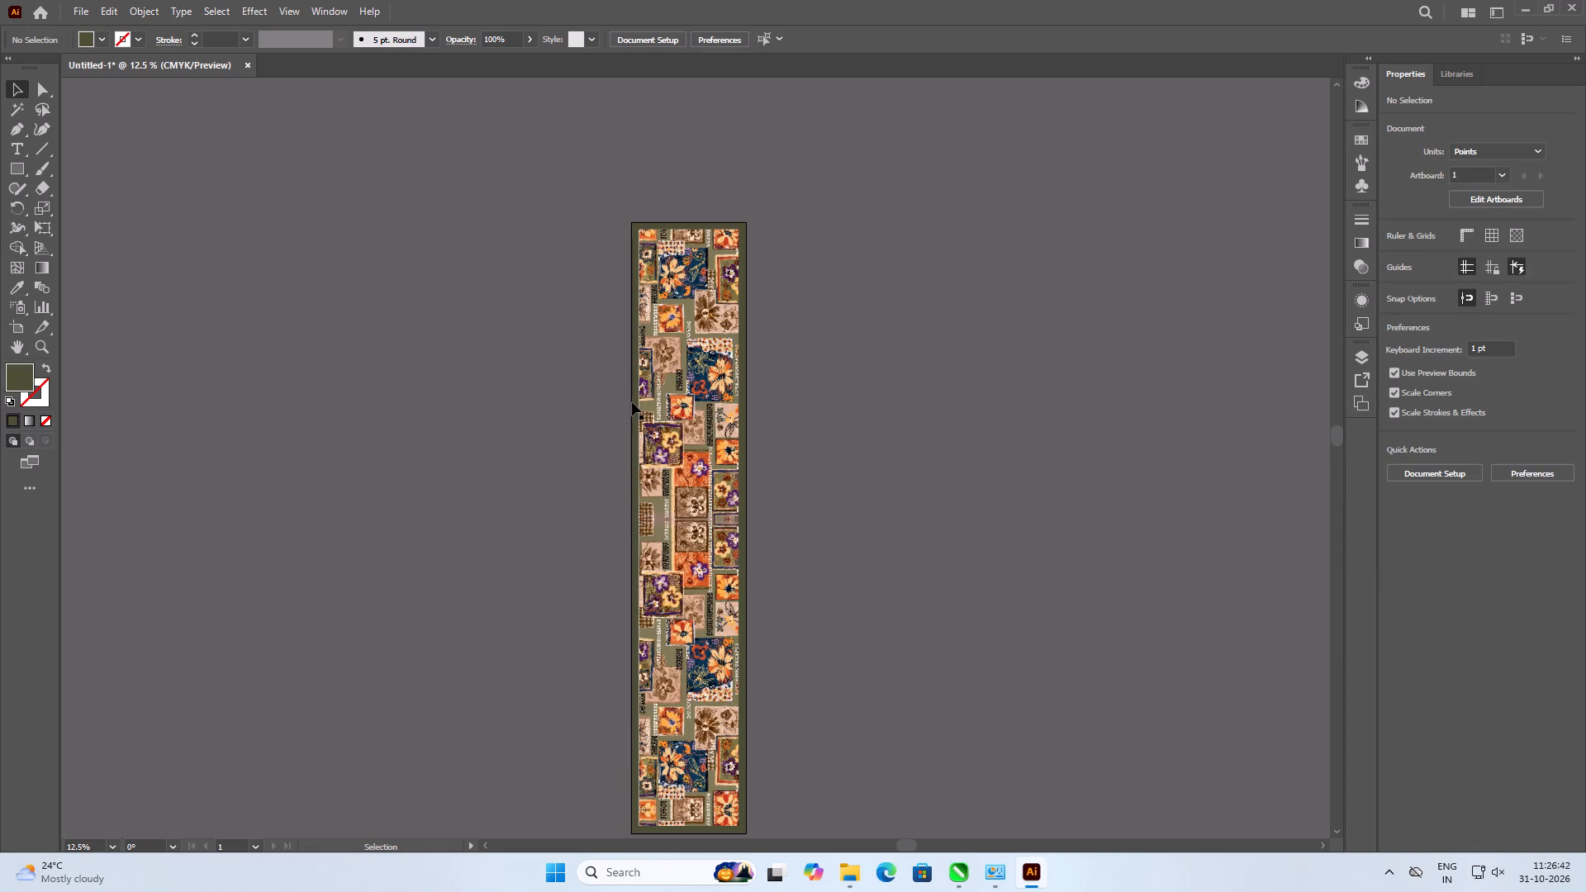
Delete the thin white strip path between the olive border and the left edge of the traced artwork.
scroll(632, 402, "up", 9, "alt")
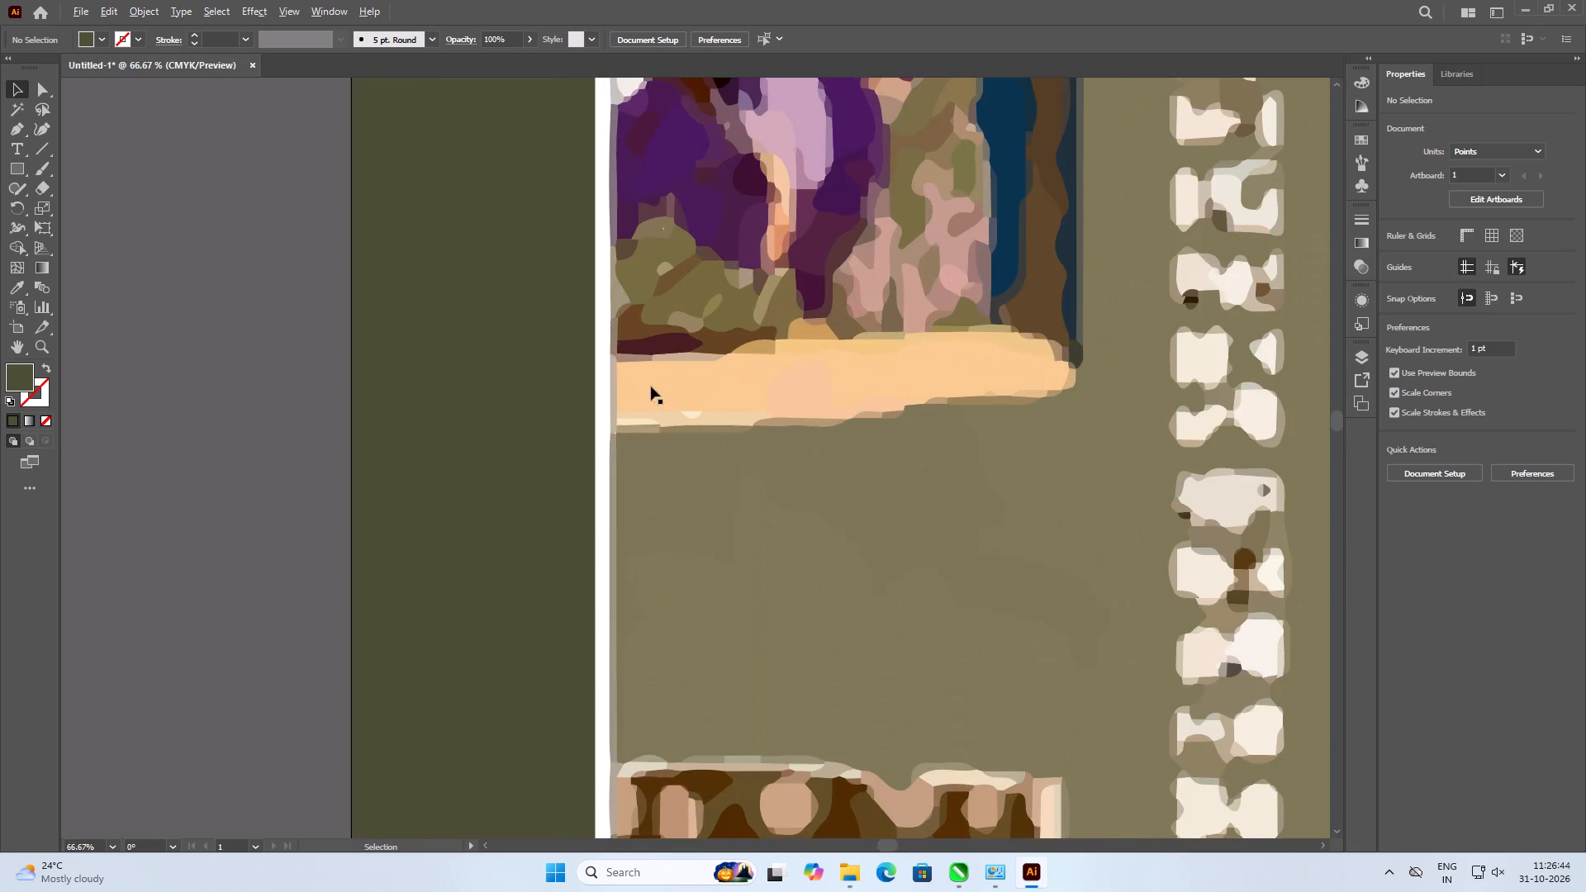
scroll(651, 387, "up", 1, "alt")
left_click(585, 429)
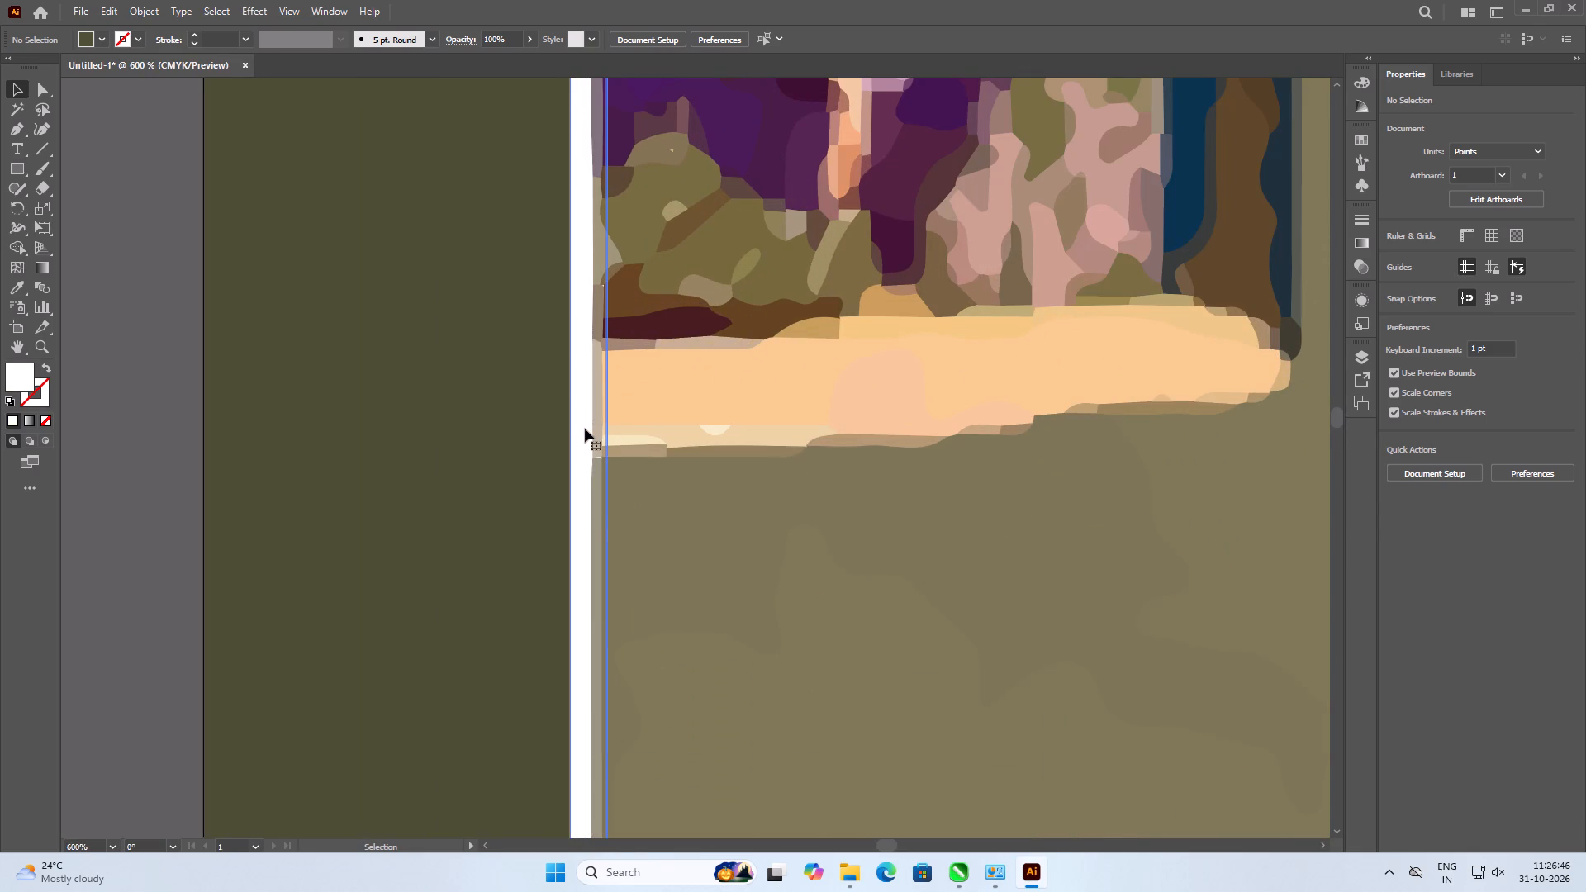
key("Delete")
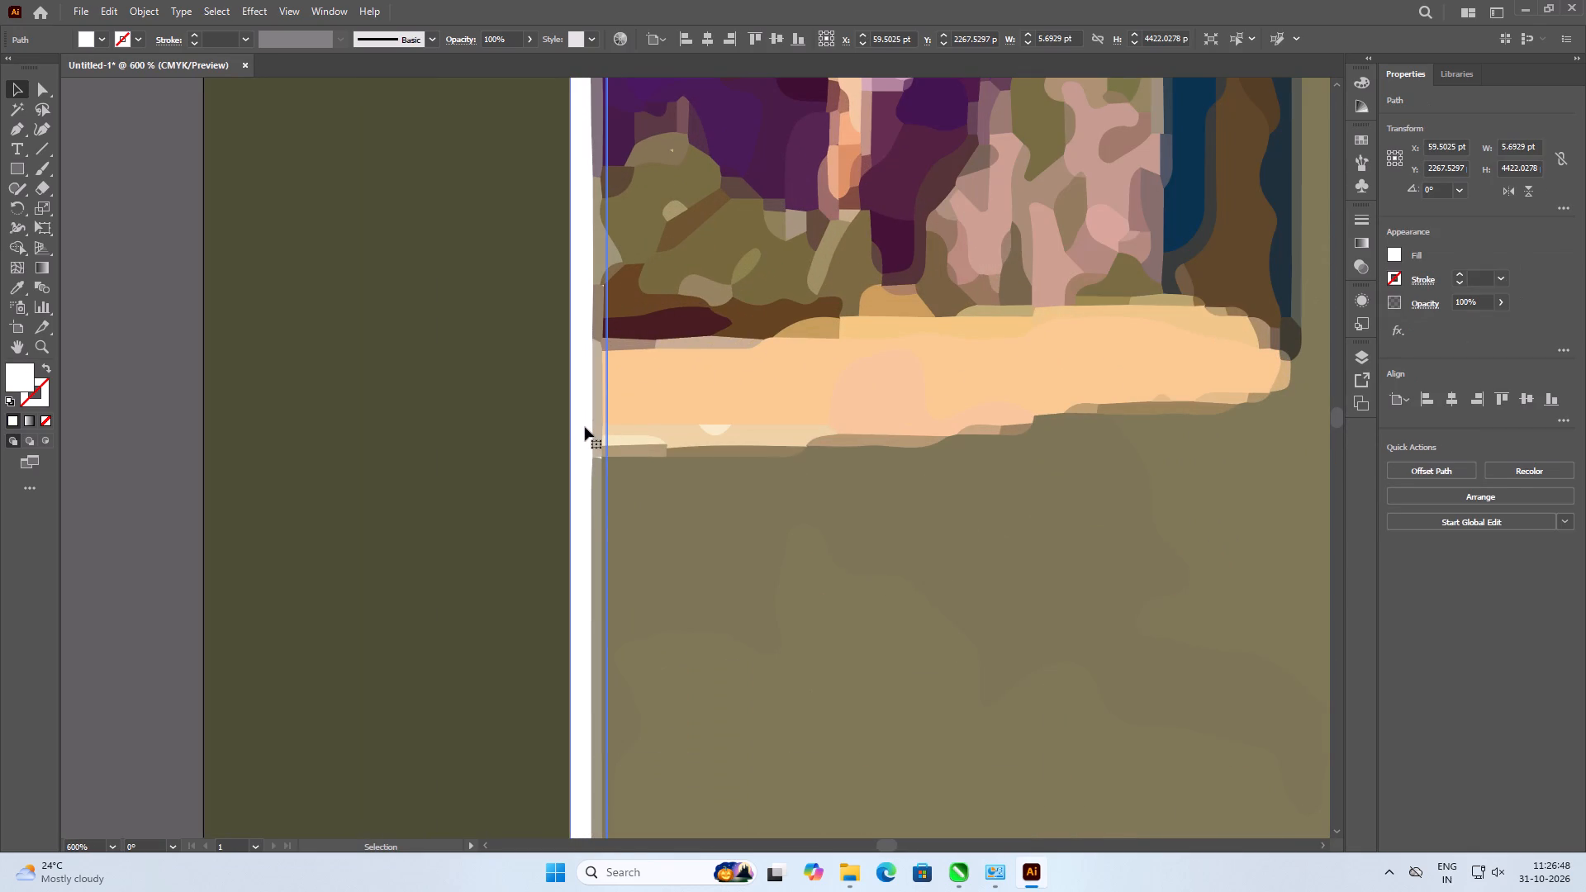
Recolour the mauve-brown block beside the checkered patch at mid-height with the Eyedropper, sampling the olive background above it.
scroll(585, 427, "down", 7)
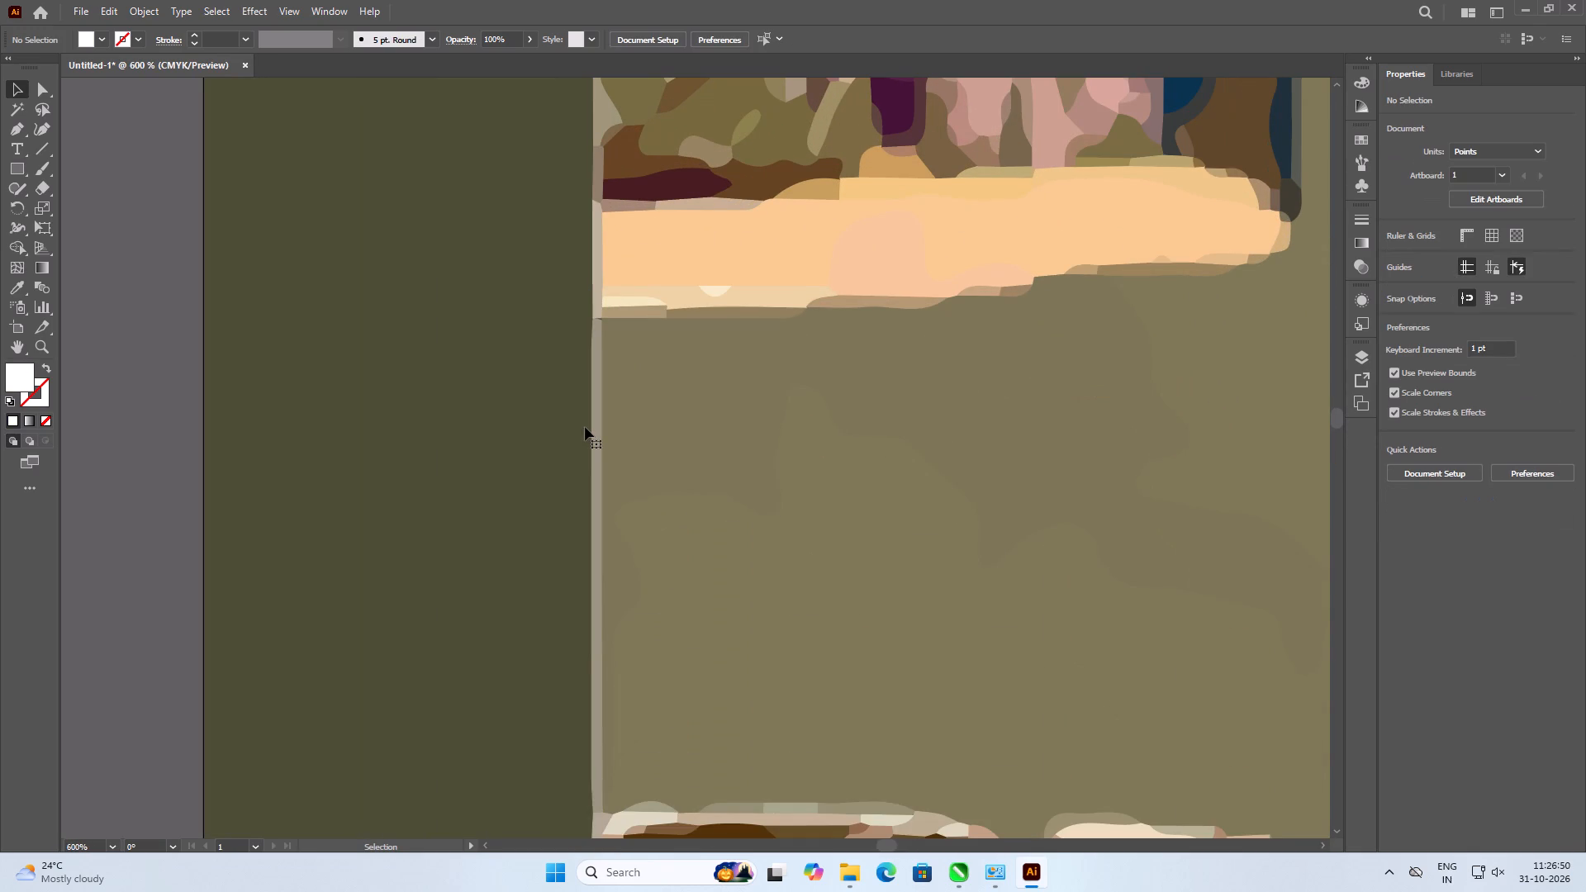
scroll(585, 427, "down", 7, "alt")
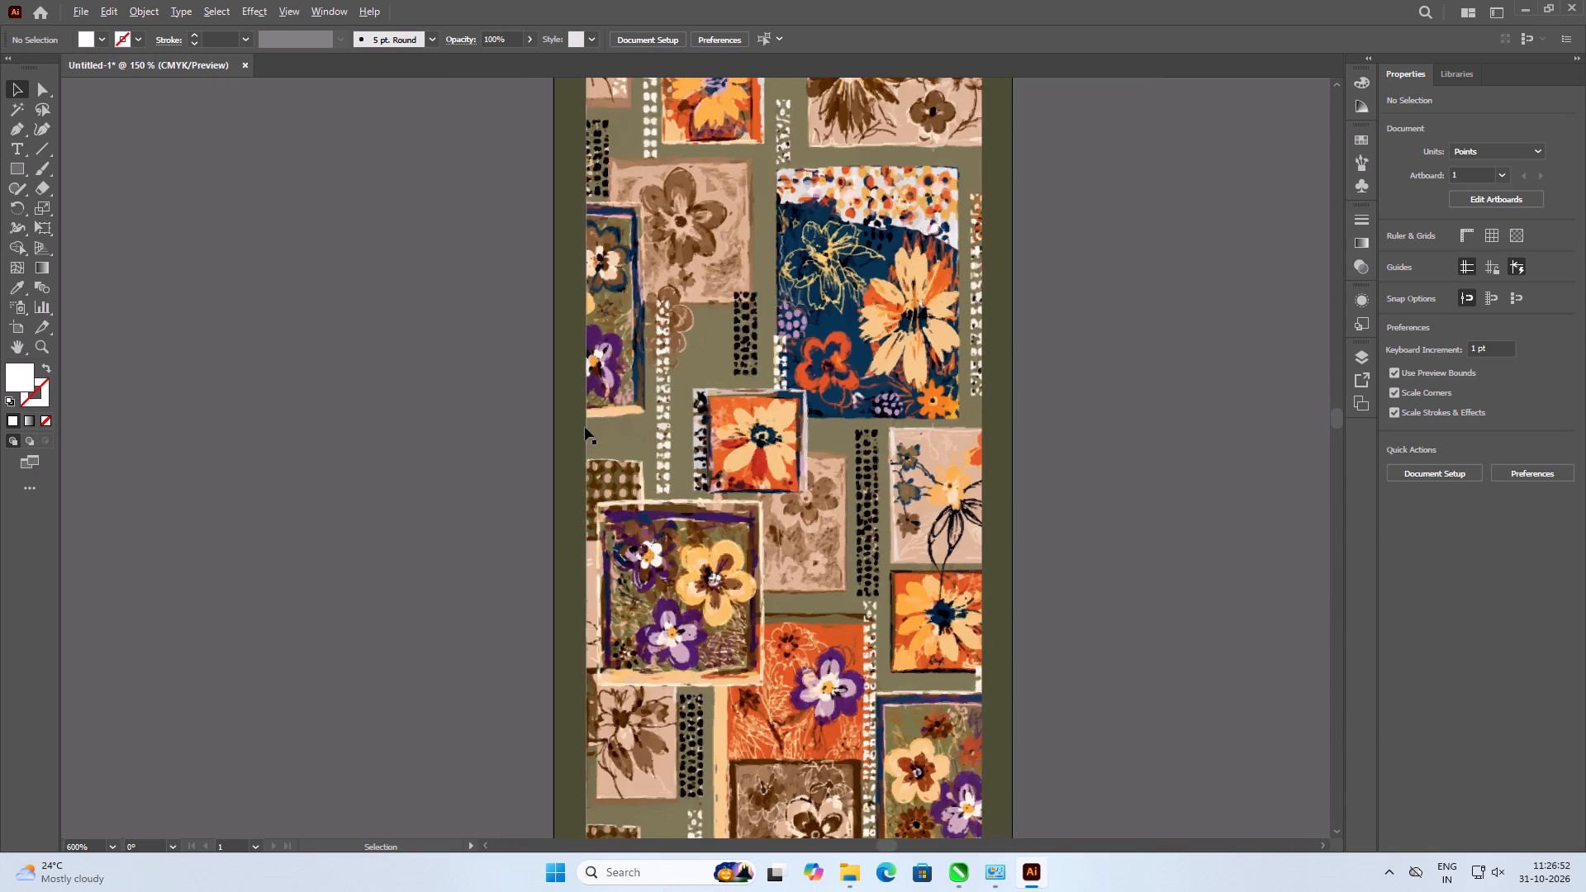
scroll(585, 427, "down", 3, "alt")
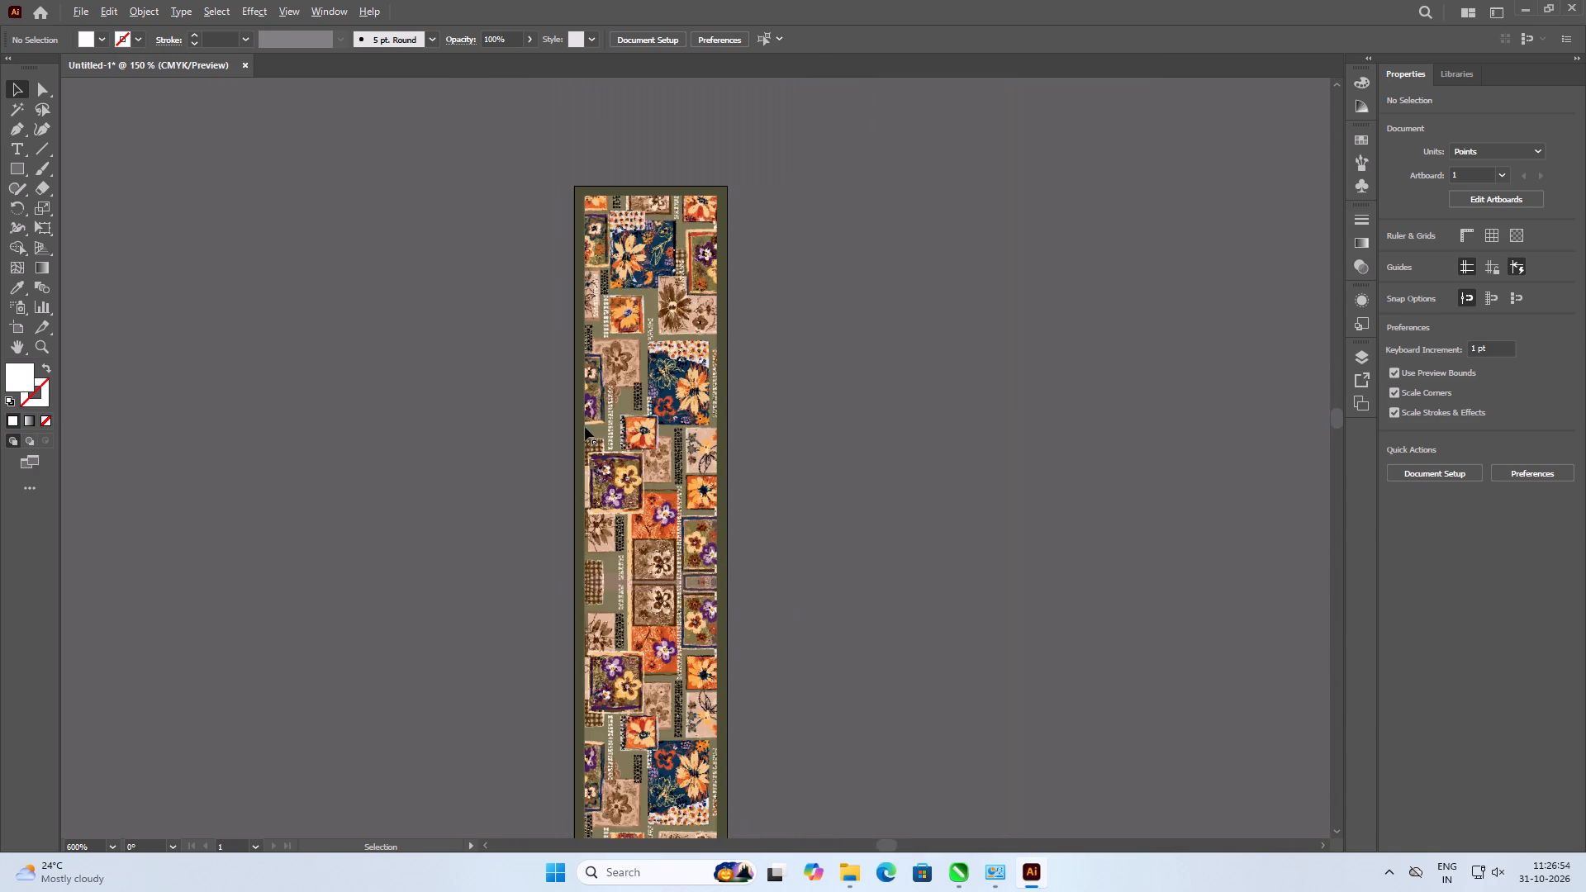
scroll(650, 572, "up", 4, "alt")
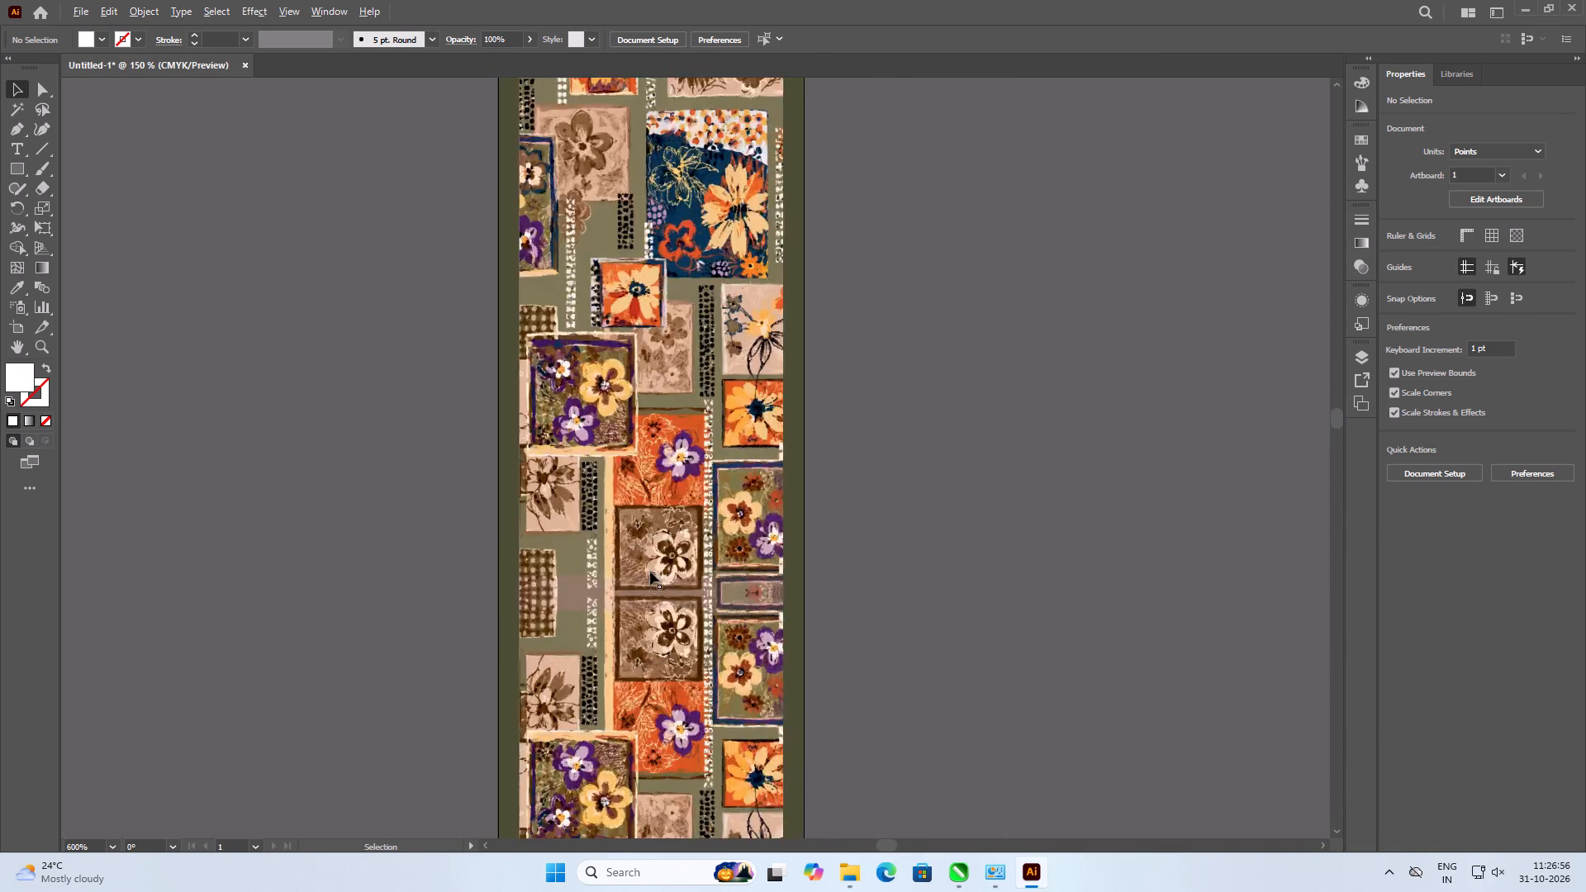
scroll(600, 594, "up", 1, "alt")
scroll(480, 619, "up", 1, "alt")
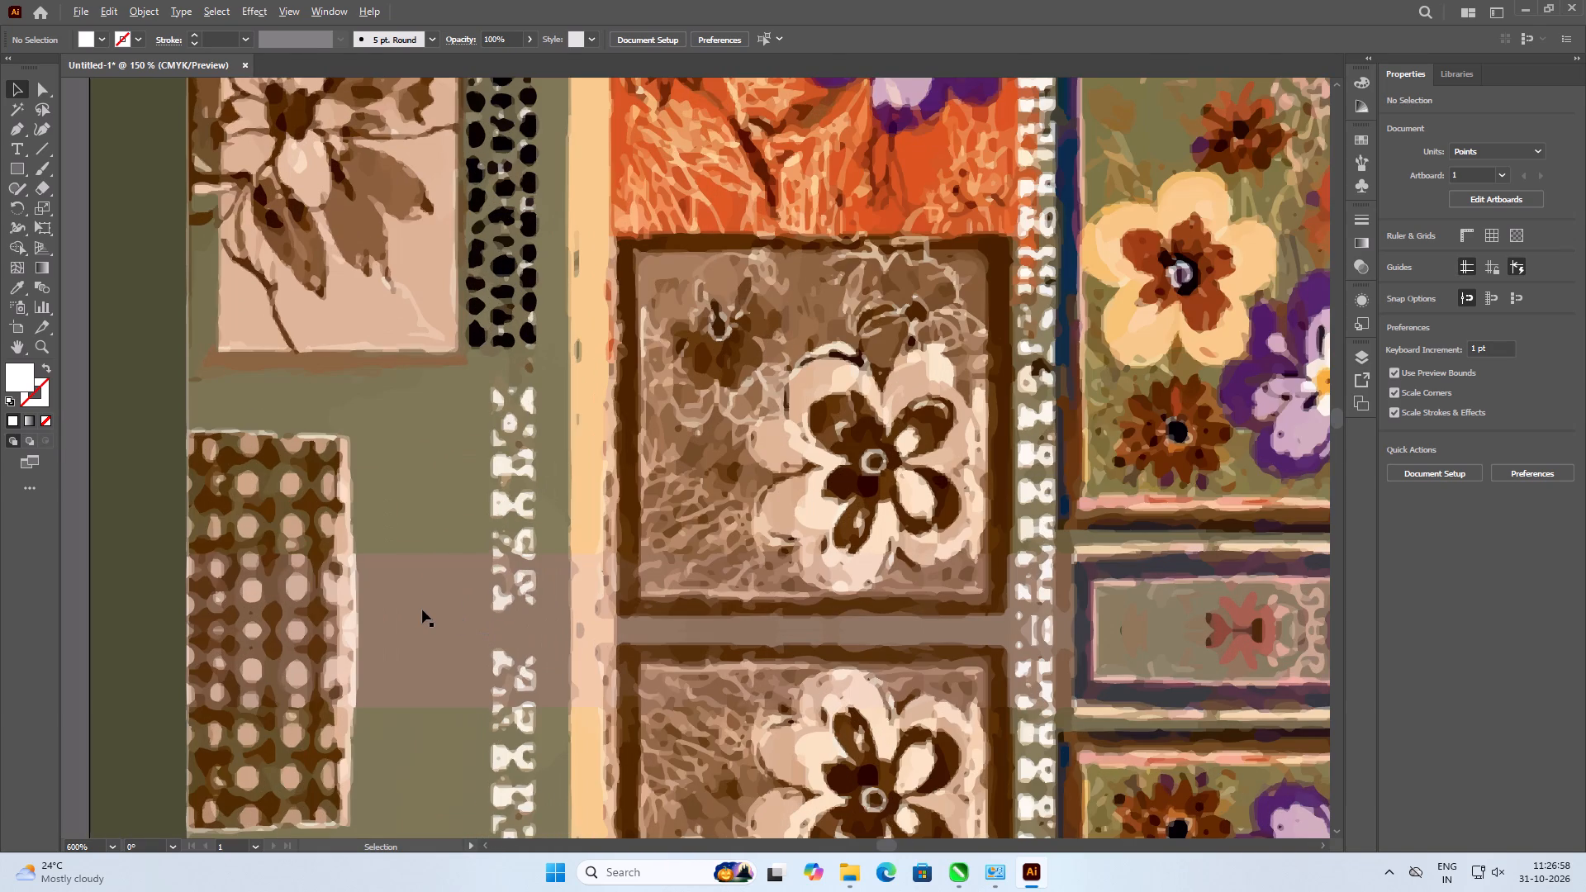
left_click(422, 610)
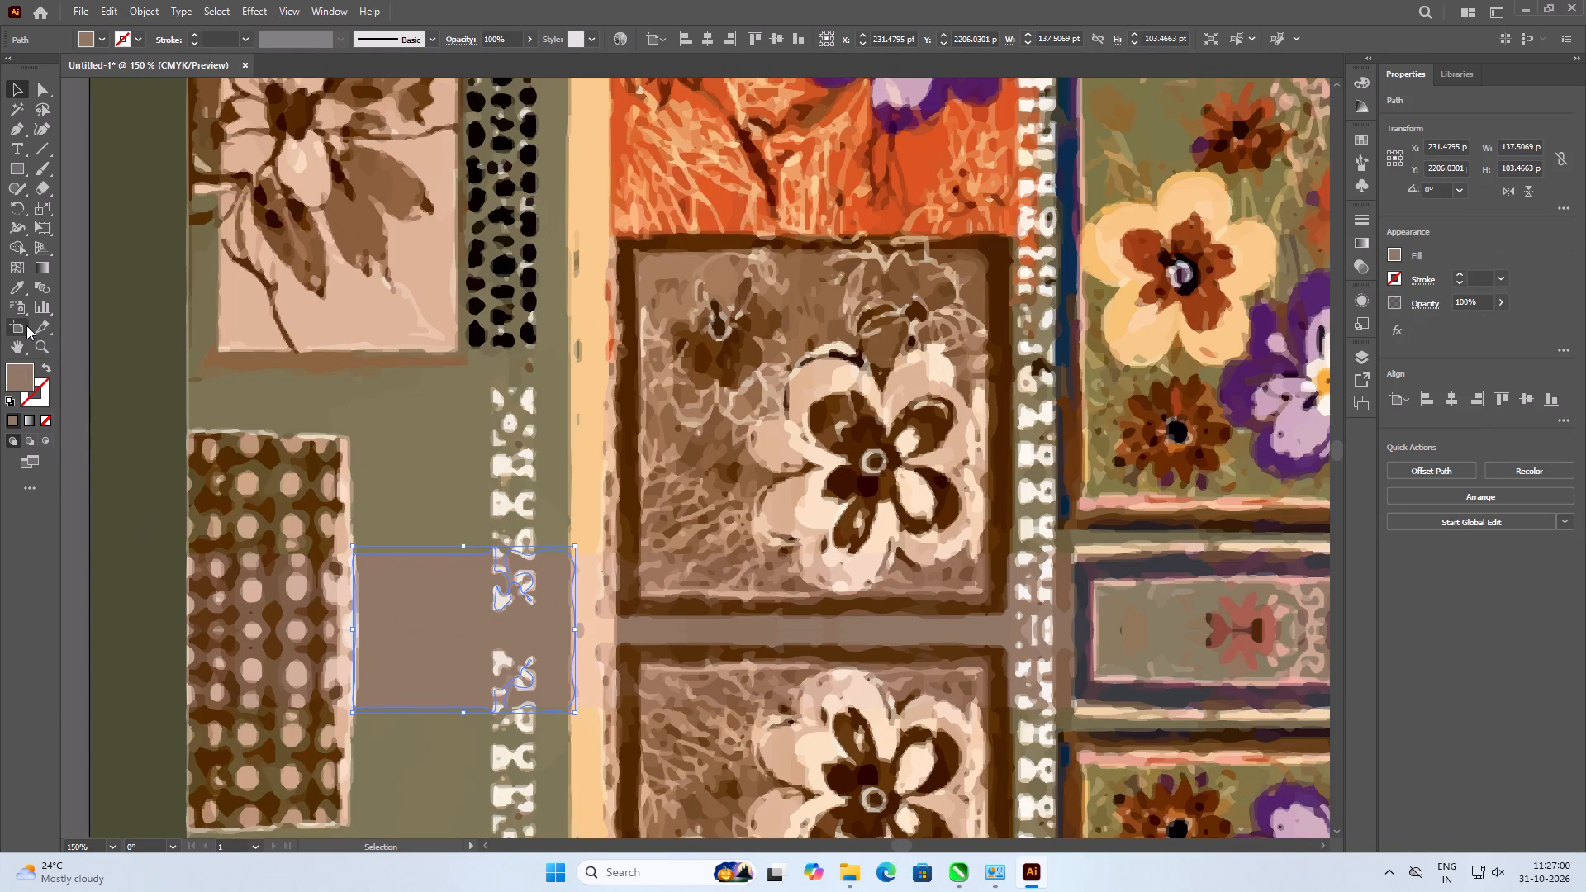
left_click(16, 290)
left_click(376, 467)
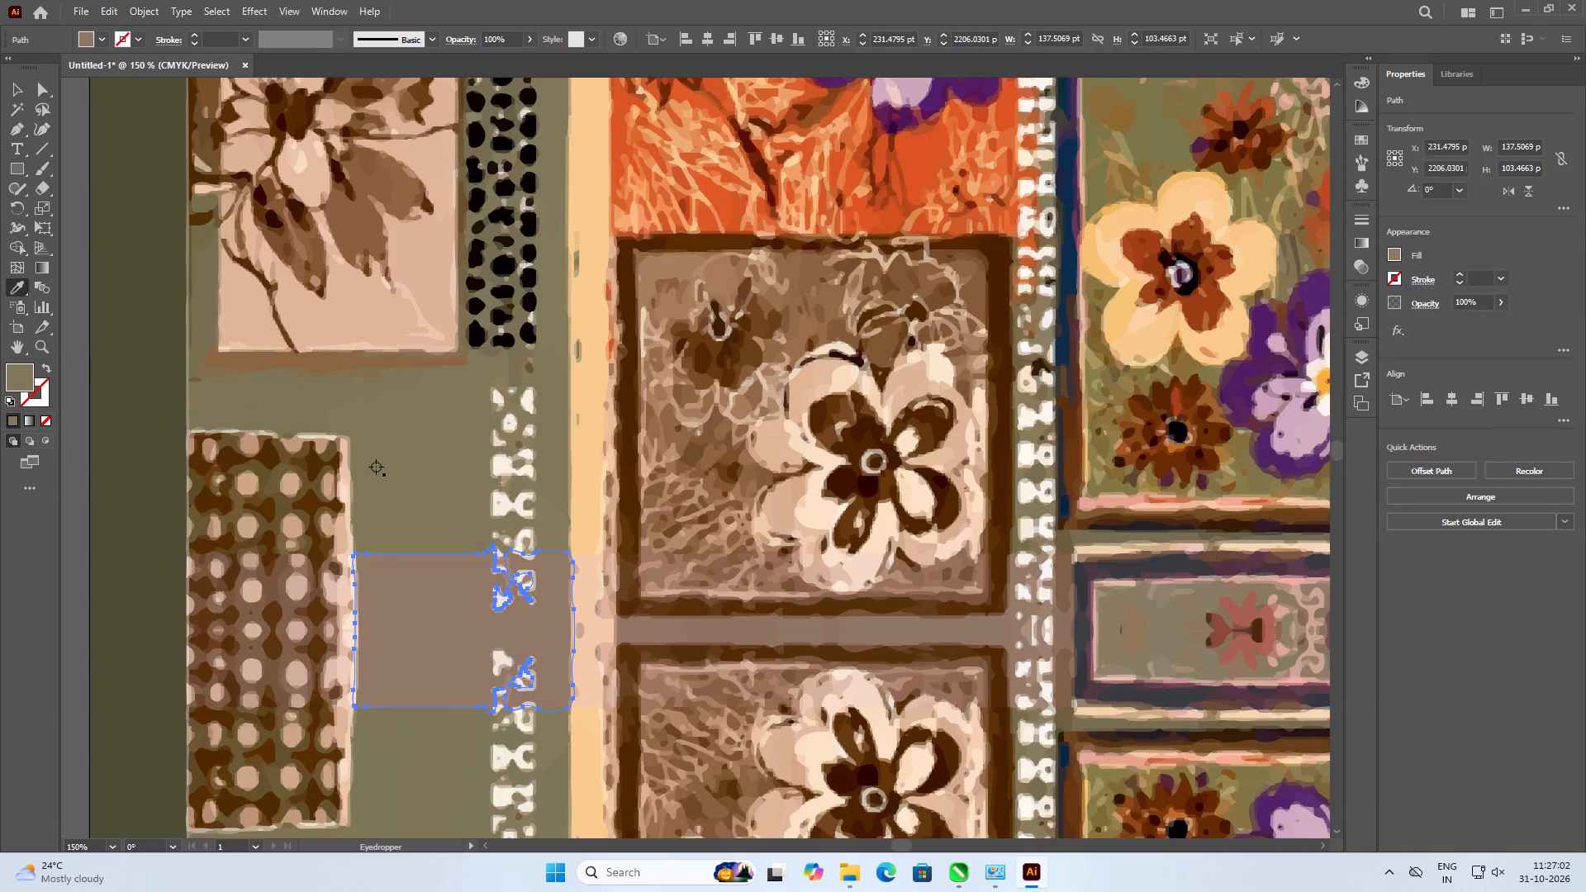
left_click(22, 79)
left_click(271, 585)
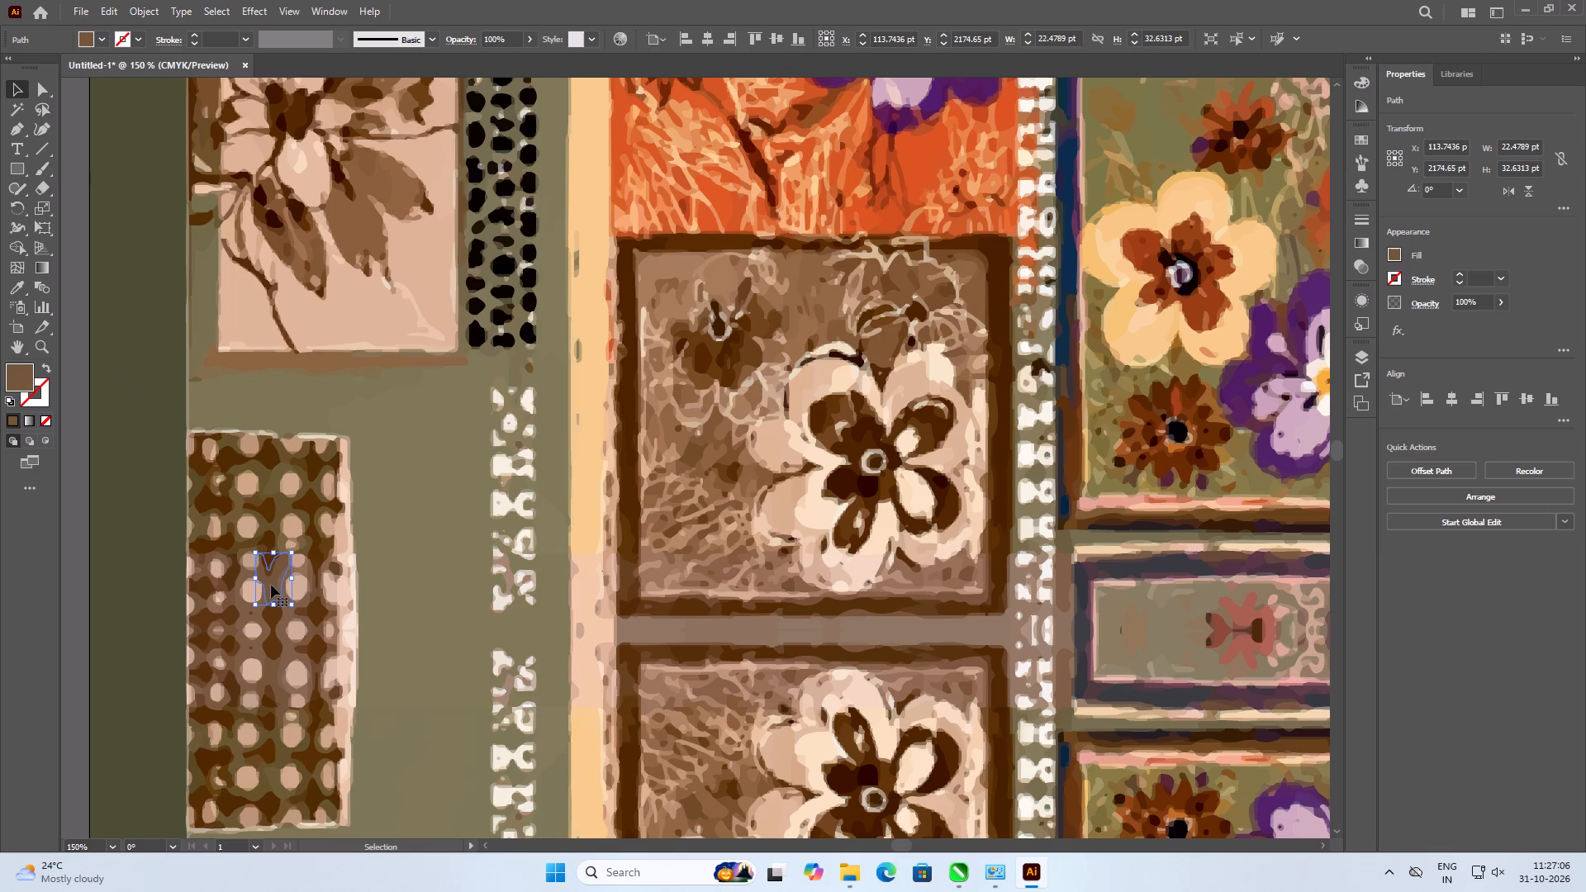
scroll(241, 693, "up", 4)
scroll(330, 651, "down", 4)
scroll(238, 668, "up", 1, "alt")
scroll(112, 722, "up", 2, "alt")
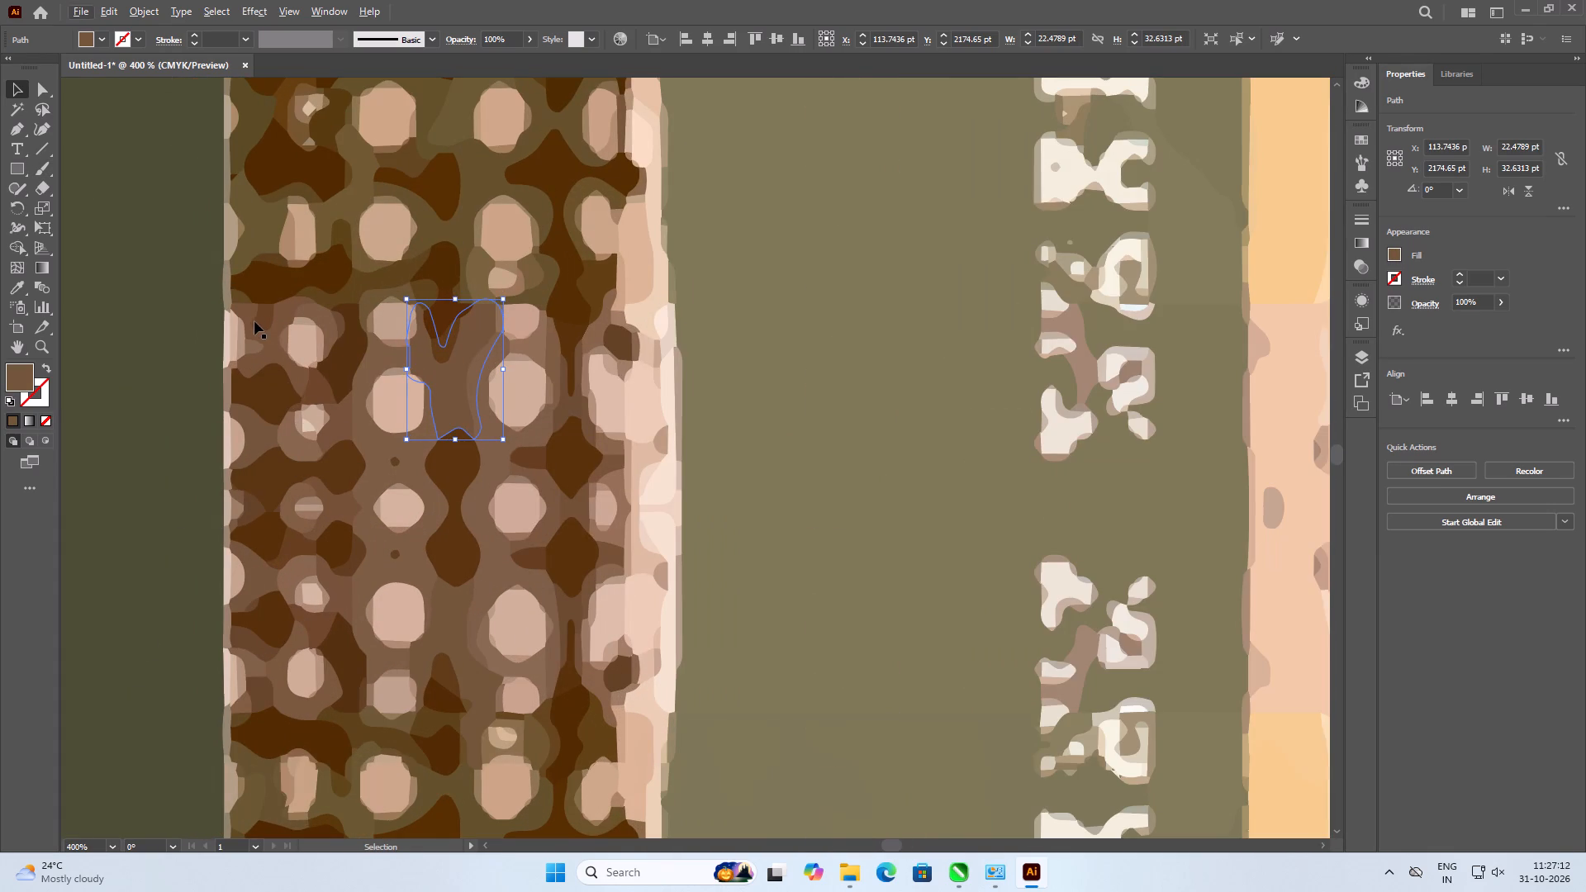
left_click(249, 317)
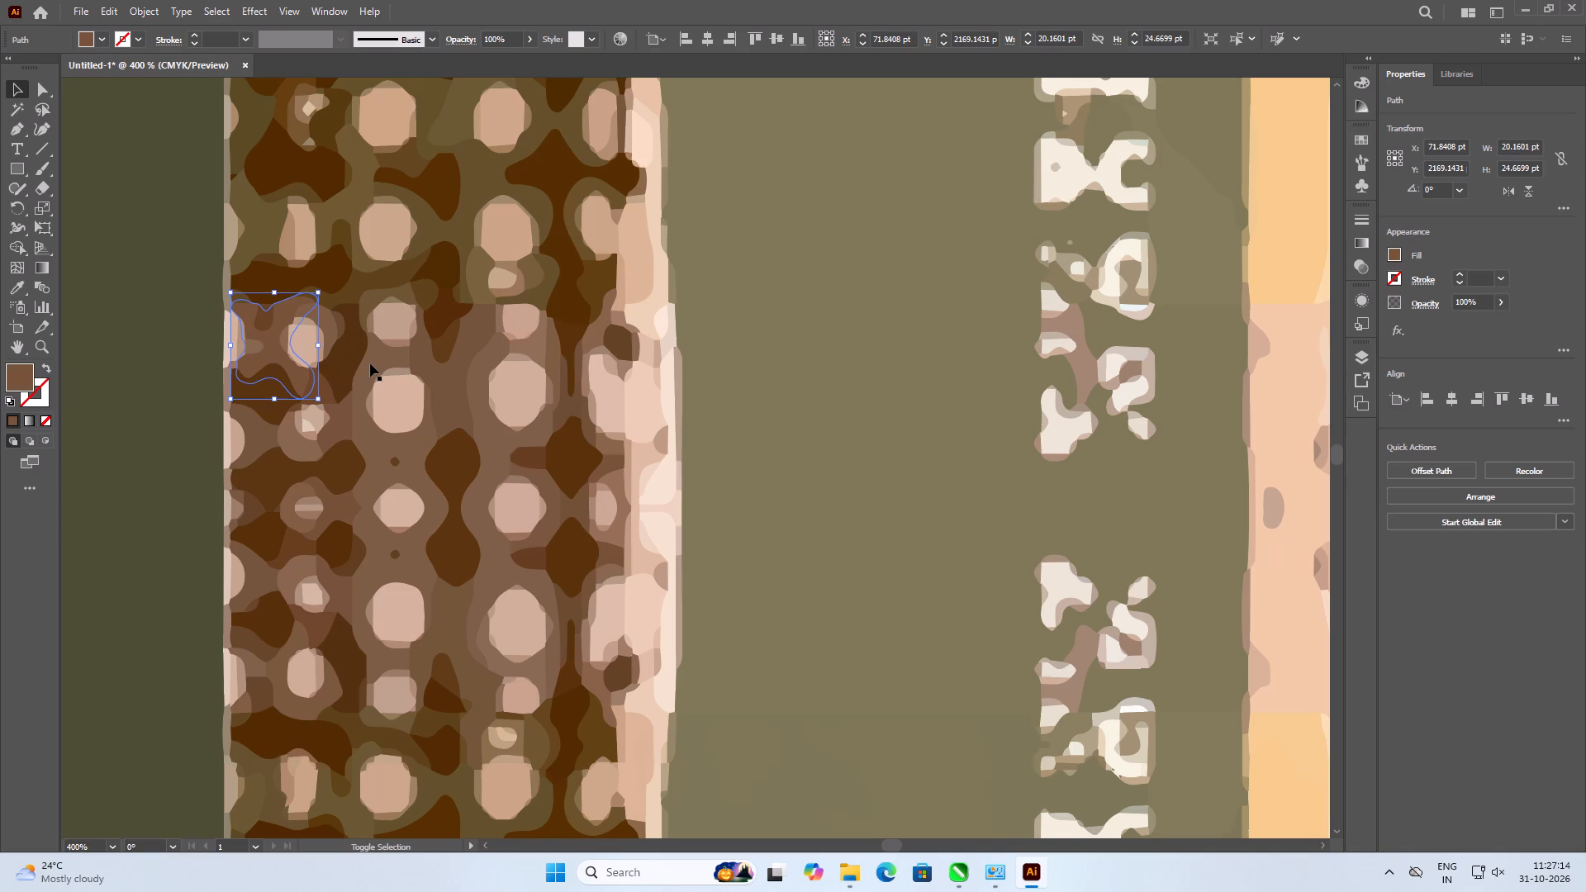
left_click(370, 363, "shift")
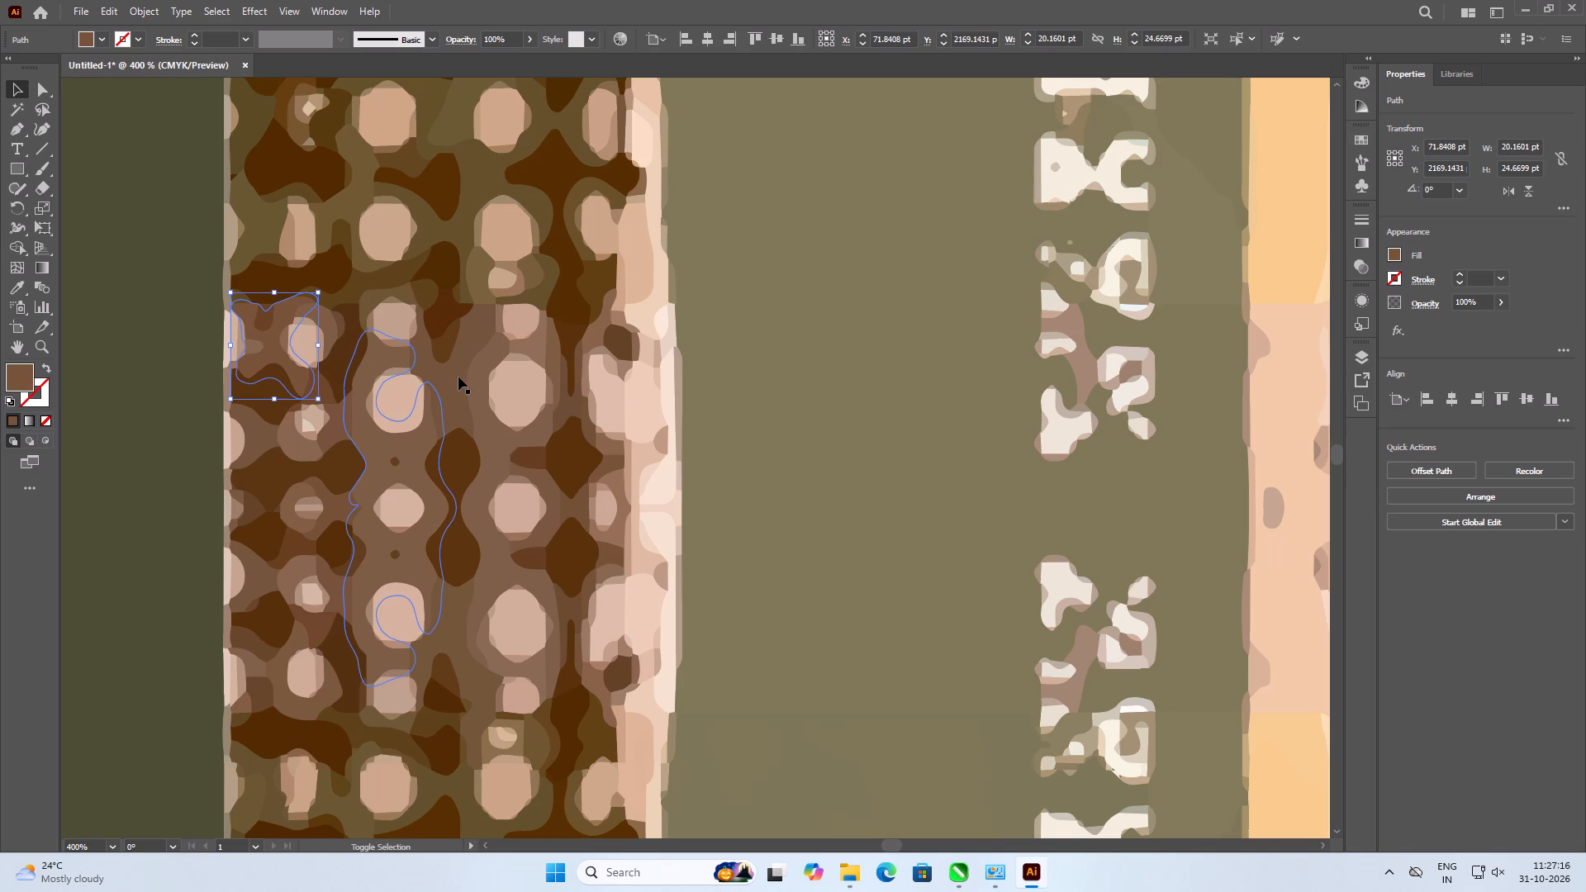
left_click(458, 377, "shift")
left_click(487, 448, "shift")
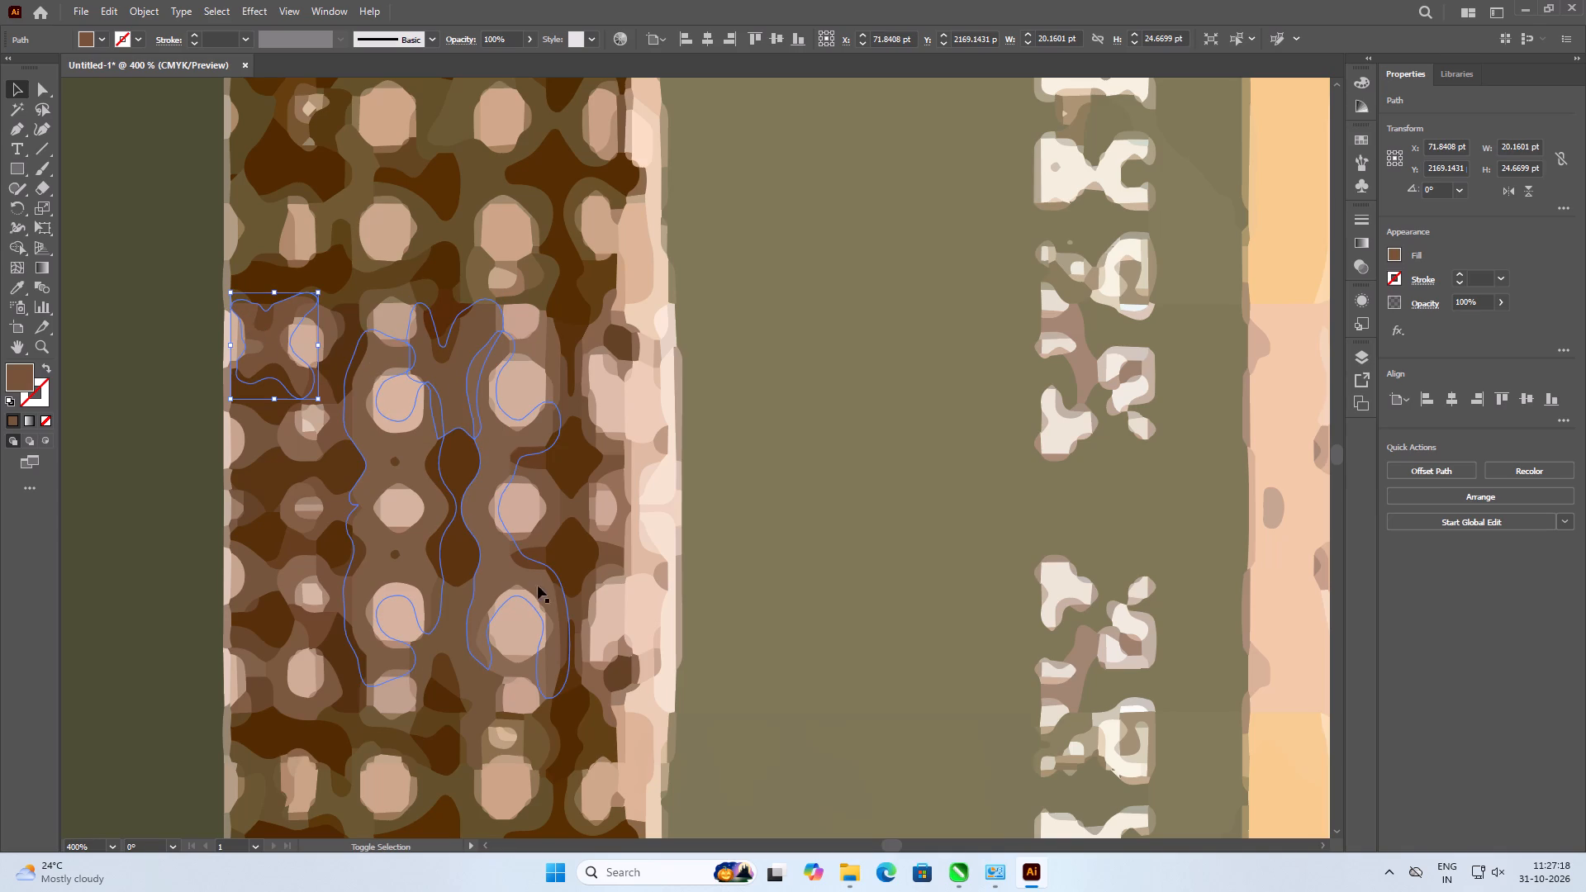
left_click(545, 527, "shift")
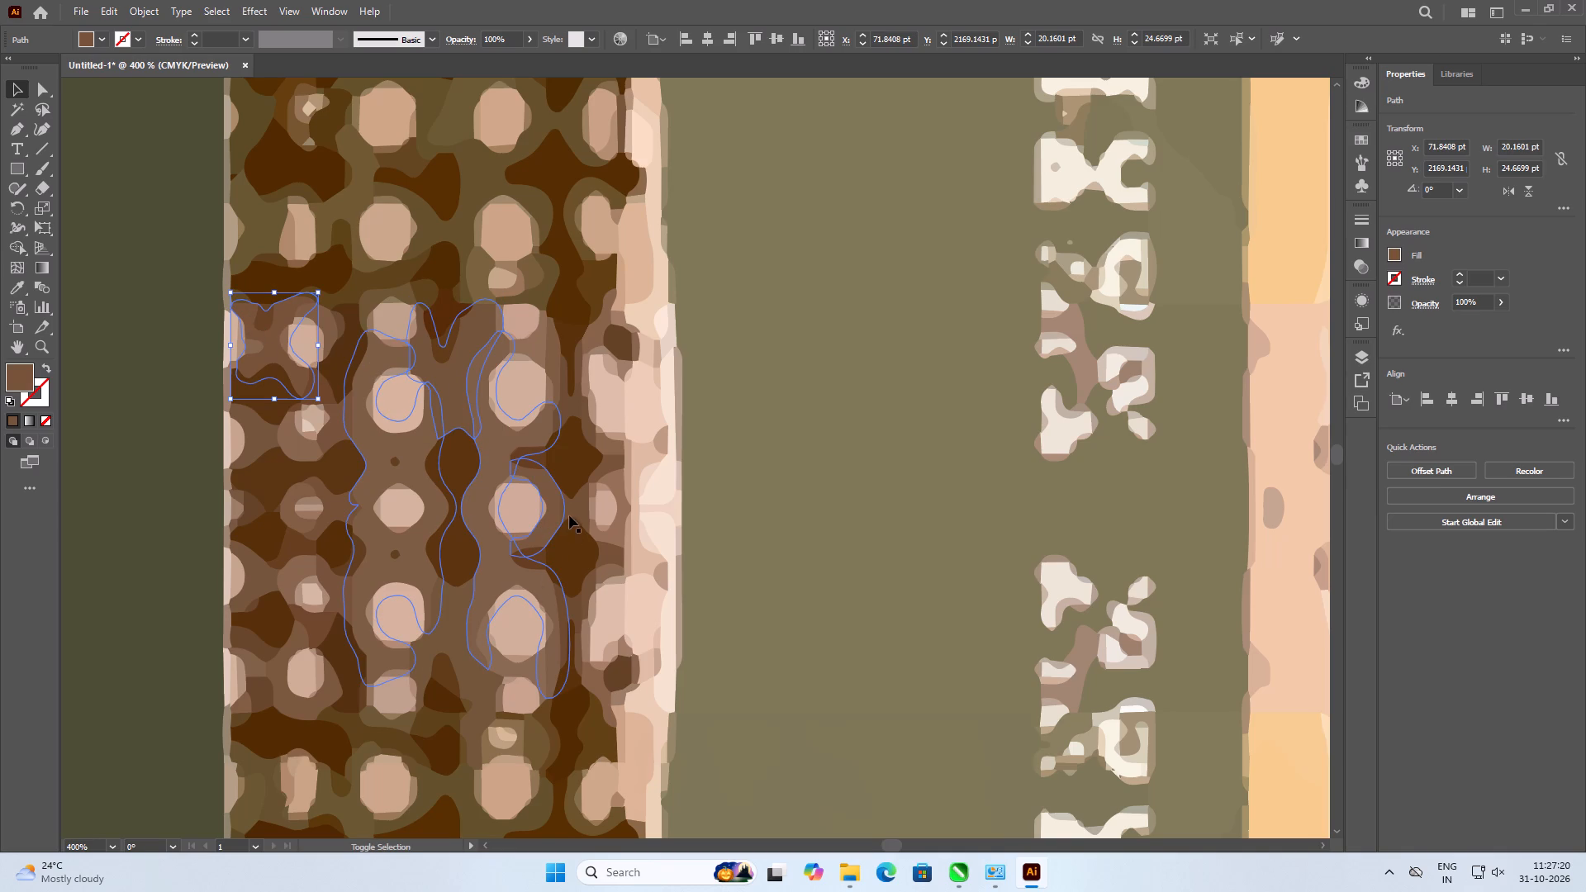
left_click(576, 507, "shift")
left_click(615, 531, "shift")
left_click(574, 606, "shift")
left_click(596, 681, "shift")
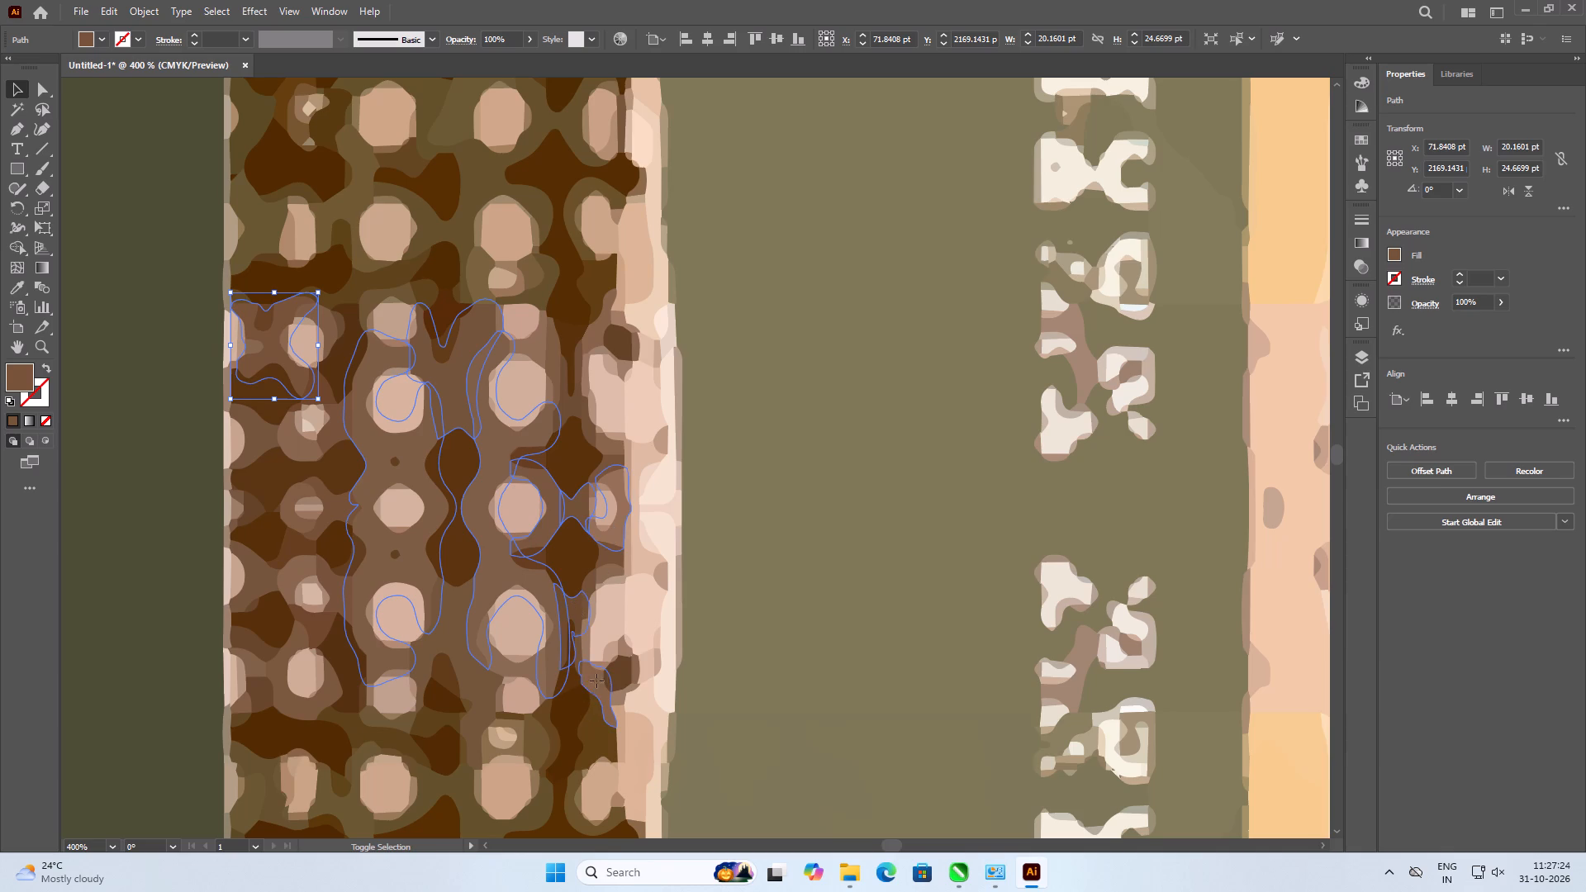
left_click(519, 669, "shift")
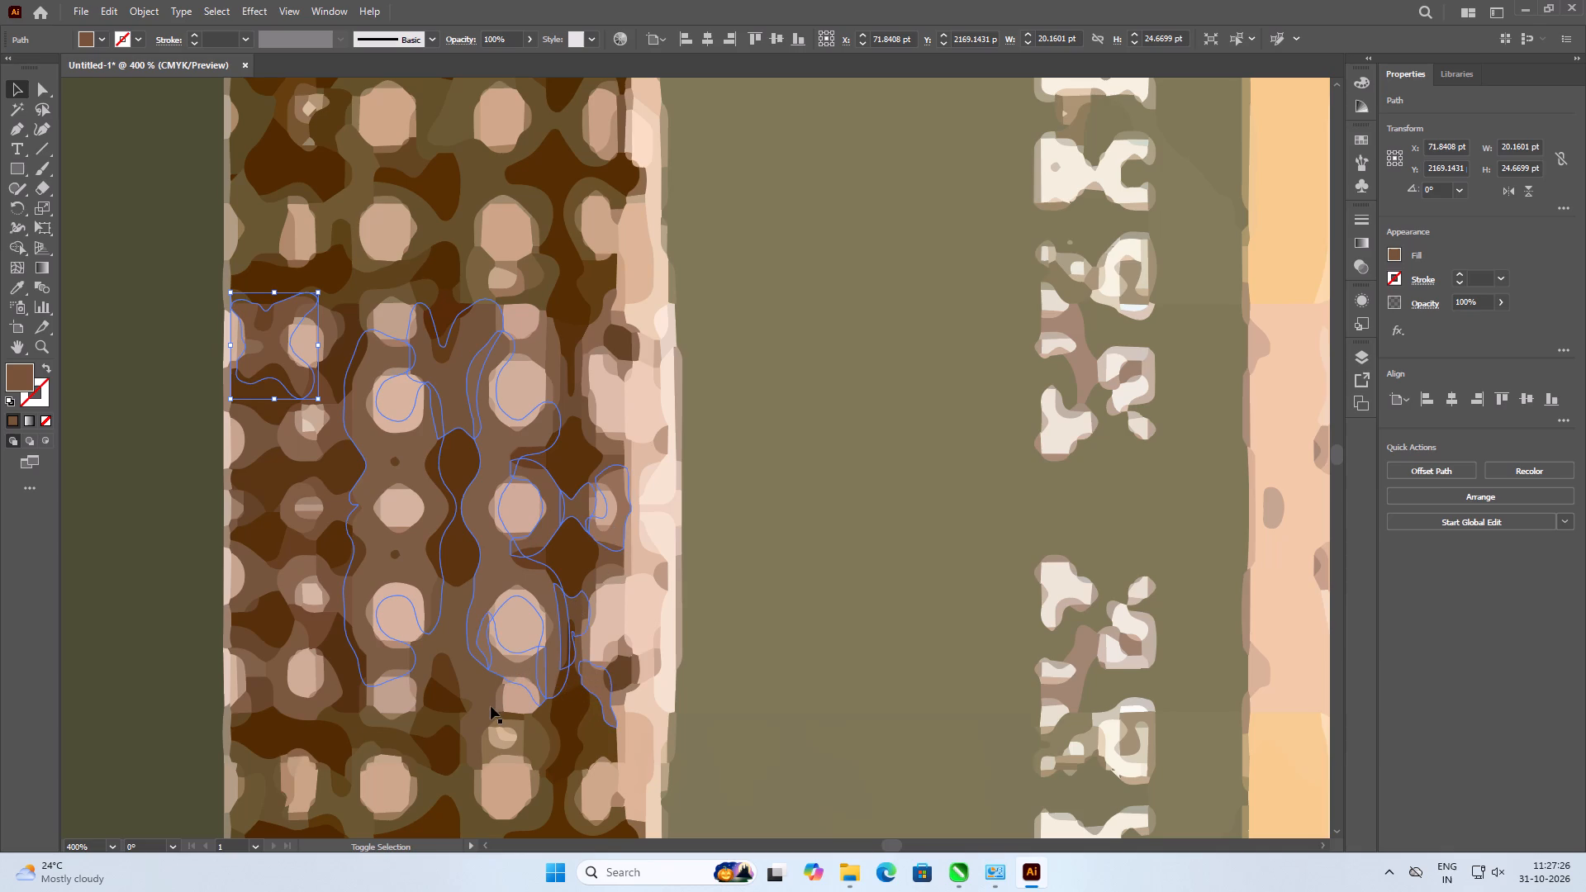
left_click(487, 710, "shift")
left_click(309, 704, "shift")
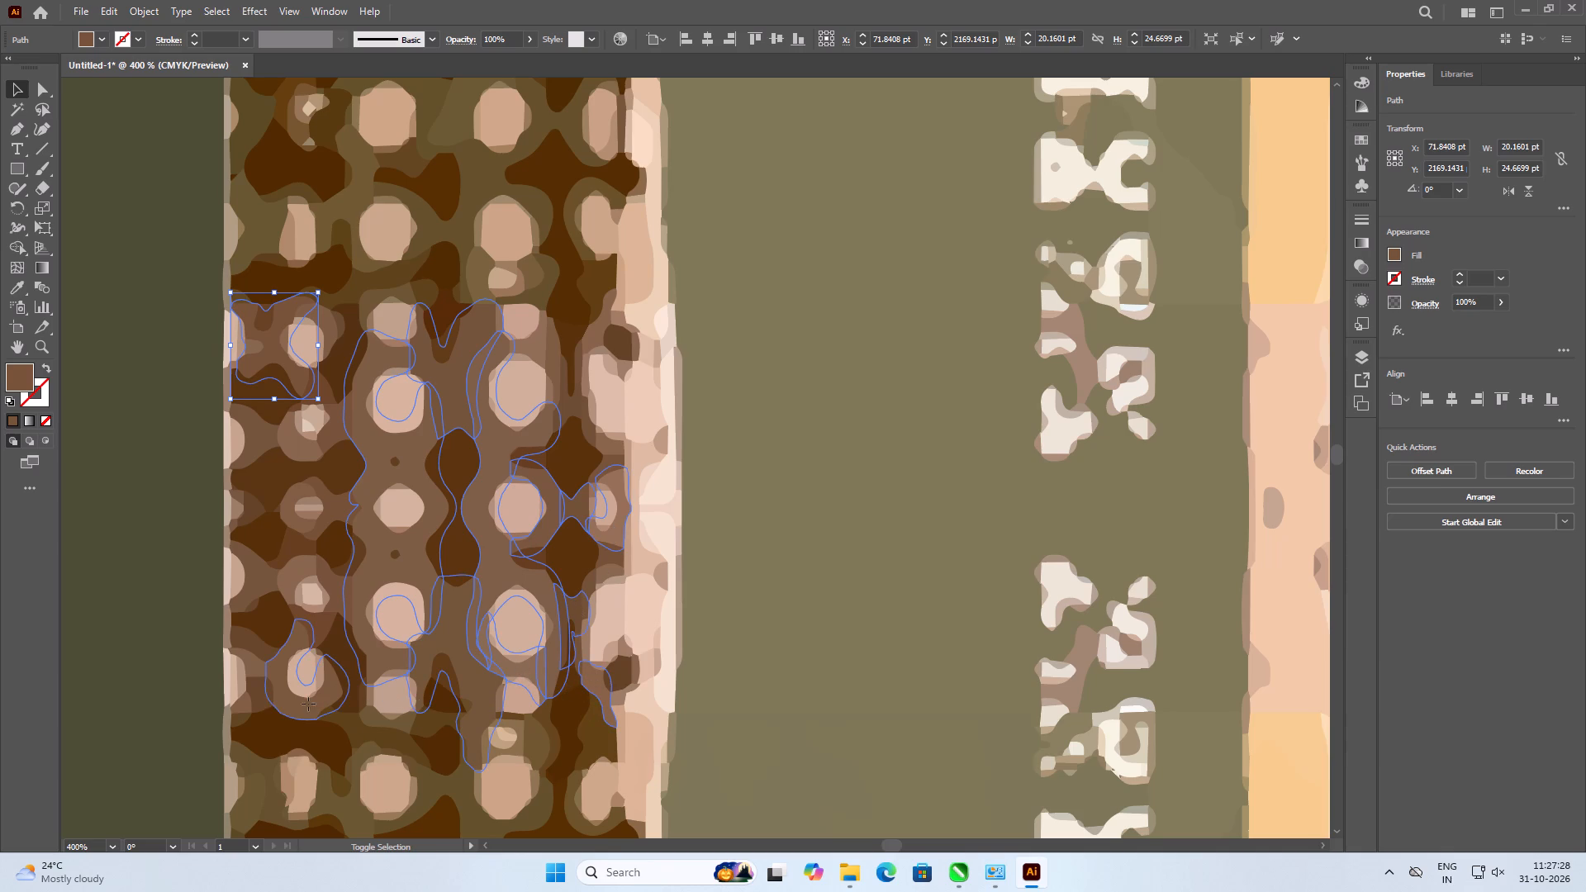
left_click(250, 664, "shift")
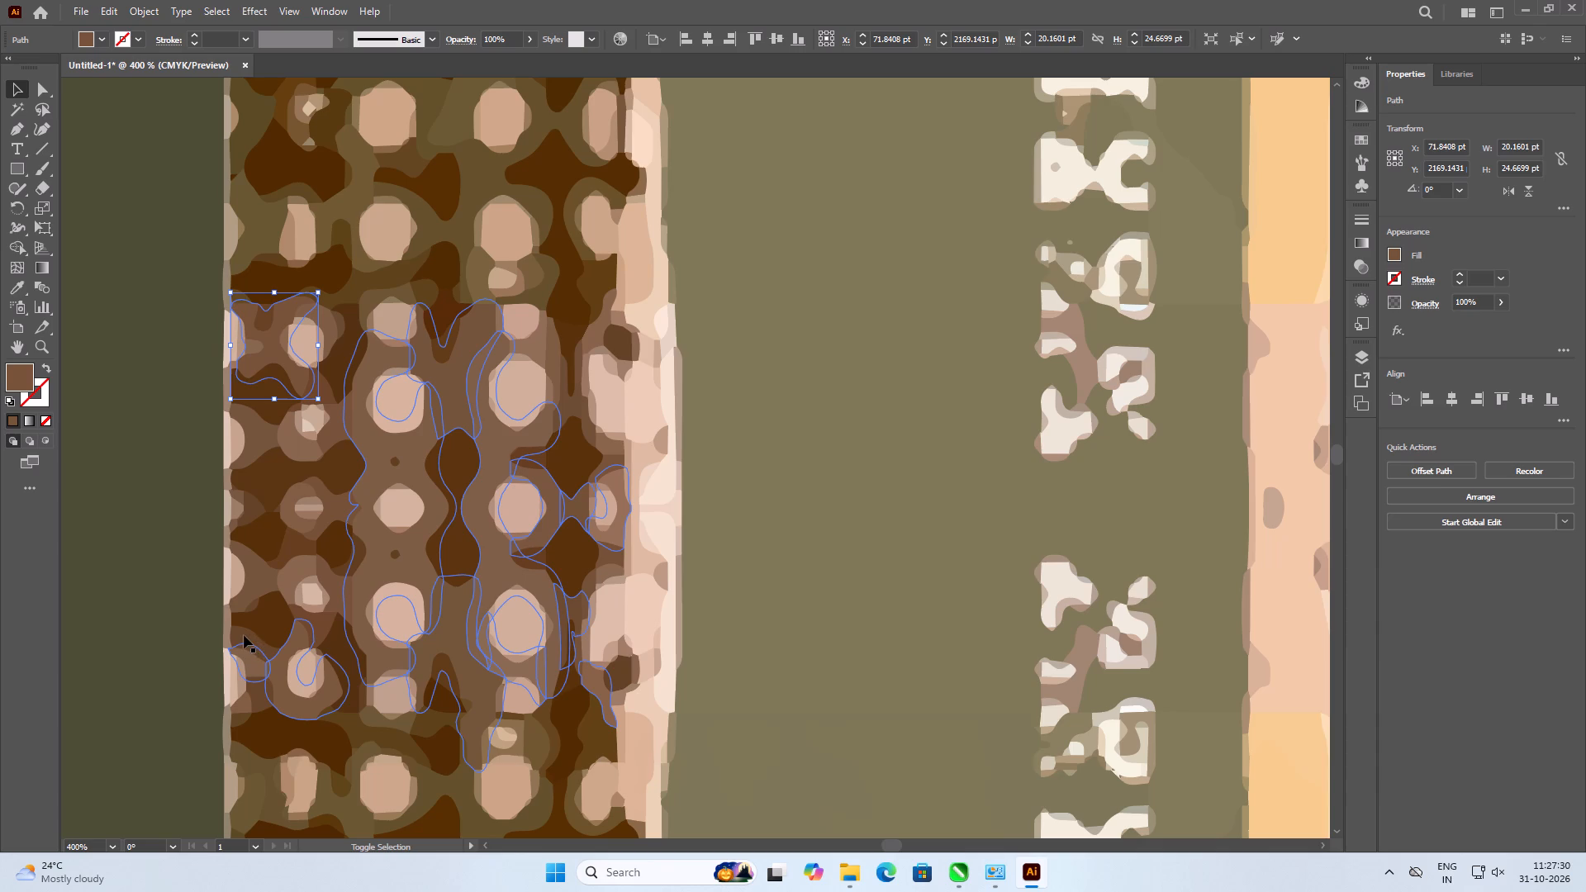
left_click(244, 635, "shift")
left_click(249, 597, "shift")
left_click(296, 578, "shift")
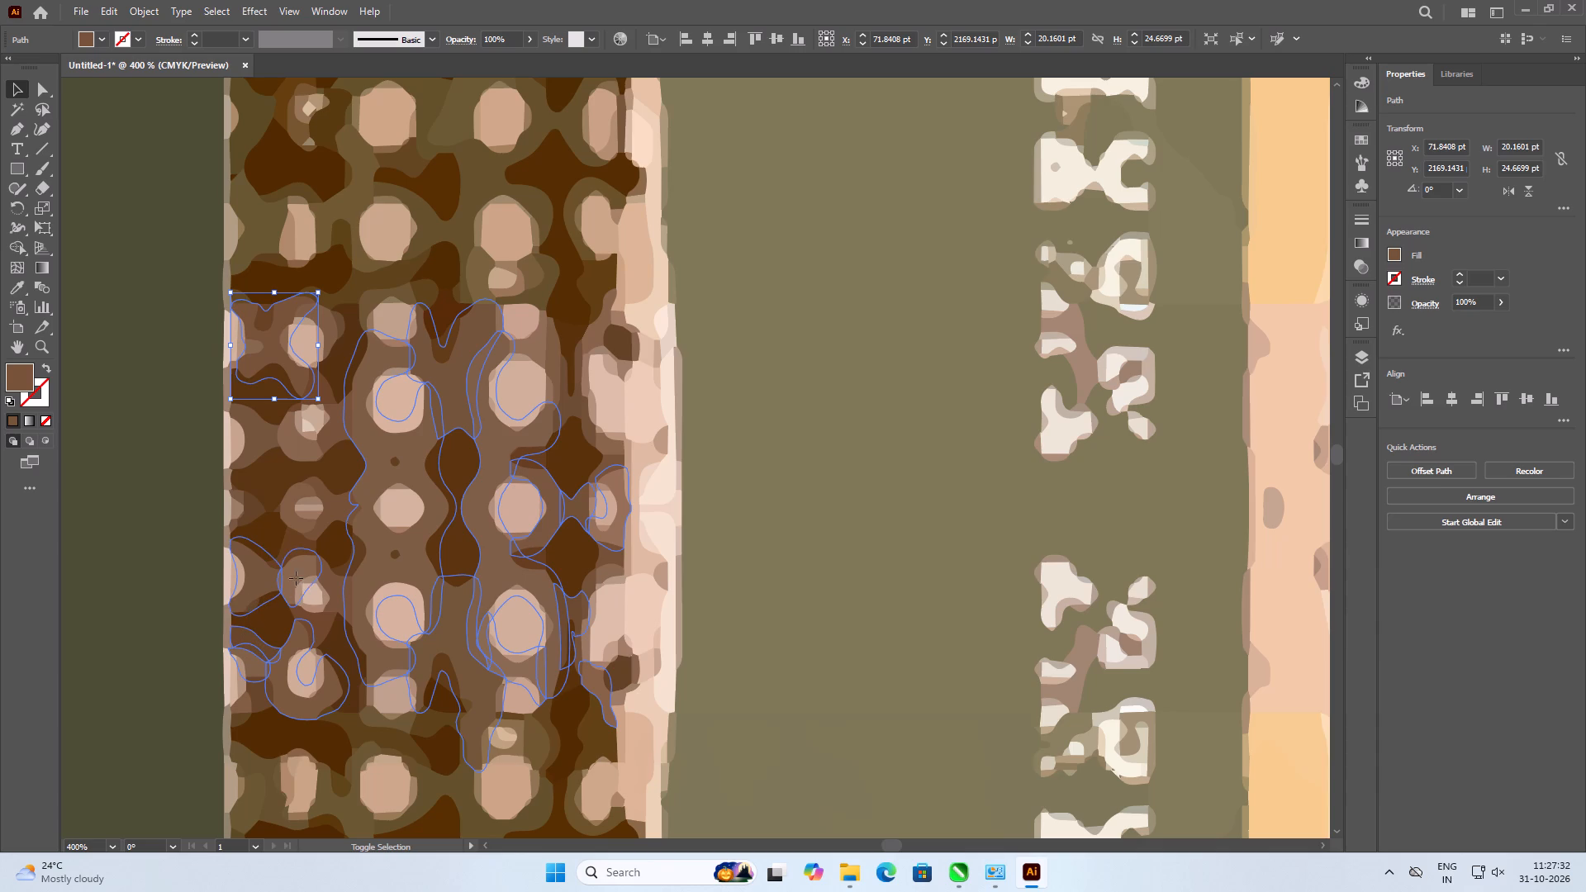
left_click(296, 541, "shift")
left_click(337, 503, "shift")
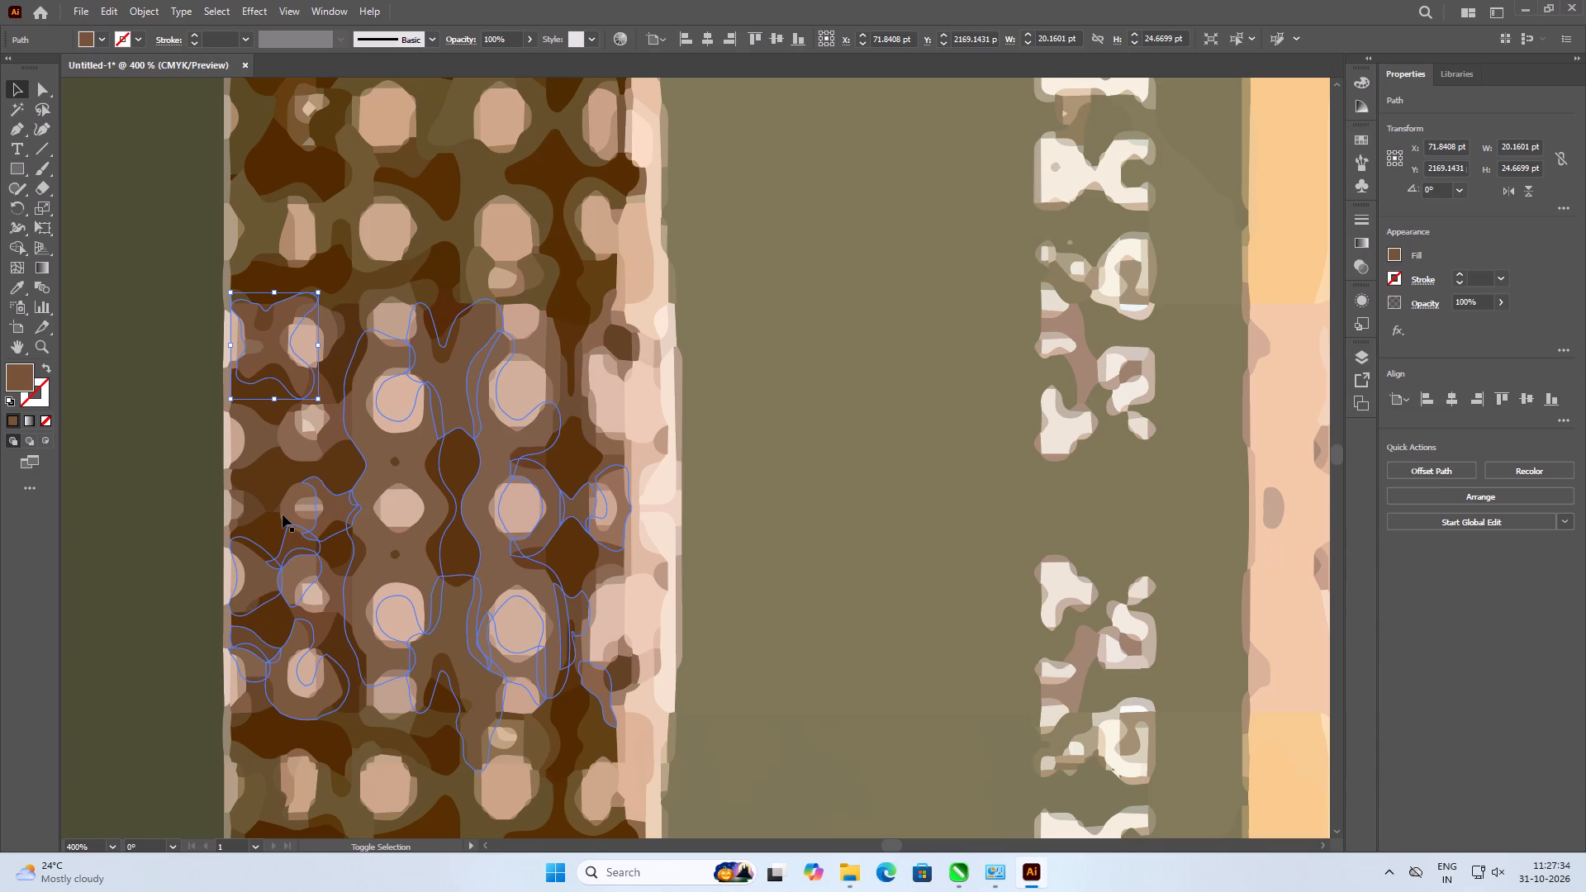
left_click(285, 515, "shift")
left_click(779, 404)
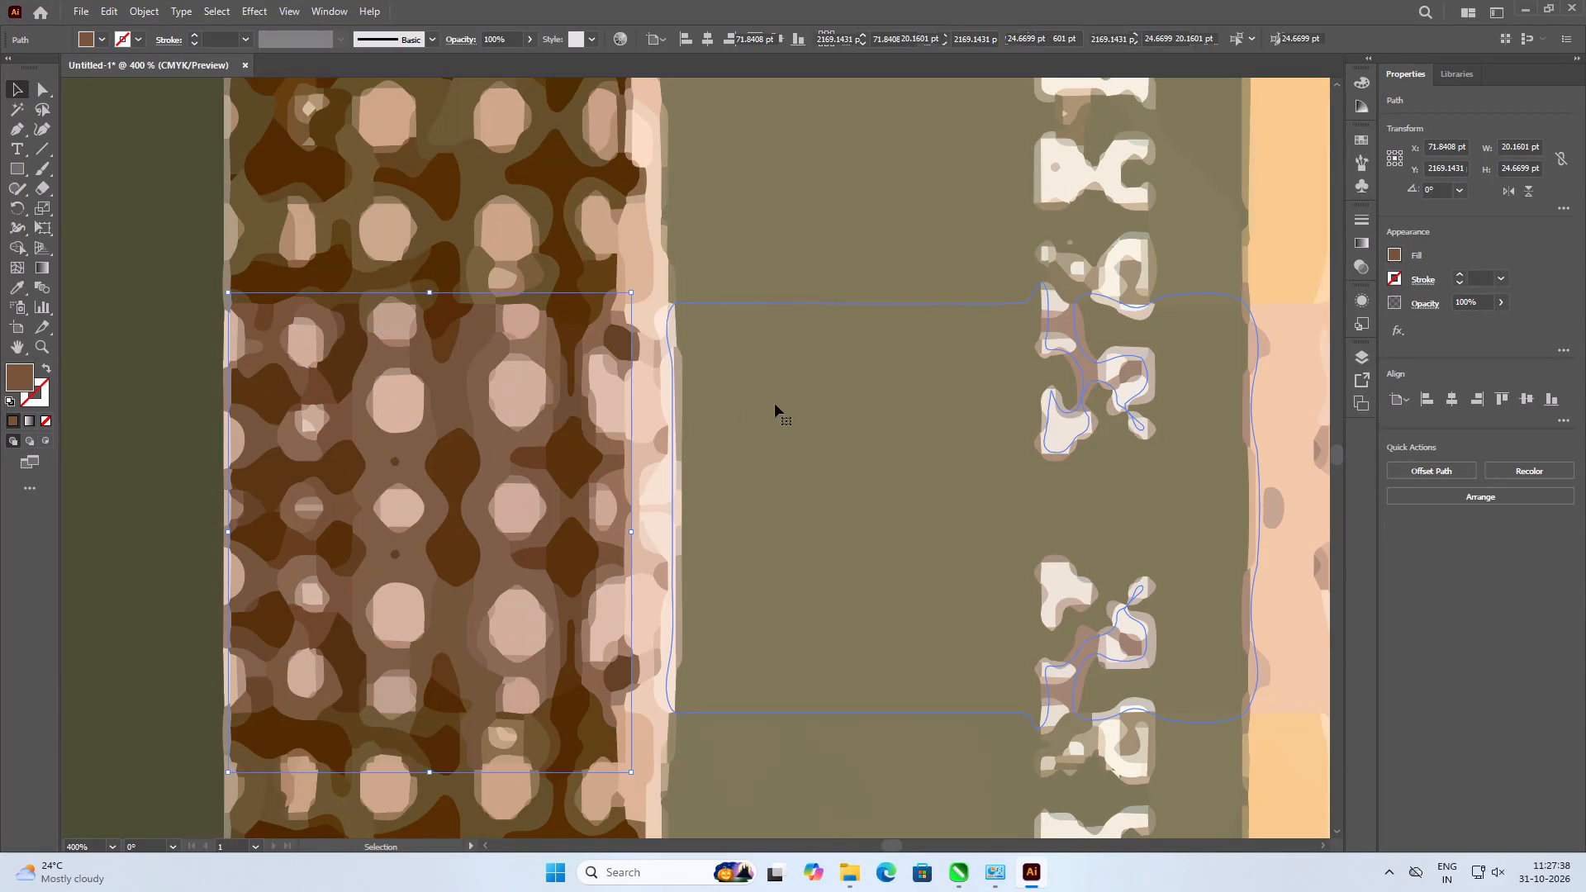
Select four mauve-brown paths in the middle of the checkered patch and recolour them with olive-brown sampled from the patch's upper part.
left_click(271, 352)
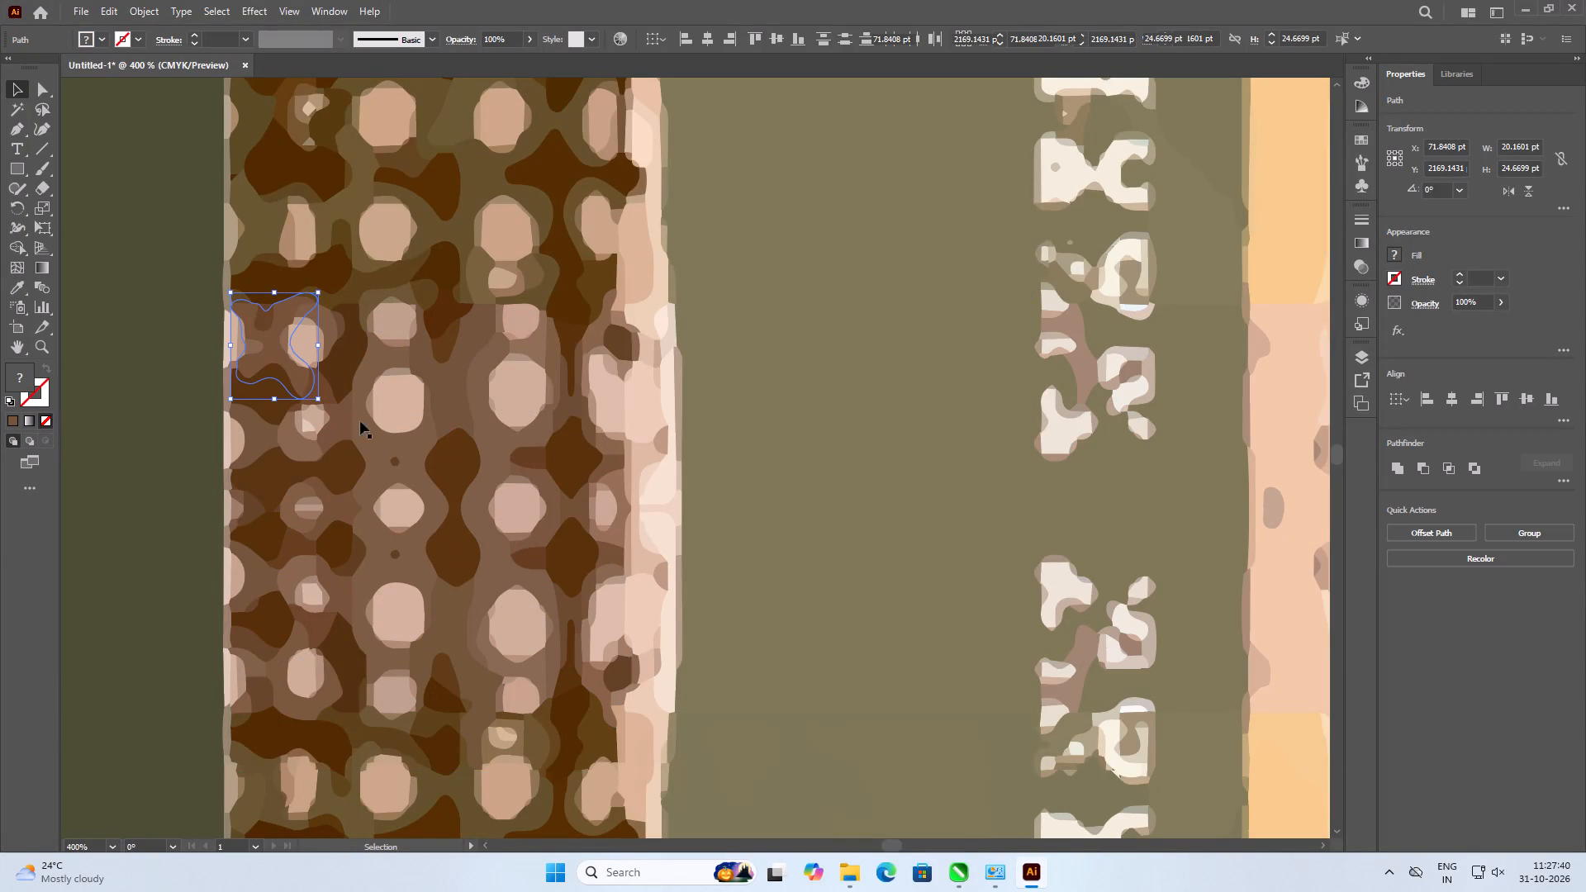
left_click(366, 423, "shift")
left_click(487, 434, "shift")
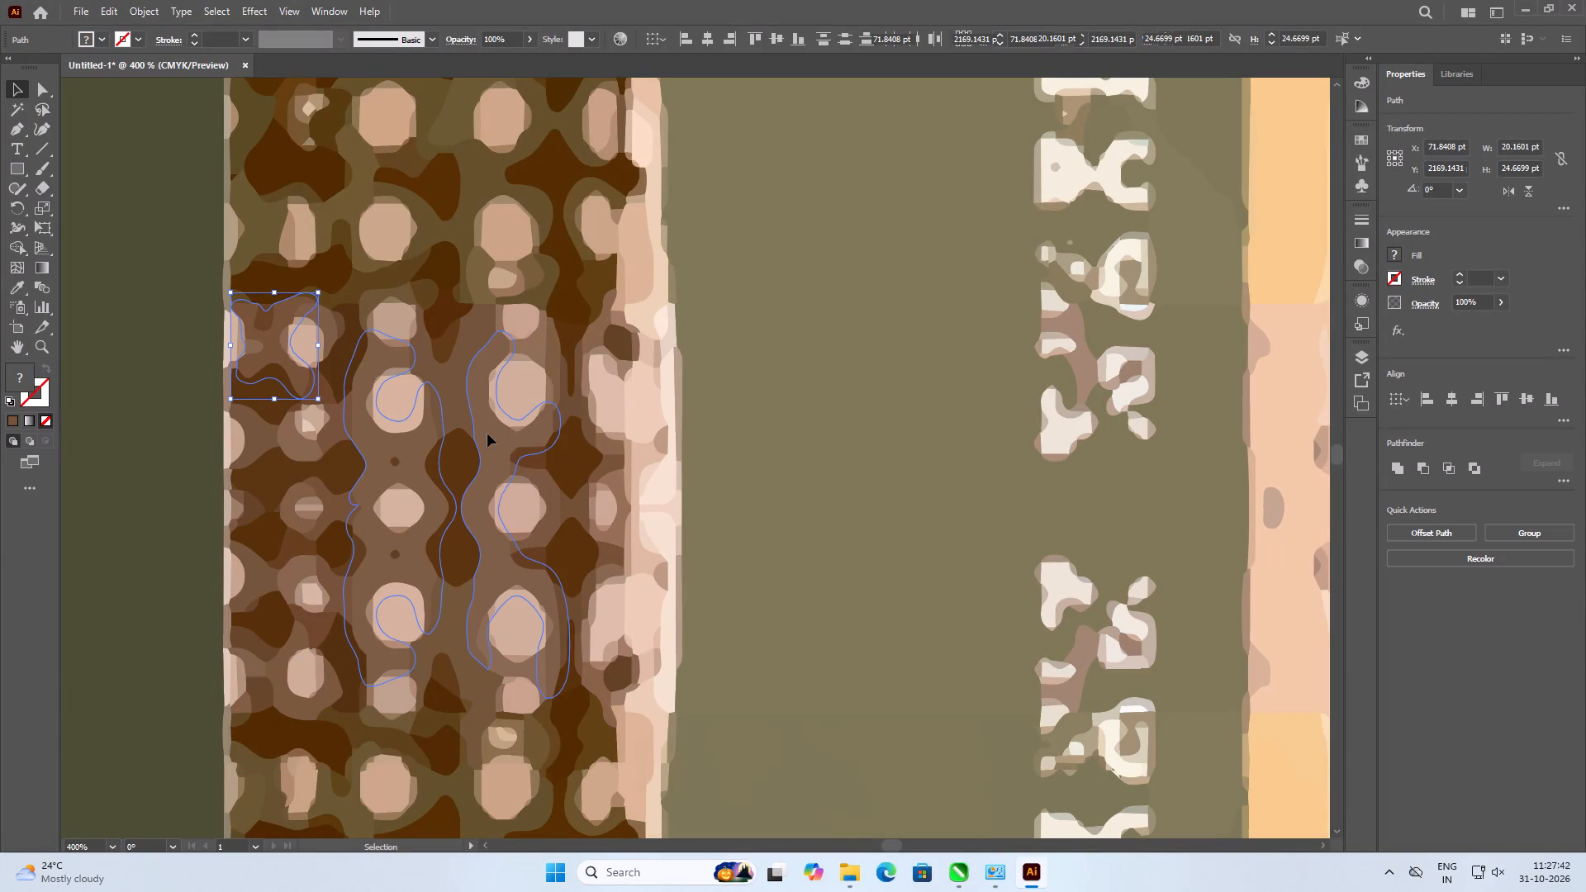
left_click(459, 382, "shift")
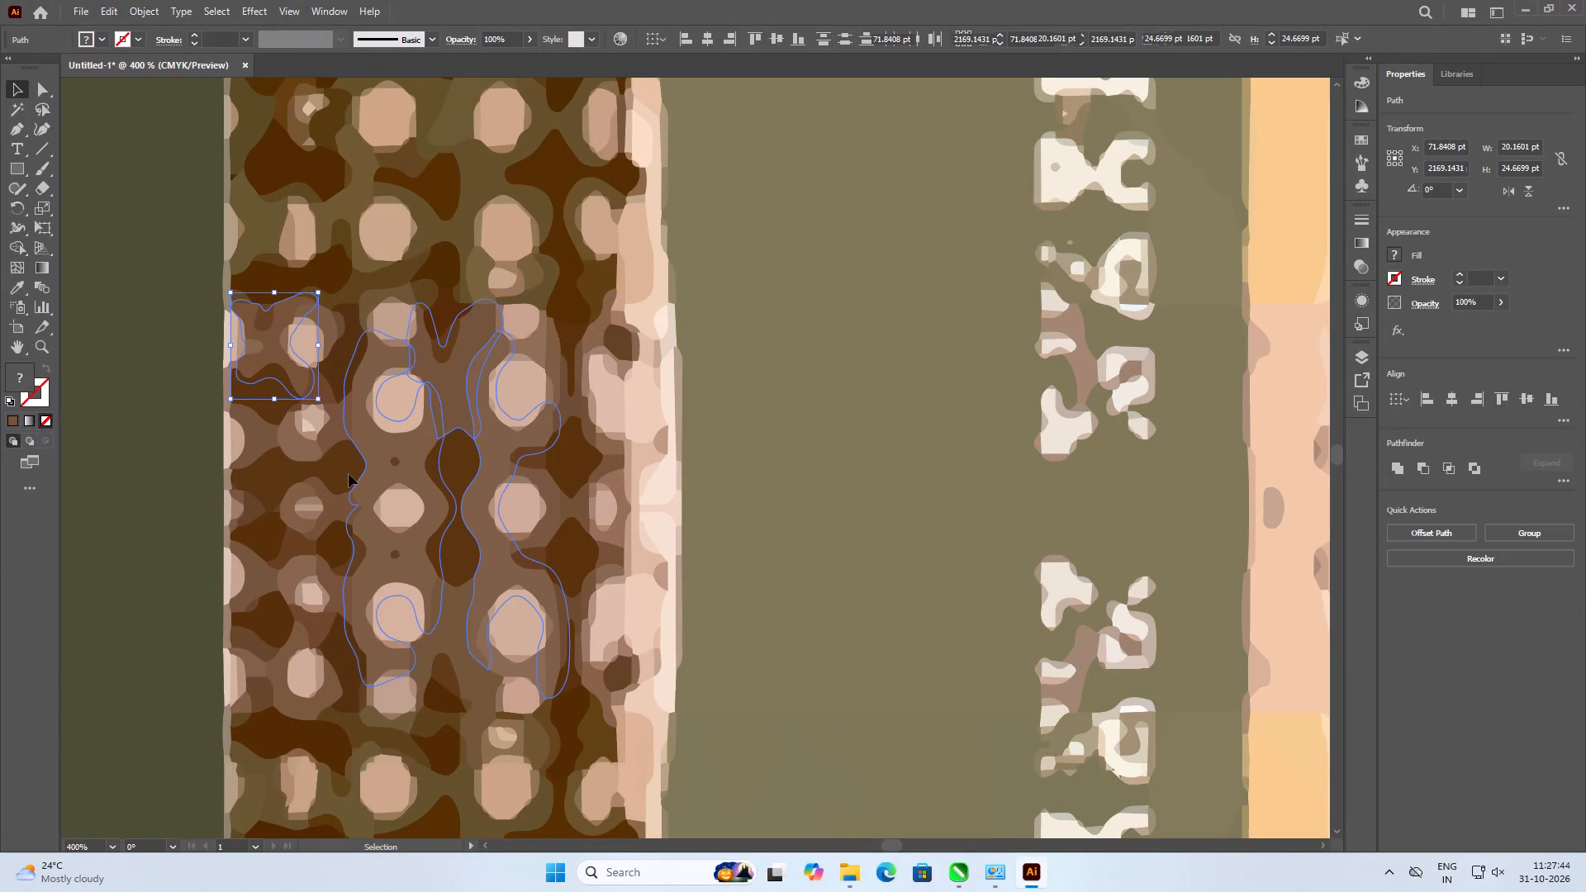
left_click(15, 289)
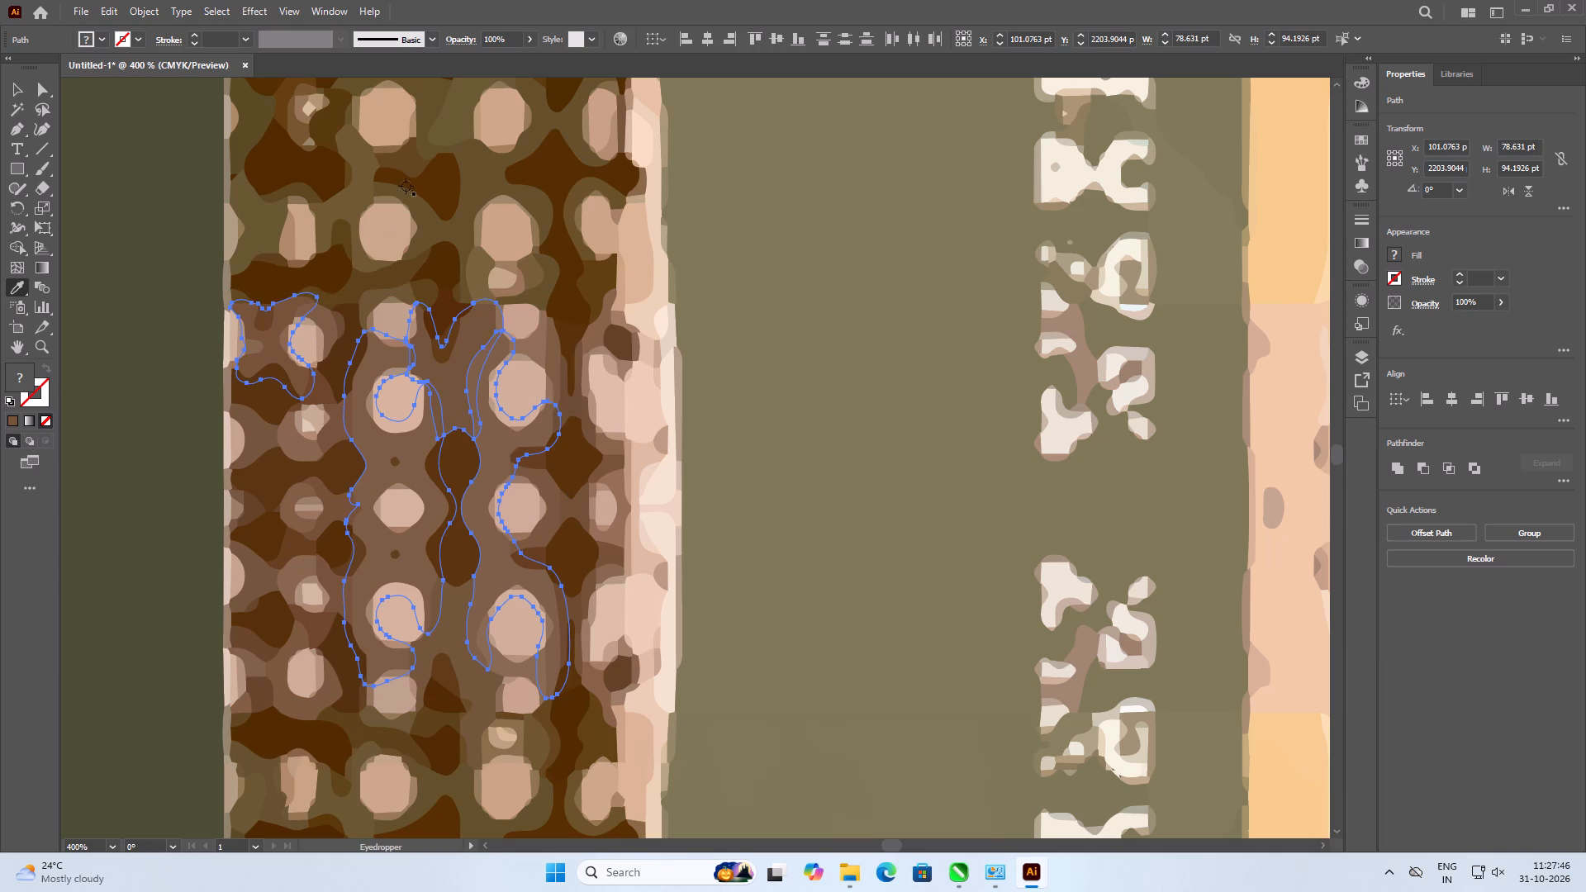
left_click(458, 128)
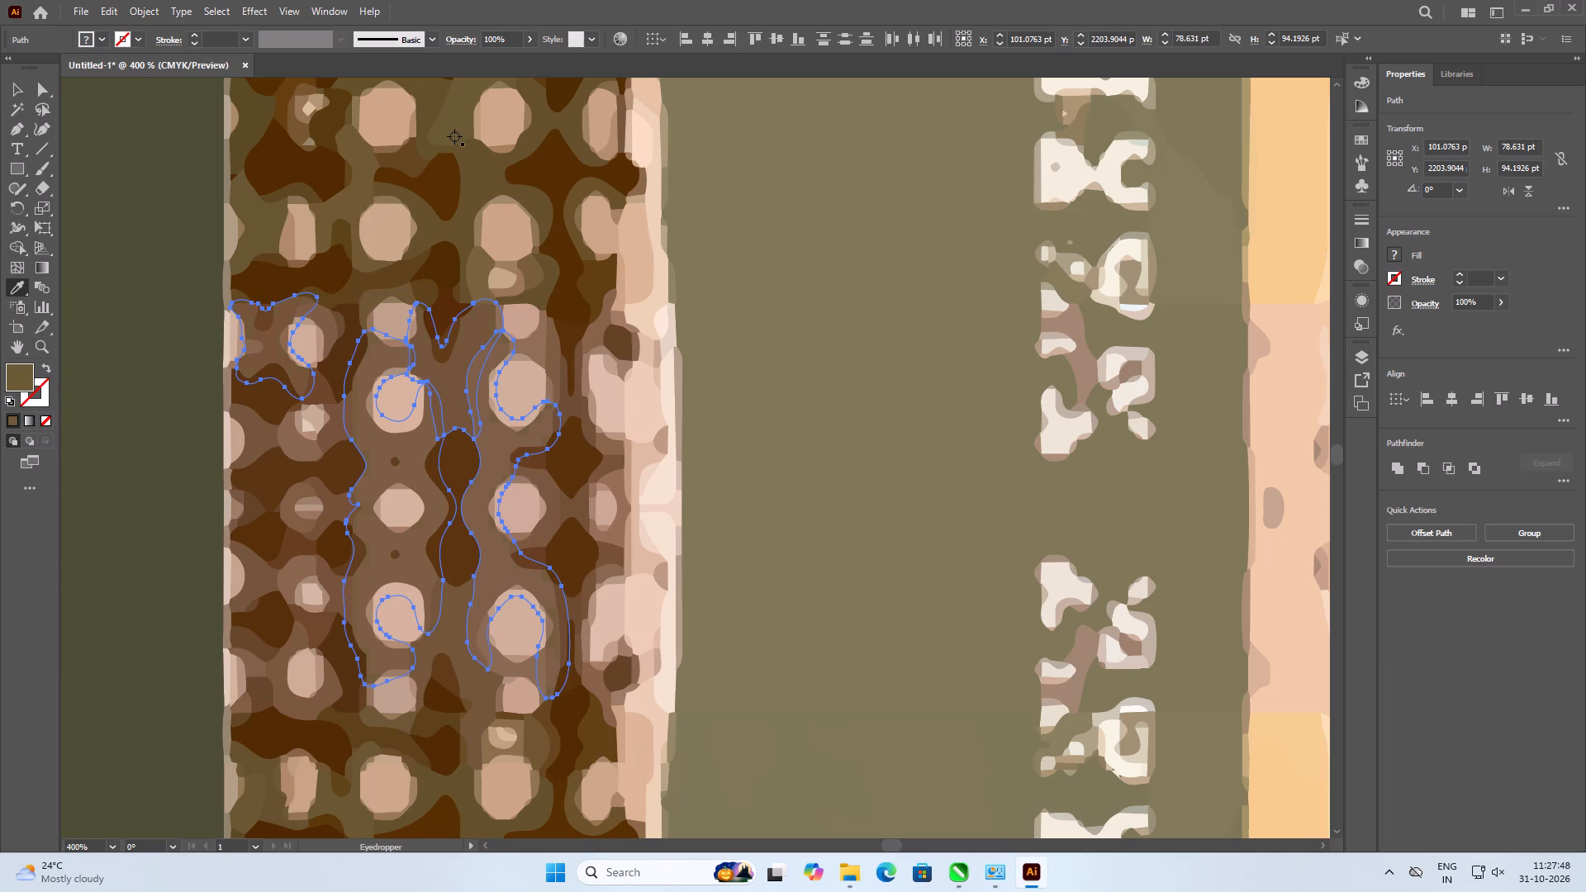
left_click(18, 93)
left_click(819, 405)
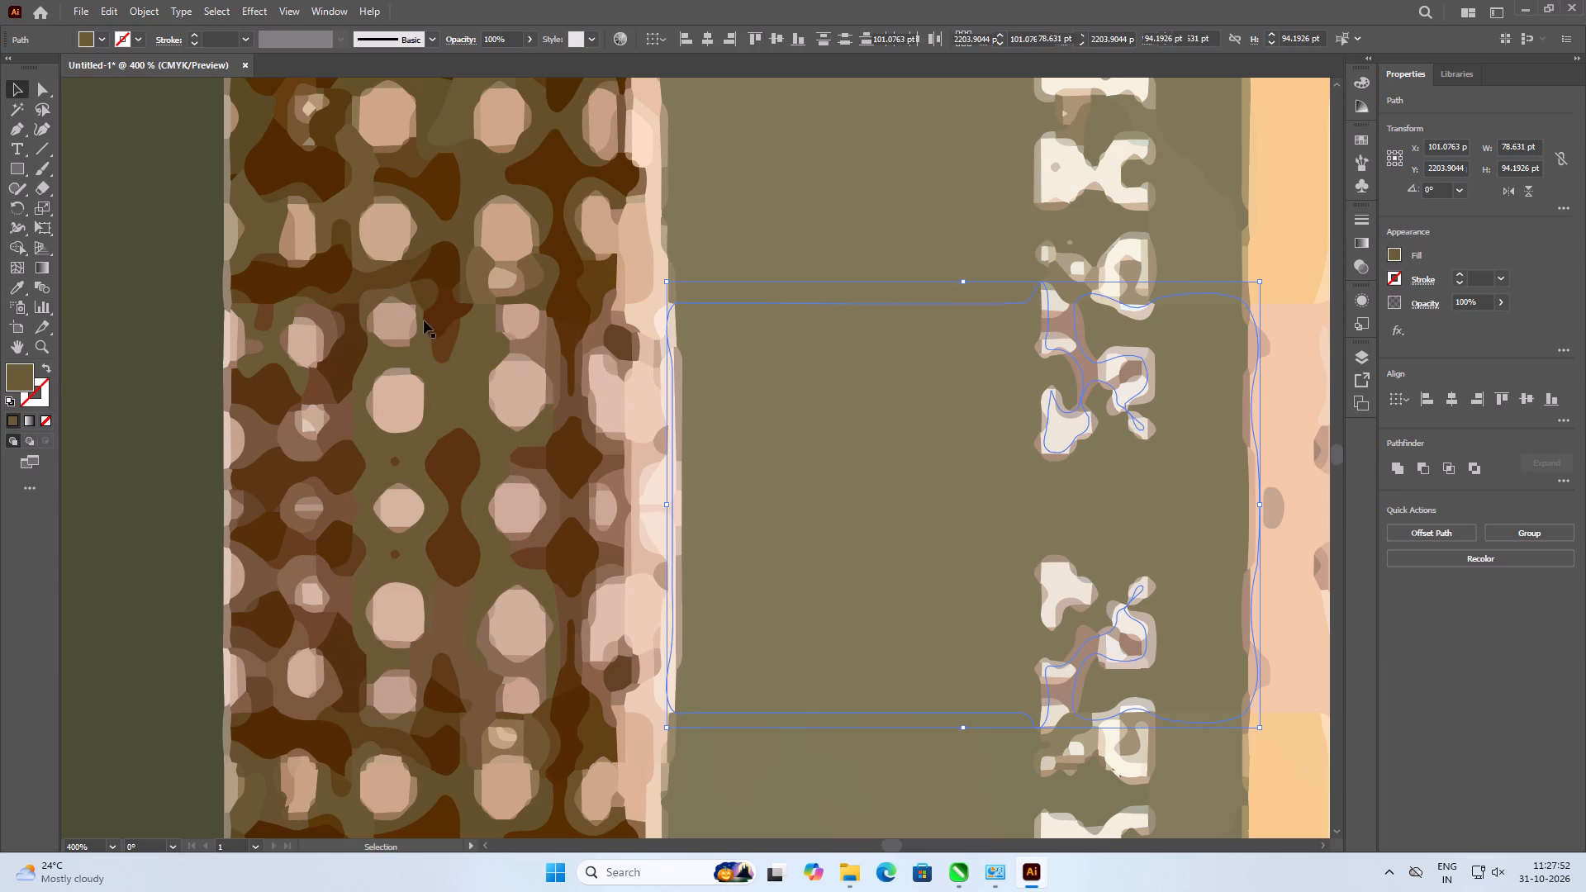
Recolour the thin curved brown path above the recoloured paths with olive-brown sampled from the checkered patch just above it.
left_click(391, 284)
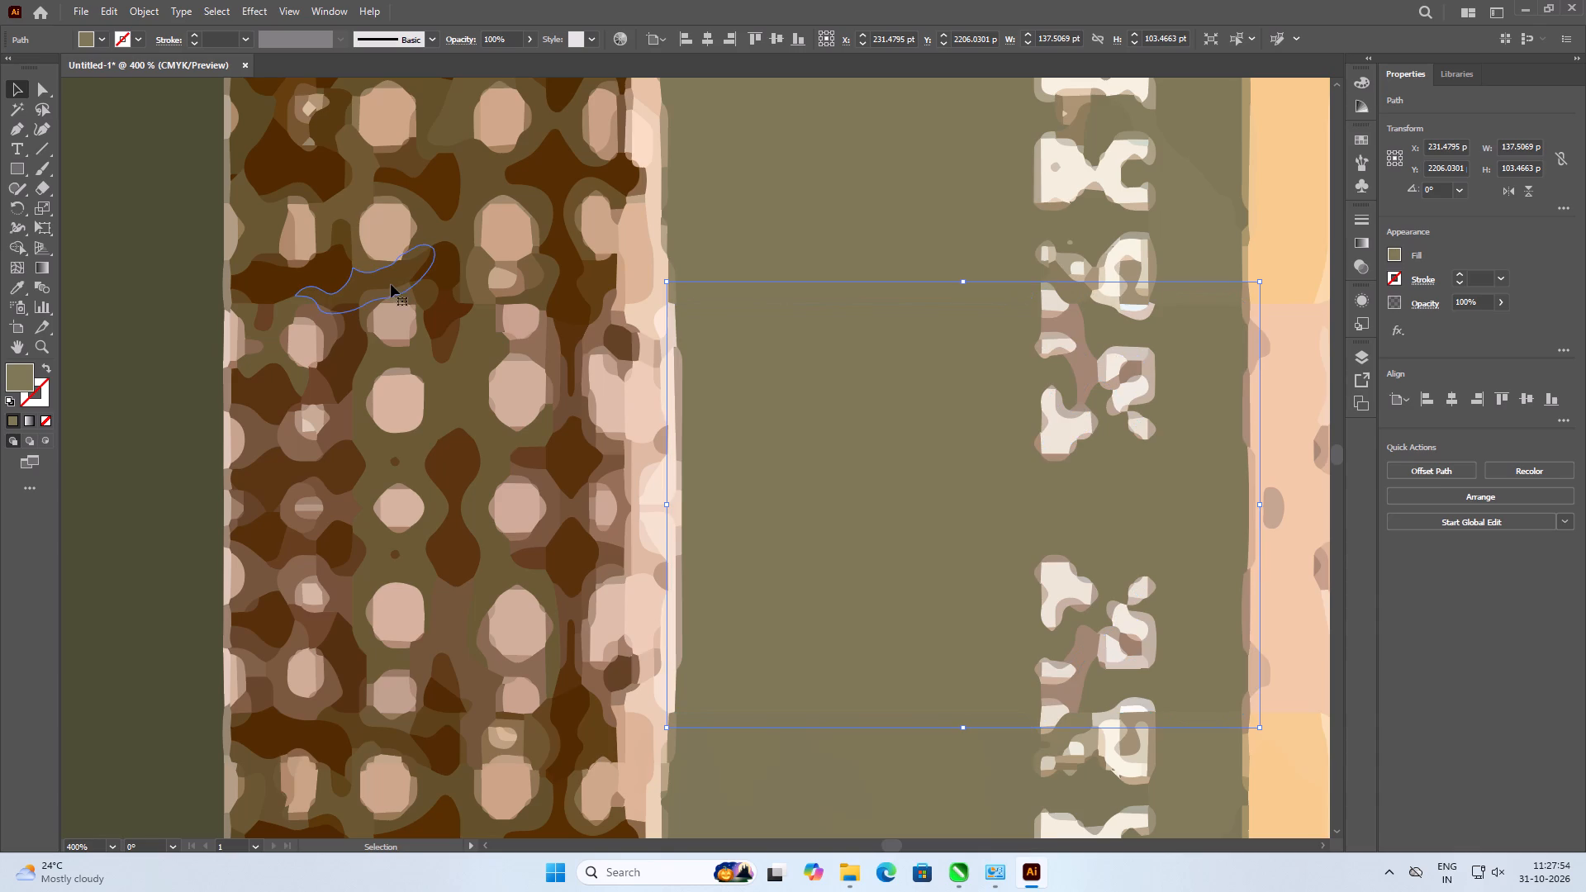
left_click(13, 290)
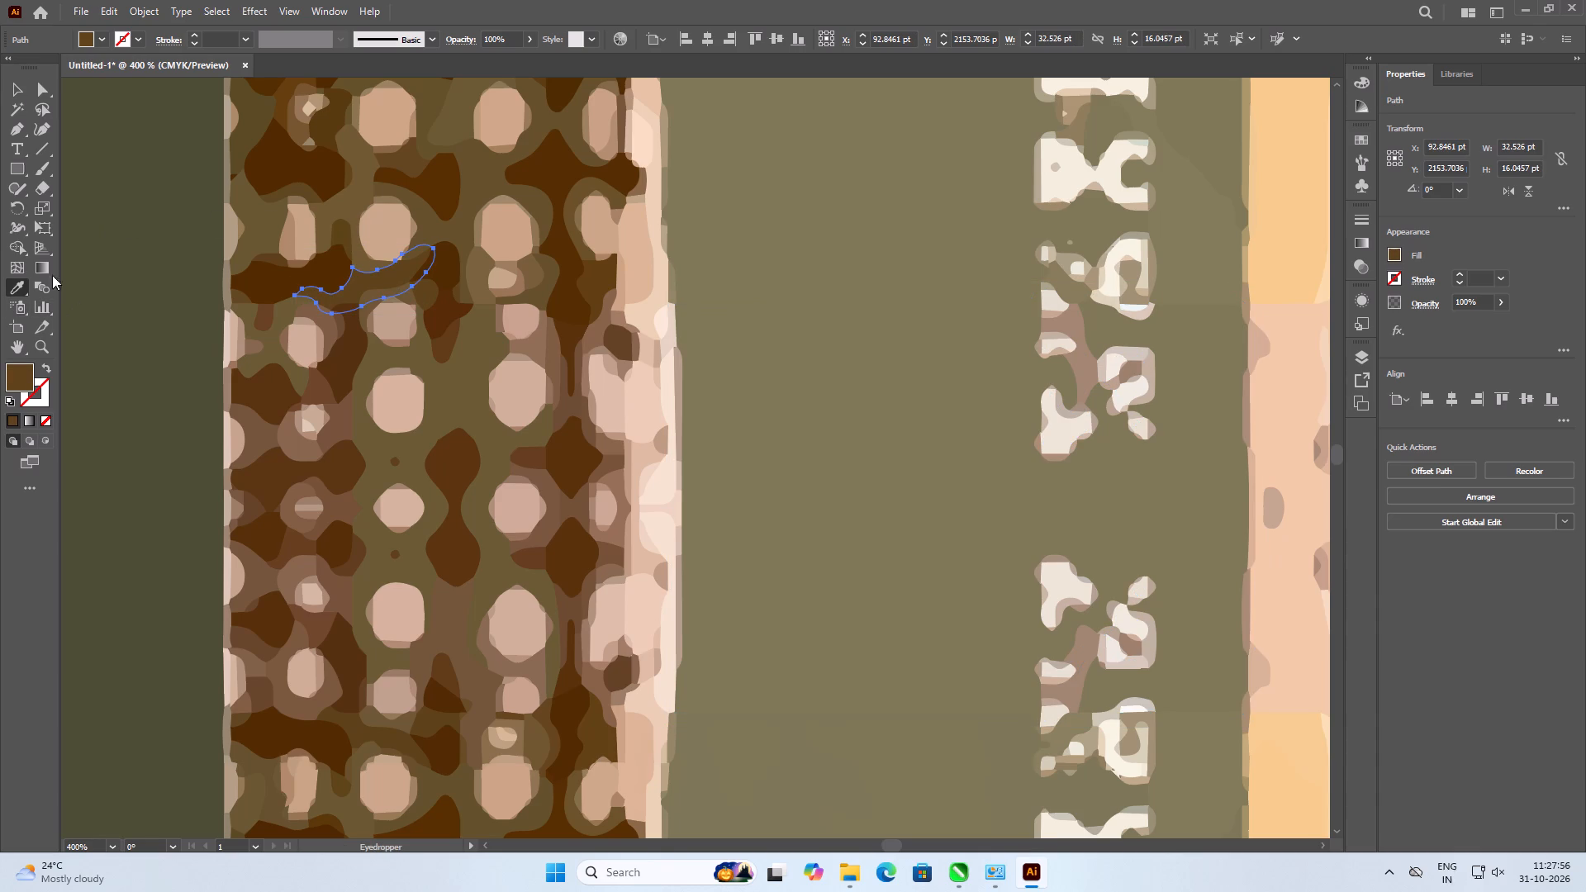
left_click(340, 198)
Recolour four mauve-brown paths around the second-column dots in the checkered patch with dark olive-brown sampled from the patch's upper part.
left_click(9, 82)
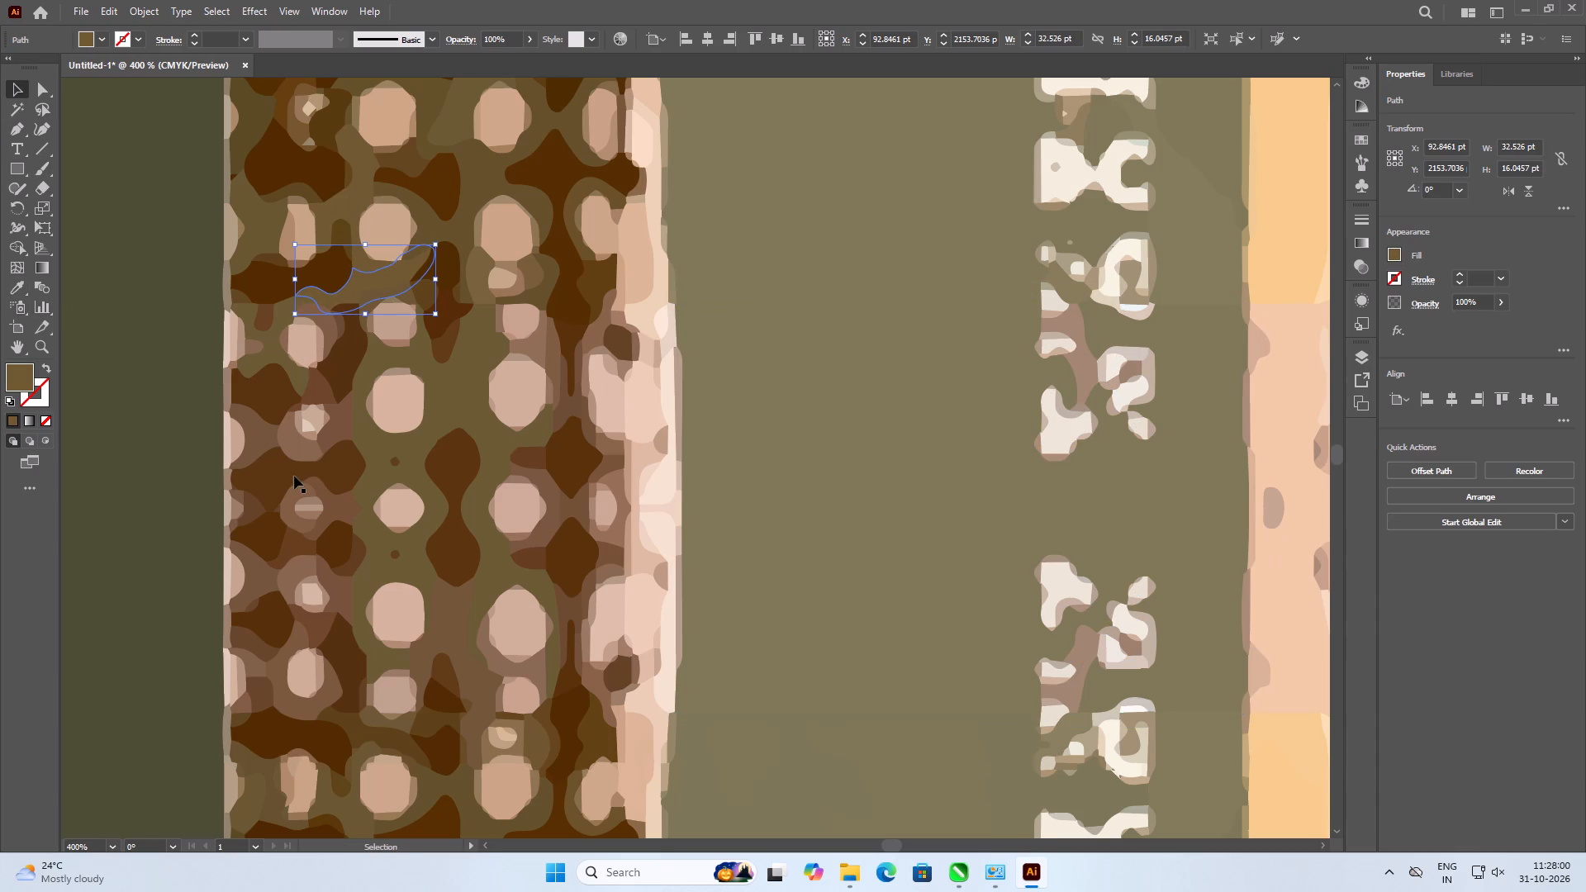
left_click(295, 442)
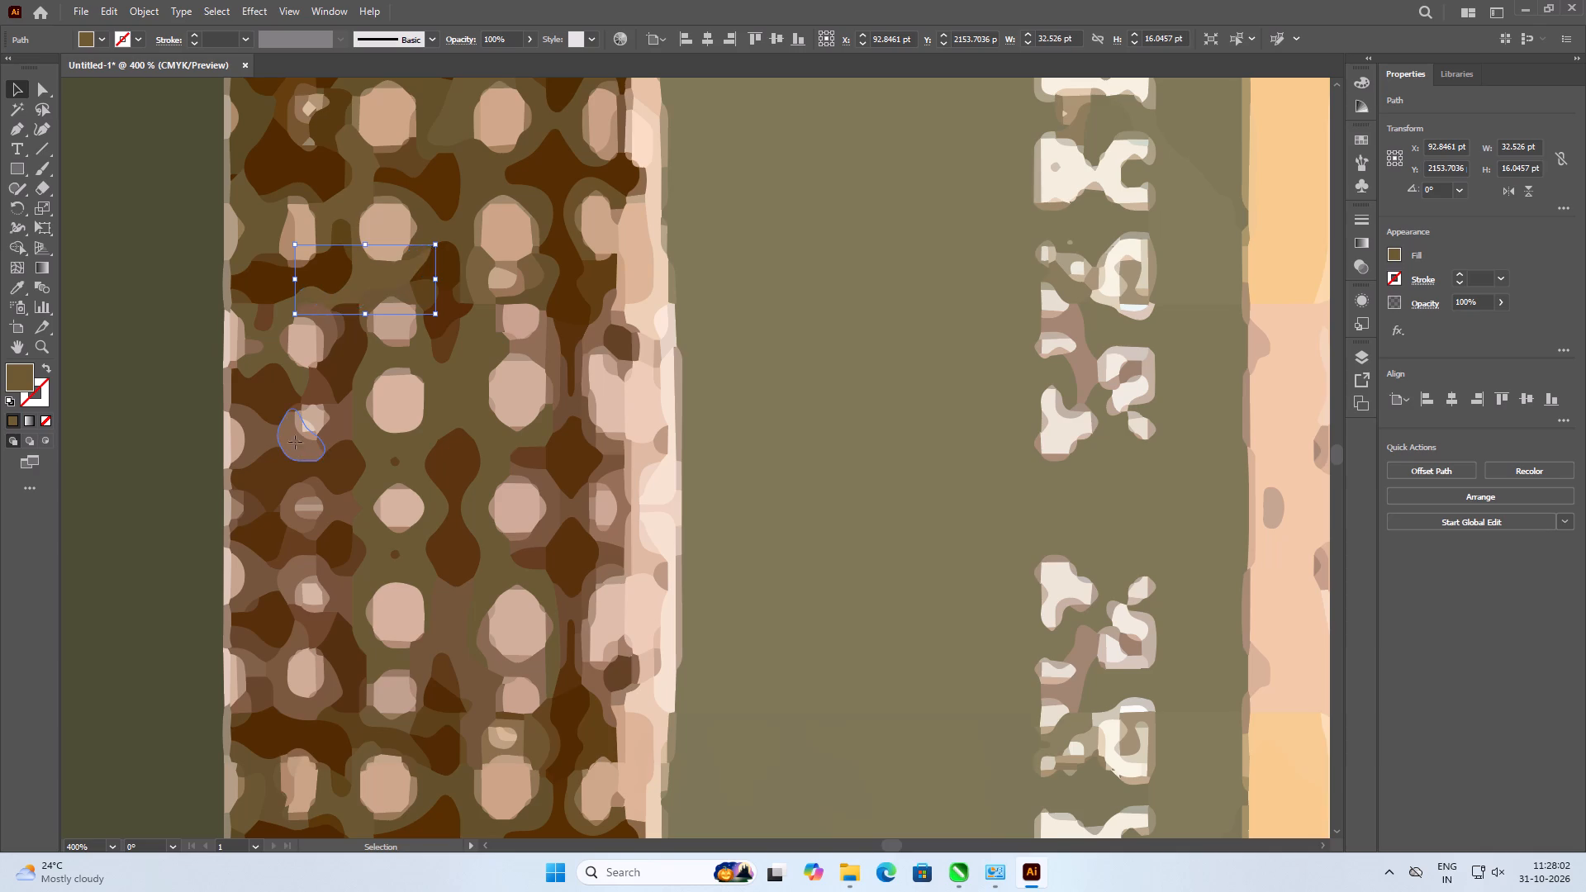
left_click(285, 507, "shift")
left_click(288, 582, "shift")
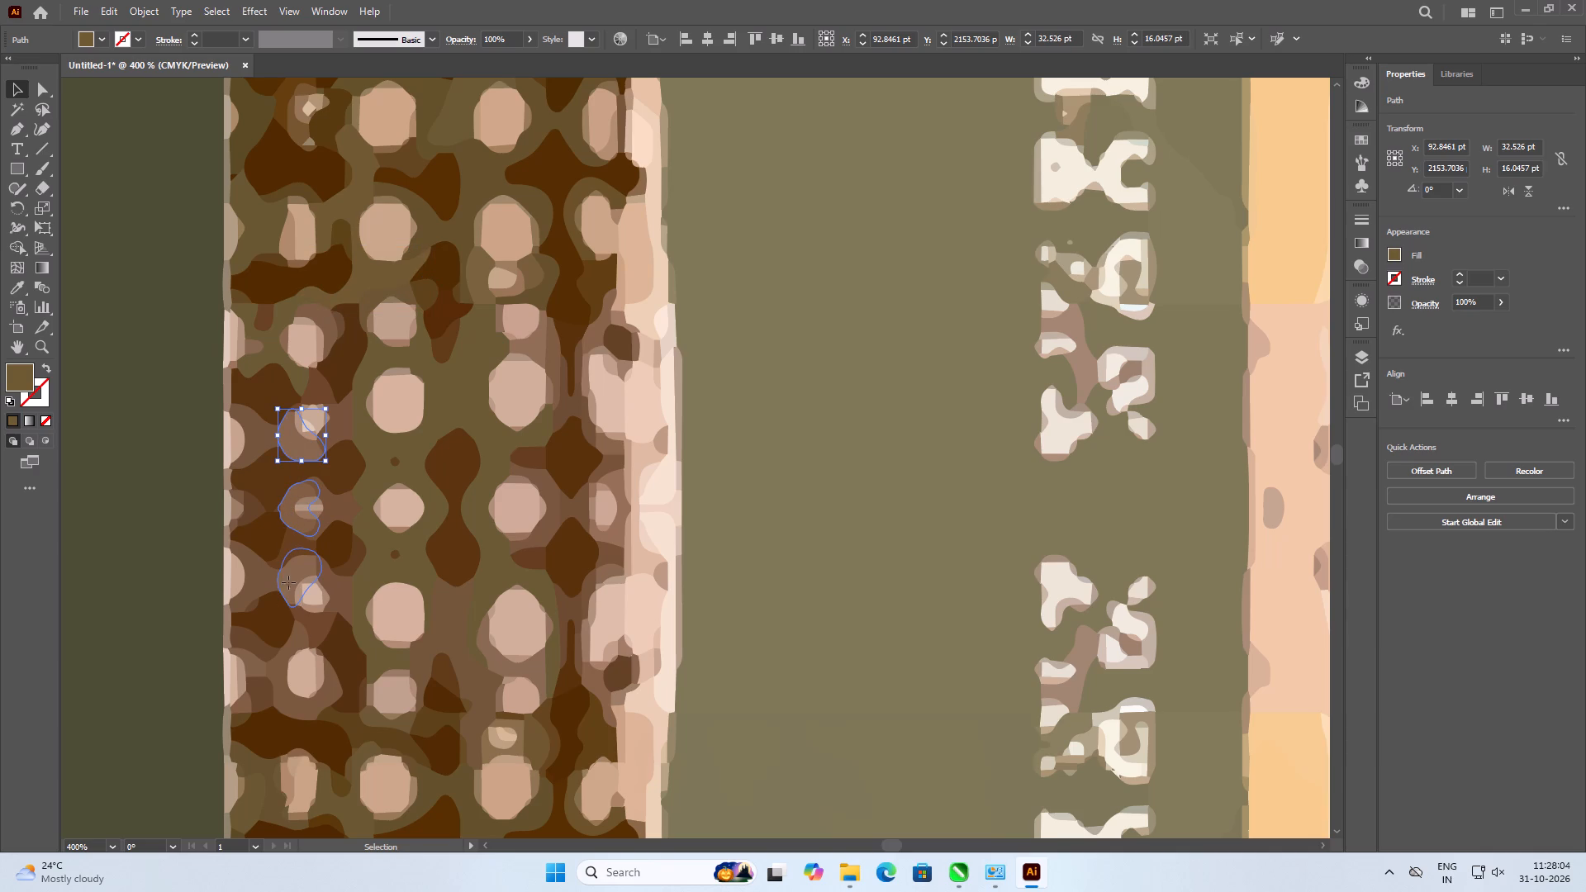
left_click(282, 668, "shift")
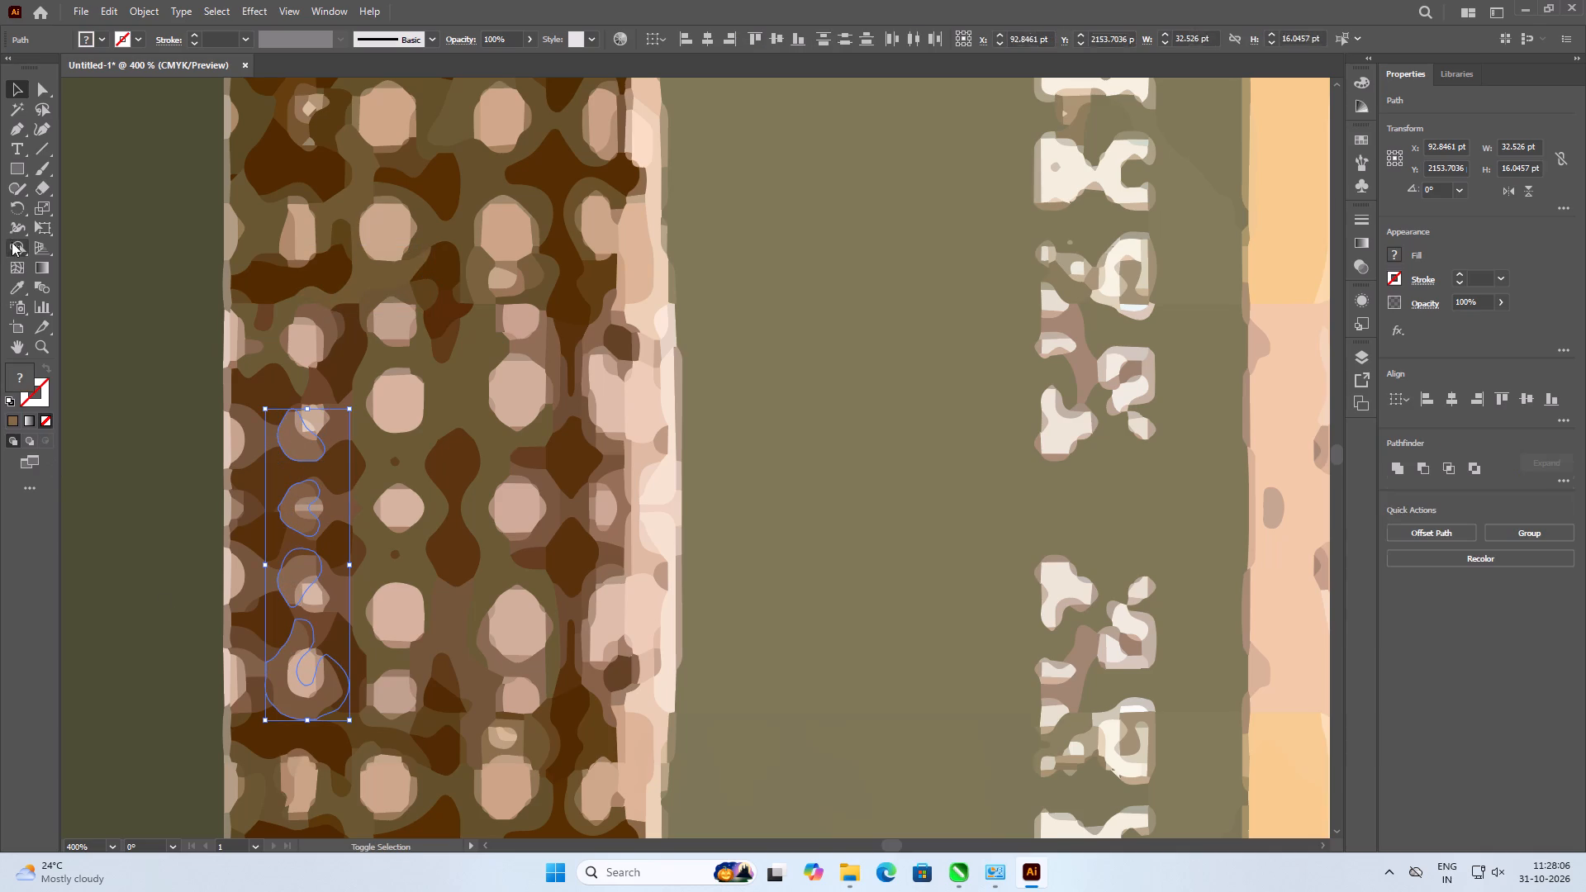
left_click(14, 289)
left_click(430, 225)
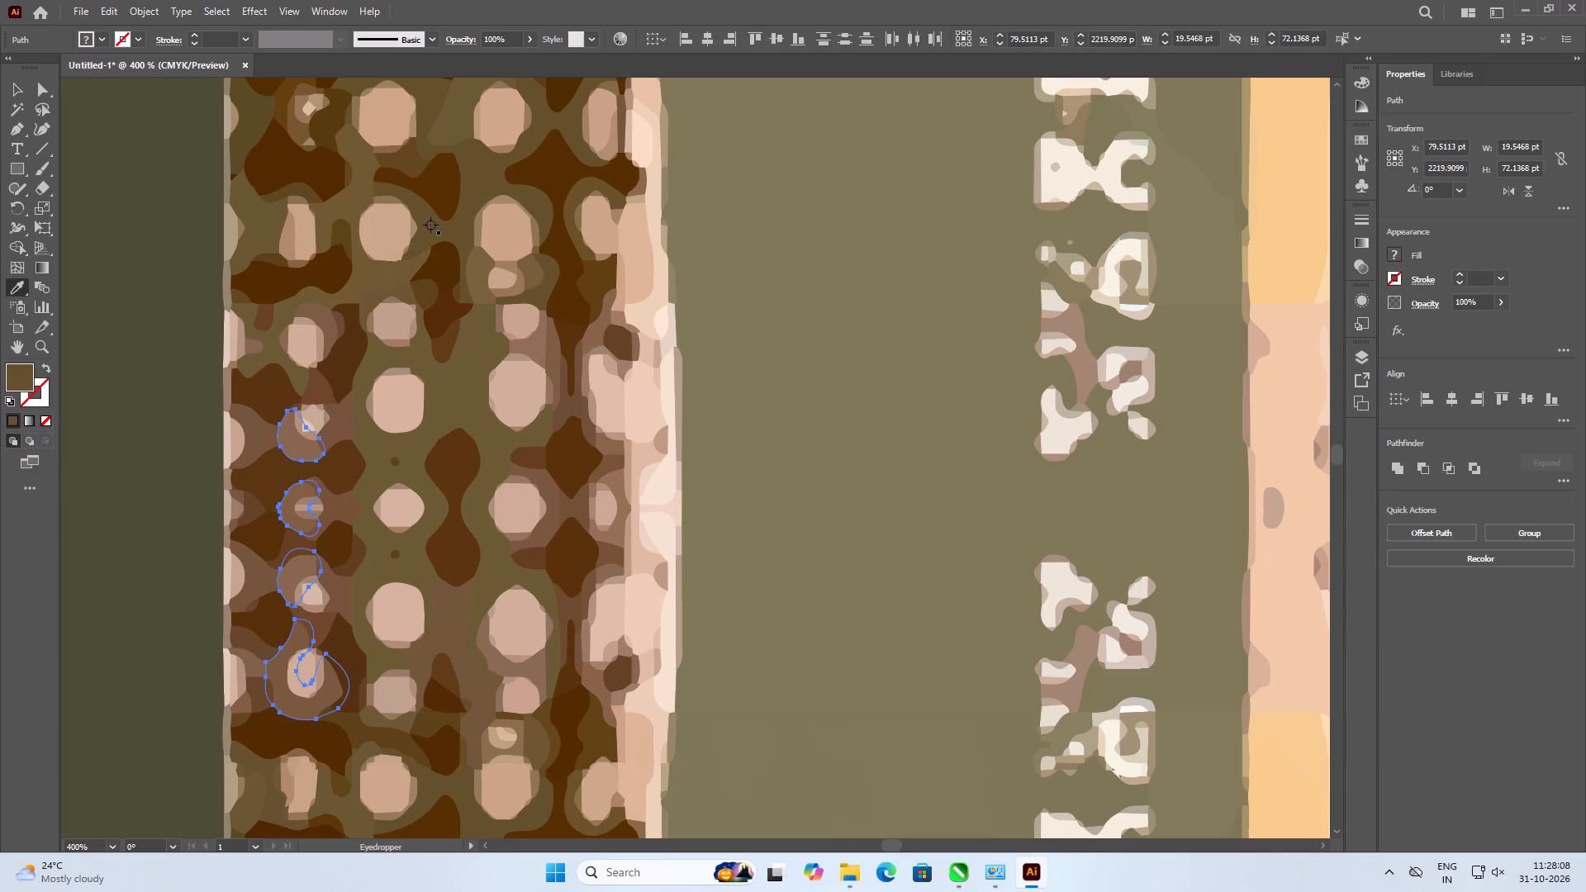
Recolour four reddish-brown paths on the inner side of those same dots with lighter olive-brown sampled beside a pale dot in the upper rows.
left_click(15, 92)
left_click(343, 426)
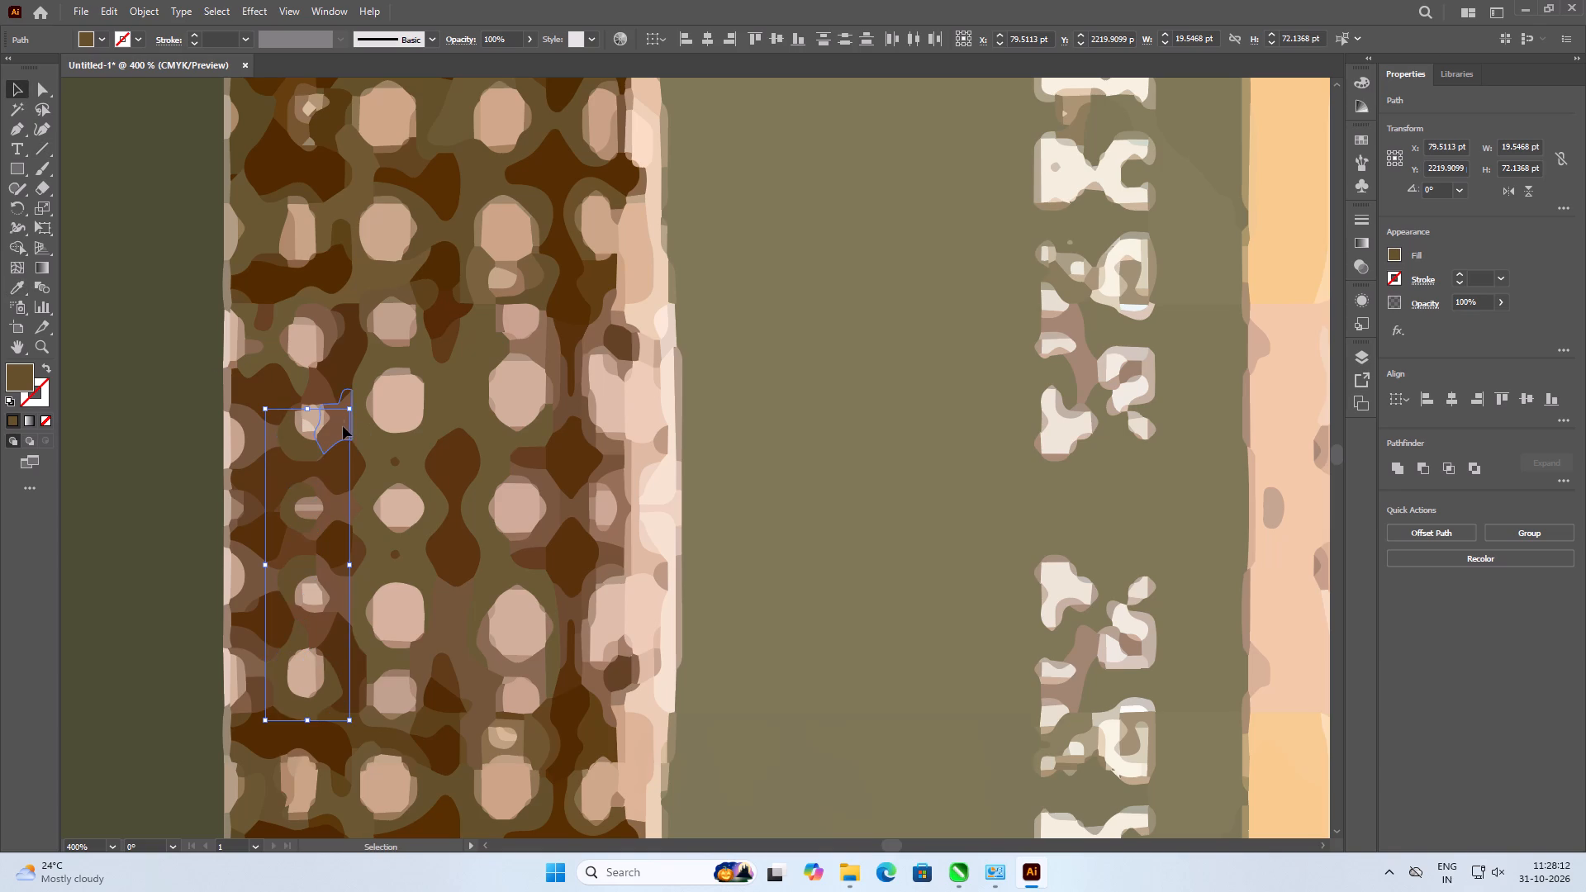
left_click(349, 504, "shift")
left_click(333, 596, "shift")
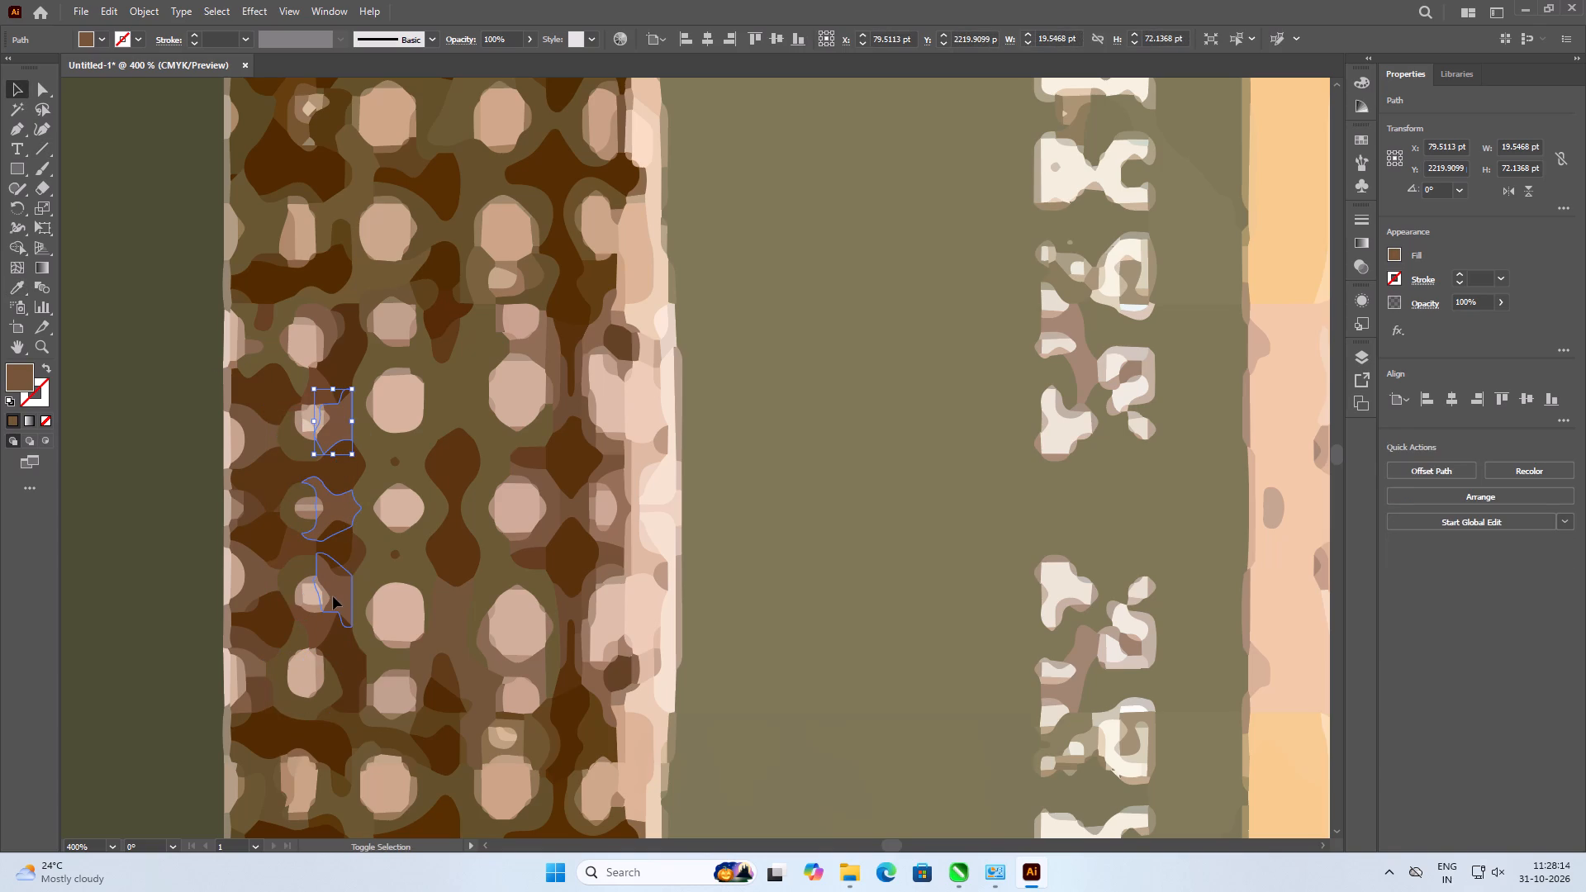
left_click(316, 633, "shift")
left_click(20, 292)
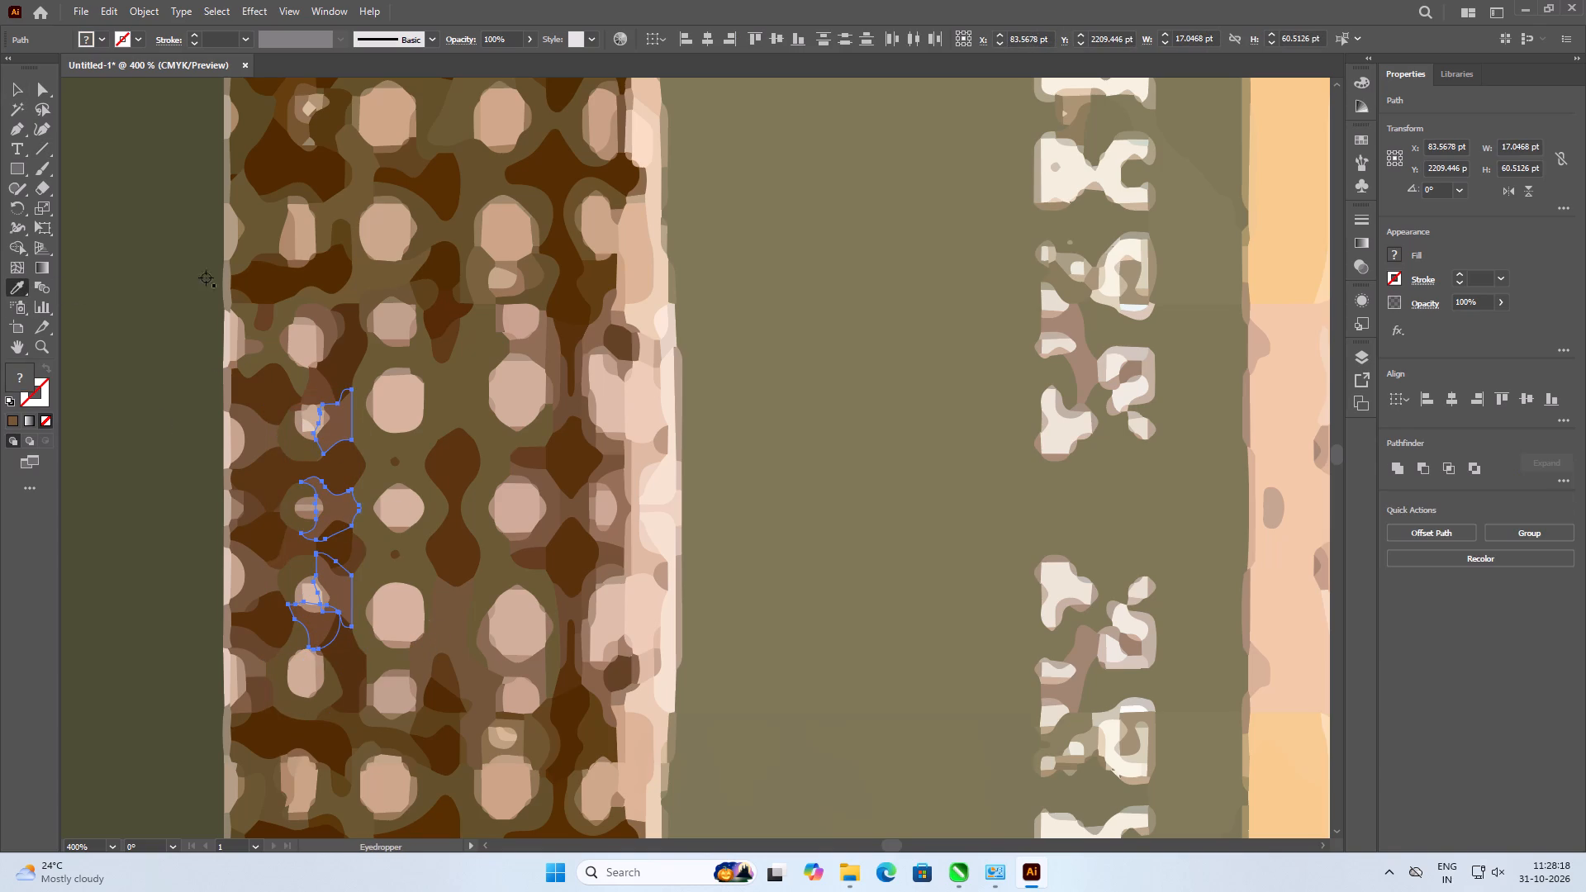
left_click(483, 280)
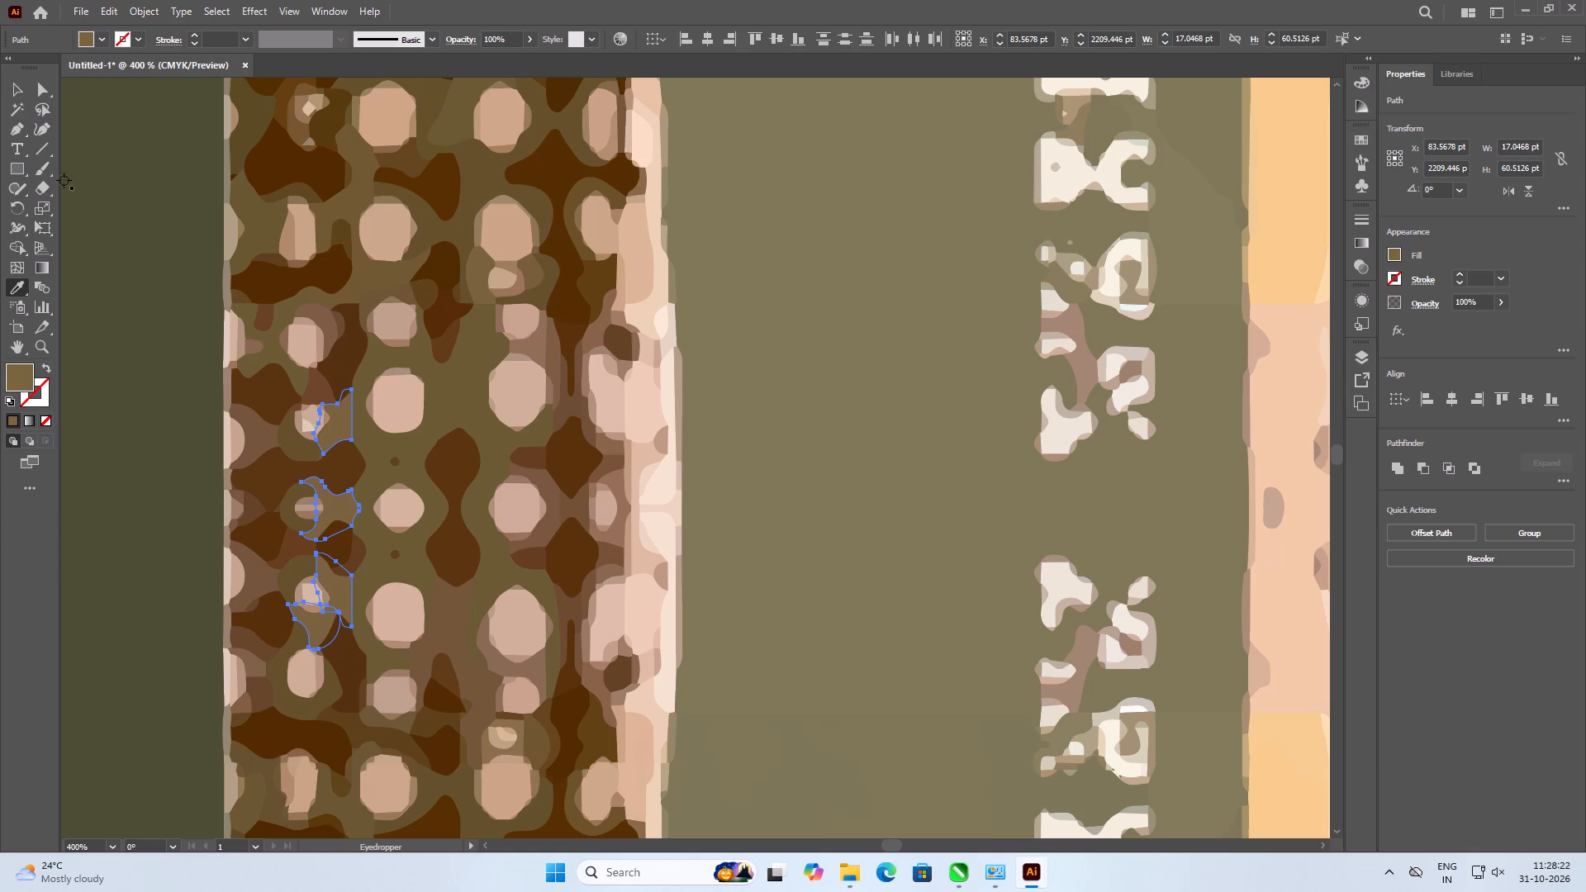
Recolour six mauve-brown paths around the half-dots along the checkered patch's left edge with olive-brown sampled from the patch's upper rows.
left_click(19, 90)
left_click(254, 439)
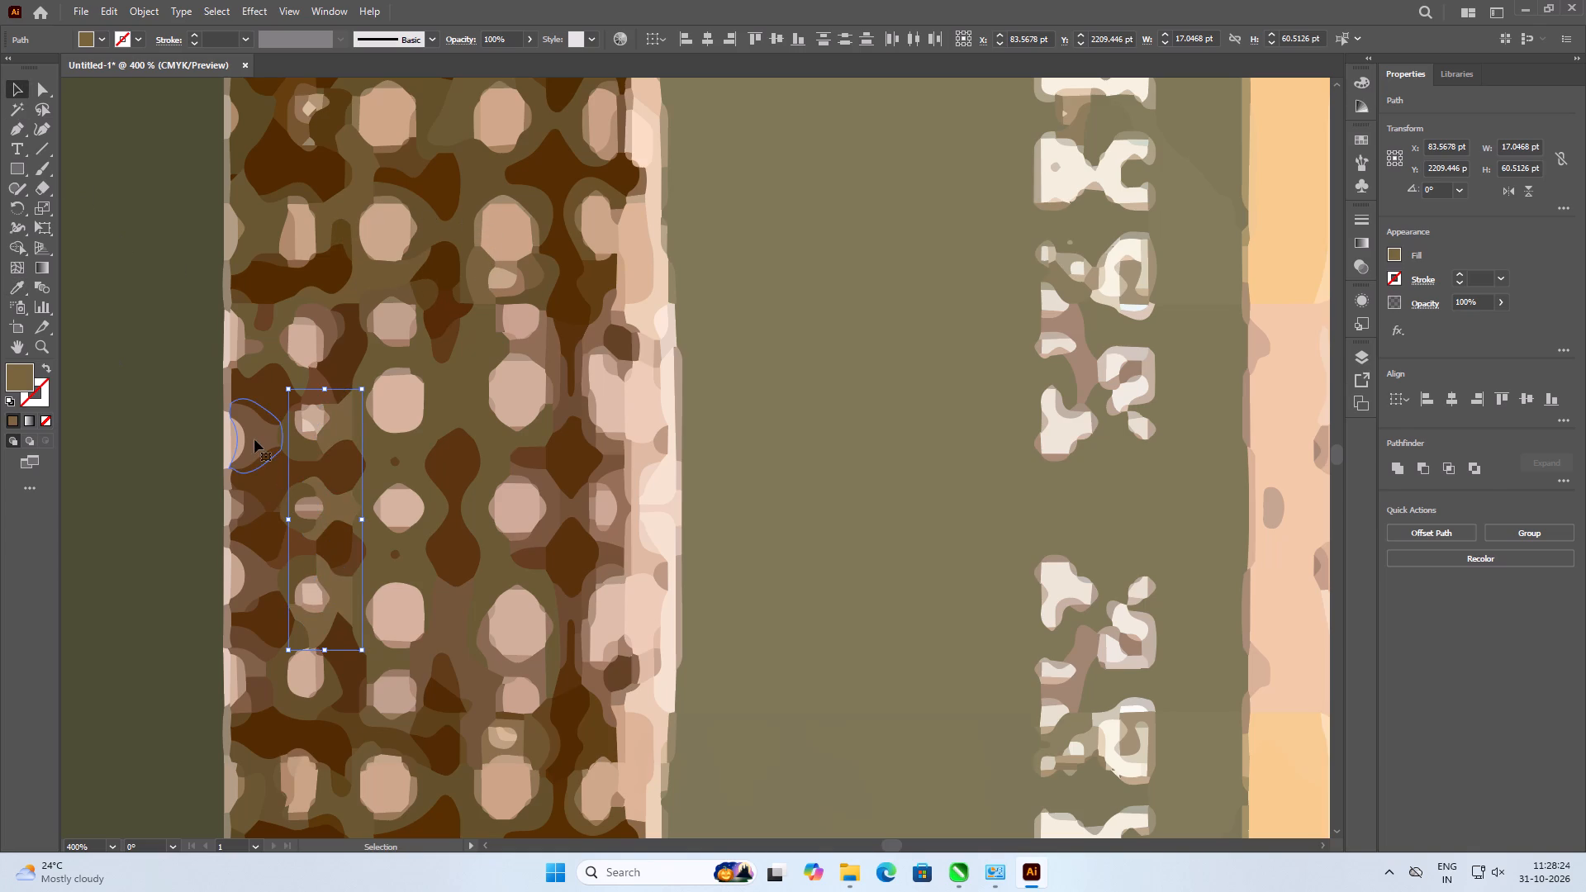
left_click(252, 499, "shift")
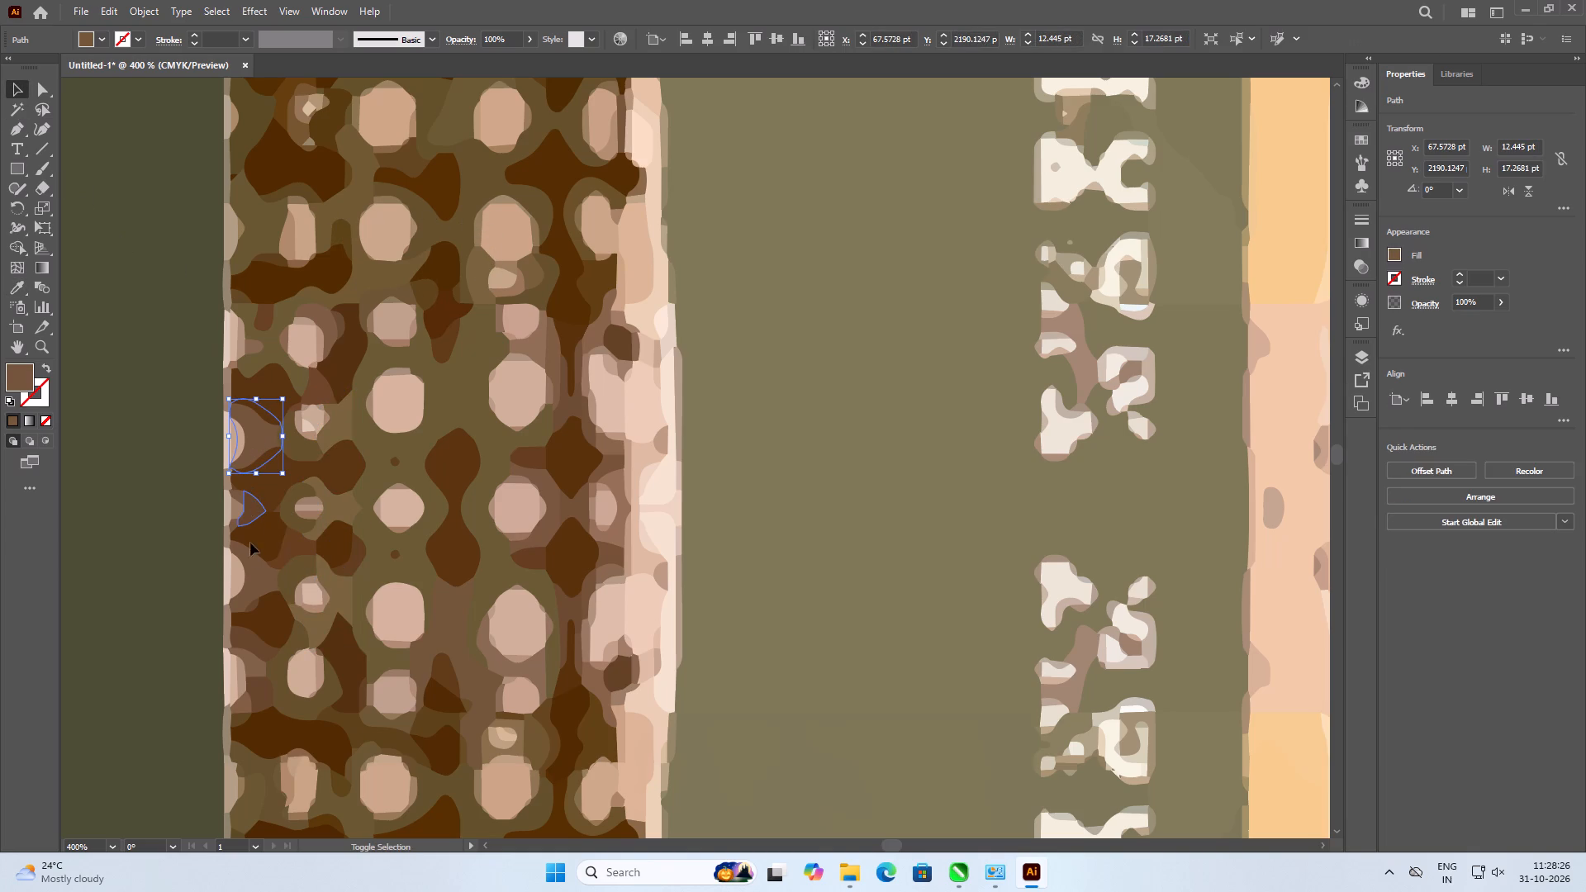
left_click(249, 576, "shift")
left_click(247, 660, "shift")
left_click(249, 689, "shift")
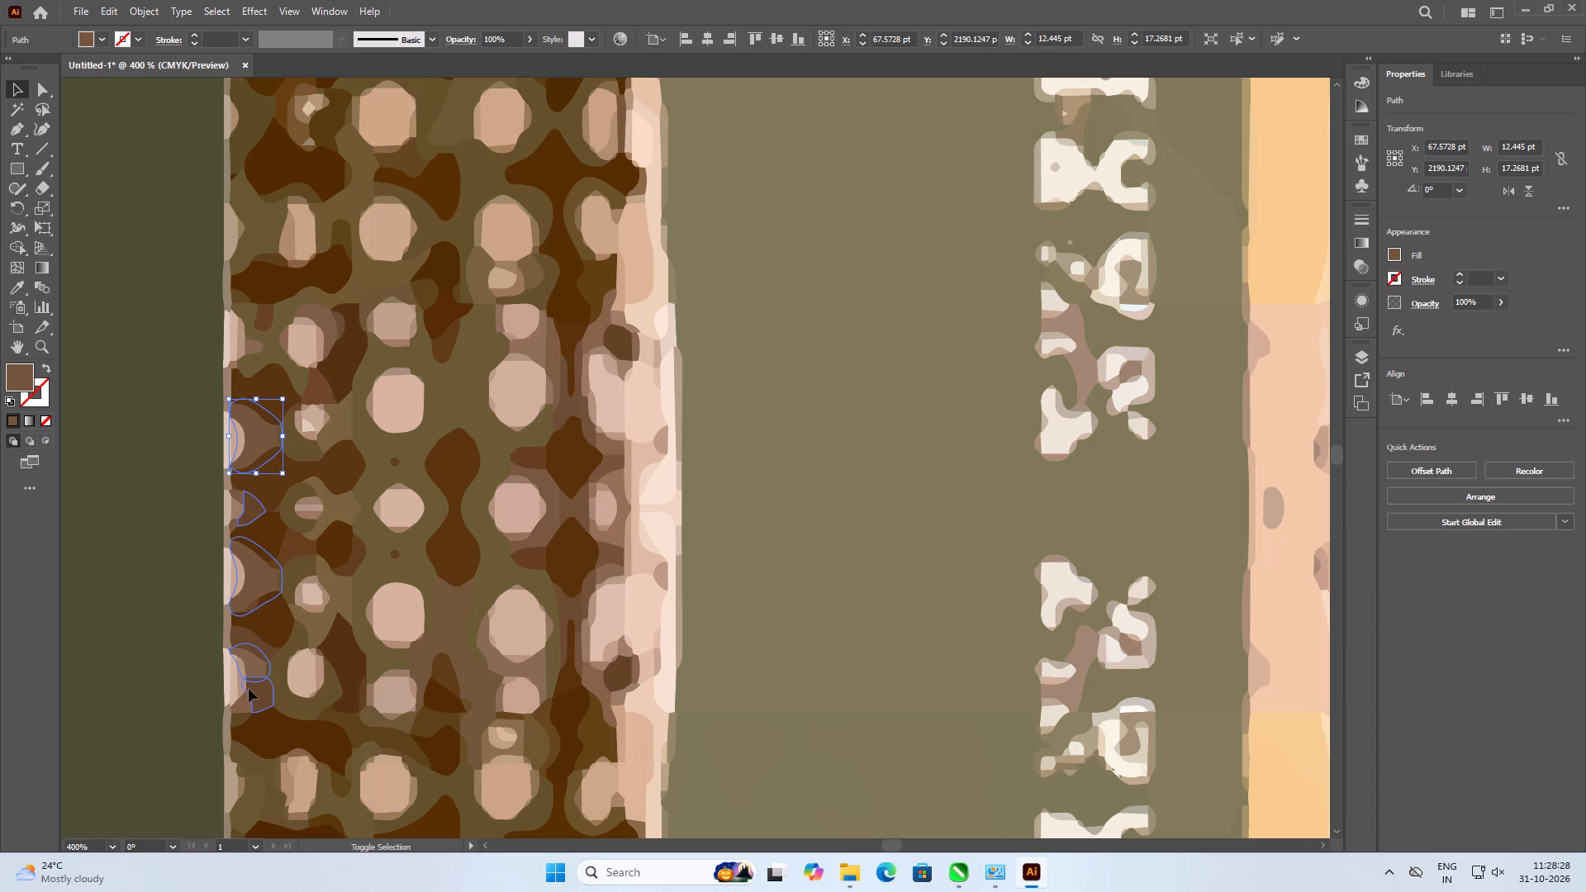
left_click(241, 703, "shift")
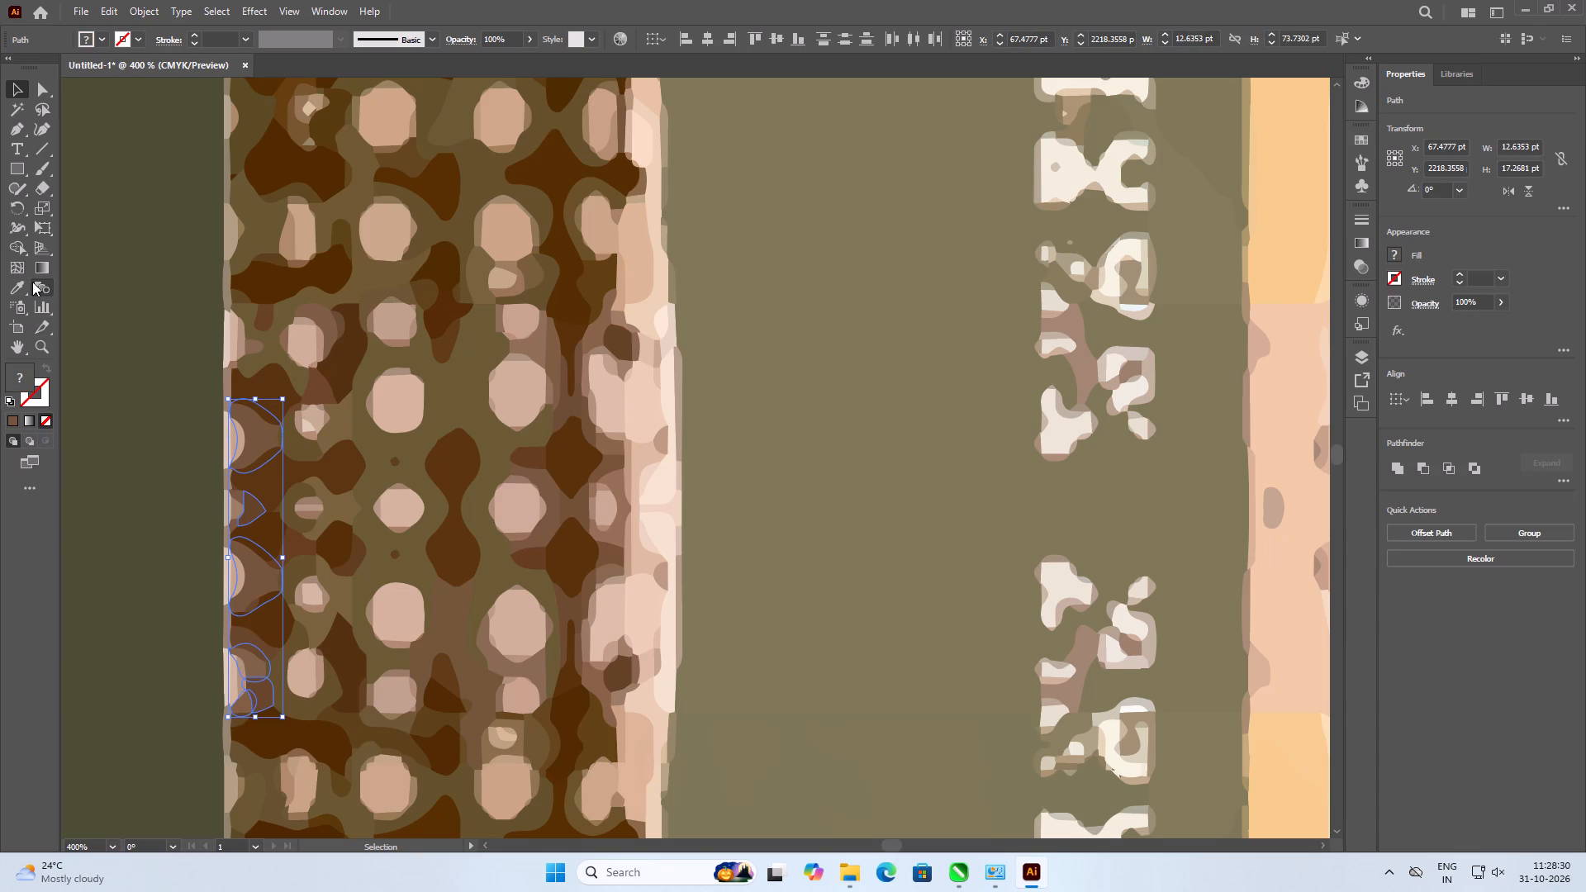
left_click(26, 282)
left_click(261, 224)
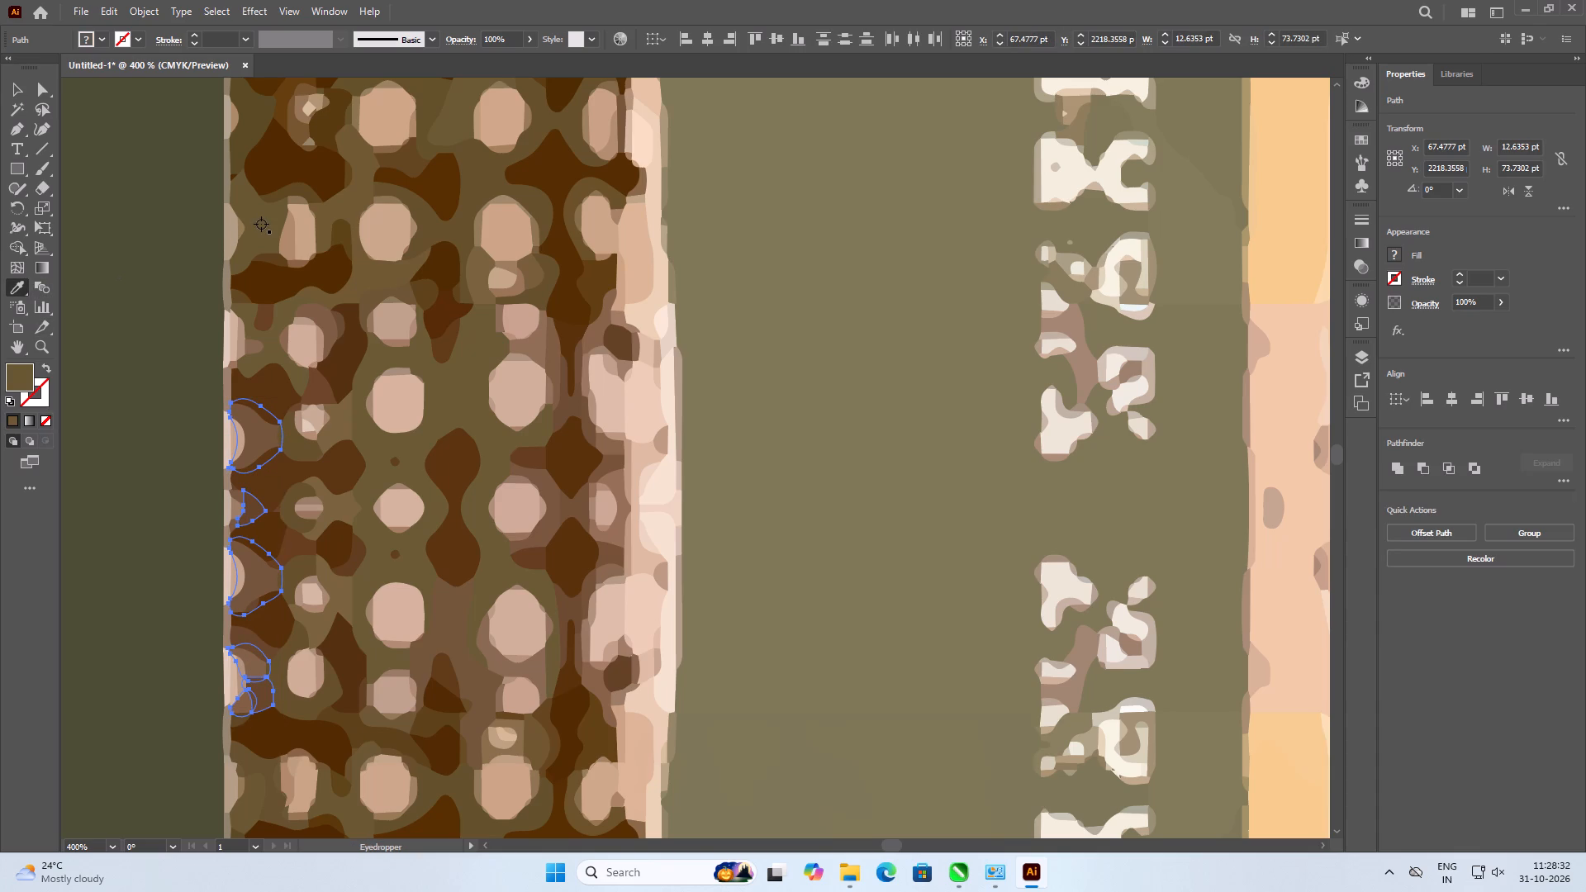
Recolour five pale pink slivers on the patch's left edge with grey-brown sampled from the edge strip above, leaving the paths deselected.
left_click(7, 87)
left_click(194, 374)
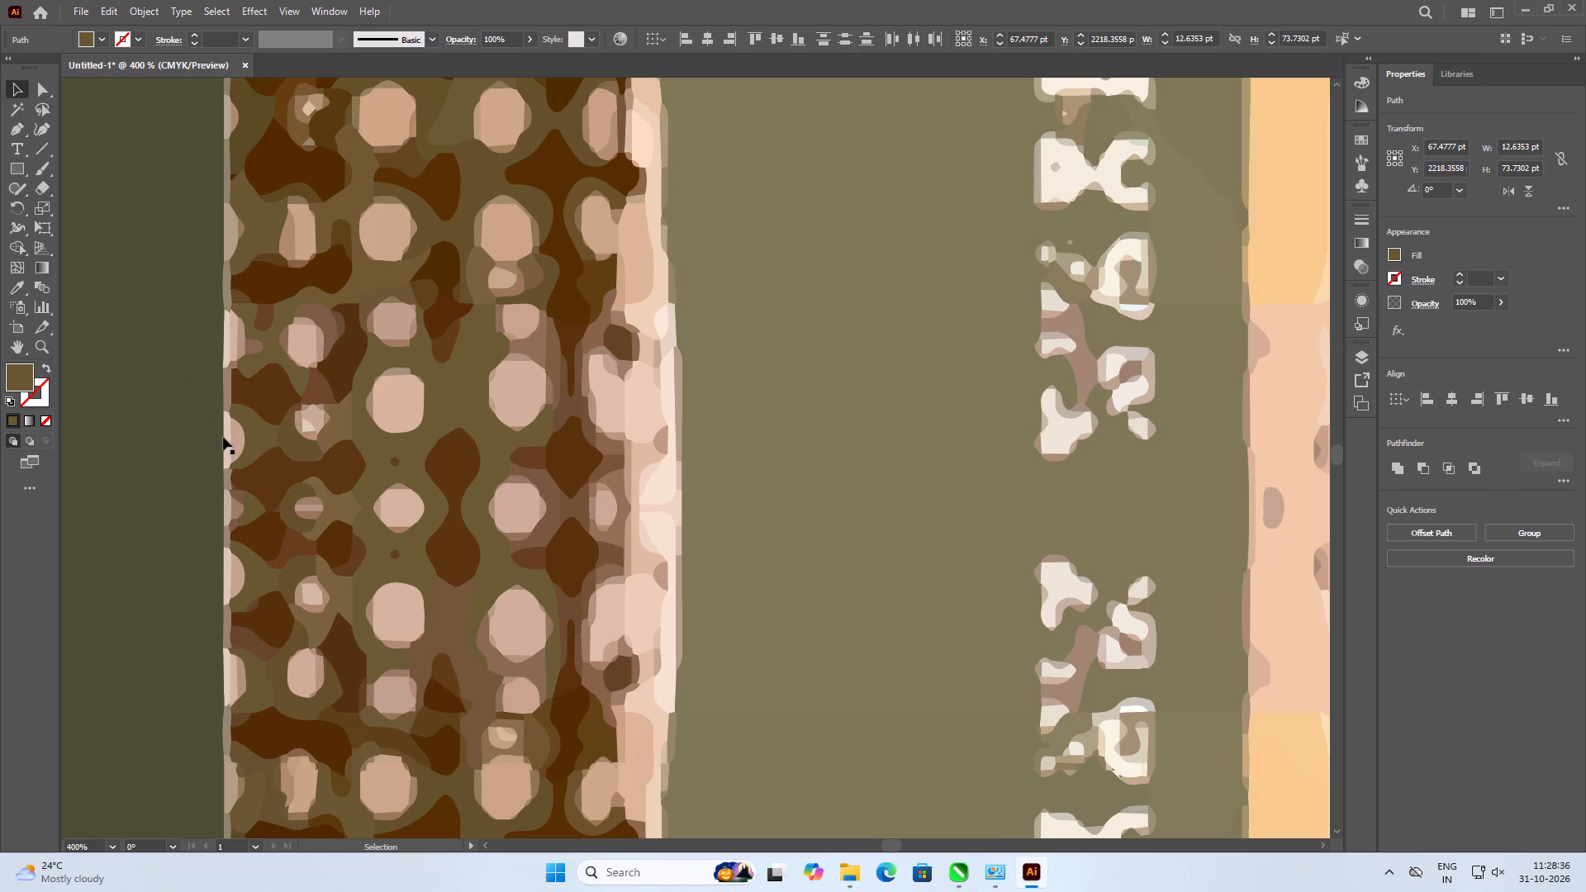
left_click(225, 438)
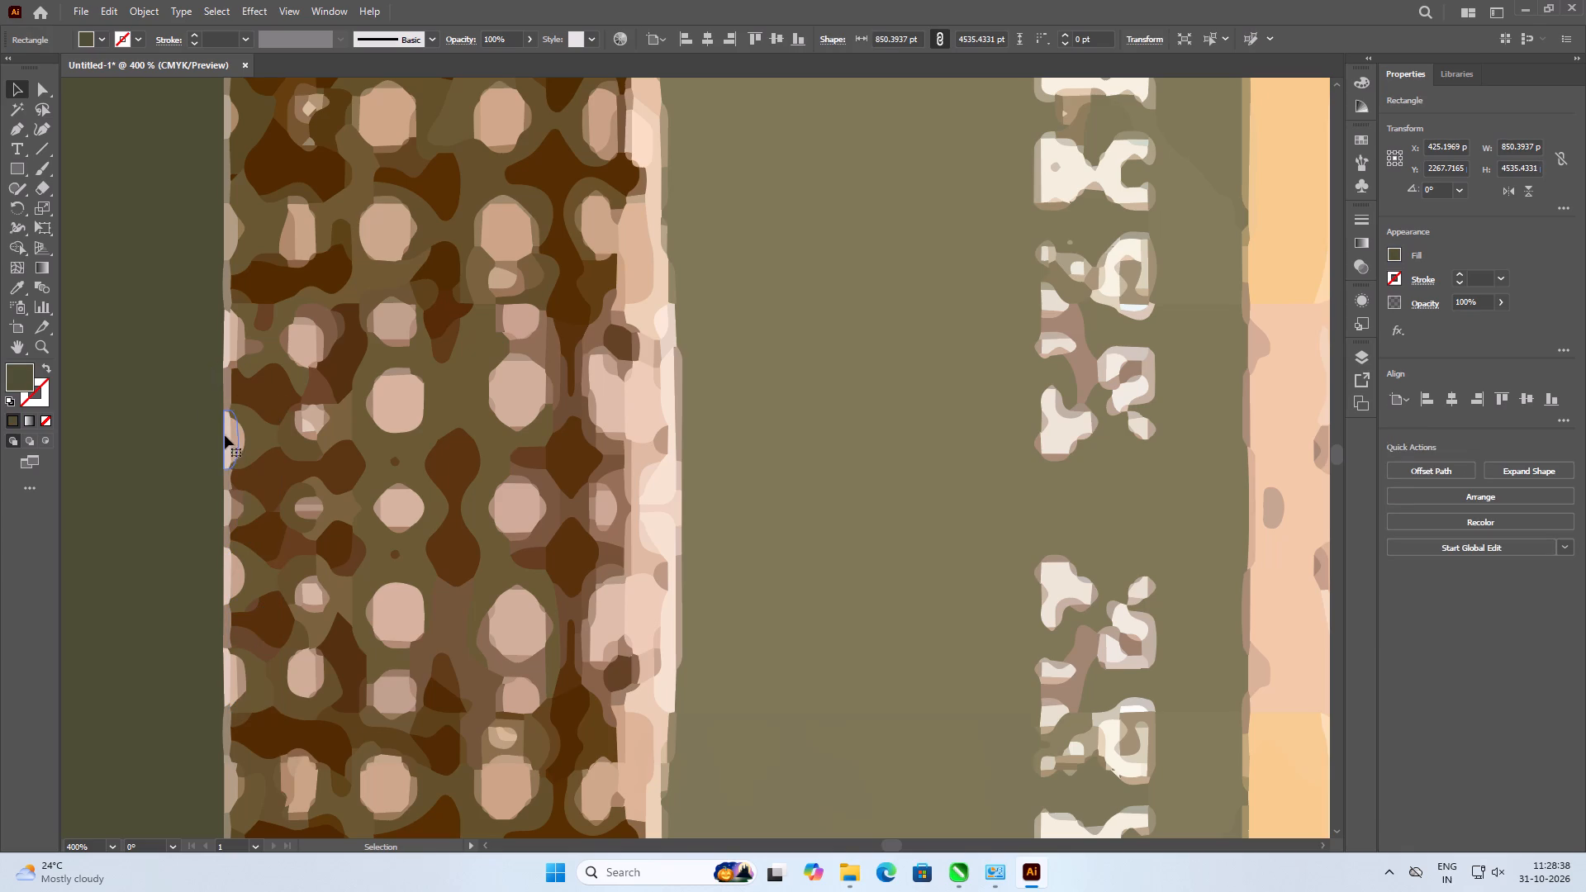
left_click(228, 327, "shift")
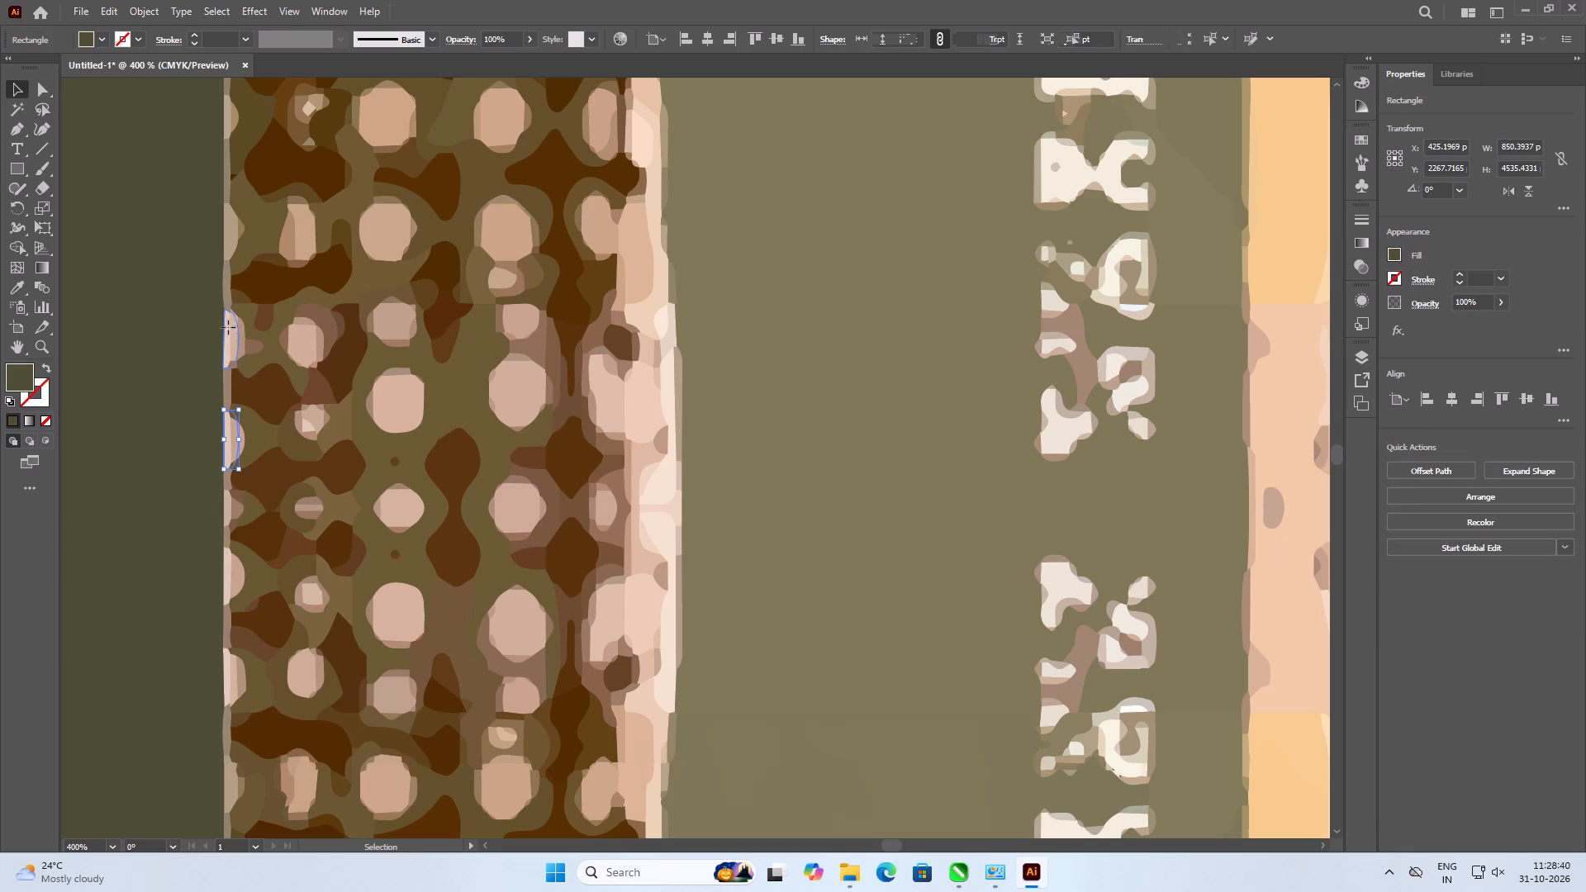
left_click(228, 514, "shift")
left_click(225, 571, "shift")
left_click(227, 685, "shift")
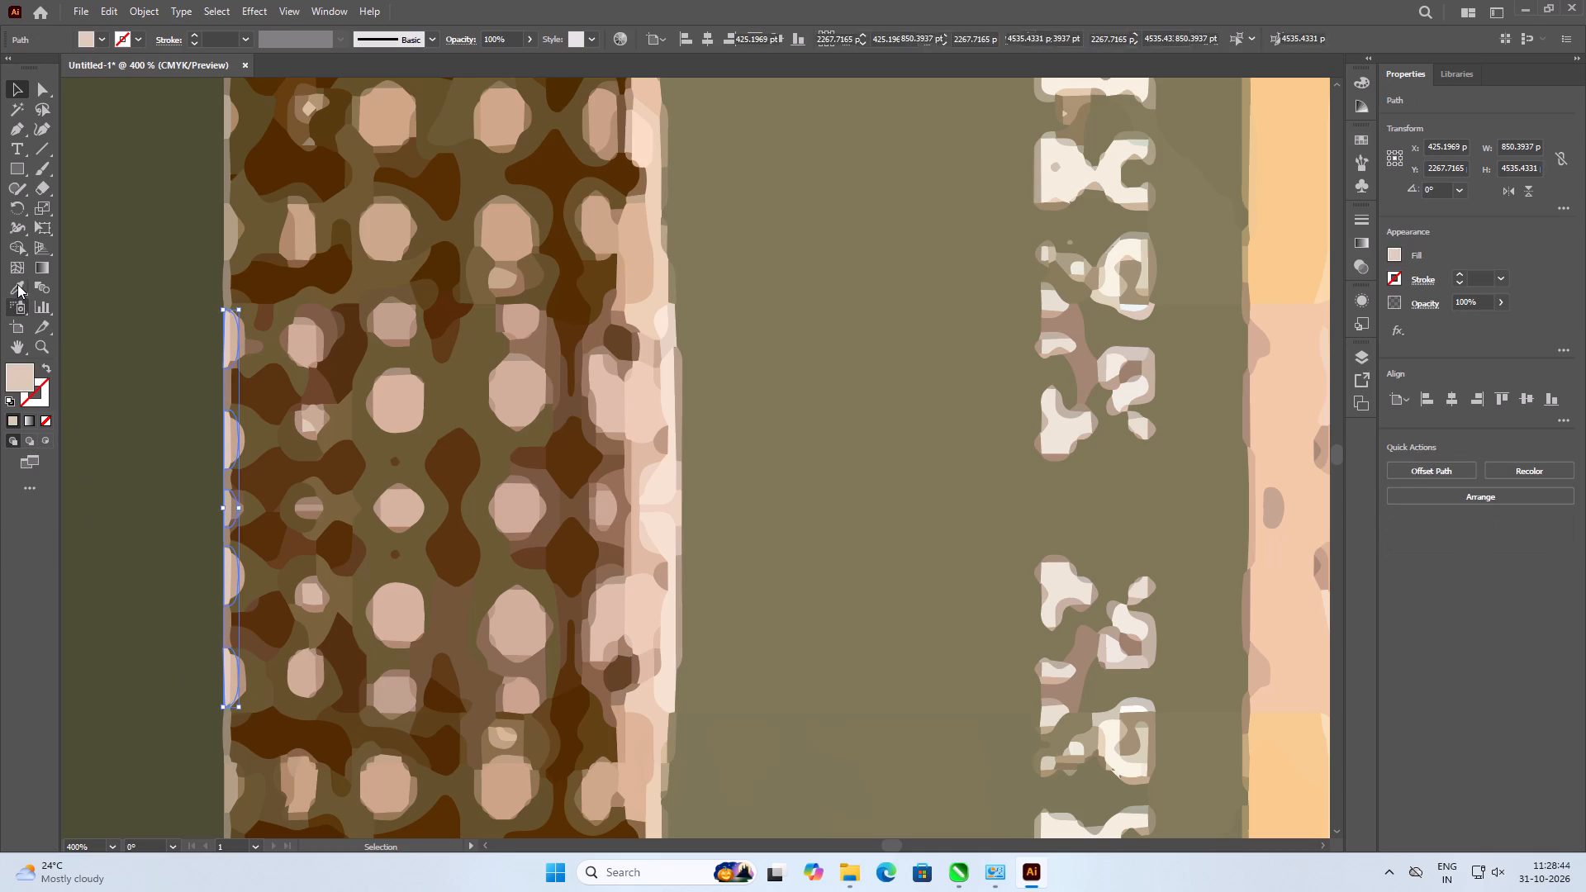
left_click(17, 284)
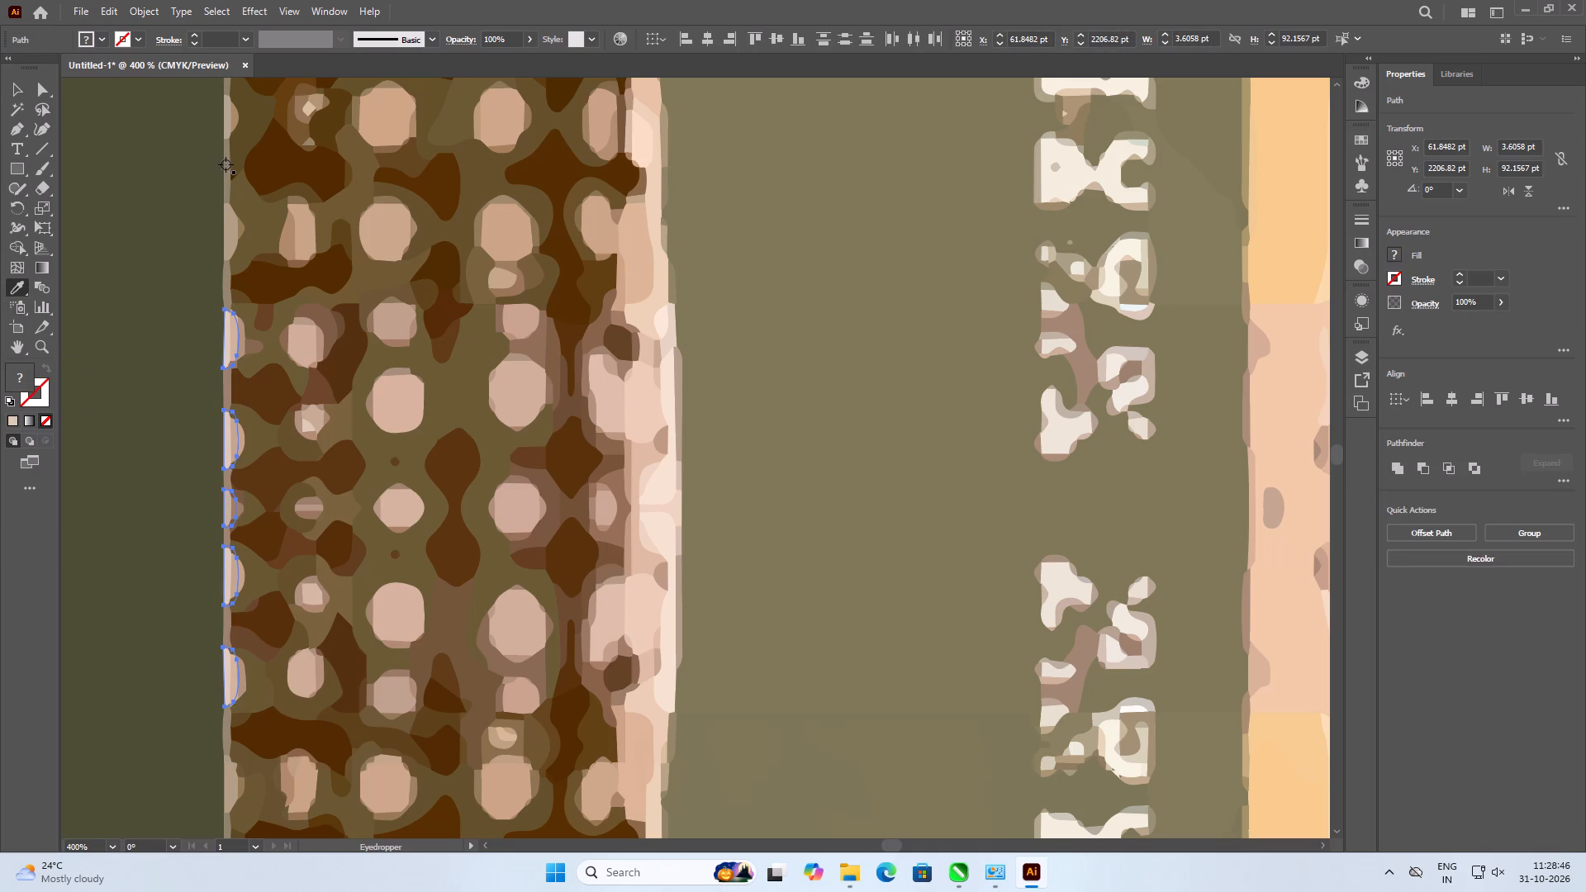
left_click(226, 164)
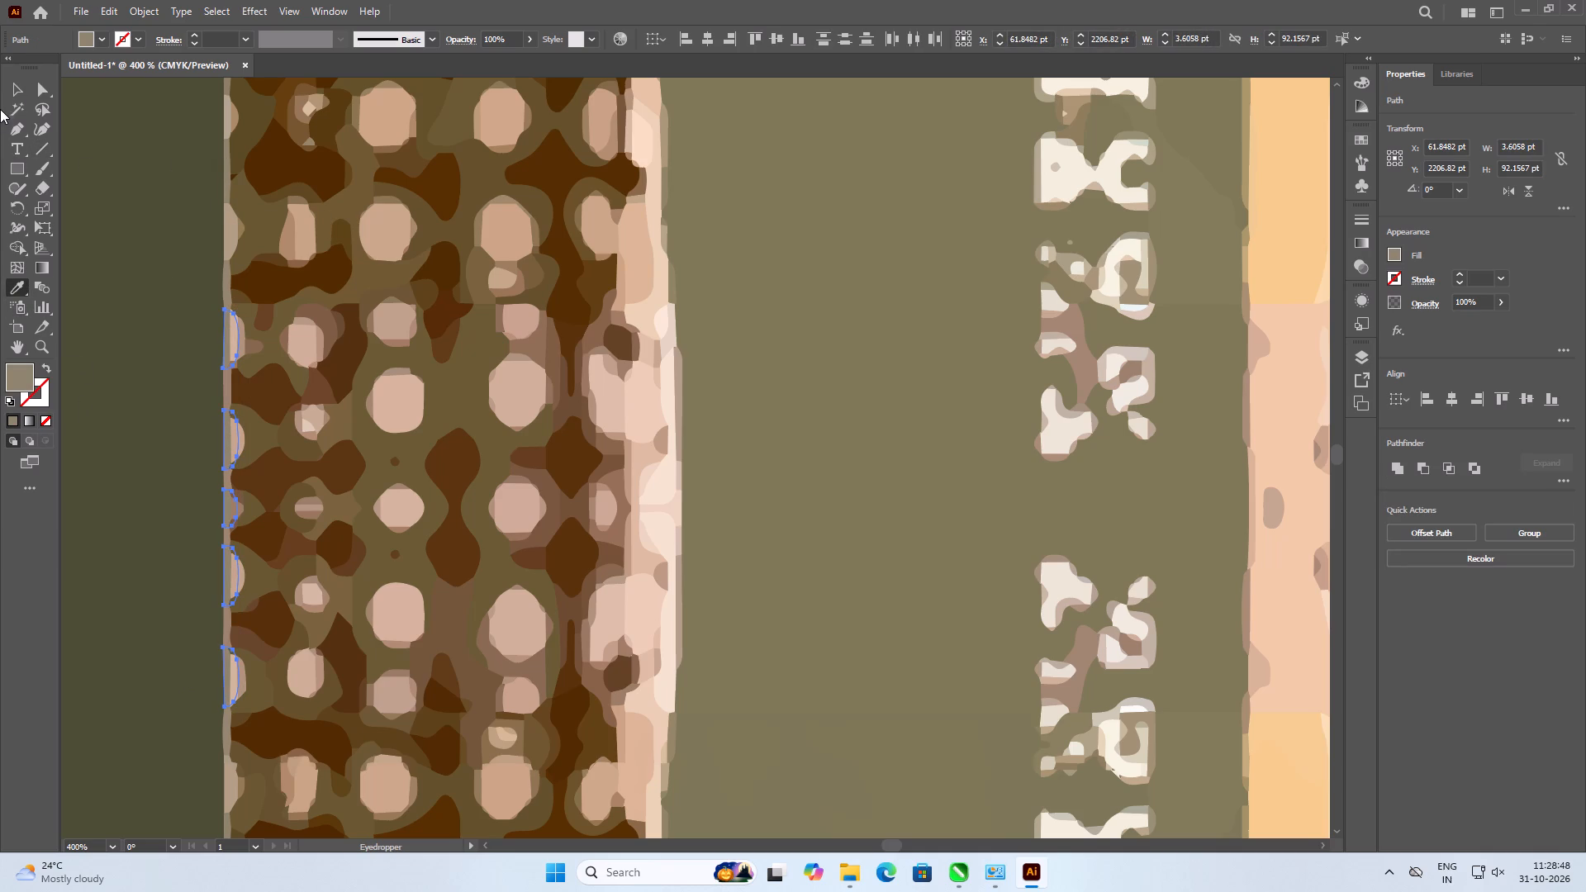
left_click(7, 87)
left_click(90, 164)
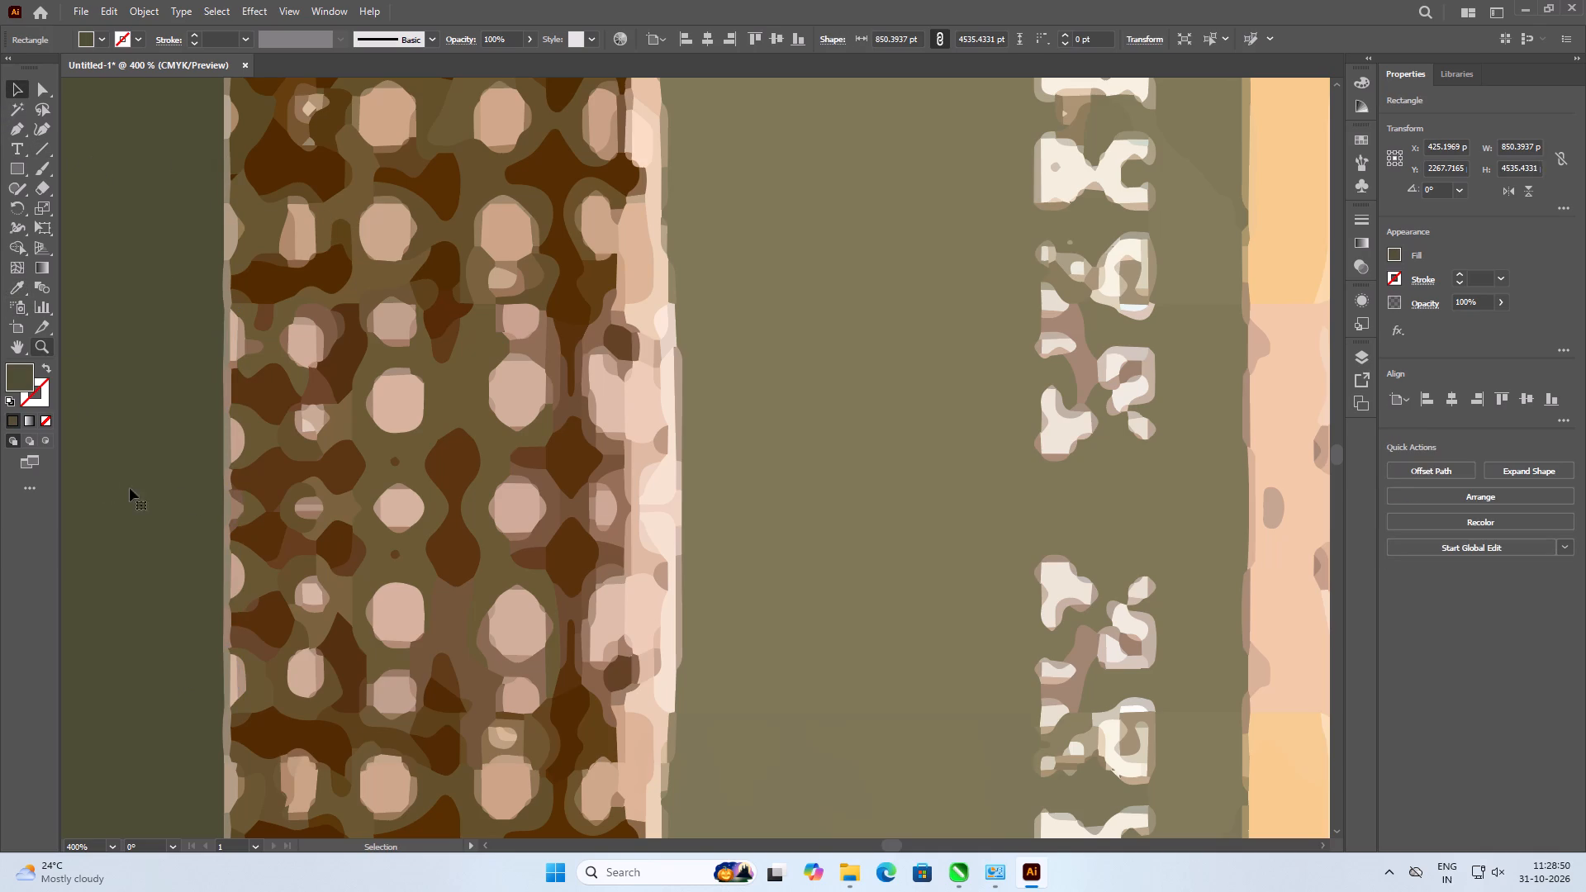
Delete four thin pinkish-beige sliver paths along the outer right edge of the checkered patch, around its mid-height.
scroll(773, 446, "down", 3)
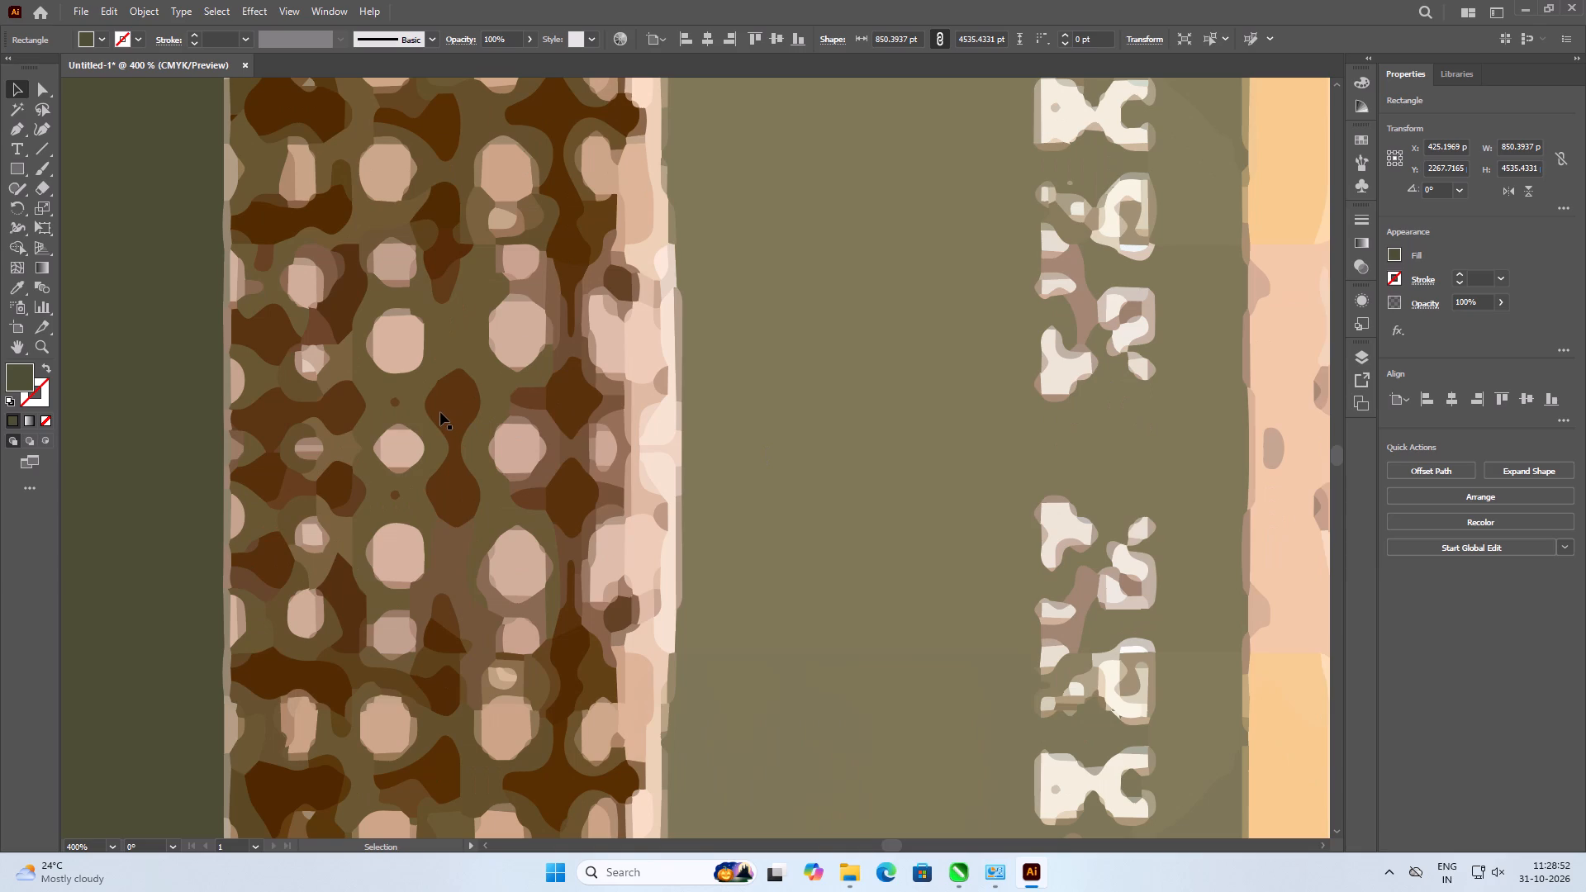
scroll(440, 412, "down", 3, "alt")
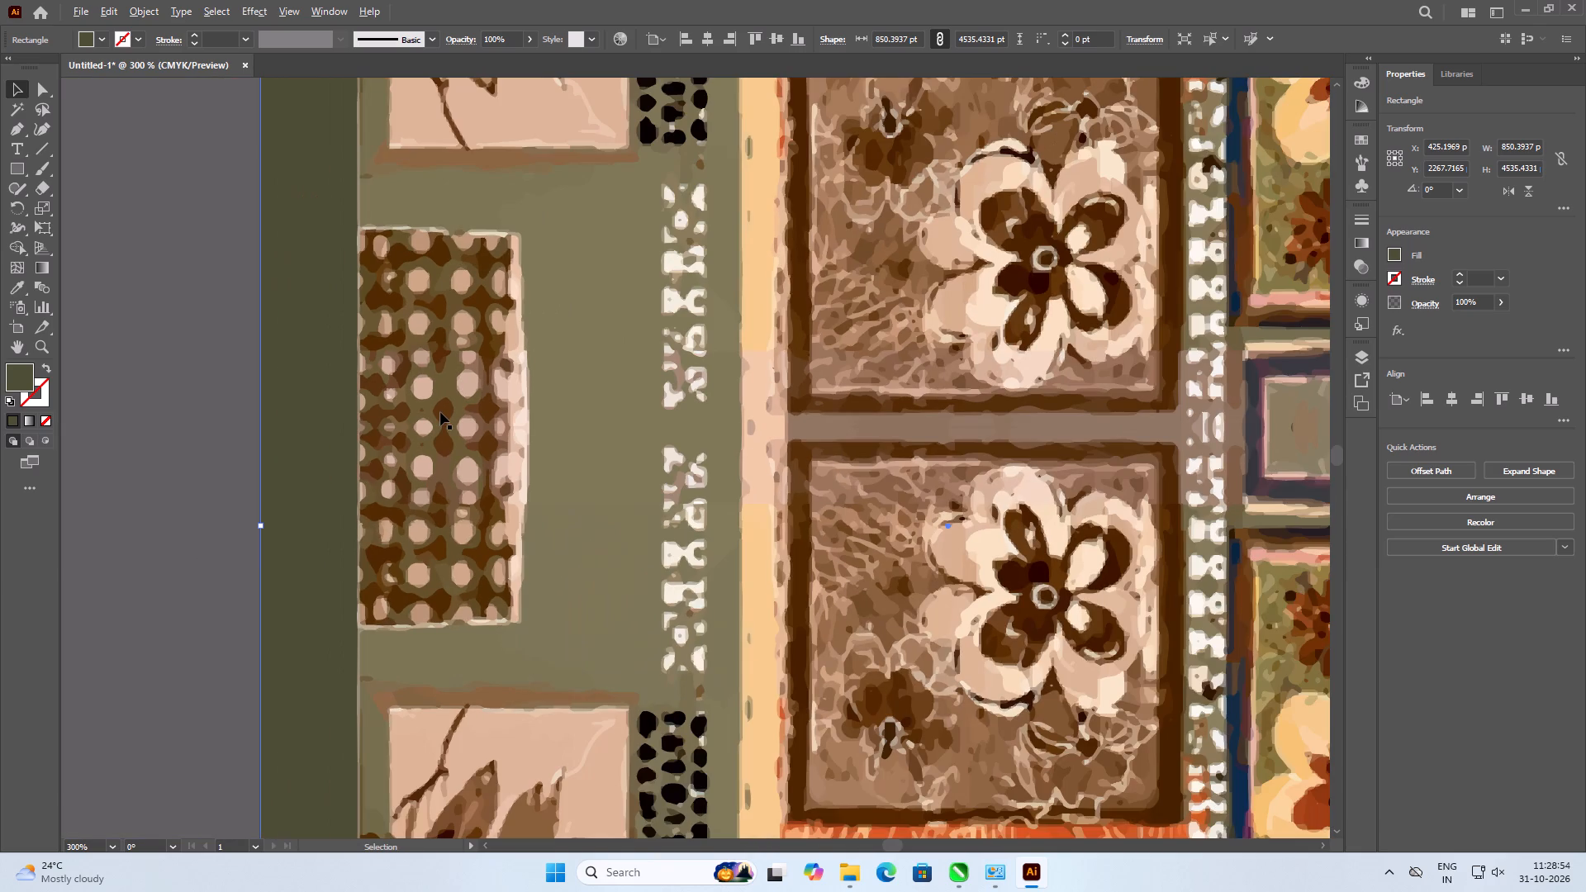
scroll(521, 466, "up", 3, "alt")
scroll(520, 438, "down", 6, "alt")
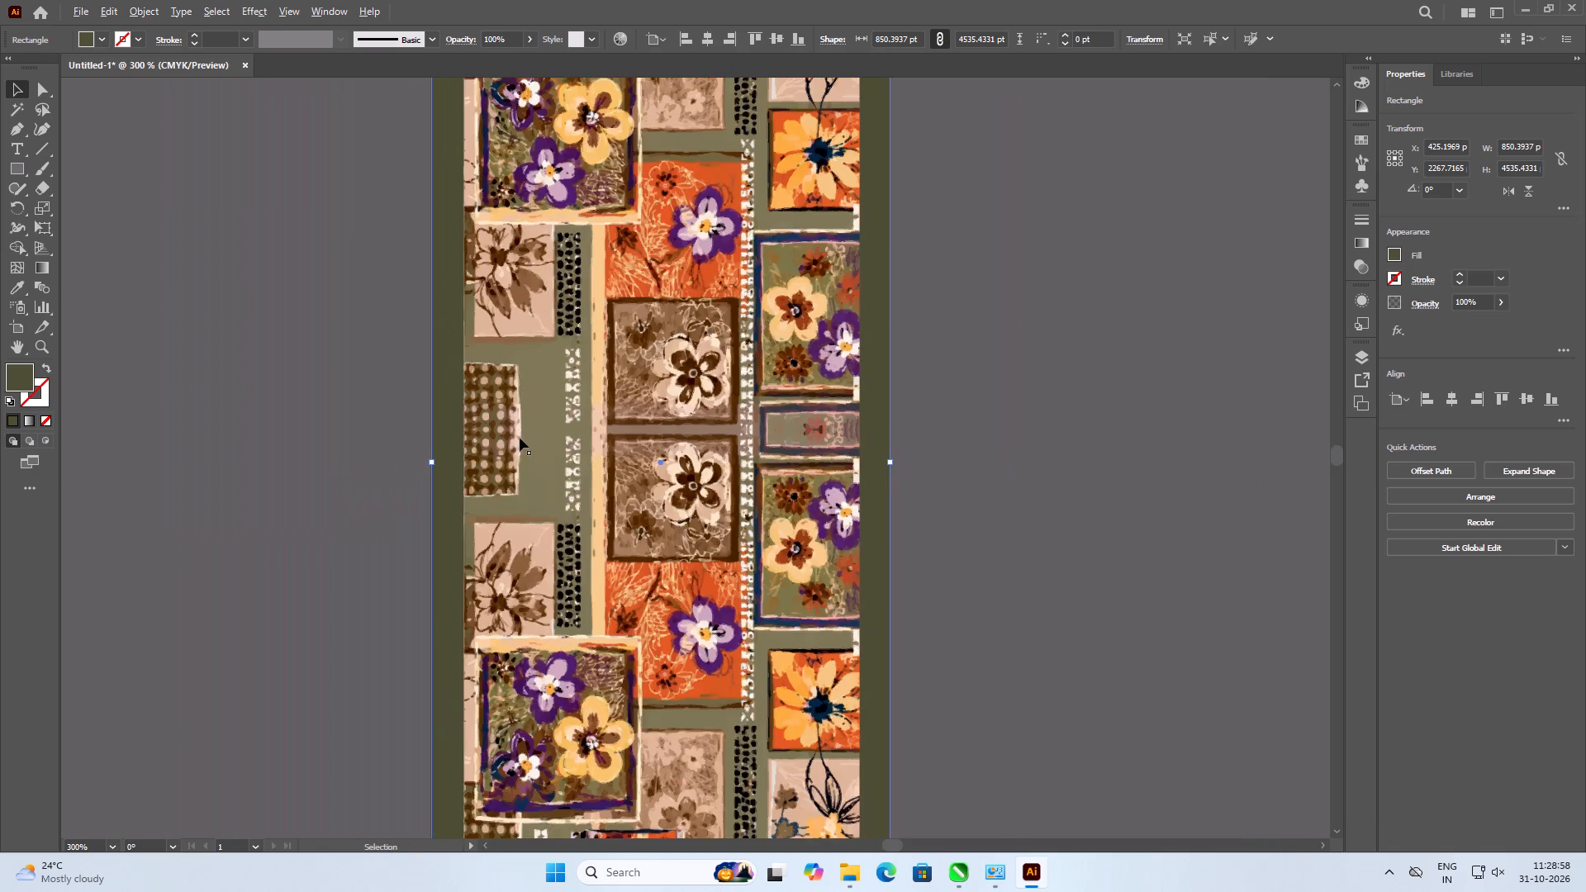
scroll(520, 398, "up", 5, "alt")
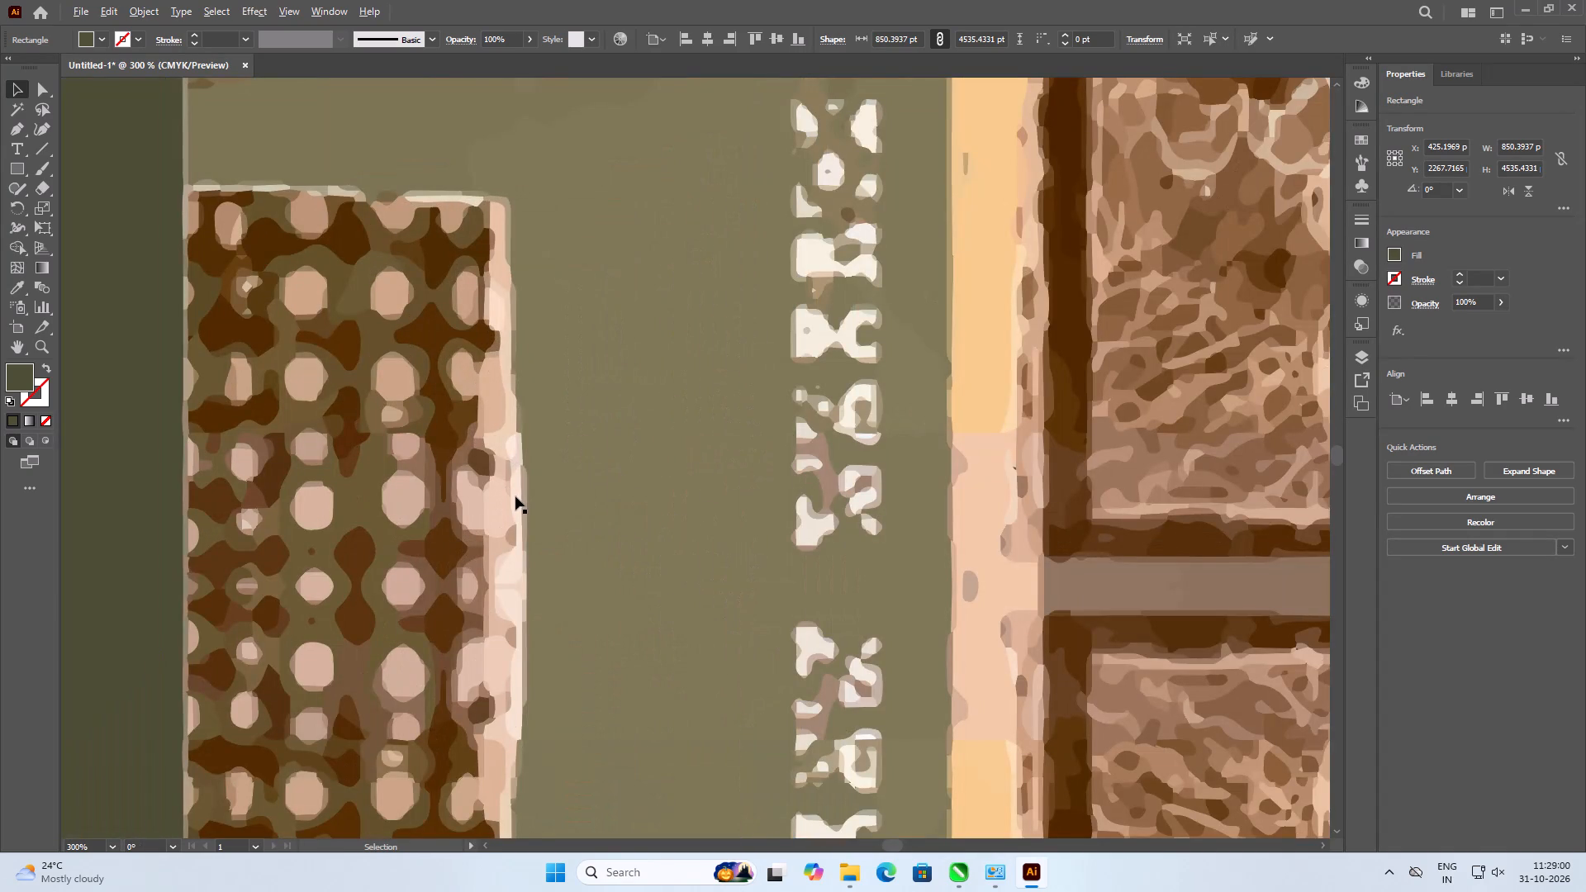
left_click(517, 499)
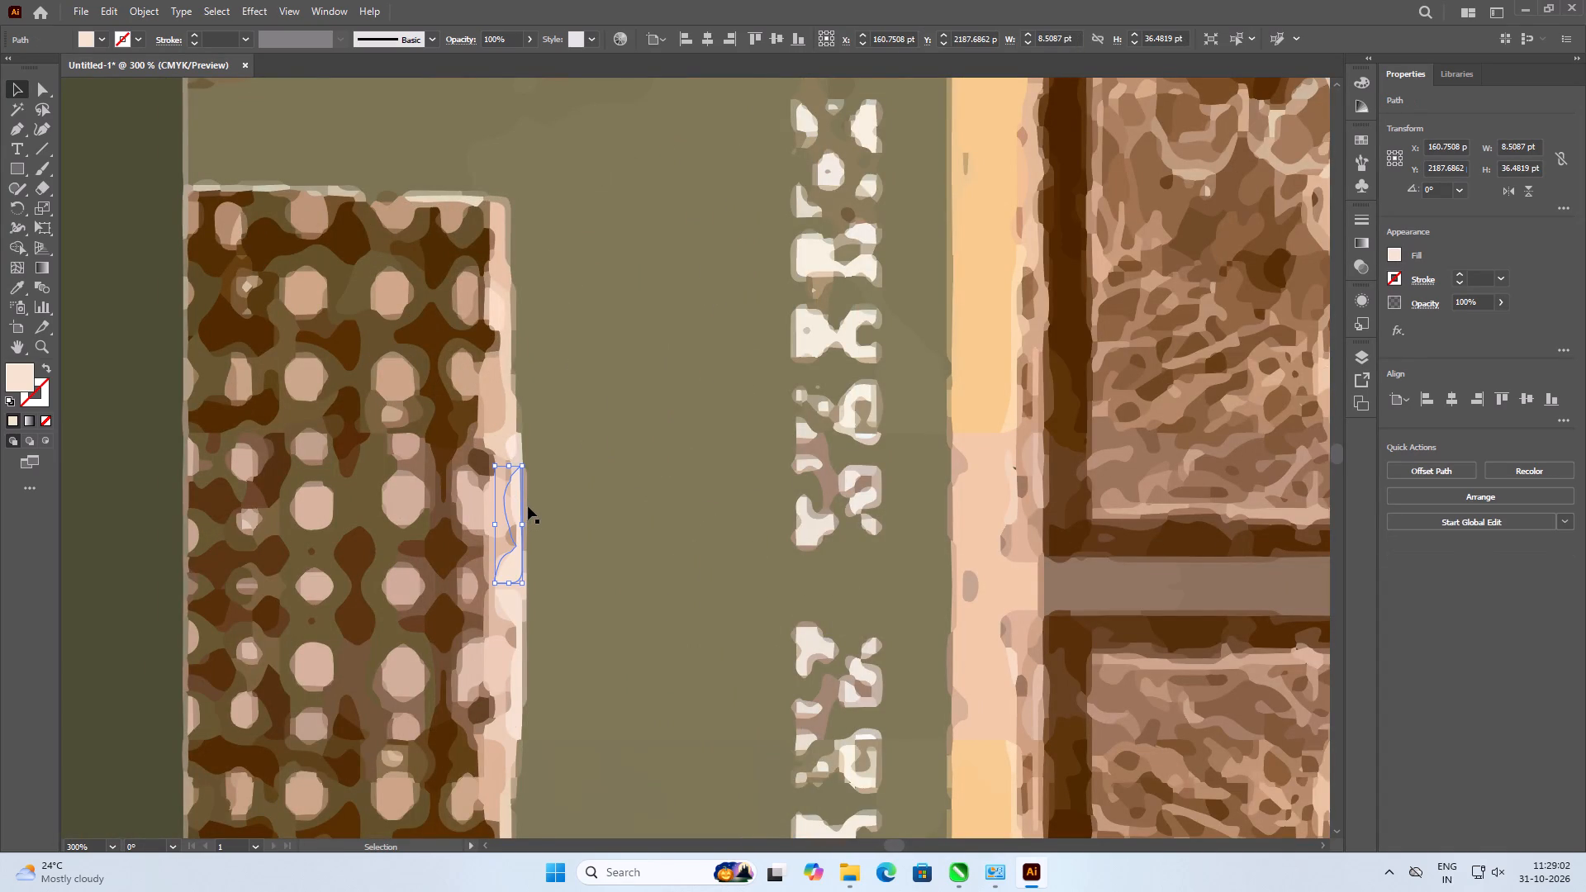
left_click(525, 502)
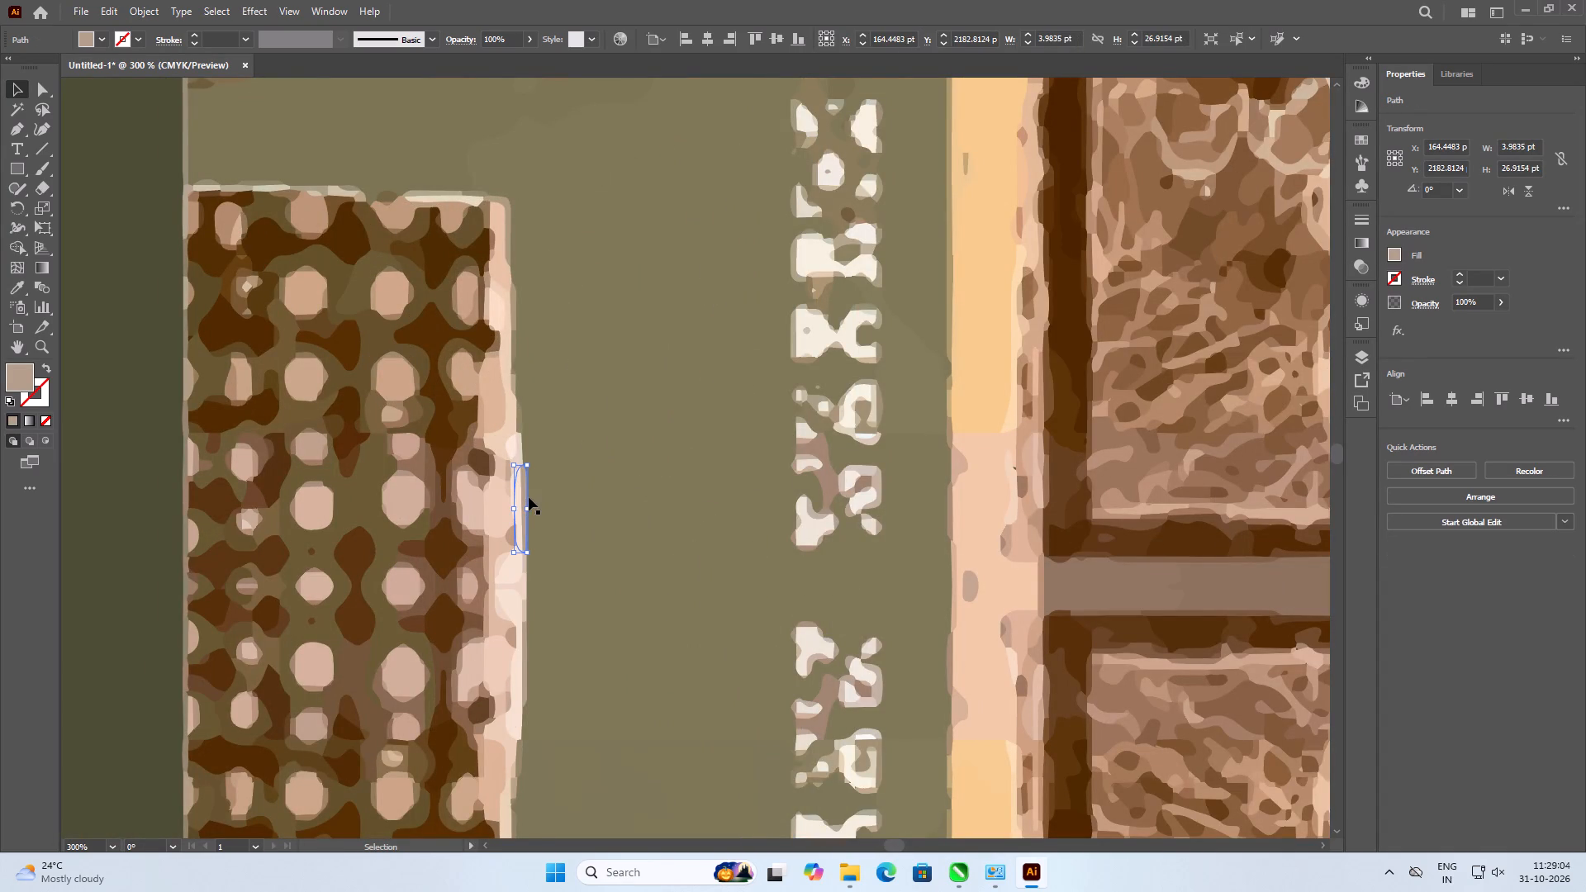
key("Delete")
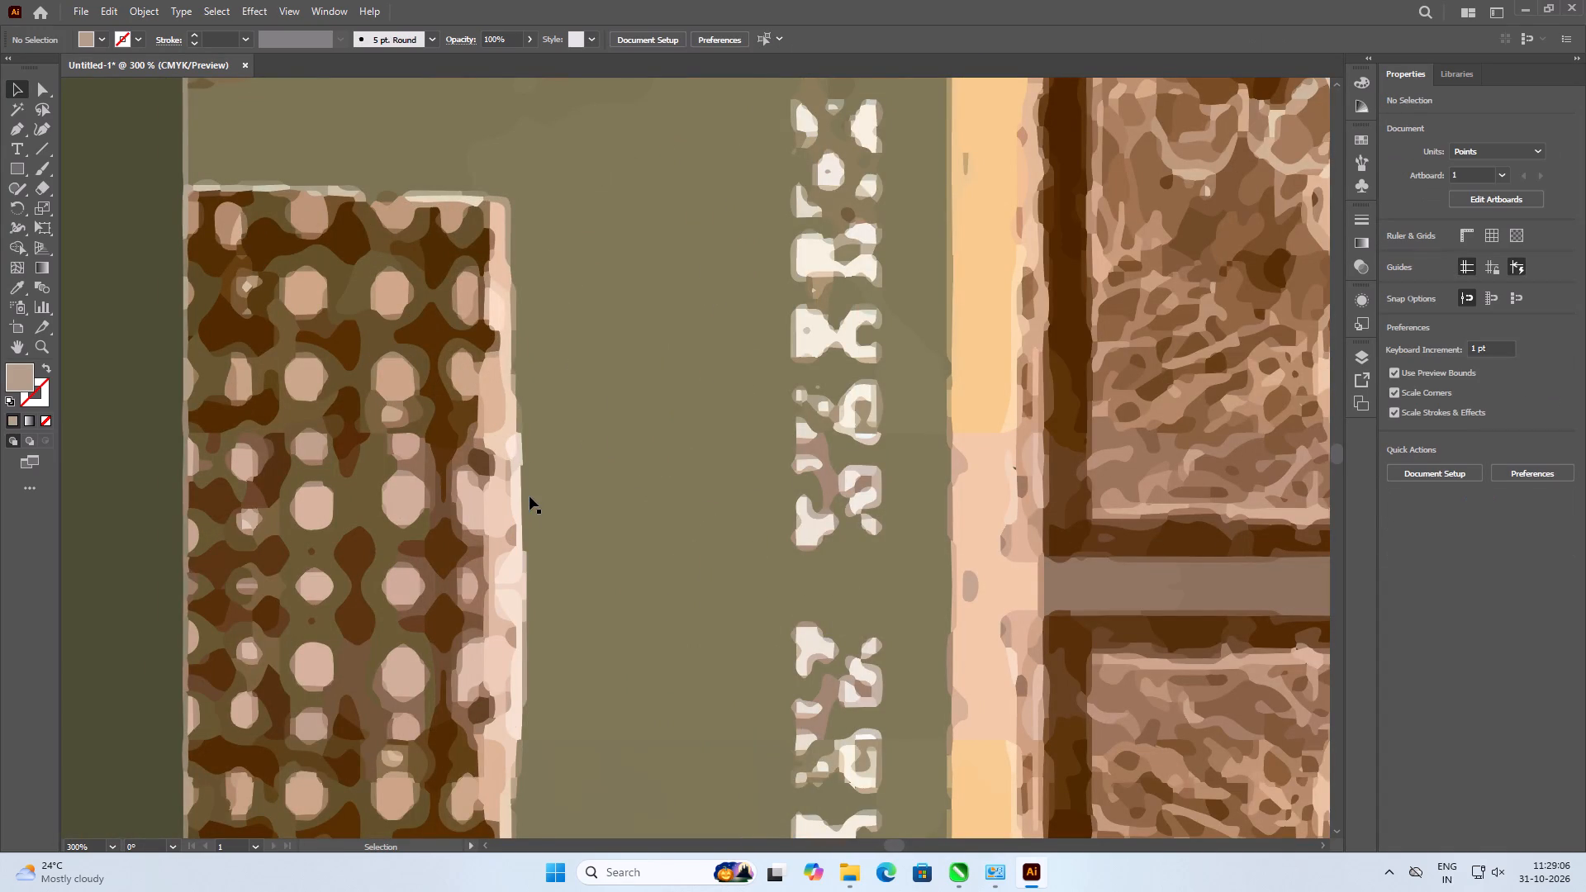
left_click(525, 560)
key("Delete")
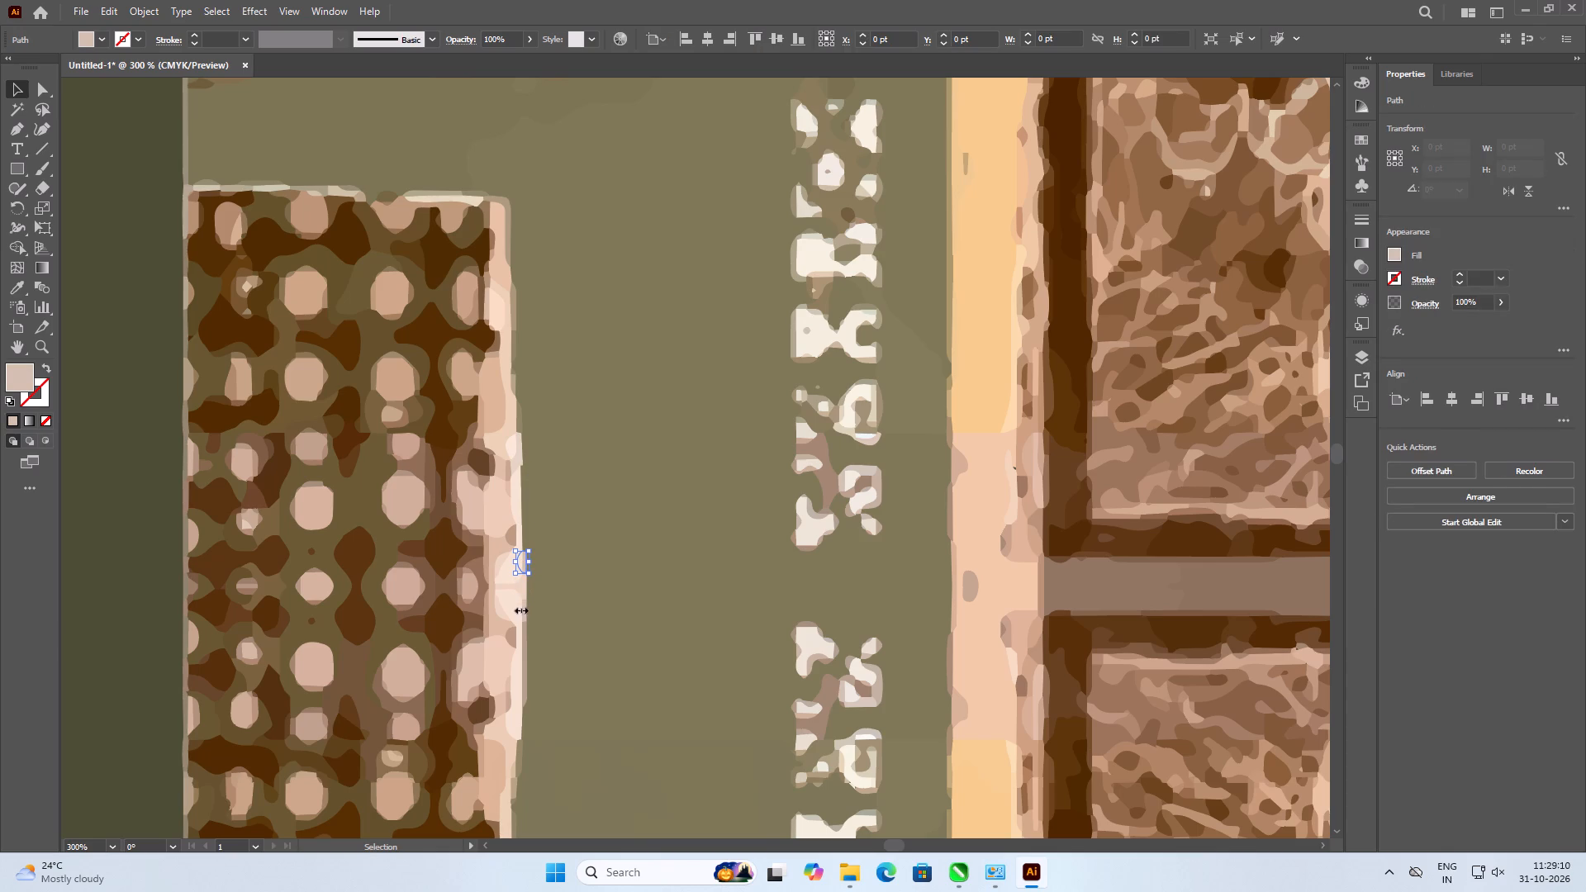
left_click(524, 605)
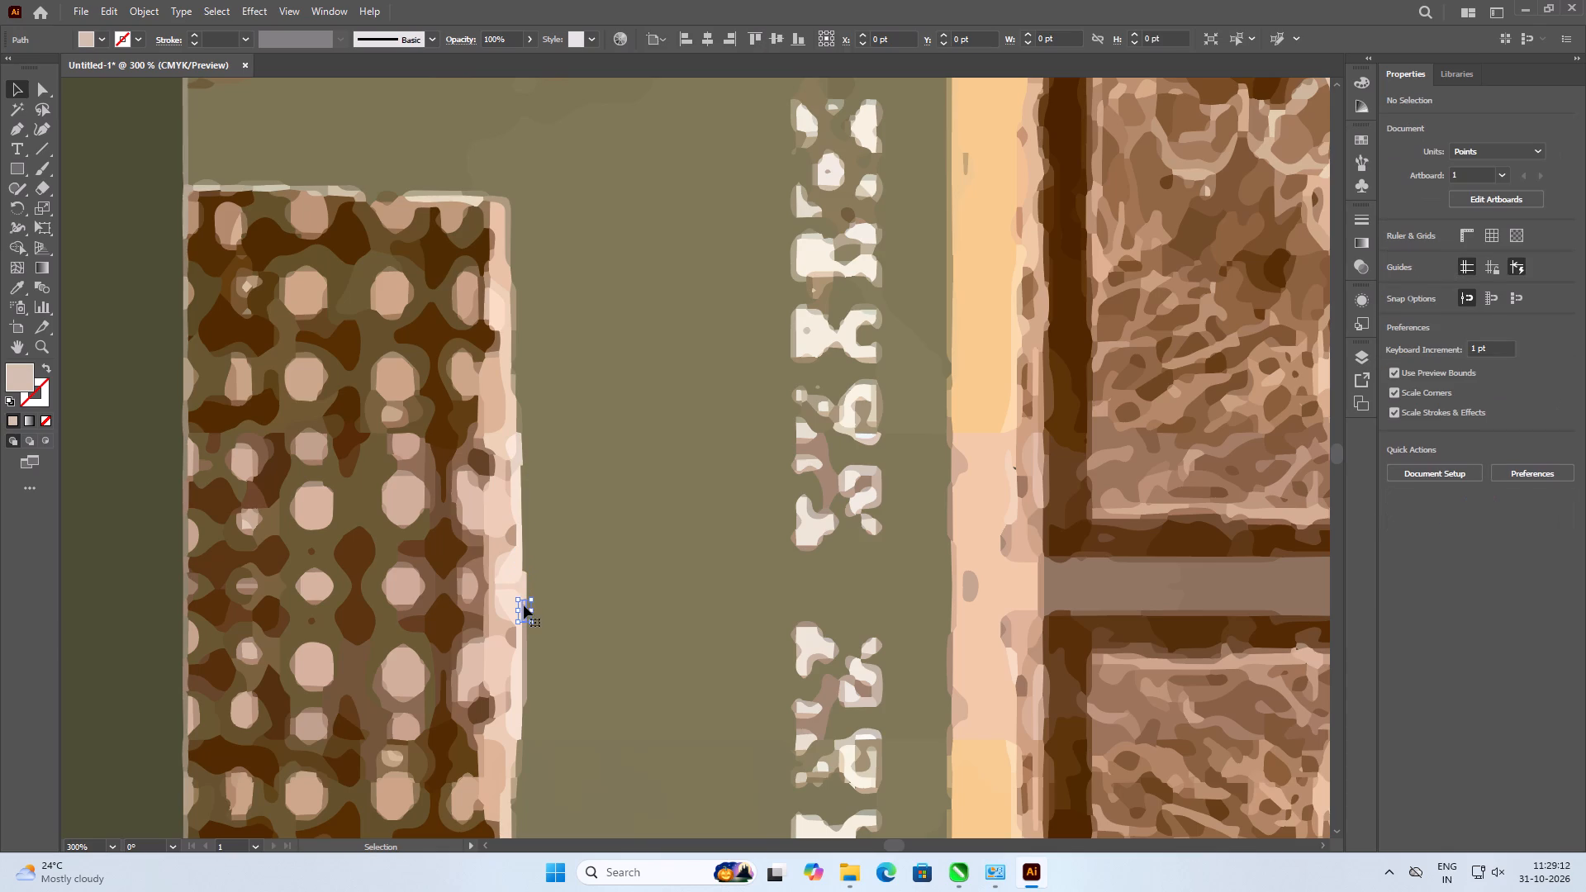
key("Delete")
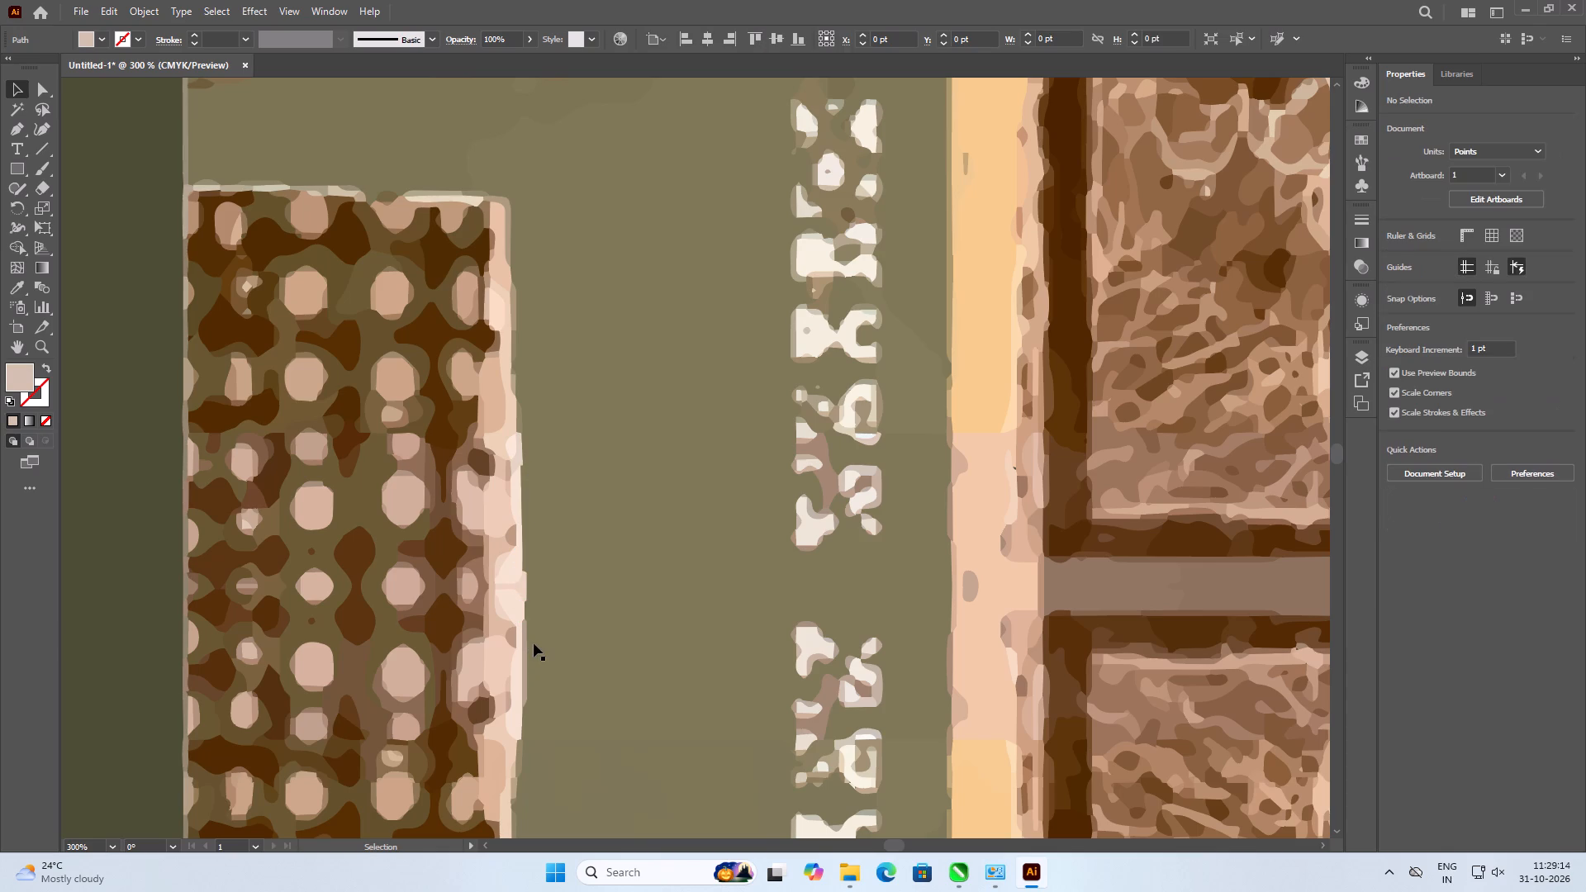
left_click(525, 638)
key("Delete")
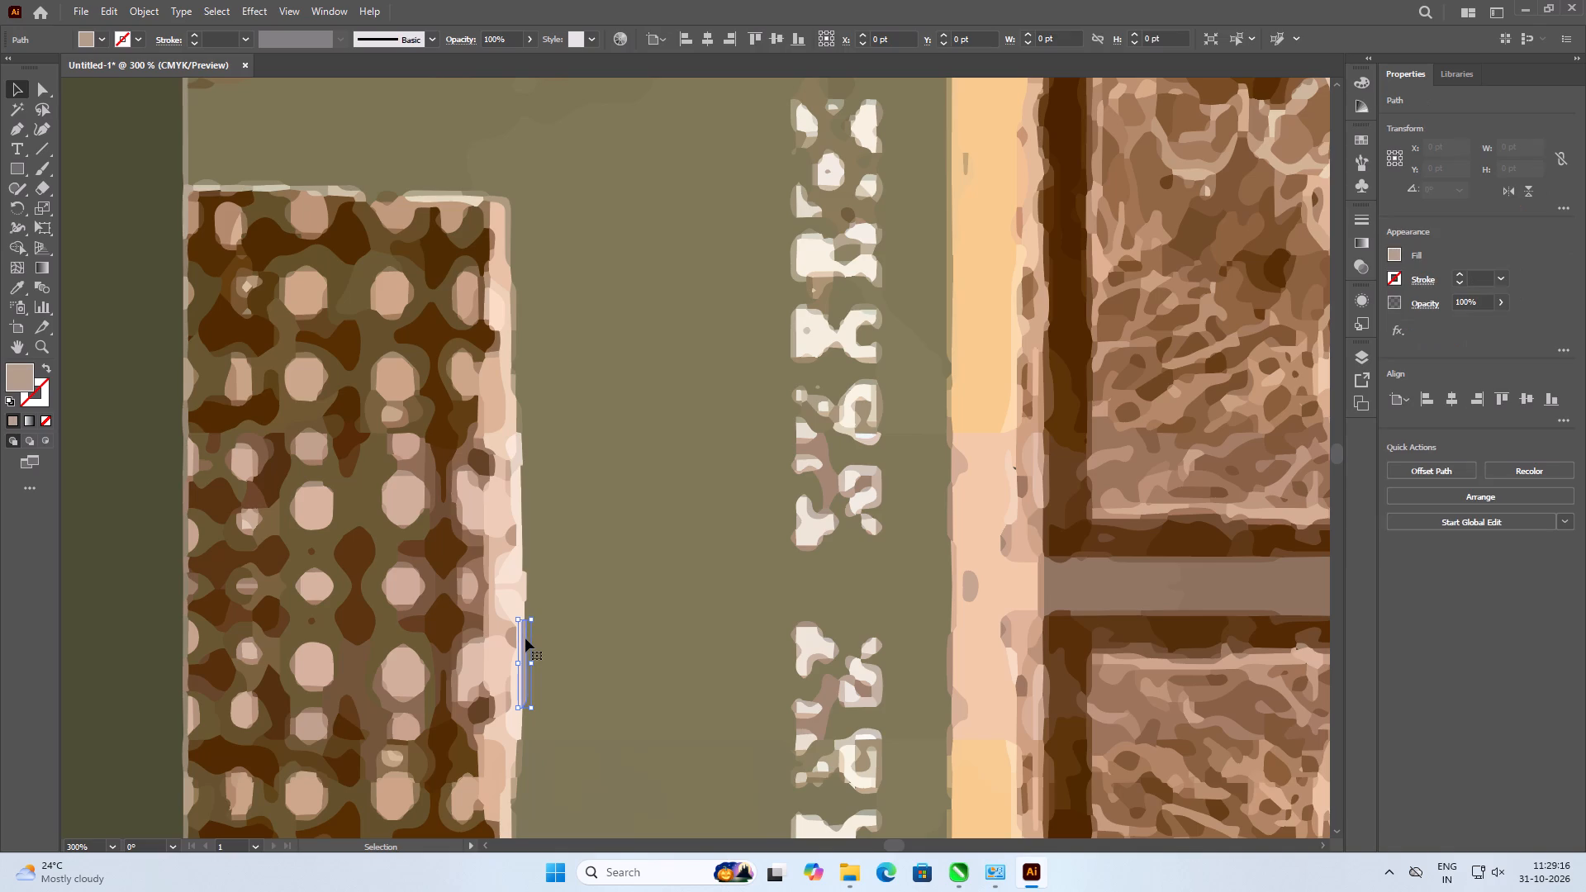
Narrow the pale pink path protruding at mid-height on the checkered patch's outer right edge, bringing it flush with the cream strip above.
left_click(526, 588)
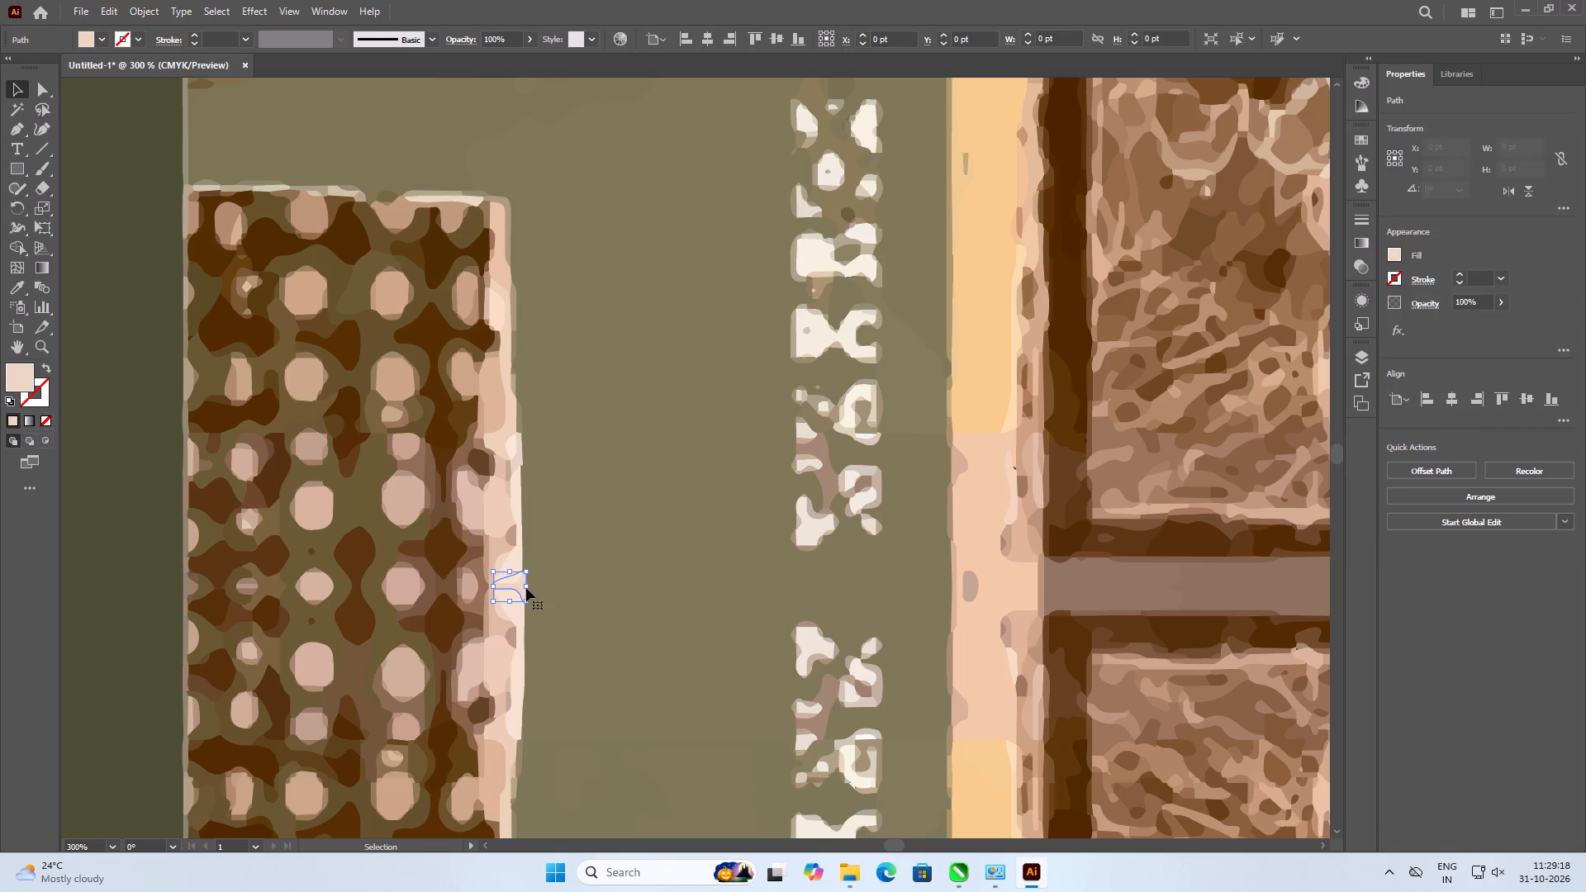
scroll(525, 588, "up", 3)
scroll(525, 588, "down", 2)
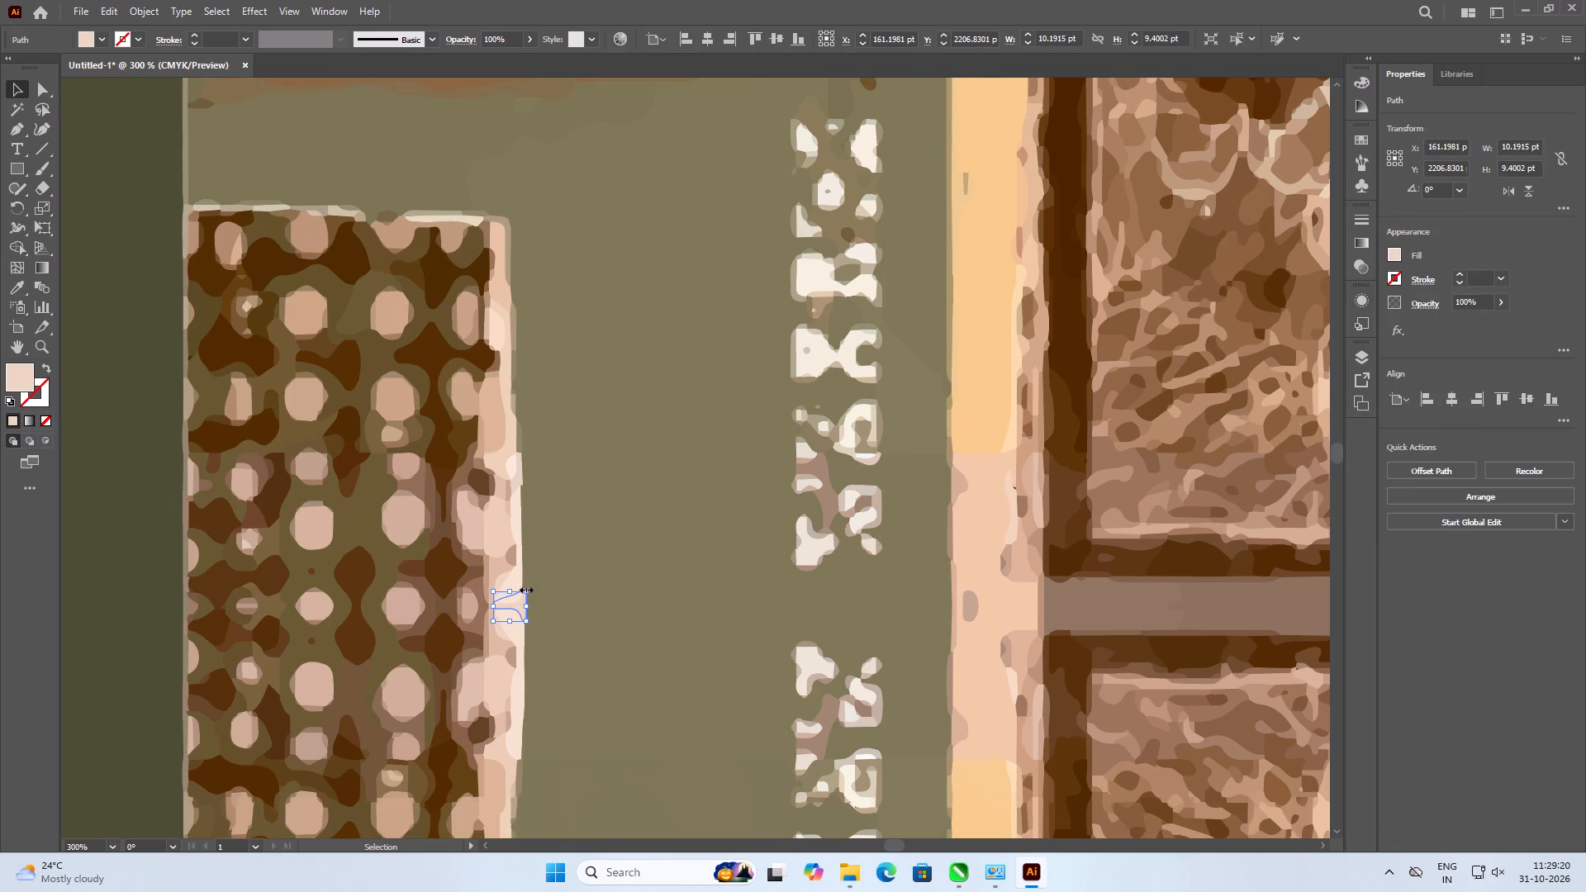
scroll(514, 613, "up", 4, "alt")
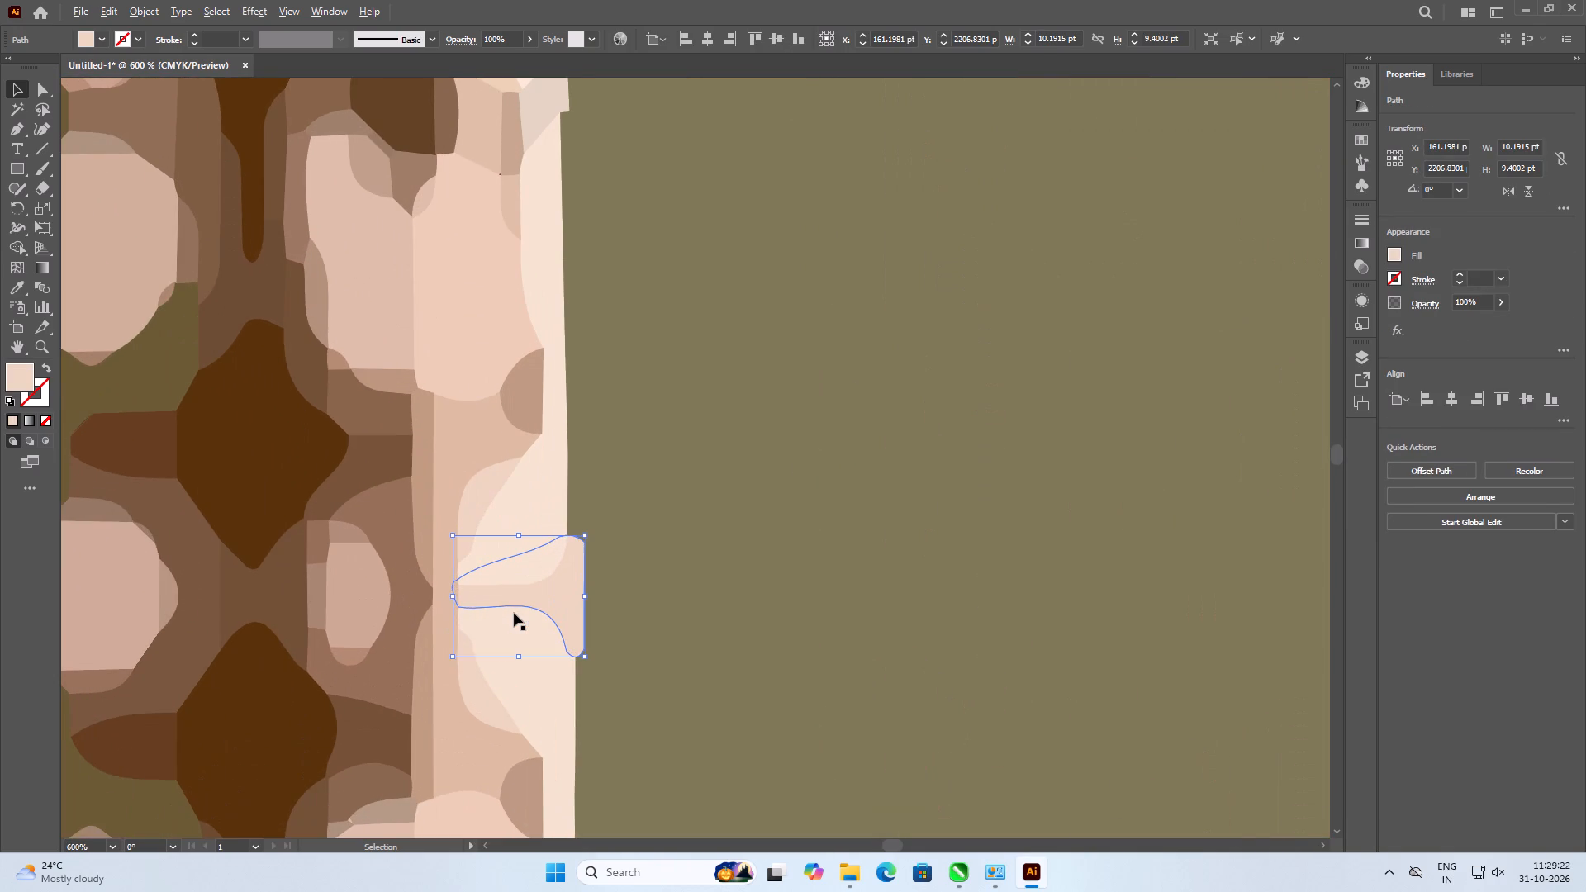
scroll(514, 613, "up", 2, "alt")
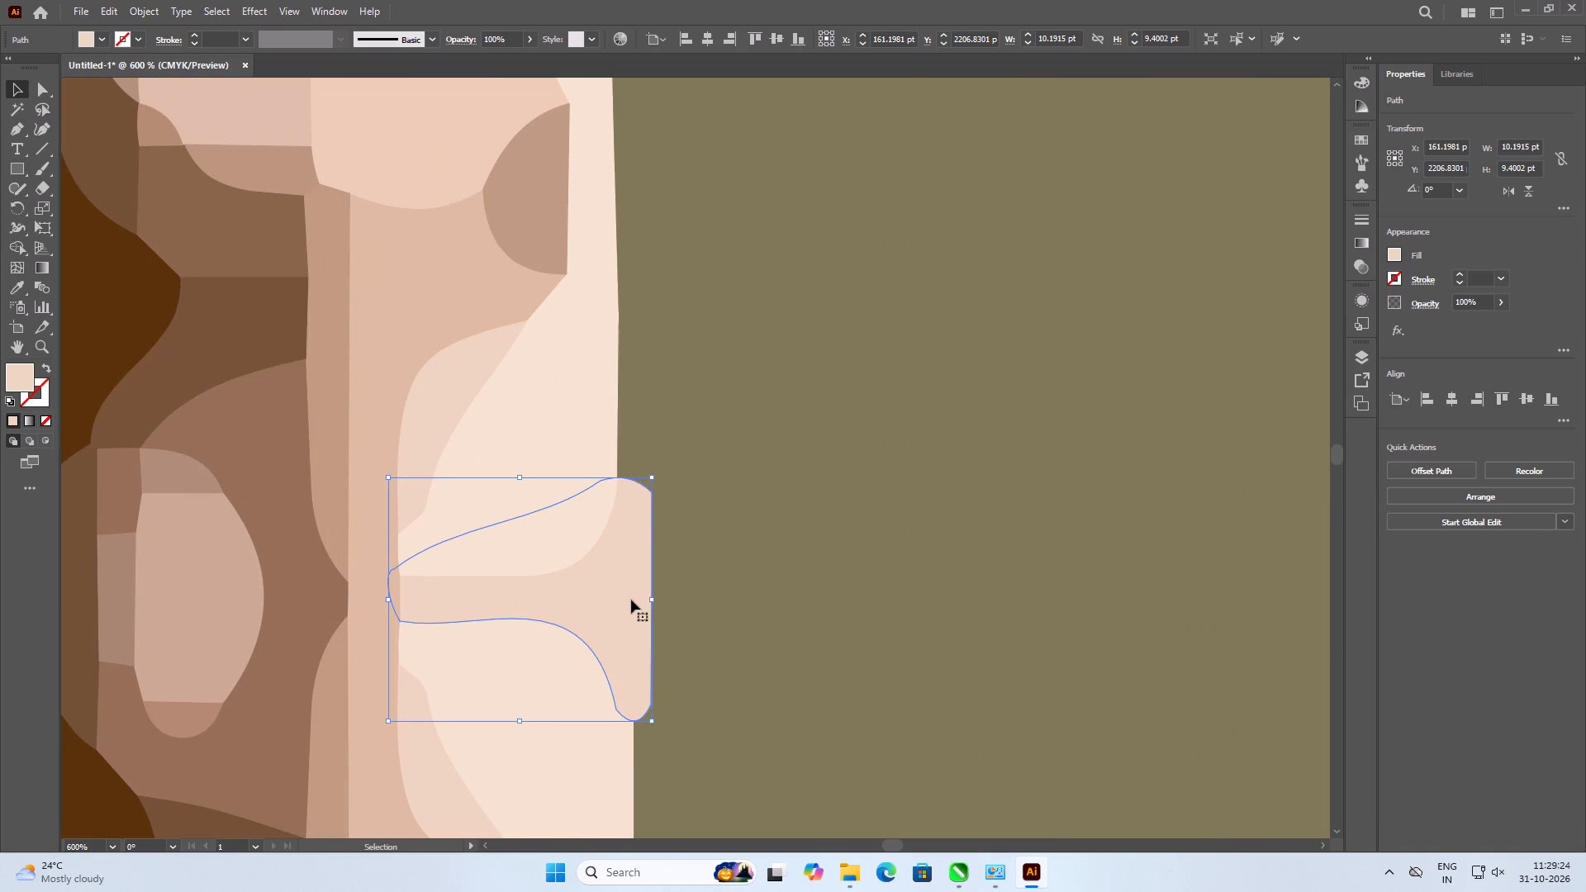
left_click_drag(650, 599, 613, 600)
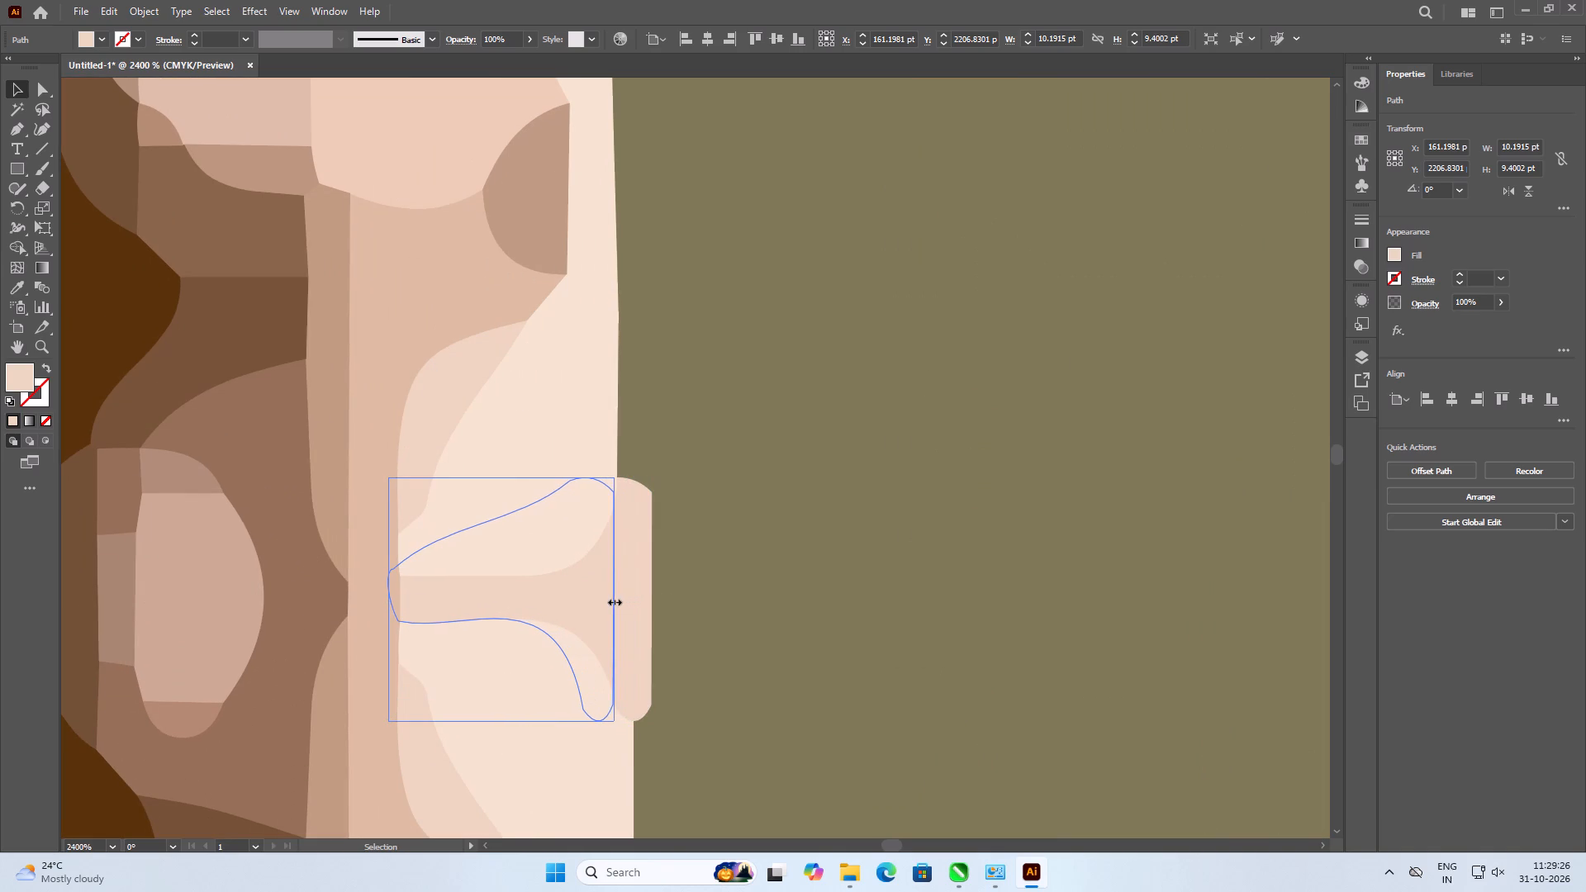
left_click_drag(613, 600, 616, 600)
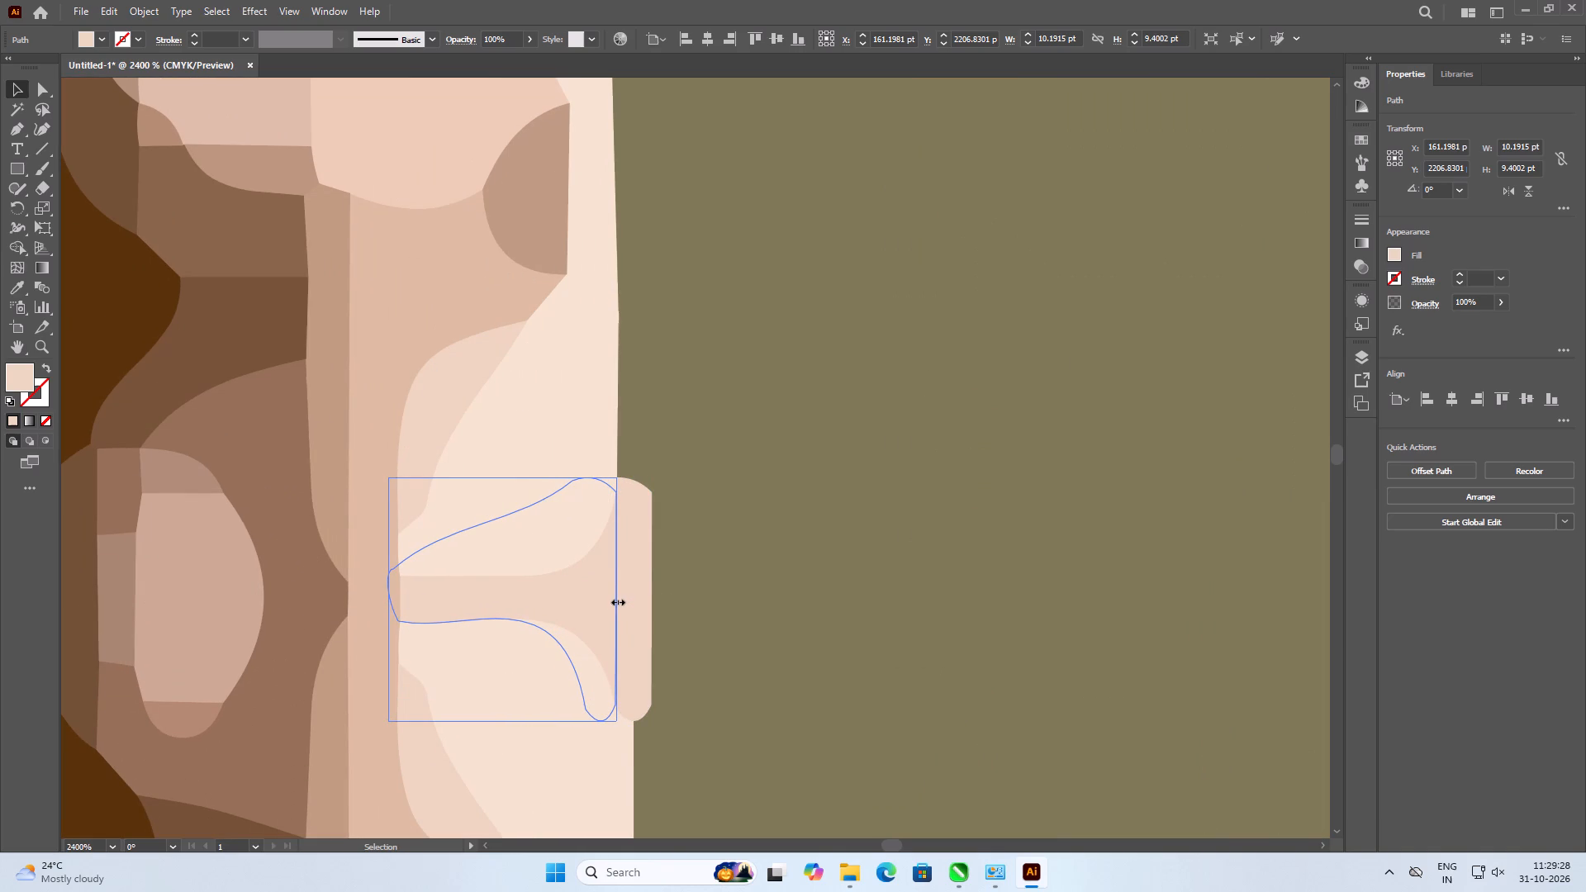
left_click(680, 553)
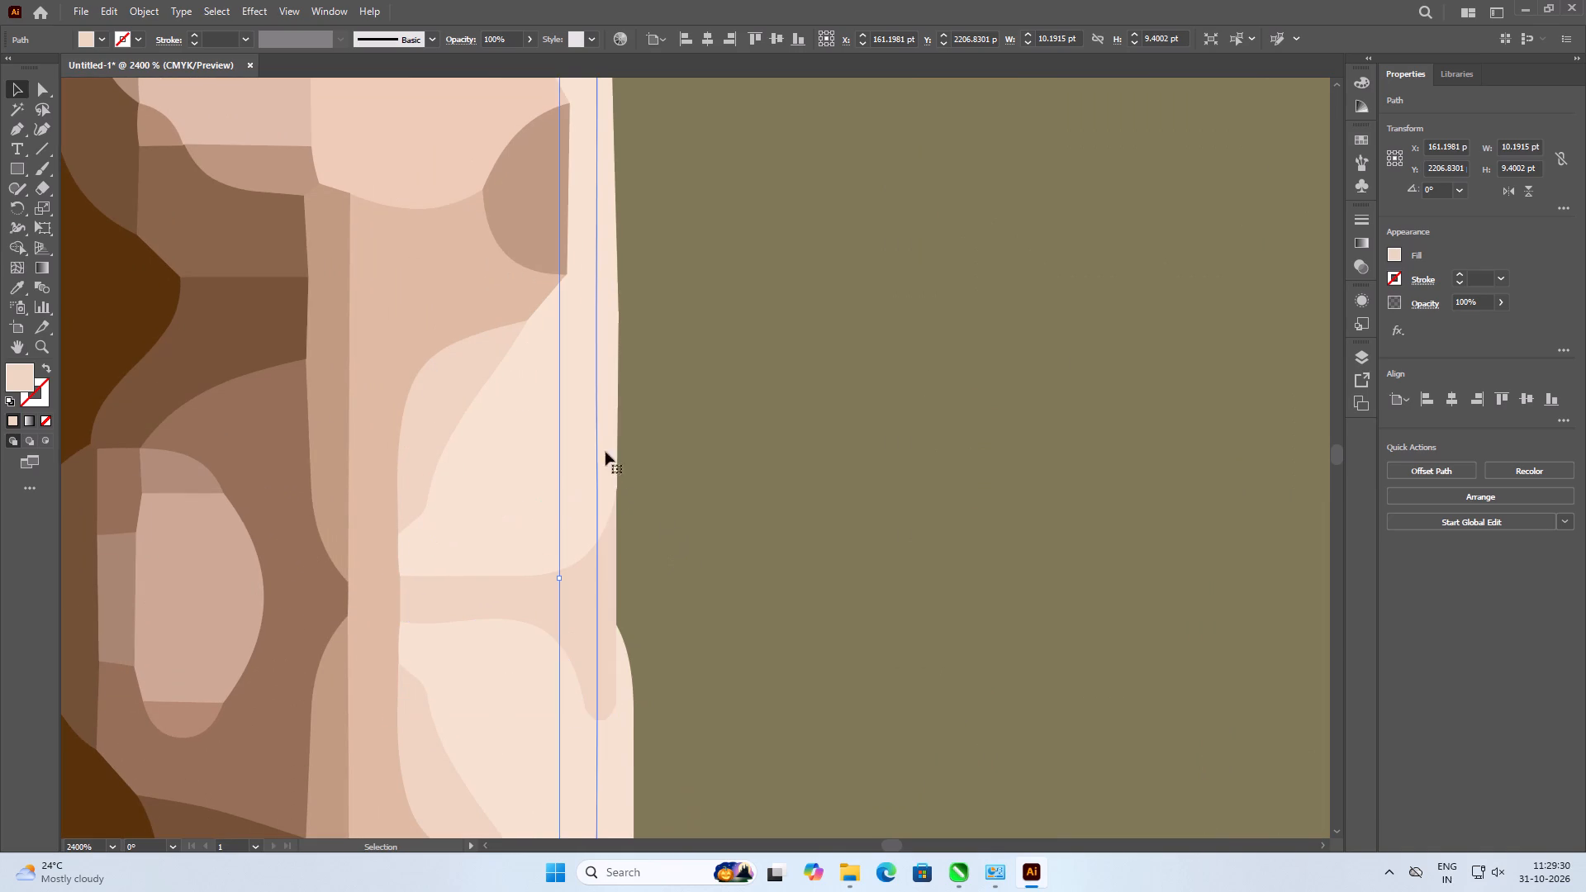
Narrow the tall cream path just below it to align with the strip's edge above, leaving everything deselected.
scroll(600, 438, "down", 12)
left_click(596, 567)
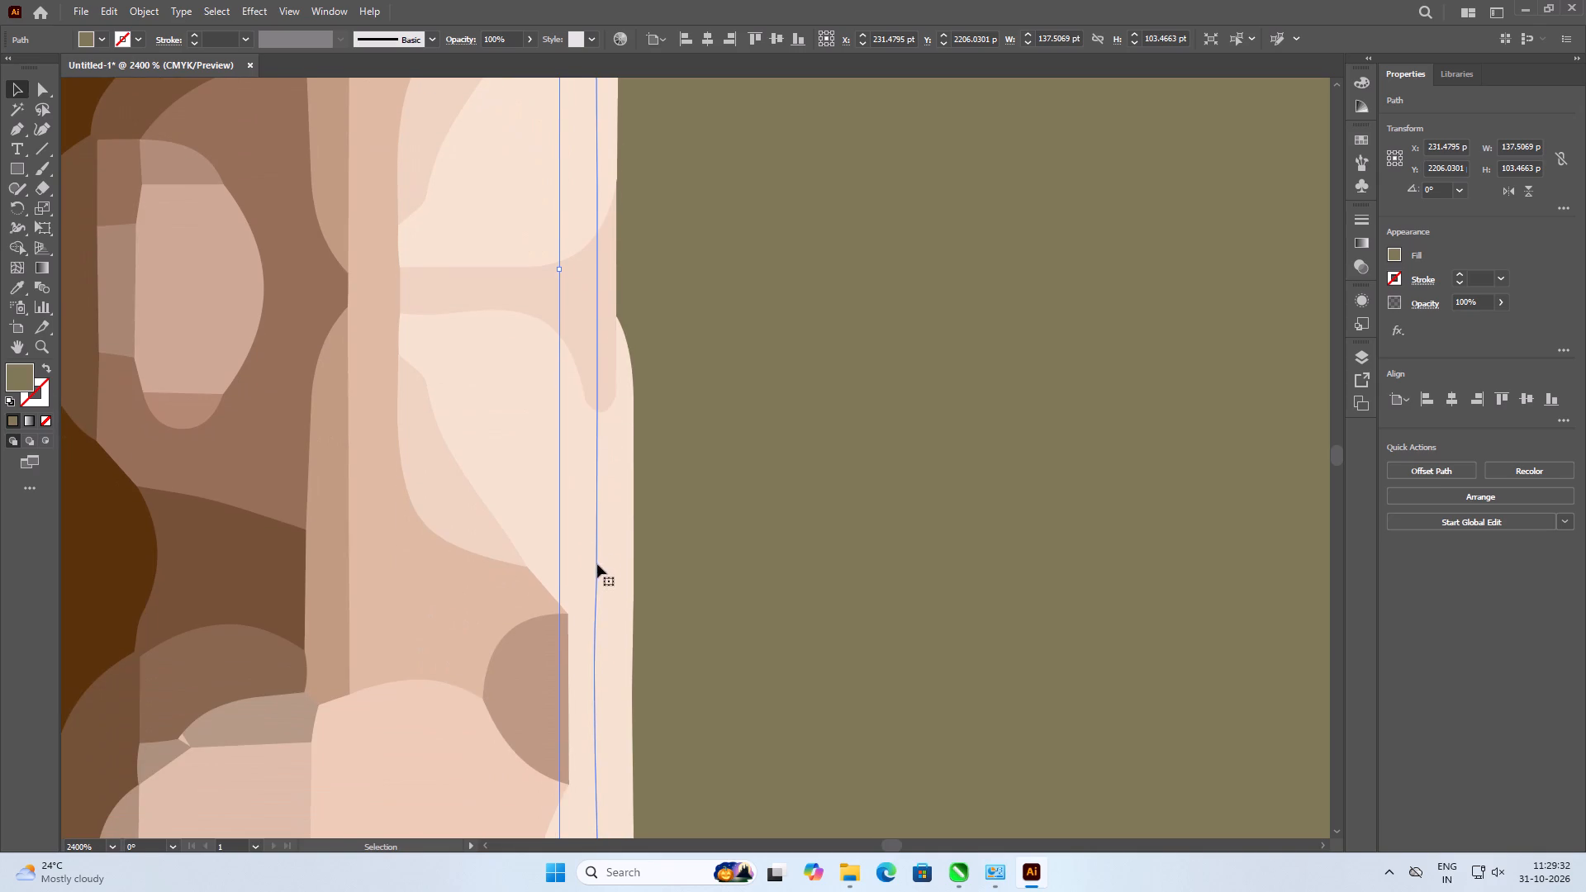
scroll(642, 399, "down", 2)
left_click(611, 467)
scroll(621, 462, "down", 8)
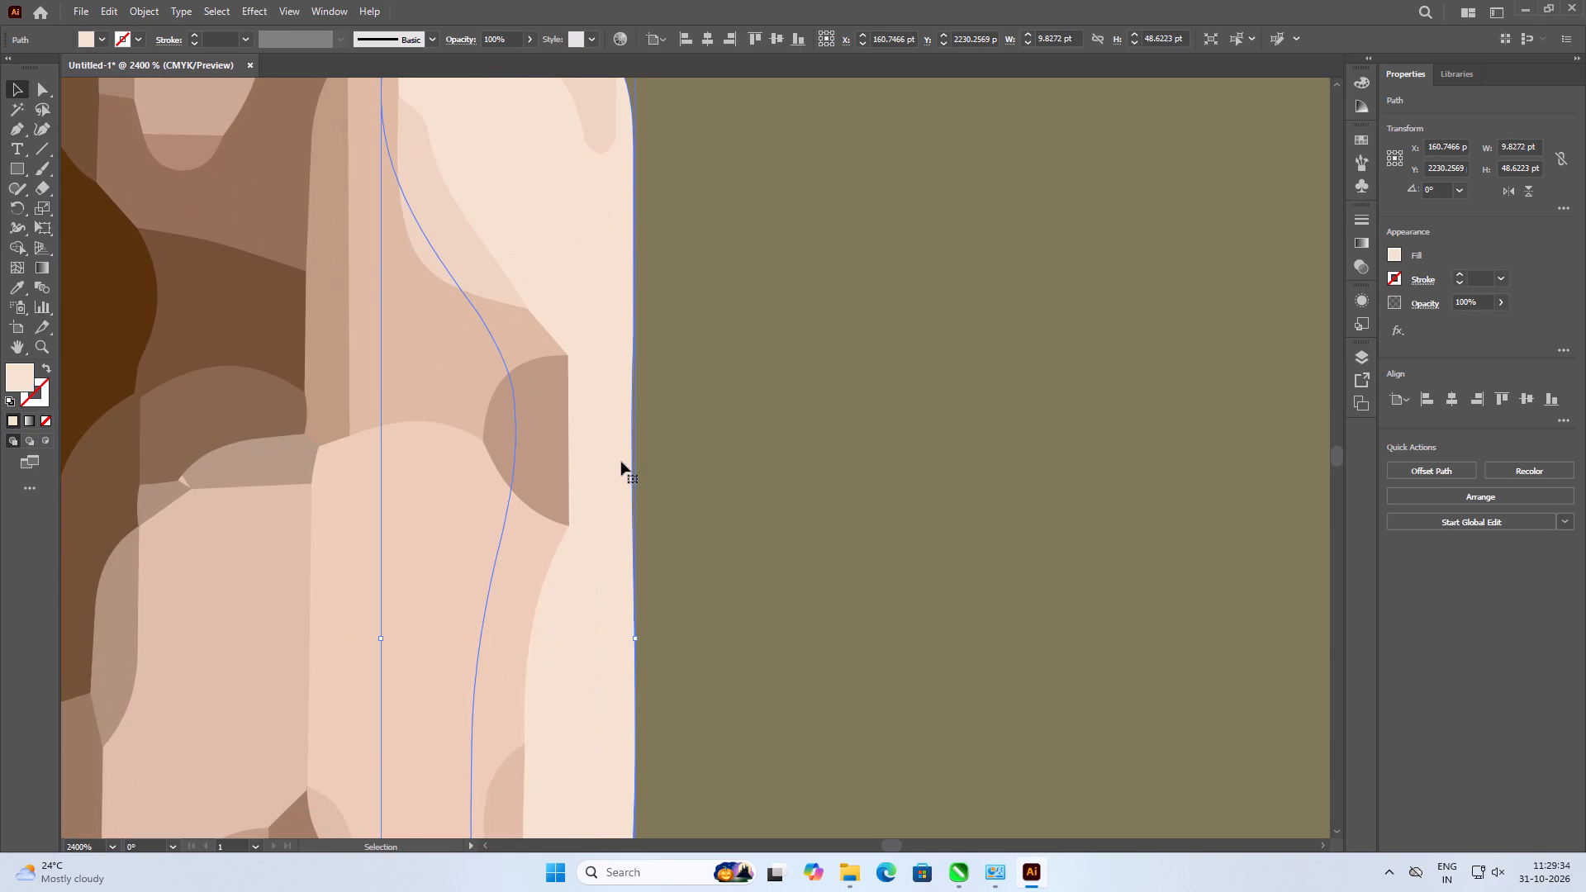
scroll(621, 462, "down", 3, "alt")
scroll(589, 539, "up", 1, "alt")
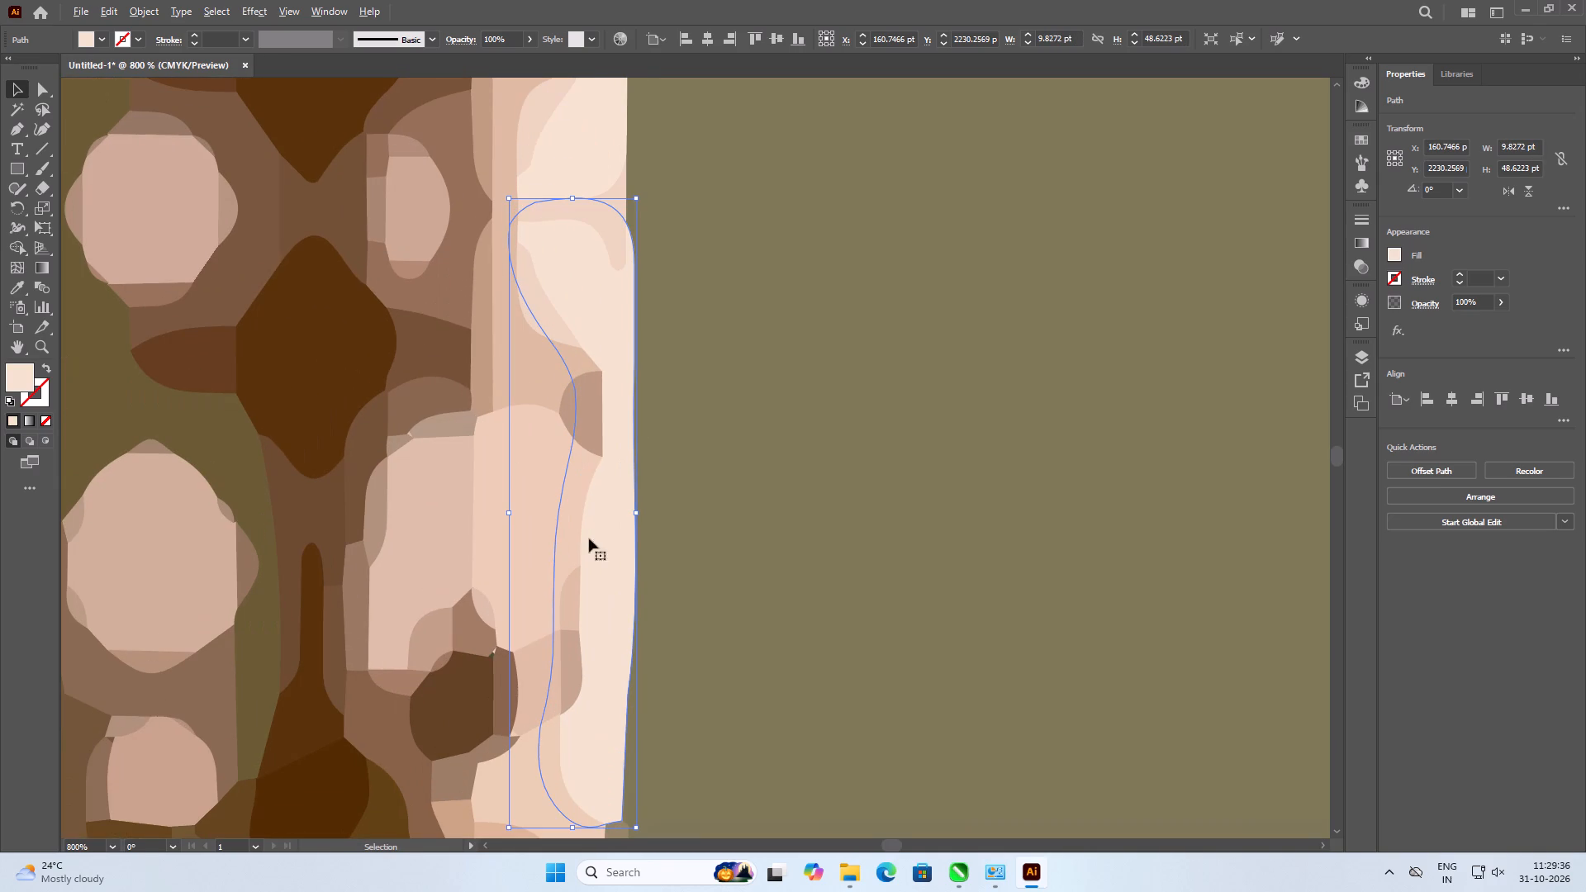
left_click_drag(639, 517, 630, 517)
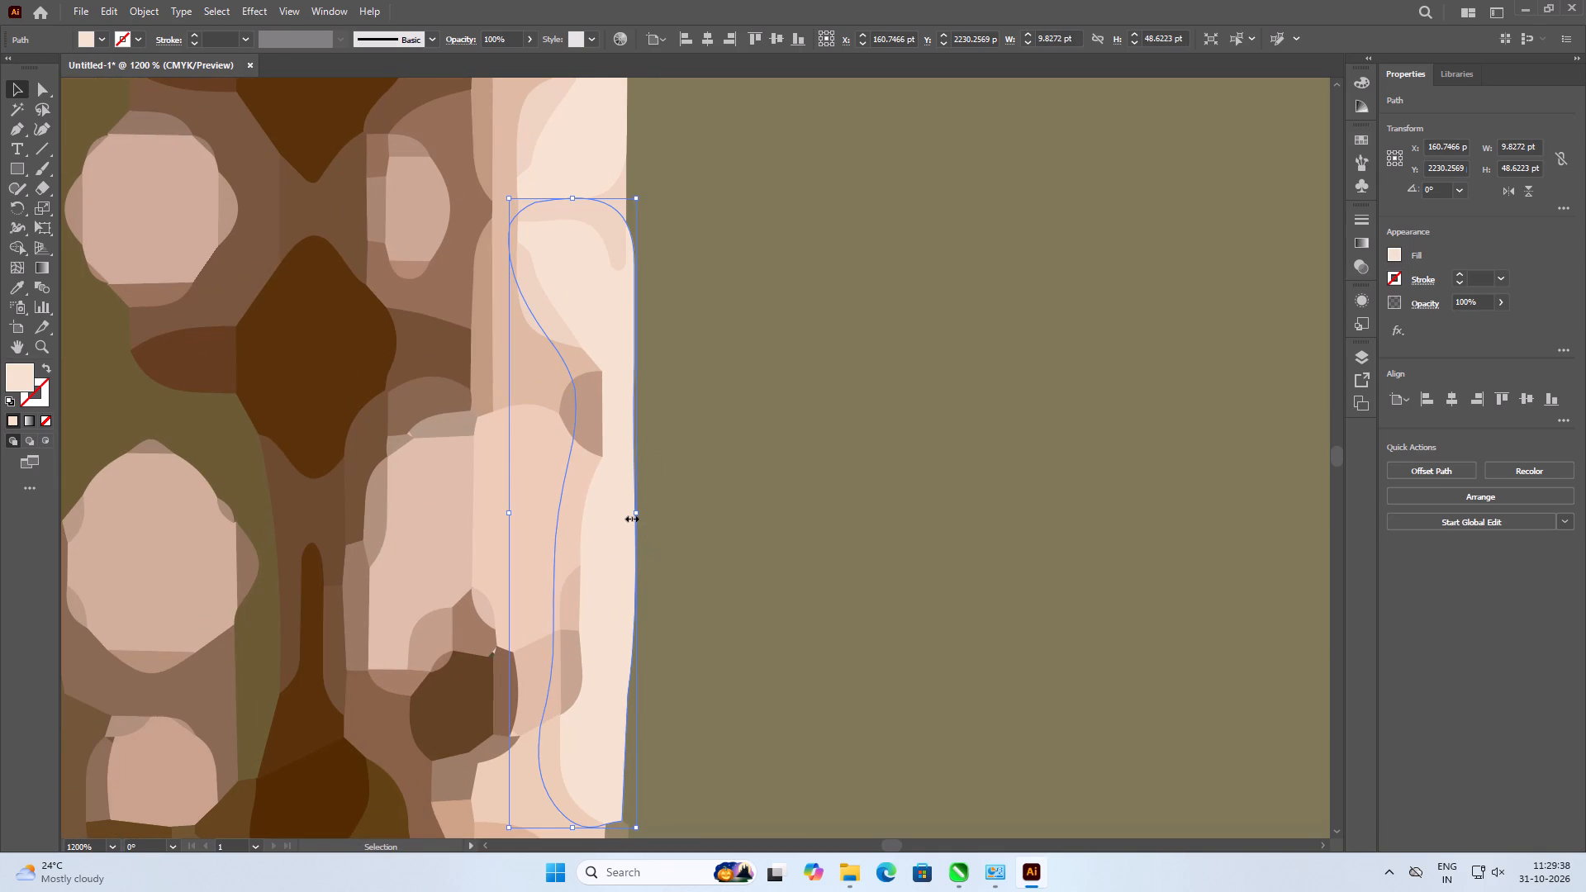
left_click_drag(630, 517, 627, 517)
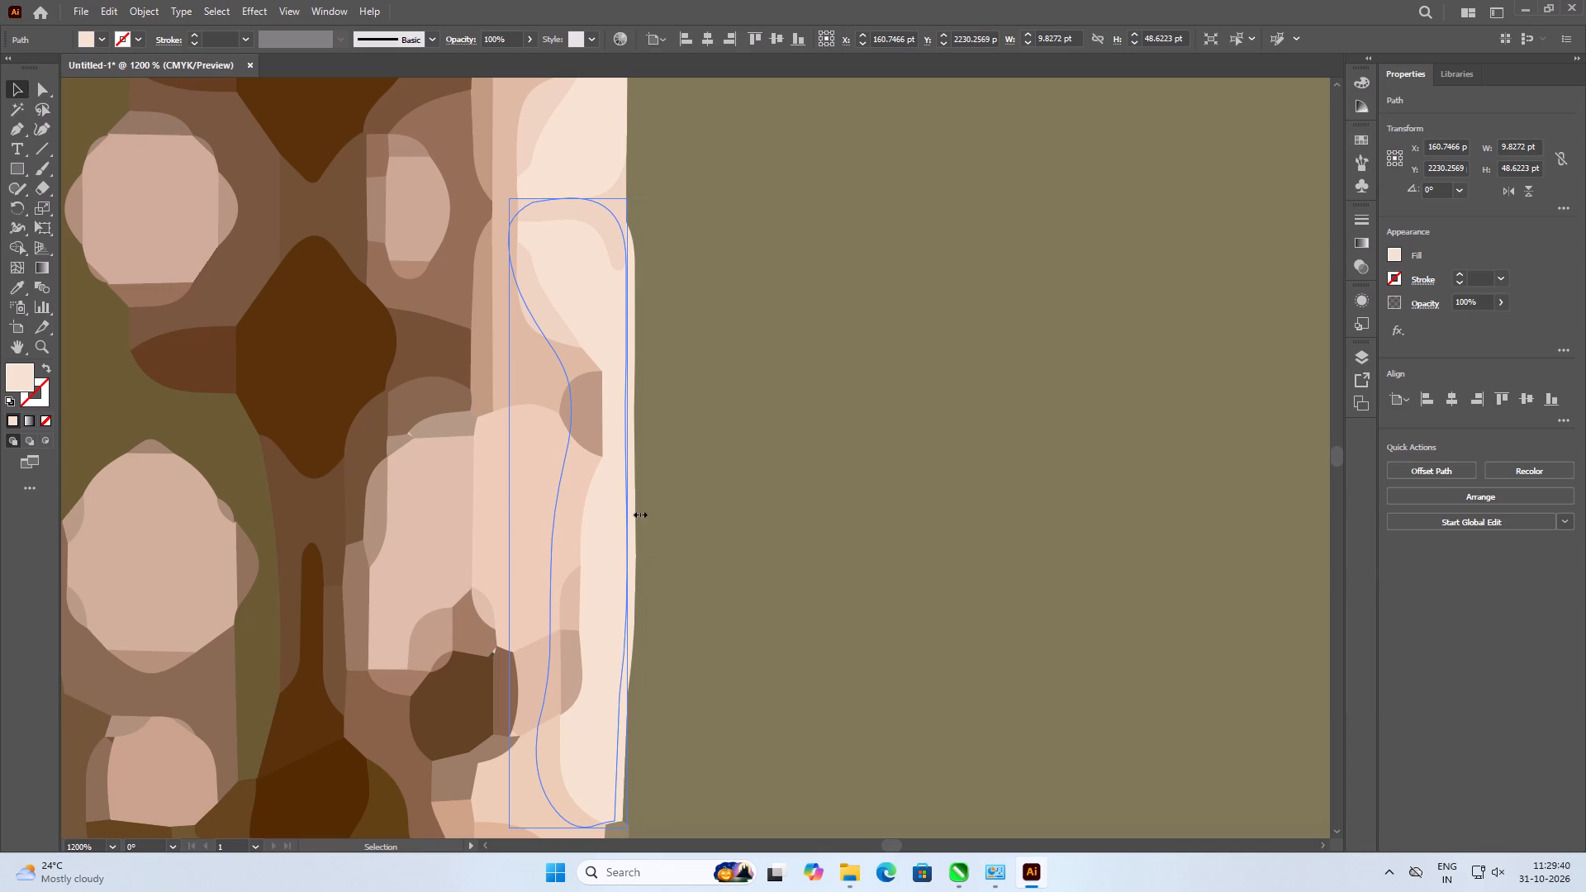
left_click(694, 498)
scroll(680, 425, "down", 3)
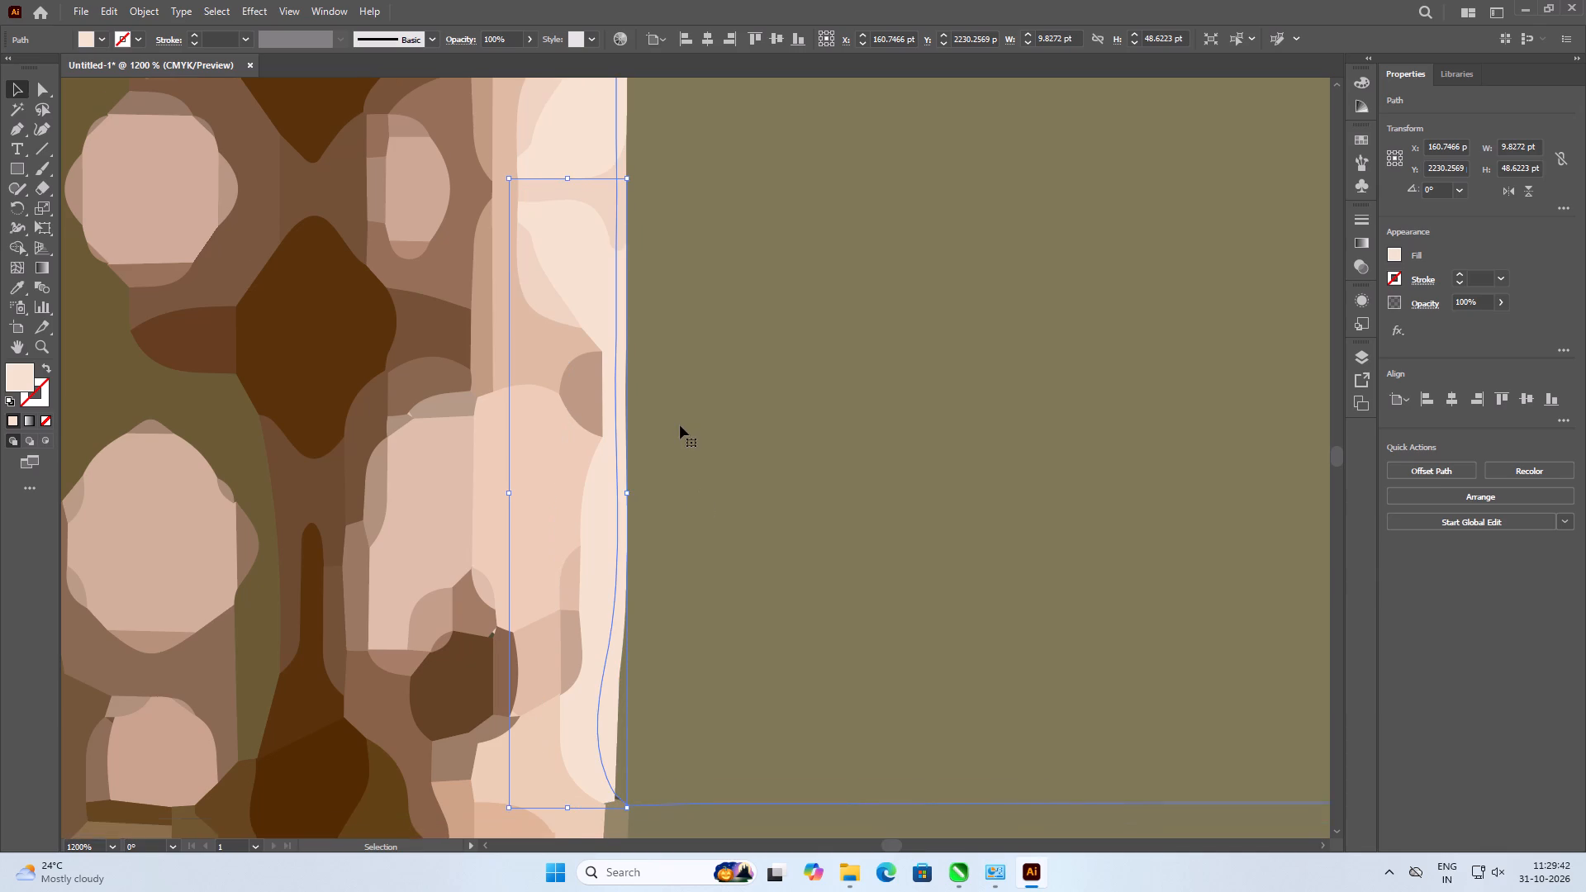
left_click(705, 540)
scroll(705, 540, "down", 6, "alt")
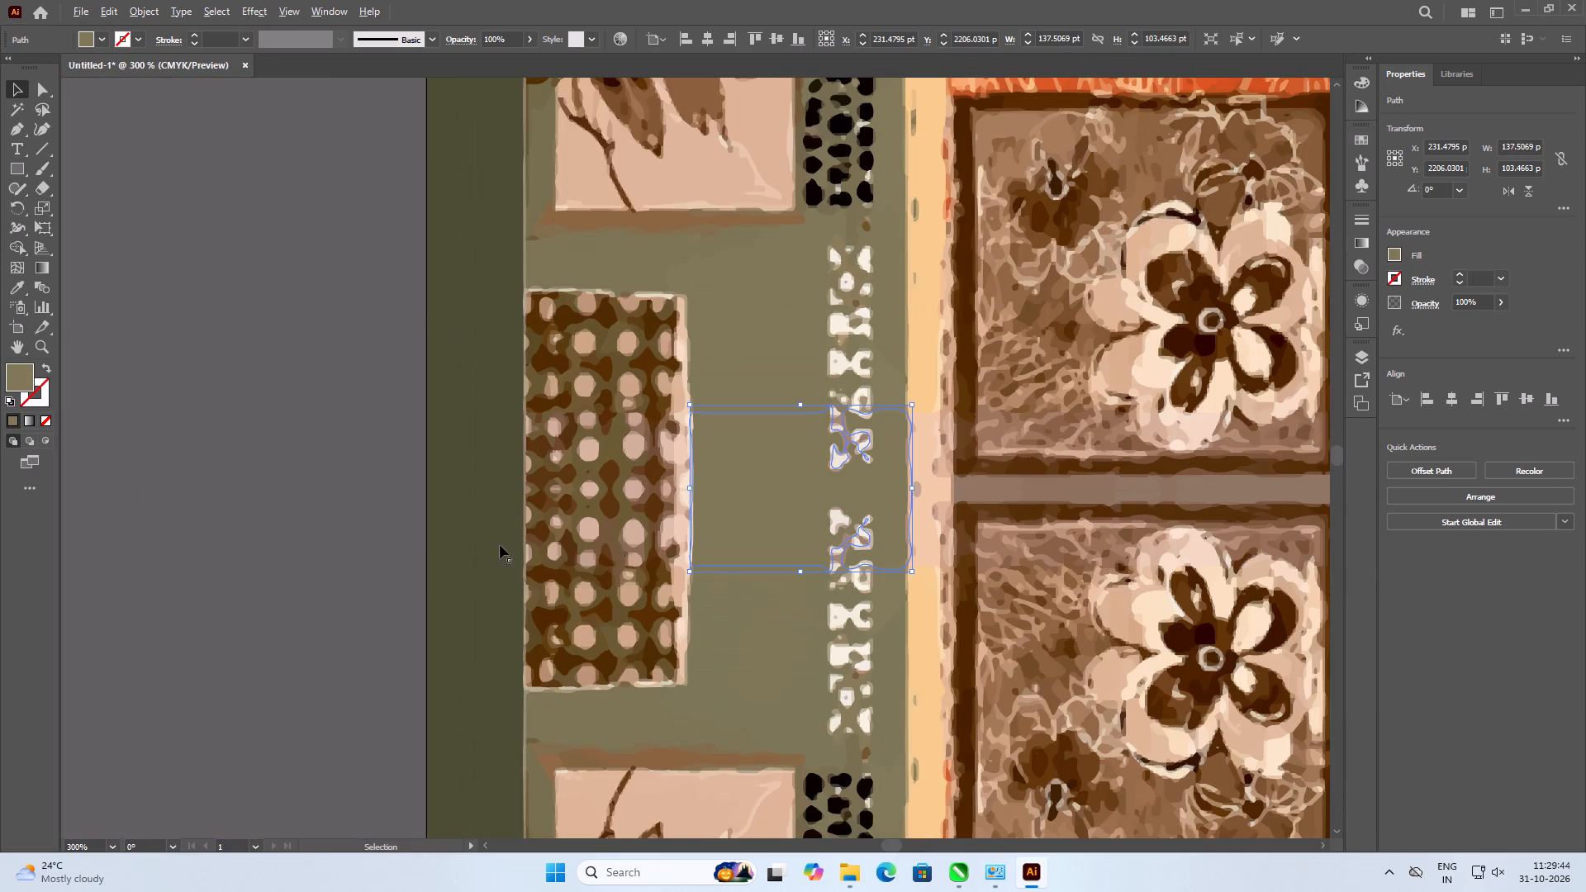
left_click(299, 544)
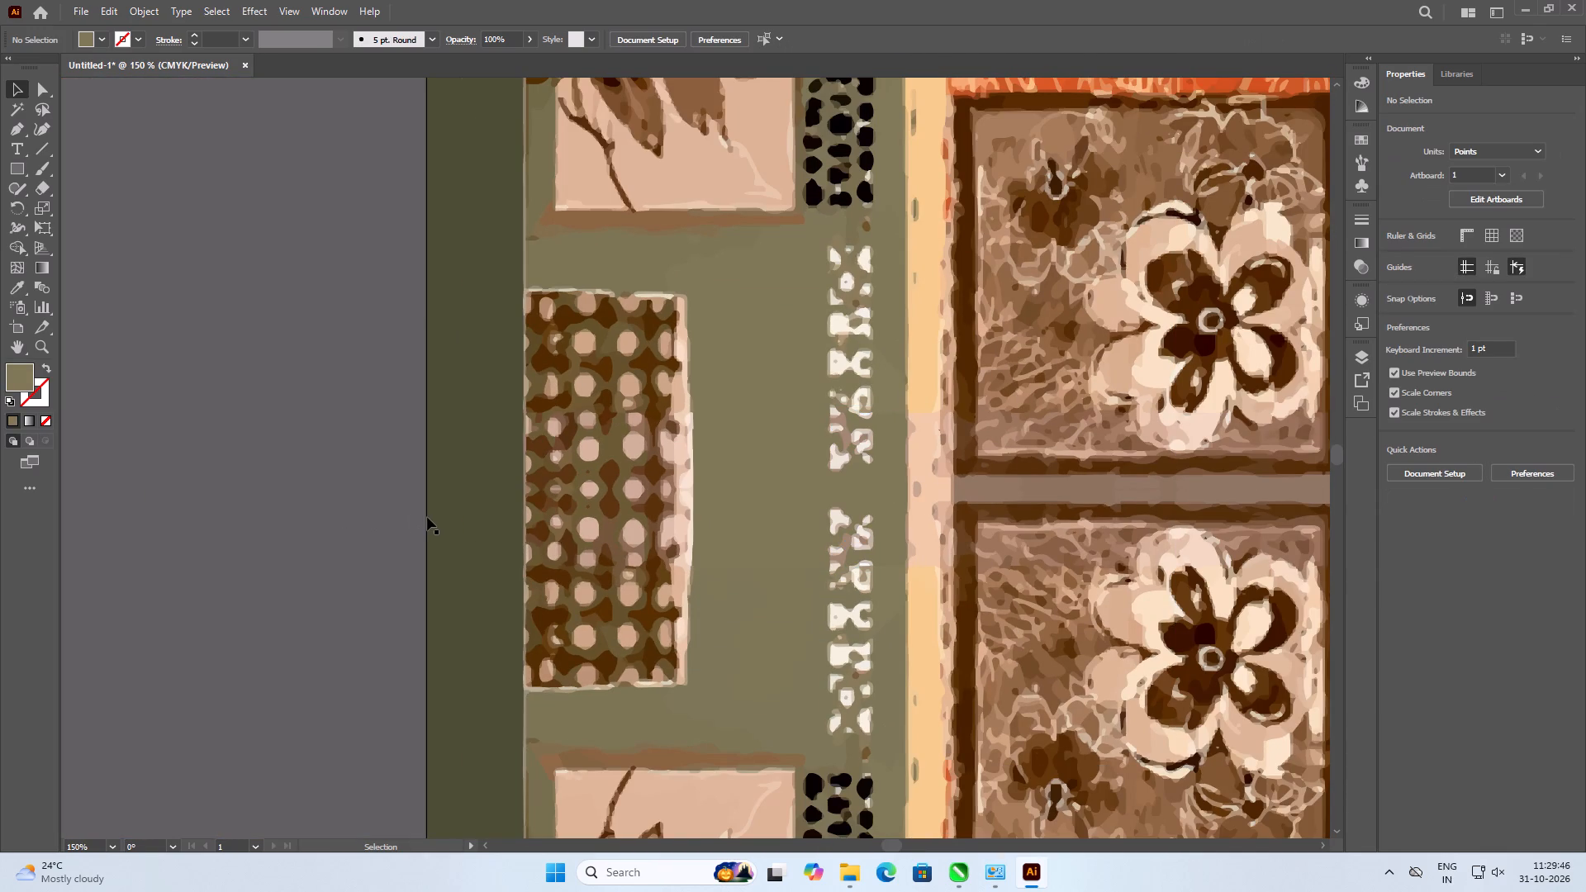
Recolour the mauve path in the upper half of the white motif column with olive sampled from the adjacent background.
scroll(854, 521, "up", 2)
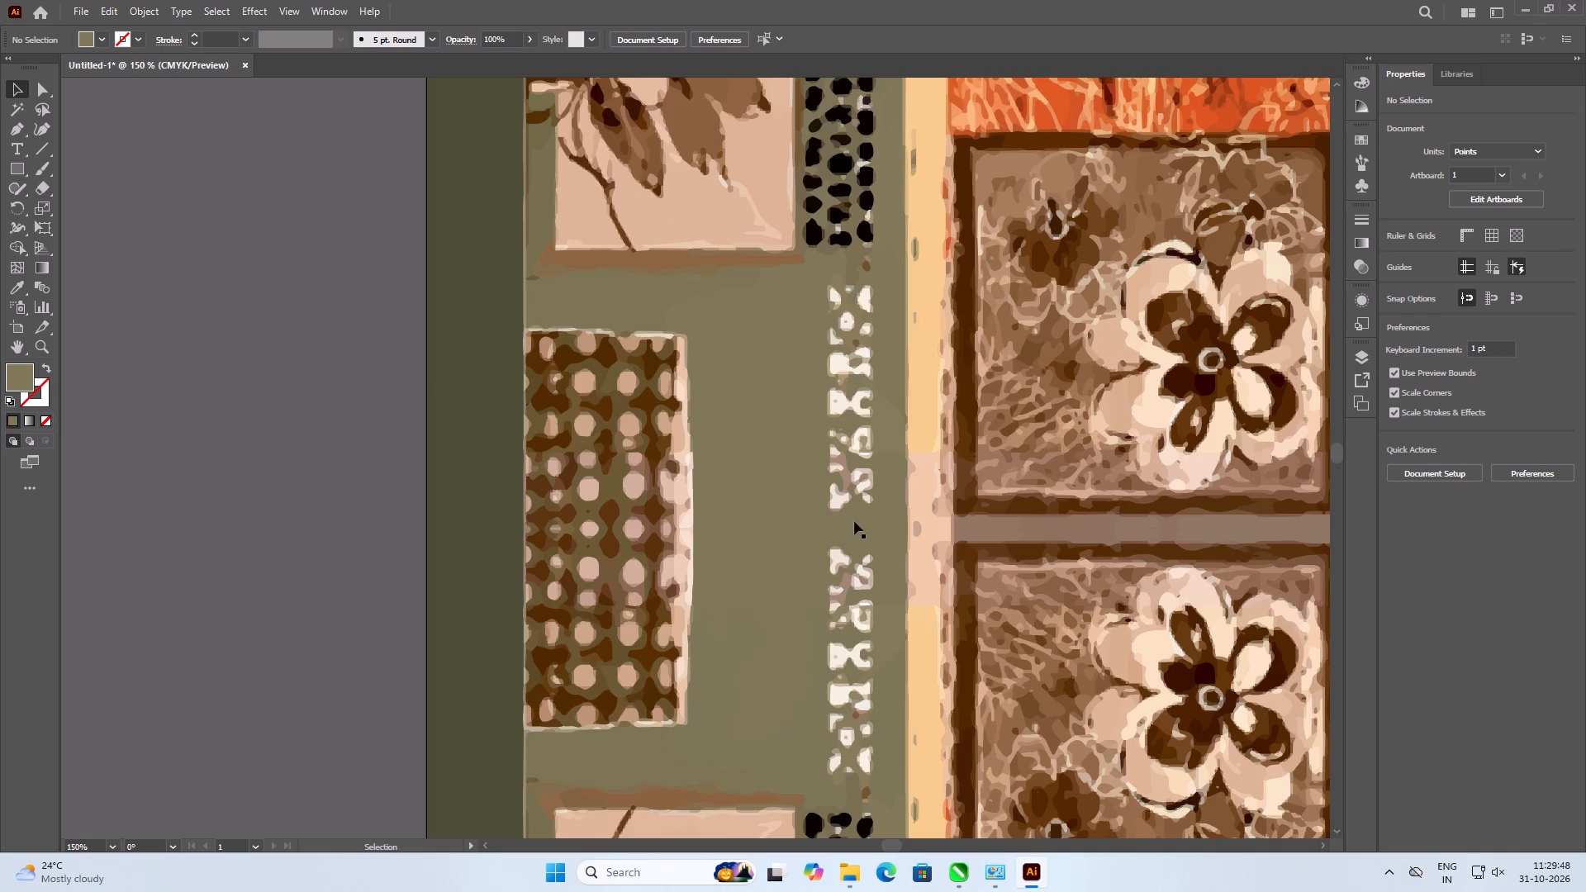
scroll(854, 521, "down", 2)
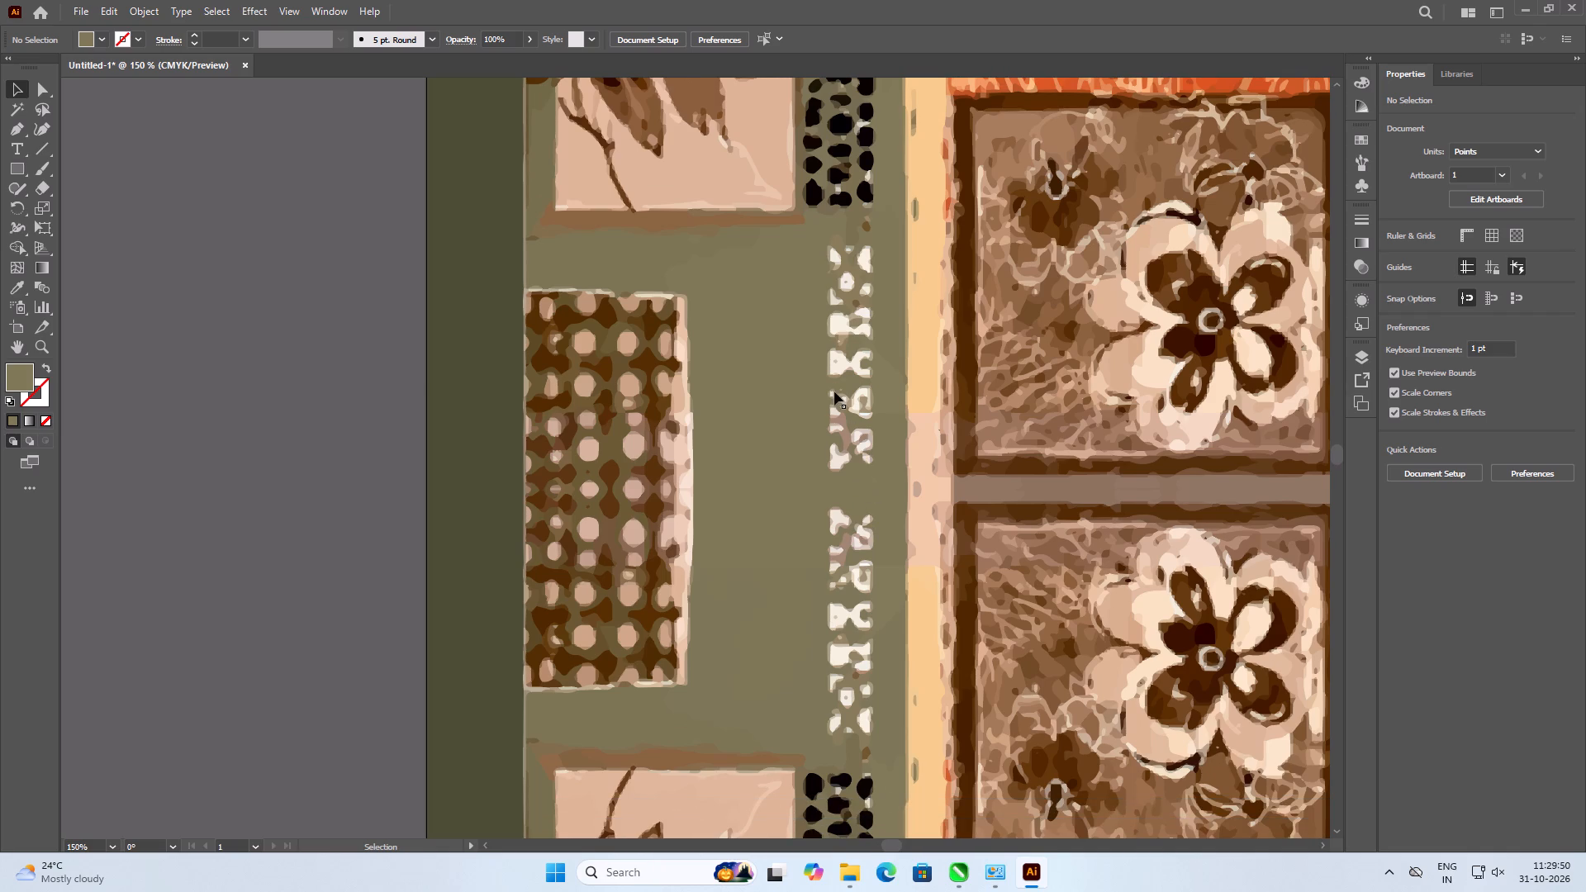
scroll(833, 386, "up", 3, "alt")
left_click(867, 526)
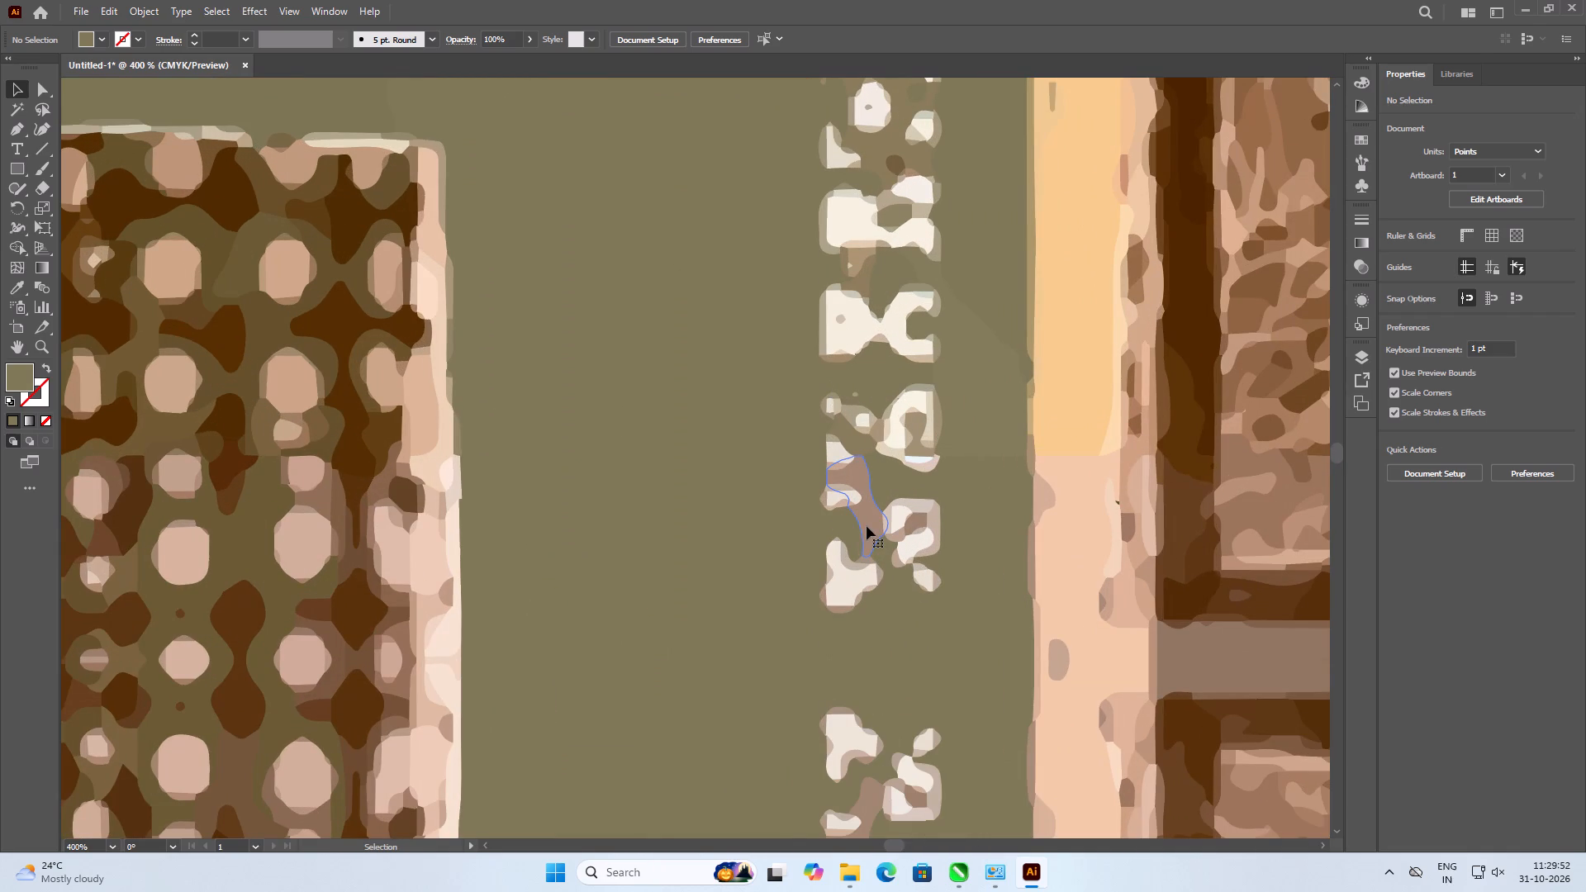
left_click(18, 288)
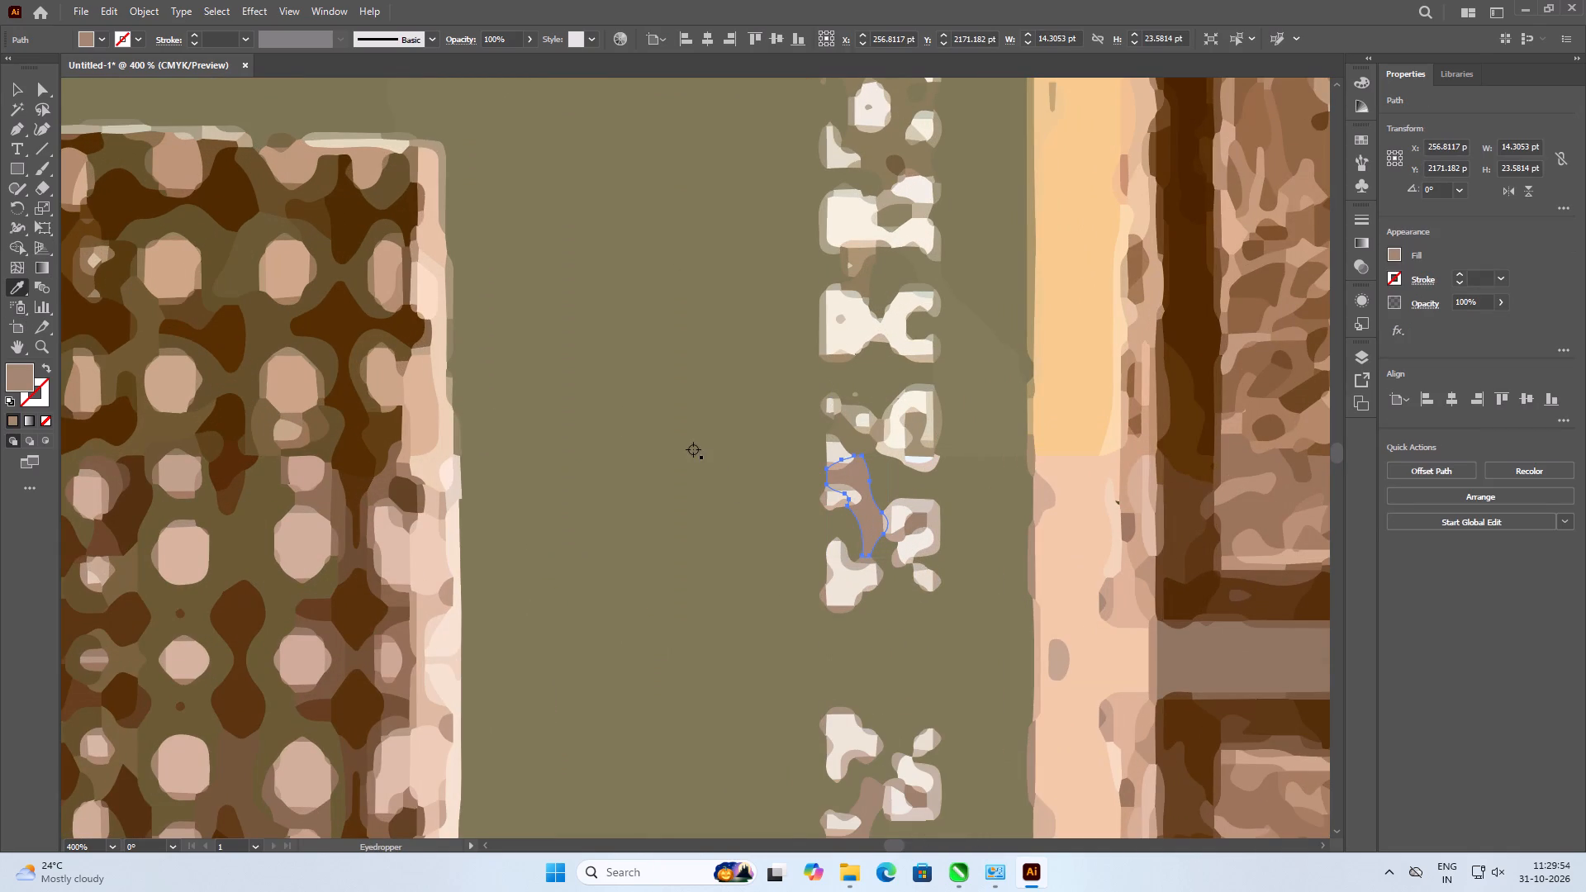
left_click(723, 464)
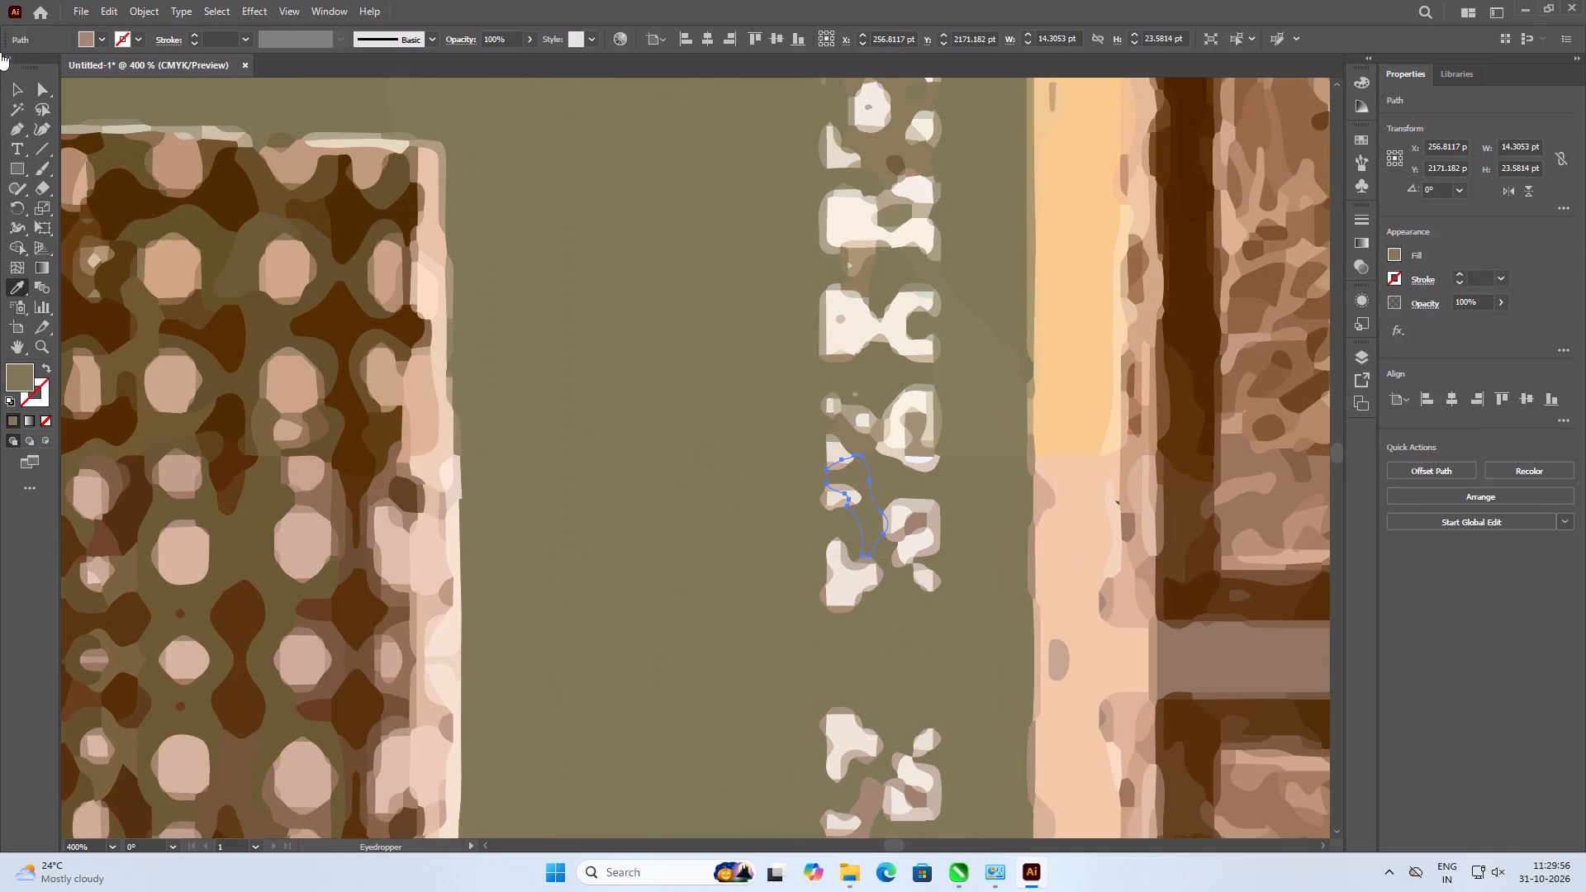
left_click(18, 88)
Recolour the mauve and brown paths among the lower white motifs with olive sampled from the background beside the checkered patch.
scroll(725, 362, "down", 7)
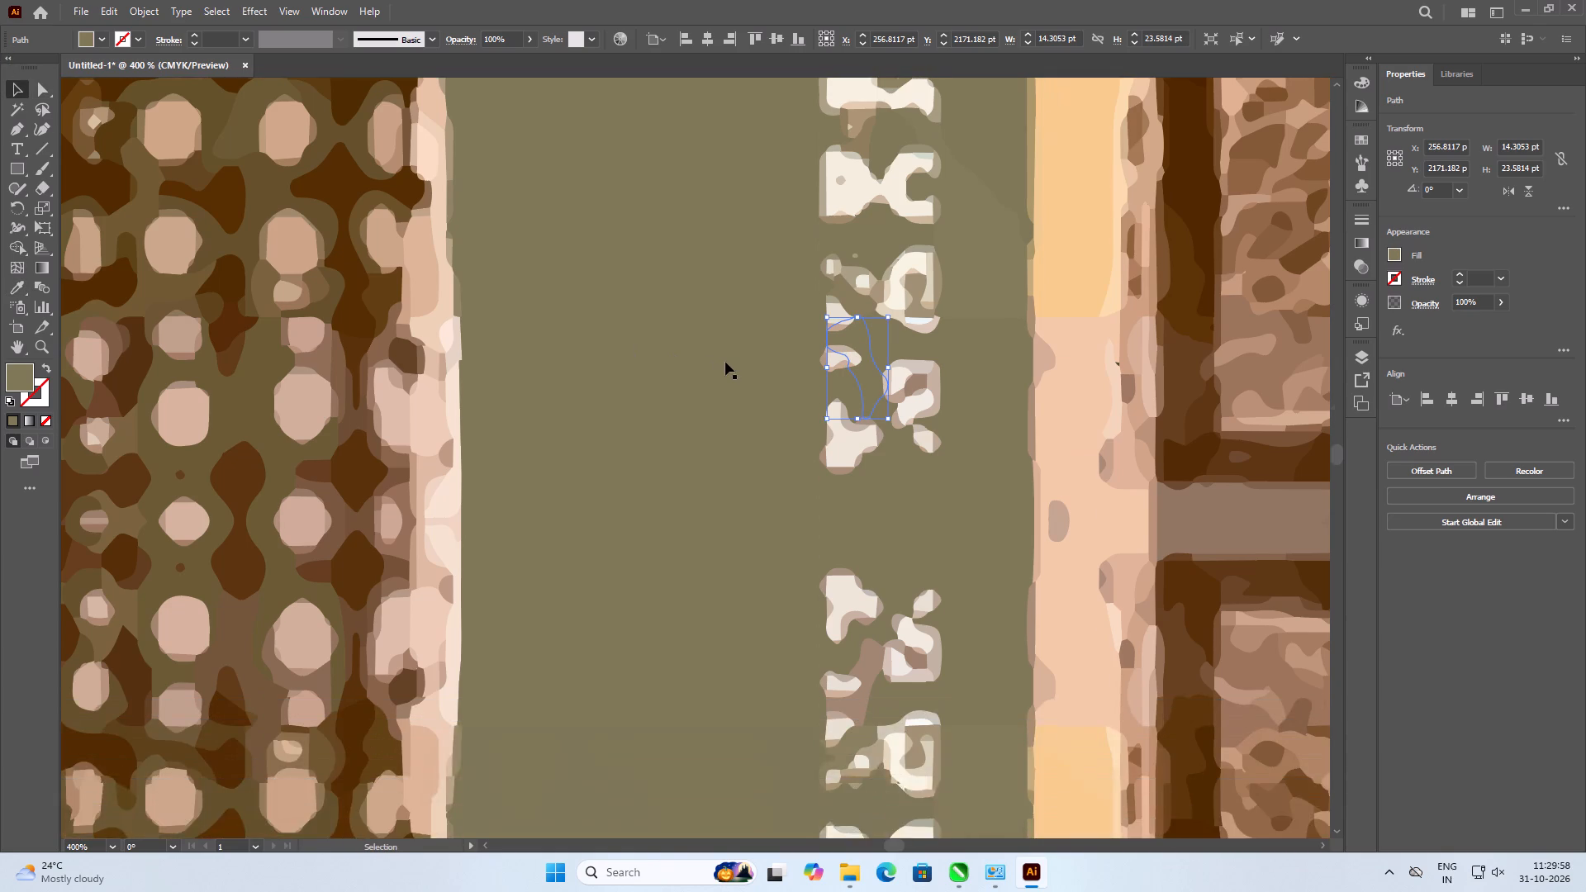
scroll(725, 362, "down", 13)
left_click(872, 417)
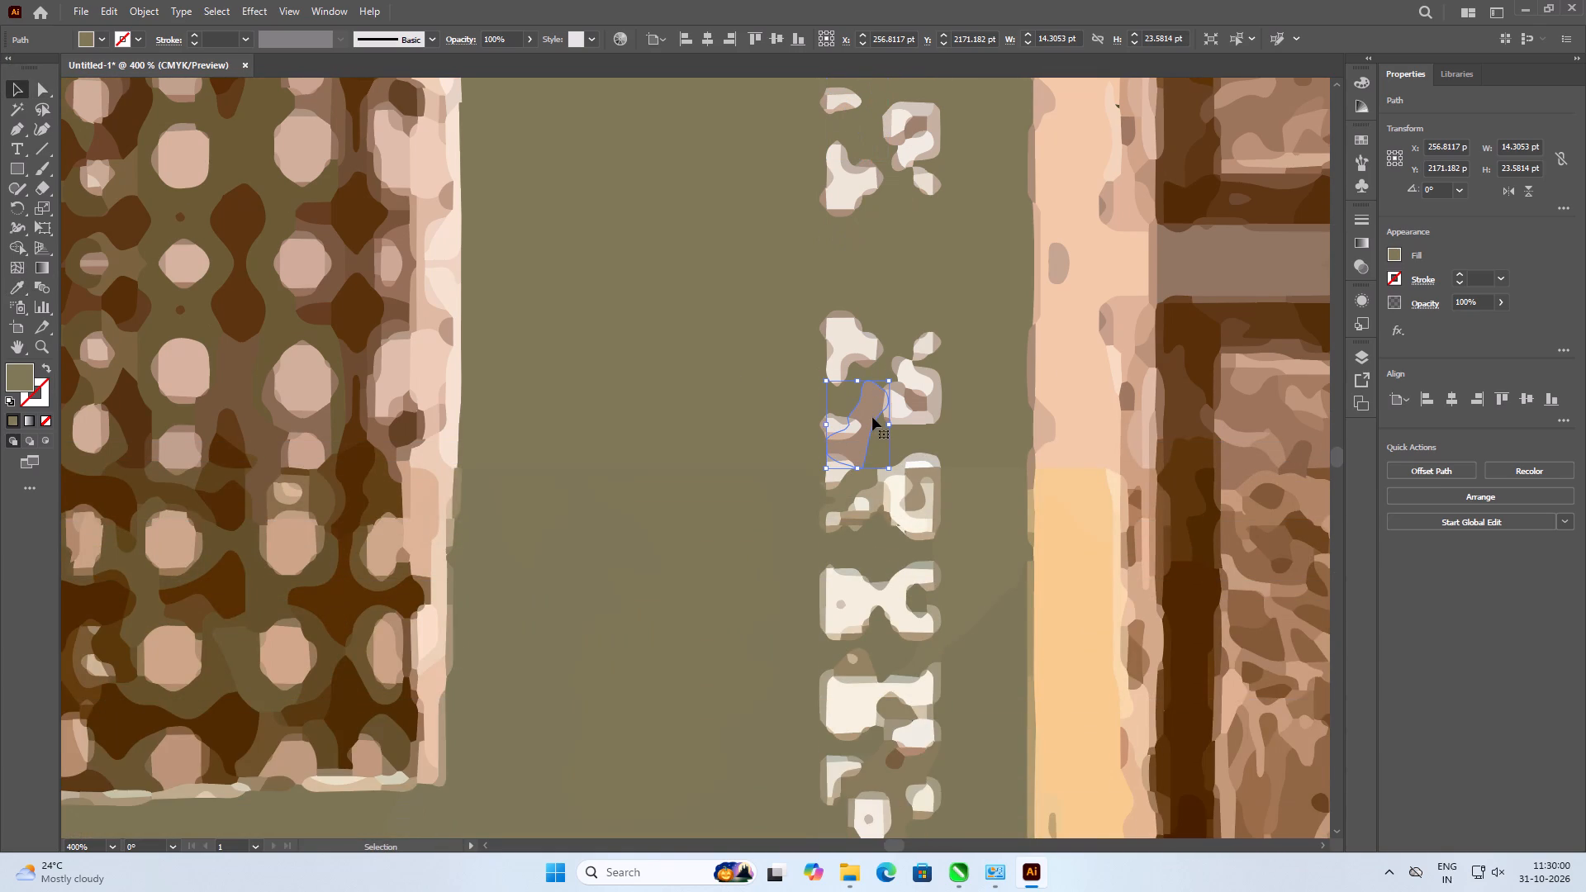
left_click(859, 669, "shift")
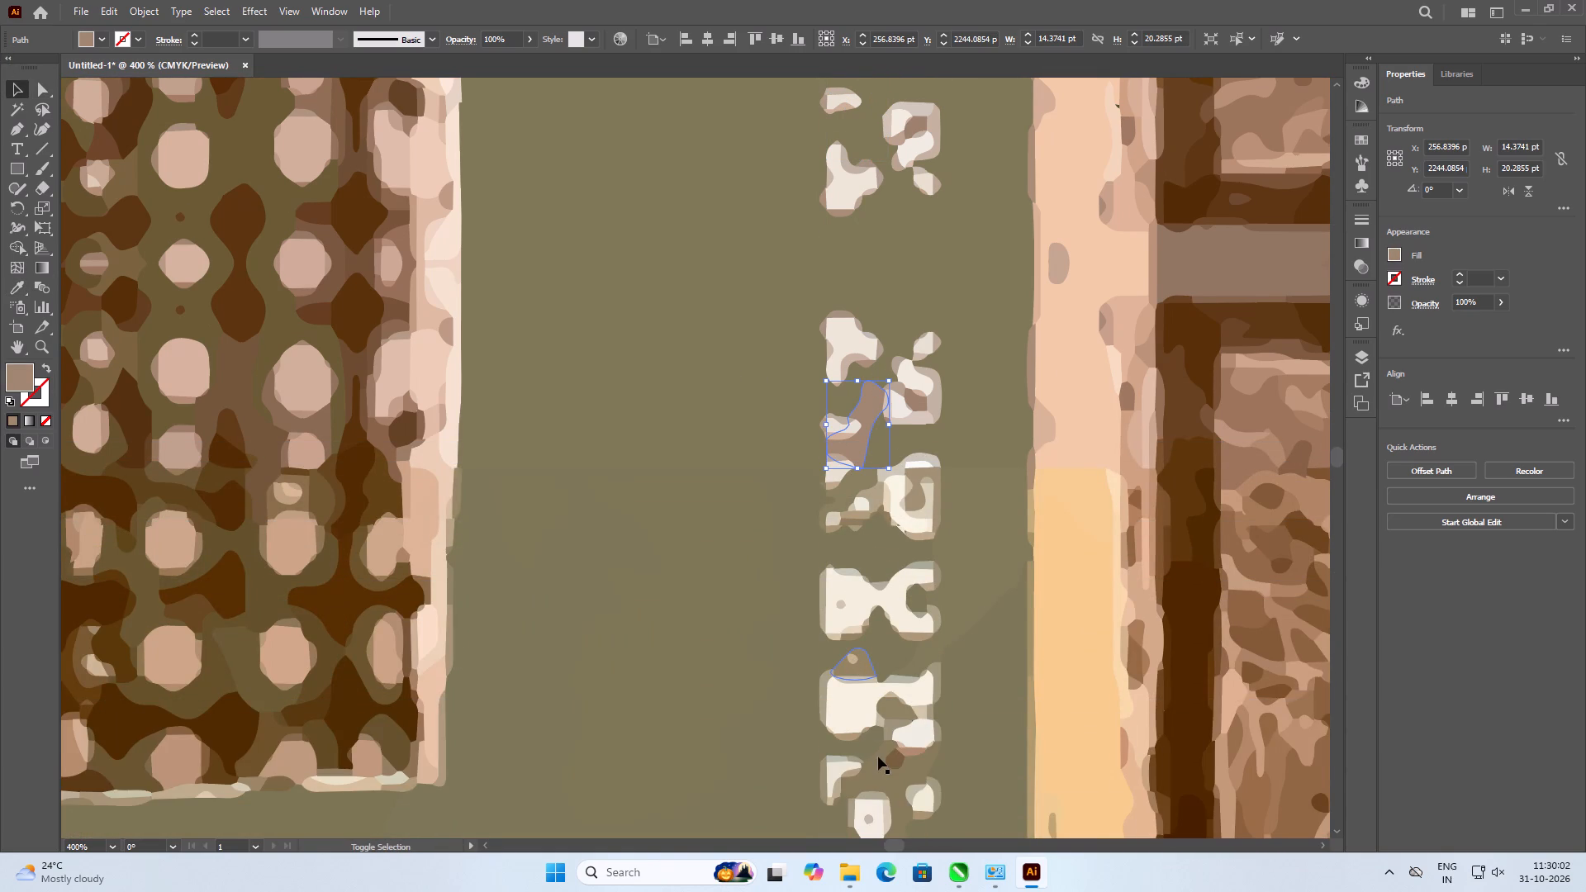
left_click(898, 762, "shift")
left_click(908, 755, "shift")
scroll(905, 573, "down", 8)
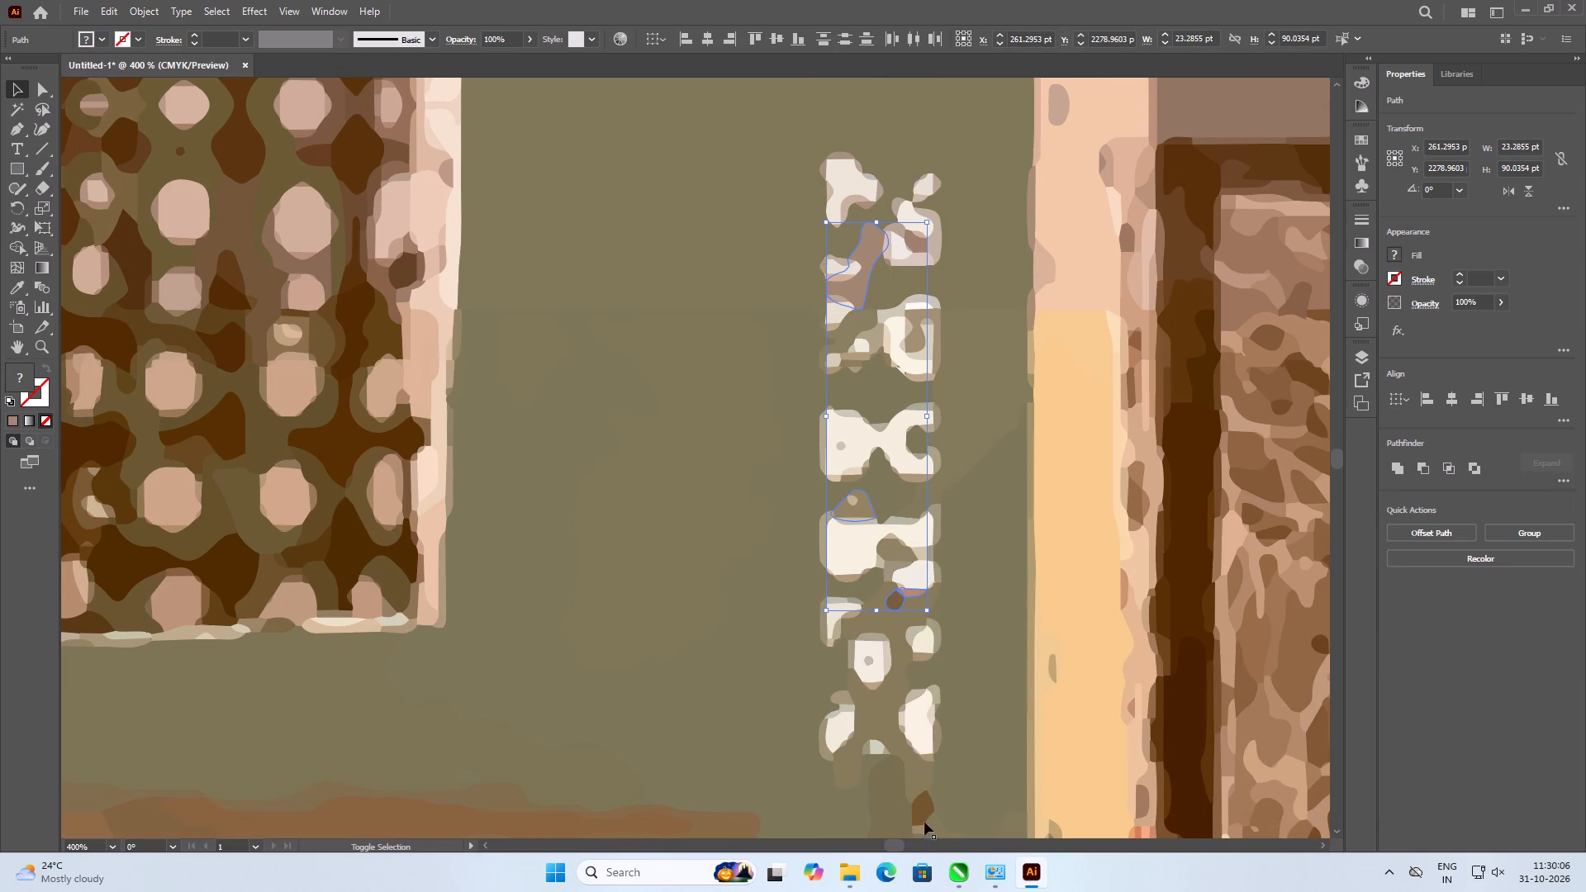
left_click(12, 285)
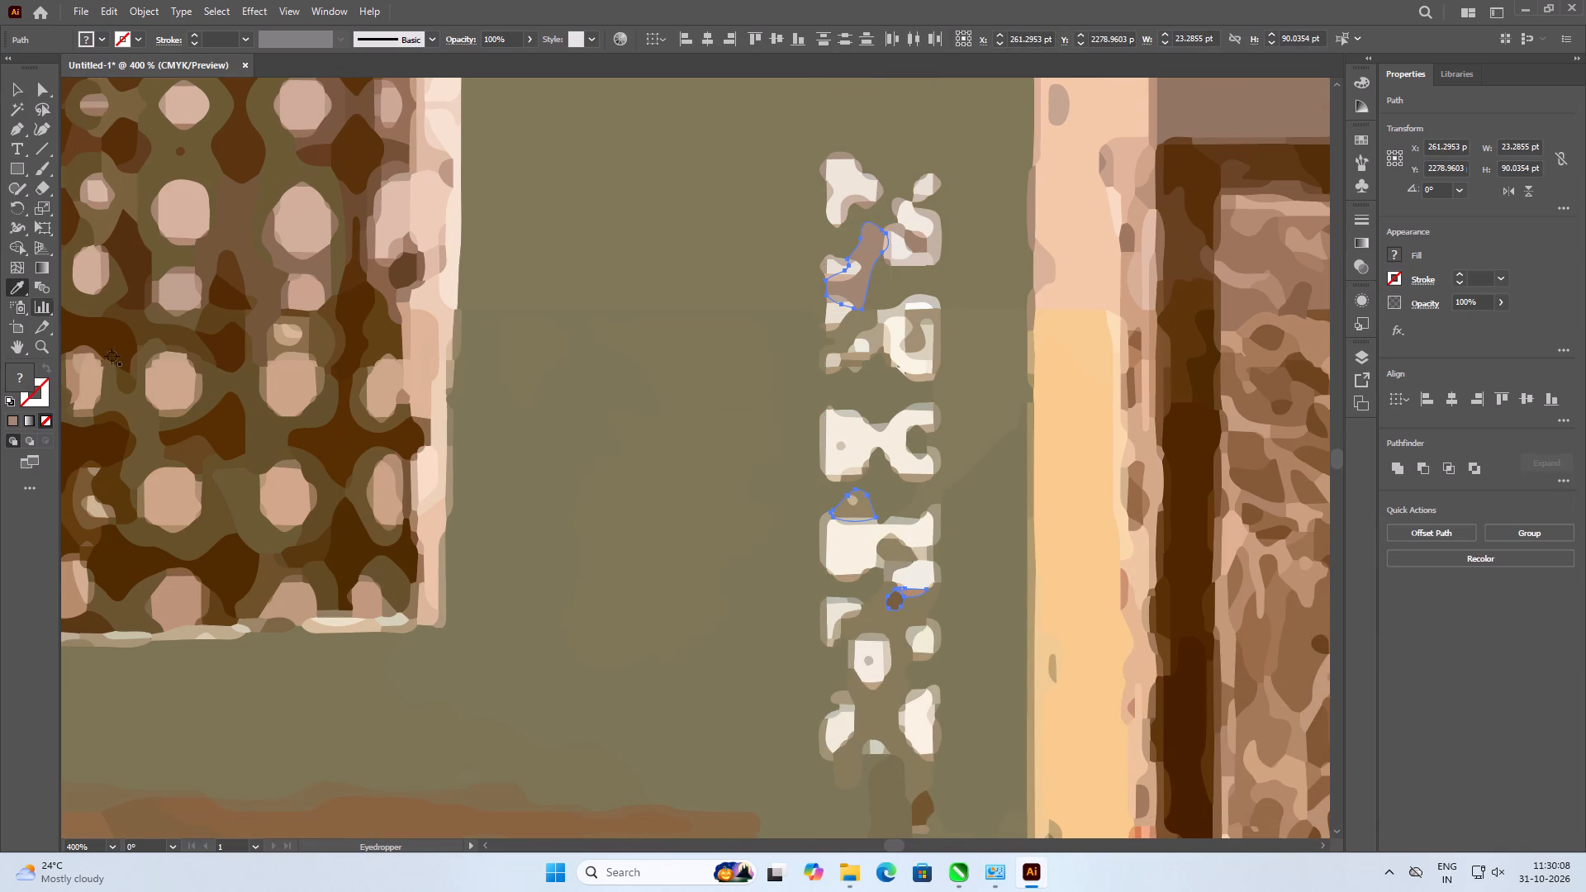
left_click(595, 444)
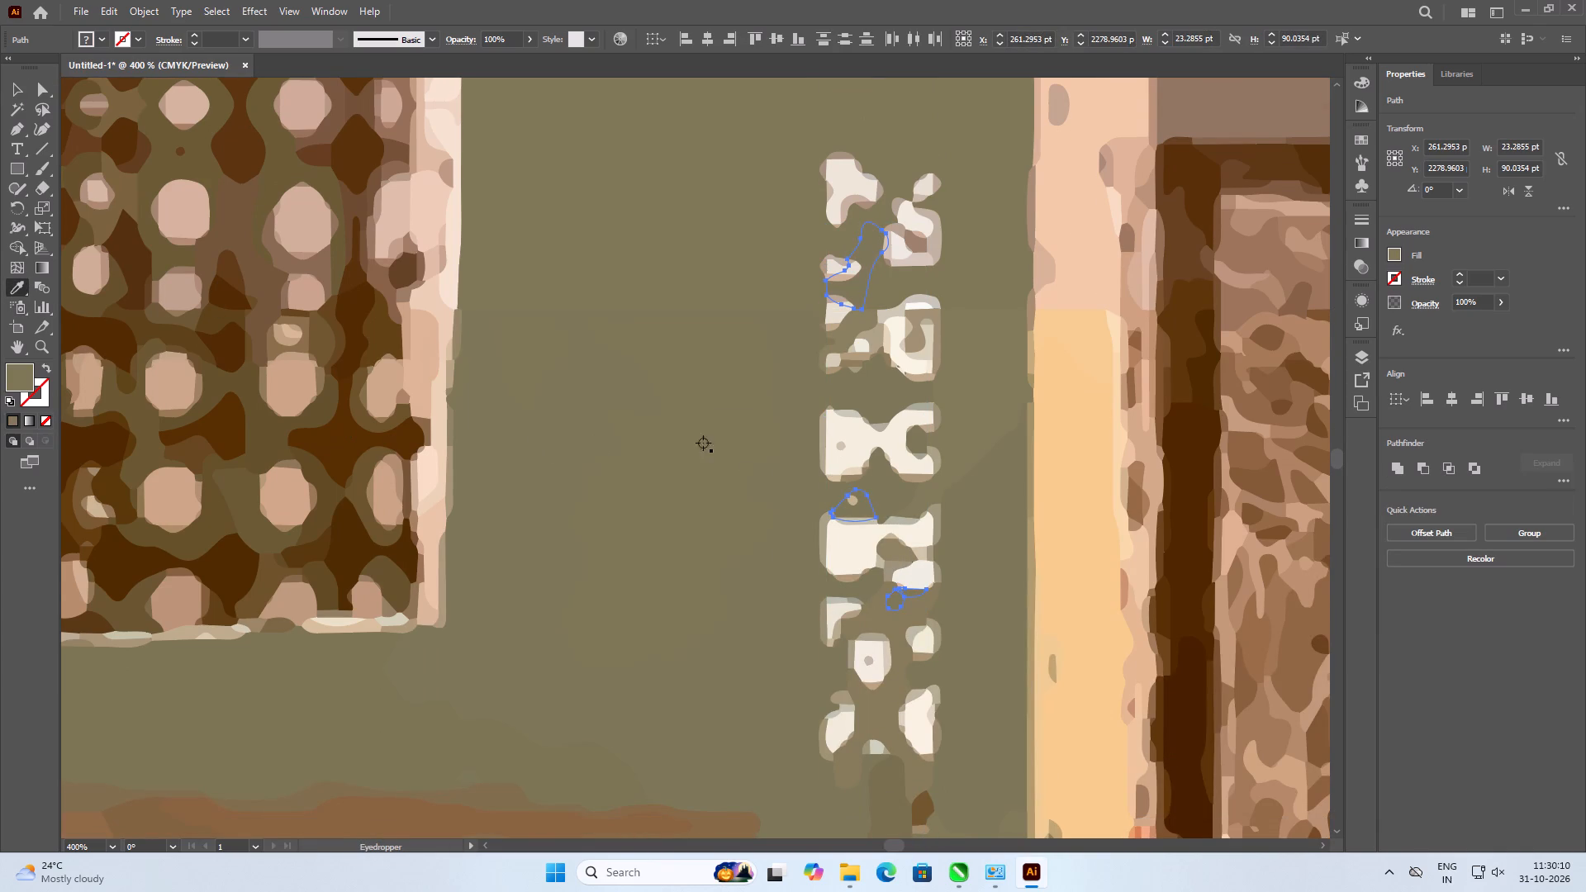
left_click(19, 89)
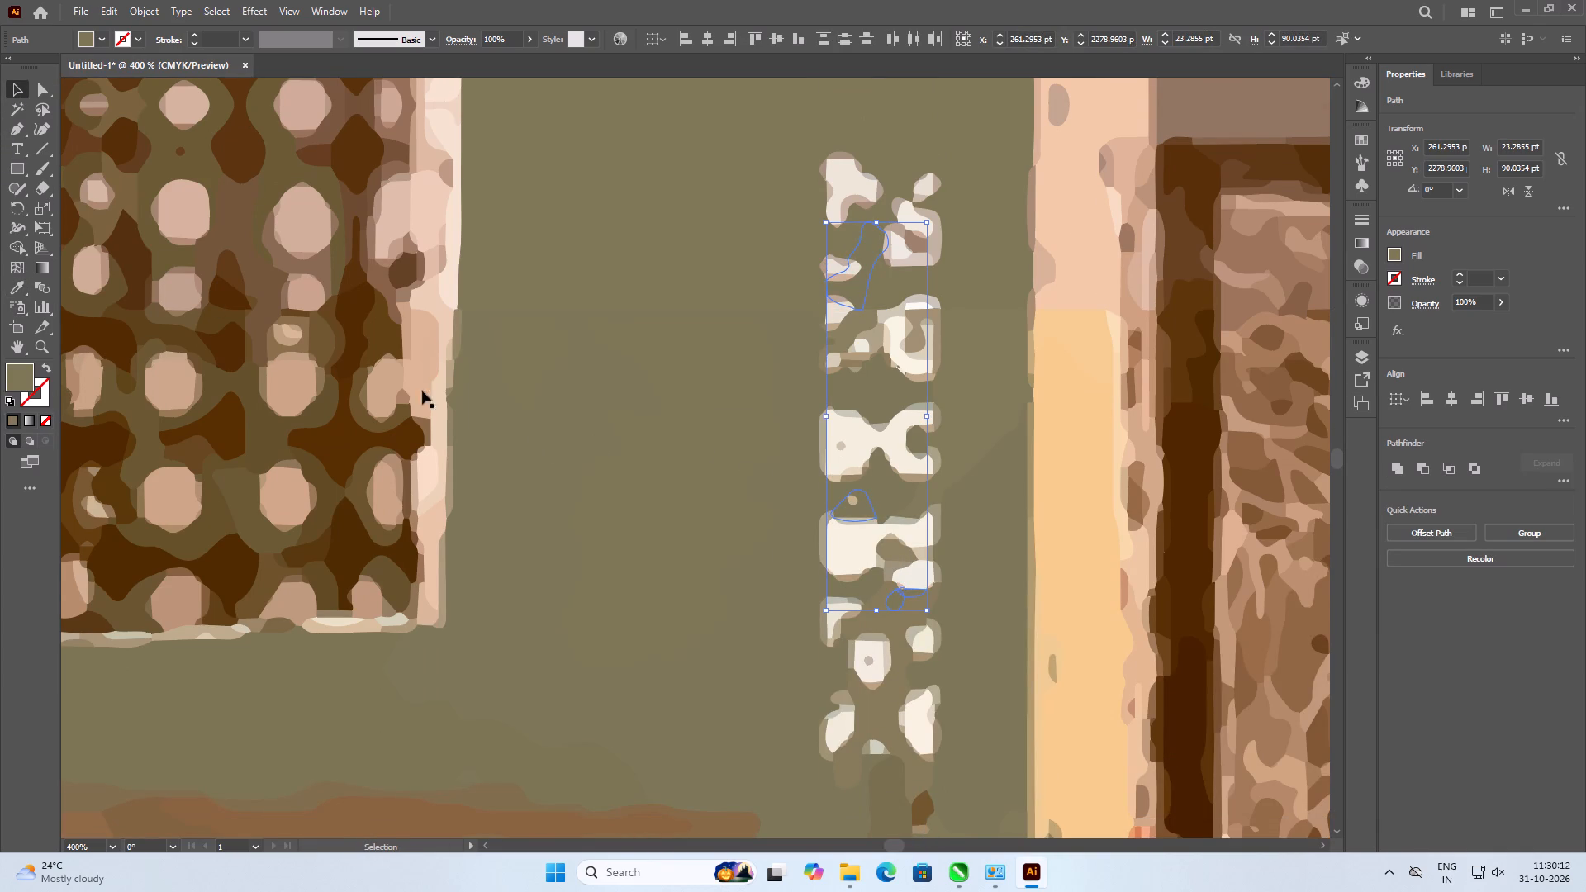
Recolour the olive background path between the lower white motifs and the yellow strip with olive sampled near the checkered patch.
left_click(975, 446)
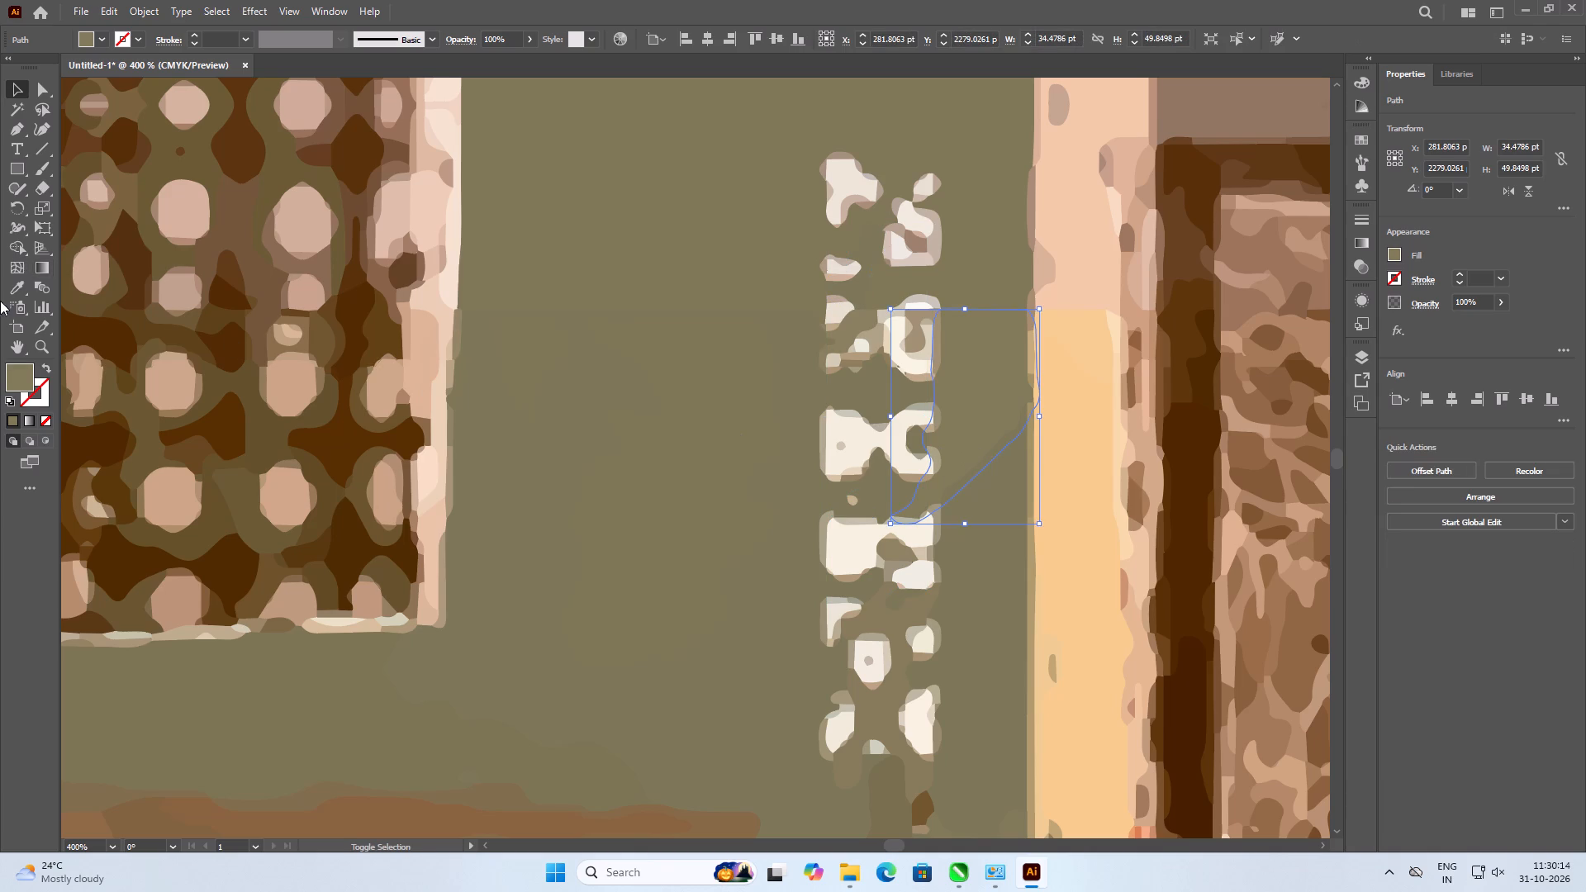
left_click(17, 287)
left_click(548, 439)
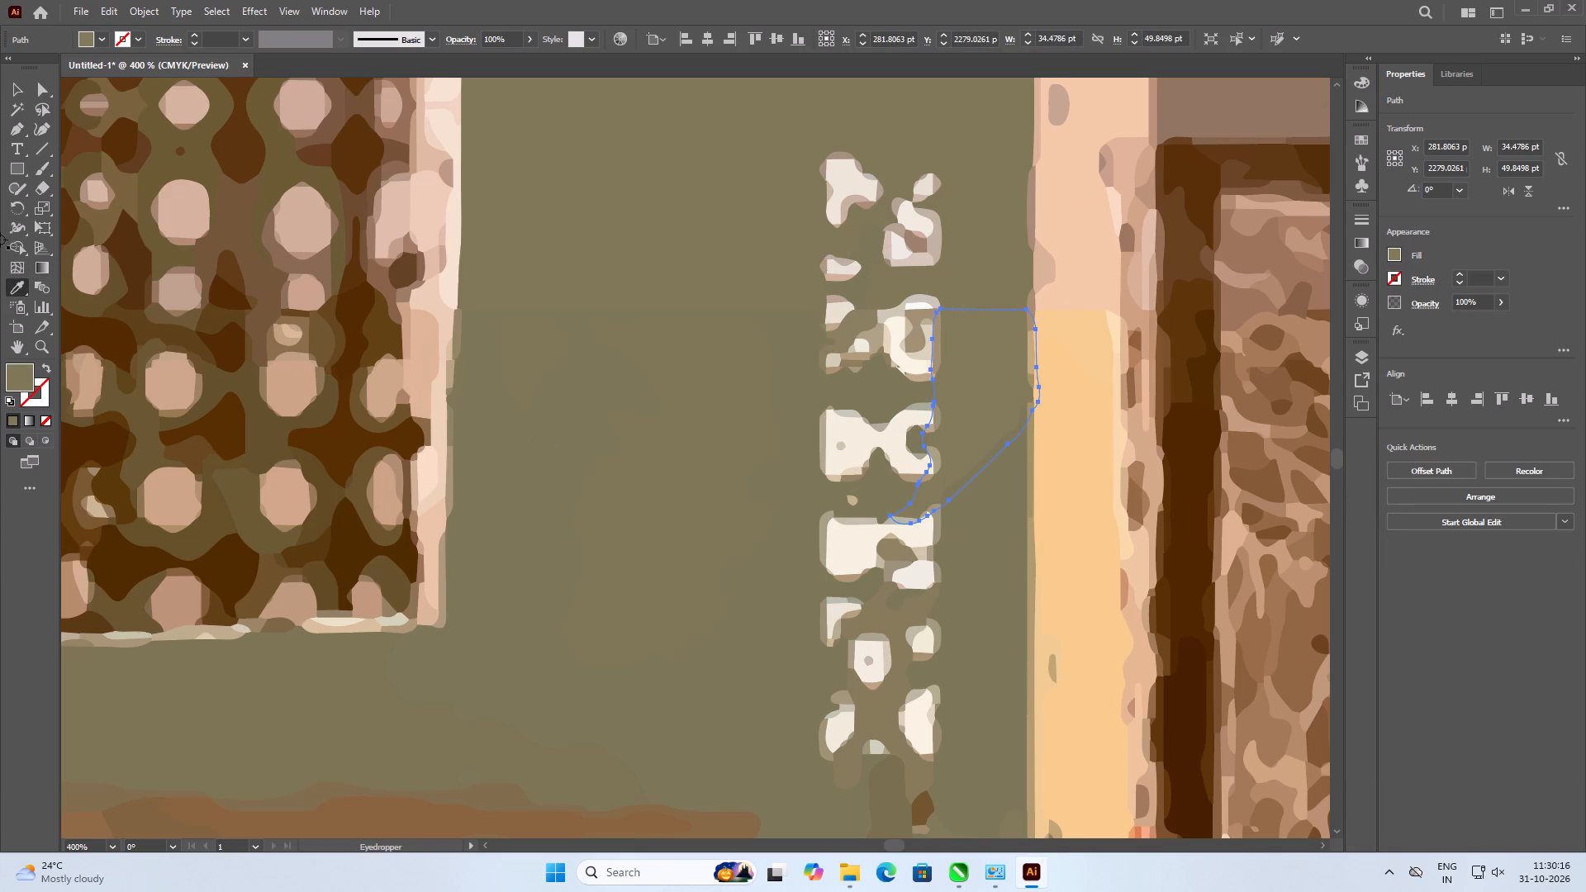
left_click(12, 94)
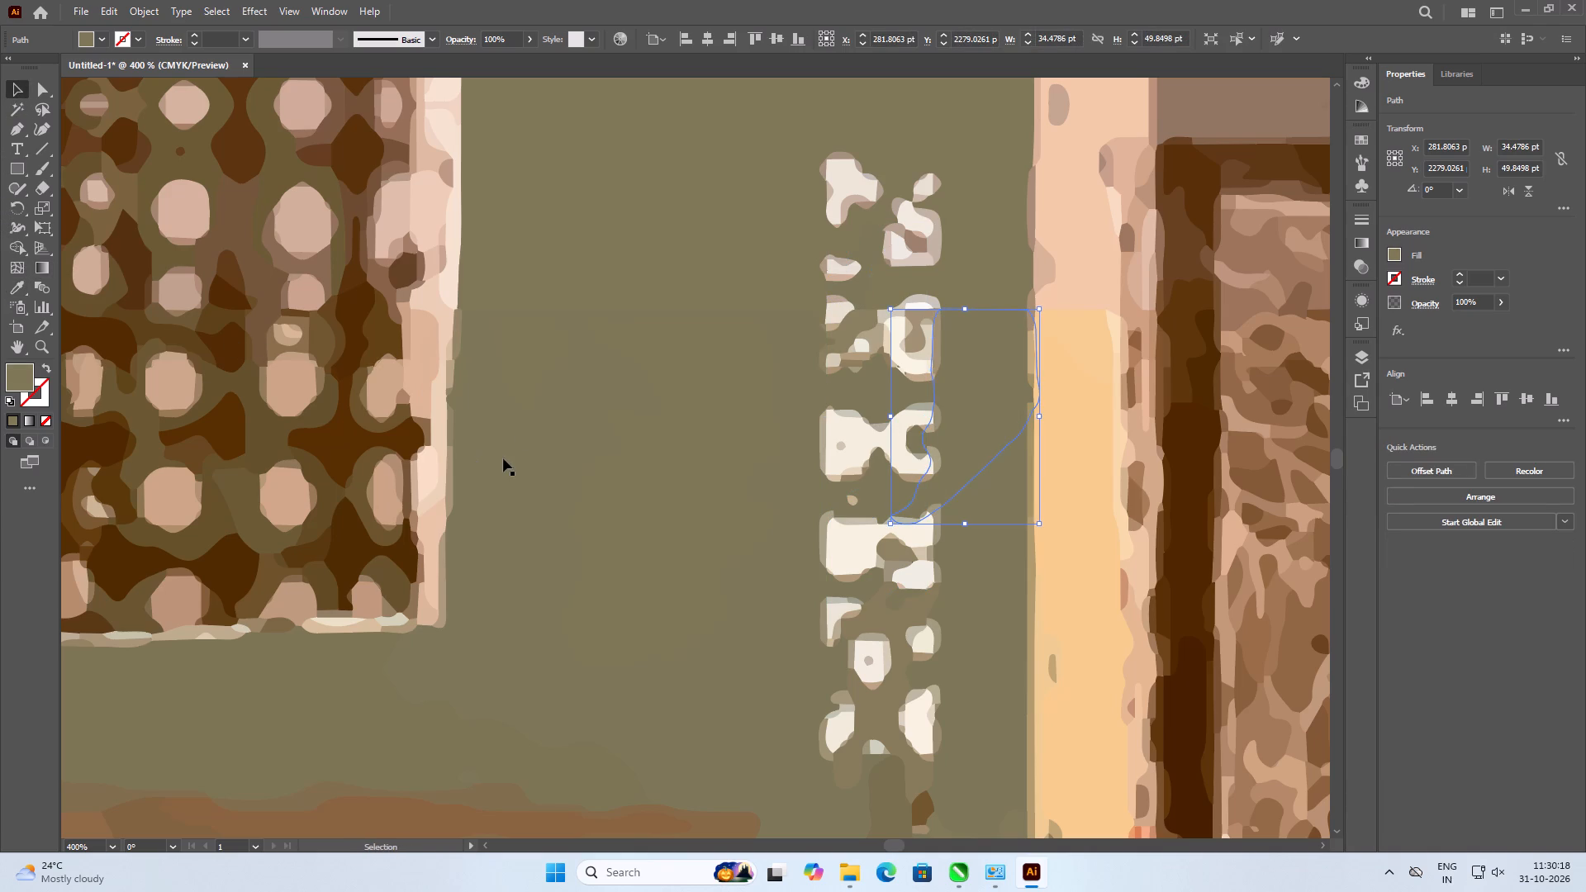
Recolour the mauve-brown path between the dots in the lower half of the checkered patch with olive sampled from the patch's background.
left_click(503, 458)
scroll(563, 610, "down", 6)
scroll(568, 617, "down", 4, "alt")
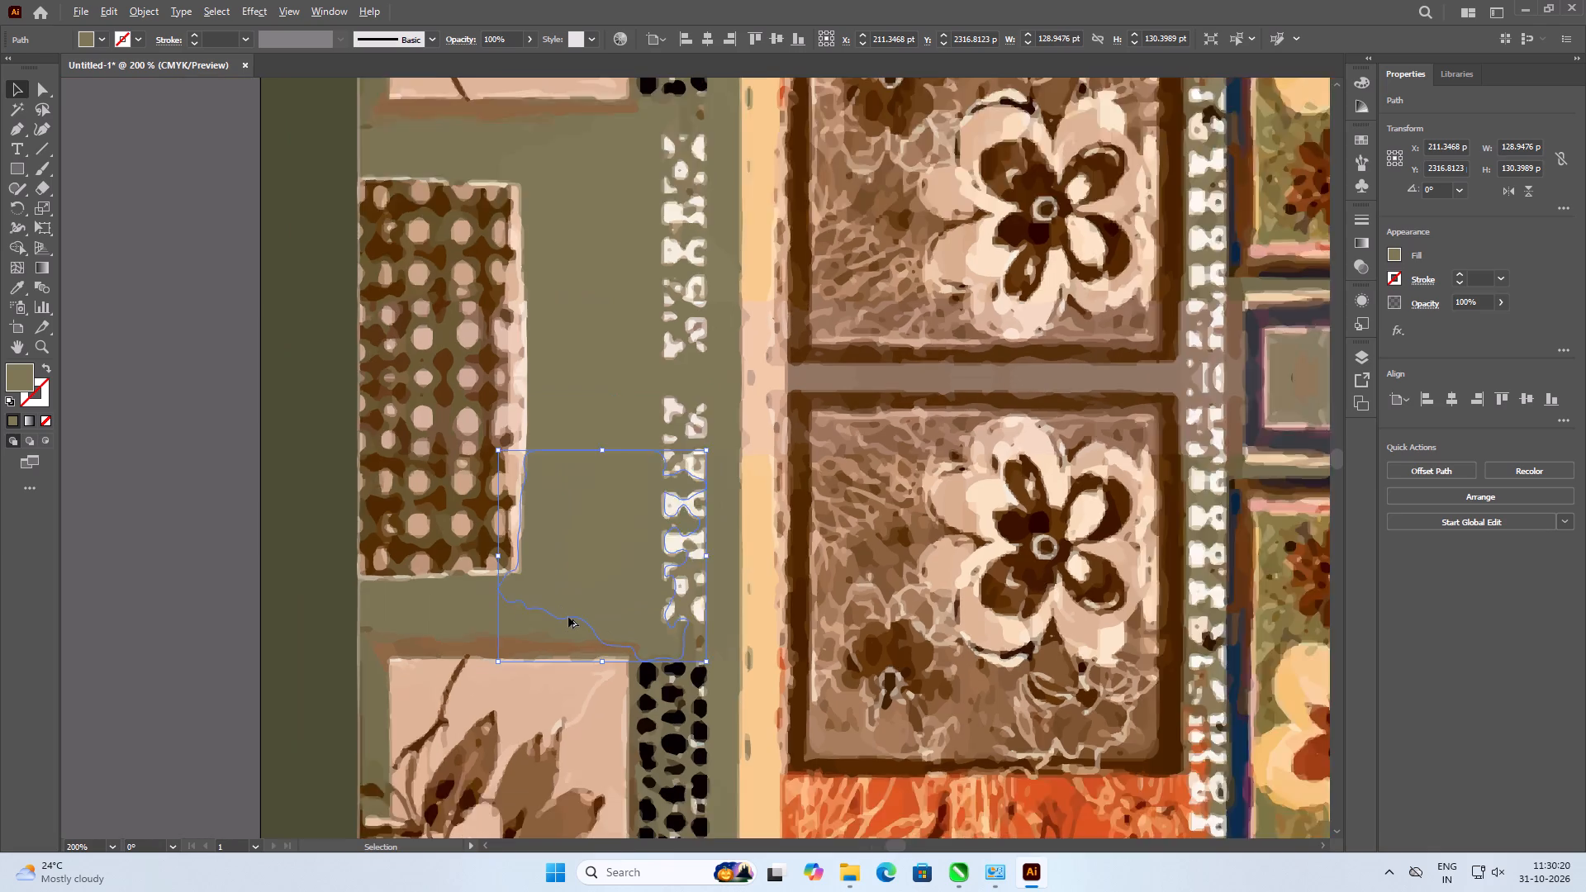
scroll(532, 430, "up", 5, "alt")
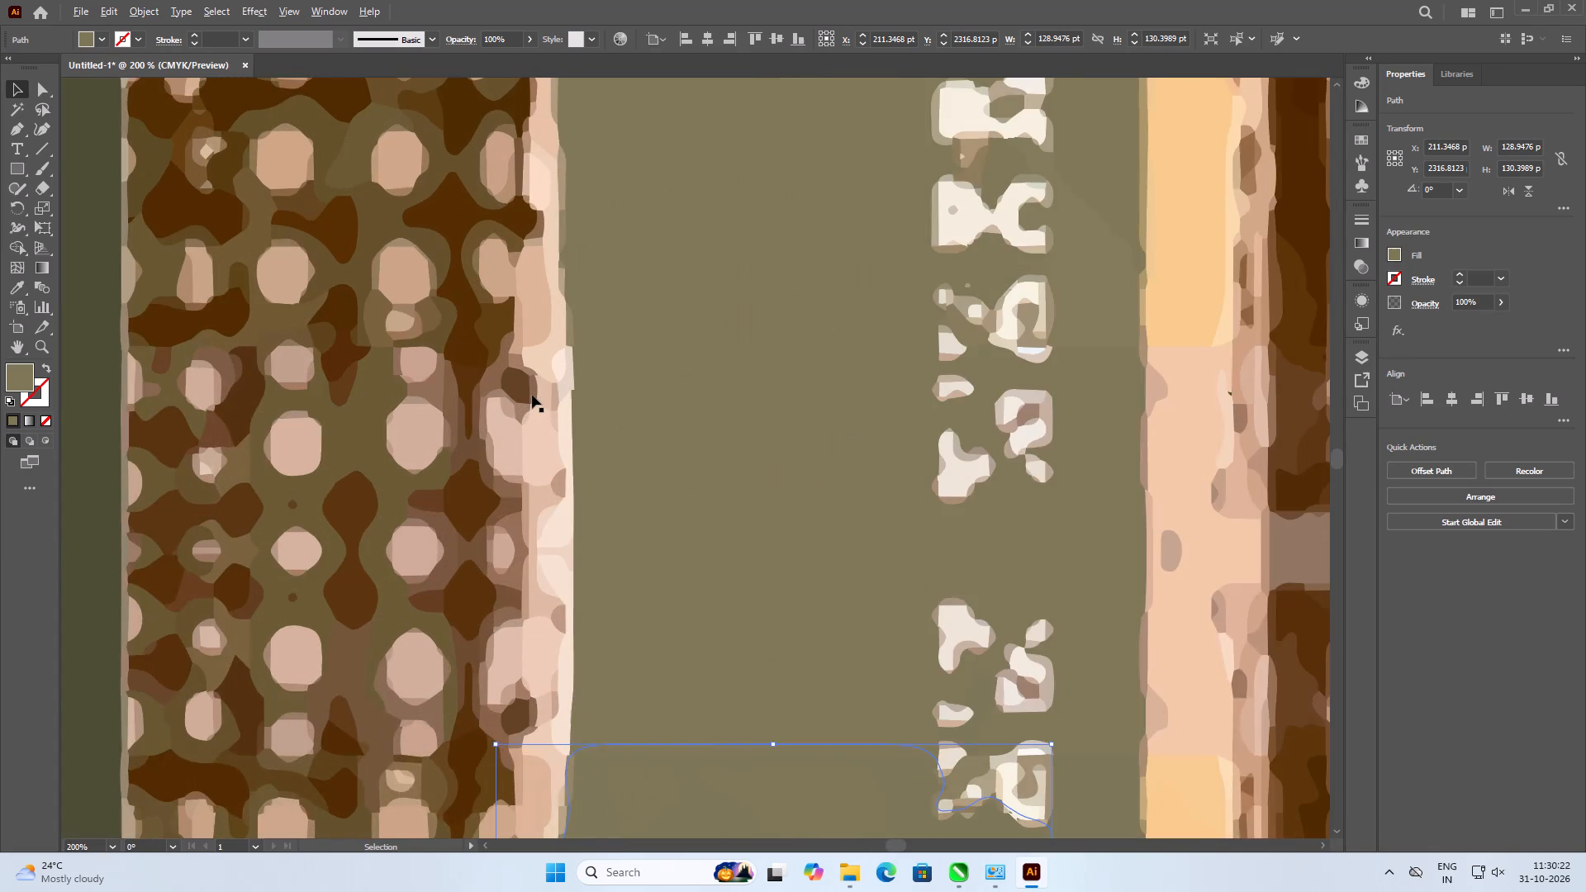
scroll(532, 417, "down", 1)
scroll(548, 465, "down", 1, "alt")
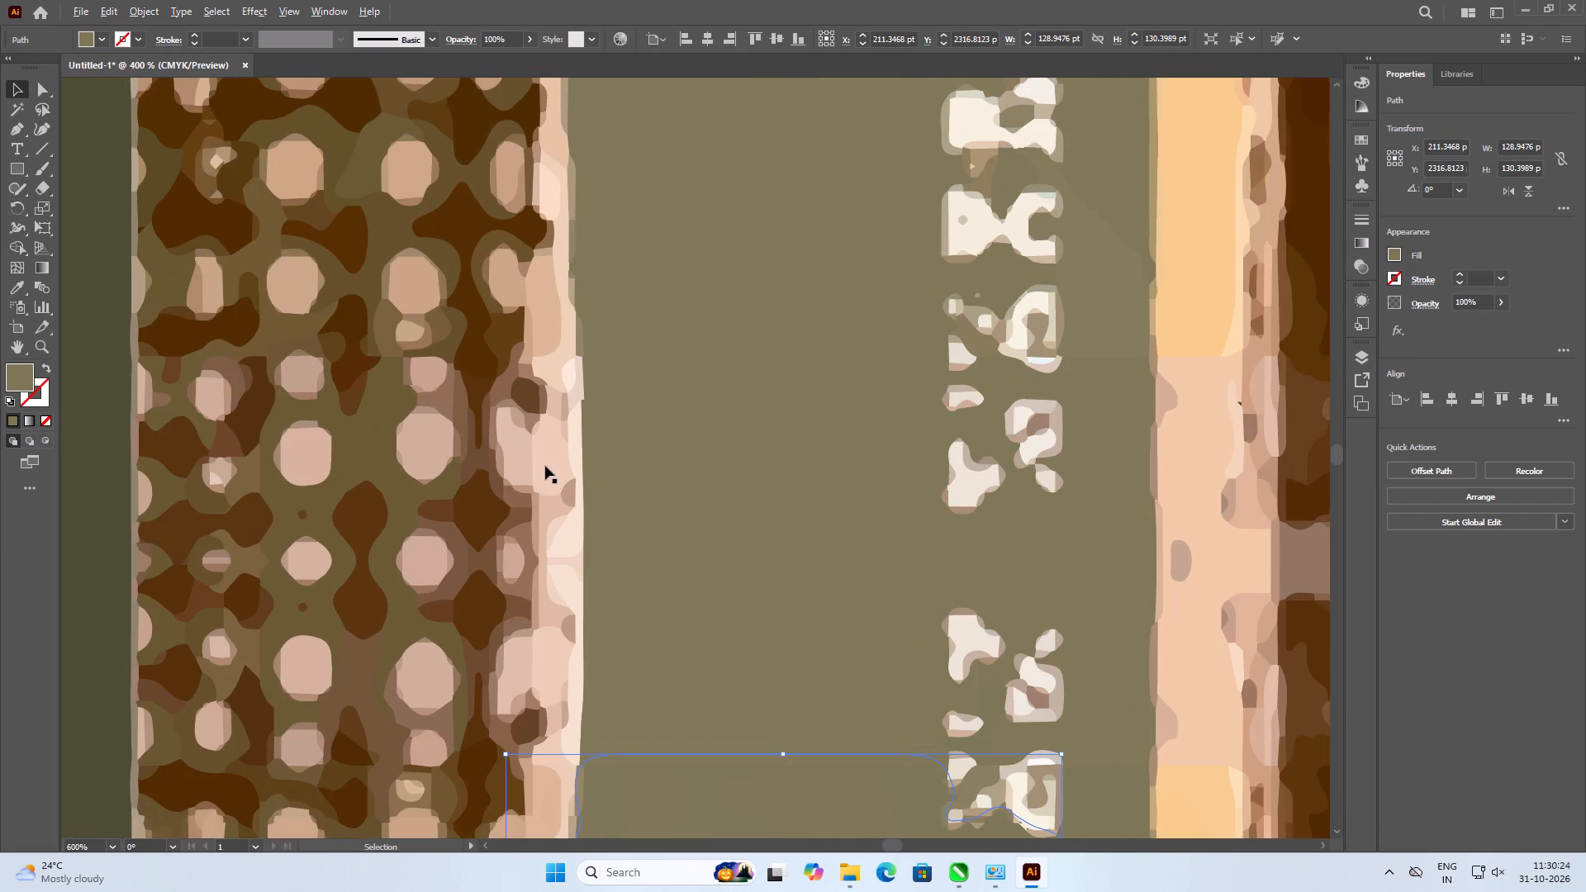
left_click(368, 685)
scroll(415, 496, "down", 6)
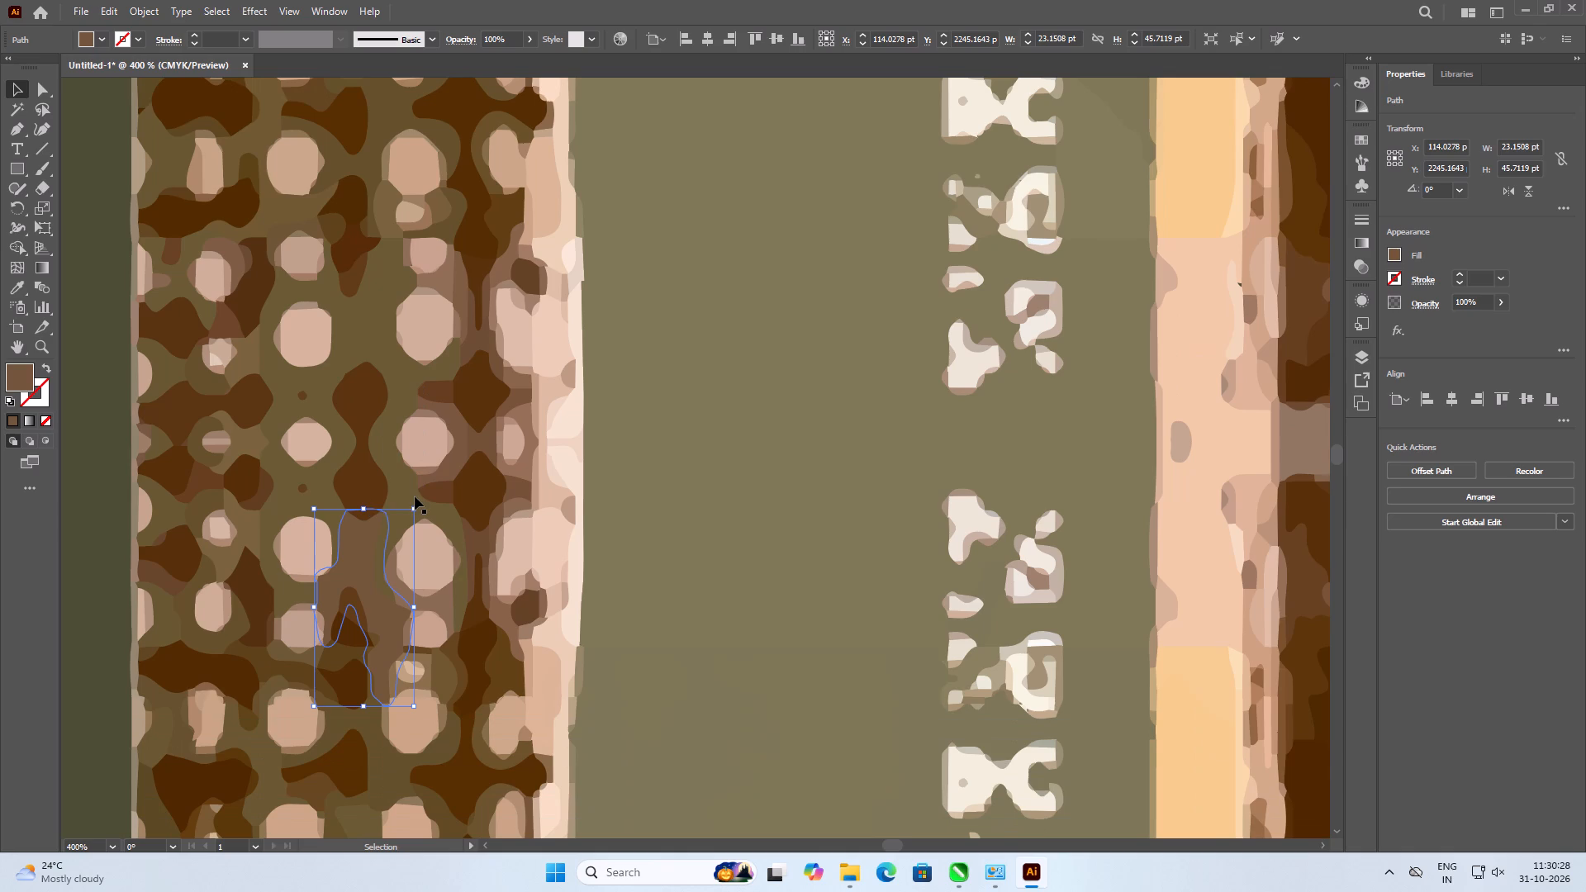
left_click(13, 286)
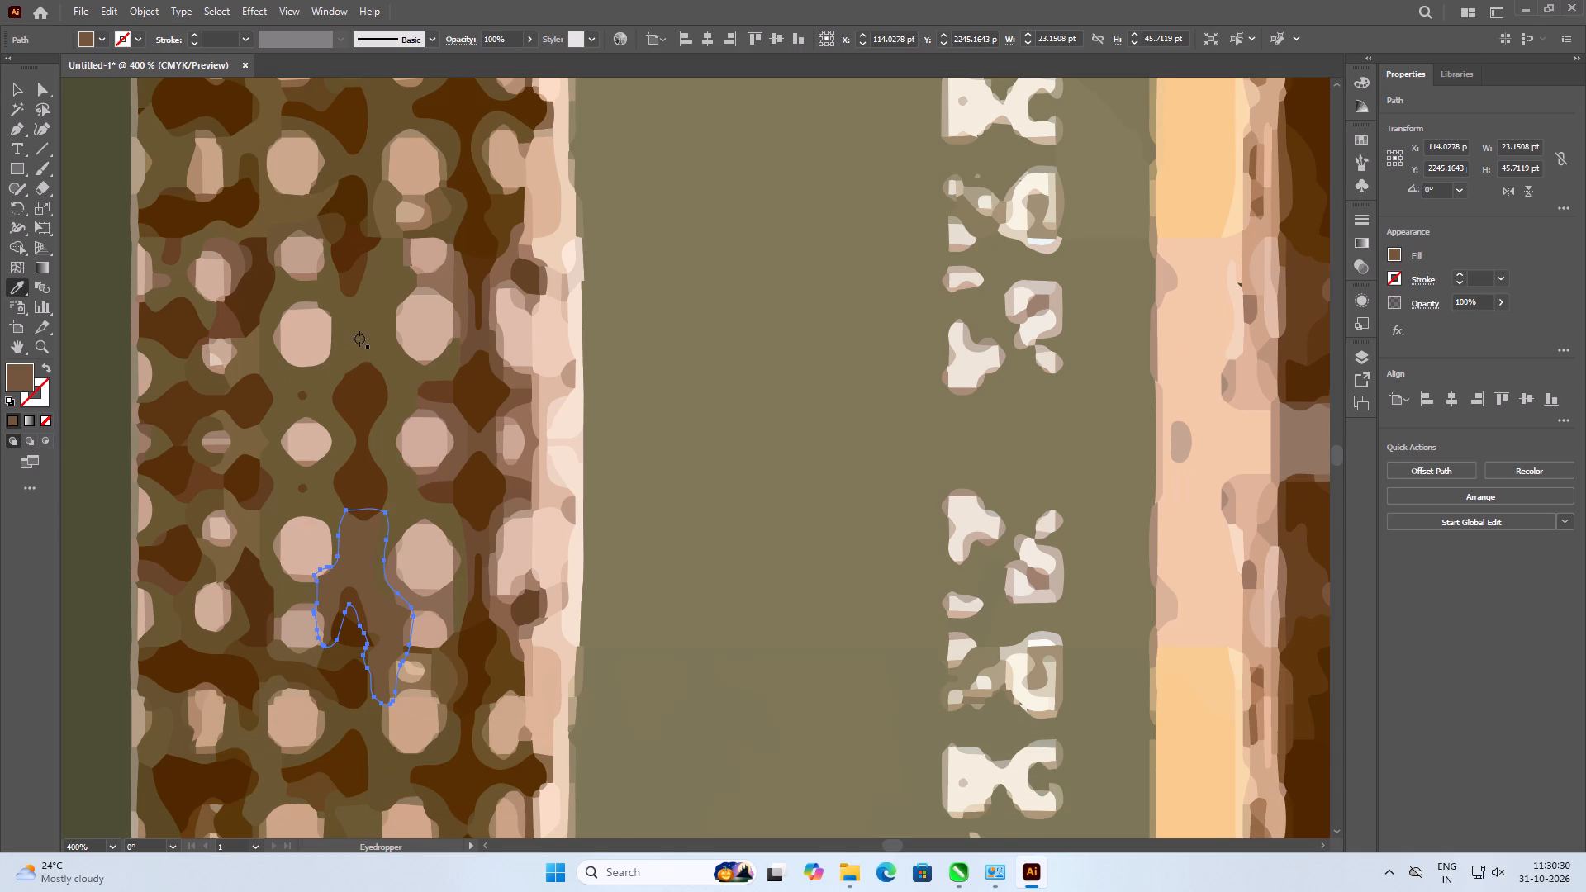
left_click(359, 339)
left_click(11, 93)
left_click(715, 468)
Recolour the pink path midway along the vertical yellow strip with the yellow sampled from the strip just above it.
scroll(715, 468, "down", 6)
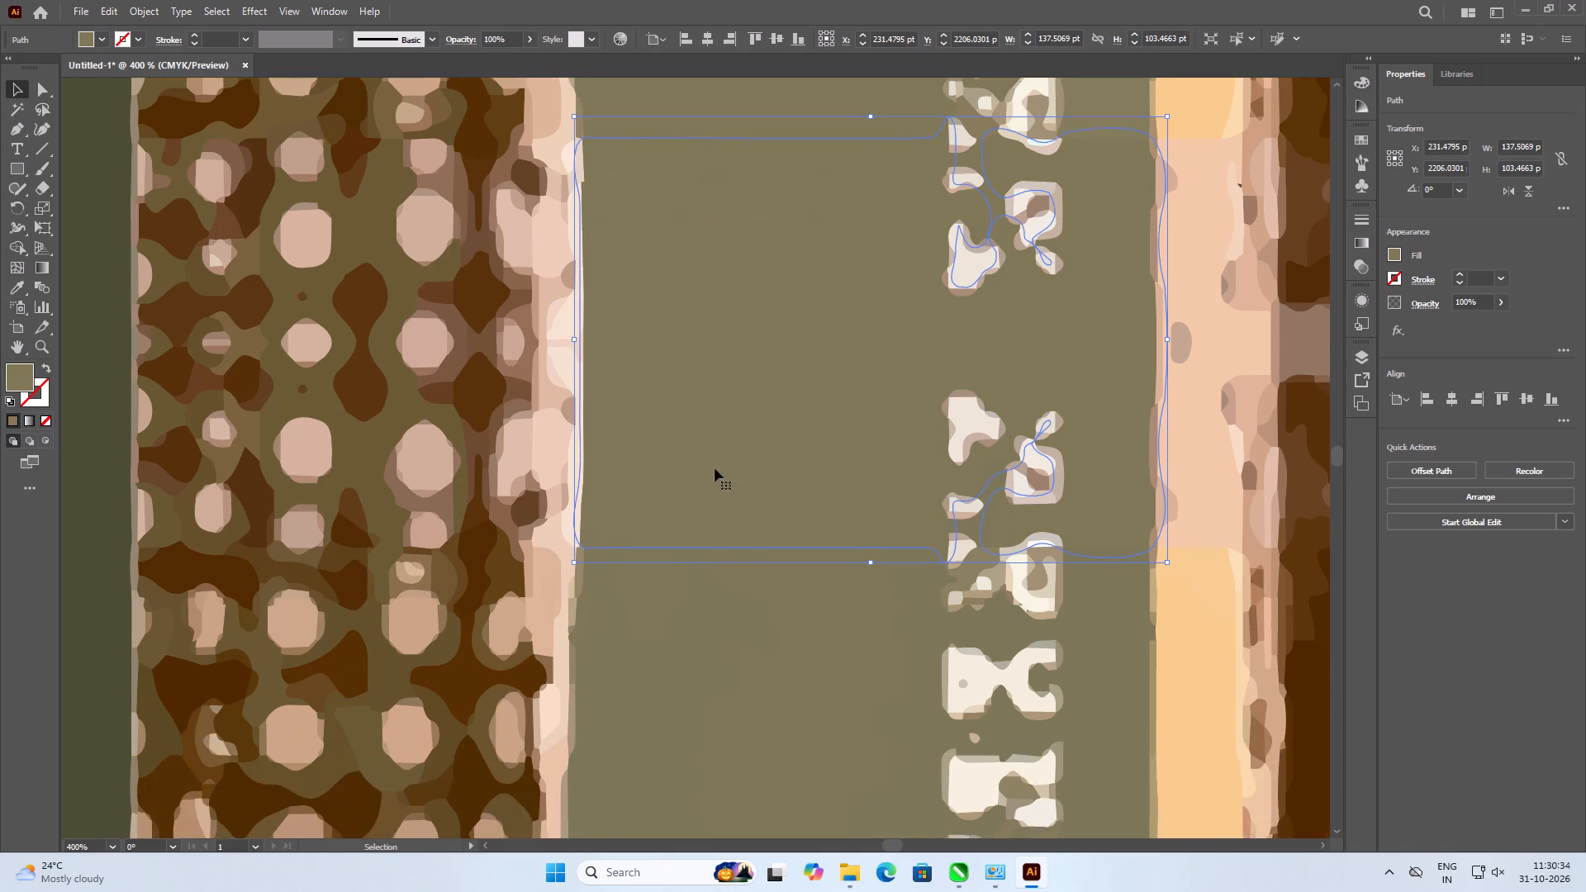
key("ctrl+0")
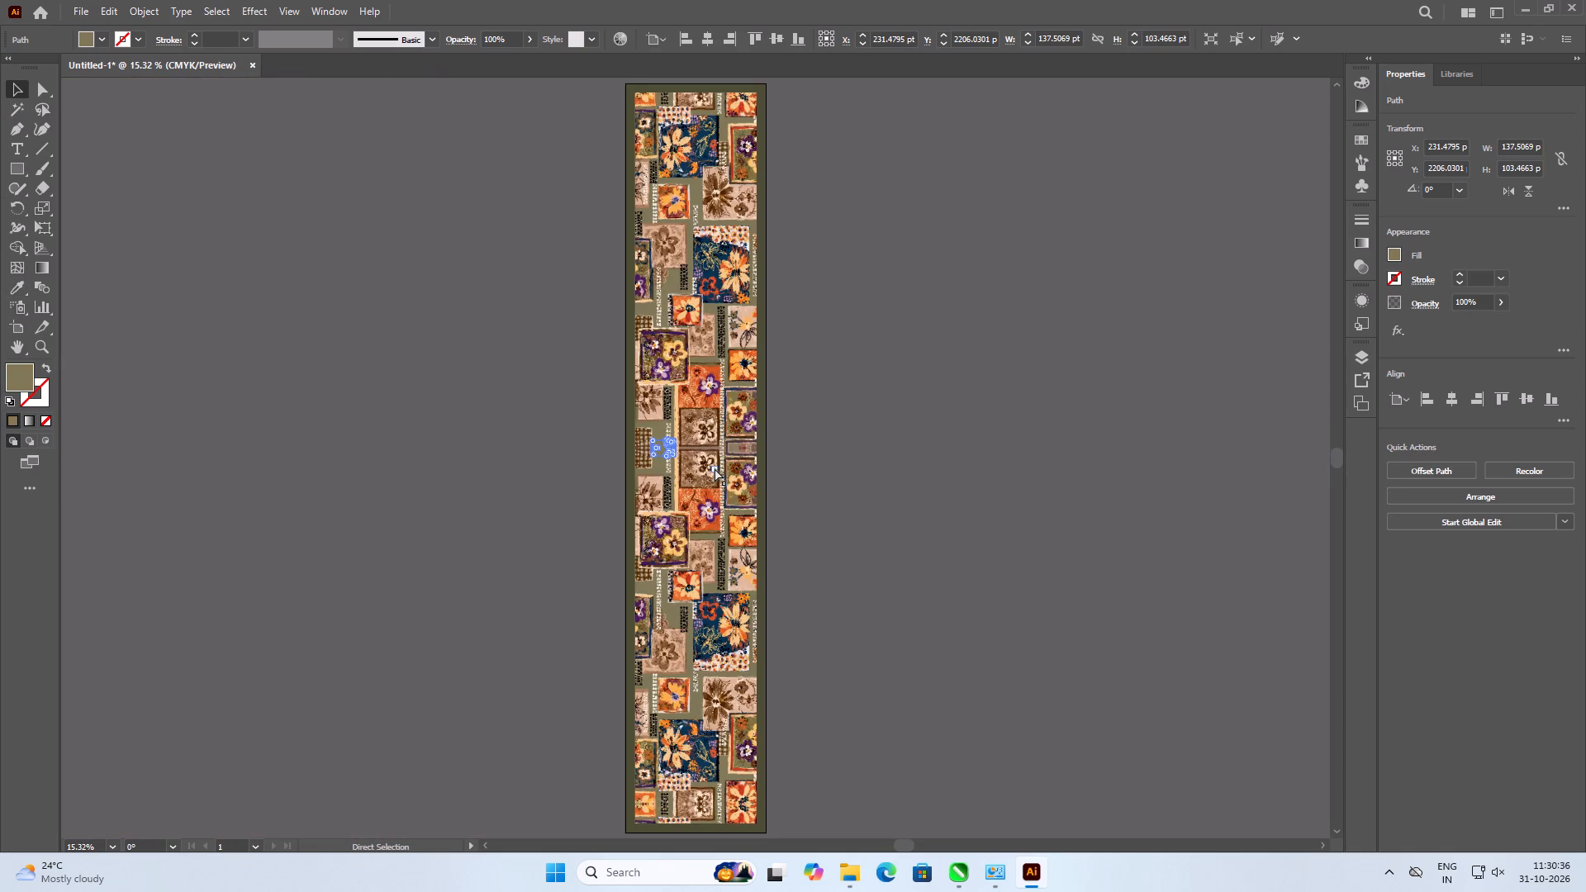
left_click(886, 653)
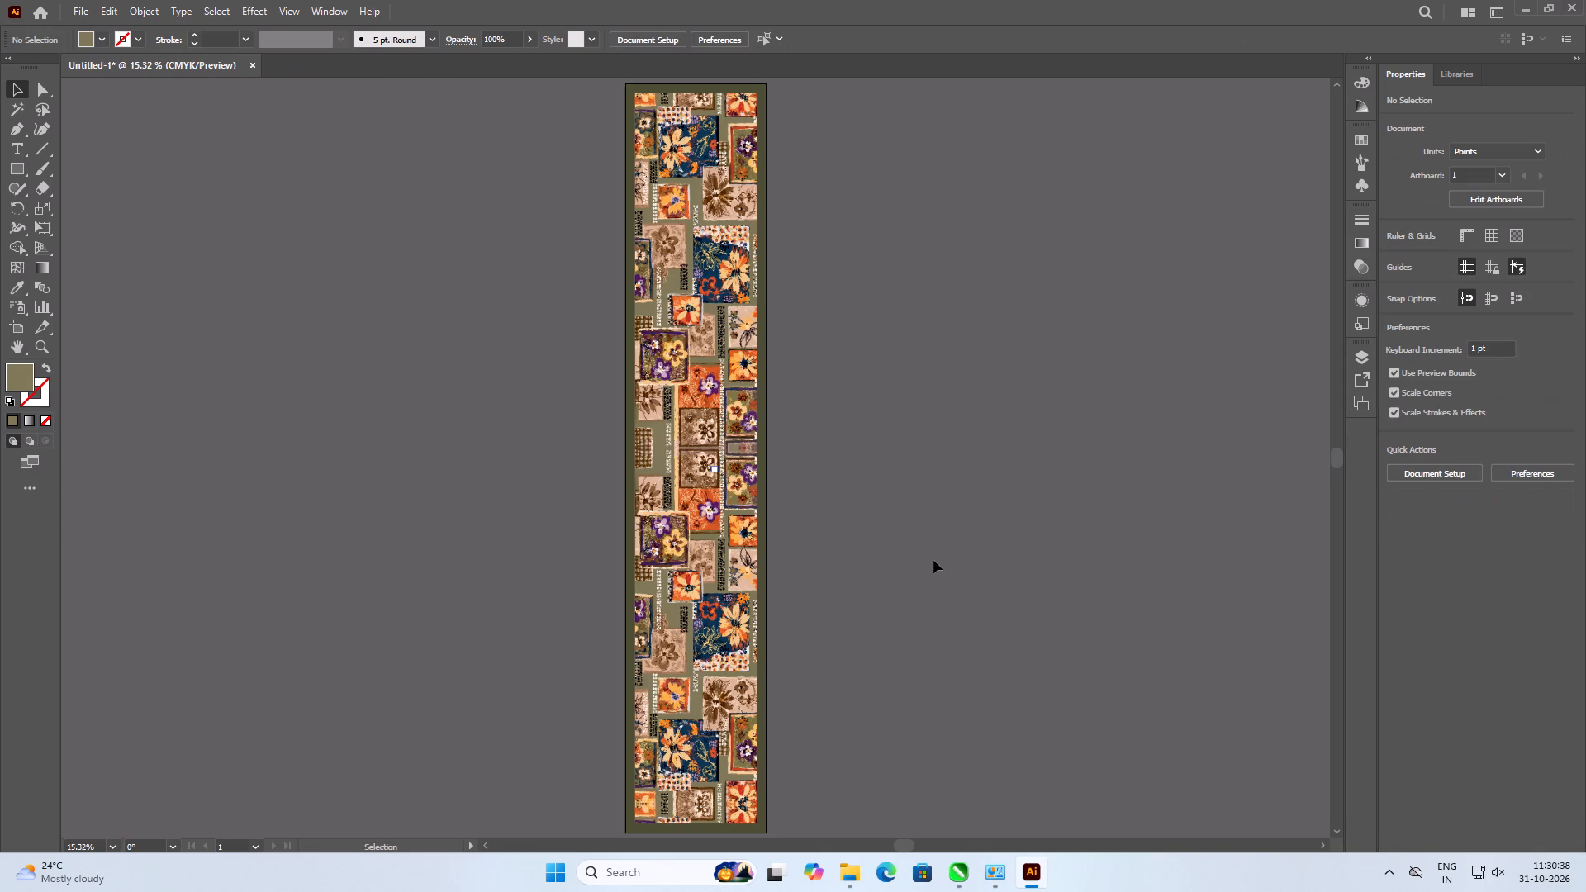
scroll(696, 439, "up", 2, "alt")
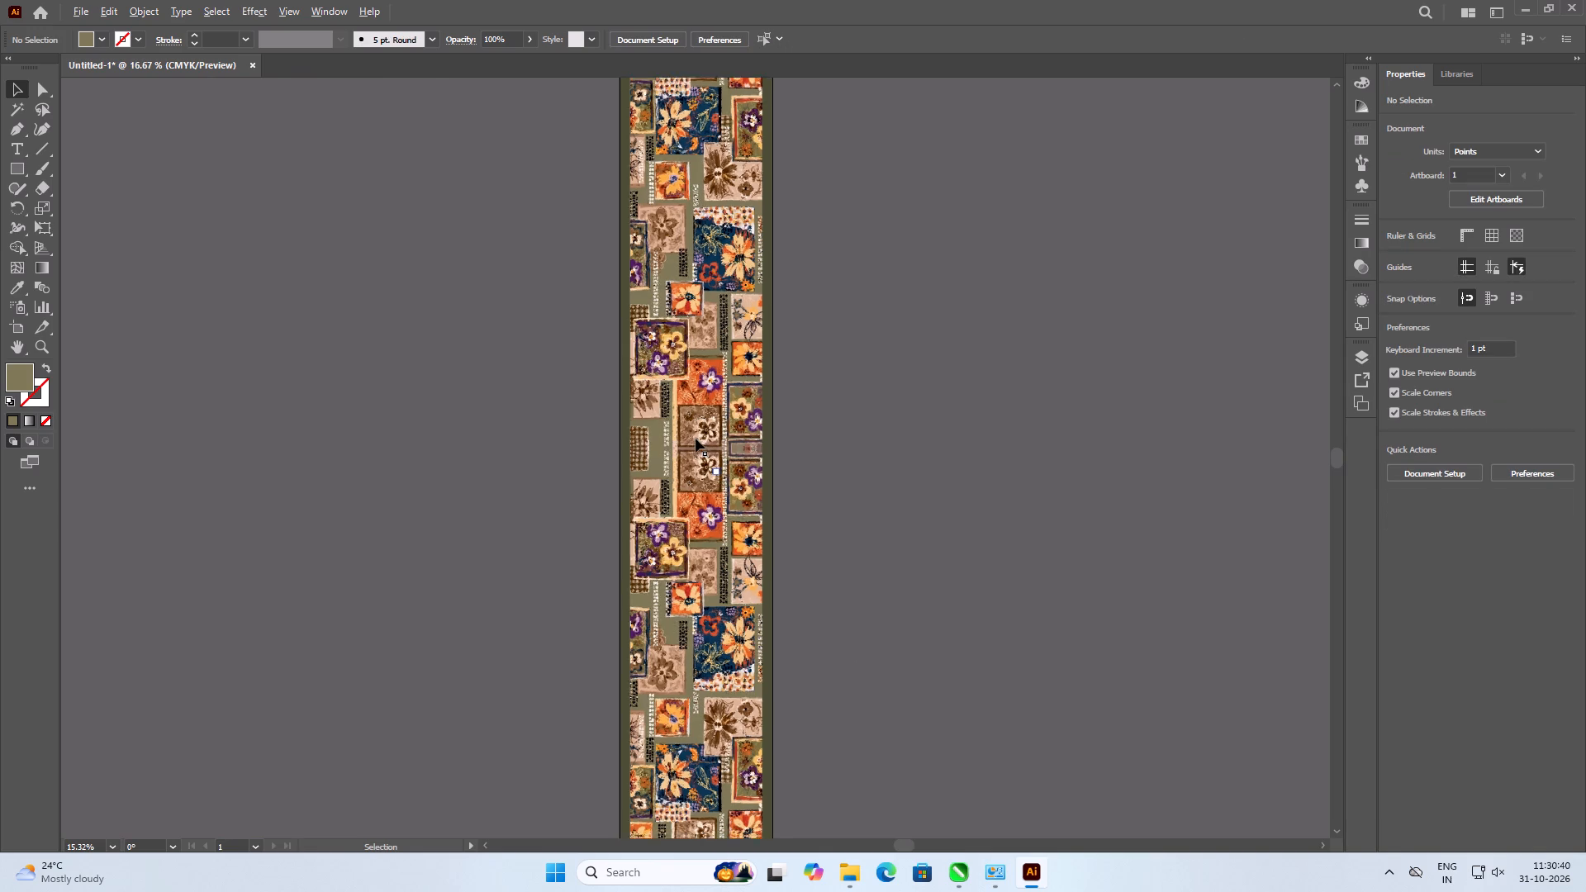
scroll(696, 439, "up", 5, "alt")
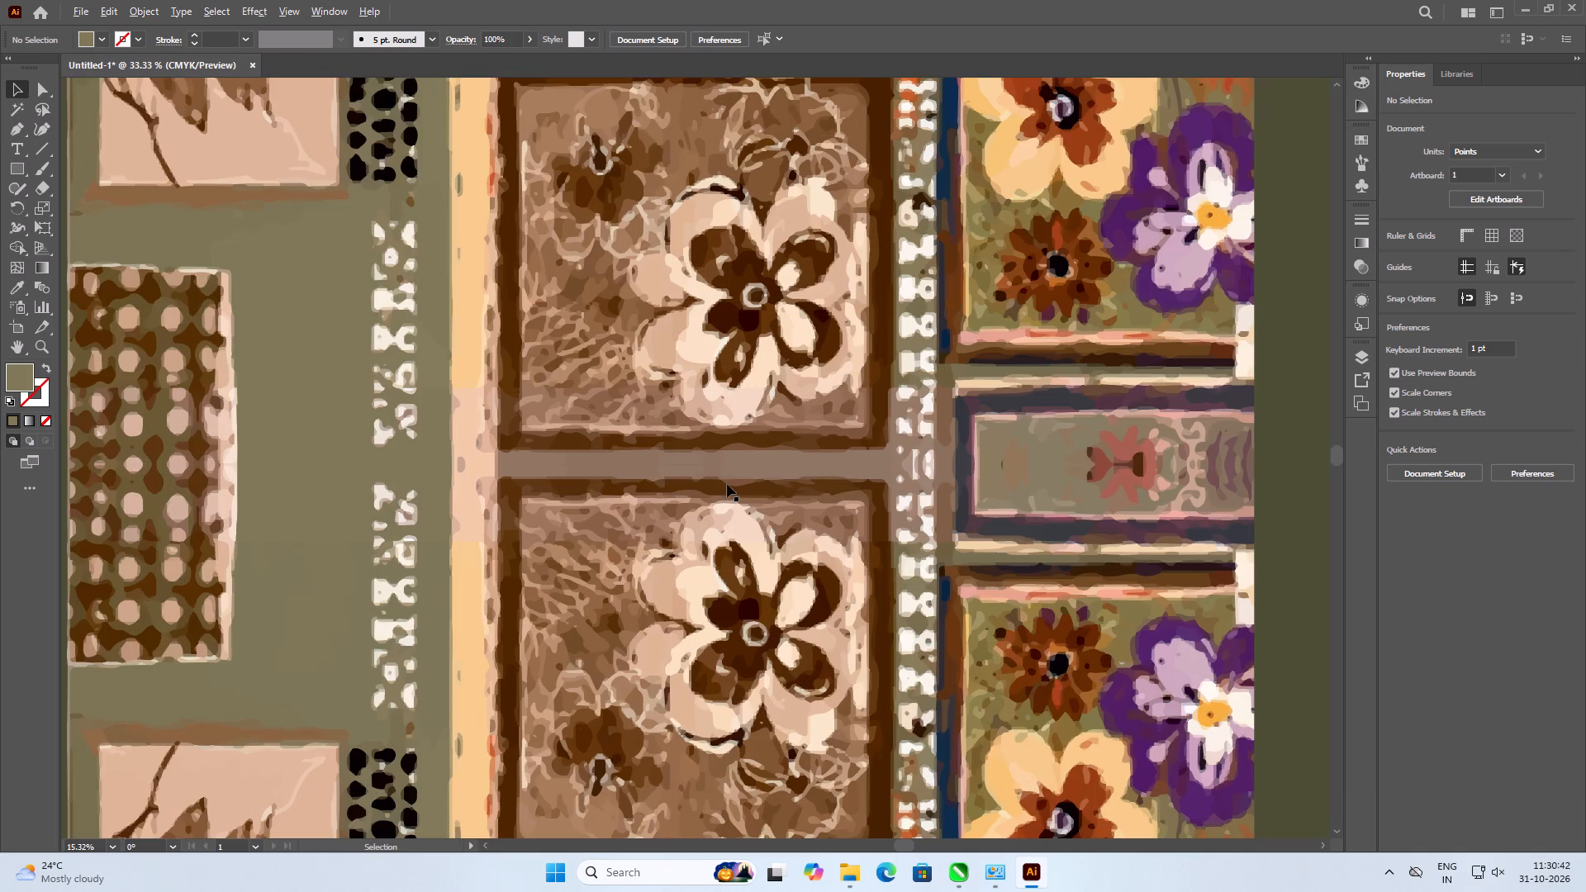
scroll(446, 446, "up", 2, "alt")
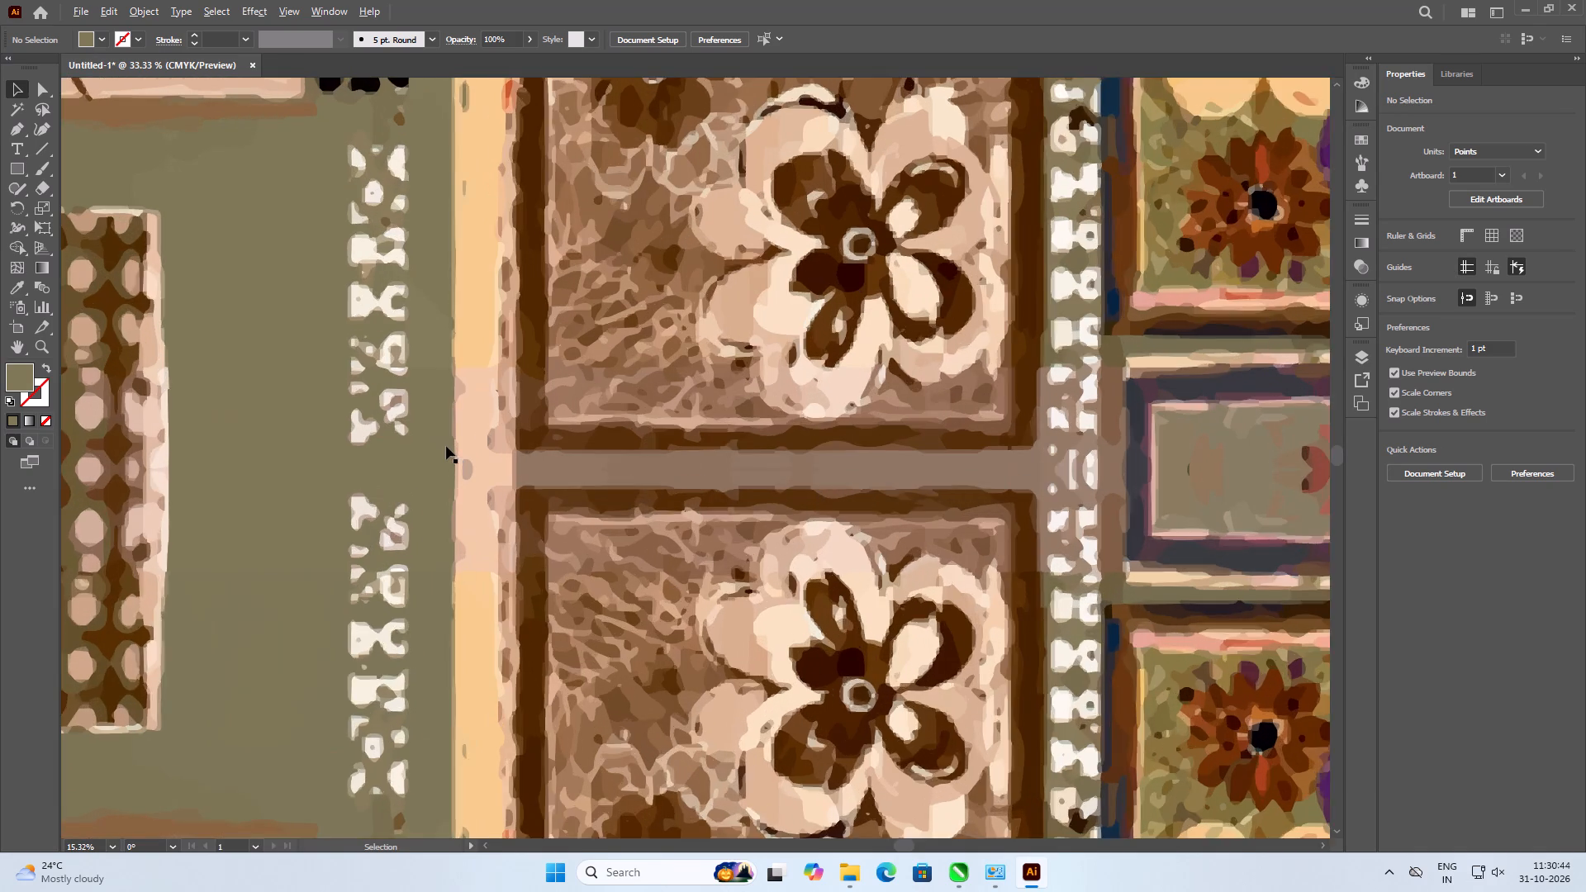
left_click(487, 358)
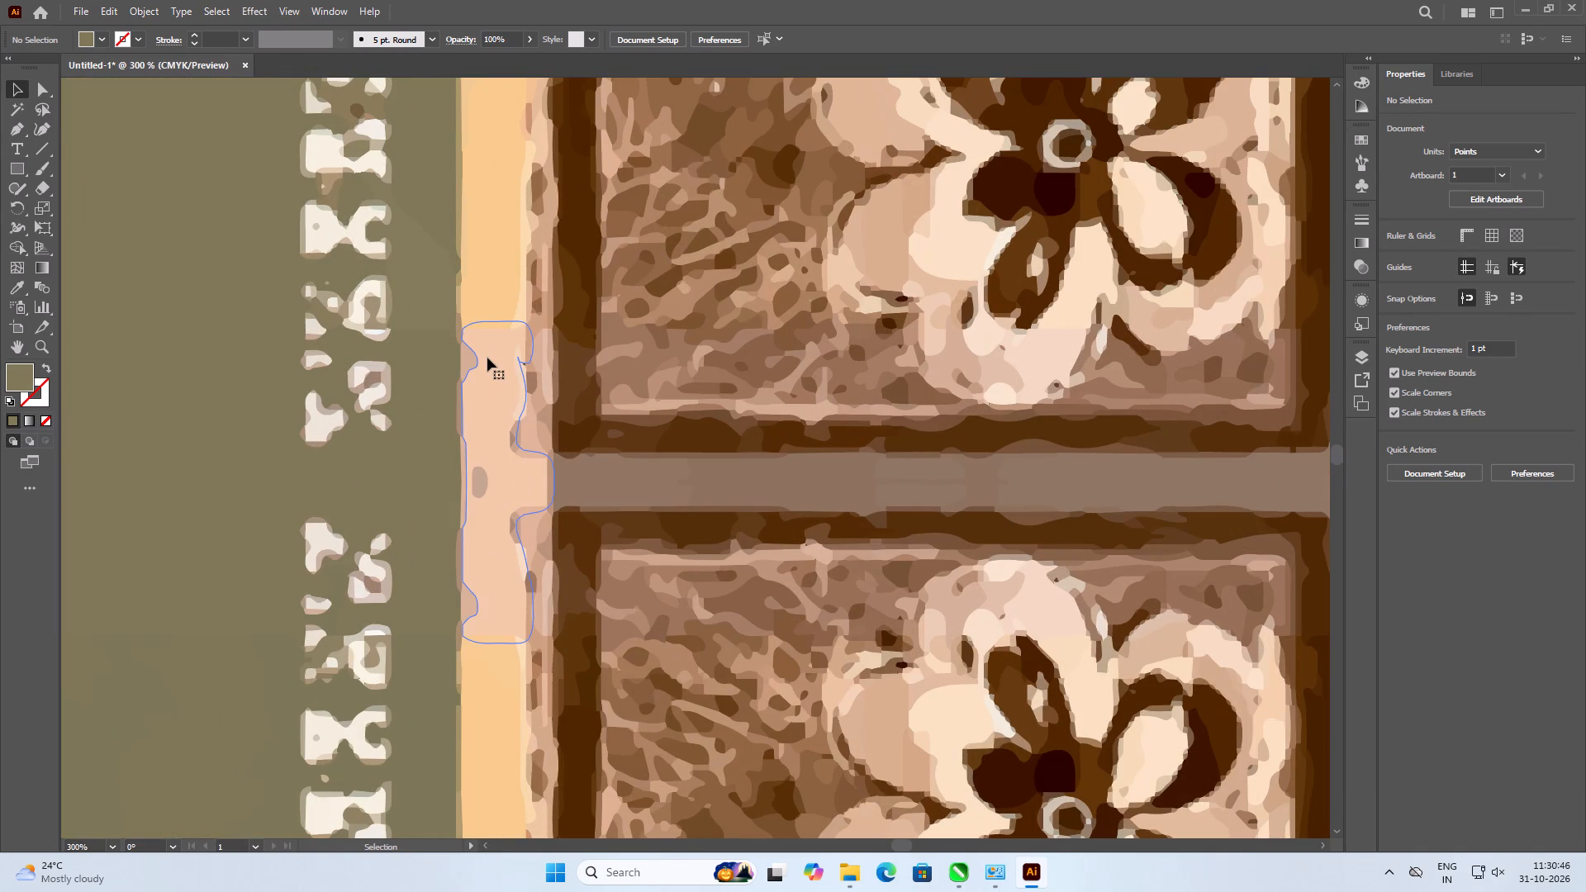
left_click(9, 290)
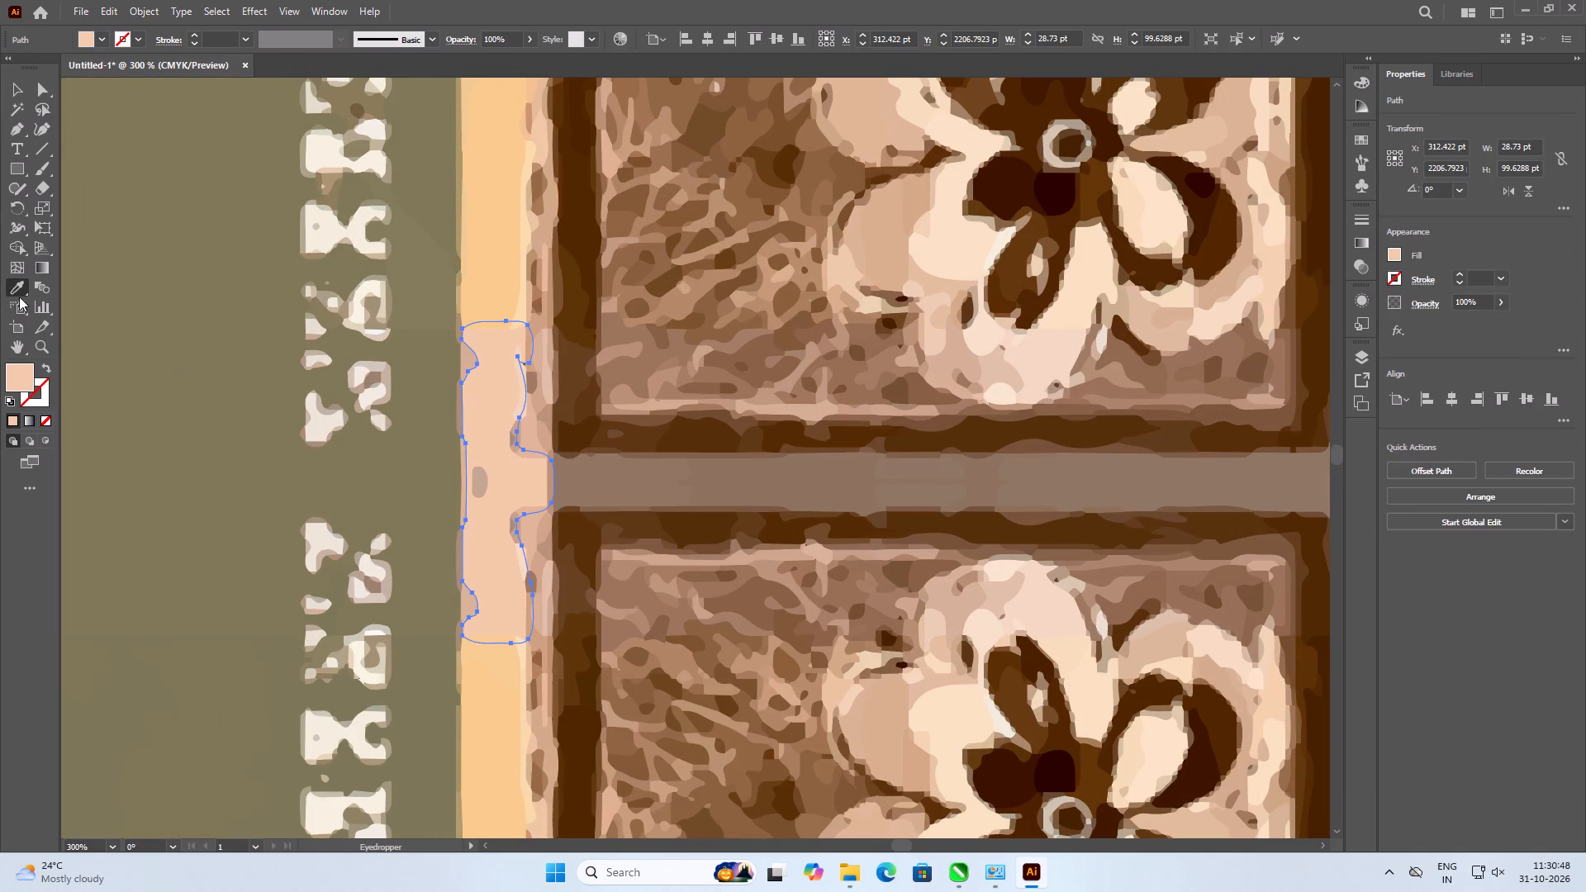
left_click(490, 288)
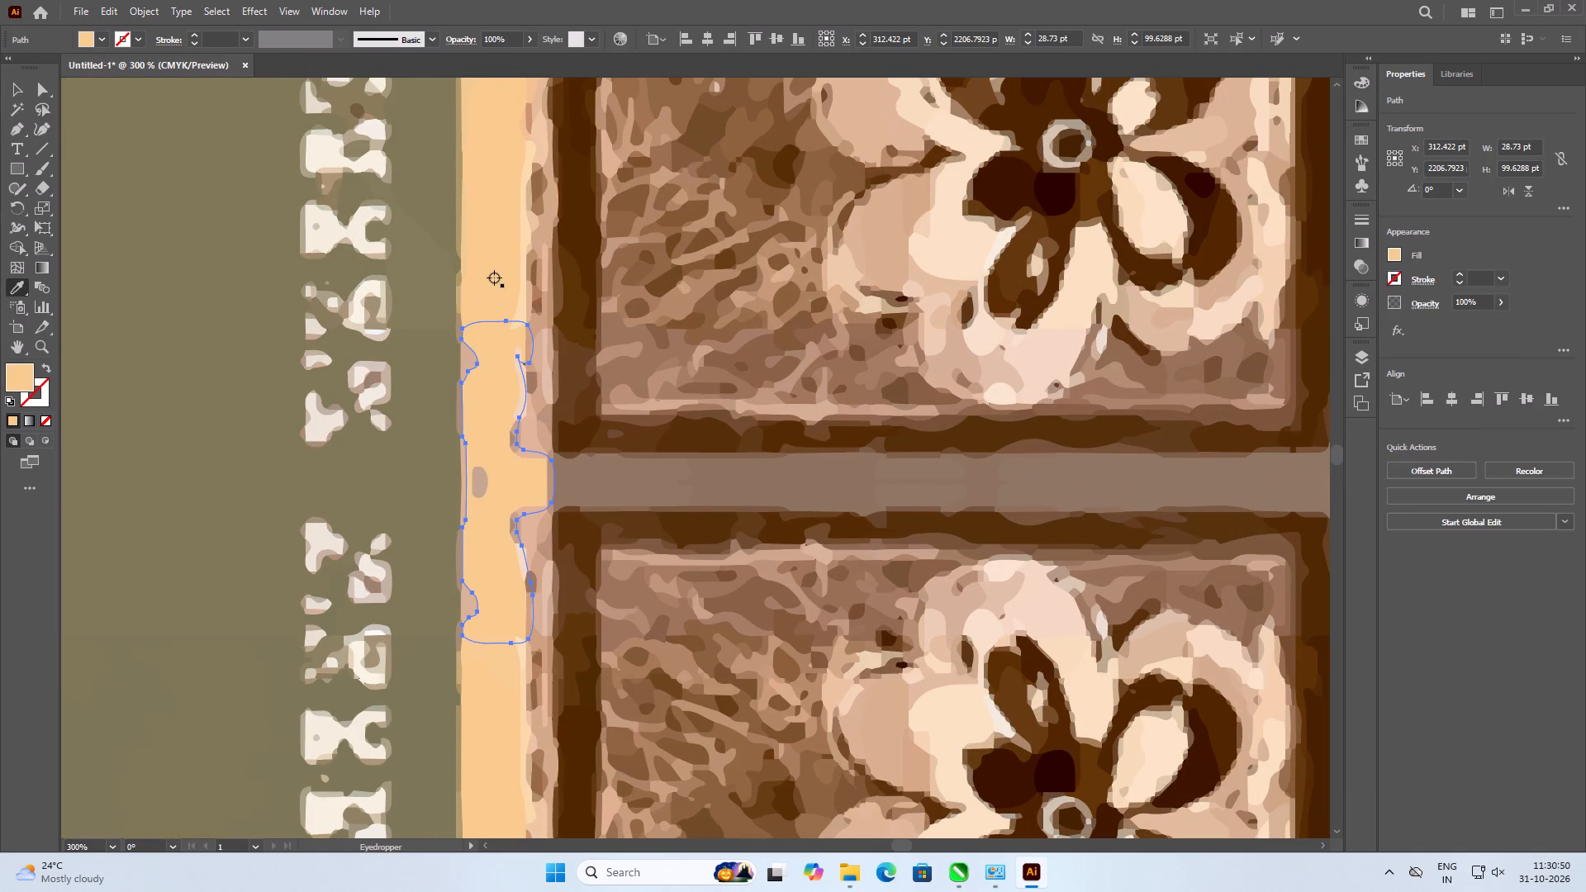
left_click(12, 90)
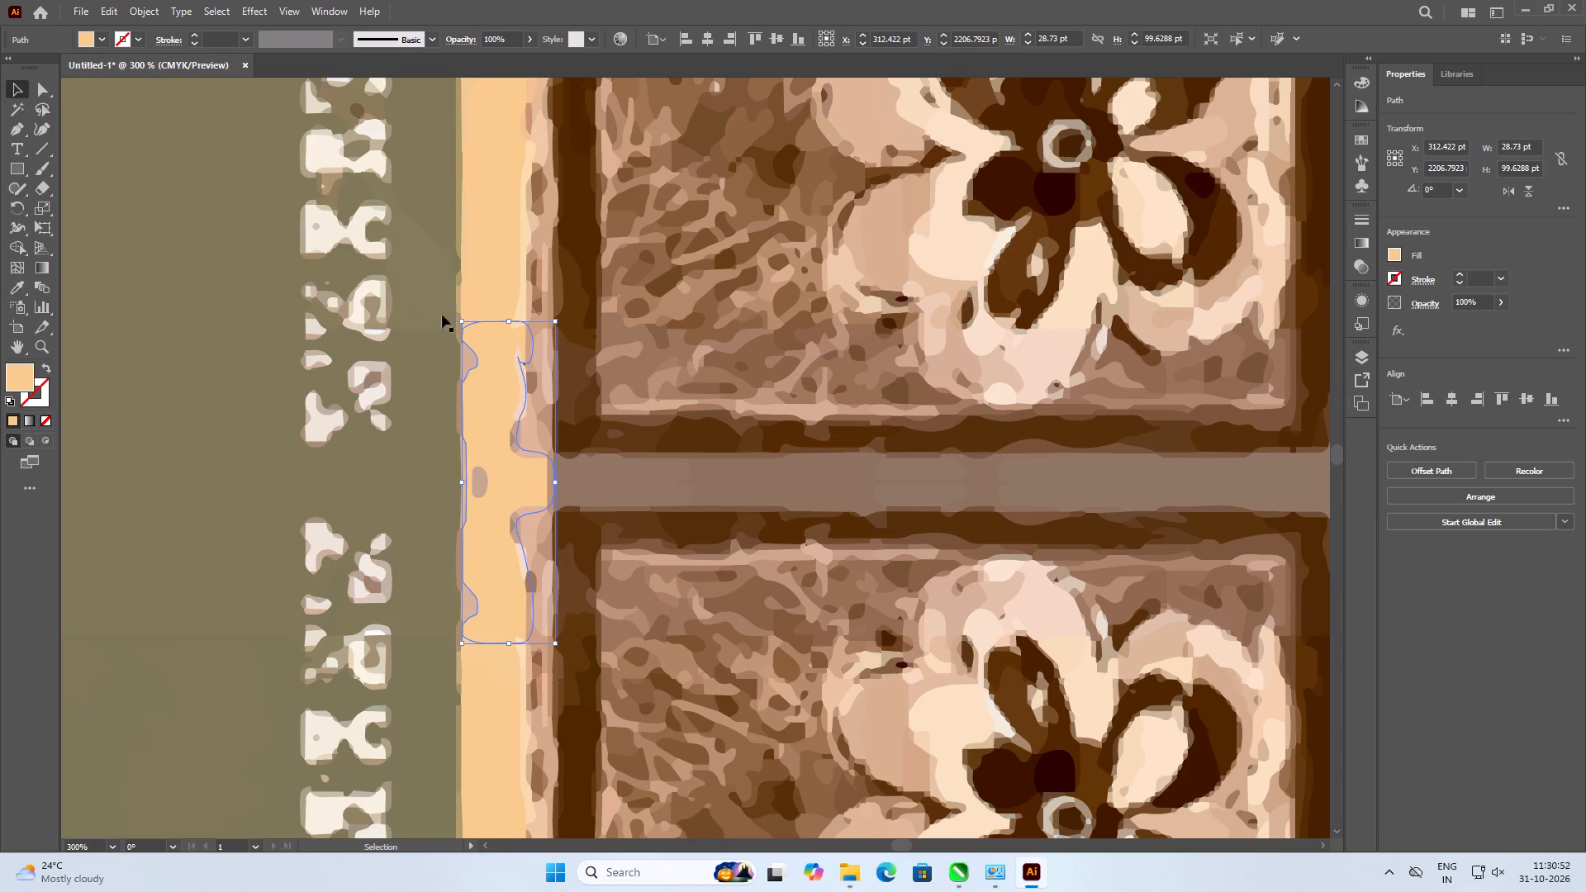
left_click(441, 661)
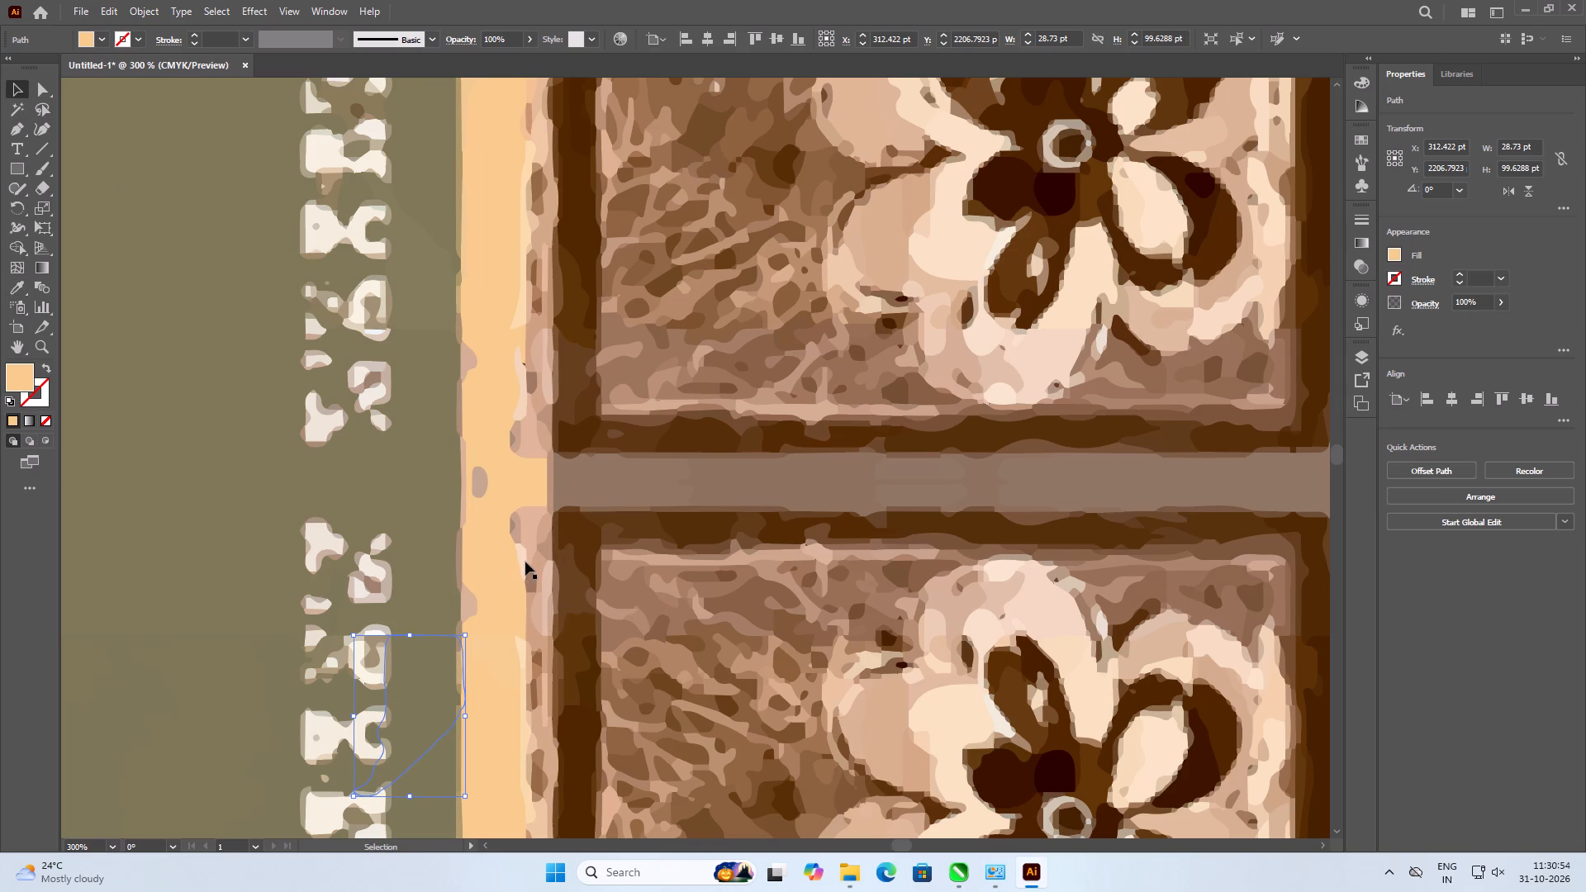
Recolour the two pale slivers along the yellow strip's inner edge, beside the brown flower panels, with the strip's yellow.
left_click(522, 549)
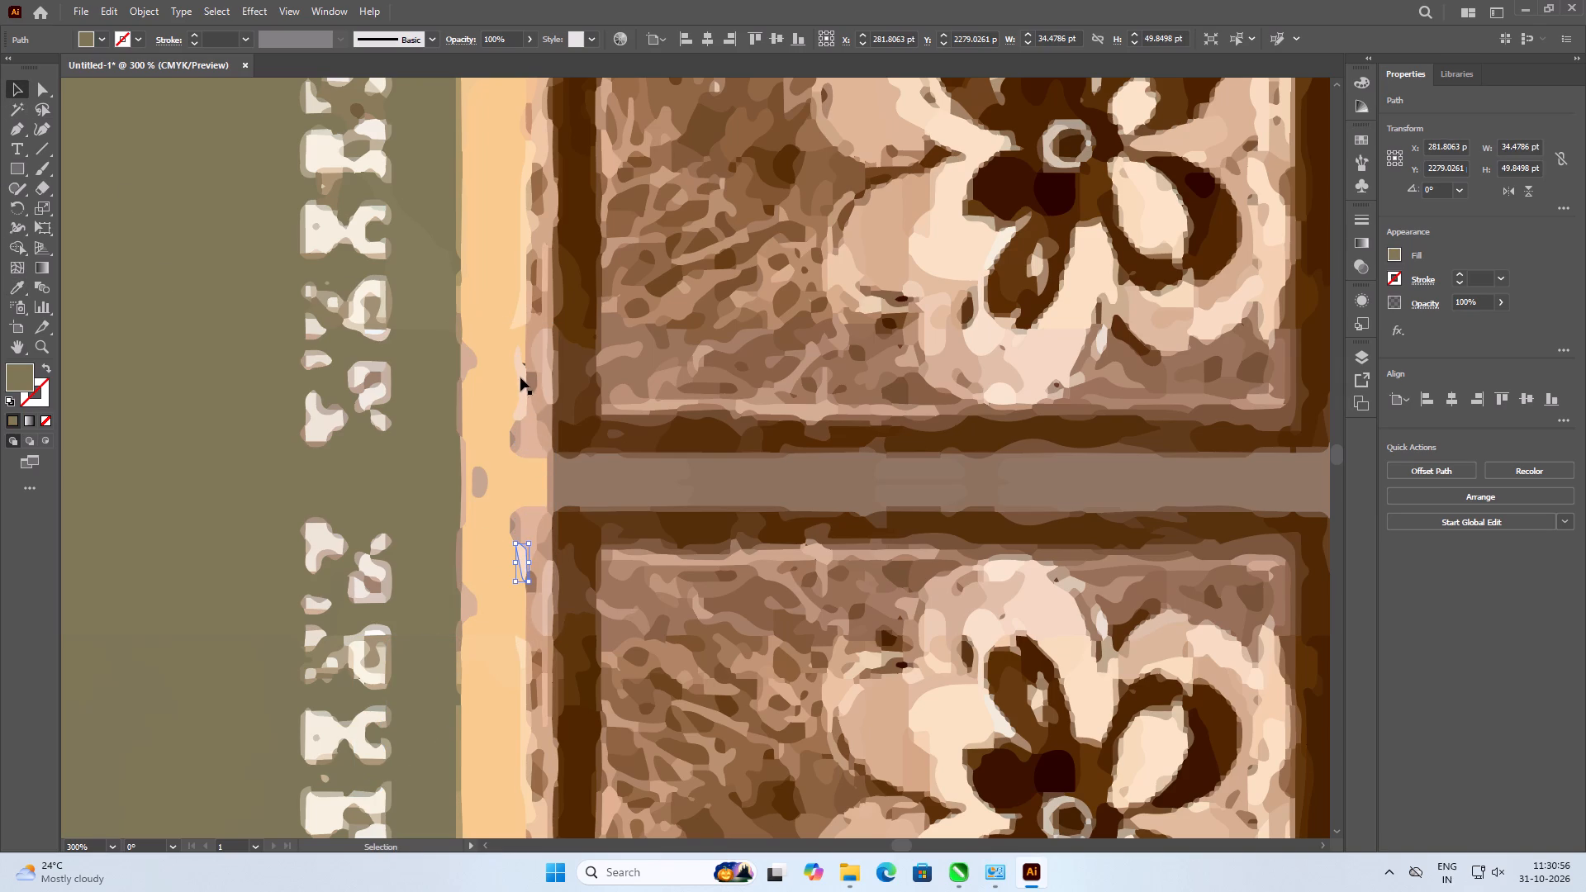
left_click(520, 370, "shift")
left_click(11, 282)
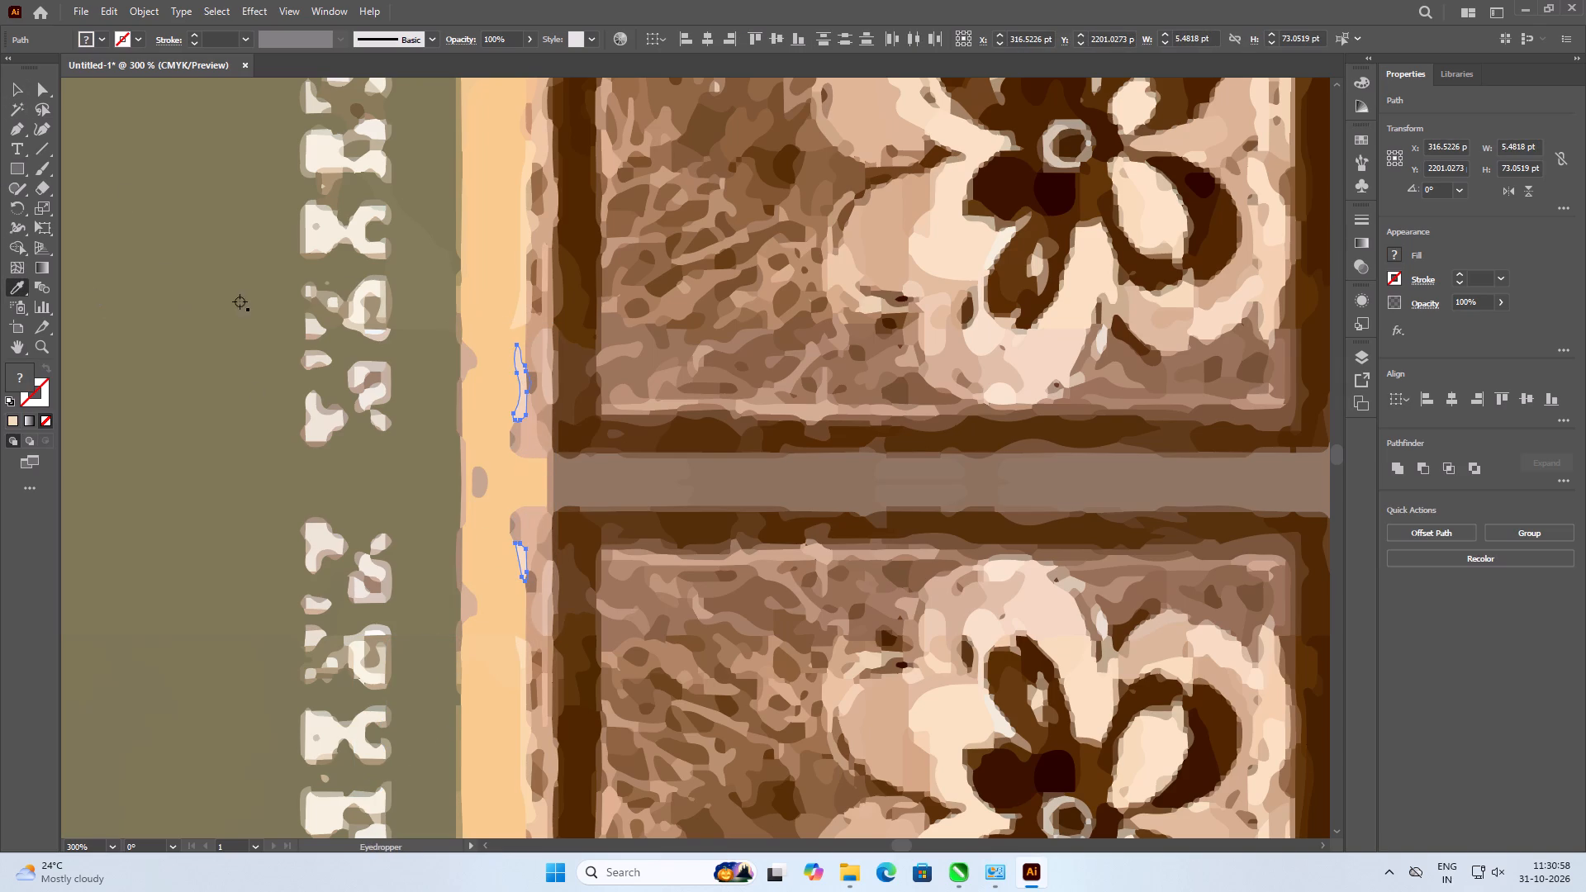
left_click(481, 284)
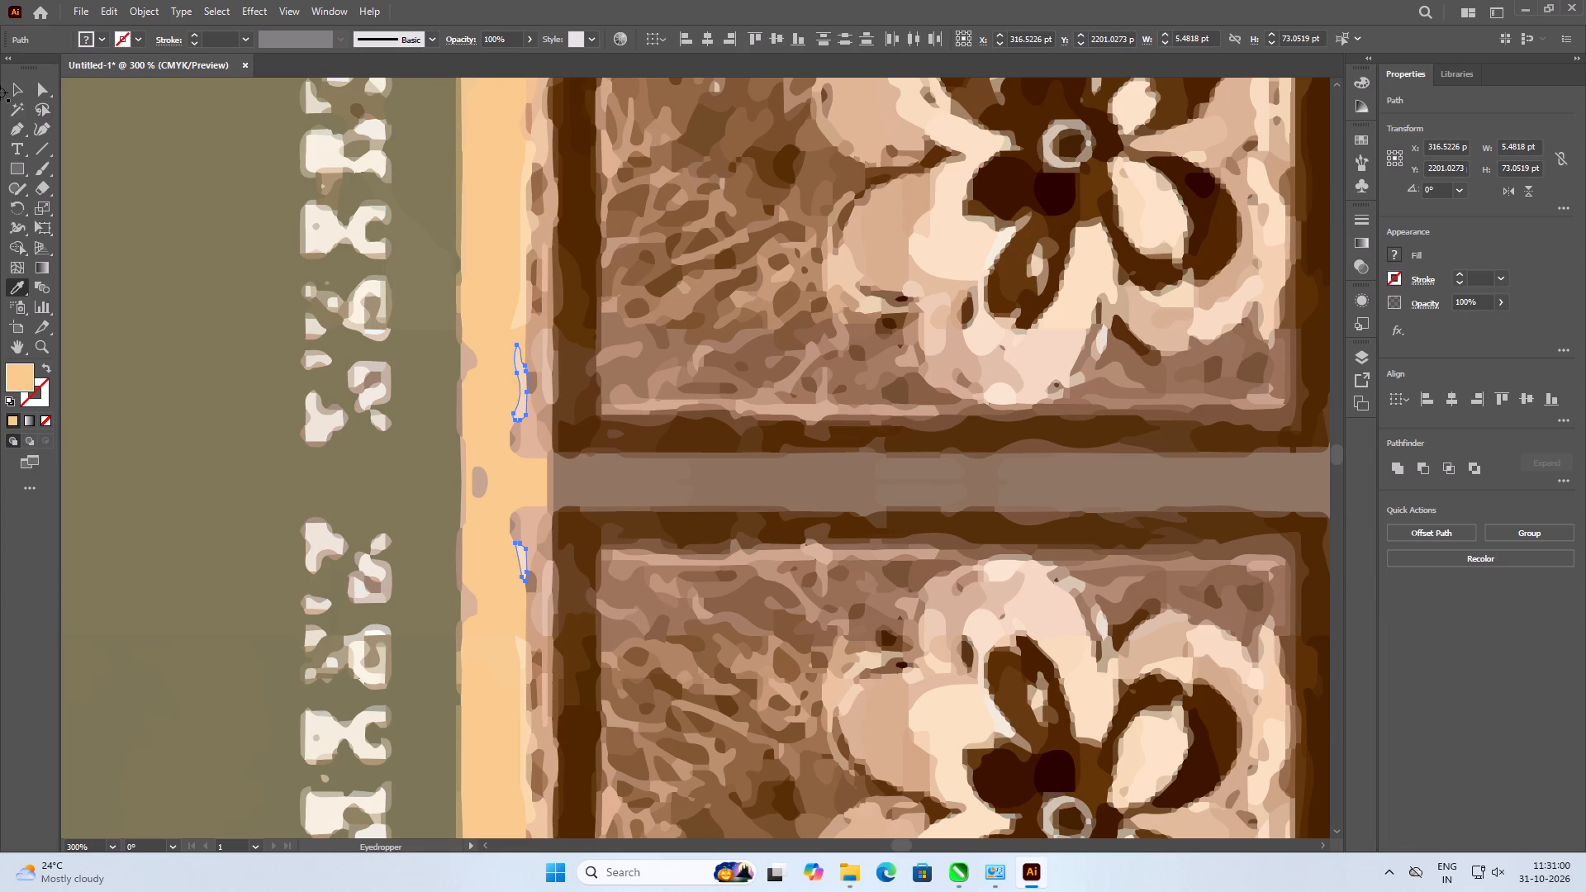
left_click(11, 88)
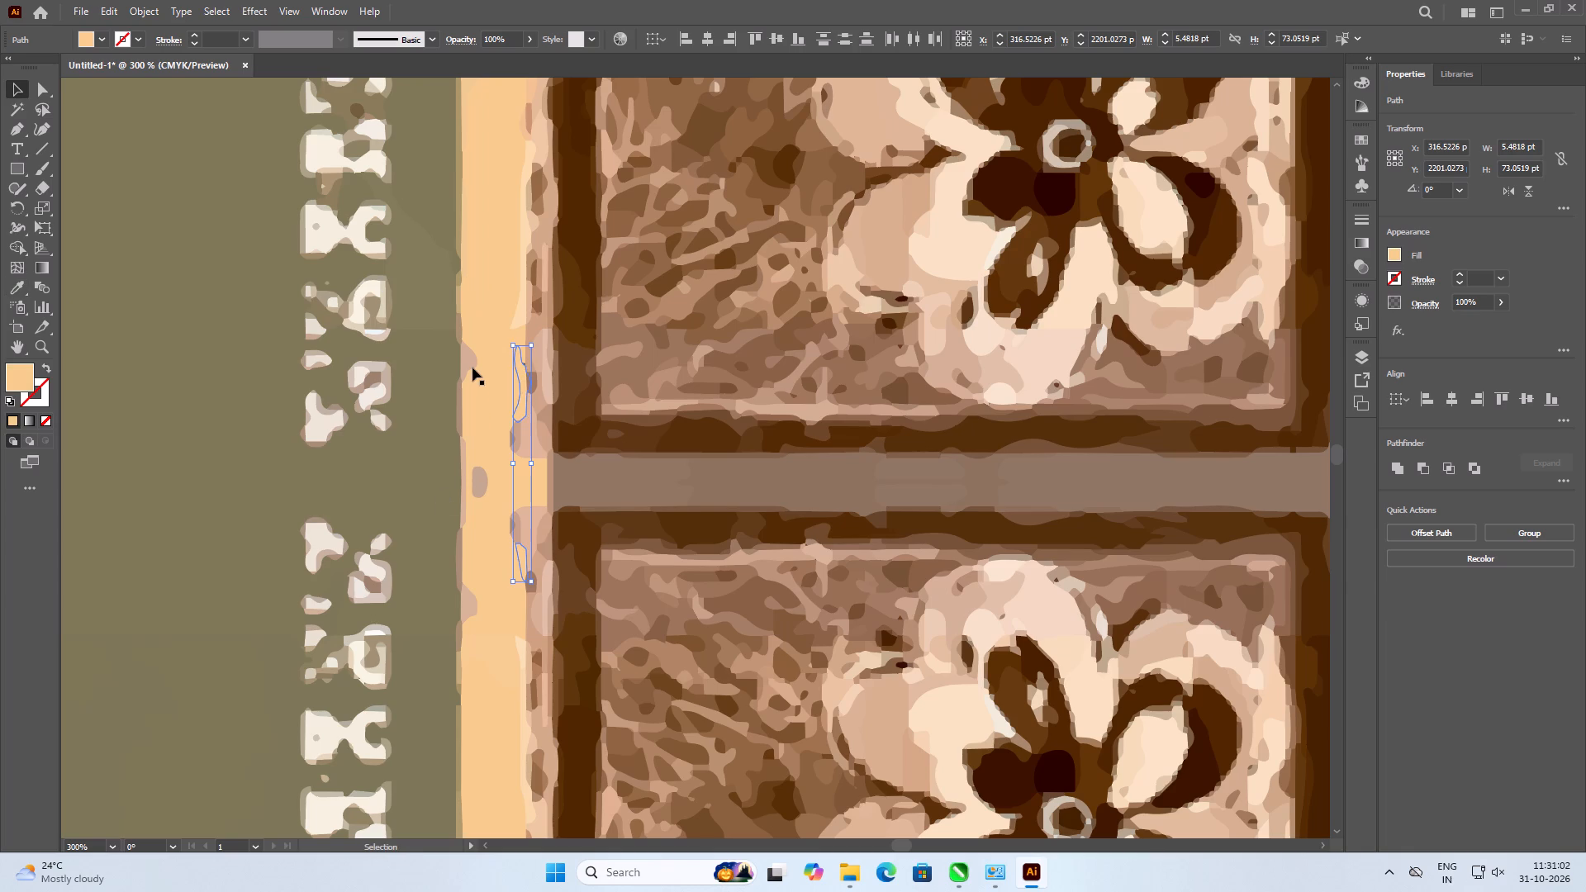
Recolour the four pinkish slivers where the yellow strip meets the olive background with the tan sampled from that edge higher up.
left_click(468, 360)
left_click(463, 458, "shift")
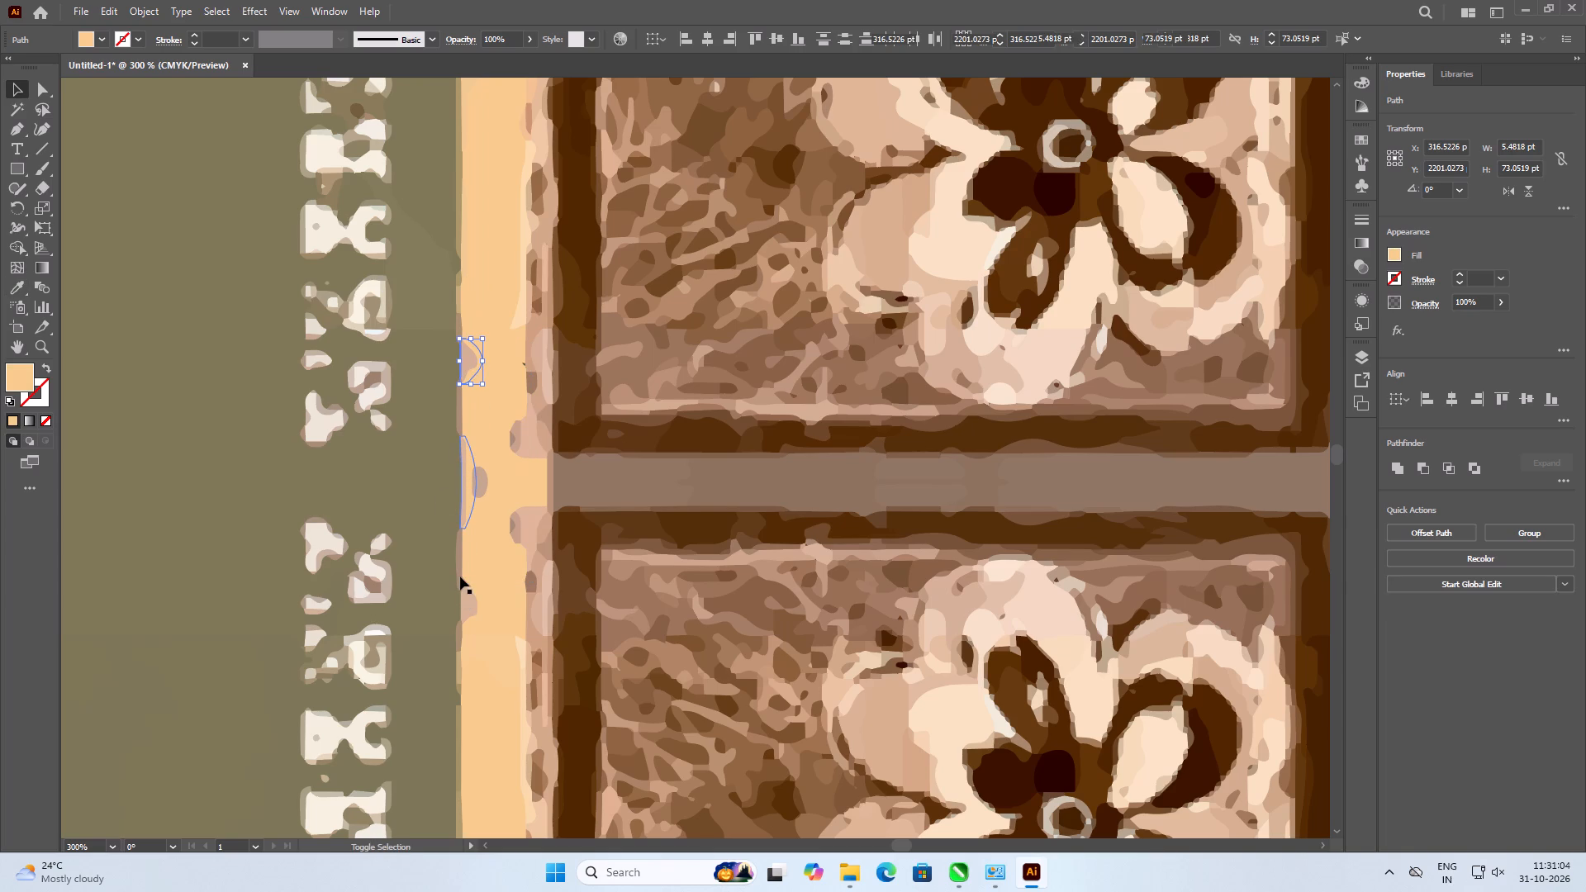
left_click(460, 576, "shift")
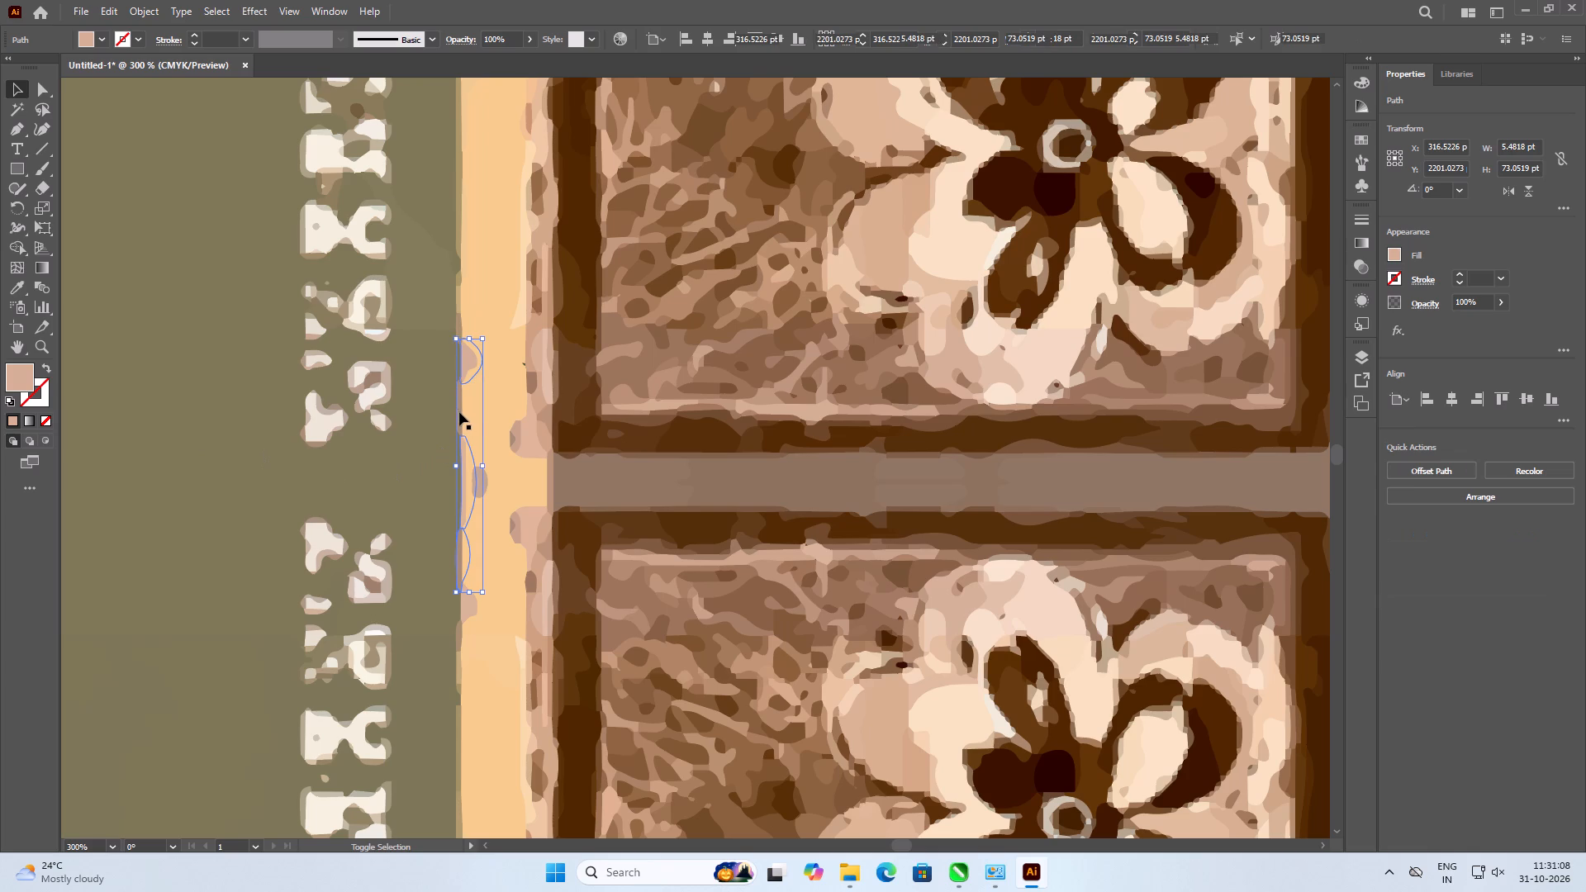
left_click(459, 412, "shift")
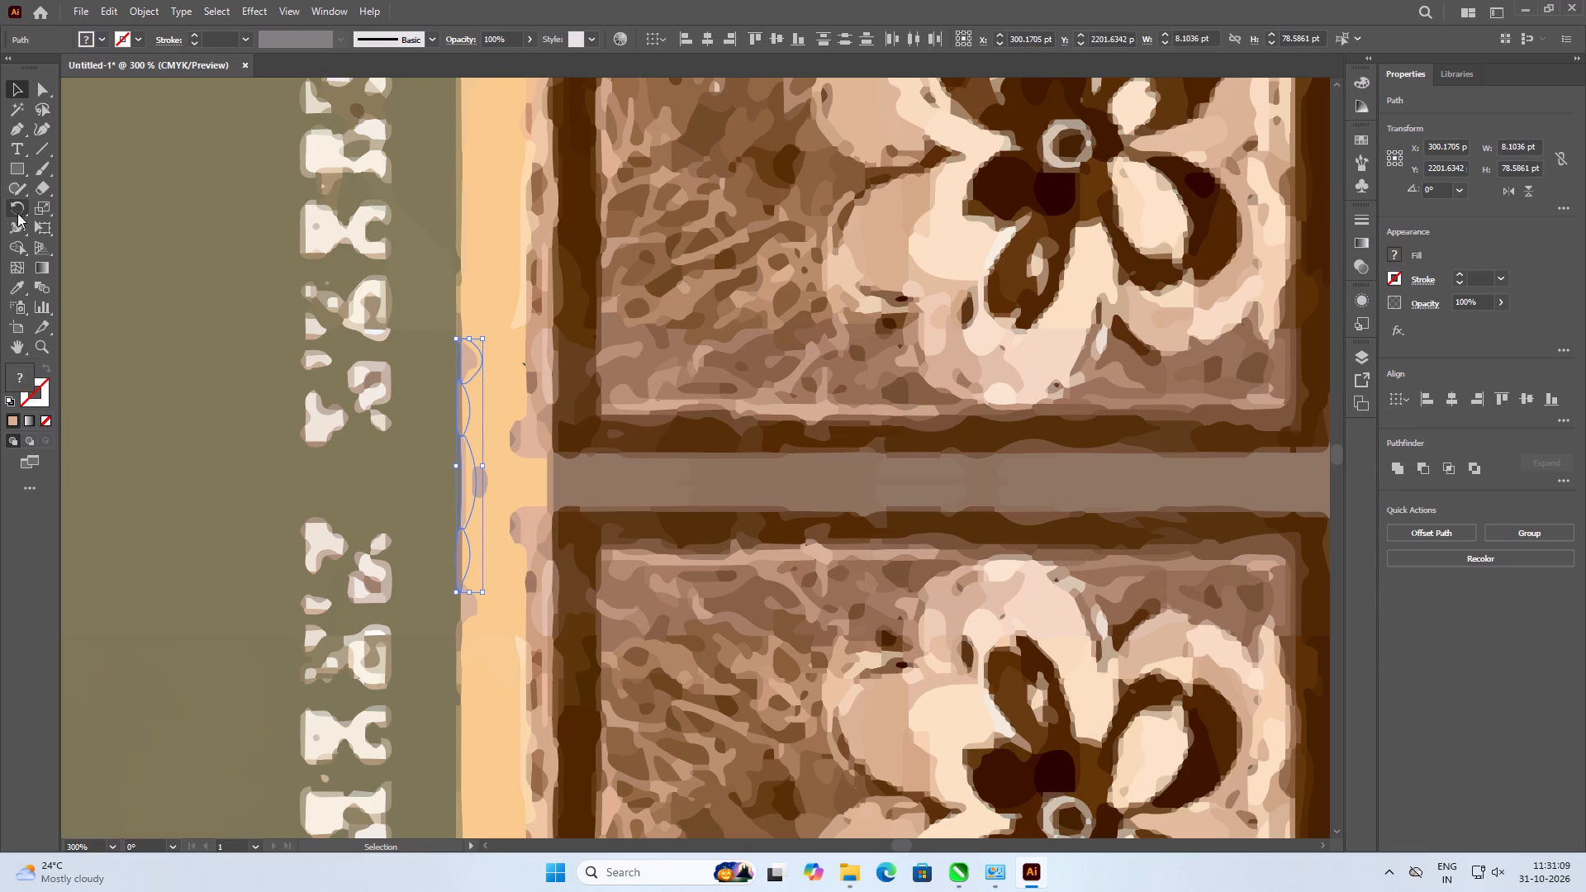
left_click(20, 291)
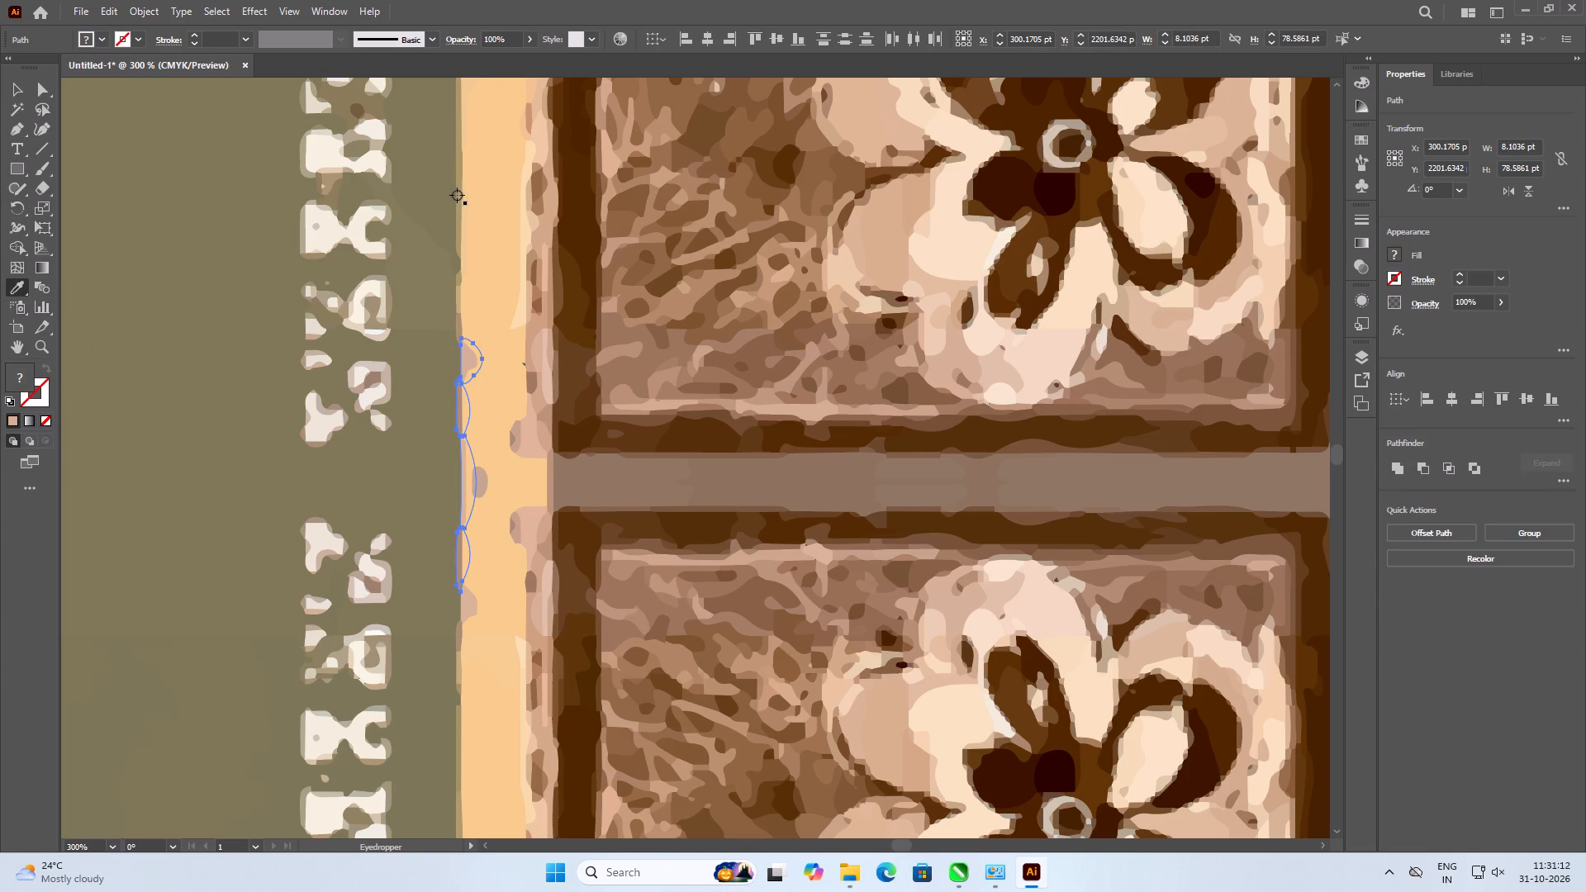
left_click(458, 192)
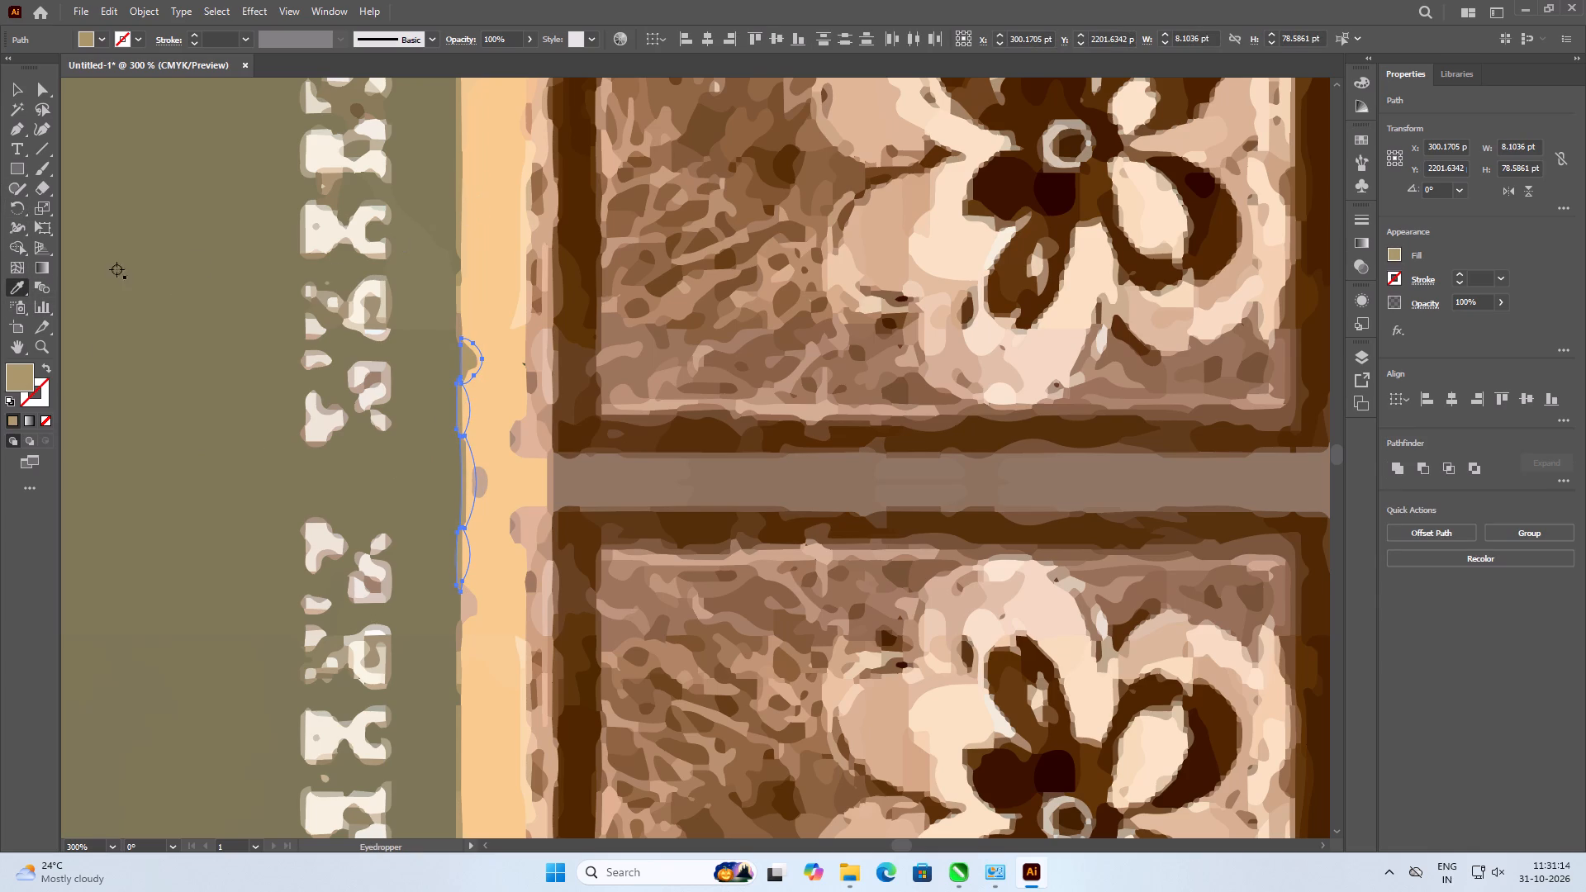
left_click(13, 78)
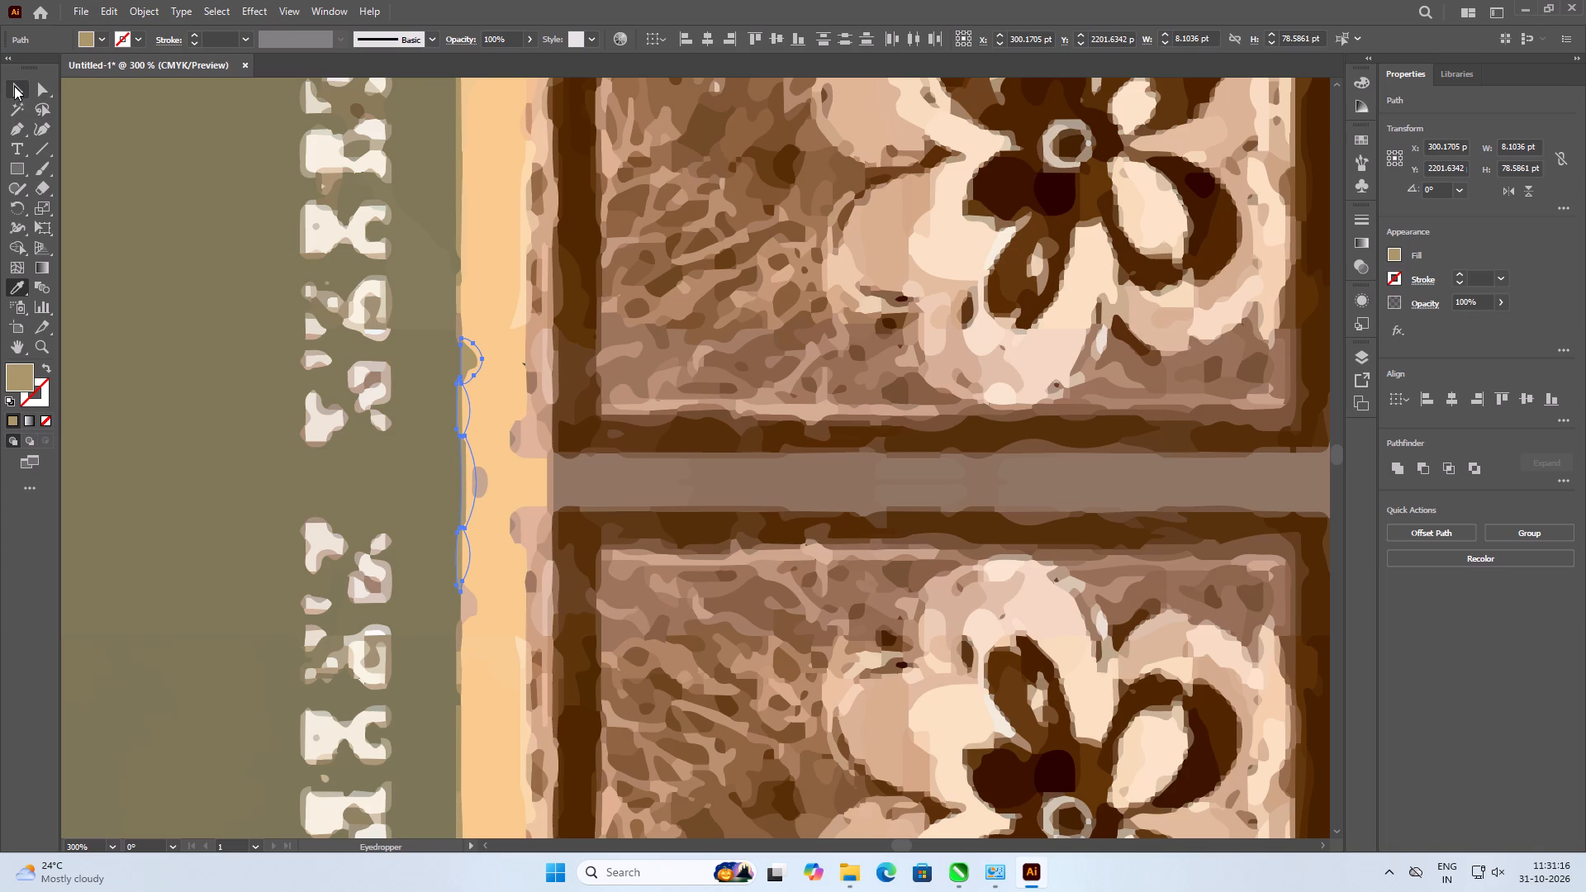
left_click(14, 86)
left_click(124, 275)
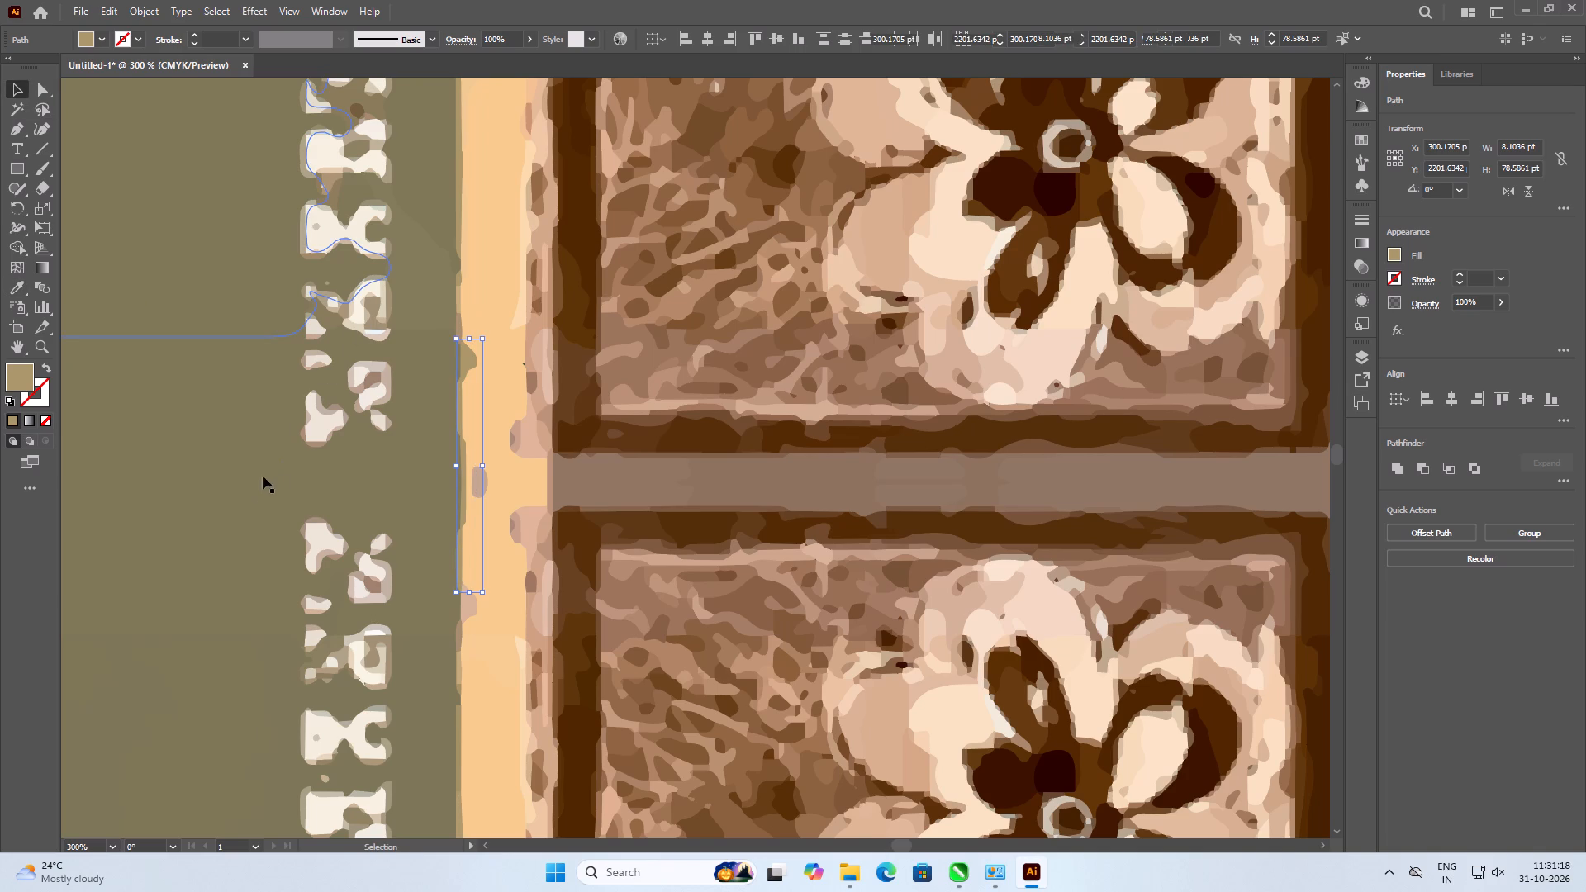
Duplicate all pieces of the pale motif below the border gap, nearest the yellow strip, straight up into the empty olive gap.
scroll(324, 368, "down", 3)
scroll(373, 502, "up", 1)
left_click(373, 526)
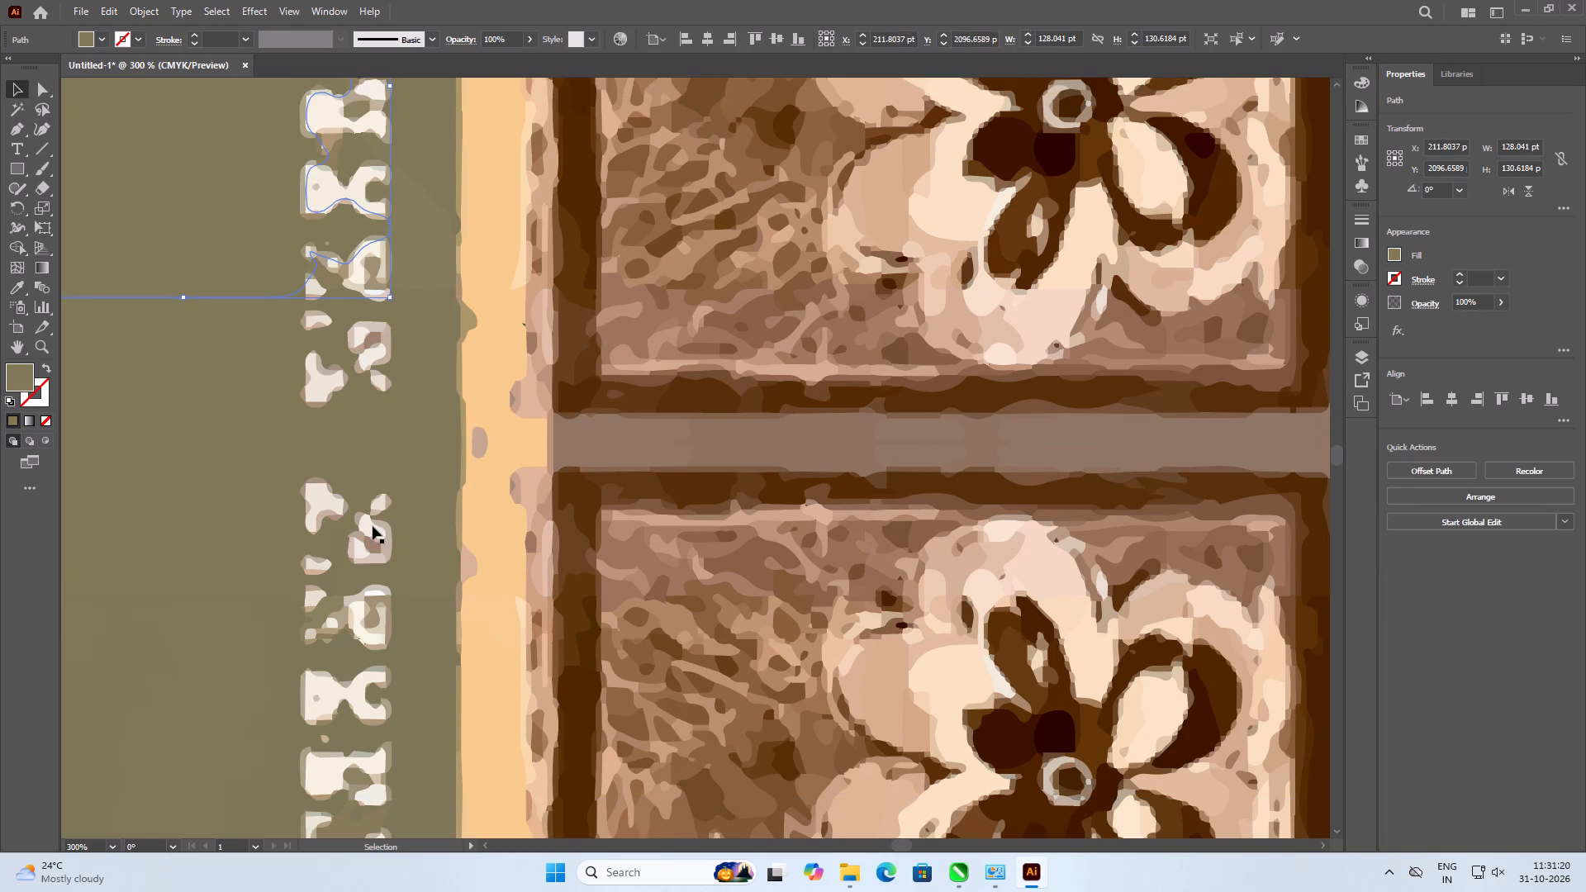
scroll(363, 570, "up", 4)
scroll(363, 570, "down", 5)
scroll(363, 570, "up", 5, "alt")
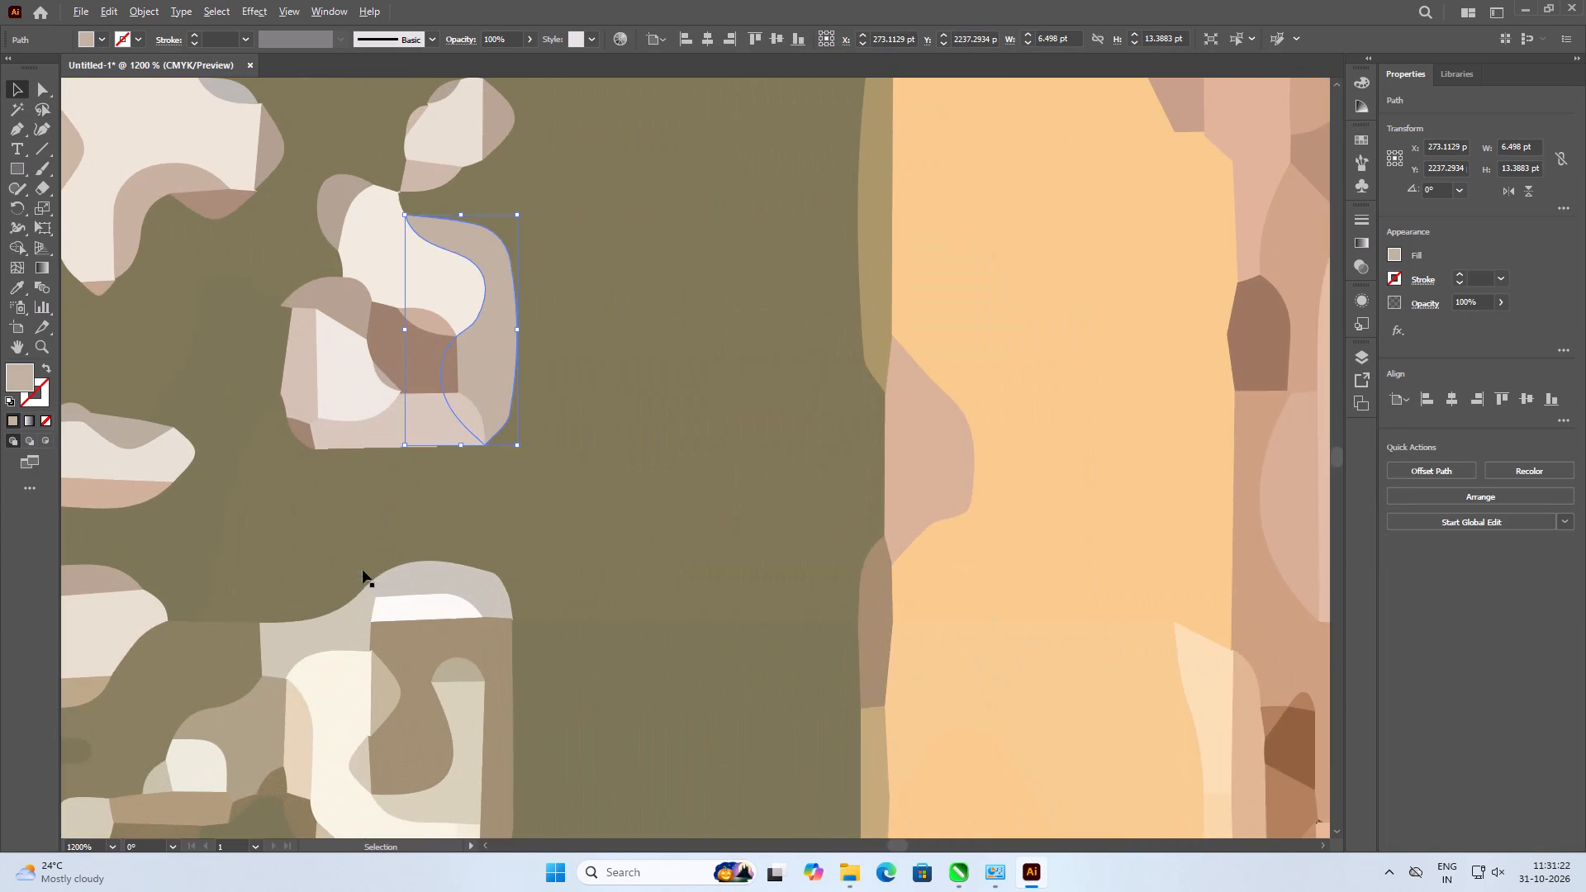
scroll(371, 485, "down", 3, "alt")
scroll(387, 302, "up", 2, "alt")
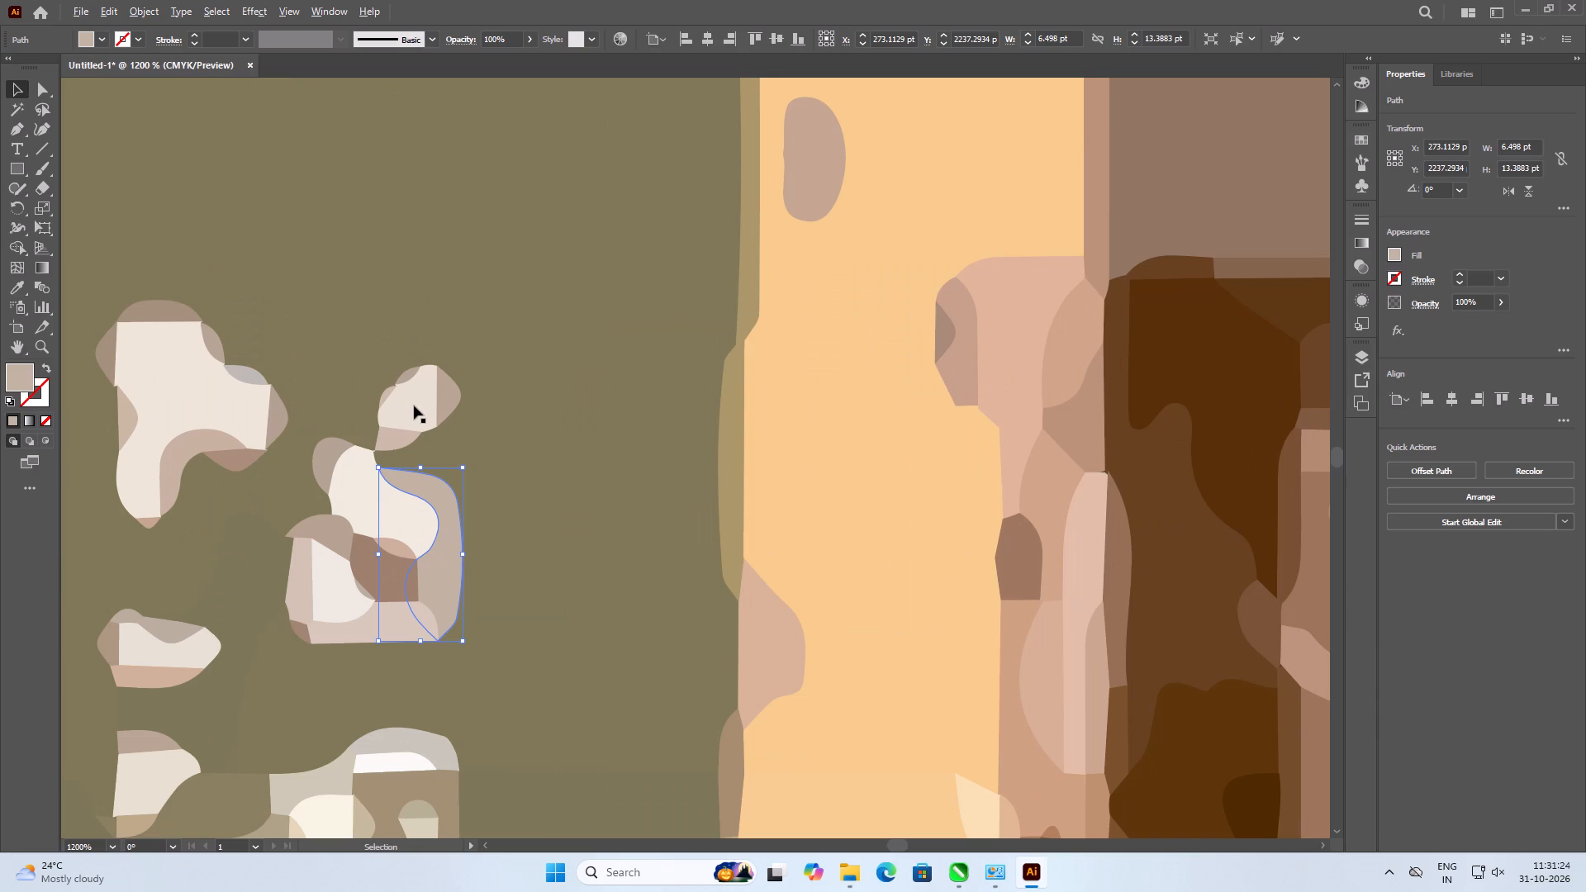
left_click(414, 406)
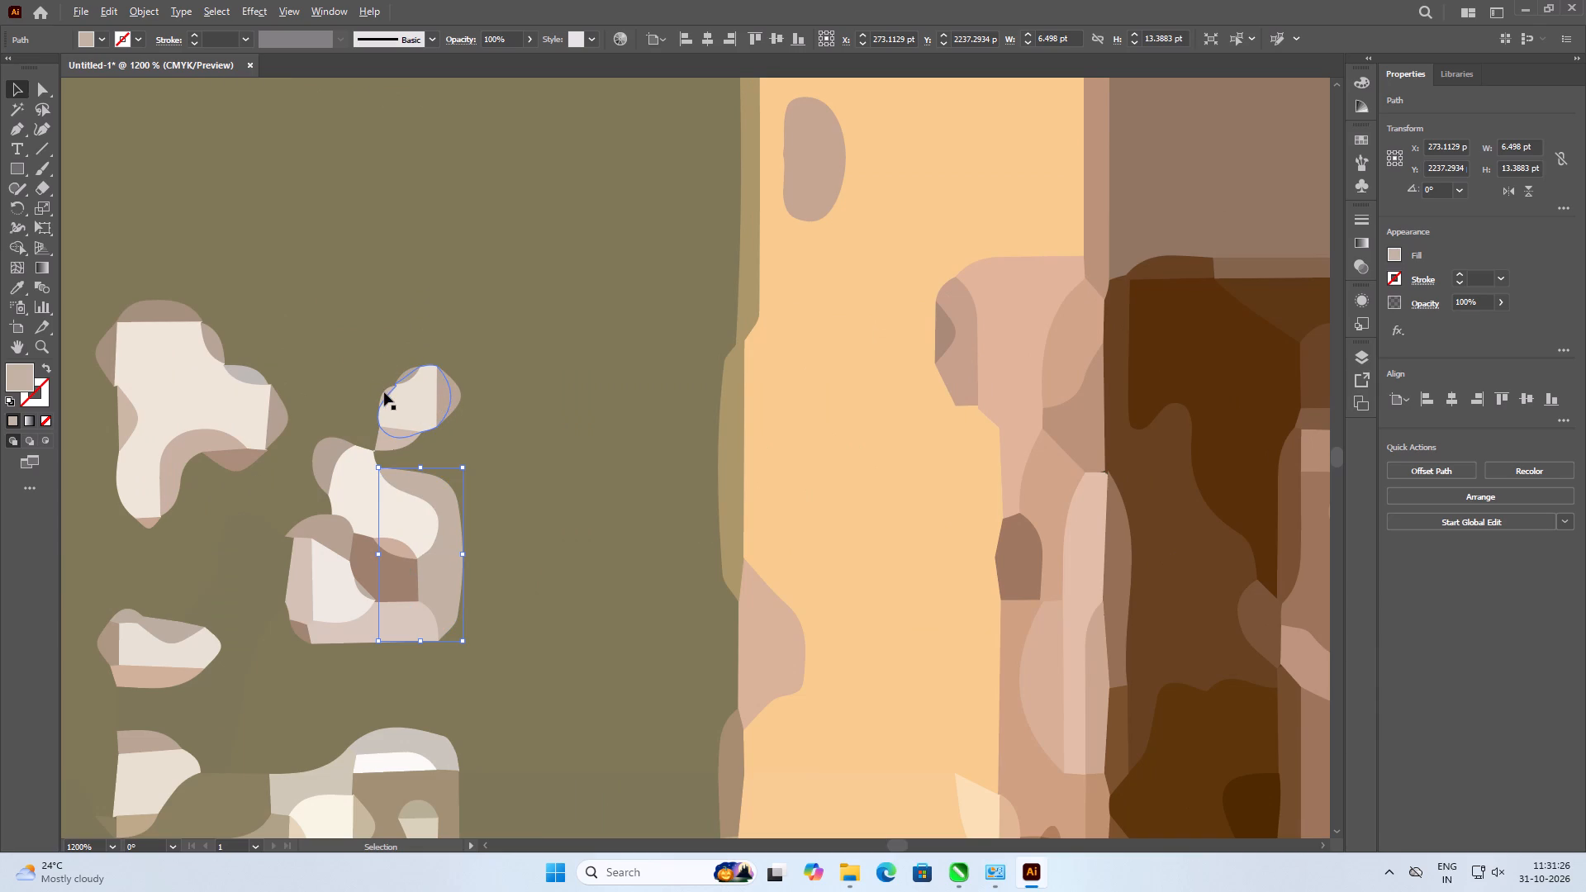
left_click(384, 392, "shift")
left_click(406, 374, "shift")
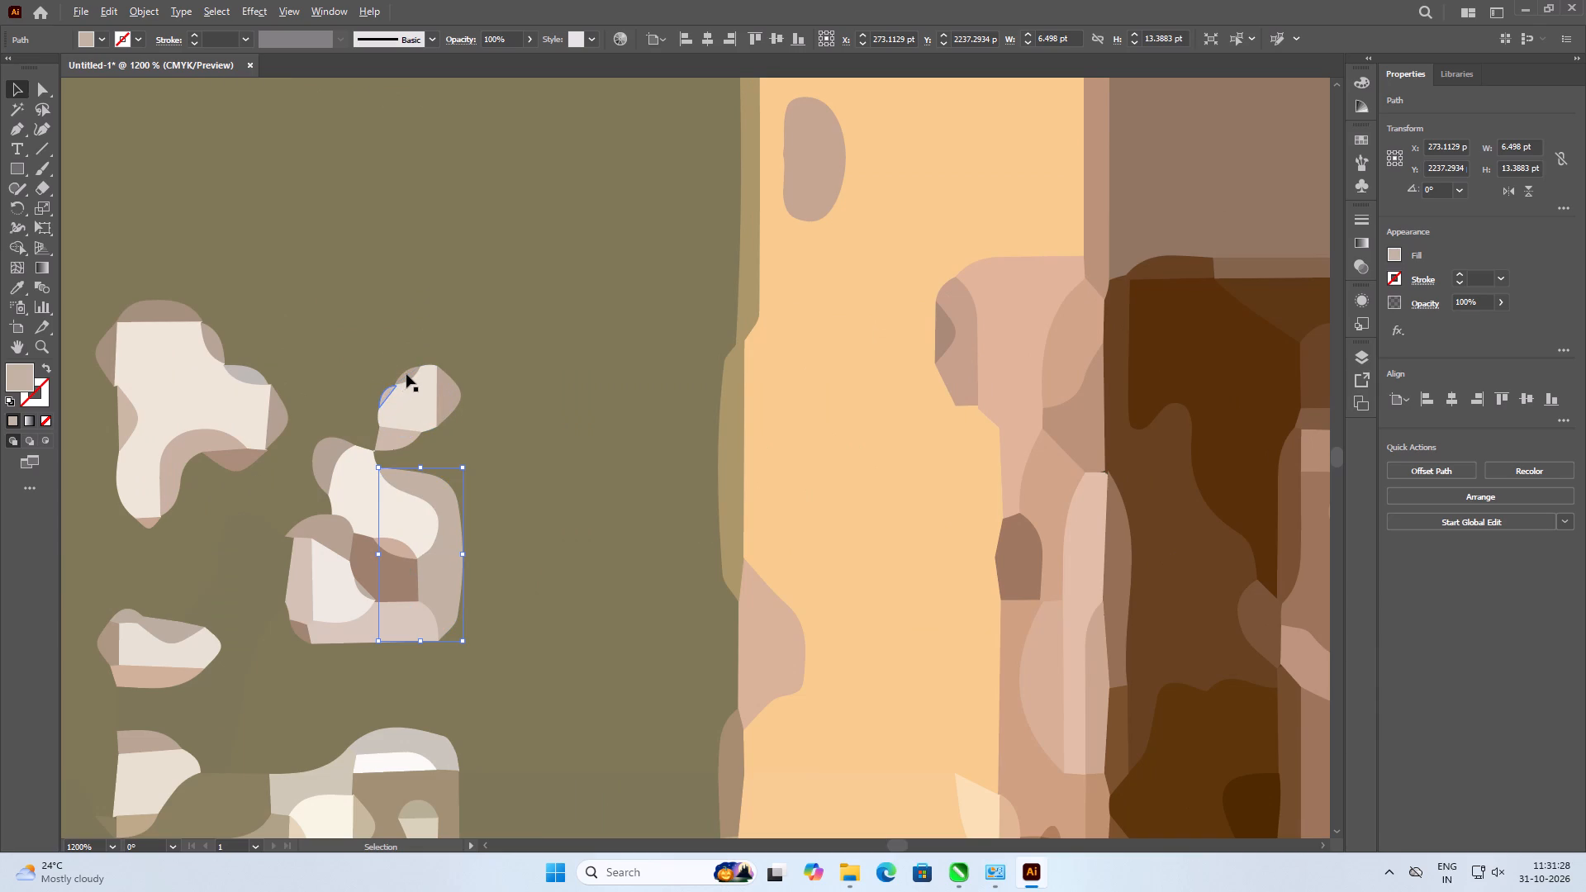
left_click(404, 373, "shift")
left_click(413, 399, "shift")
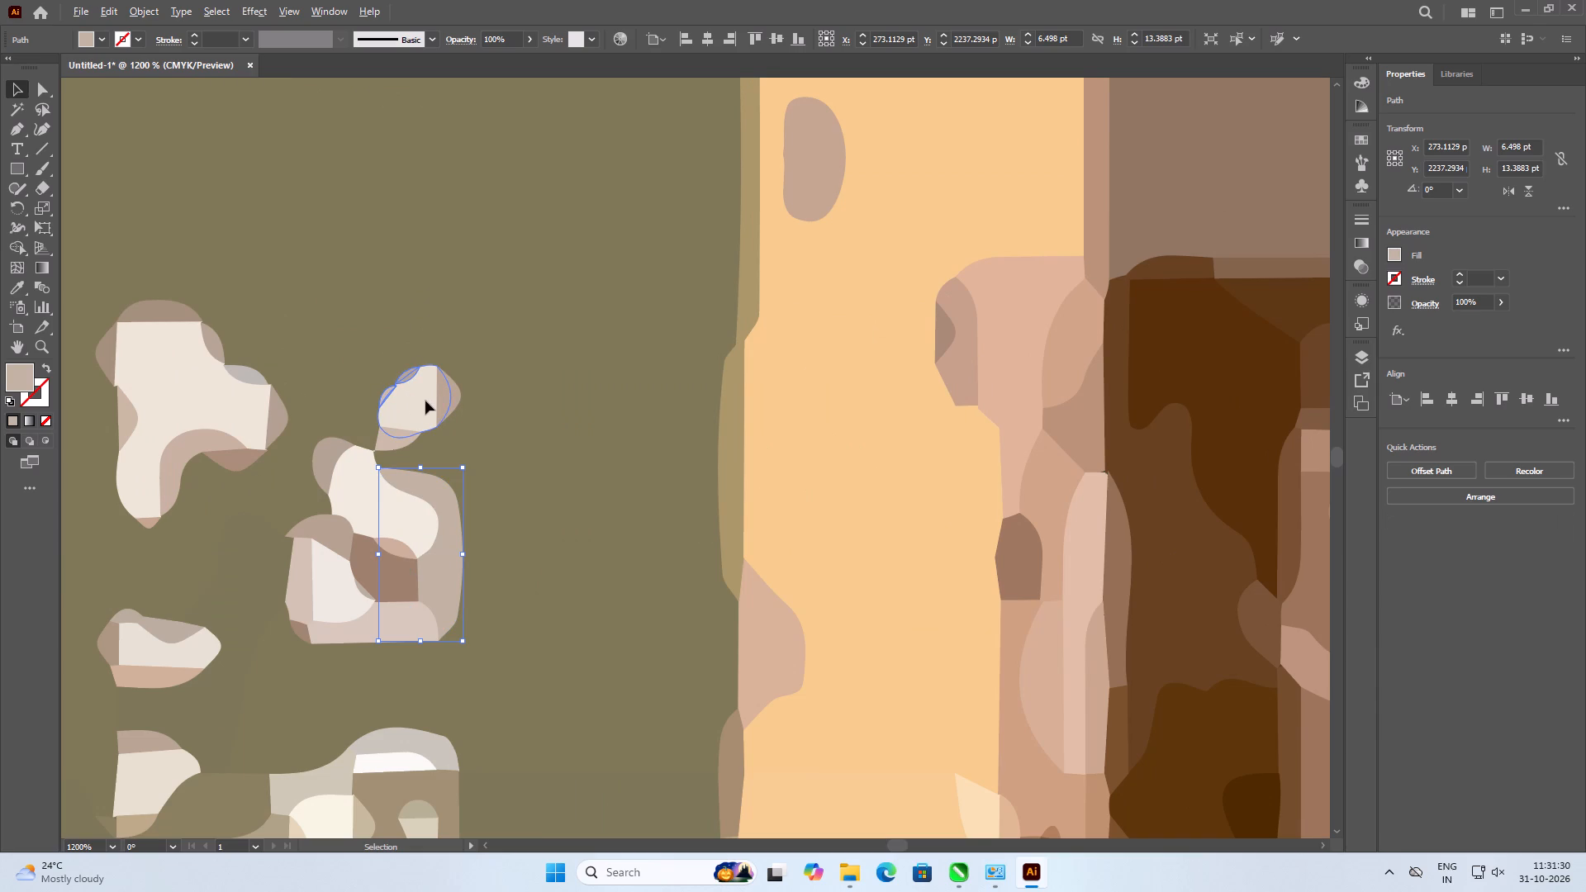
left_click(458, 397, "shift")
left_click(387, 439, "shift")
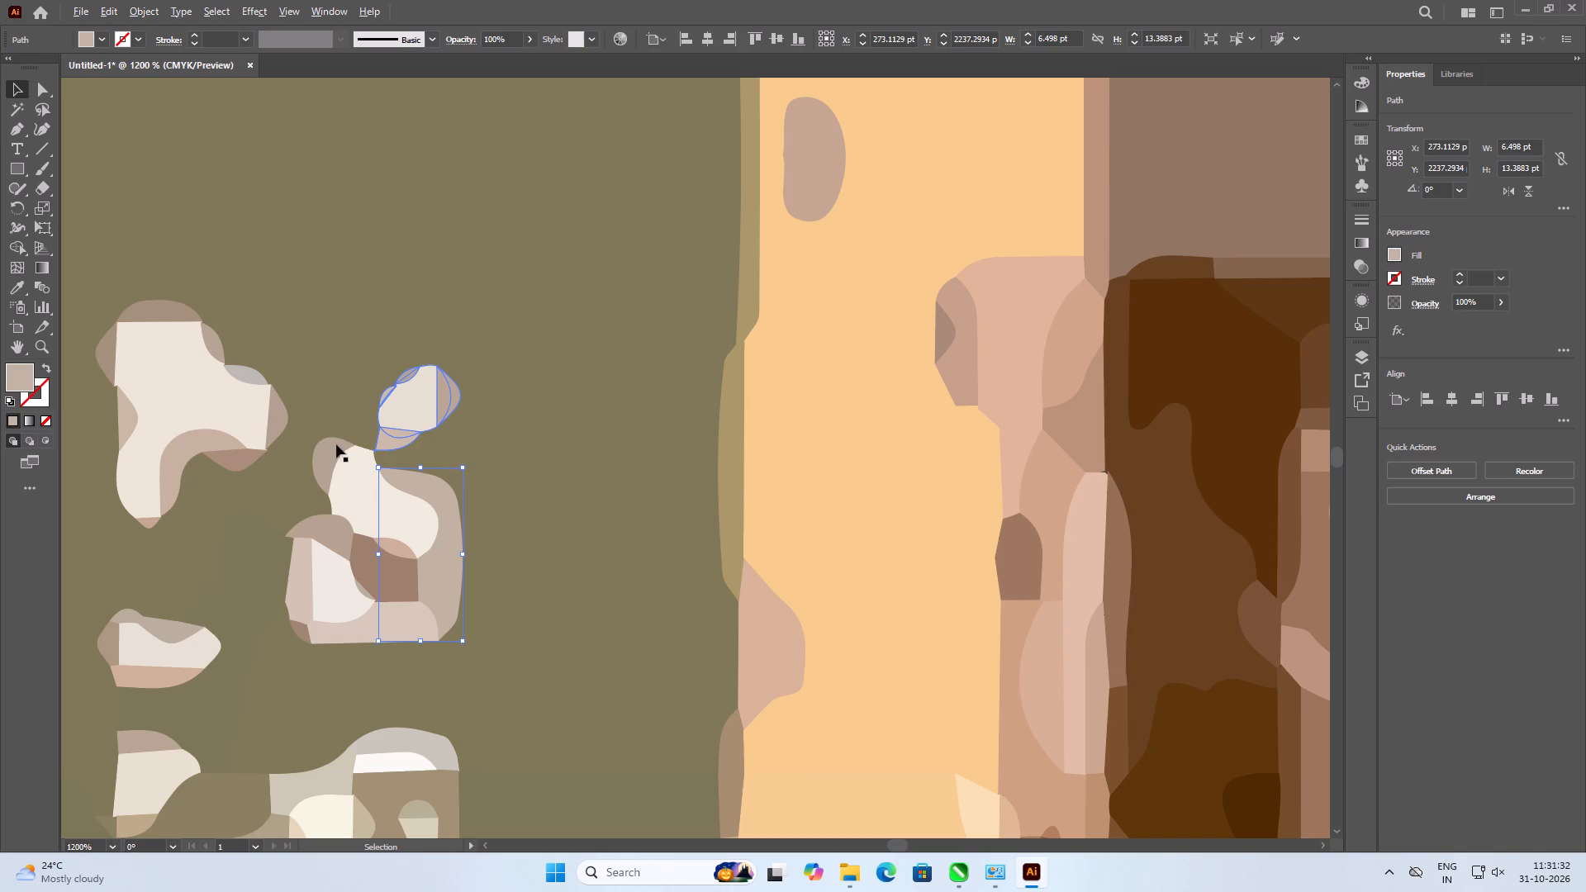
left_click(327, 449, "shift")
left_click(356, 506, "shift")
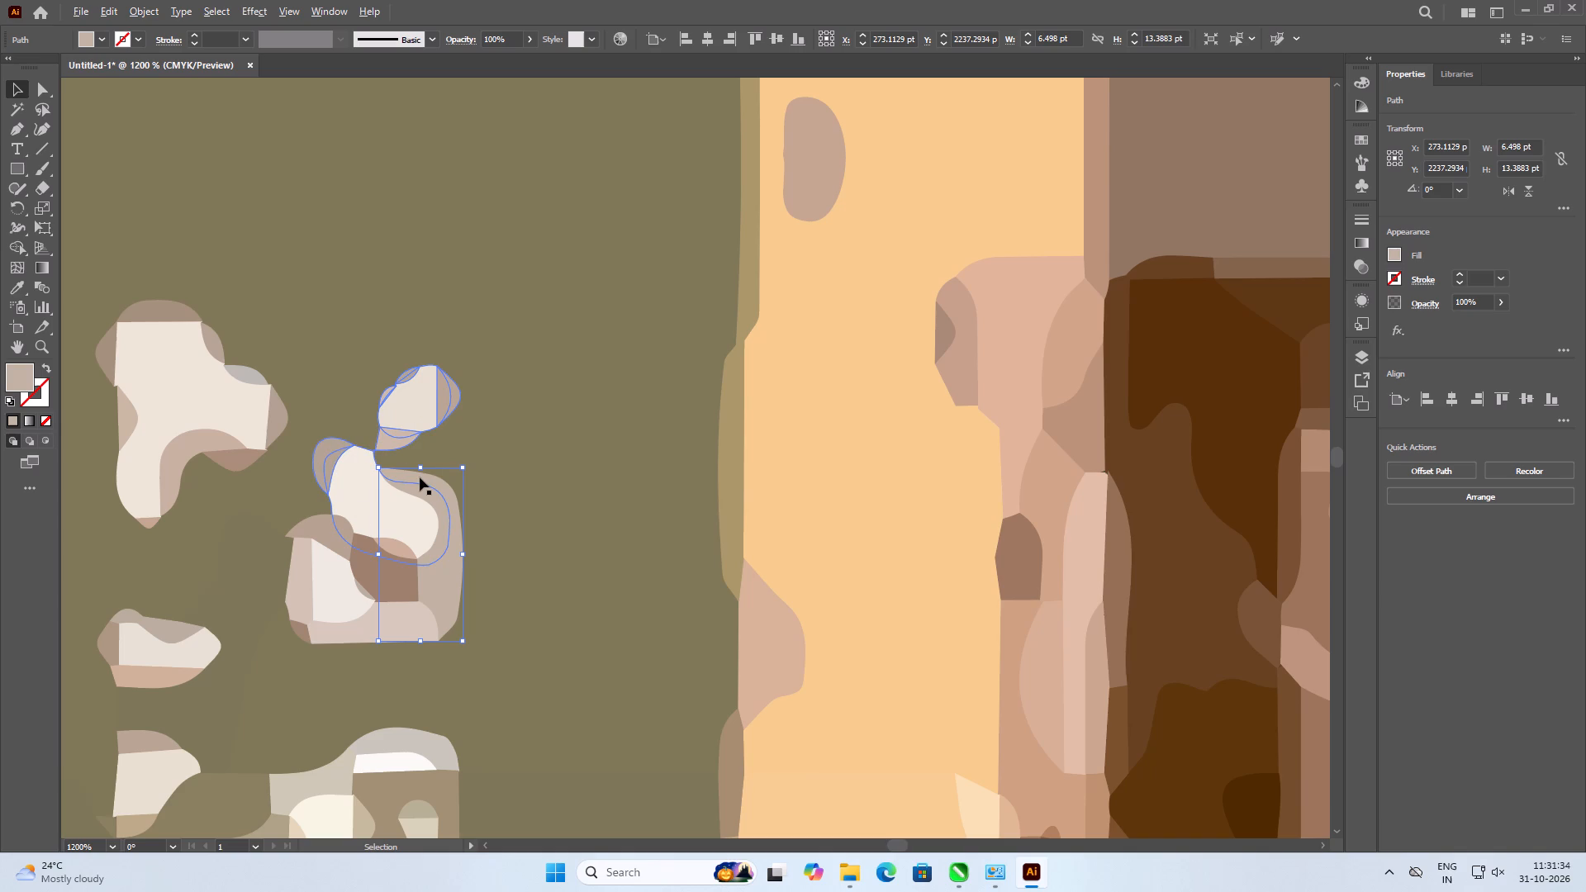
left_click(420, 477, "shift")
left_click(401, 629, "shift")
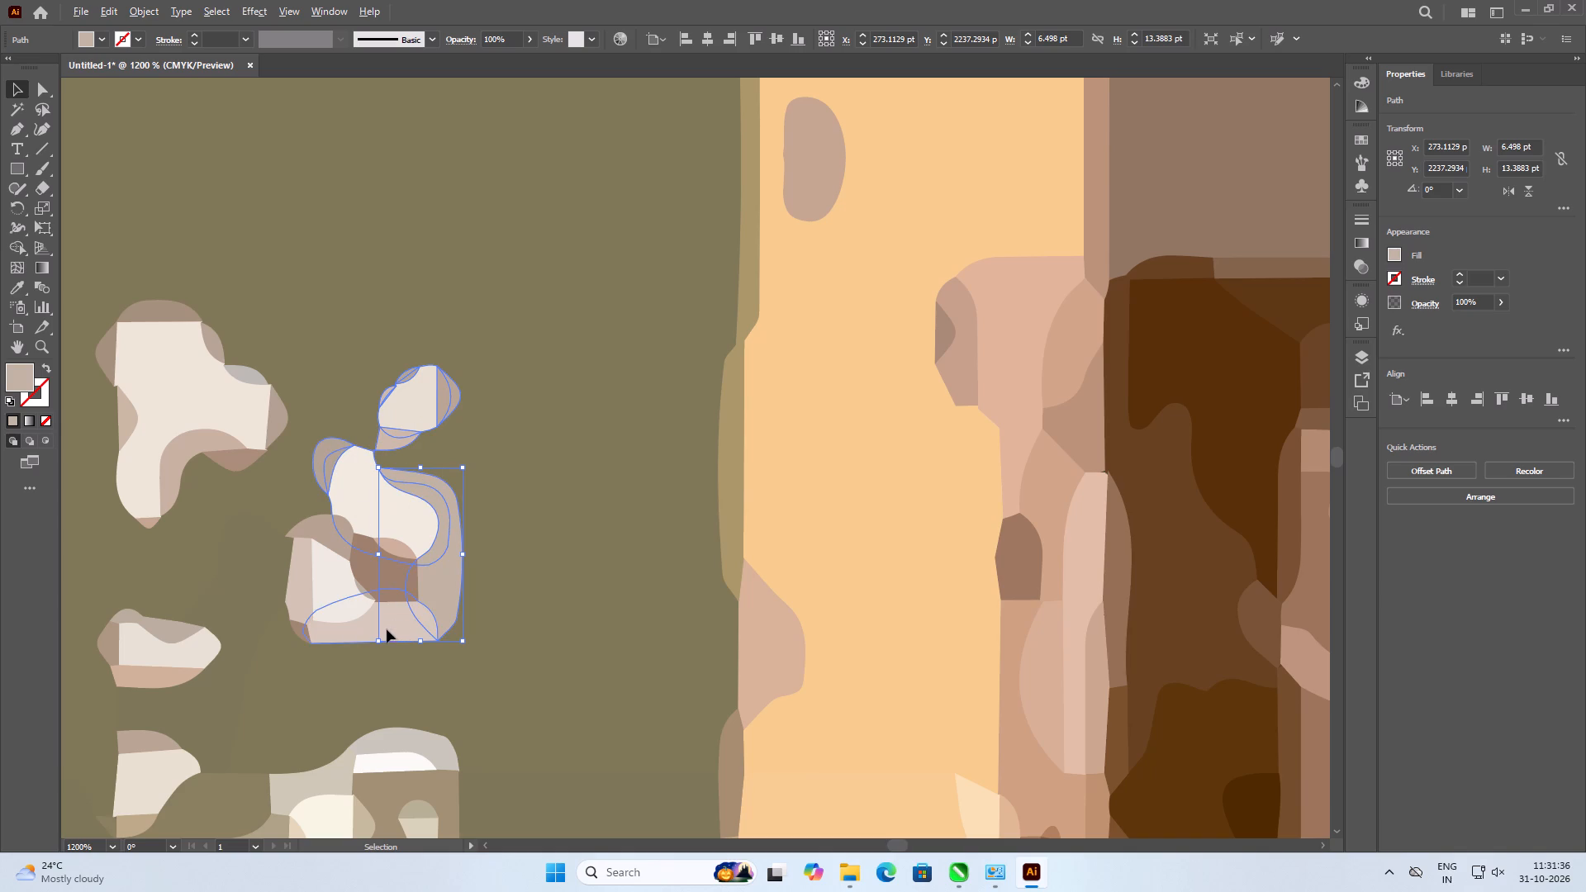
left_click(299, 629, "shift")
left_click(291, 585, "shift")
left_click(319, 529, "shift")
left_click(340, 583, "shift")
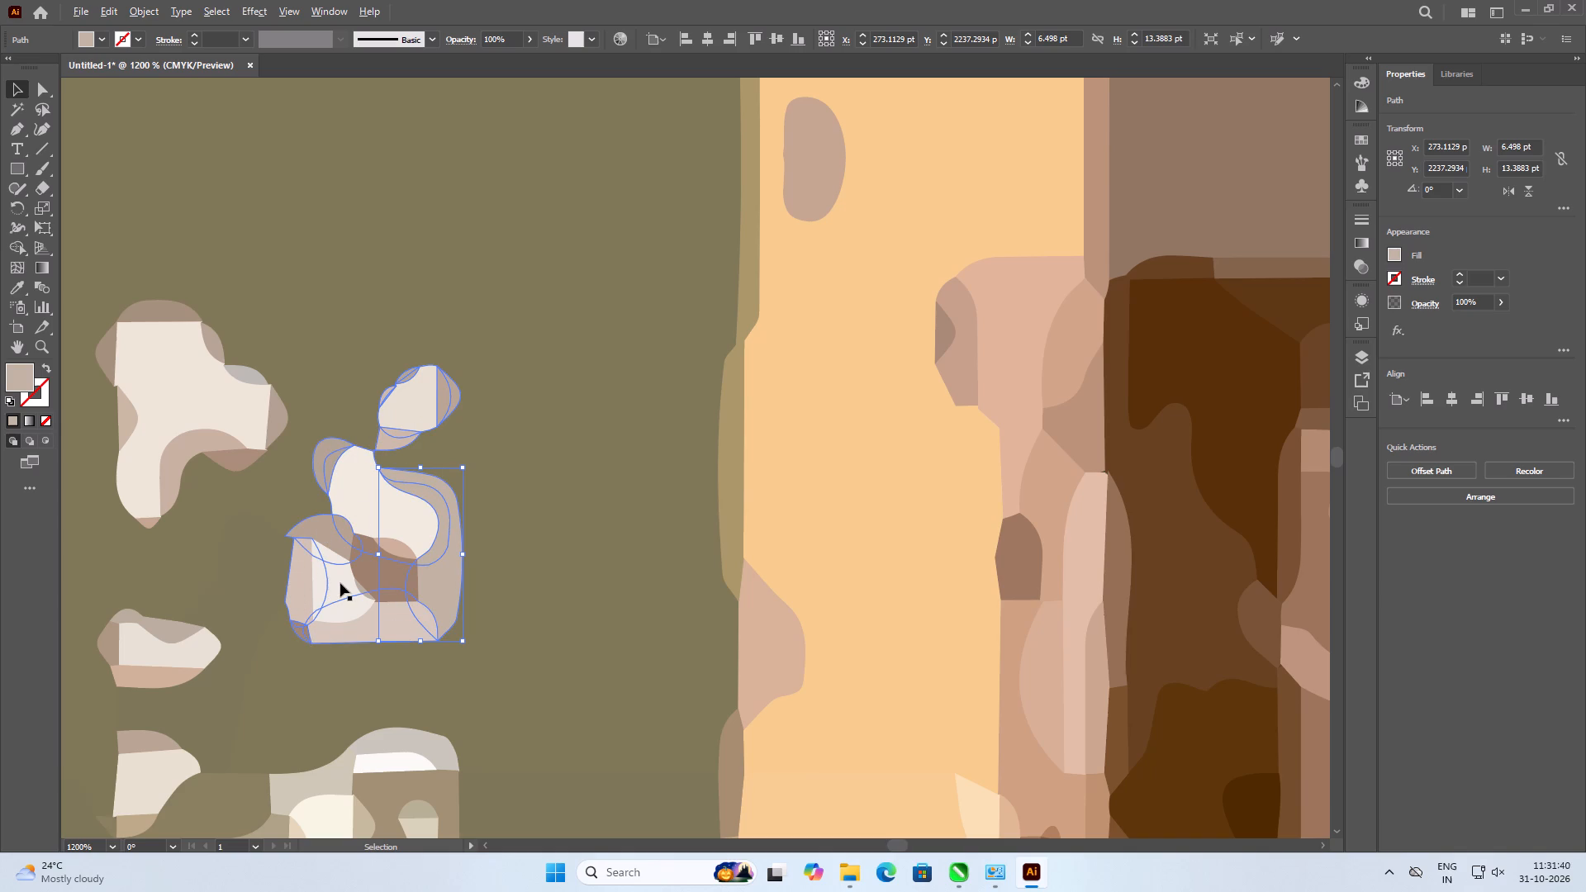
scroll(359, 596, "up", 2, "shift")
scroll(359, 596, "down", 2, "shift")
scroll(359, 596, "up", 6, "alt")
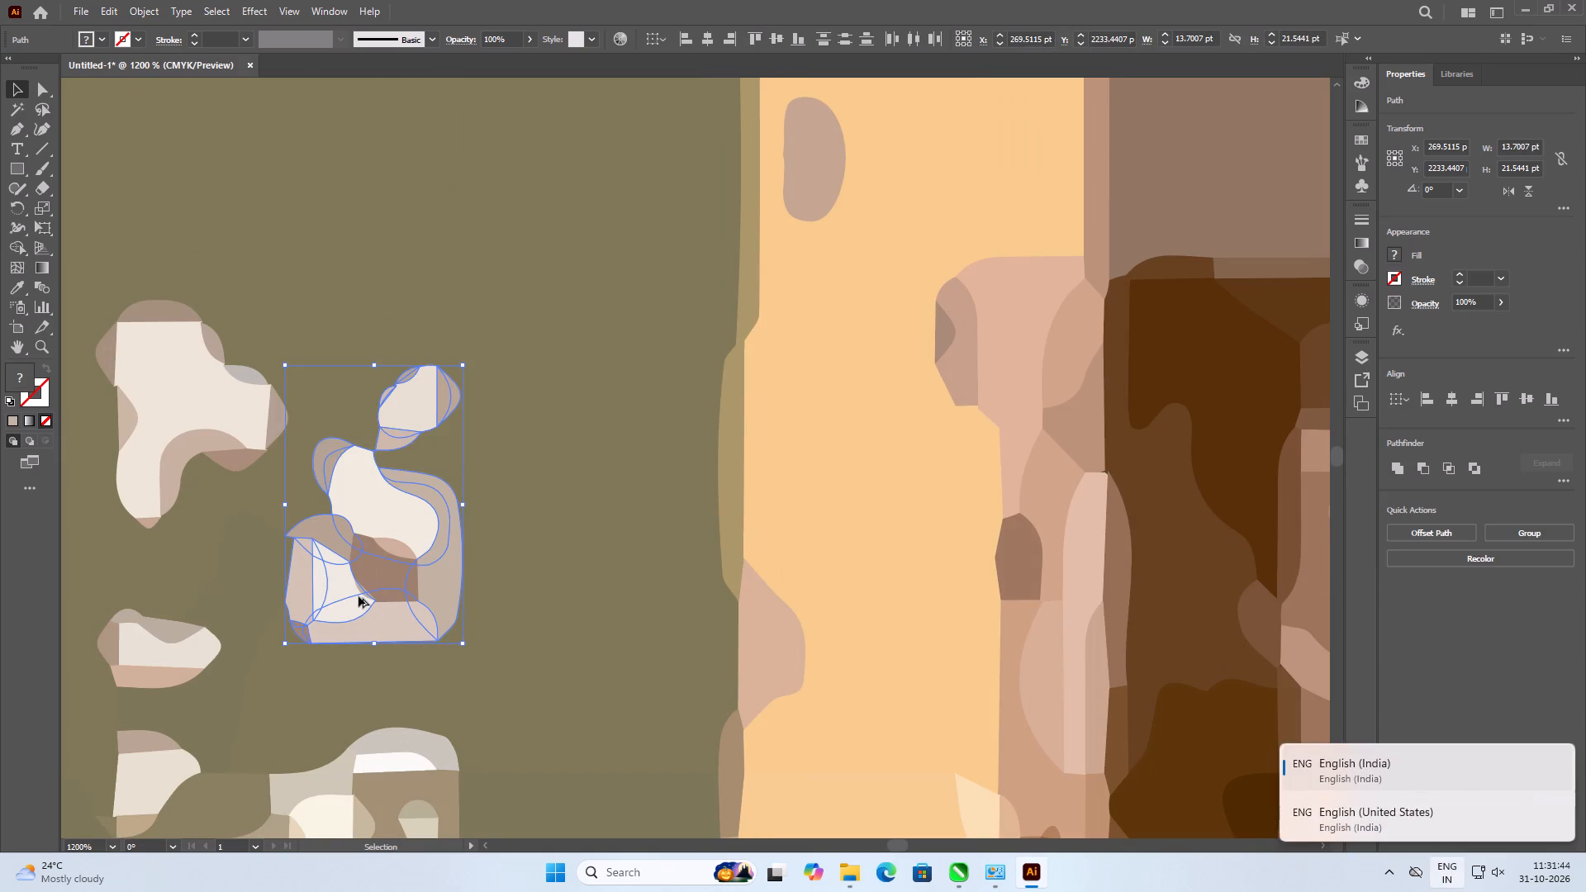
scroll(359, 596, "up", 6, "alt")
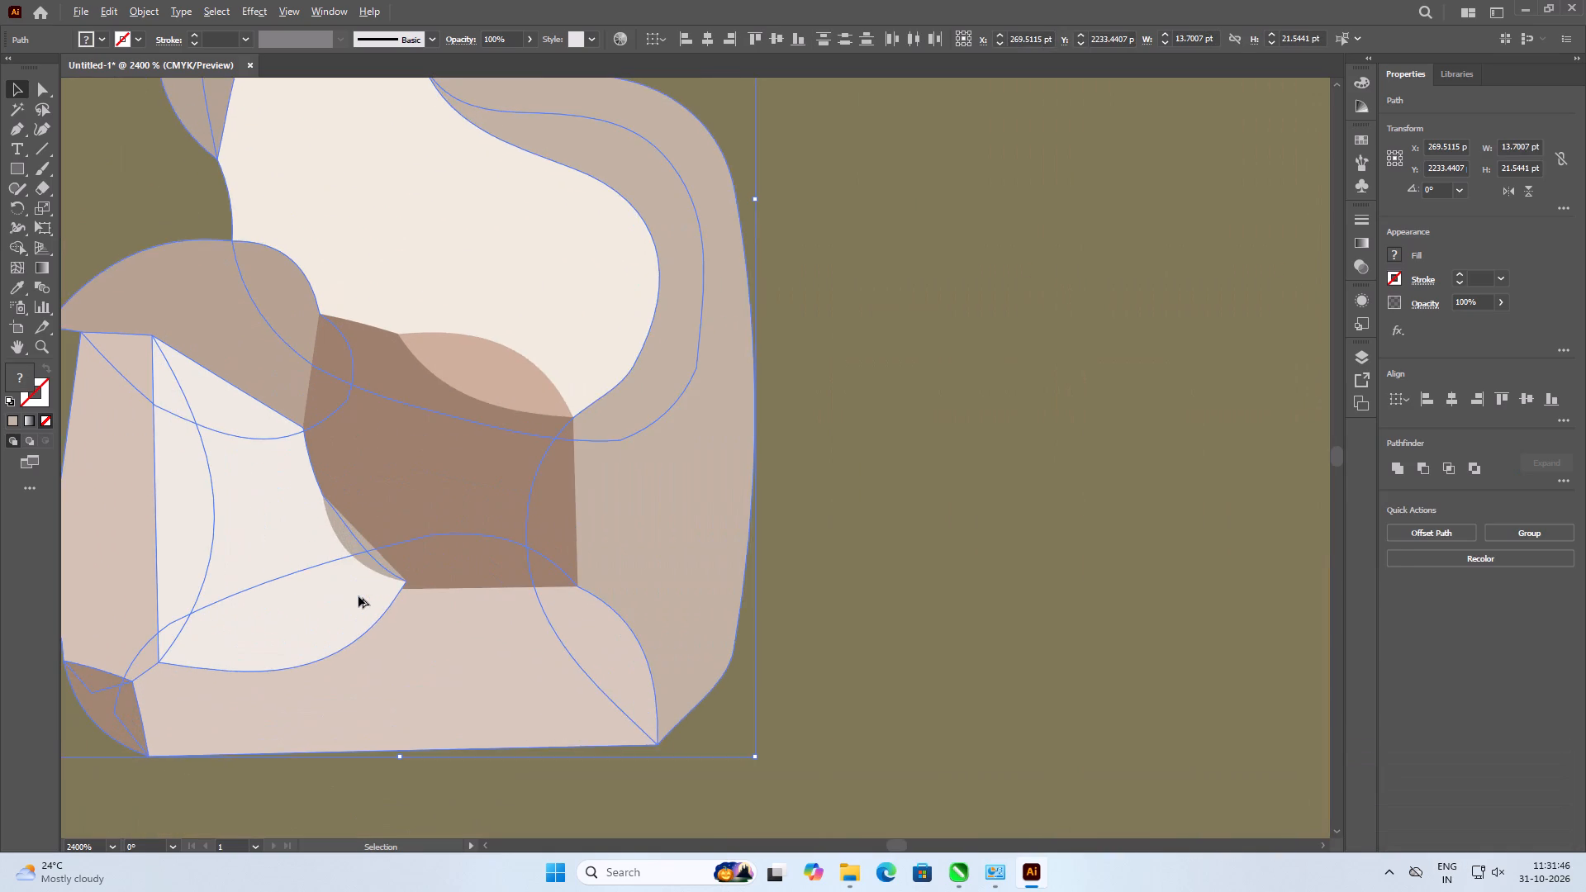
left_click(391, 486, "shift")
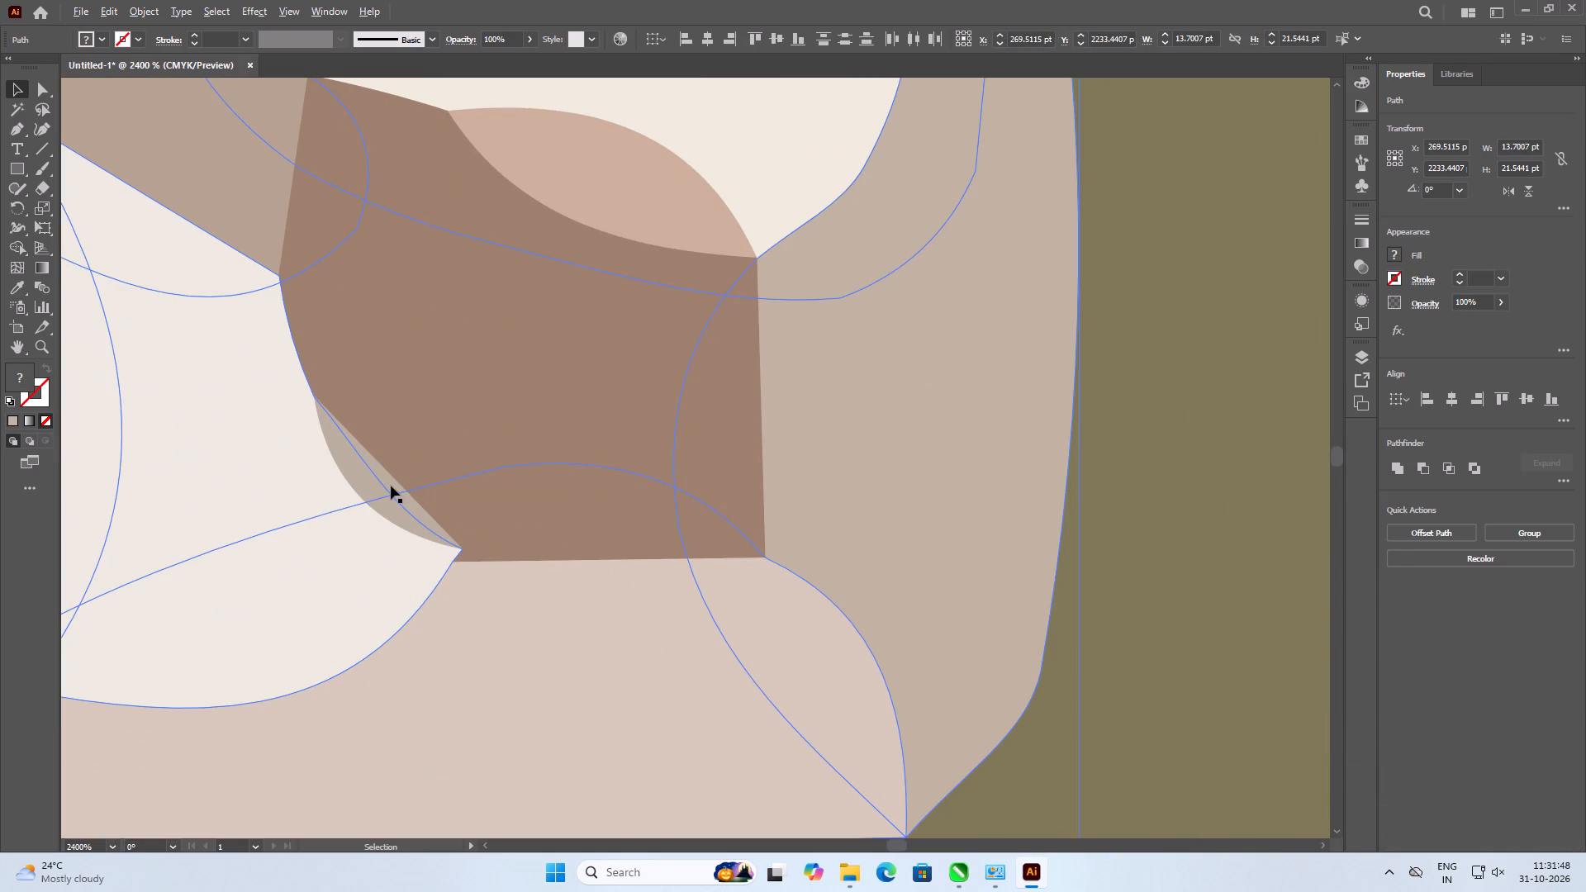
left_click(413, 429, "shift")
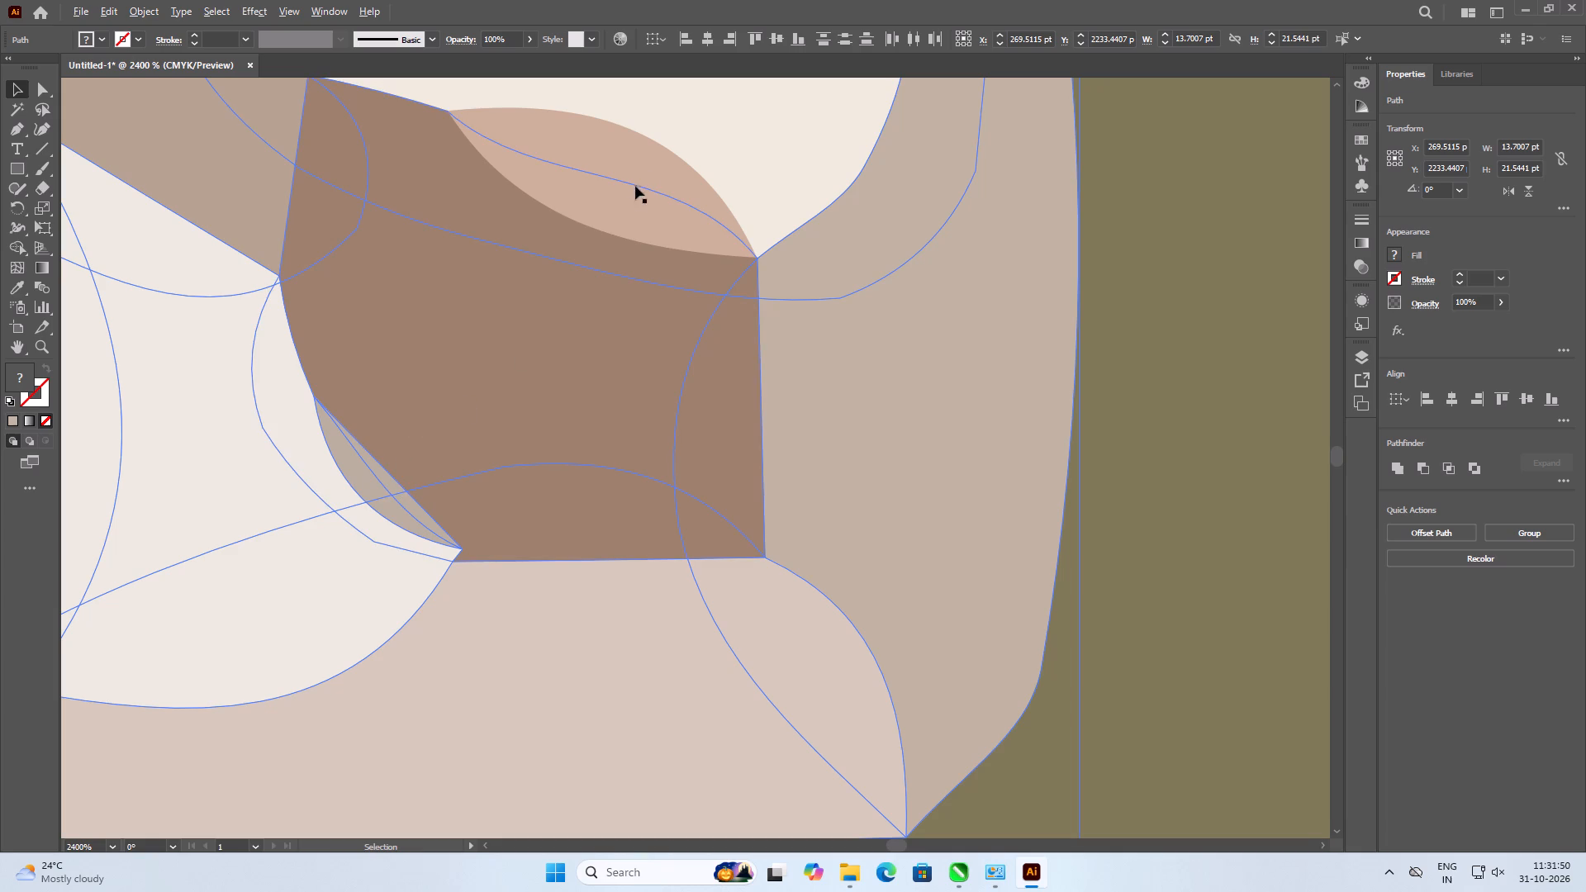
left_click(644, 170, "shift")
scroll(629, 430, "down", 5, "alt")
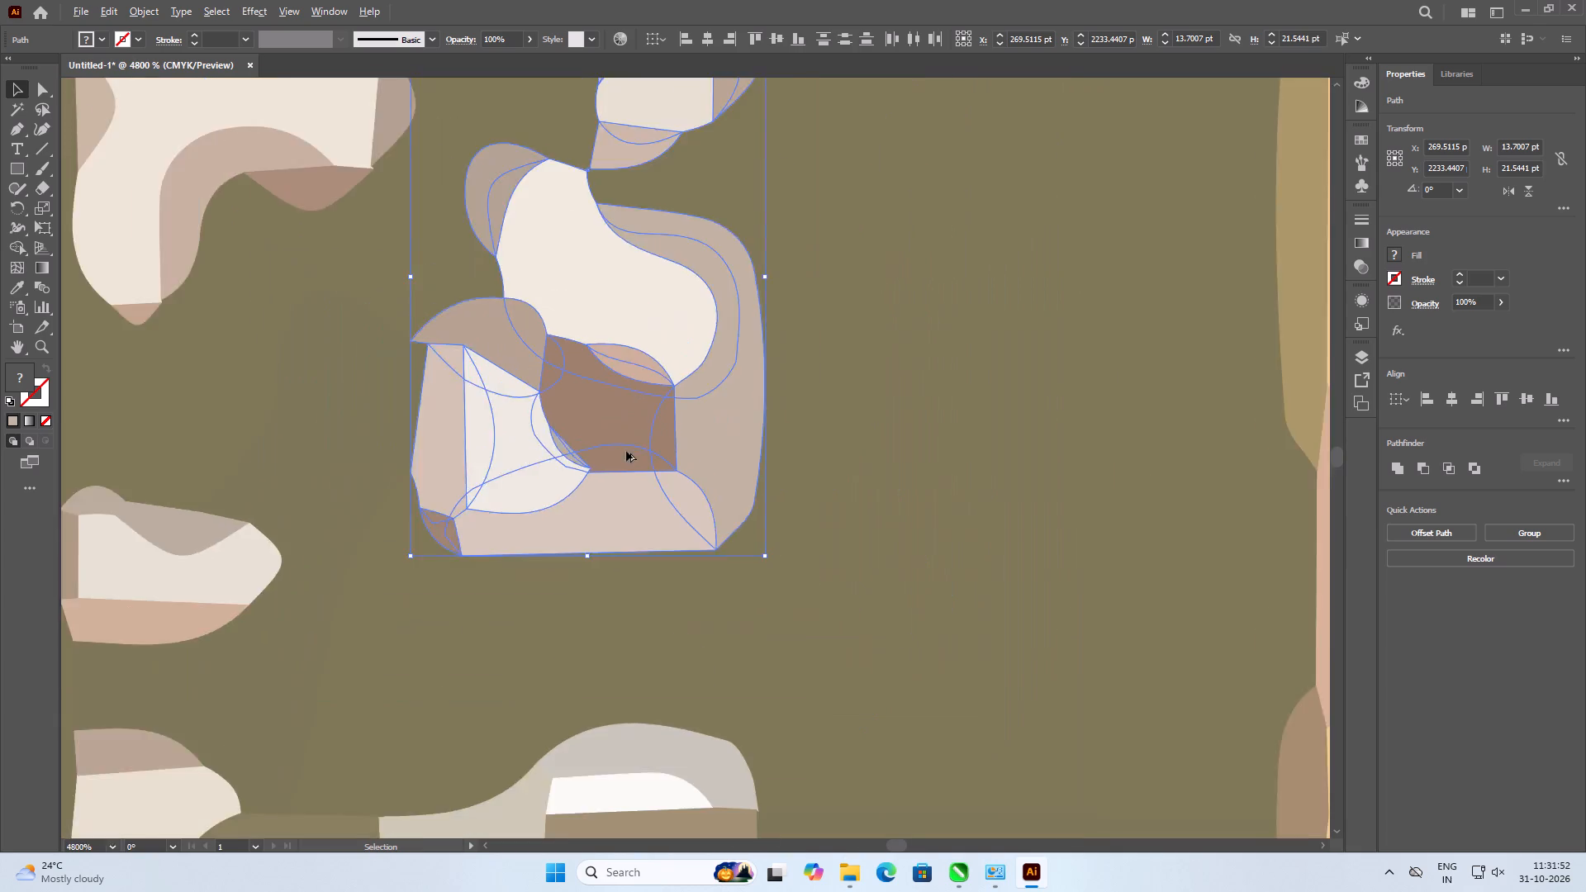
scroll(618, 483, "down", 5, "alt")
scroll(626, 406, "up", 2, "alt")
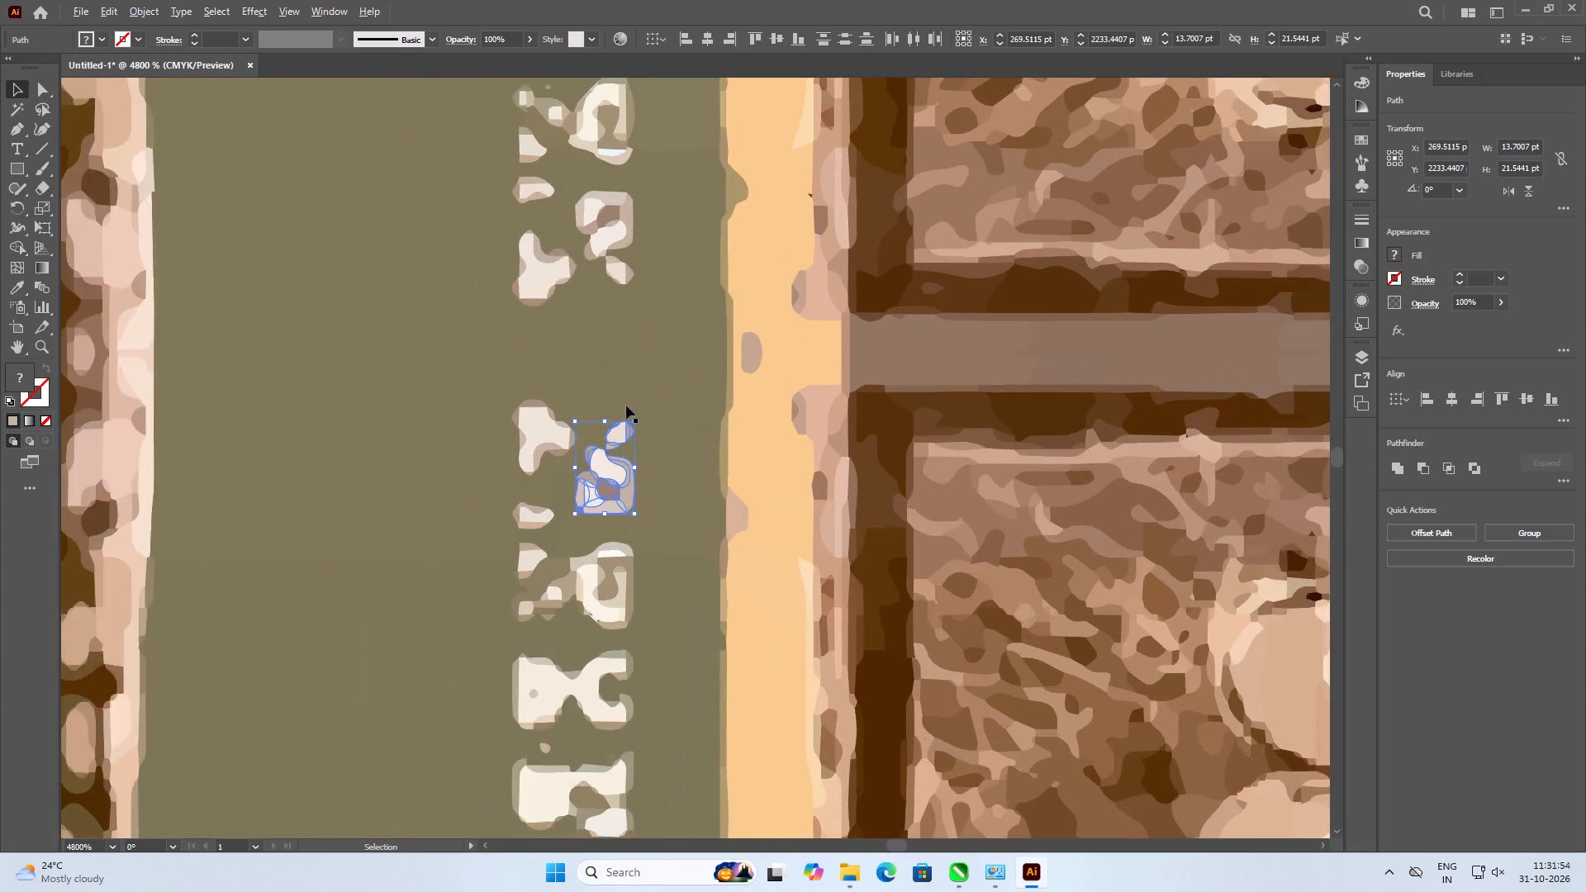
scroll(626, 406, "up", 1, "alt")
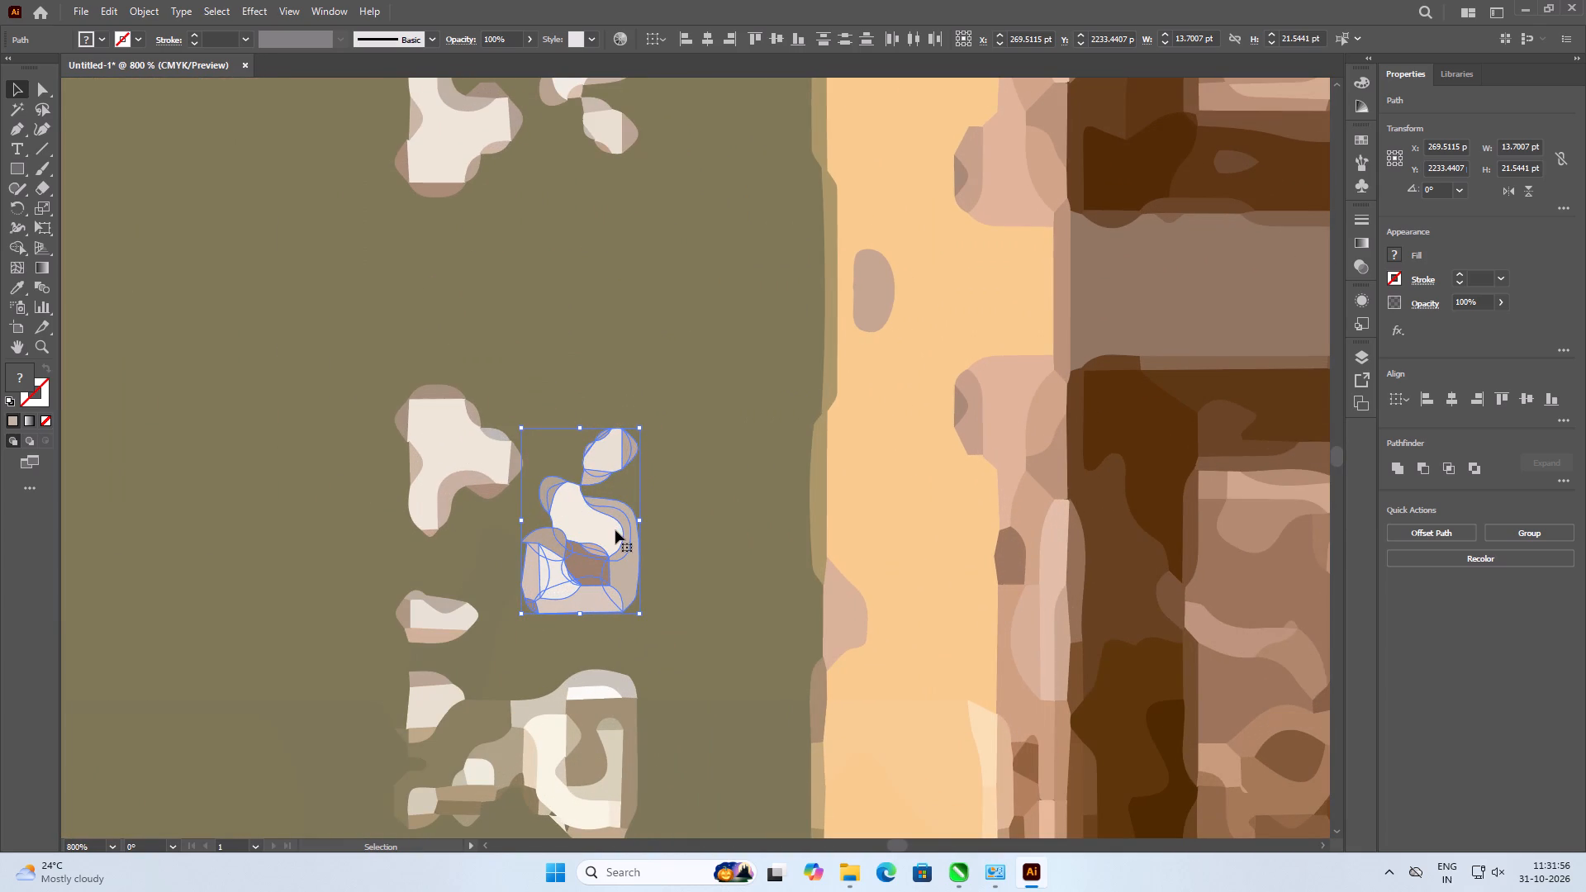
left_click_drag(604, 529, 615, 284, "alt")
left_click_drag(615, 284, 610, 288, "alt")
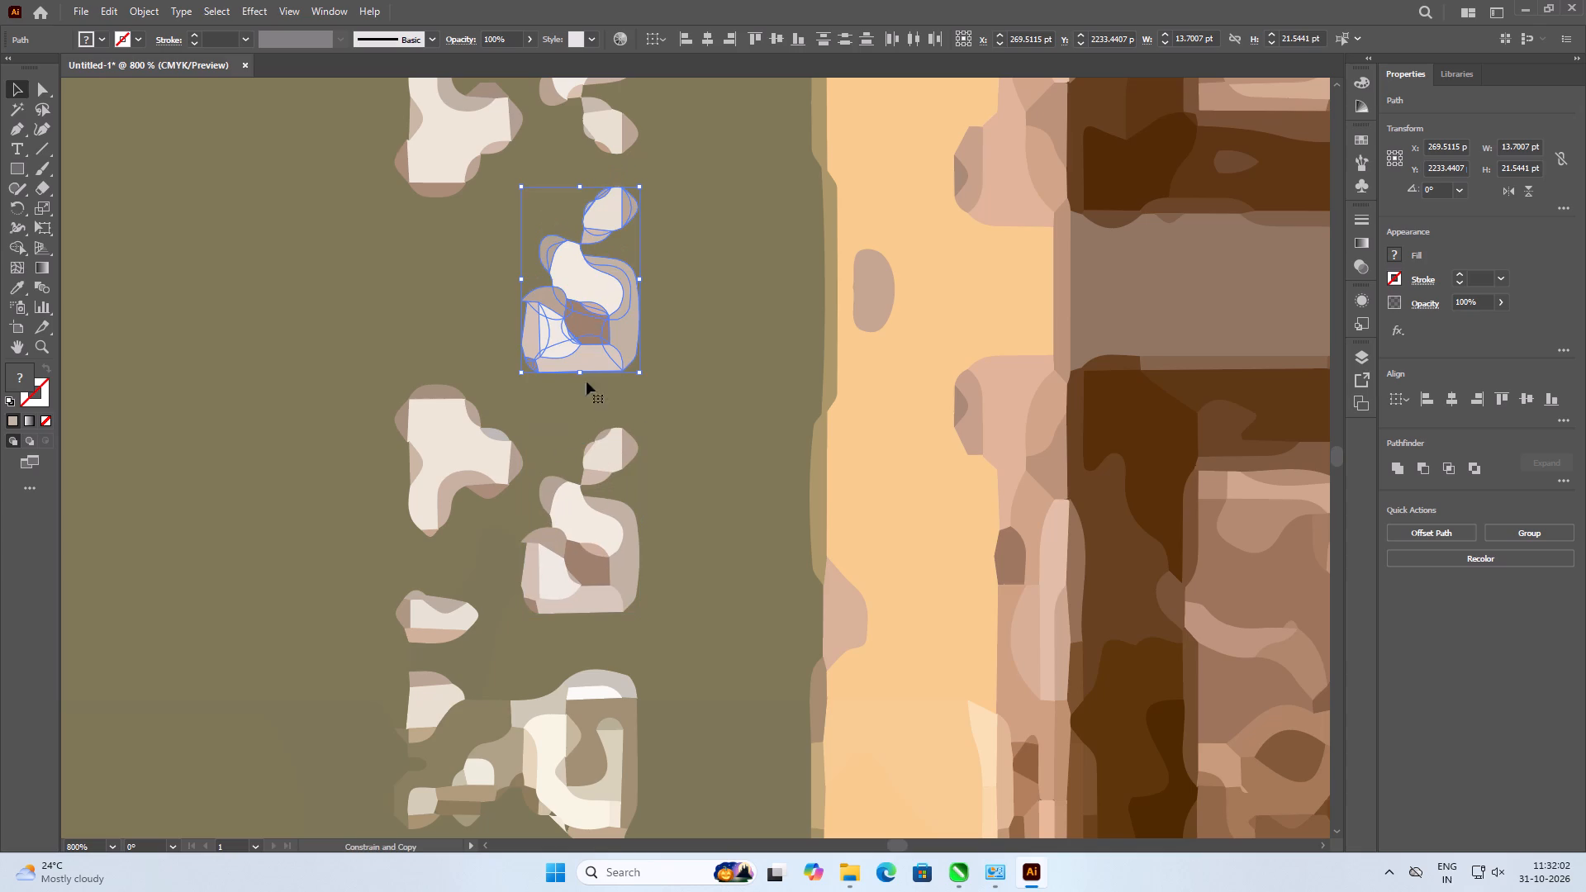
Duplicate the small pale oval motif and its shaded edge pieces straight up, into the empty olive gap beside the copied motif.
left_click(406, 615)
scroll(406, 615, "up", 1, "alt")
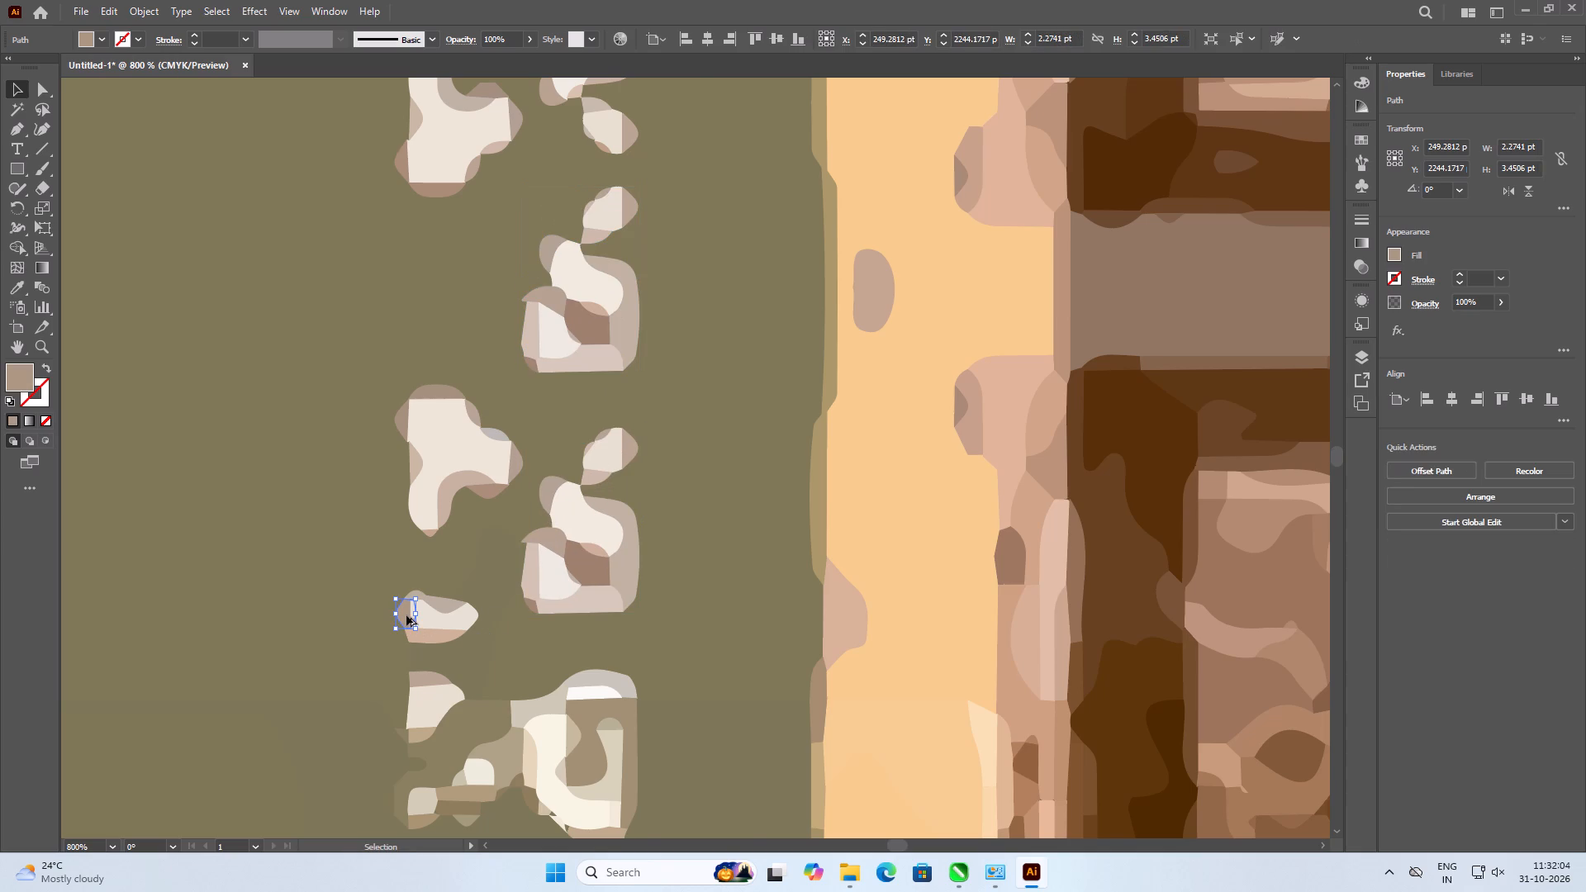
scroll(406, 615, "up", 3, "alt")
left_click(454, 562, "shift")
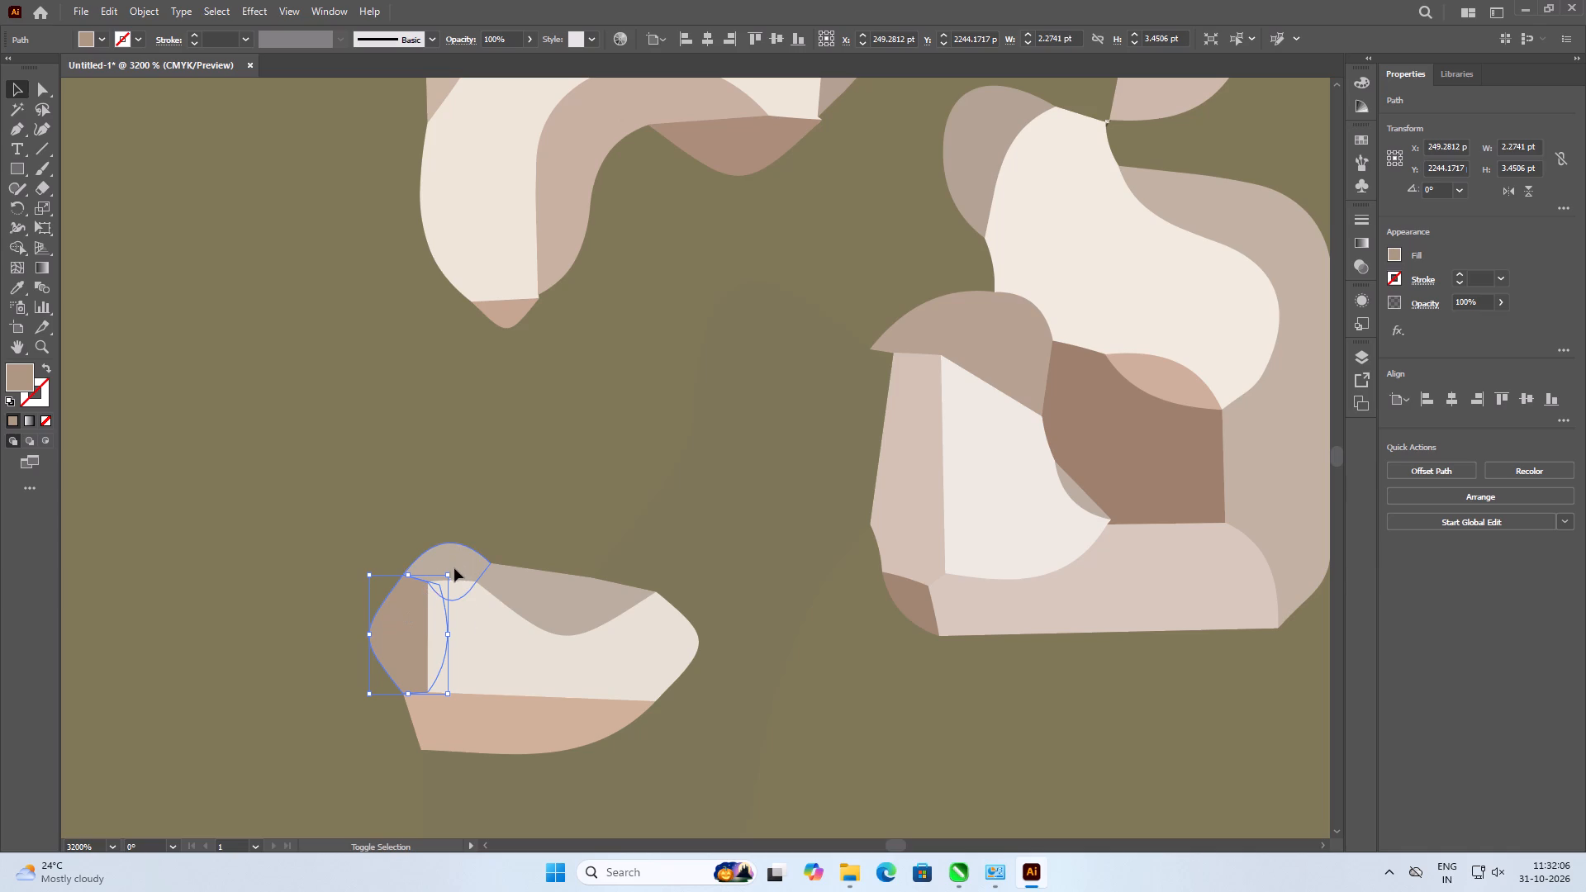
left_click(463, 624, "shift")
left_click(542, 600, "shift")
left_click(523, 715, "shift")
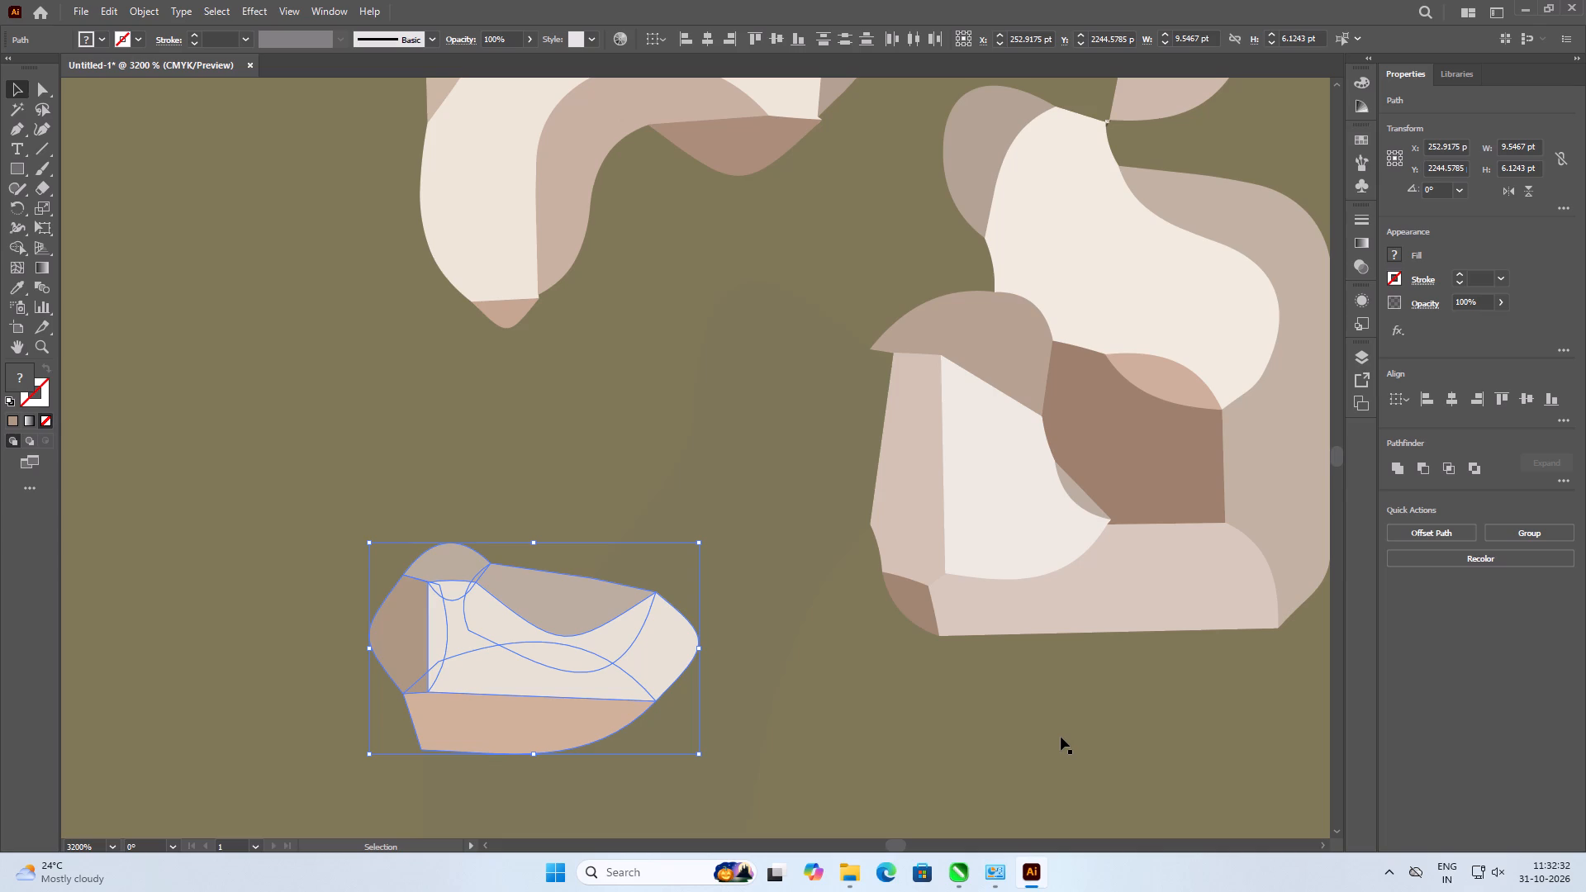
scroll(1080, 695, "down", 2, "alt")
scroll(920, 720, "down", 1, "alt")
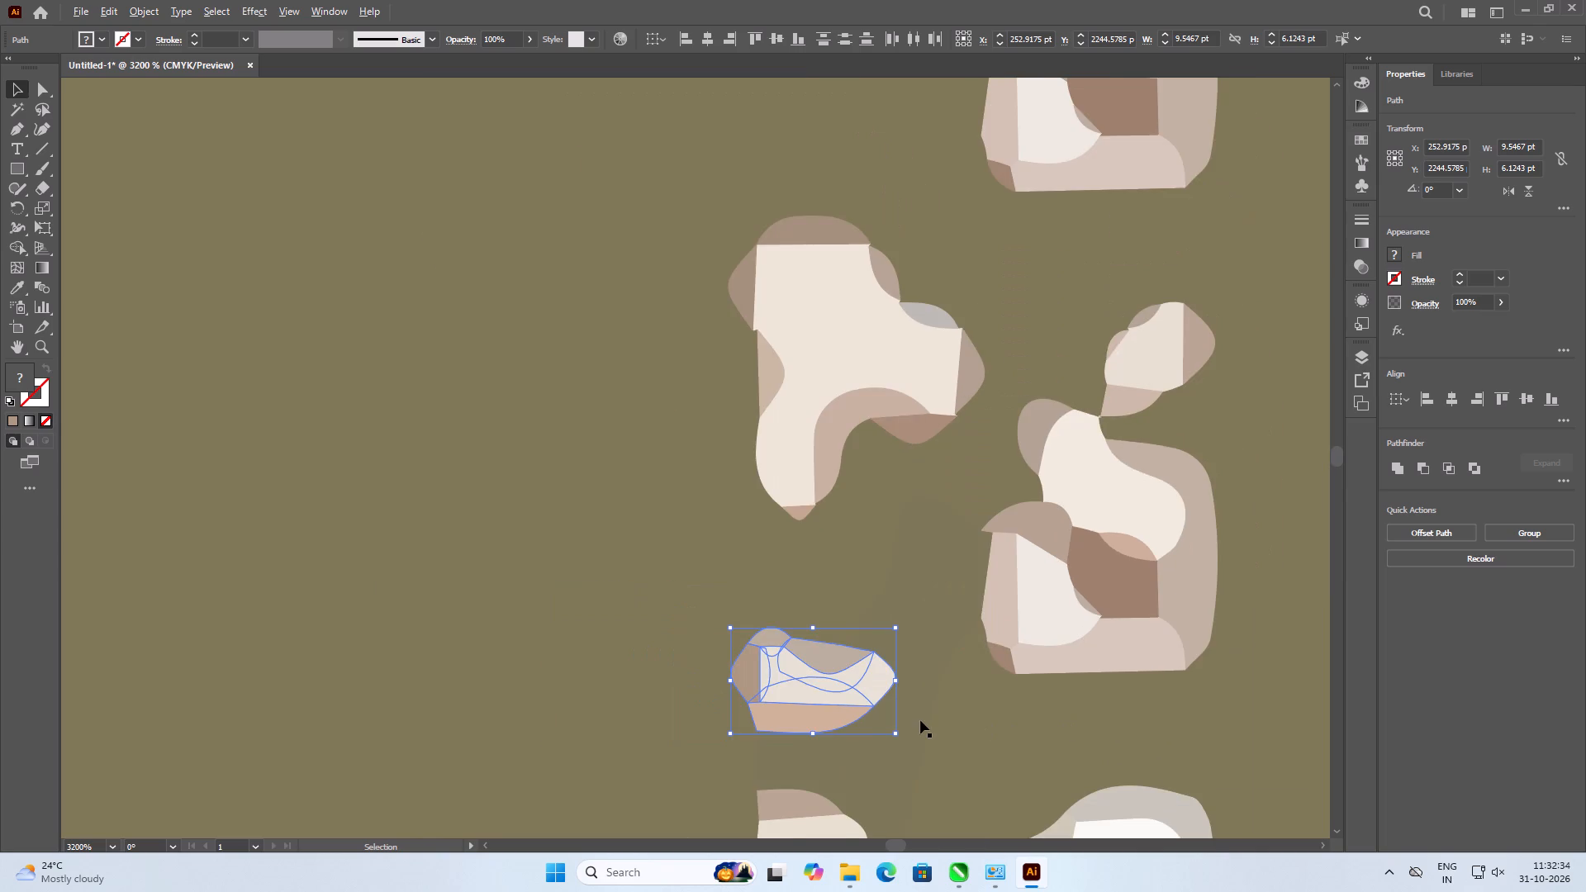
scroll(952, 461, "down", 2, "alt")
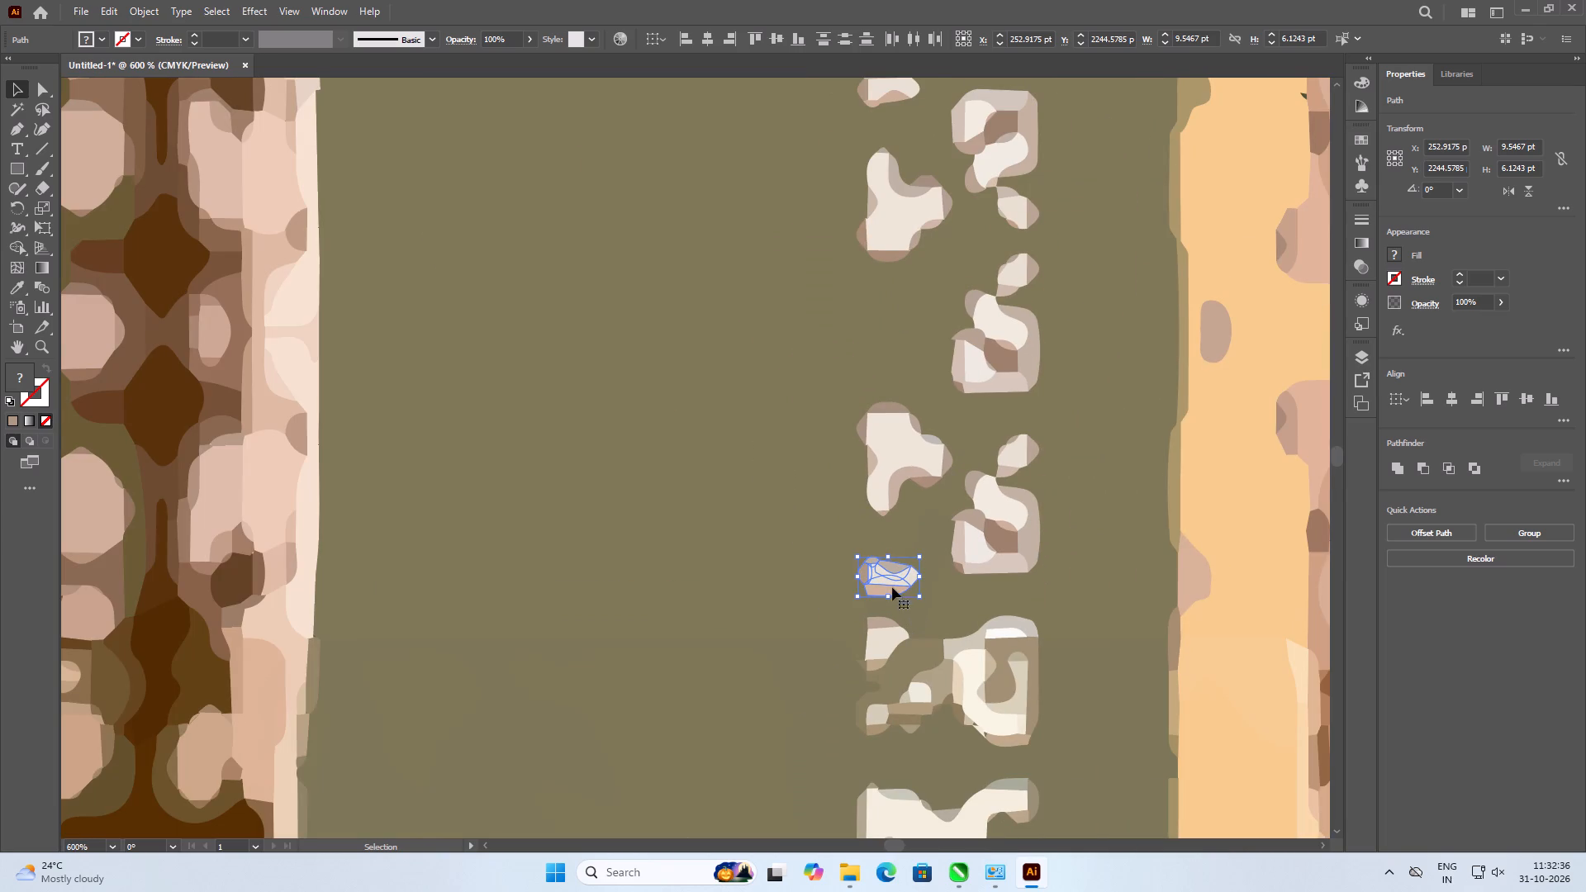
left_click_drag(892, 581, 916, 341, "alt")
left_click_drag(916, 341, 916, 335, "alt")
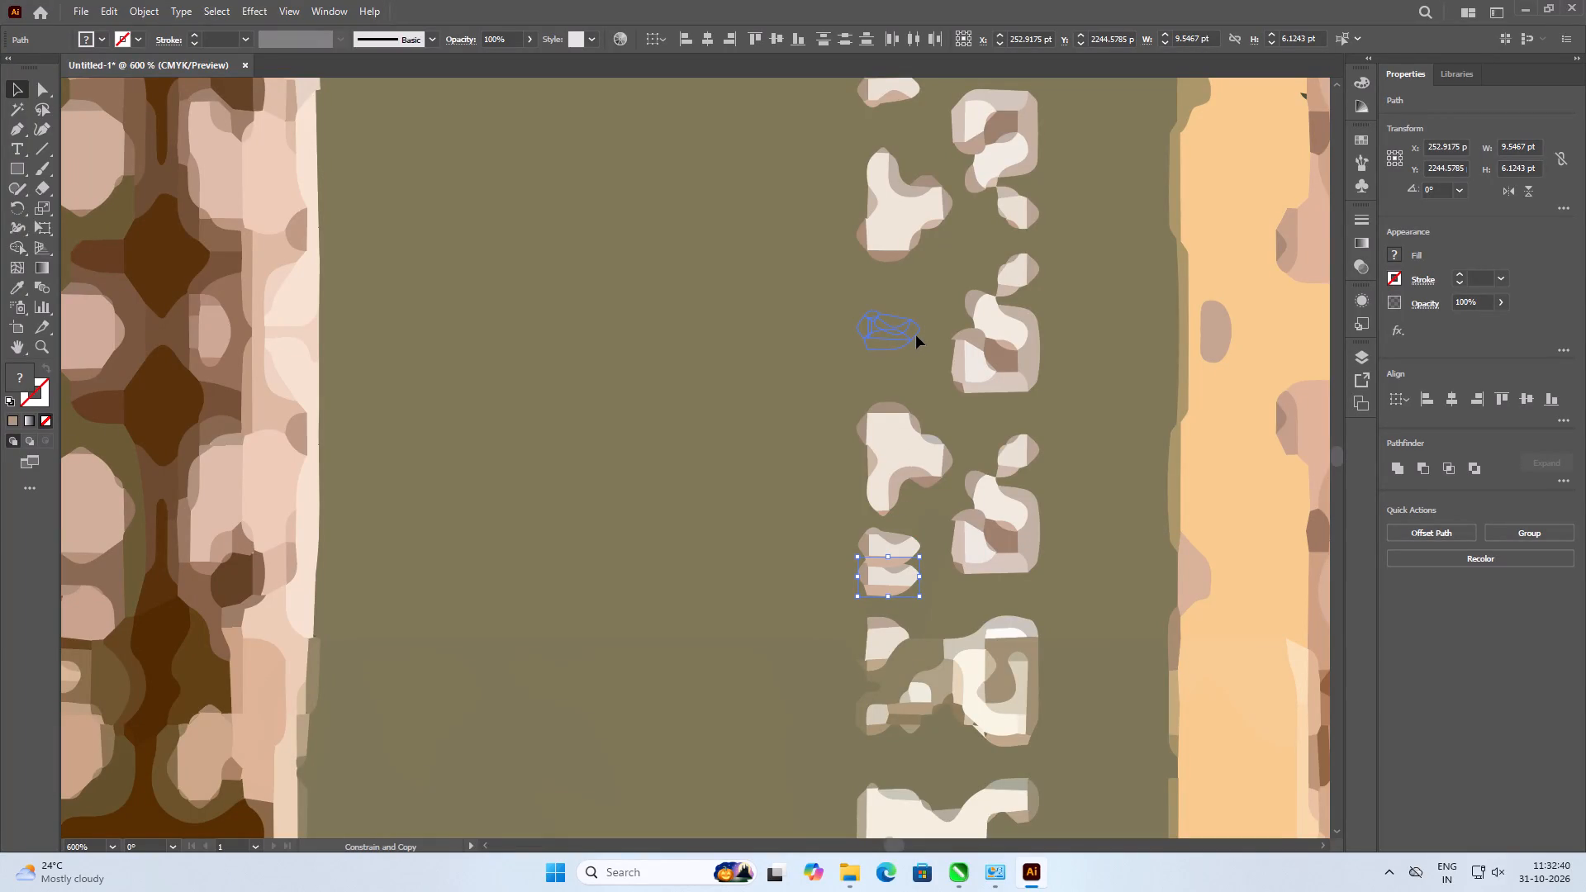
left_click(1097, 398)
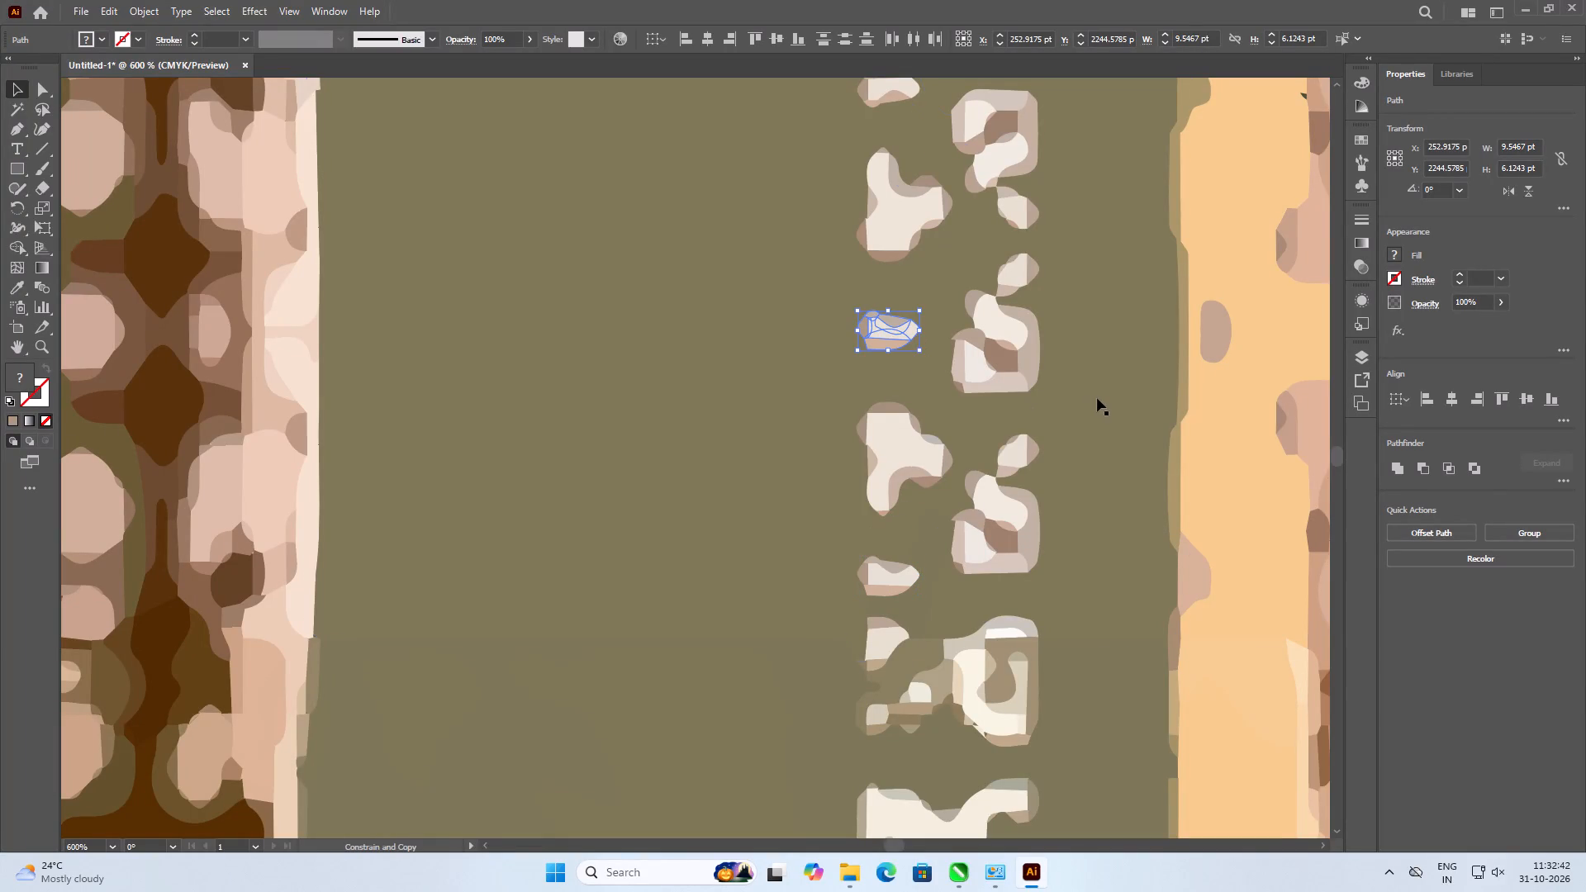
left_click(1128, 711)
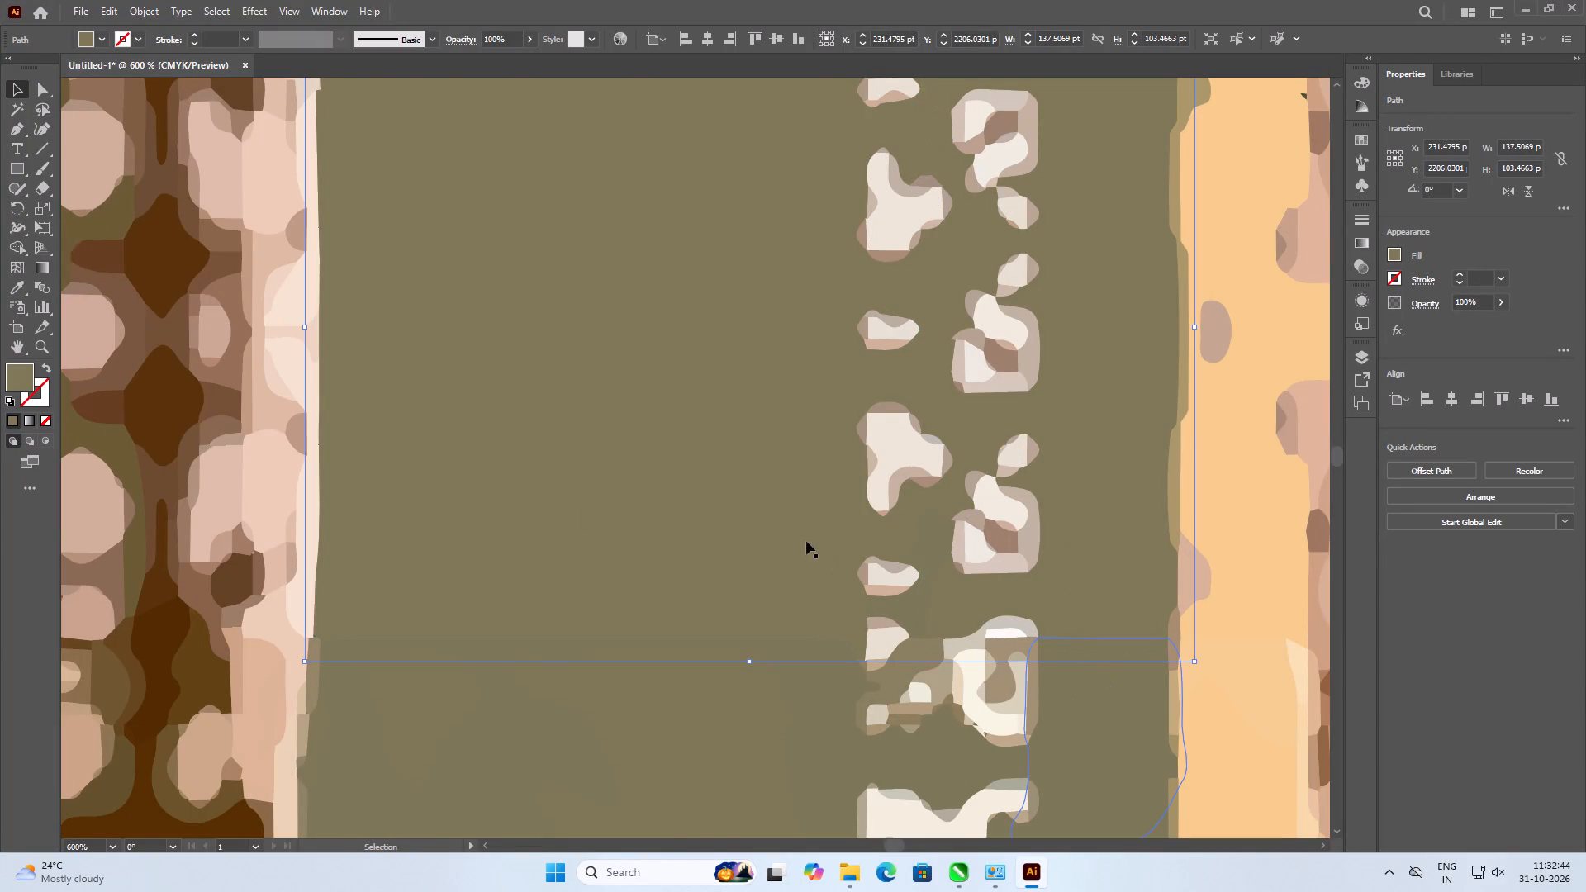
Recolour the mauve-brown pieces between the two brown flower panels and behind the adjoining white motif strip with the background olive.
scroll(624, 518, "down", 3, "alt")
scroll(558, 435, "down", 2, "alt")
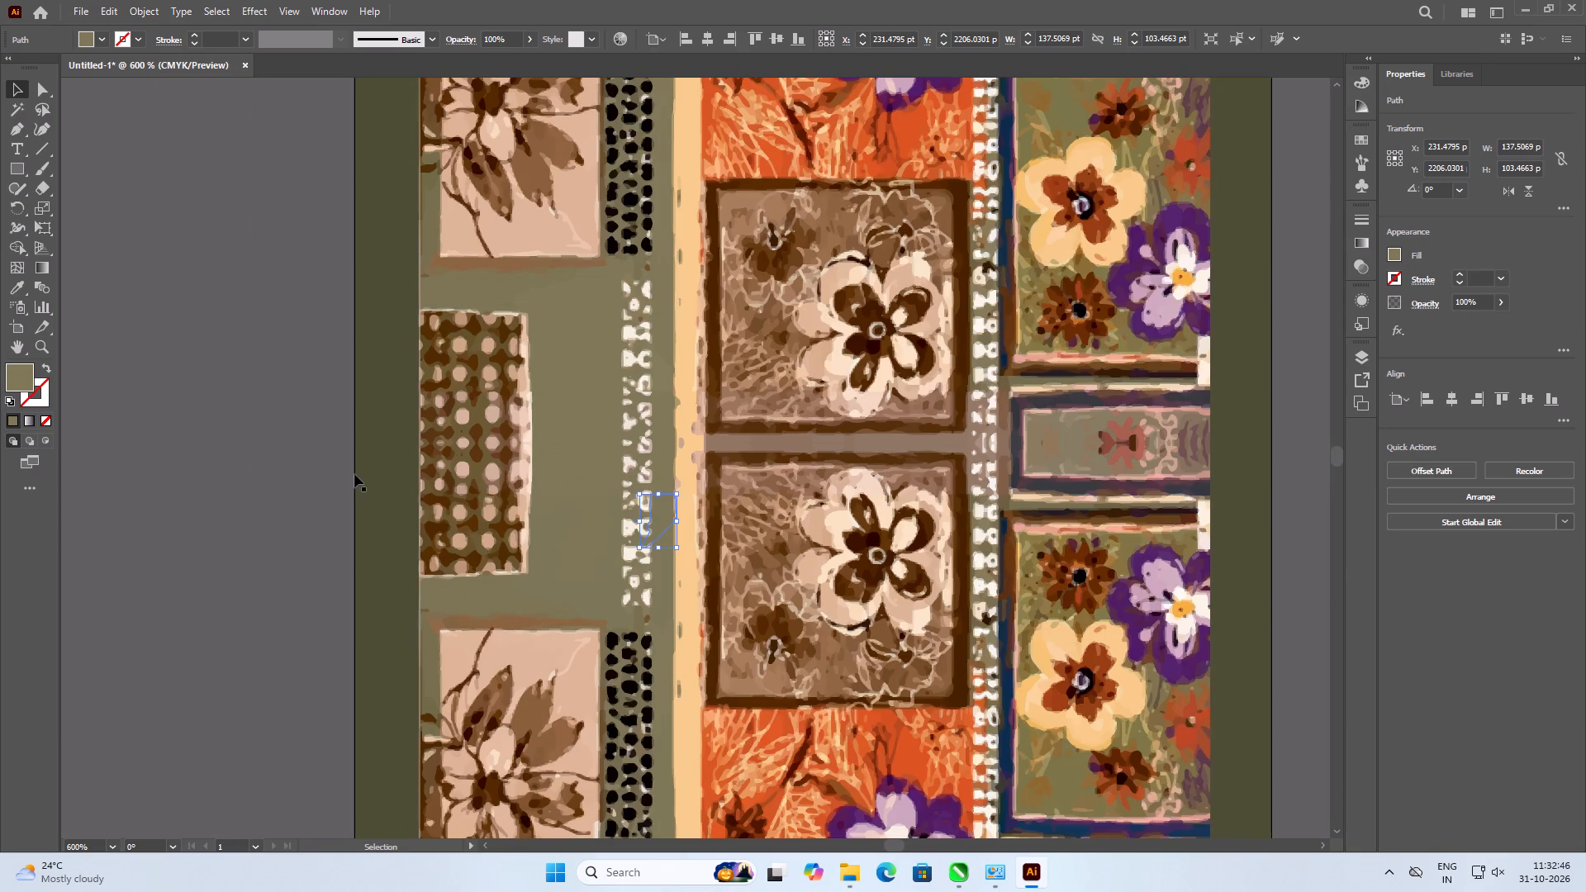
left_click(351, 474)
scroll(873, 433, "up", 3, "alt")
left_click(447, 462)
left_click(535, 457, "shift")
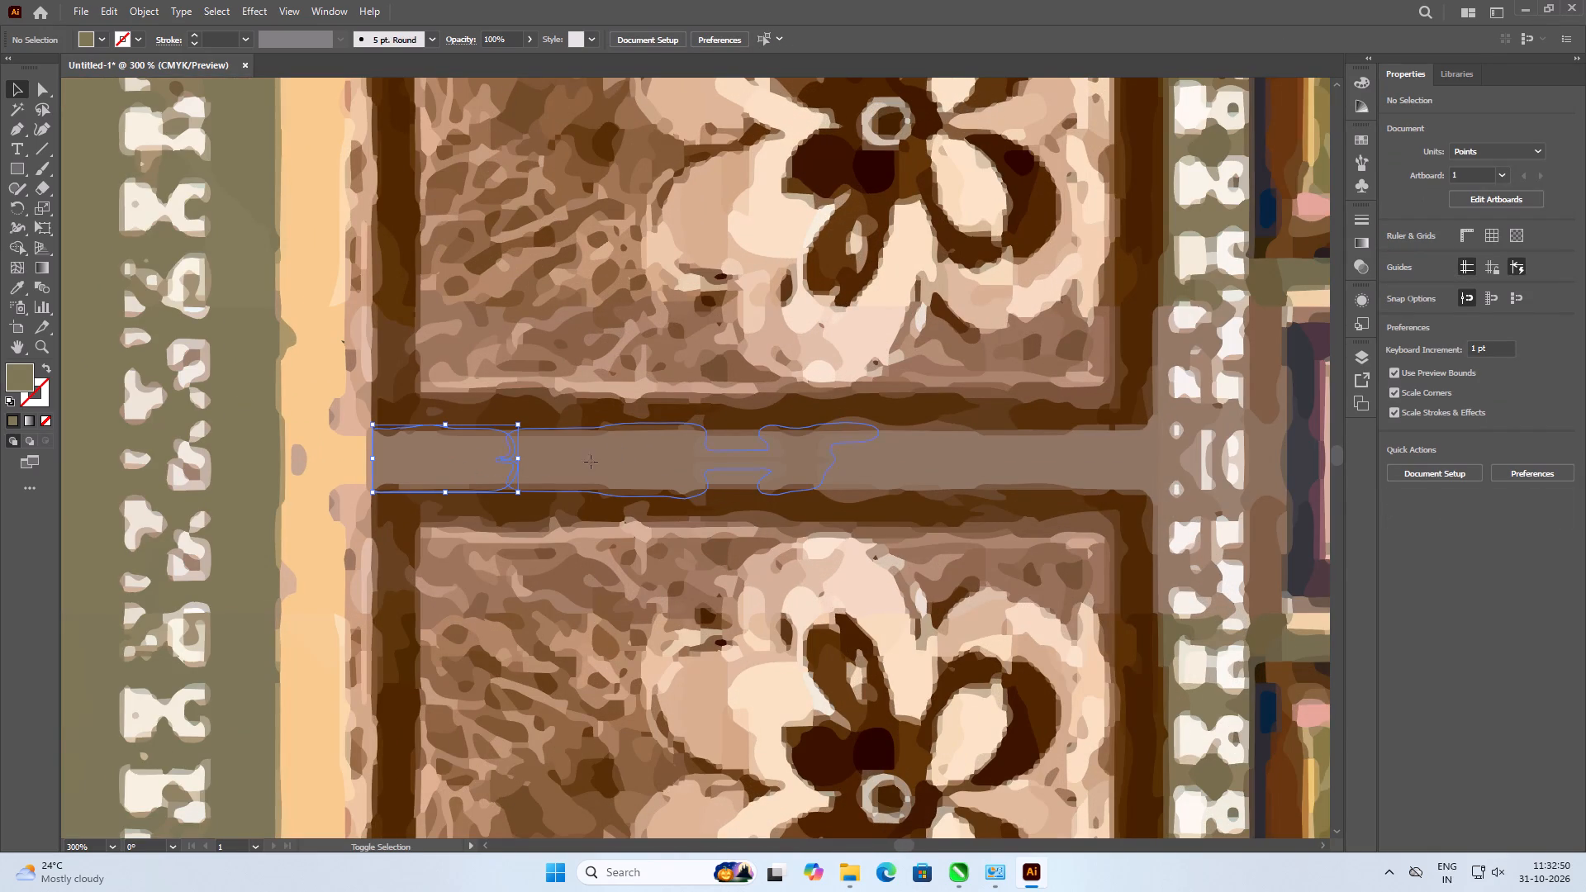
left_click(730, 479, "shift")
left_click(733, 437, "shift")
left_click(733, 434, "shift")
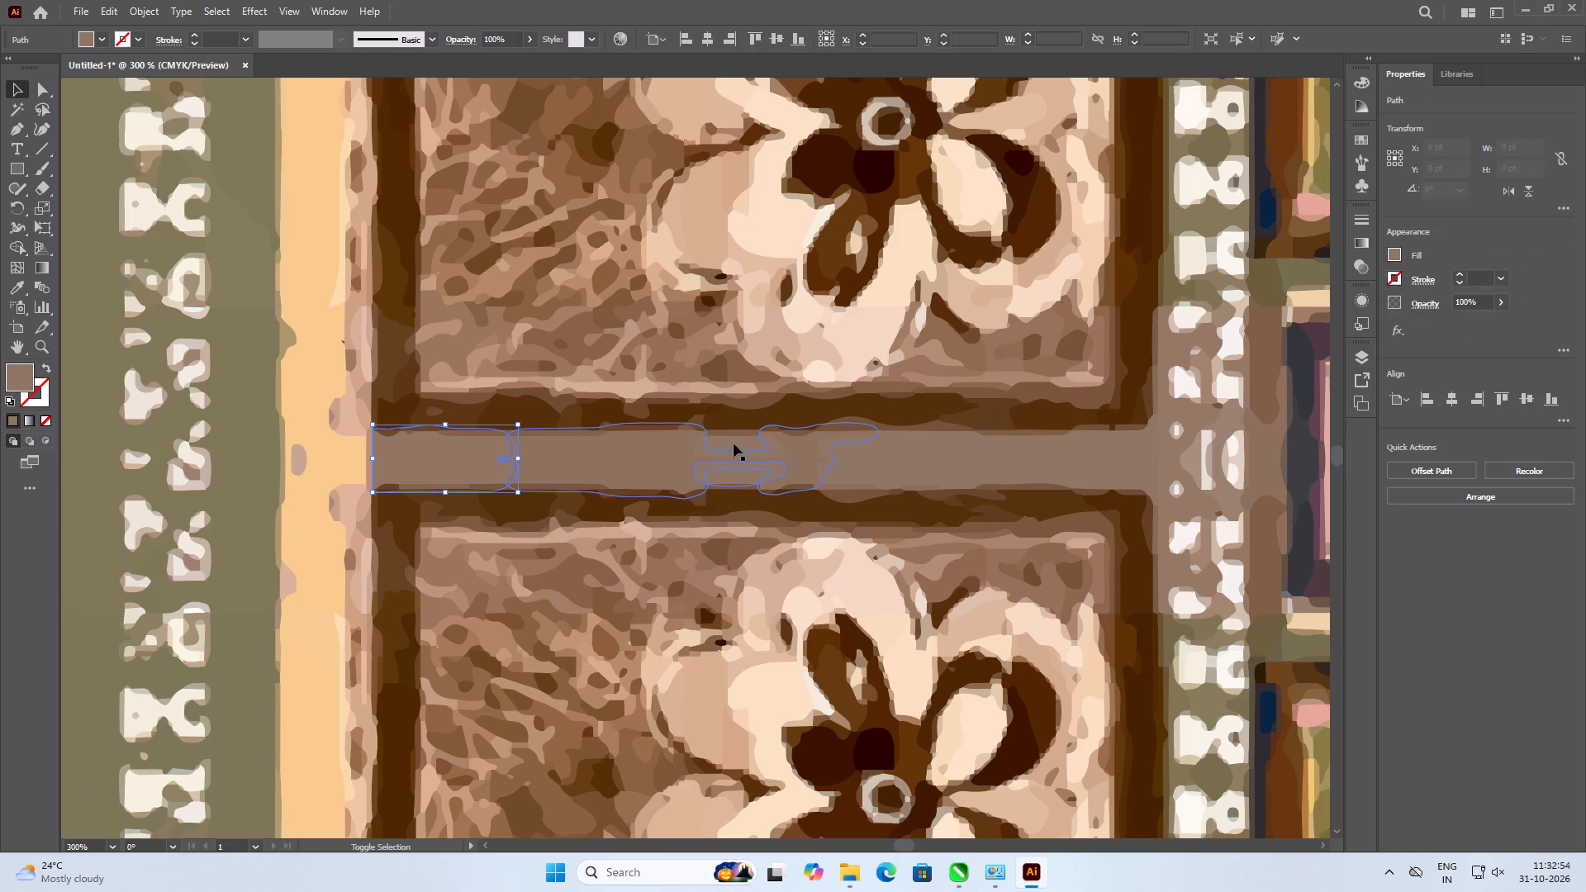
left_click(734, 444, "shift")
left_click(871, 464, "shift")
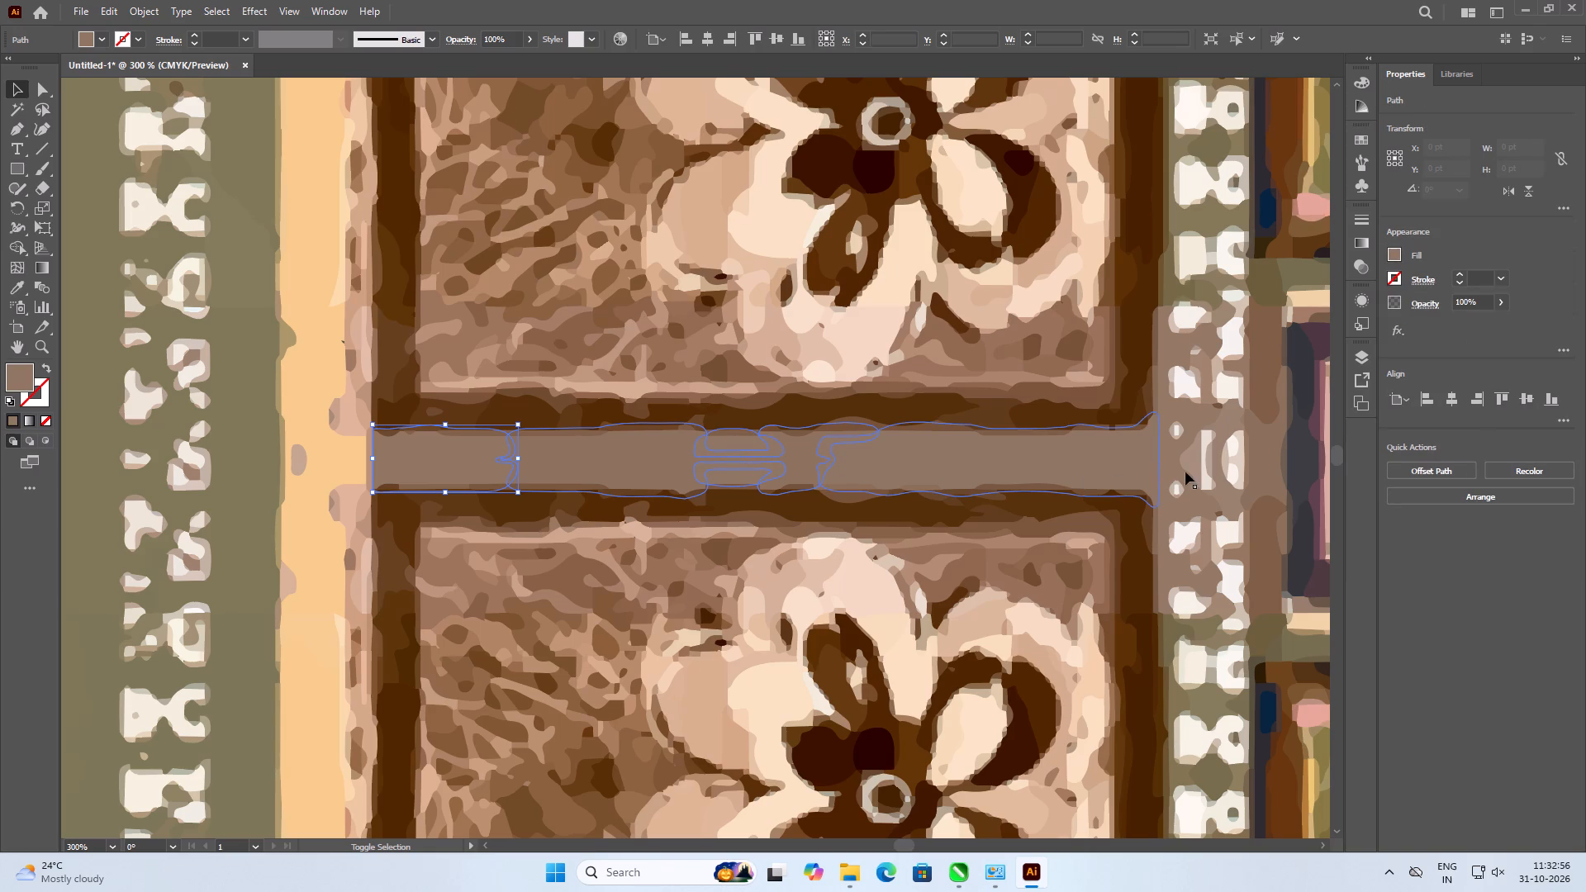
left_click(1174, 459, "shift")
left_click(1226, 420, "shift")
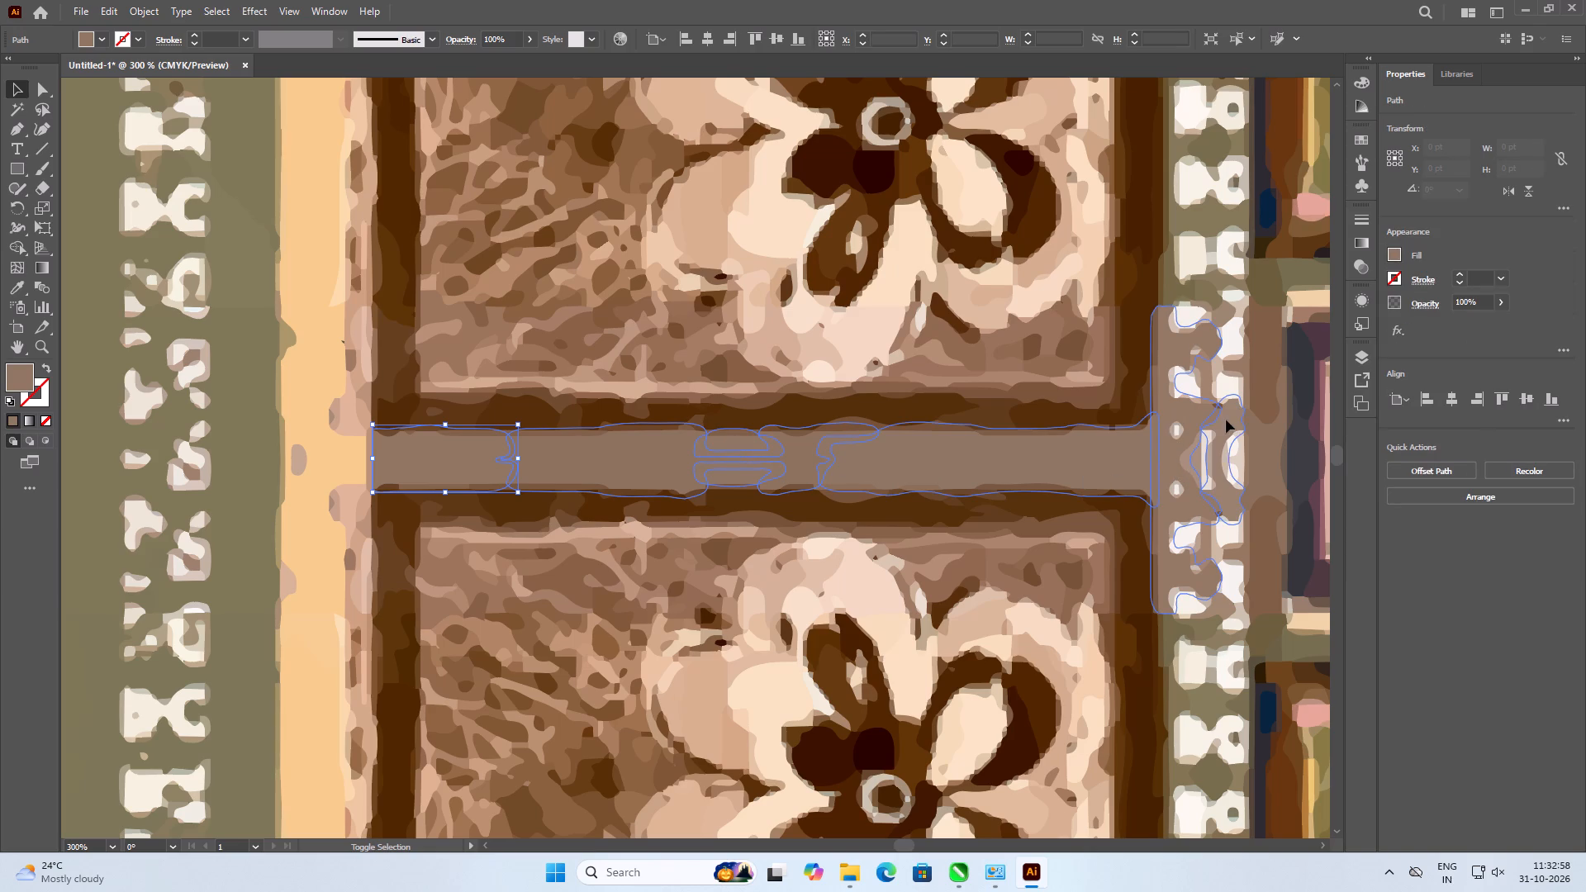
left_click(1218, 600, "shift")
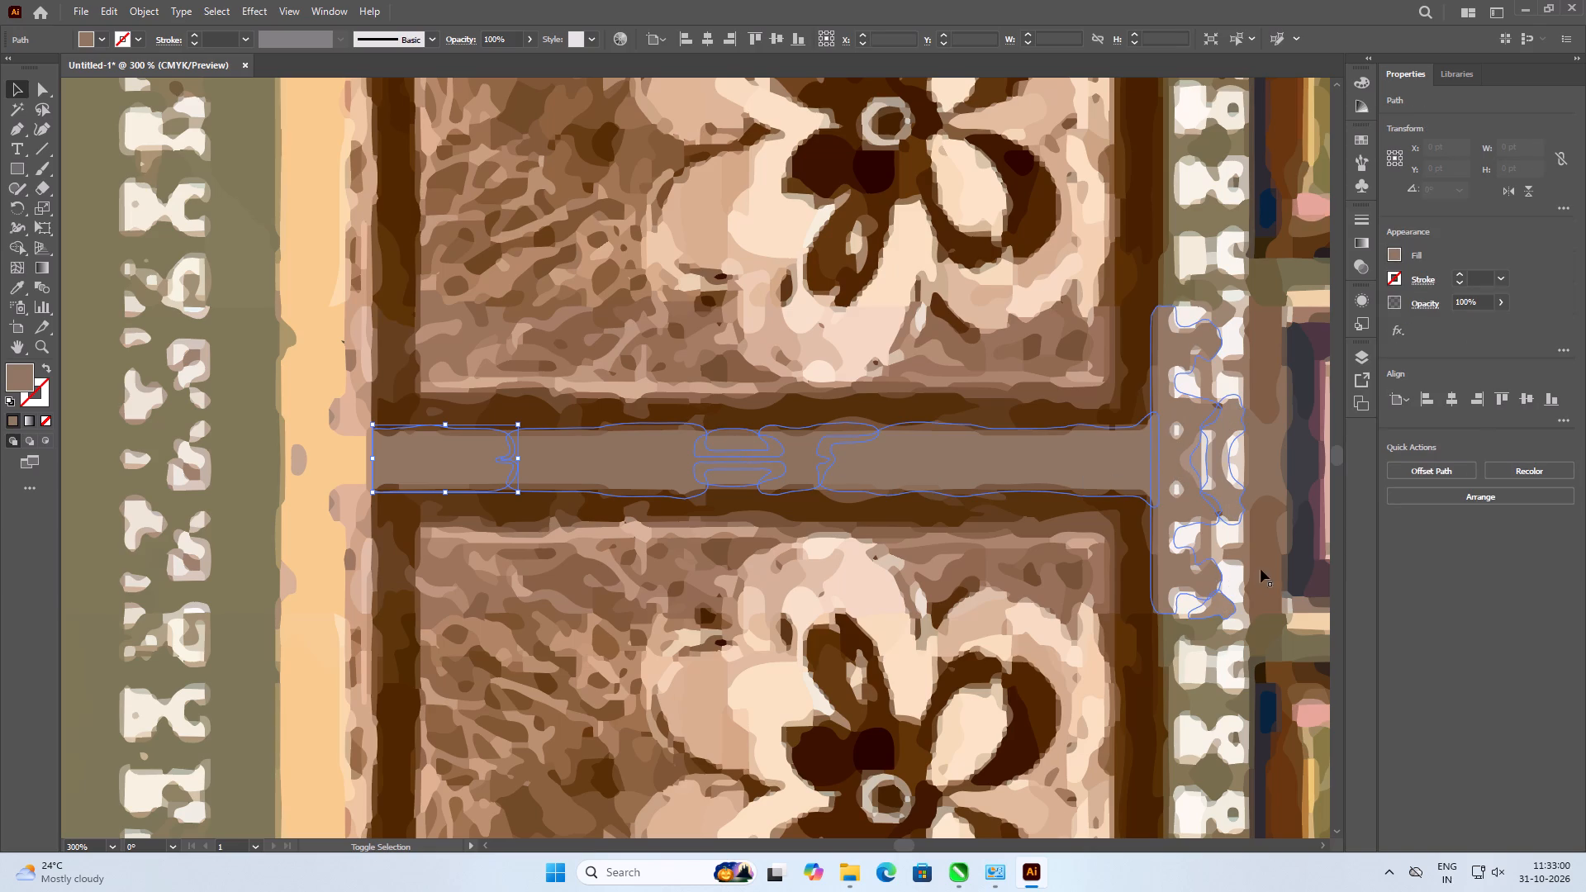
left_click(1269, 562, "shift")
left_click(1261, 498, "shift")
left_click(1262, 398, "shift")
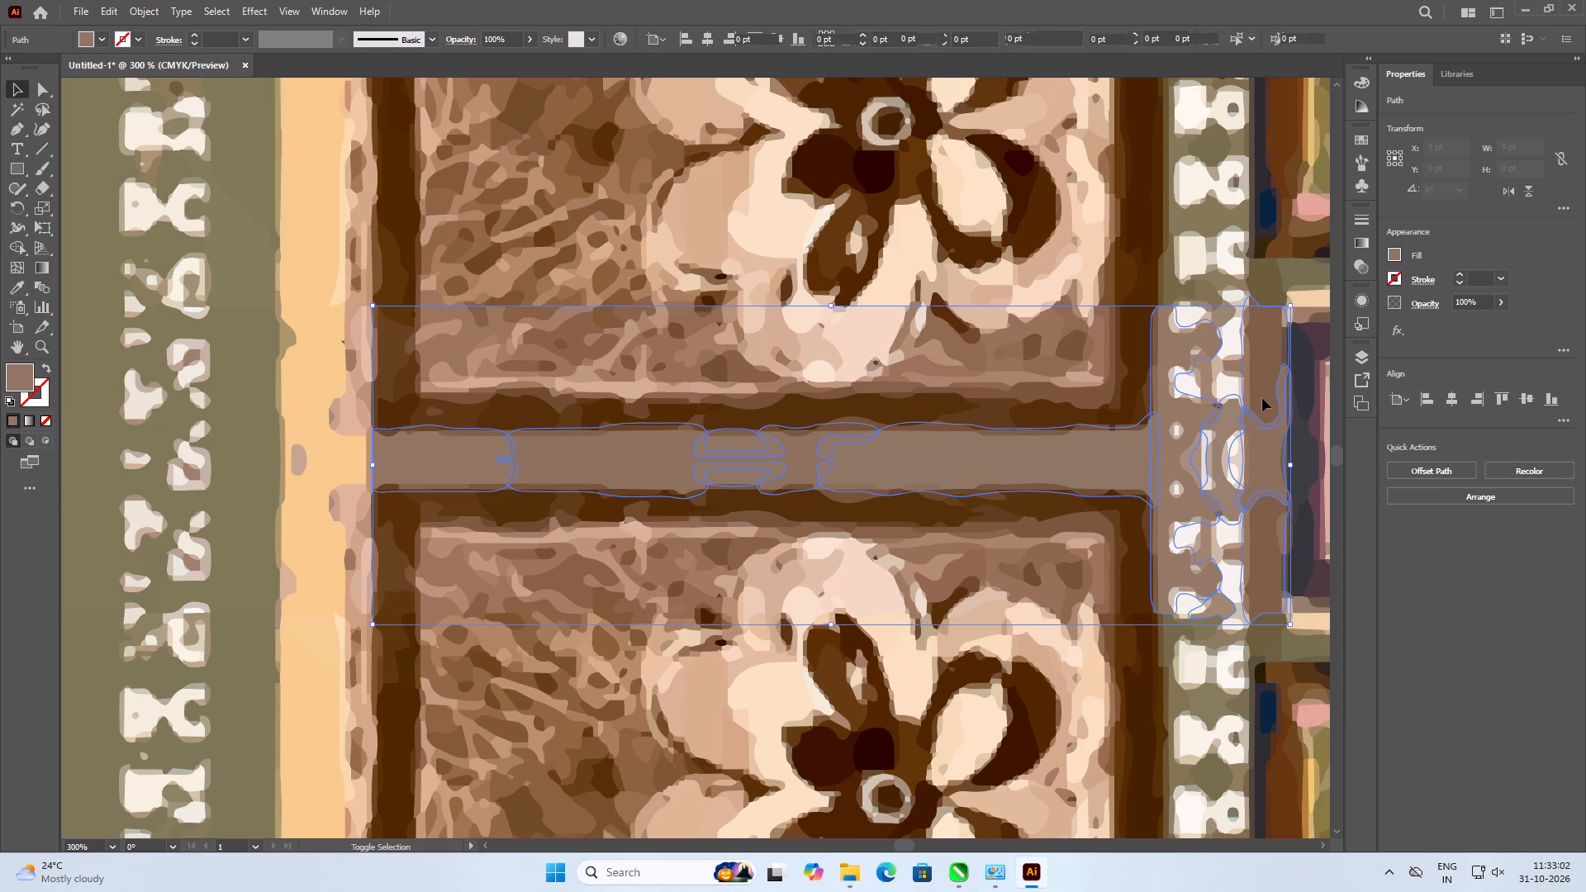
left_click(1230, 369, "shift")
left_click(1221, 313, "shift")
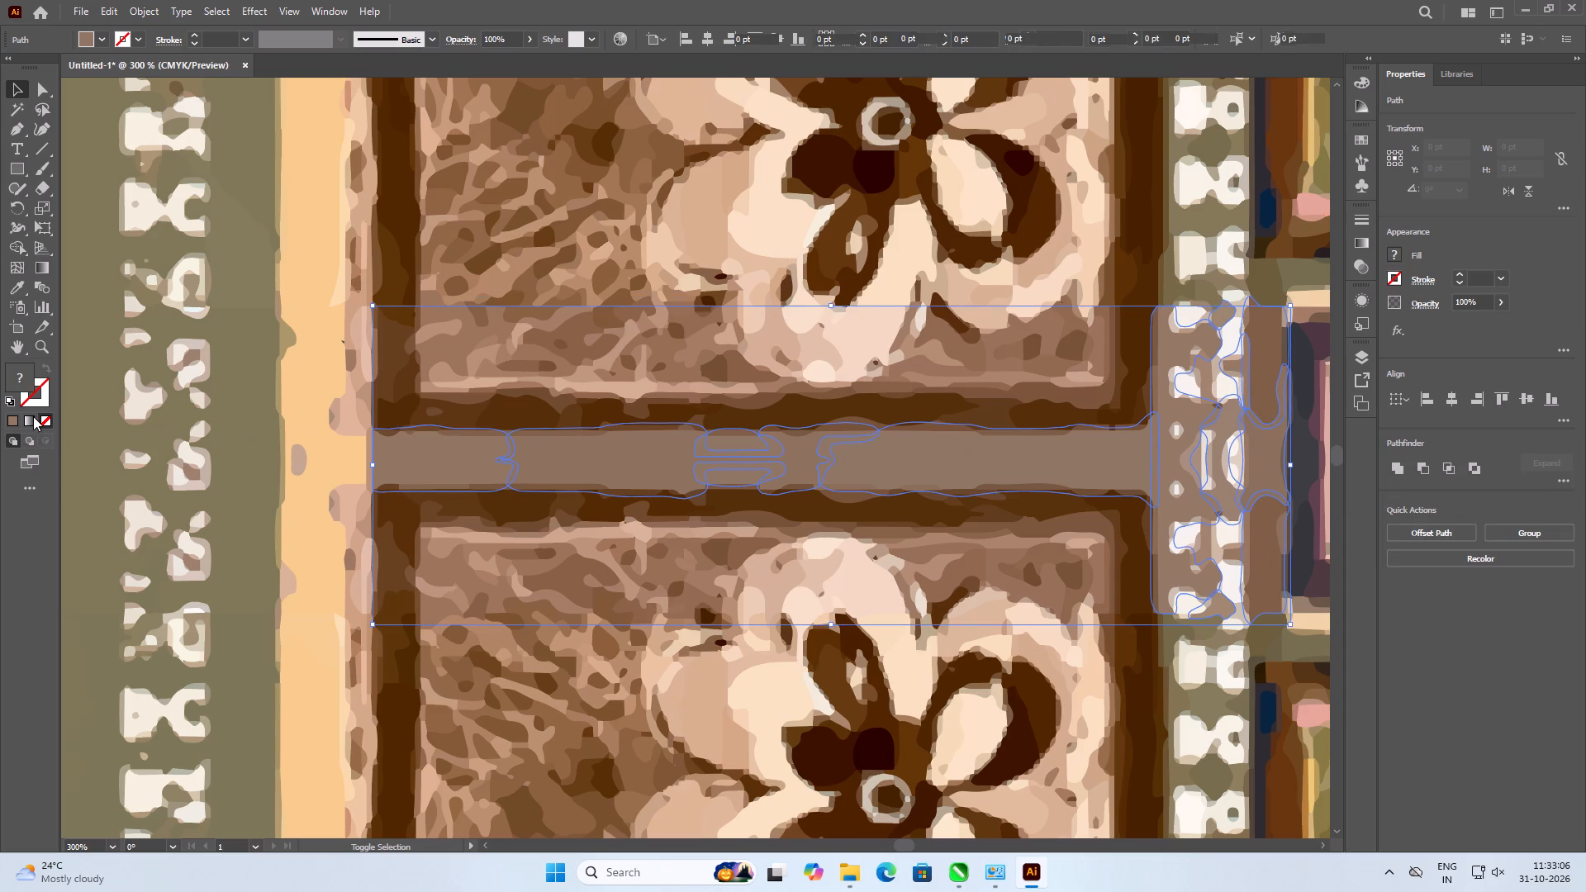
left_click(19, 291)
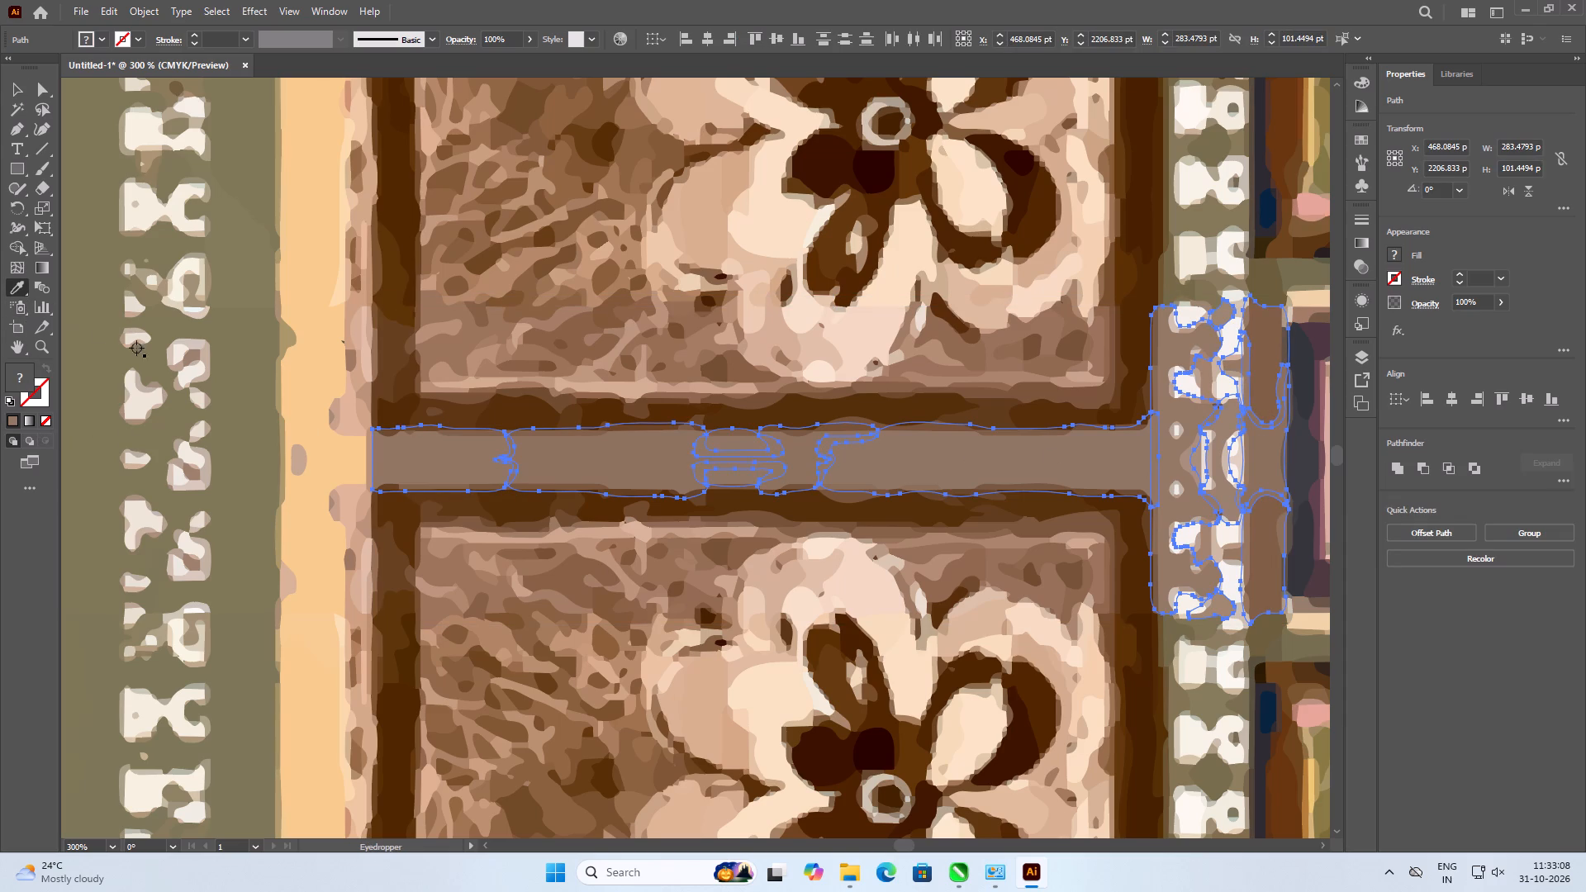
left_click(233, 407)
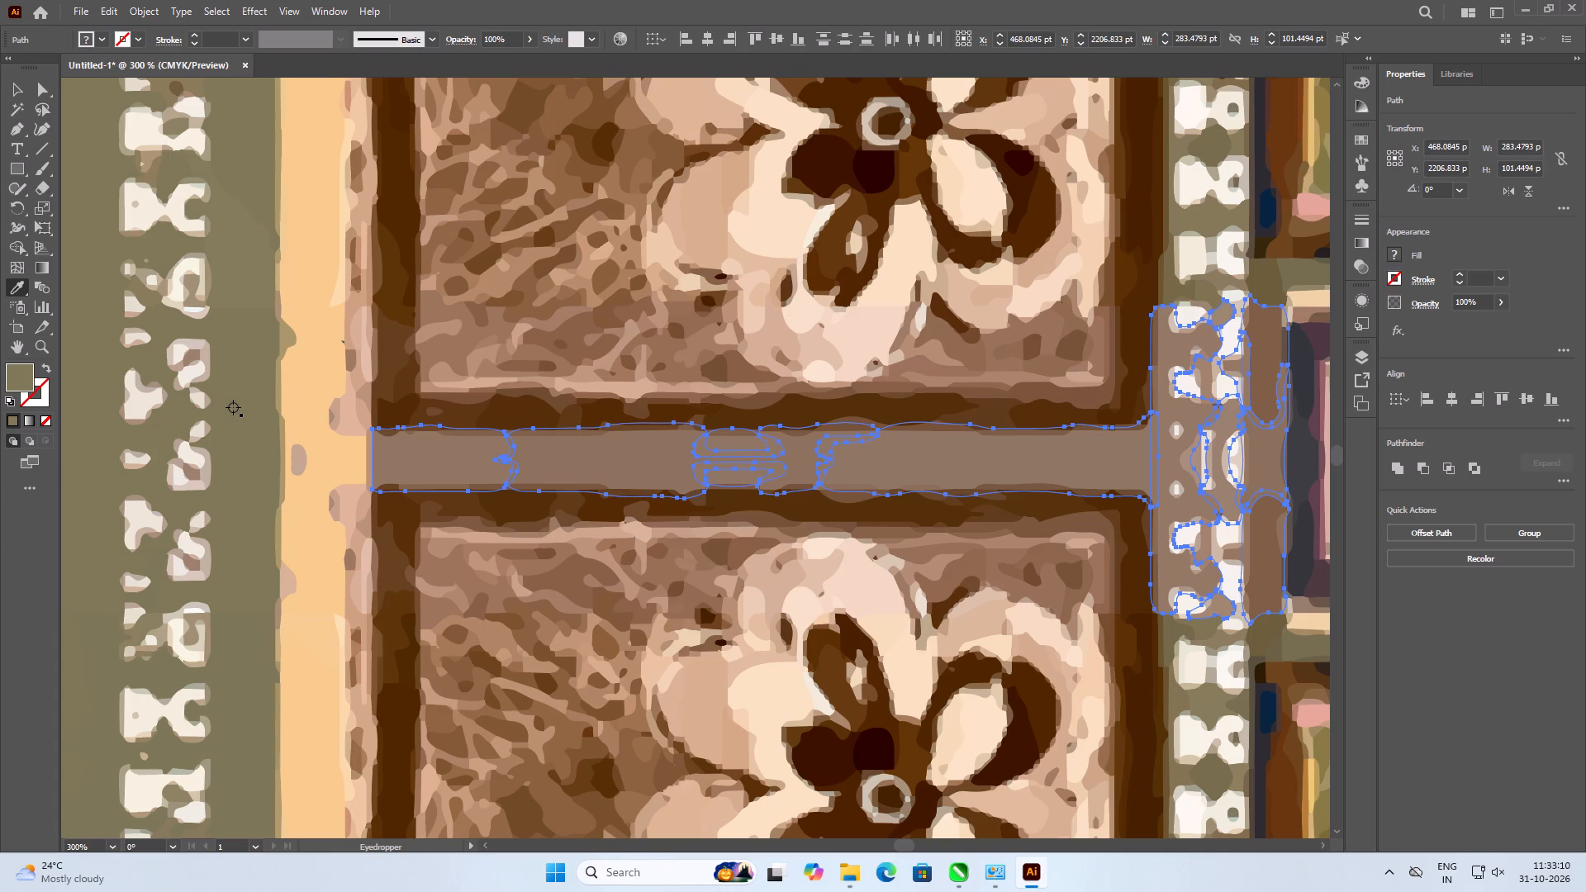
left_click(17, 92)
left_click(262, 496)
Recolour the pinkish pieces along the yellow strip's inner edge, beside both brown flower panels, with the brownish tan sampled near the upper panel's corner.
scroll(277, 475, "down", 4, "alt")
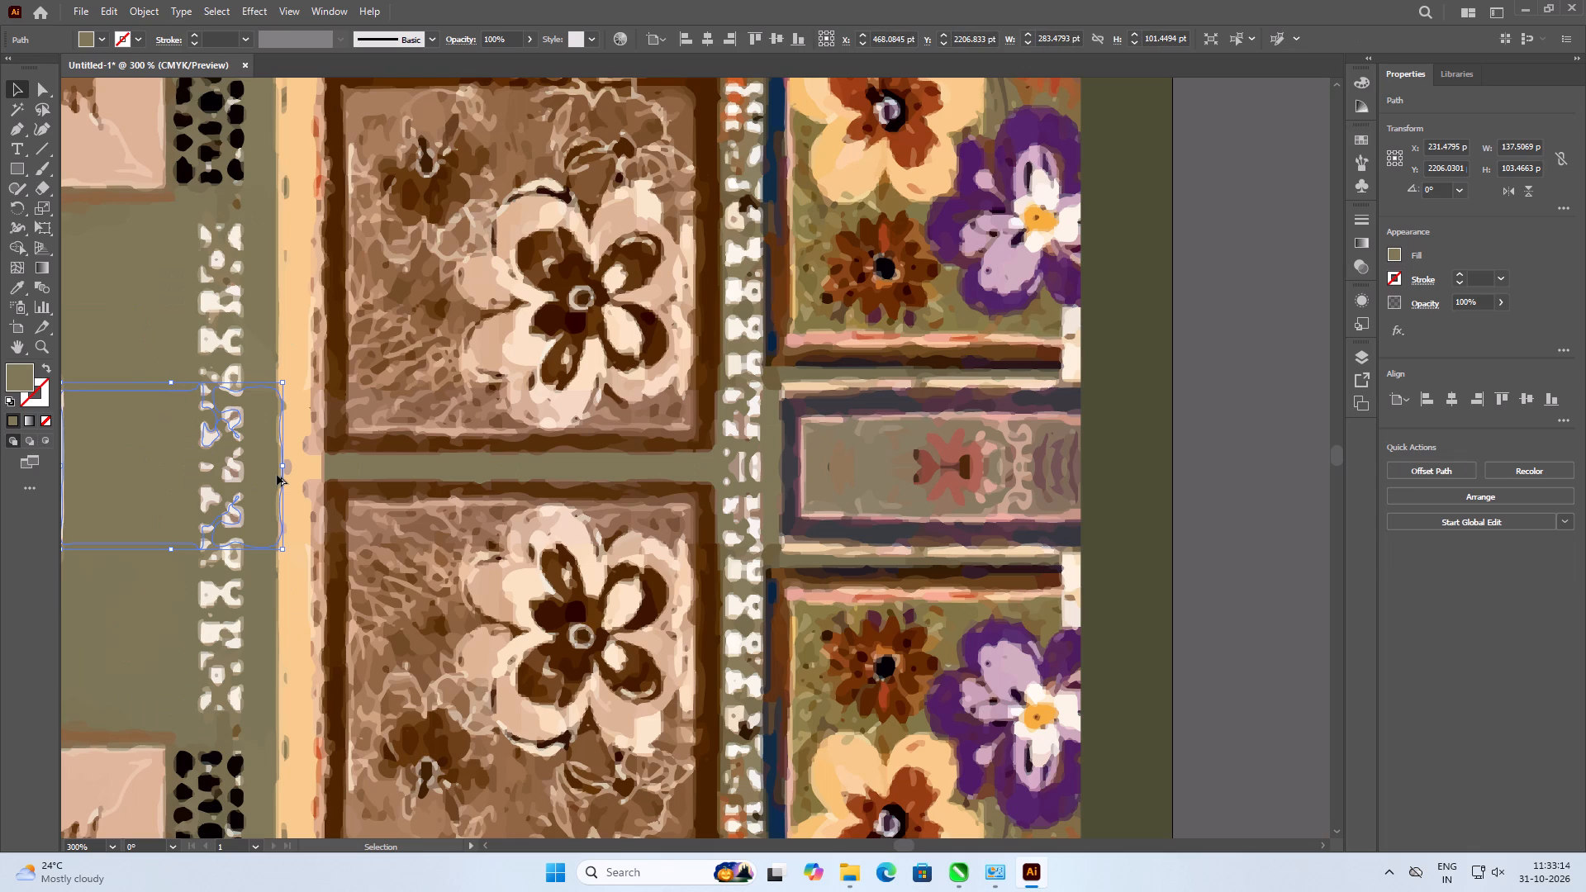
scroll(289, 212, "up", 5, "alt")
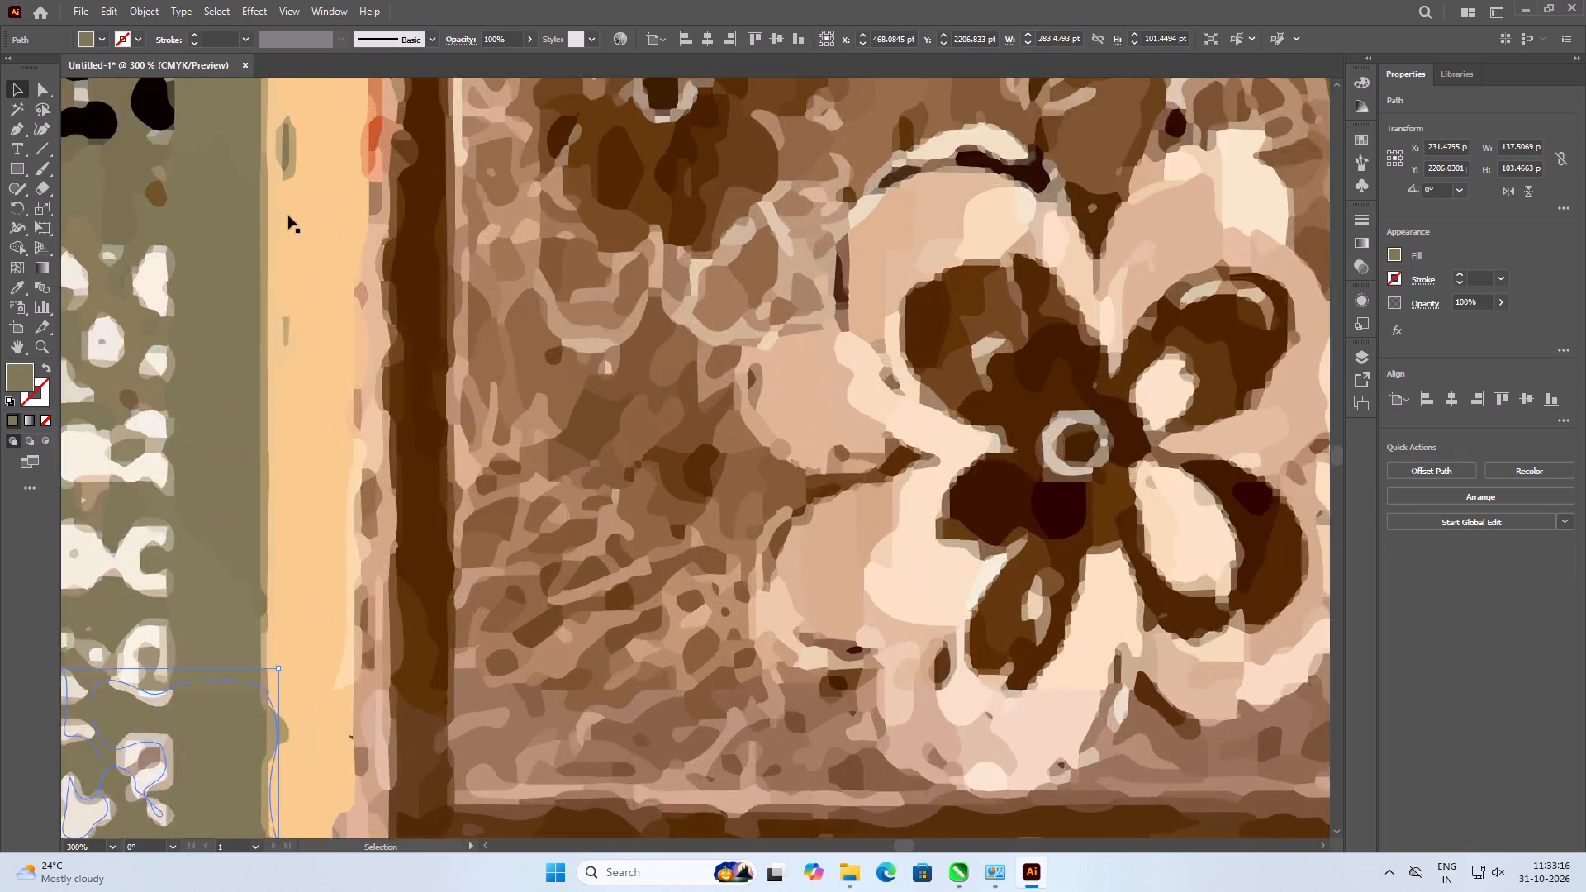
left_click(458, 272)
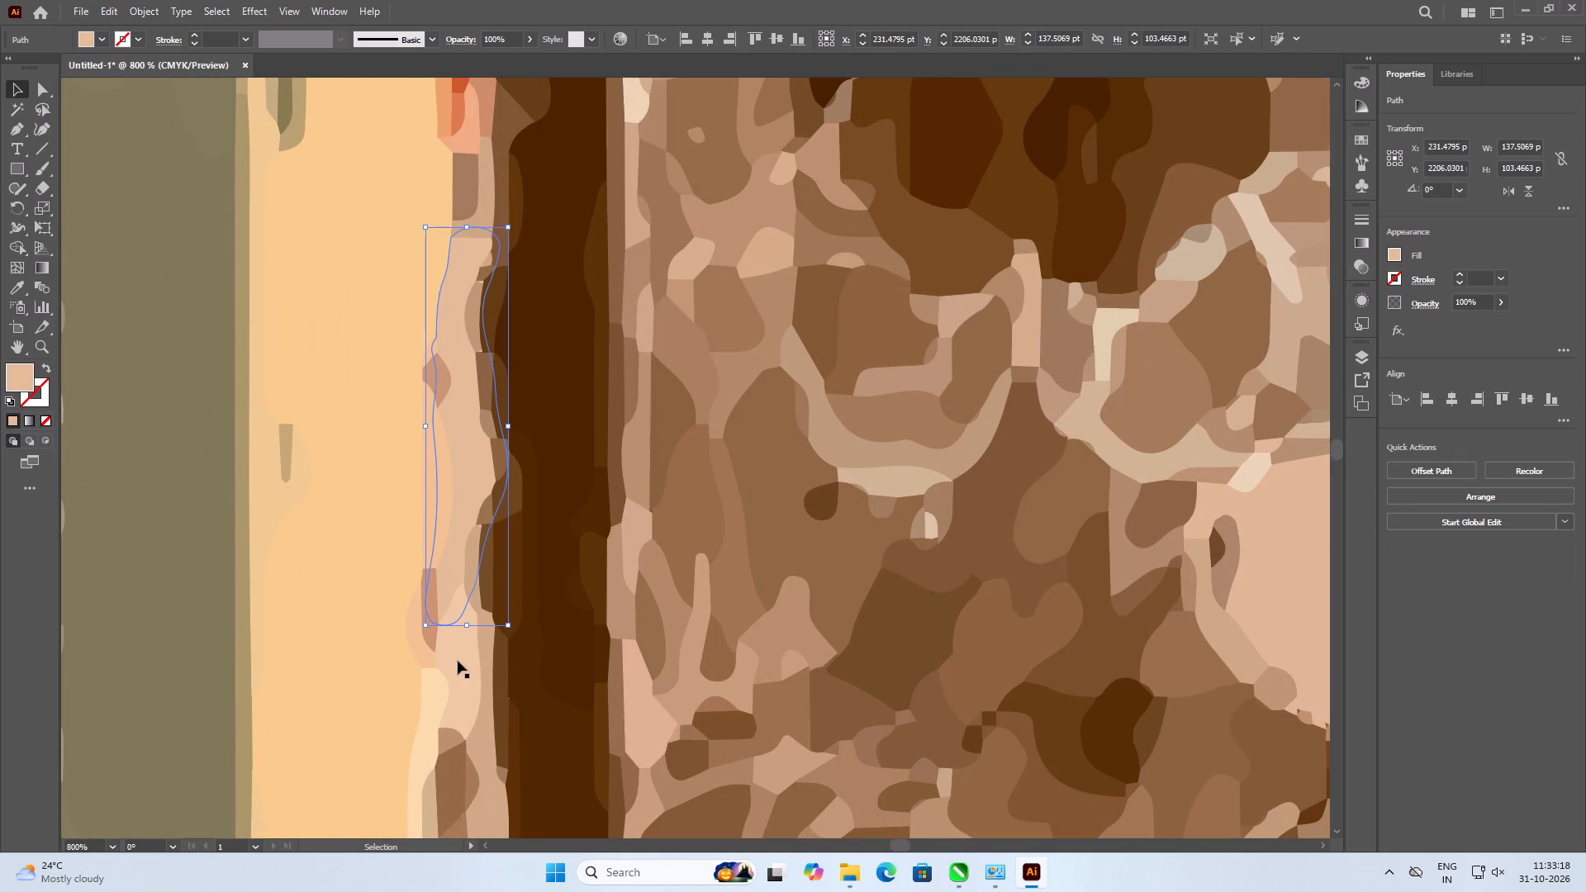
left_click(458, 661, "shift")
scroll(494, 161, "down", 8)
scroll(493, 212, "down", 14)
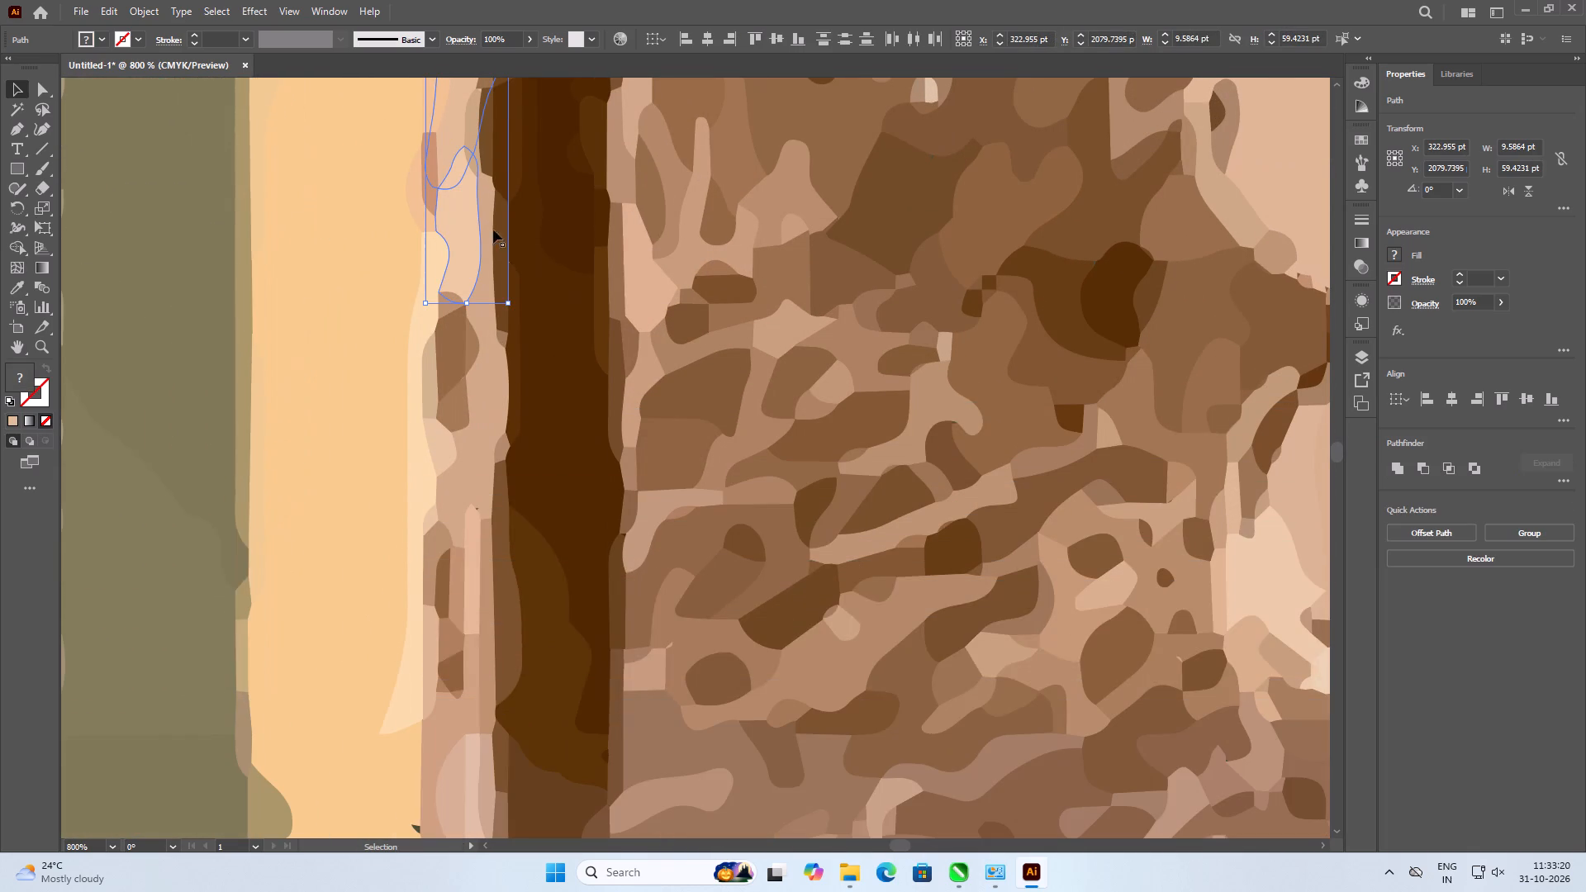
left_click(472, 483, "shift")
scroll(482, 320, "down", 9)
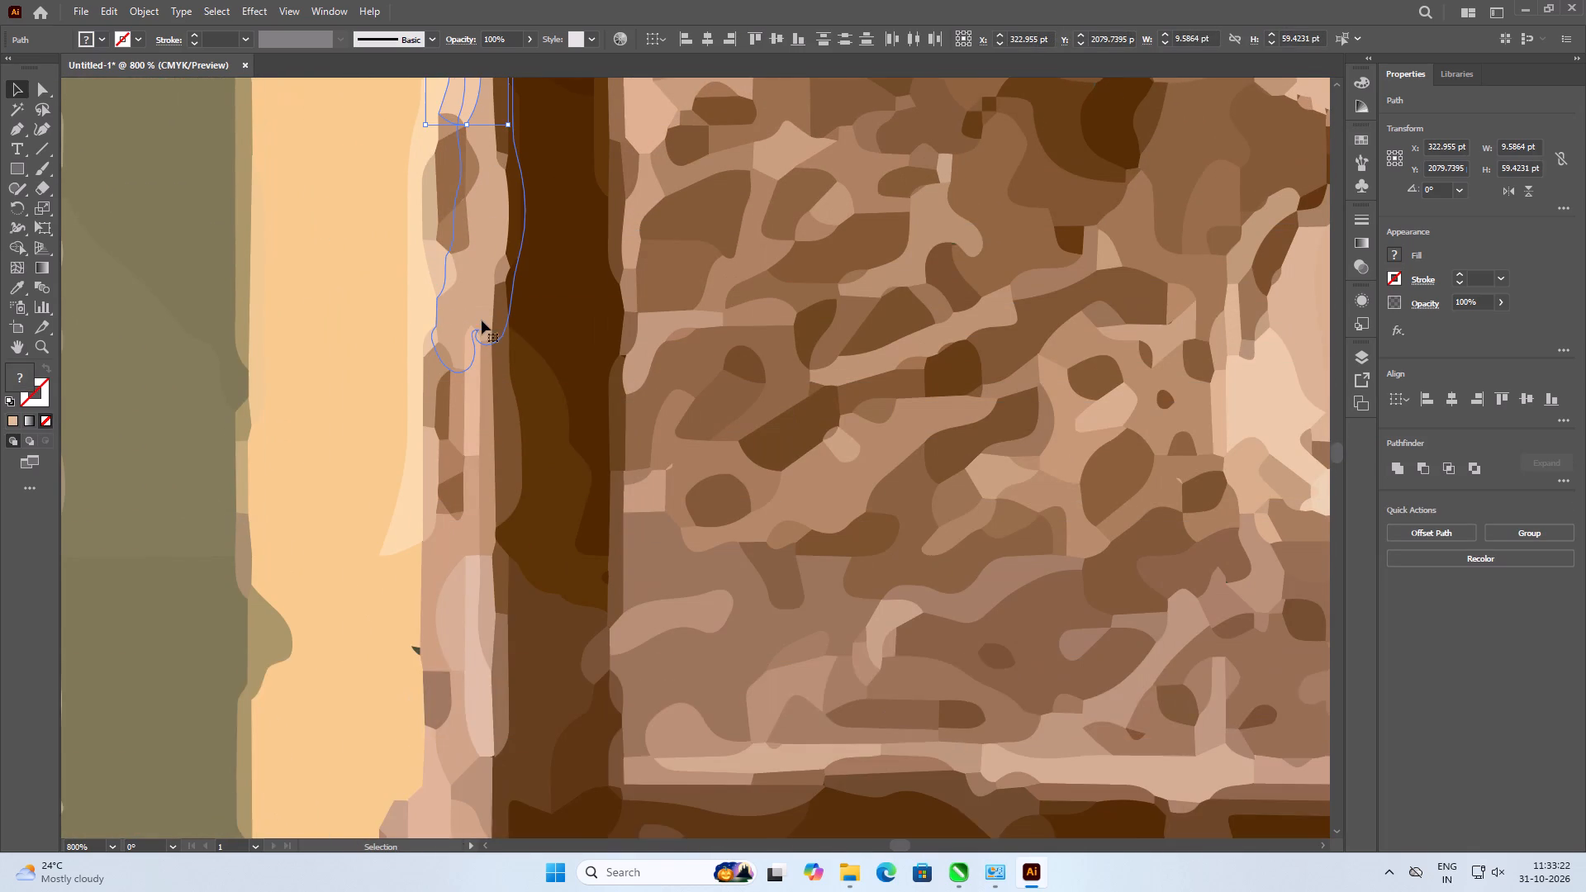
scroll(482, 353, "down", 2)
left_click(460, 501, "shift")
scroll(490, 332, "down", 10)
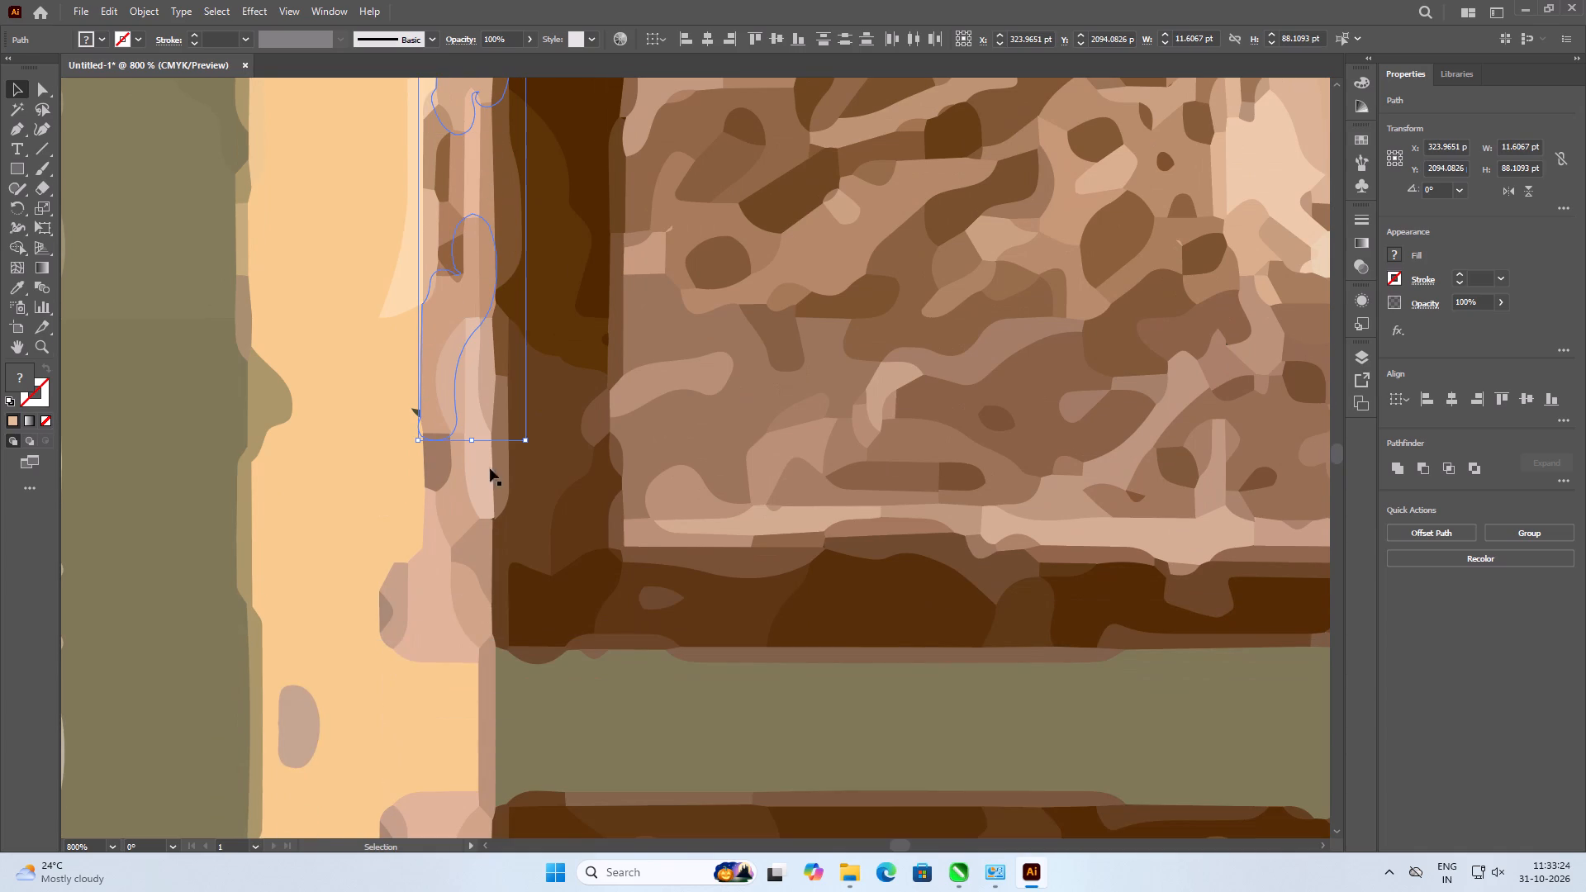
left_click(443, 572, "shift")
left_click(457, 501, "shift")
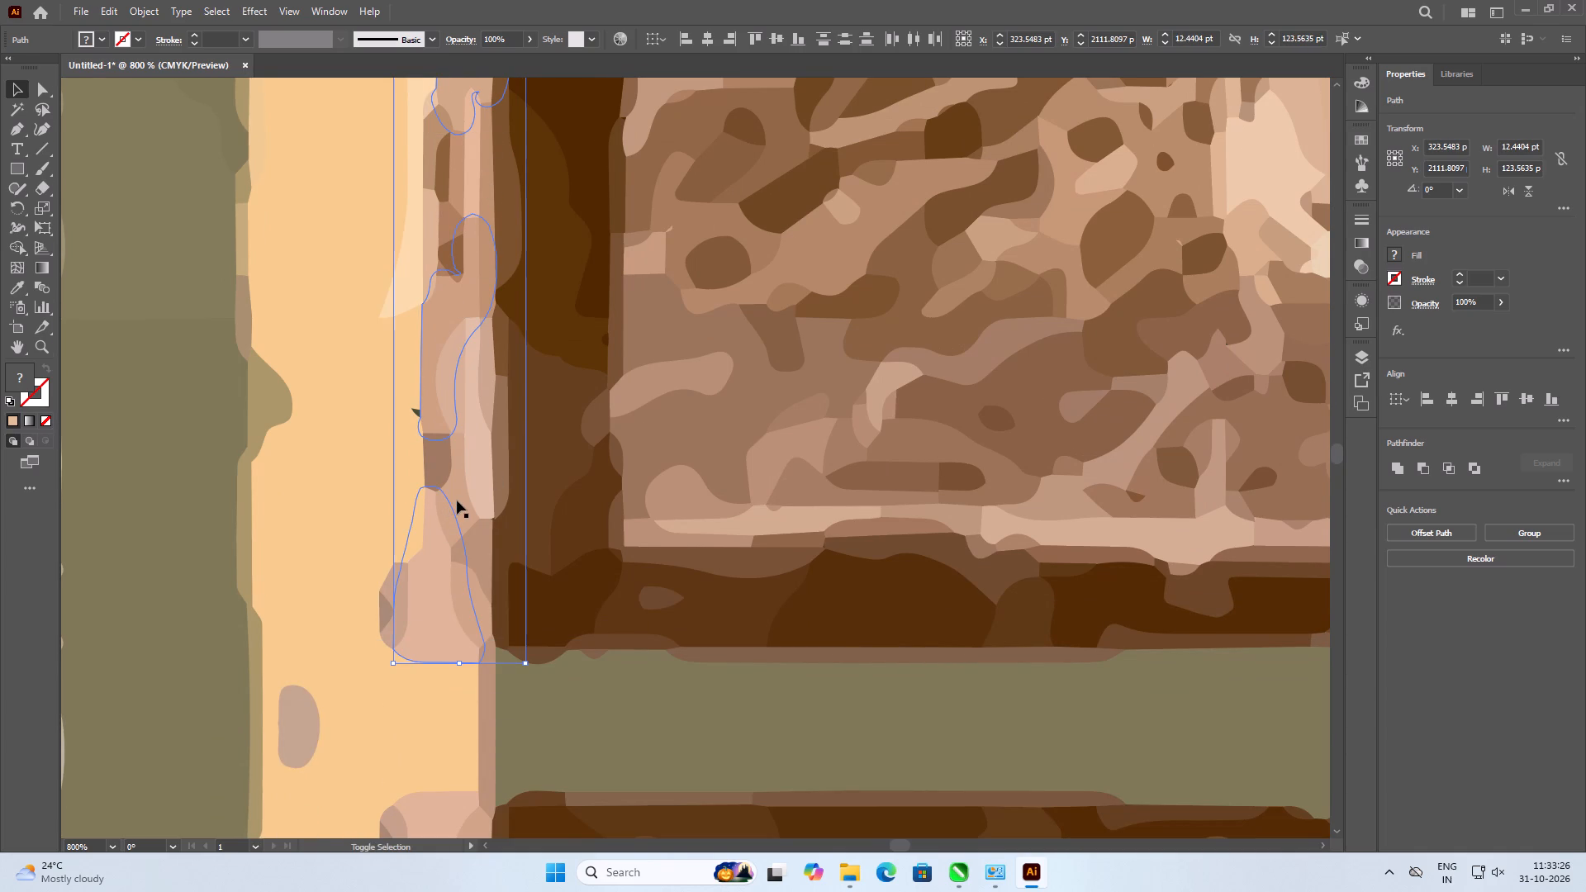
left_click(460, 595, "shift")
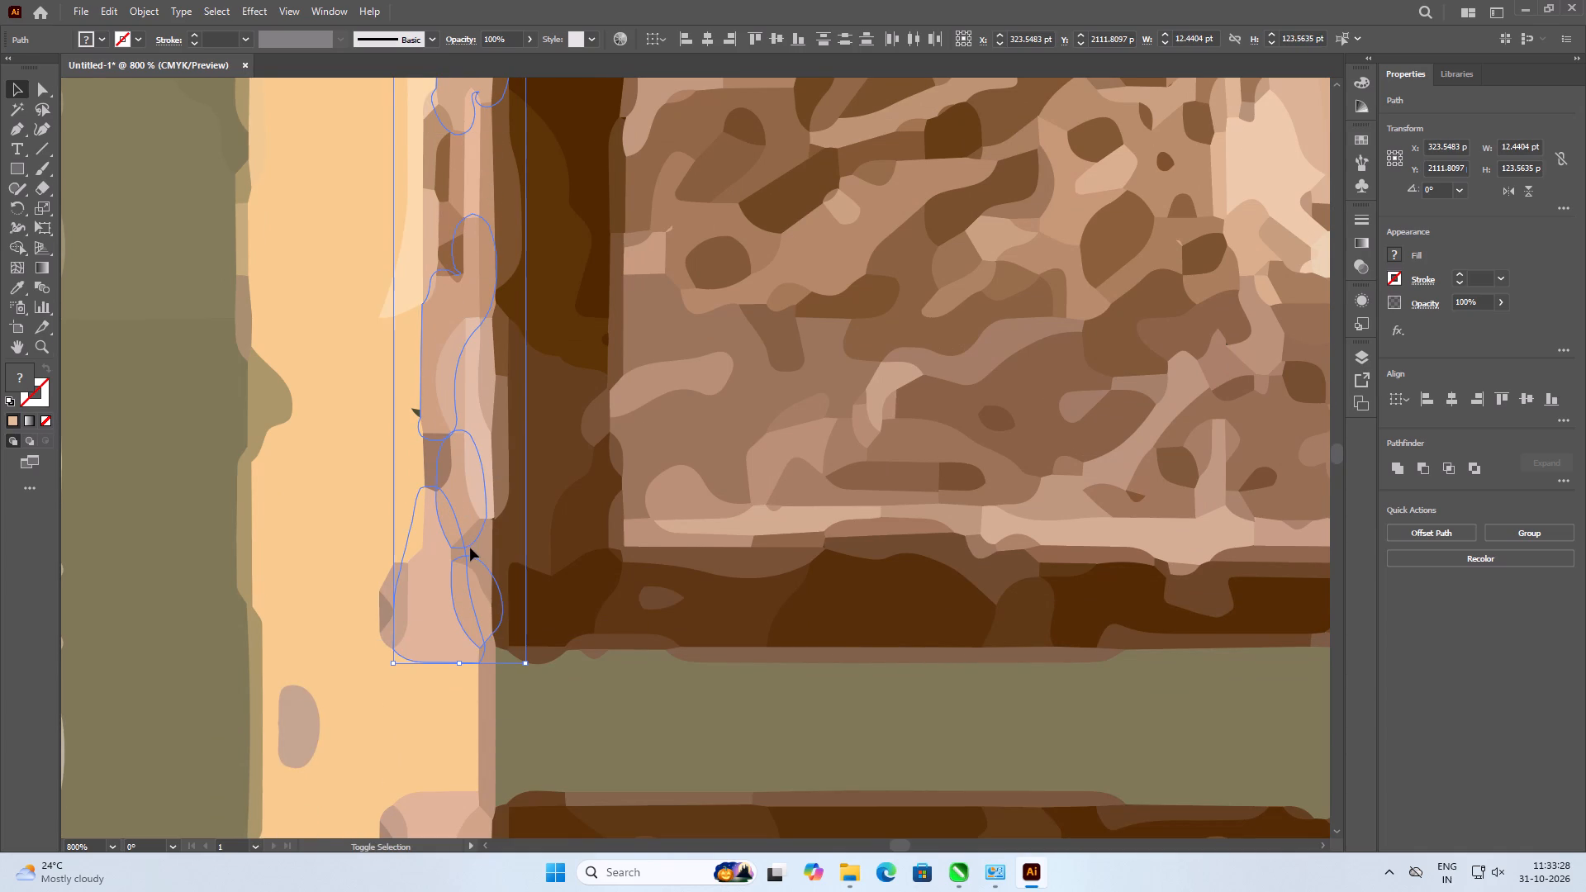
left_click(470, 548, "shift")
scroll(482, 210, "down", 9)
left_click(460, 333, "shift")
scroll(519, 243, "down", 5)
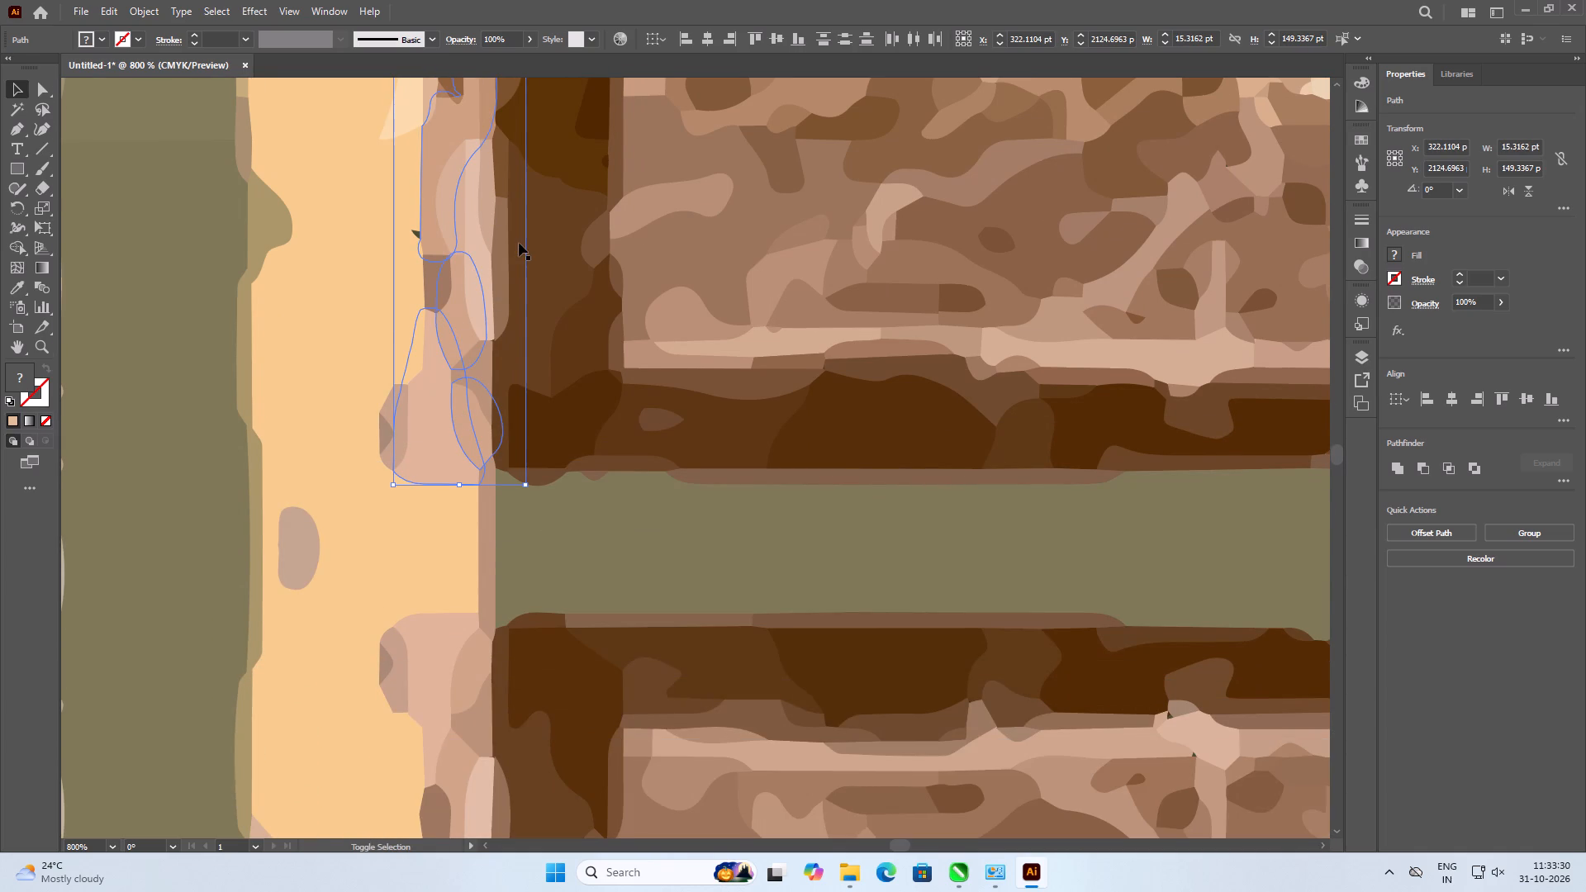
scroll(519, 243, "down", 13)
left_click(434, 333, "shift")
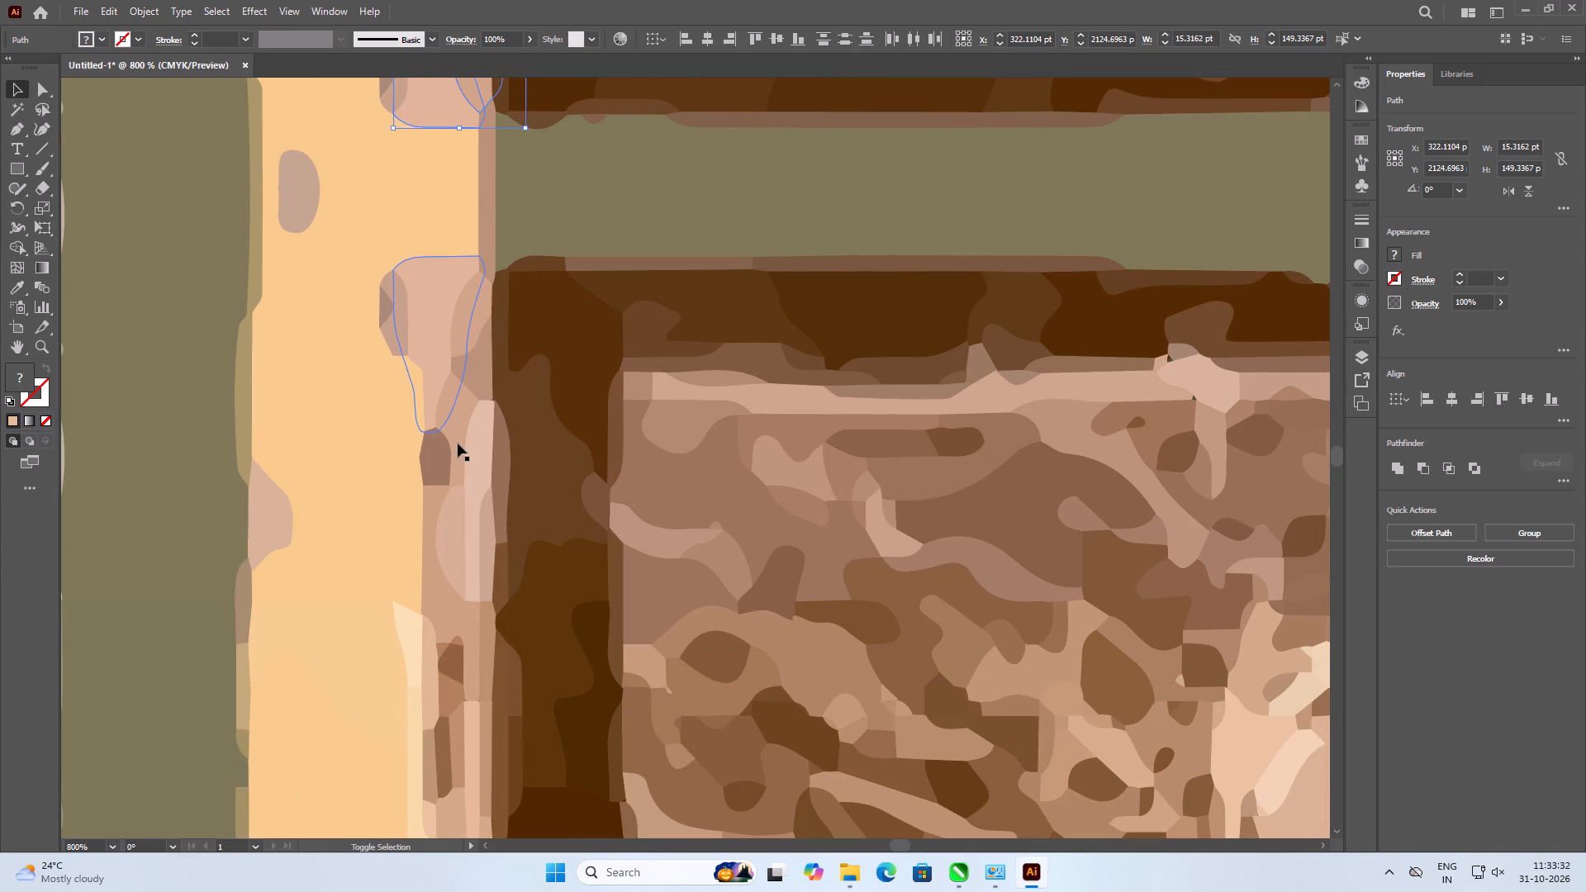
left_click(458, 444, "shift")
left_click(436, 572, "shift")
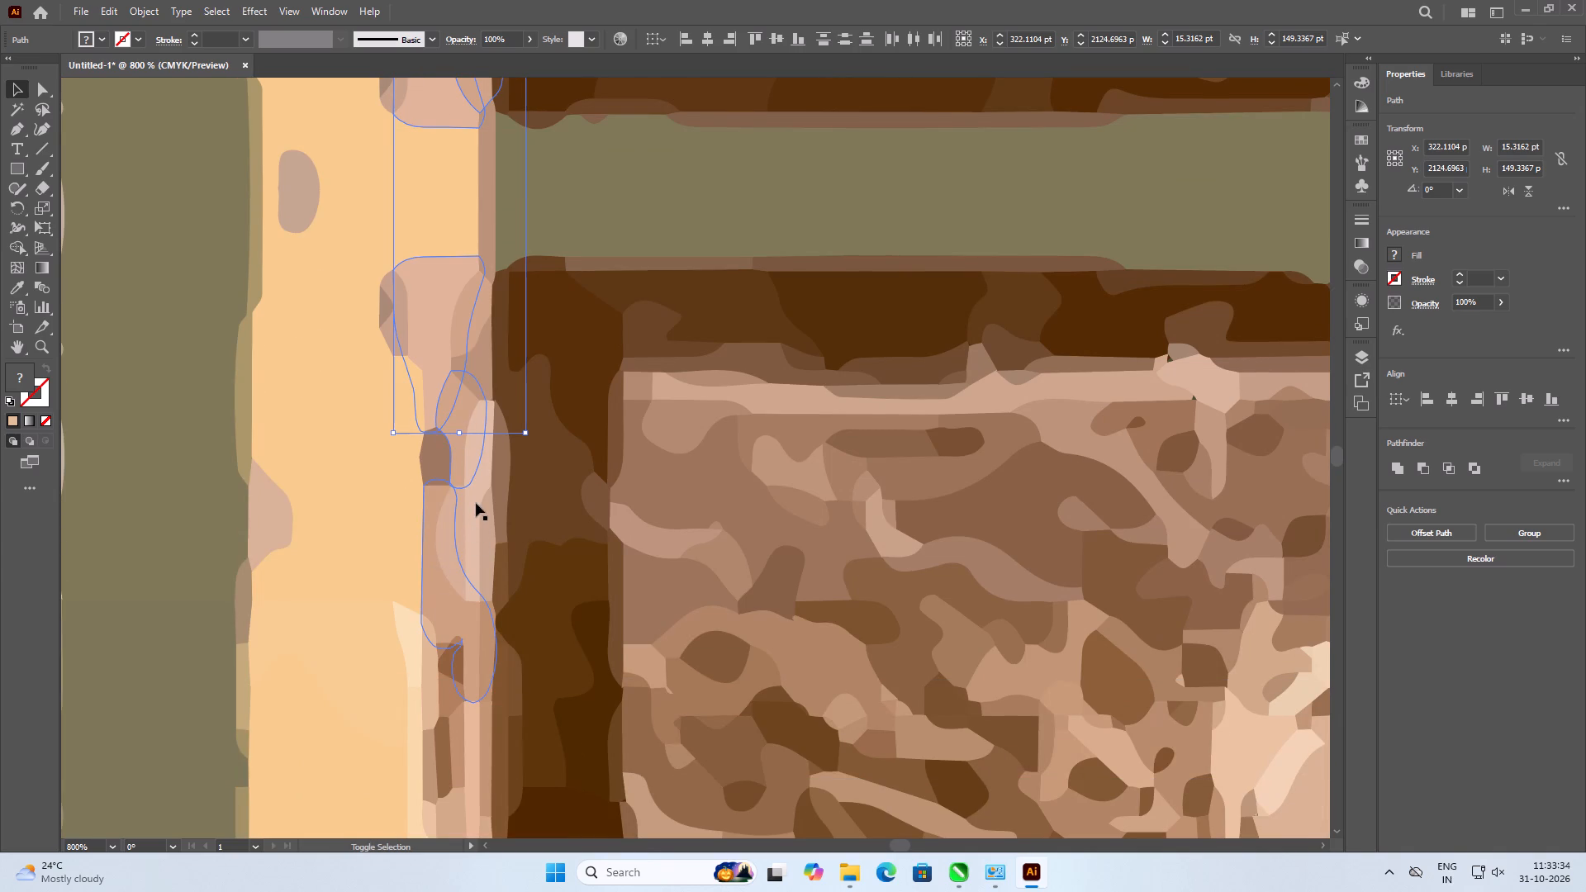
left_click(476, 503, "shift")
left_click(458, 491, "shift")
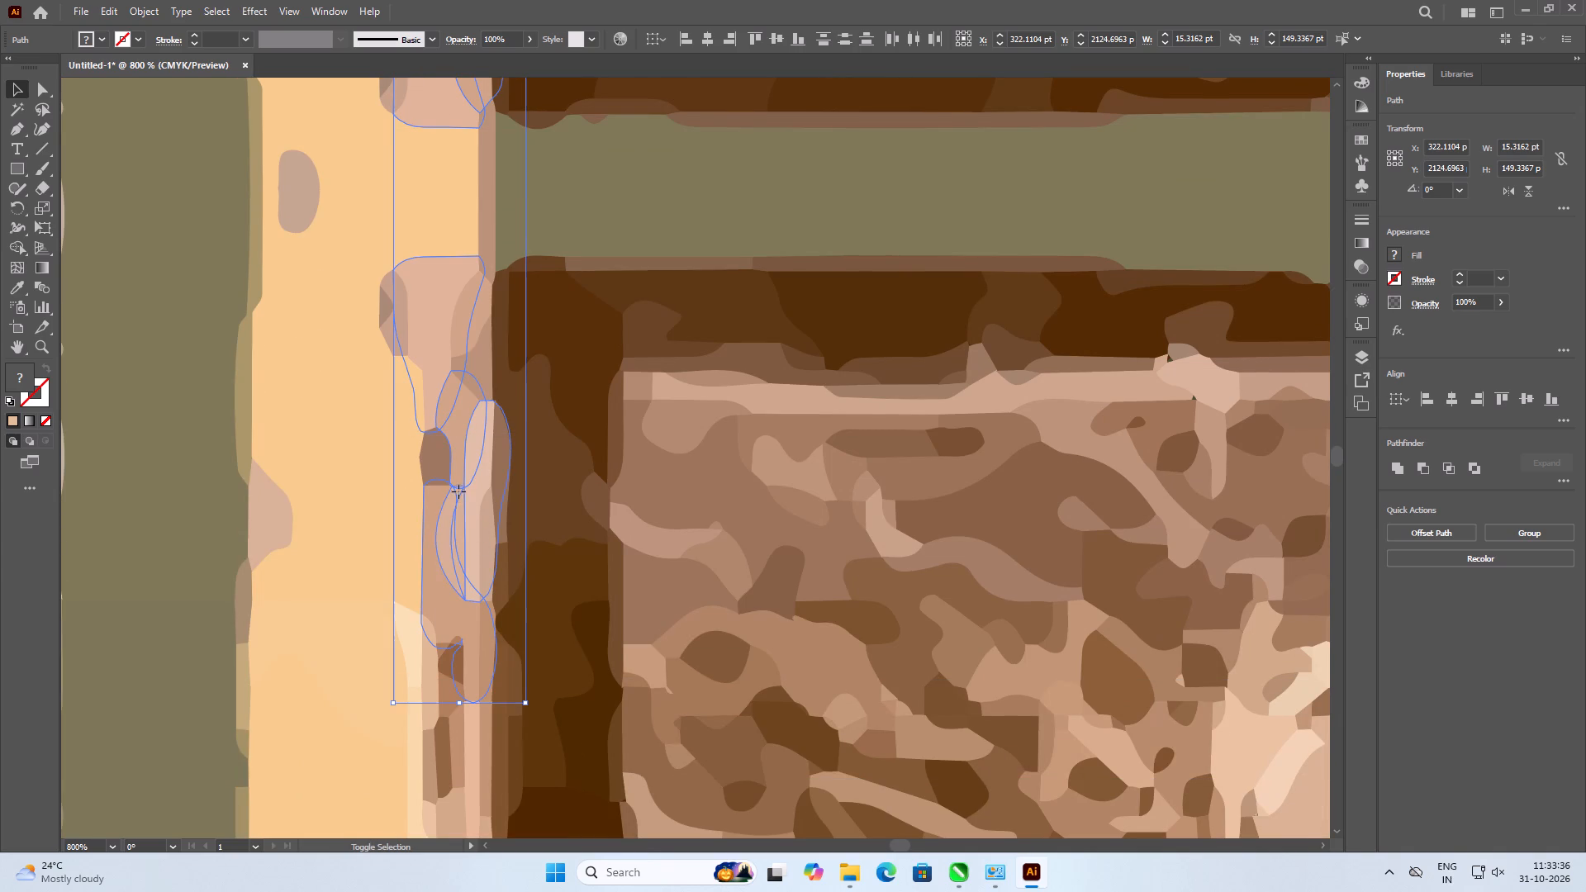
scroll(483, 295, "down", 19)
scroll(489, 294, "down", 2)
left_click(477, 469, "shift")
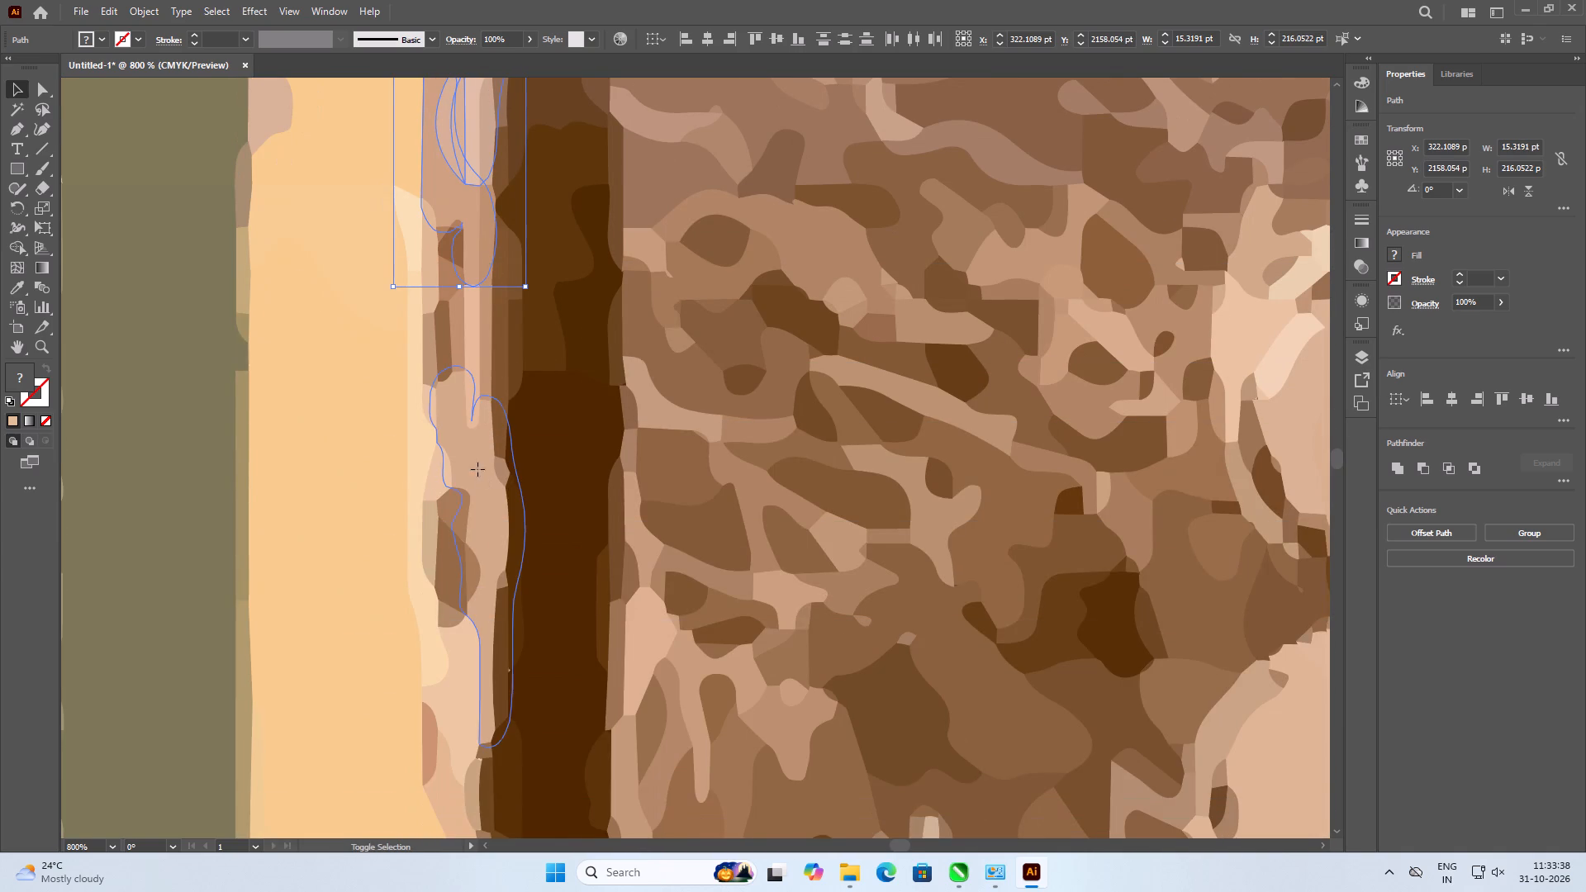
scroll(491, 270, "down", 17)
left_click(451, 556, "shift")
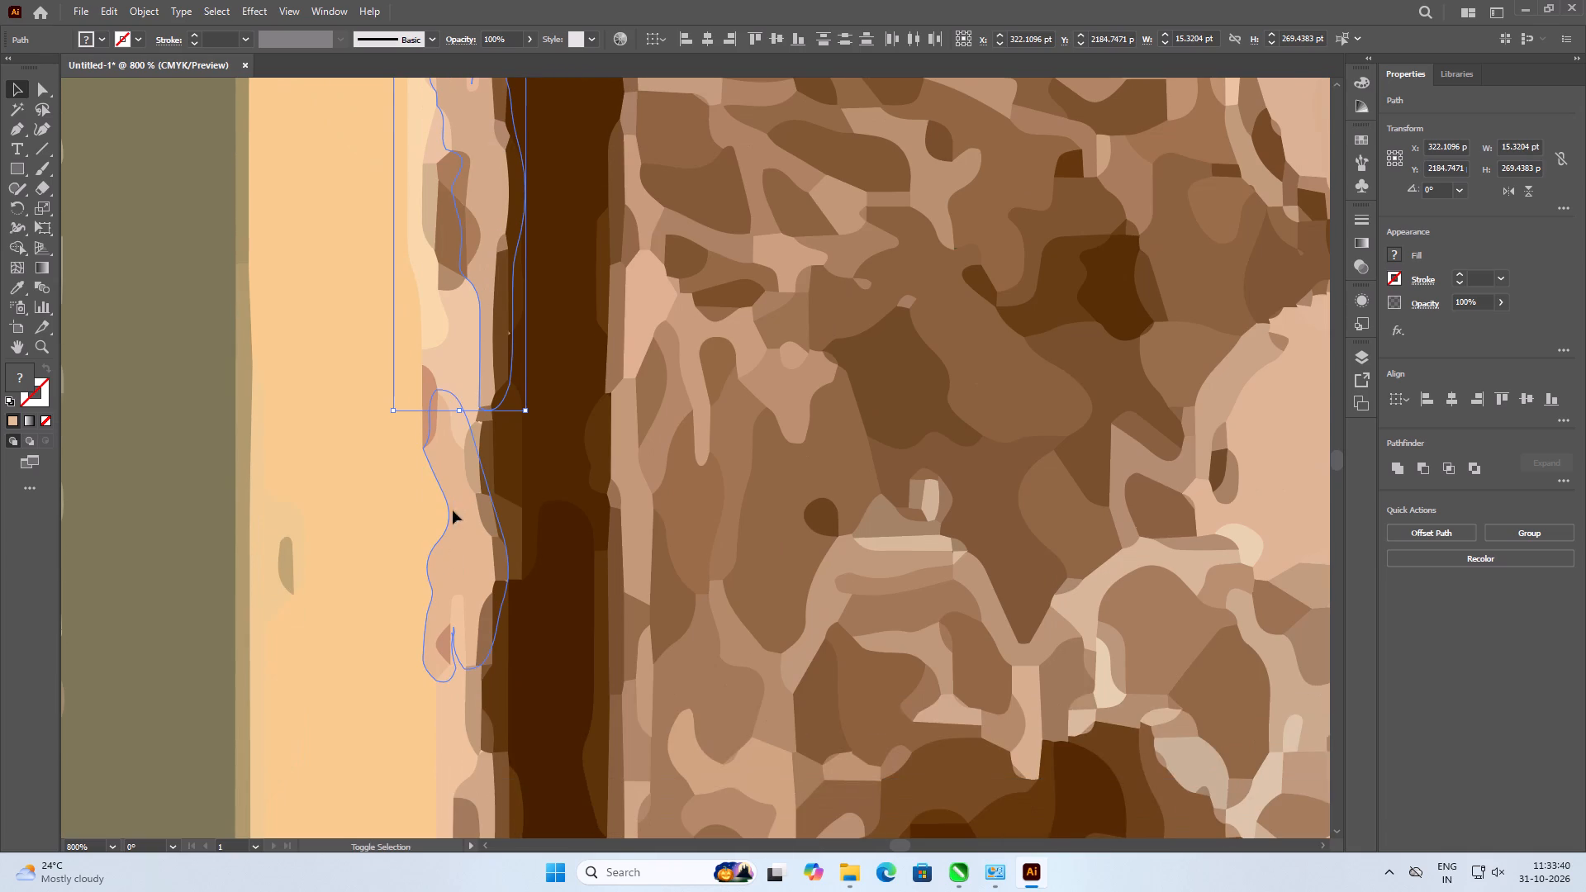
left_click(454, 353, "shift")
scroll(499, 228, "down", 18)
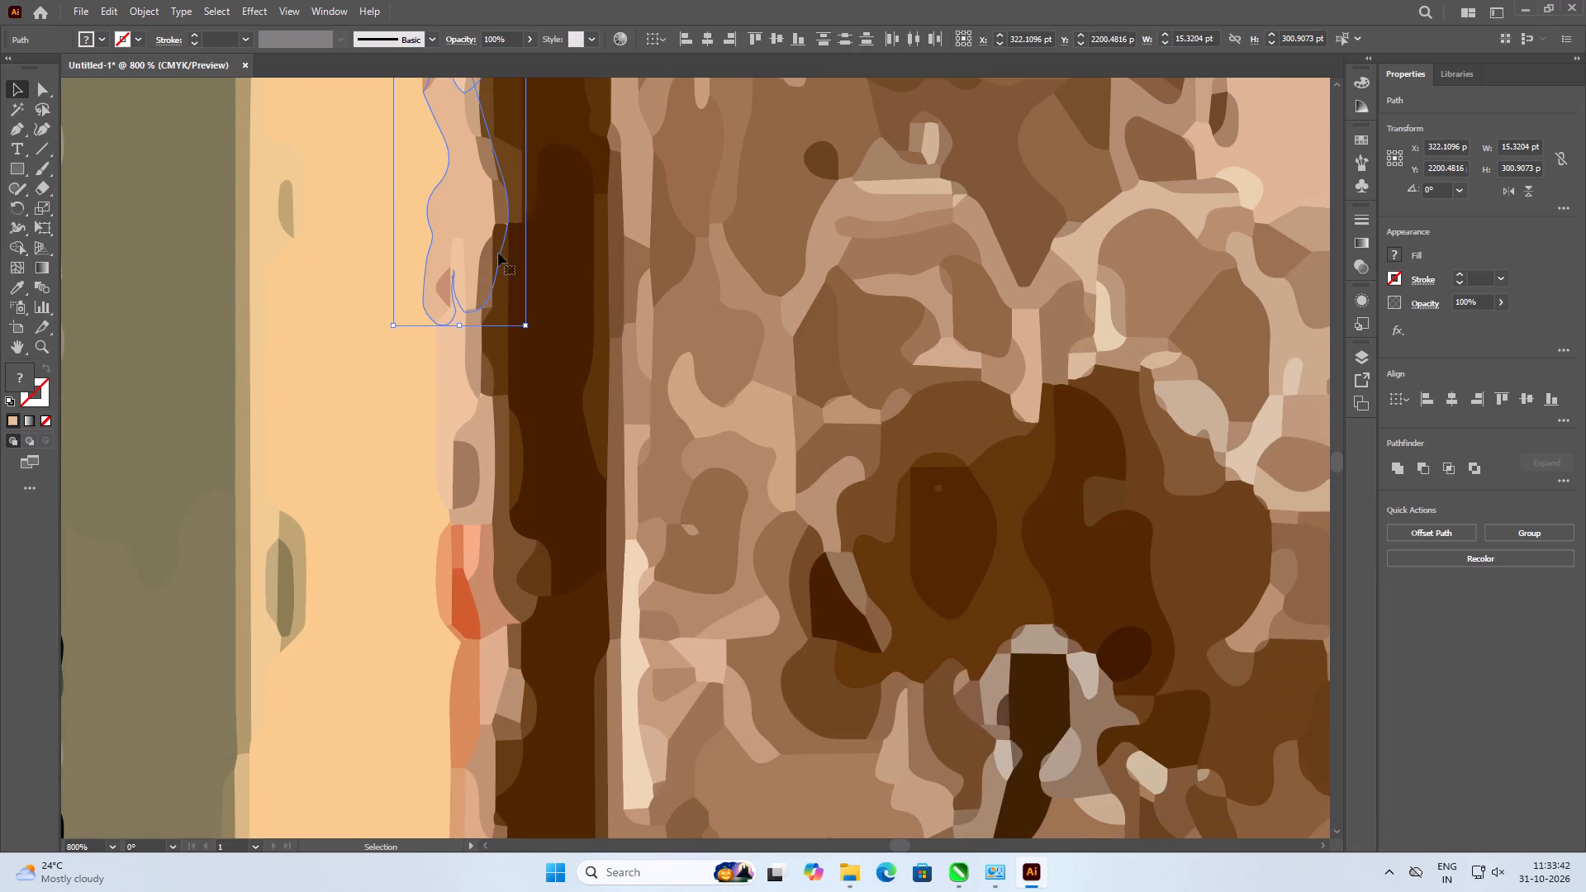
left_click(456, 390, "shift")
scroll(477, 283, "down", 9)
scroll(473, 570, "down", 8)
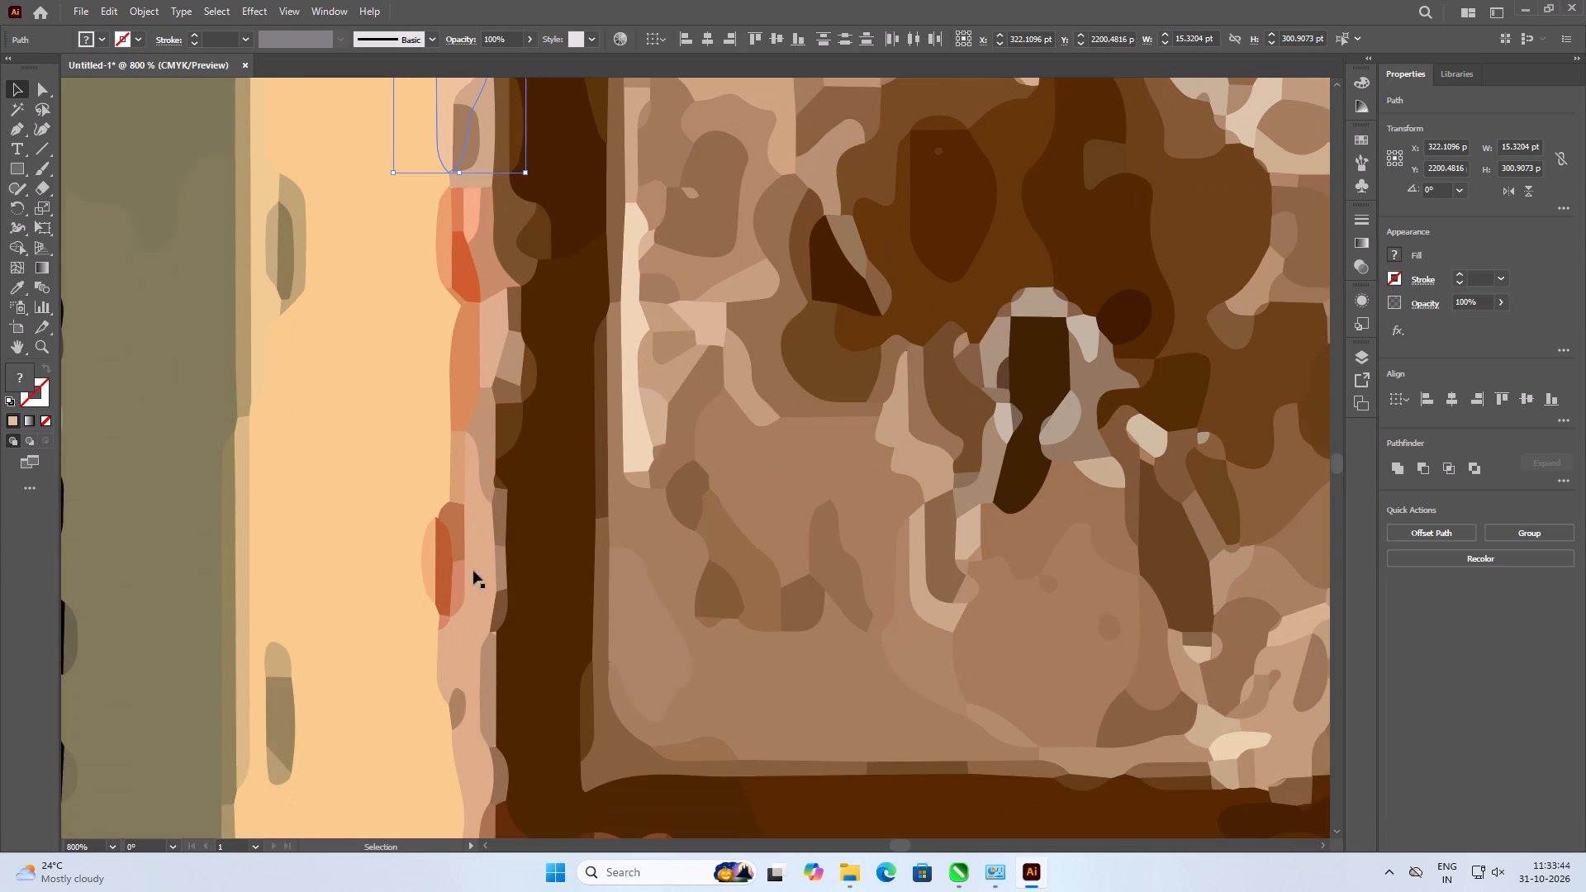
left_click(473, 595, "shift")
scroll(485, 370, "down", 10)
scroll(485, 370, "down", 7, "alt")
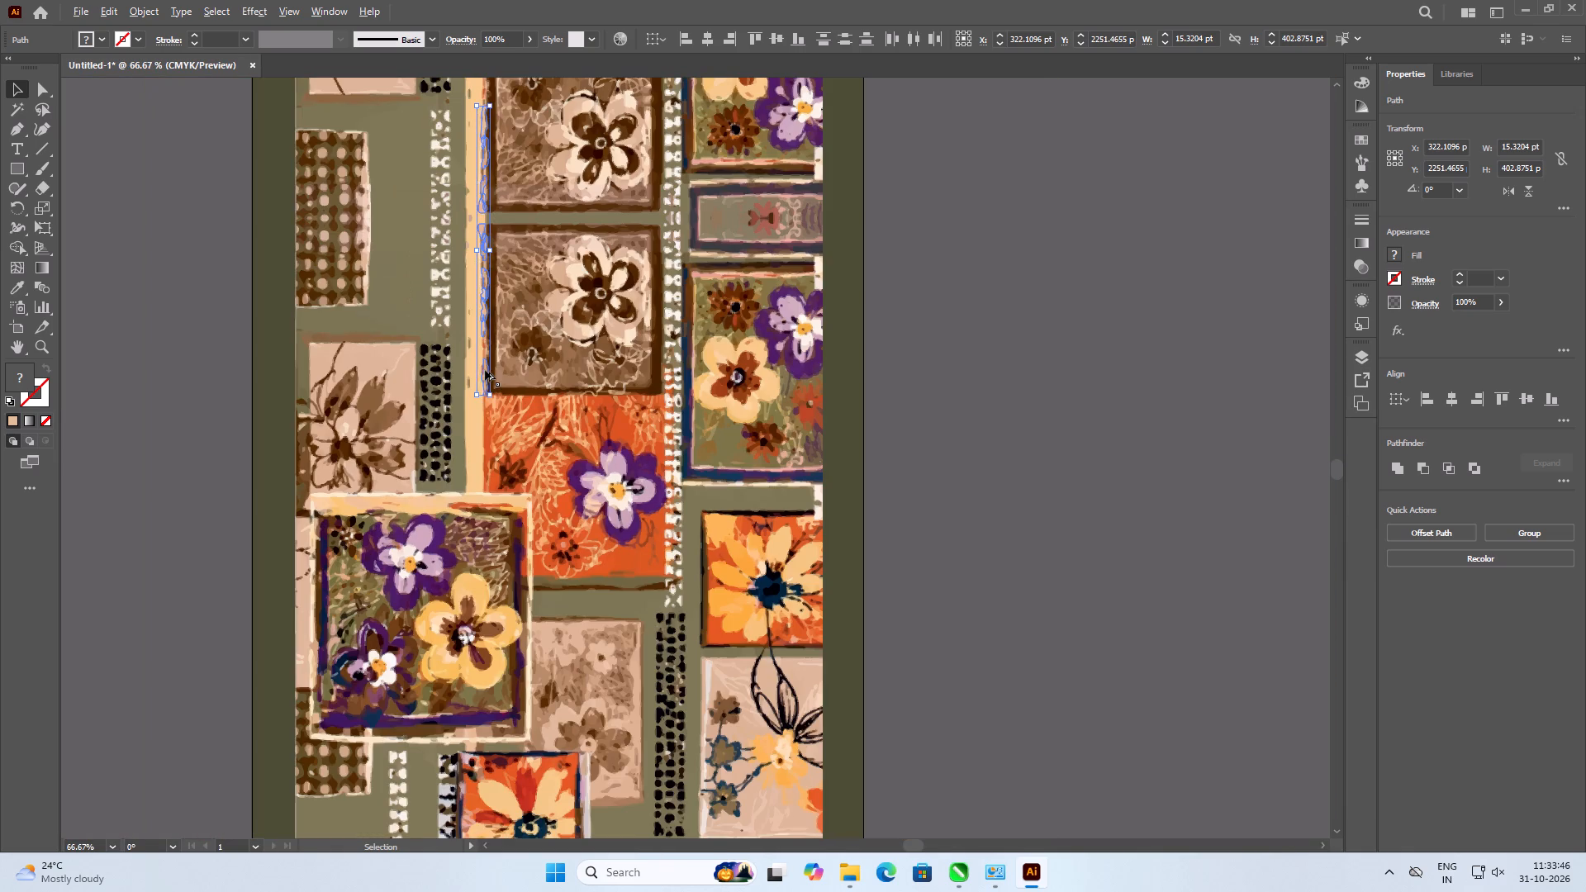
scroll(496, 414, "down", 1, "alt")
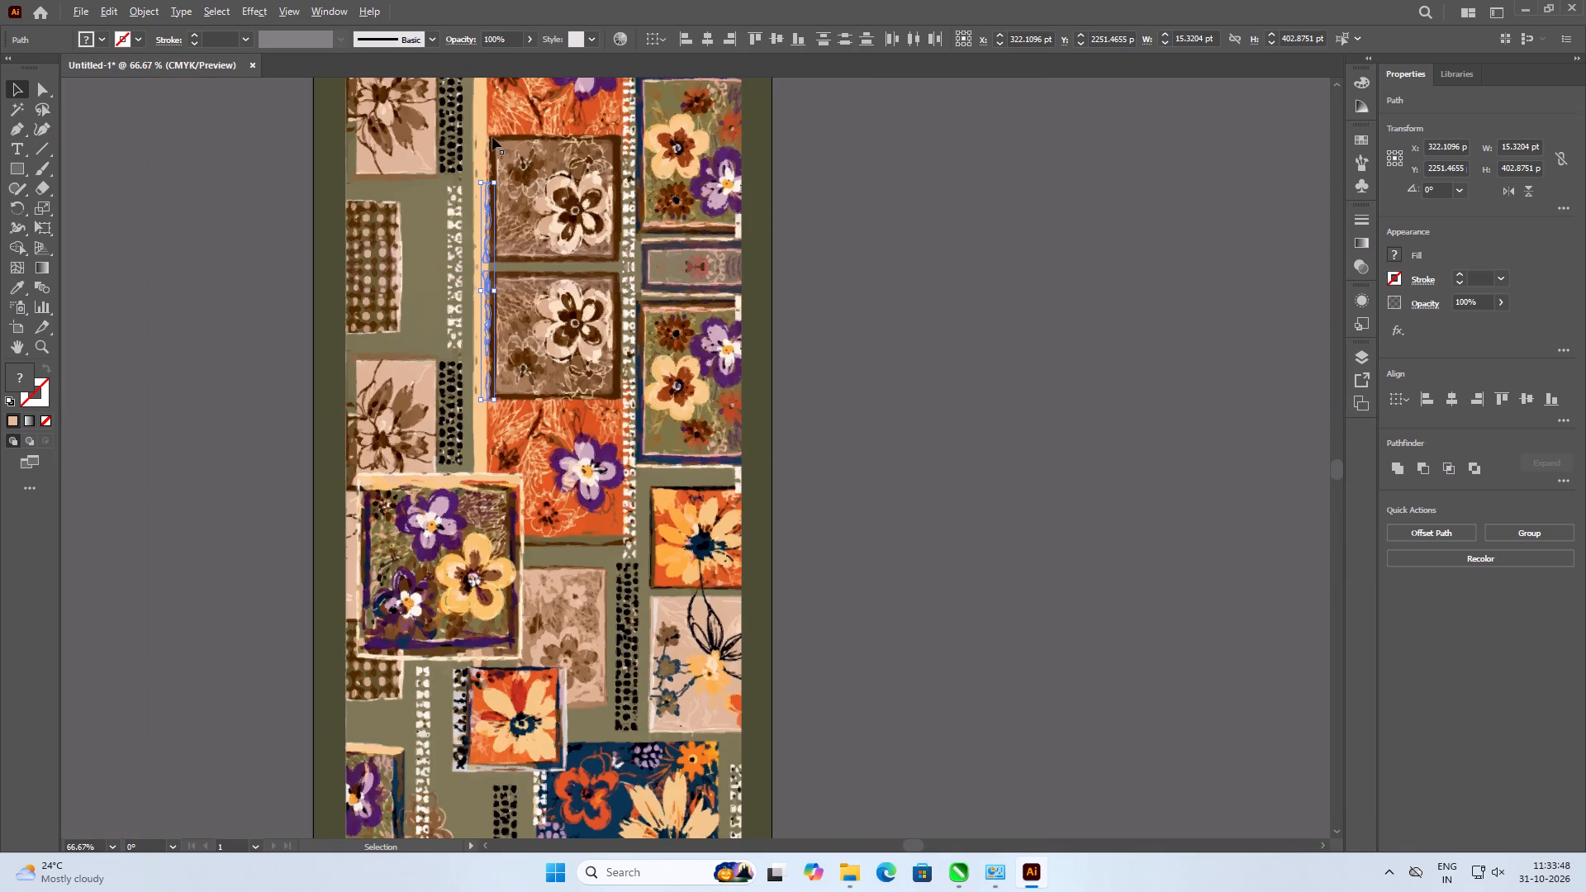
scroll(492, 135, "up", 7, "alt")
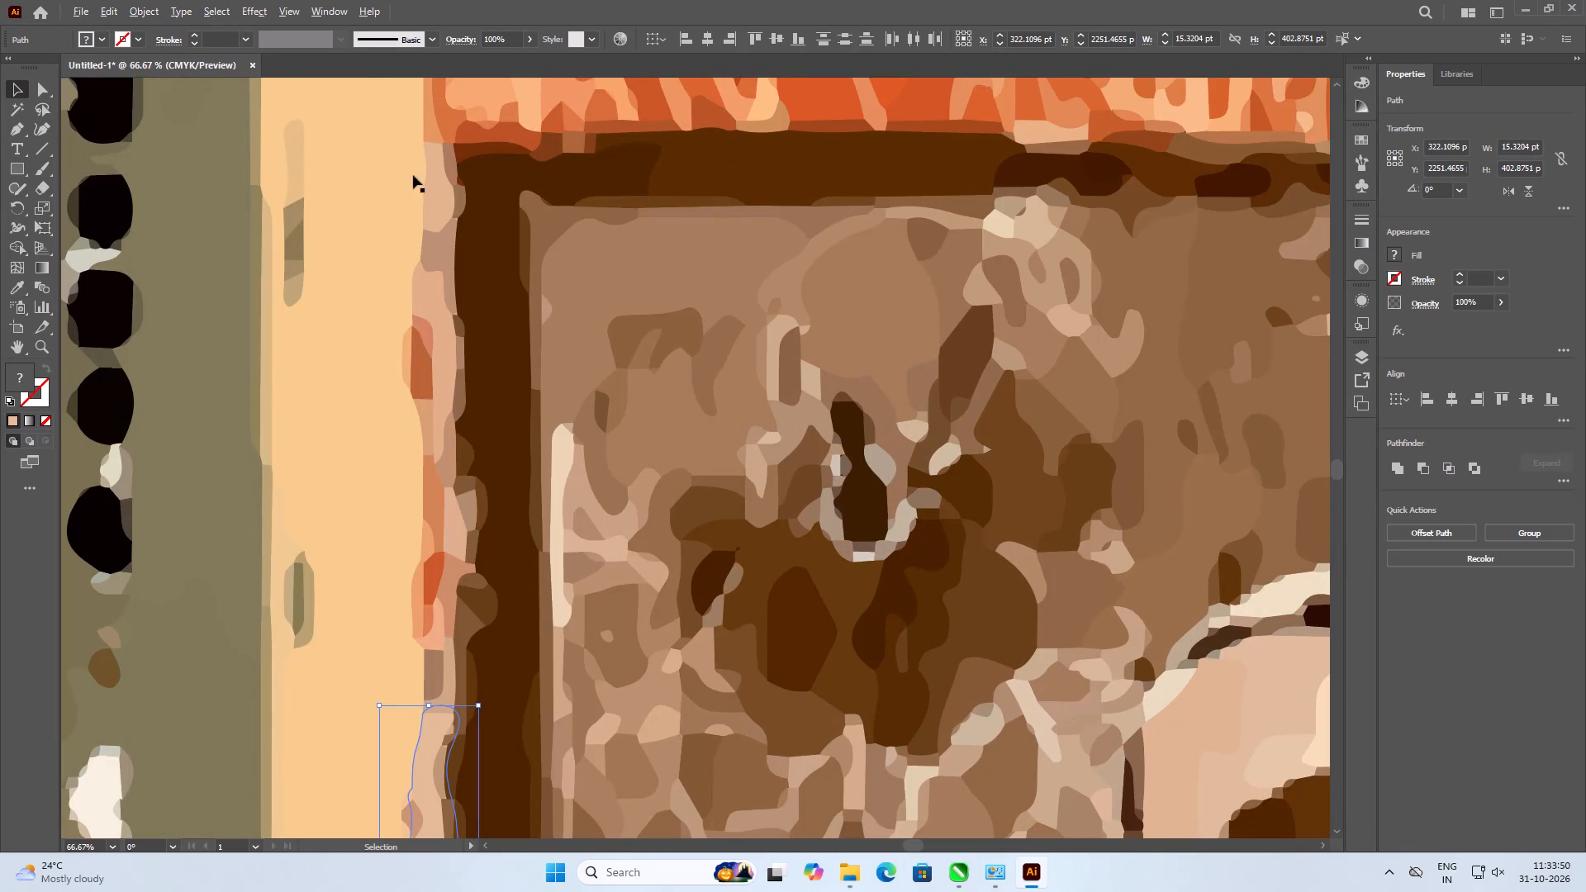
left_click(17, 282)
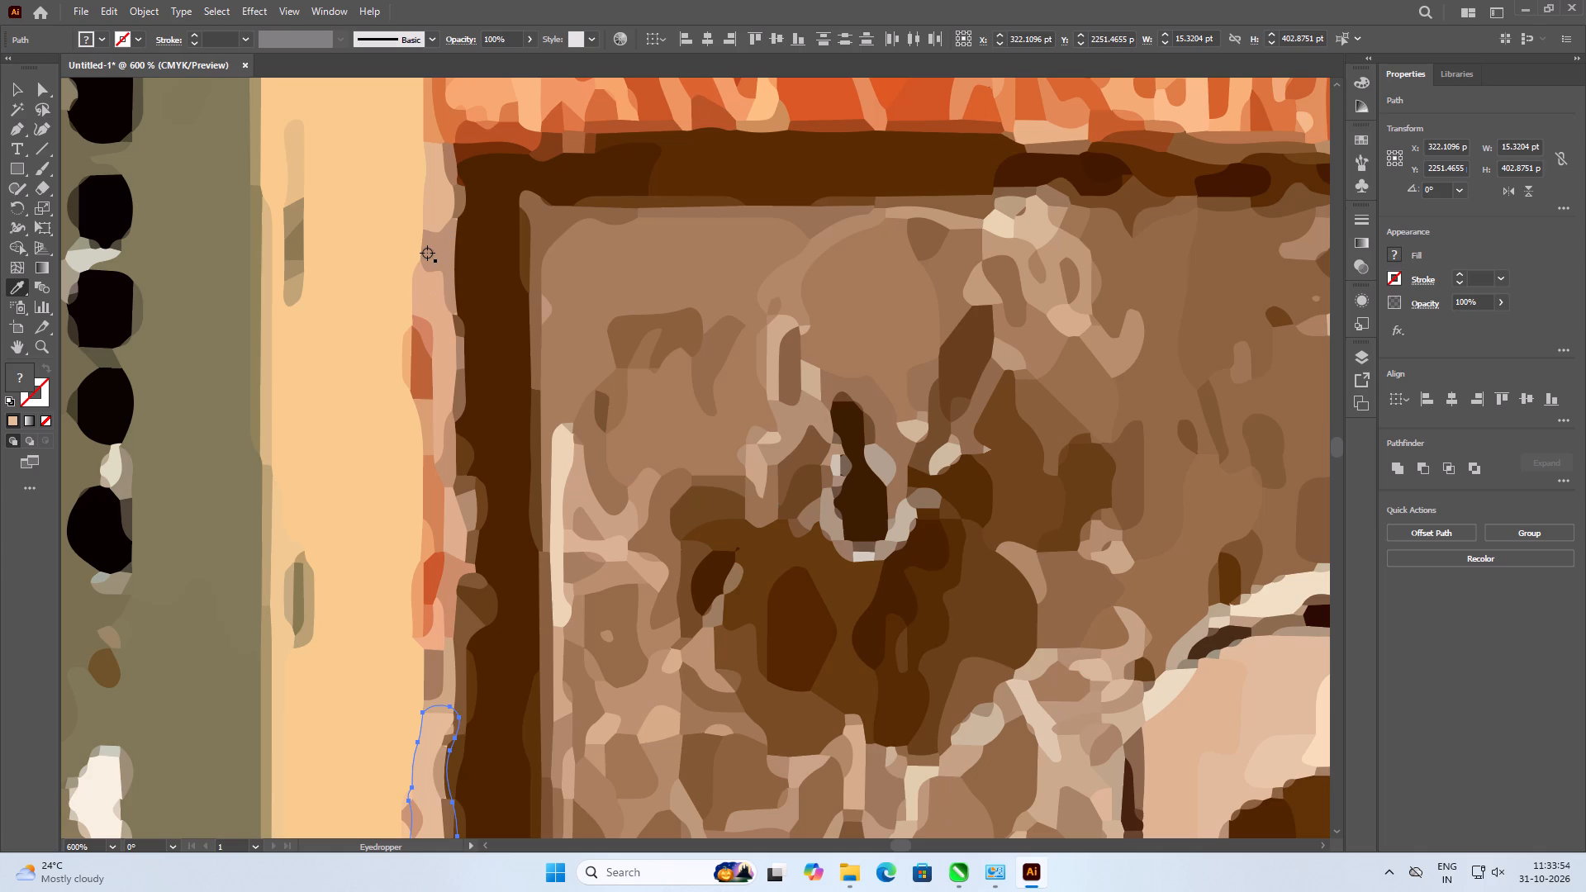
left_click(427, 253)
left_click(14, 88)
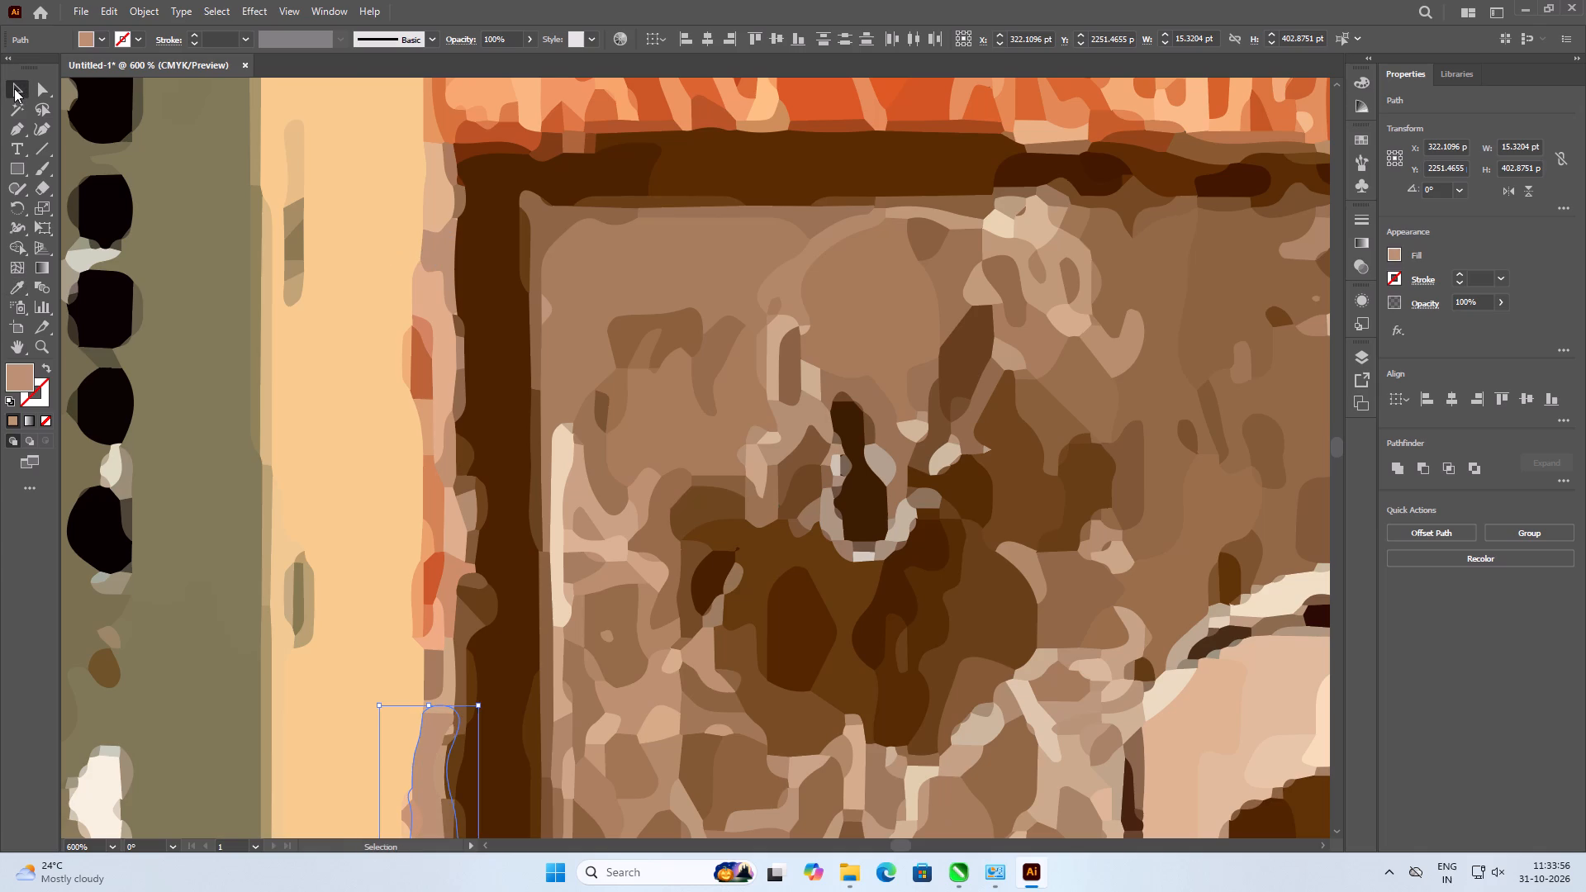
scroll(477, 299, "down", 6, "alt")
left_click(232, 406)
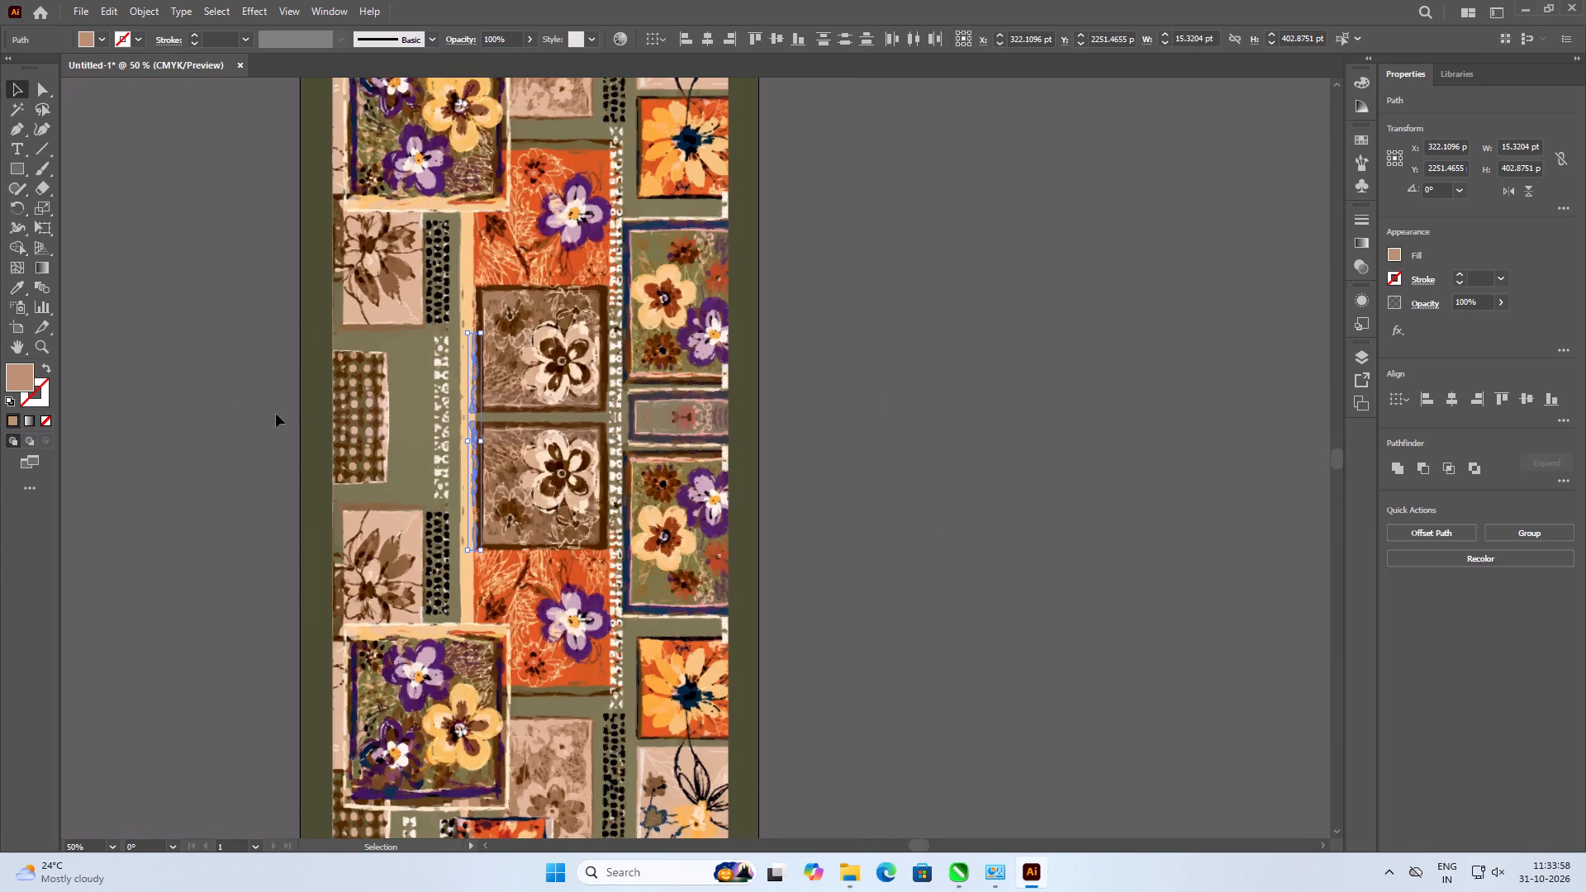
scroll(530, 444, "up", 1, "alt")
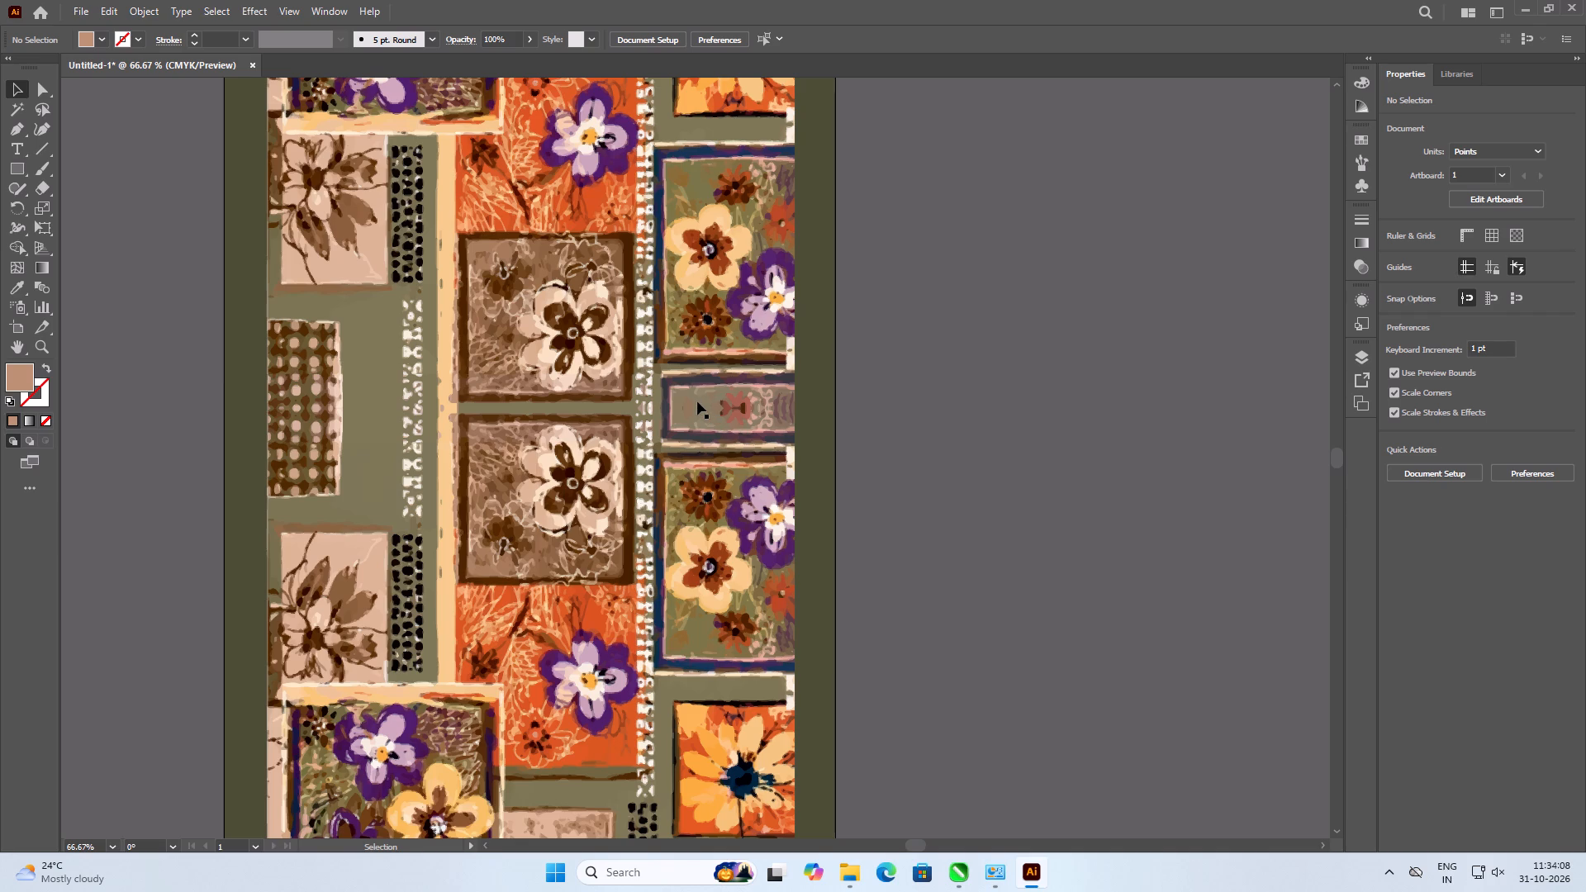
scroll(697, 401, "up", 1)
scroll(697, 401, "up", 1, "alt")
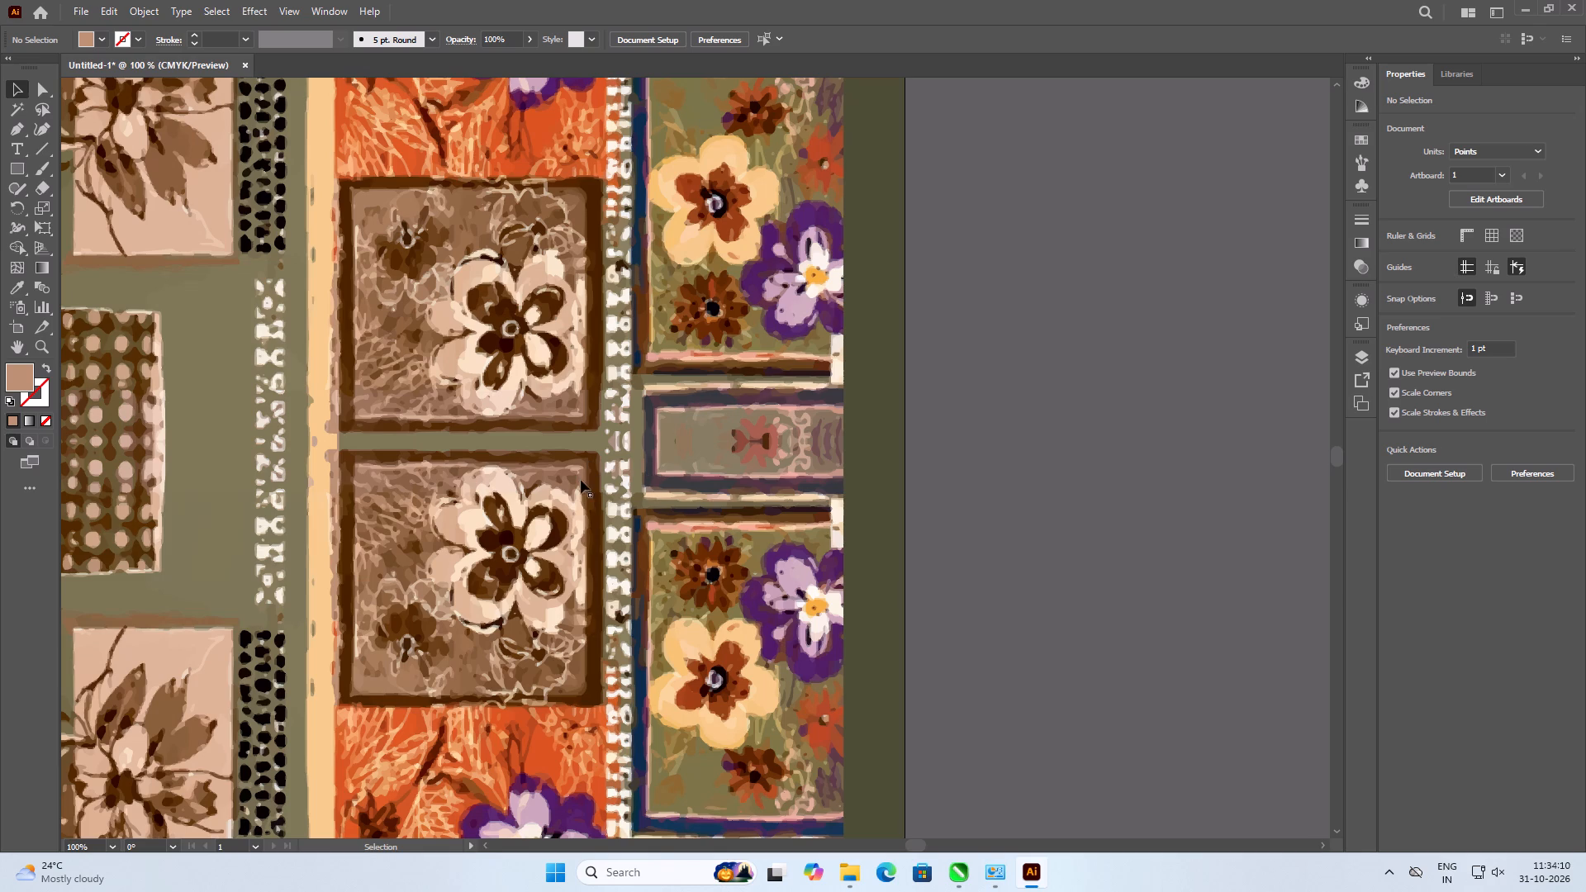
Recolour the mauve-brown pieces in and beside the white motif strip, near the gap between the brown flower panels, with the background olive.
scroll(597, 454, "up", 1)
scroll(608, 472, "up", 3, "alt")
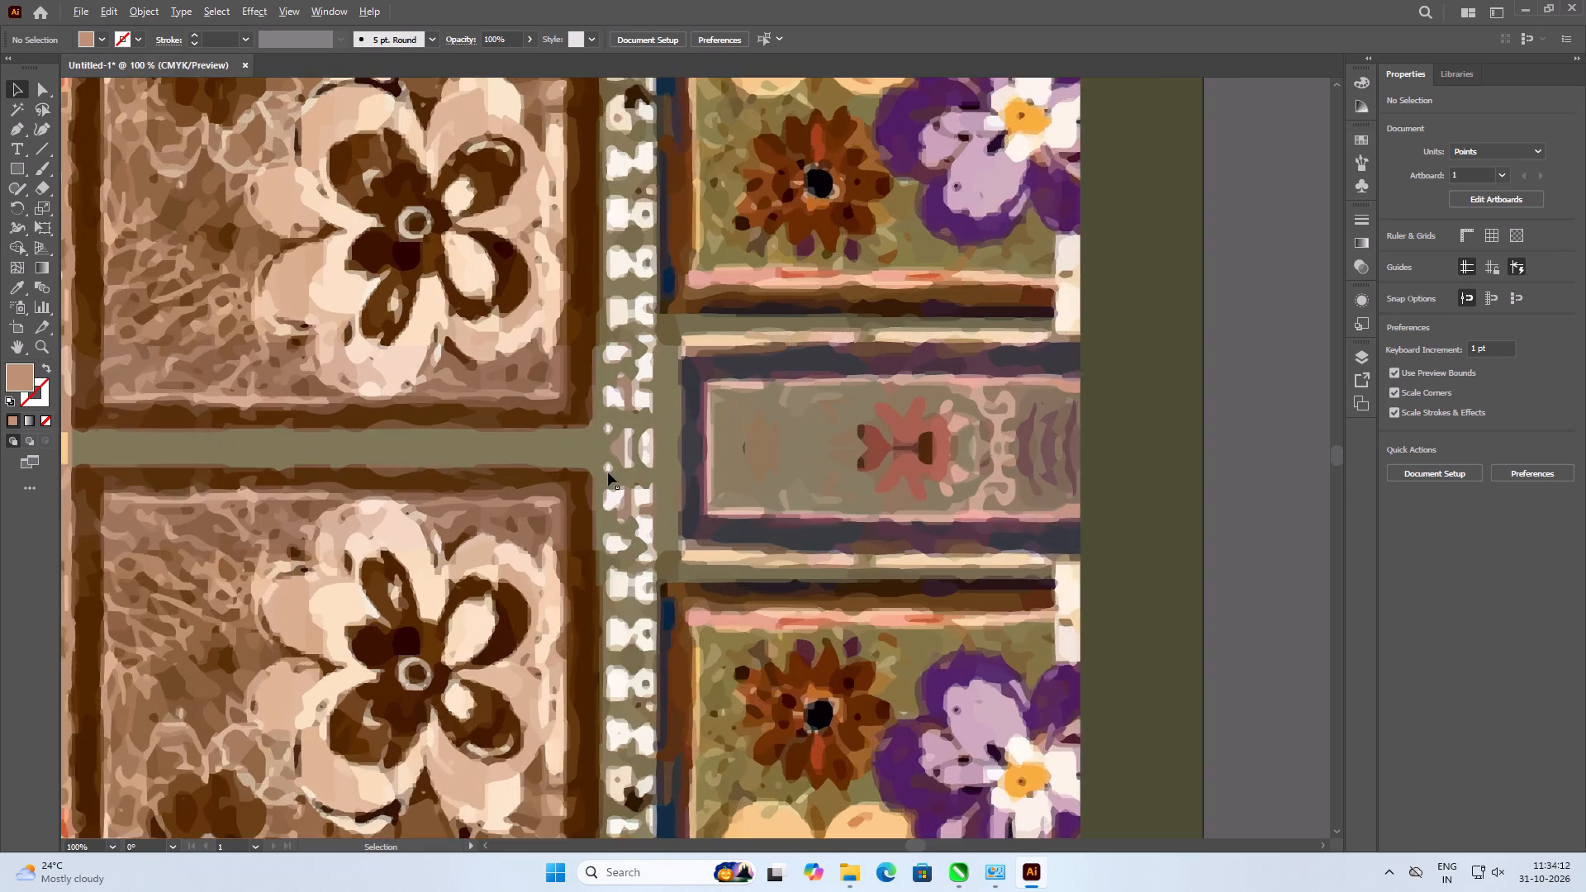
scroll(608, 472, "up", 1, "alt")
left_click(641, 301, "shift")
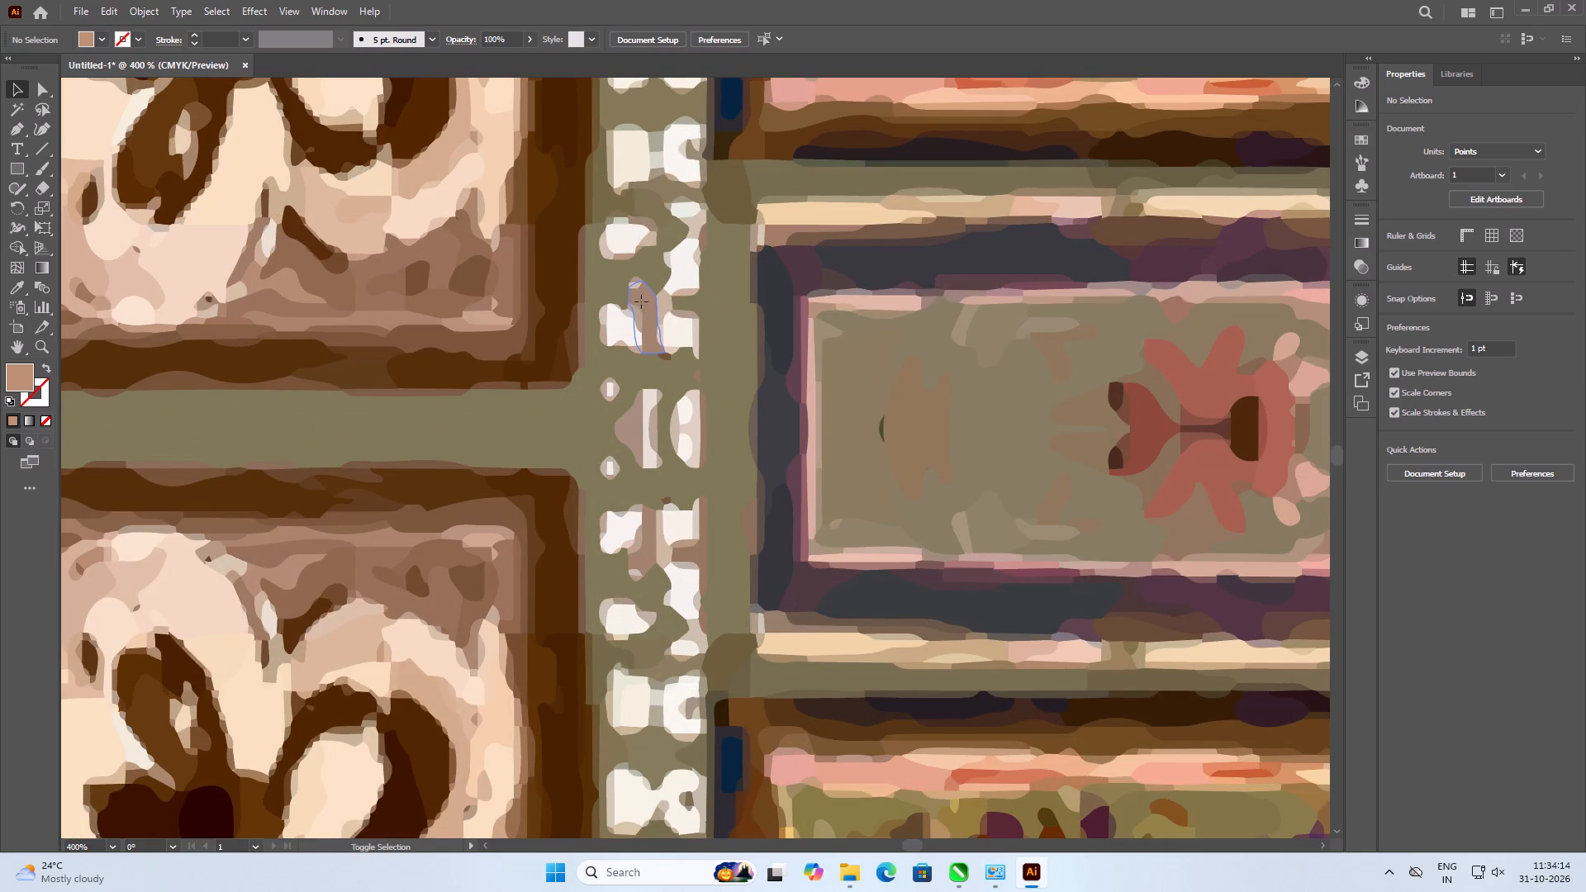
left_click(645, 552, "shift")
left_click(700, 557, "shift")
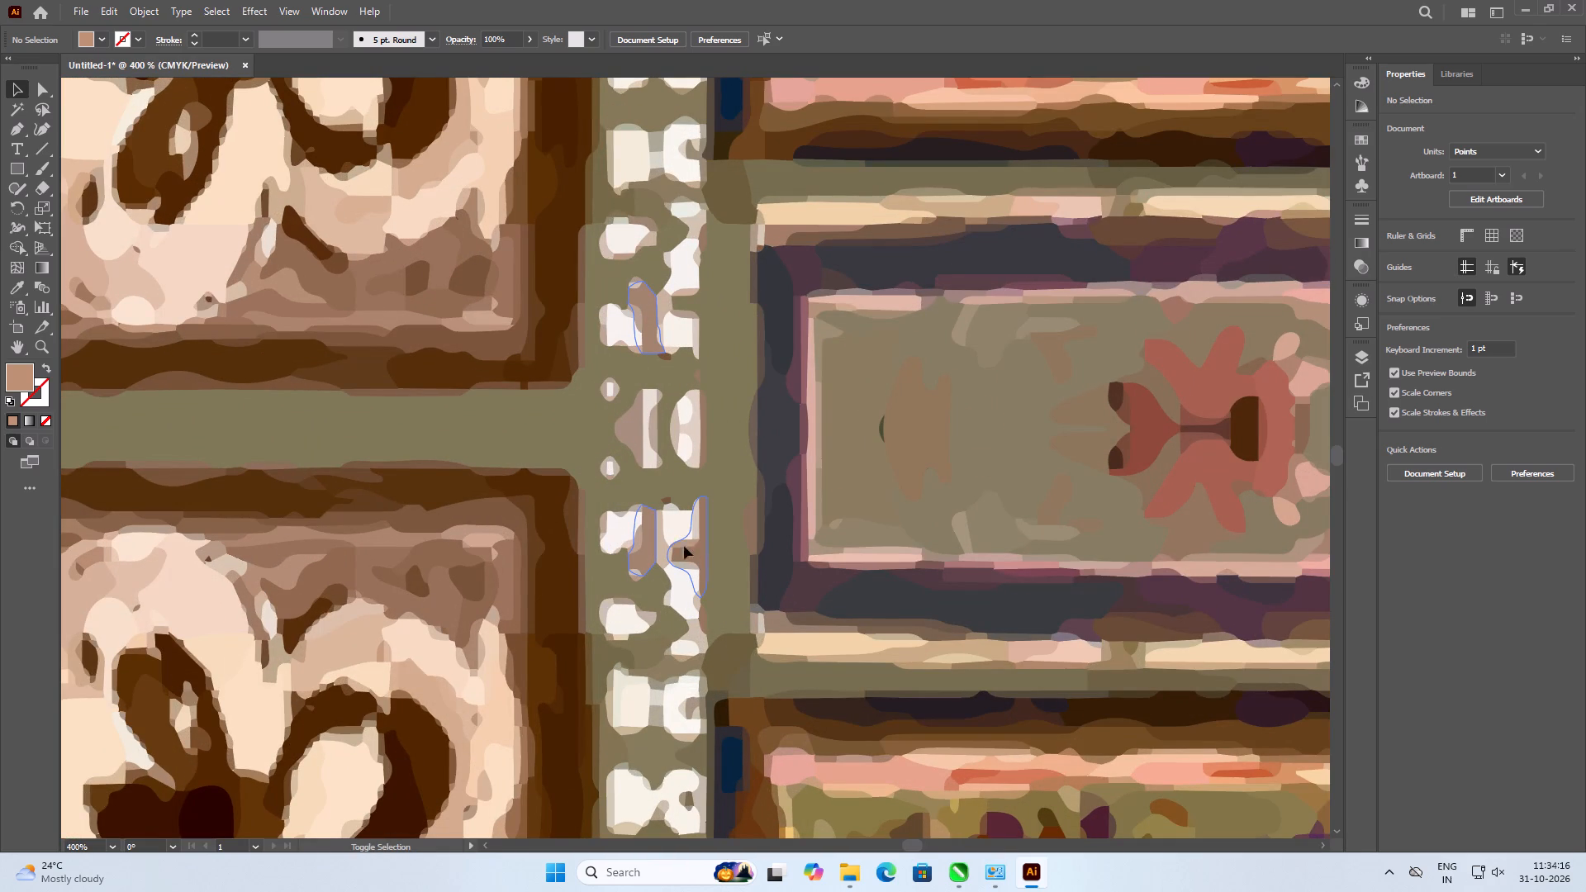
left_click(702, 426, "shift")
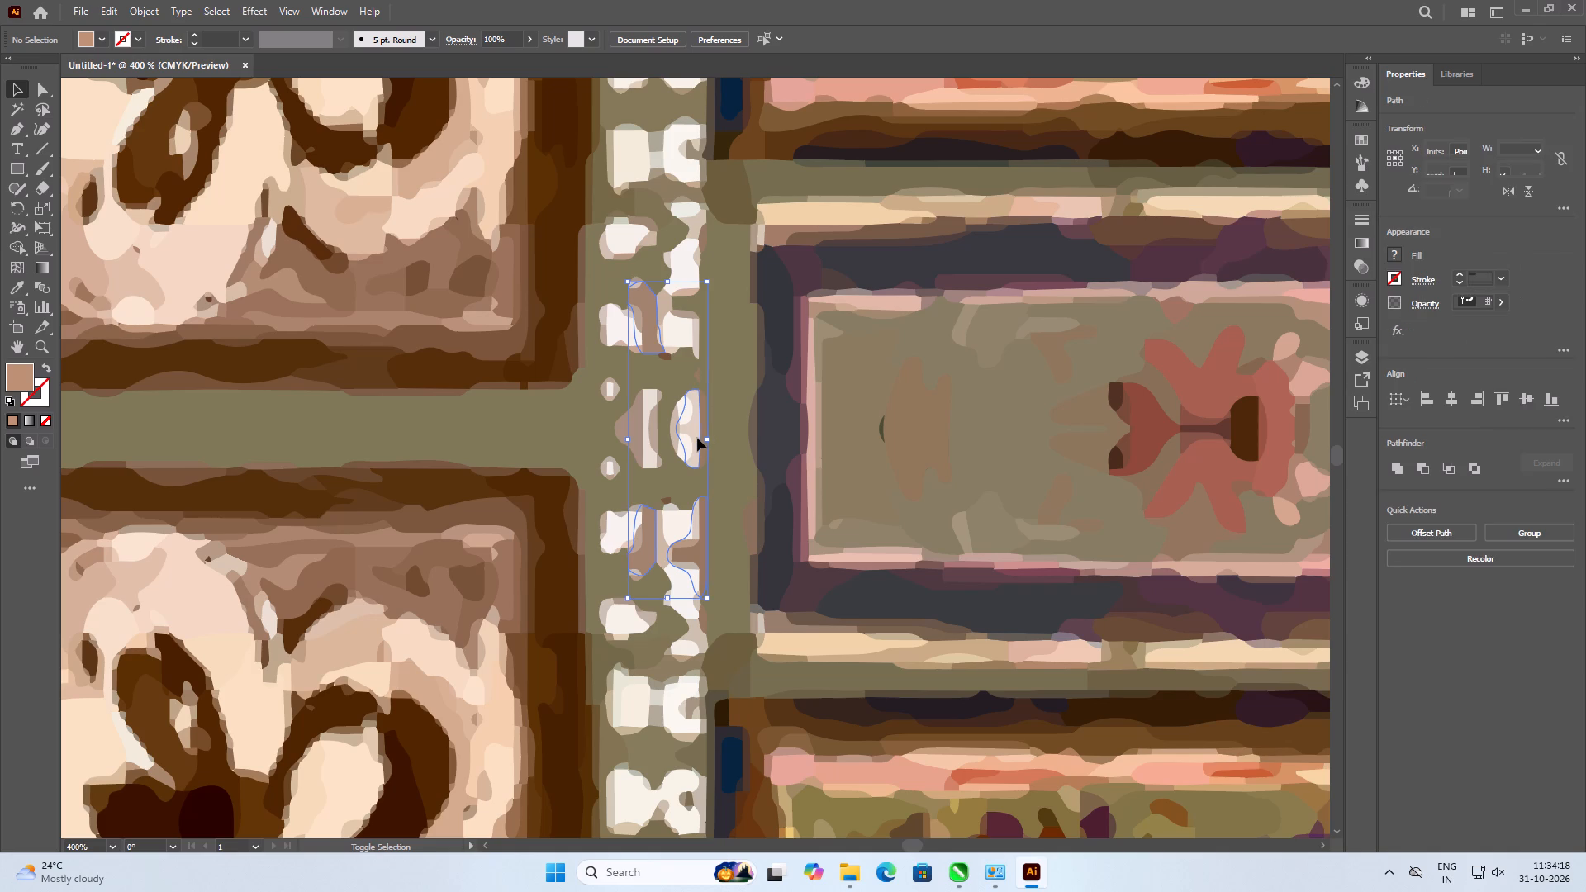
left_click(696, 436, "shift")
left_click(705, 411, "shift")
left_click(696, 373, "shift")
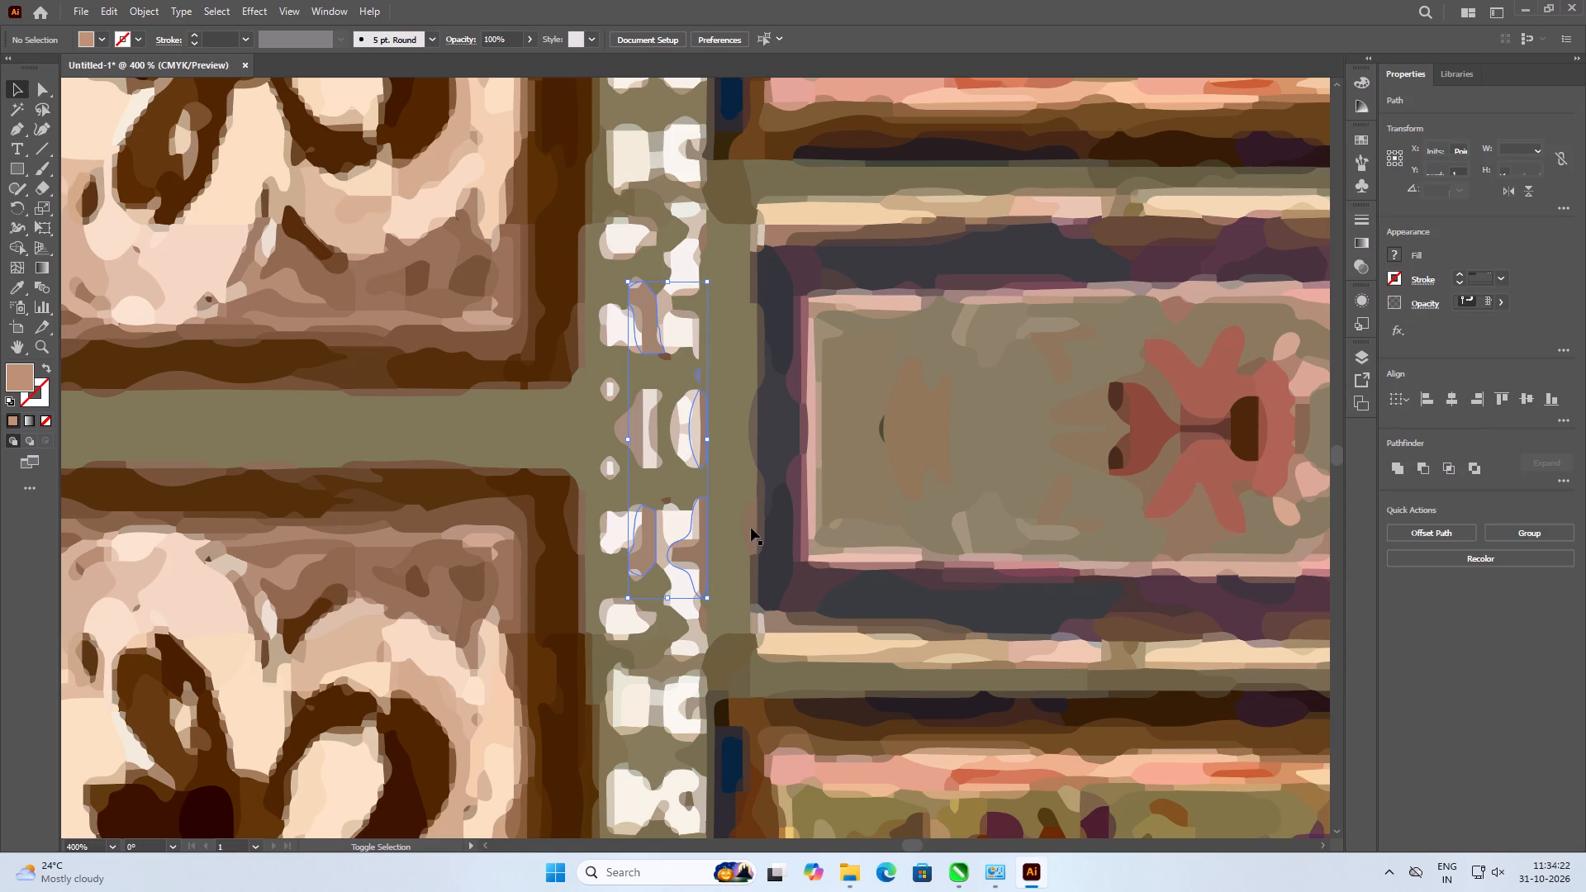
left_click(751, 528, "shift")
left_click(11, 286)
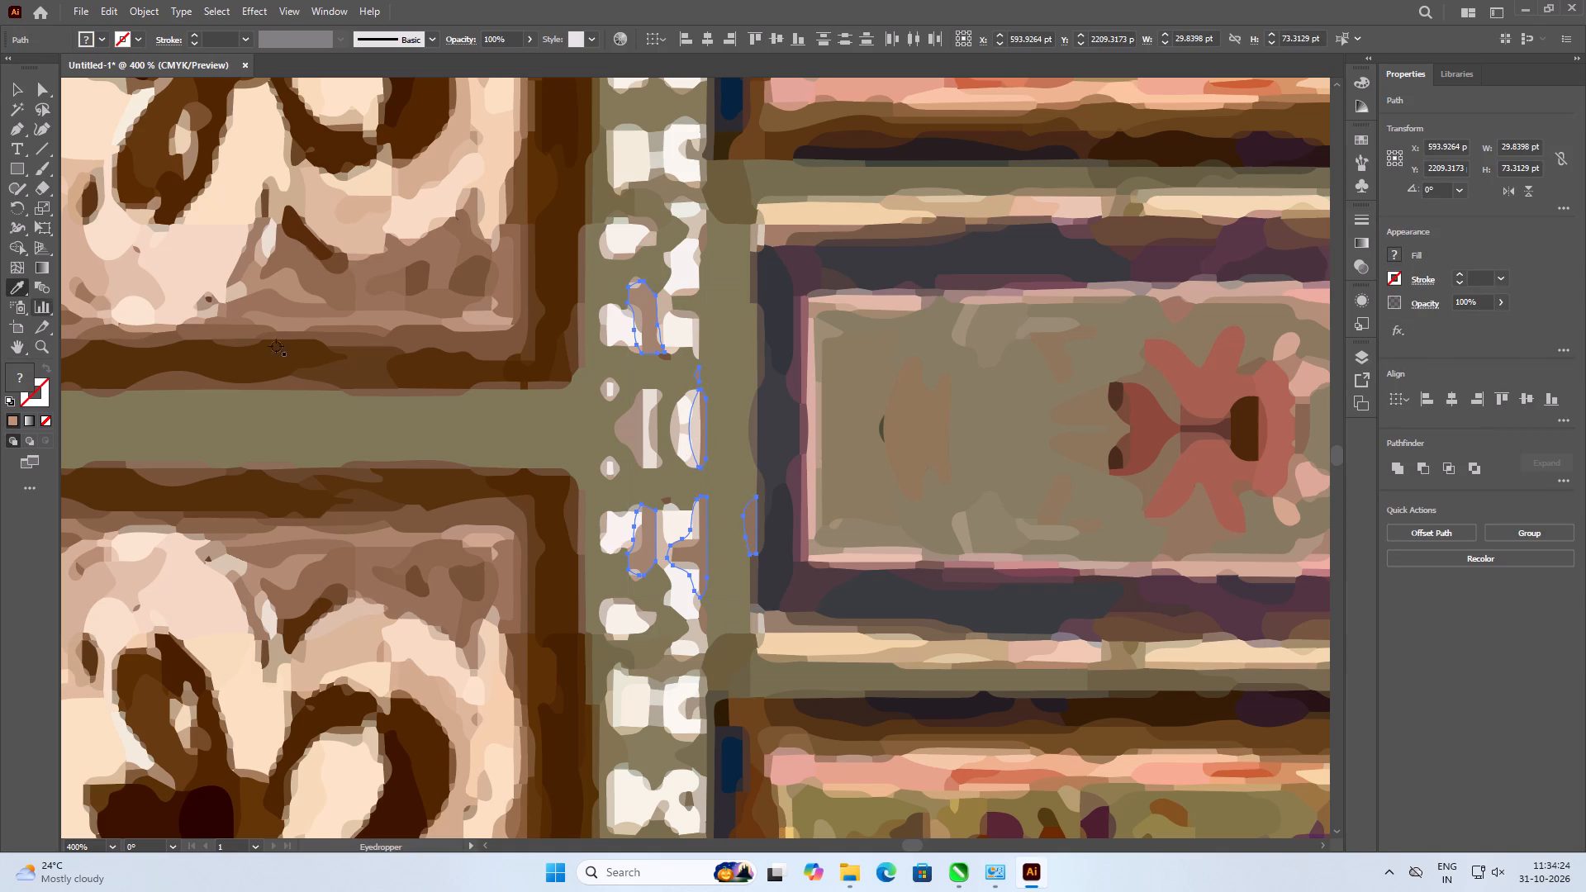
left_click(717, 353)
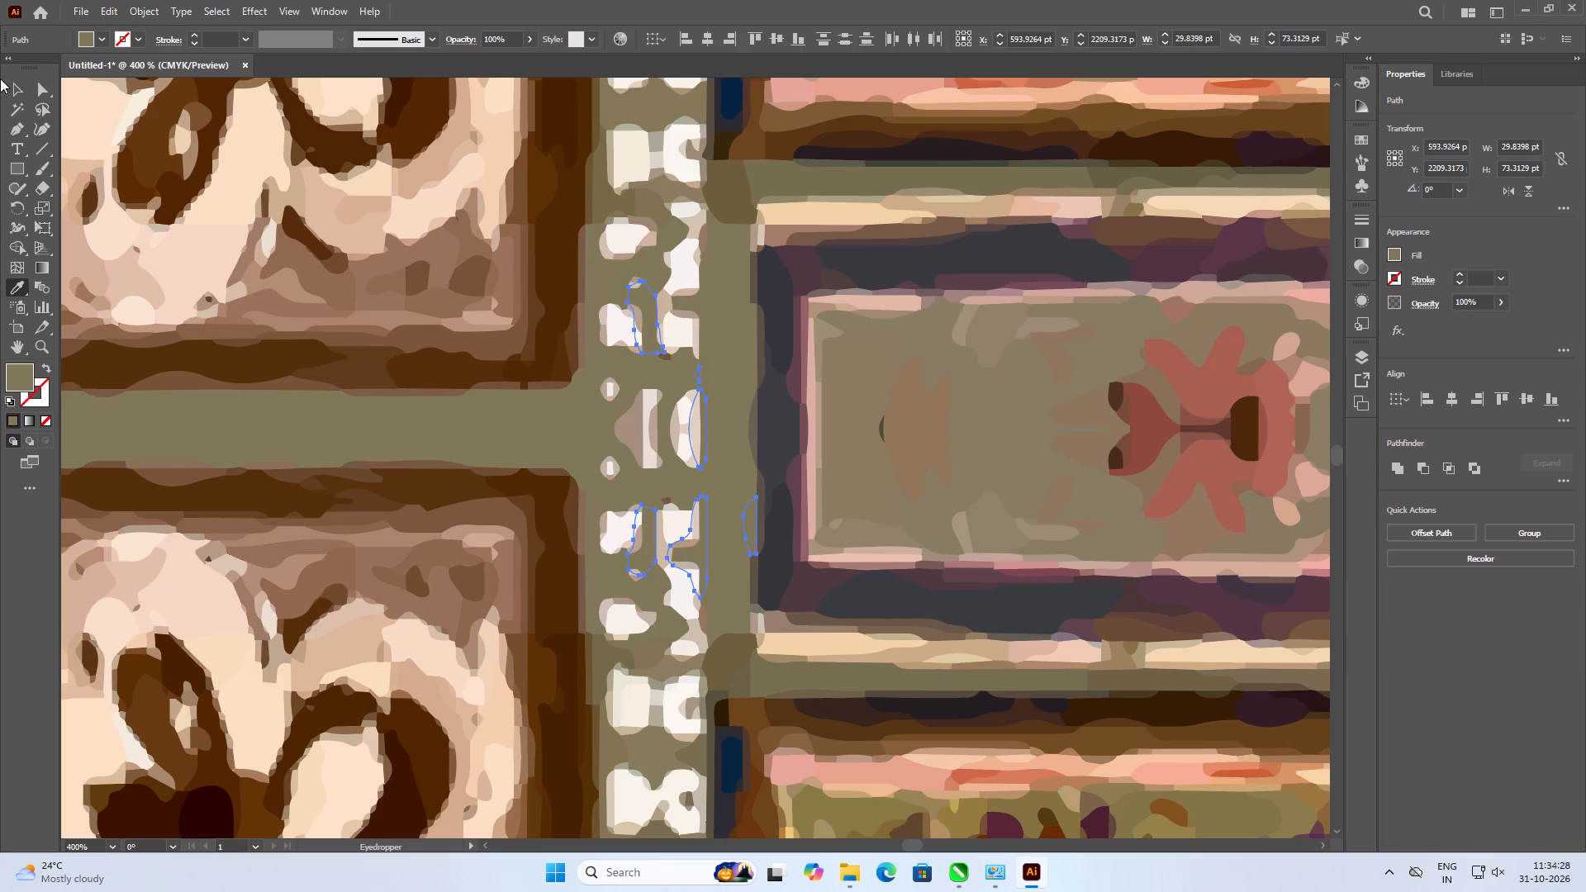
left_click(17, 94)
left_click(539, 435)
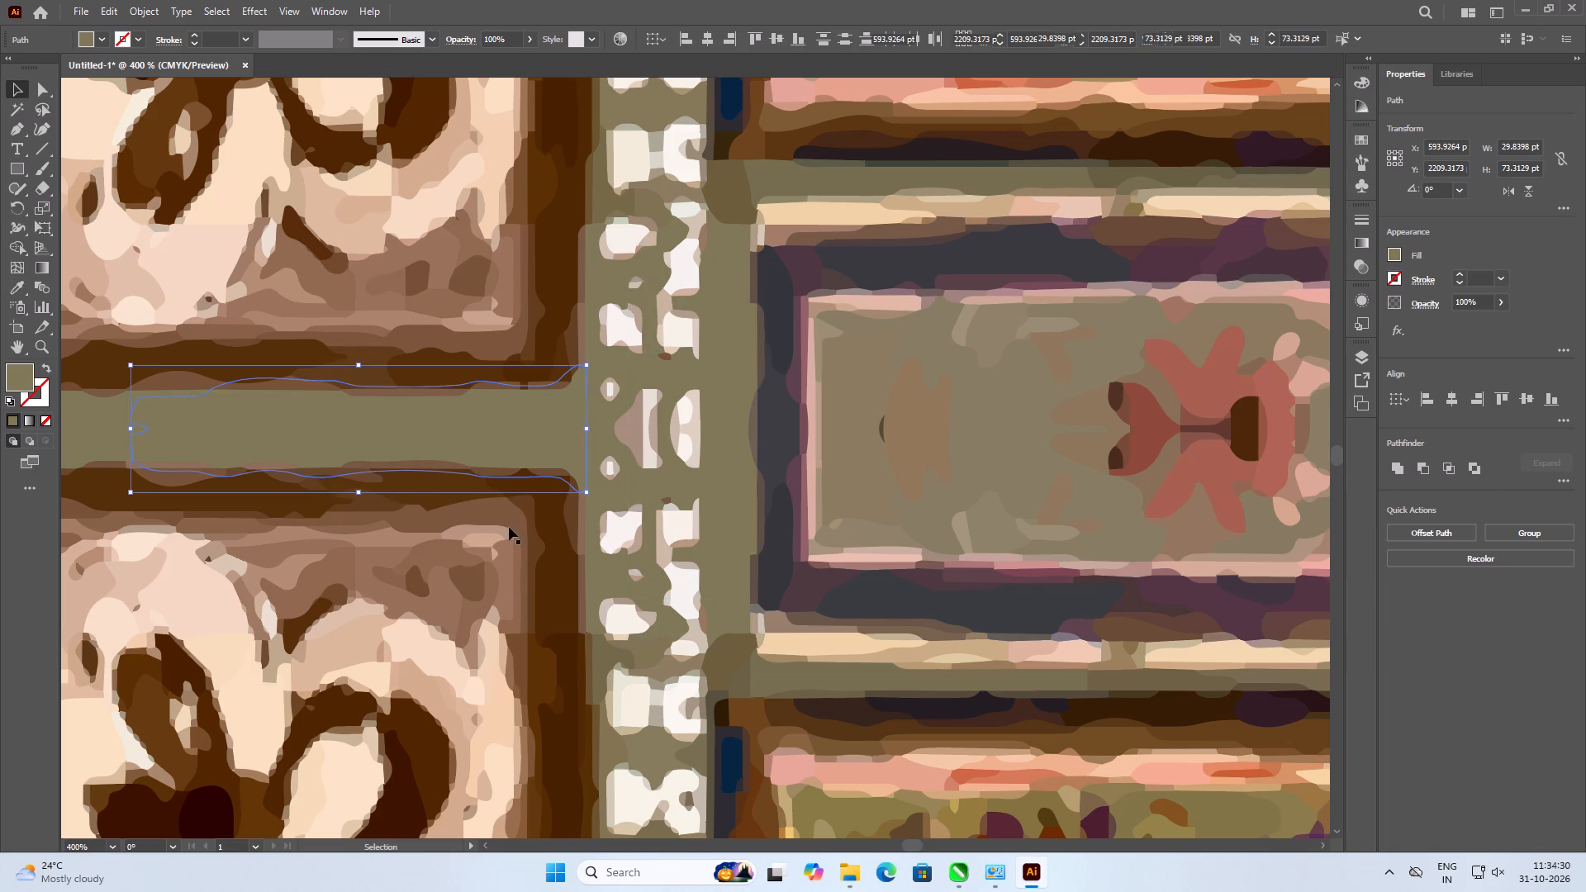
Recolour the dark olive-brown patch at the upper corner outside the navy-framed panel with the olive sampled from the adjoining band.
scroll(507, 531, "down", 2, "alt")
scroll(716, 340, "up", 2, "alt")
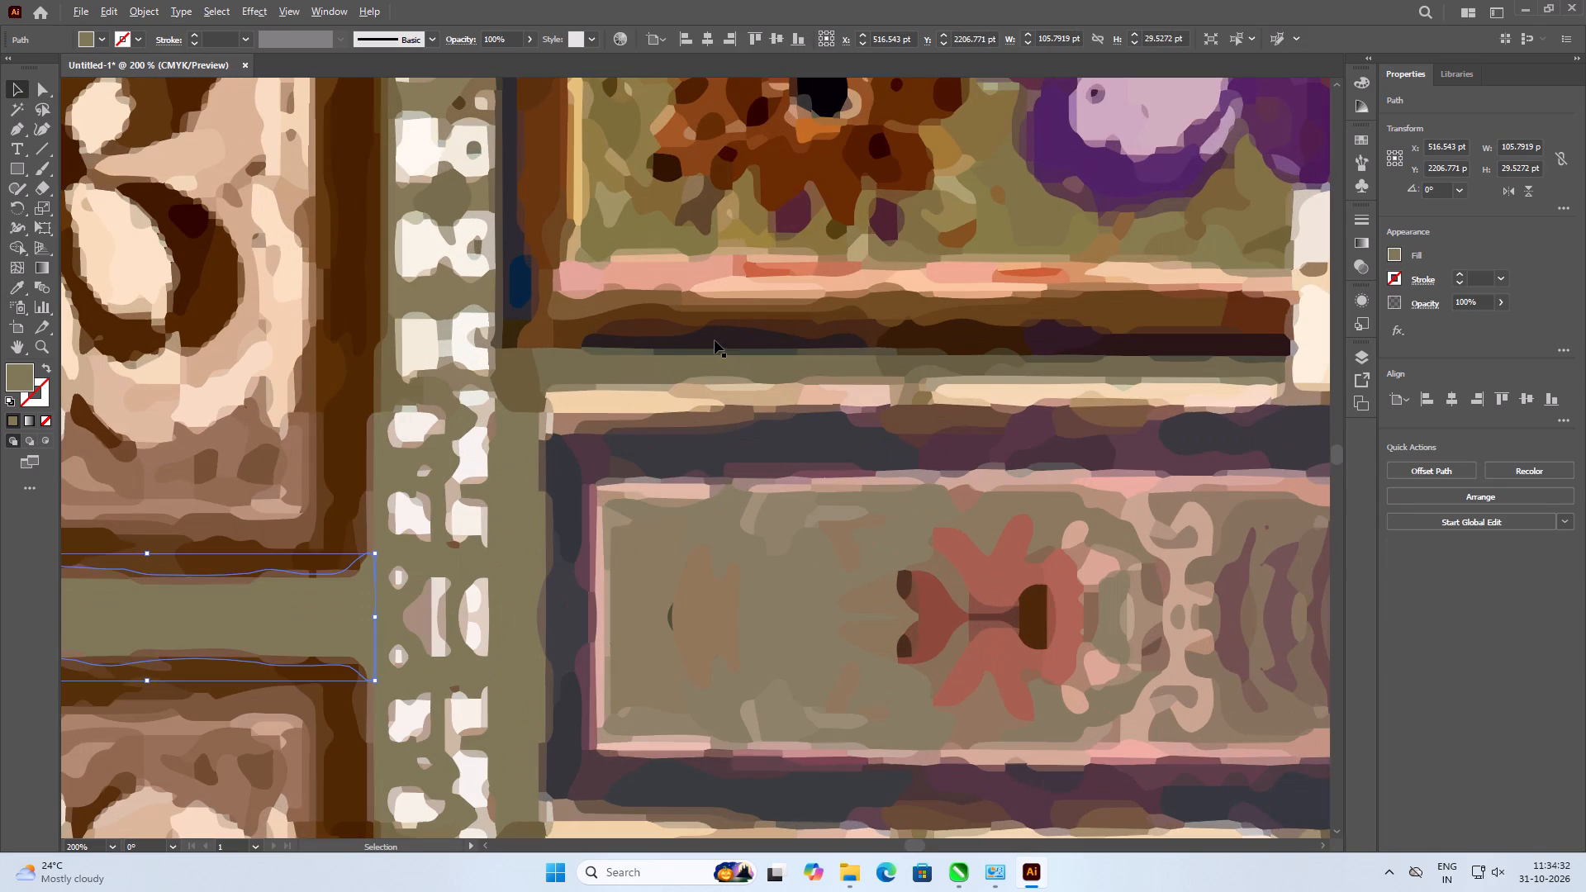
left_click(506, 375)
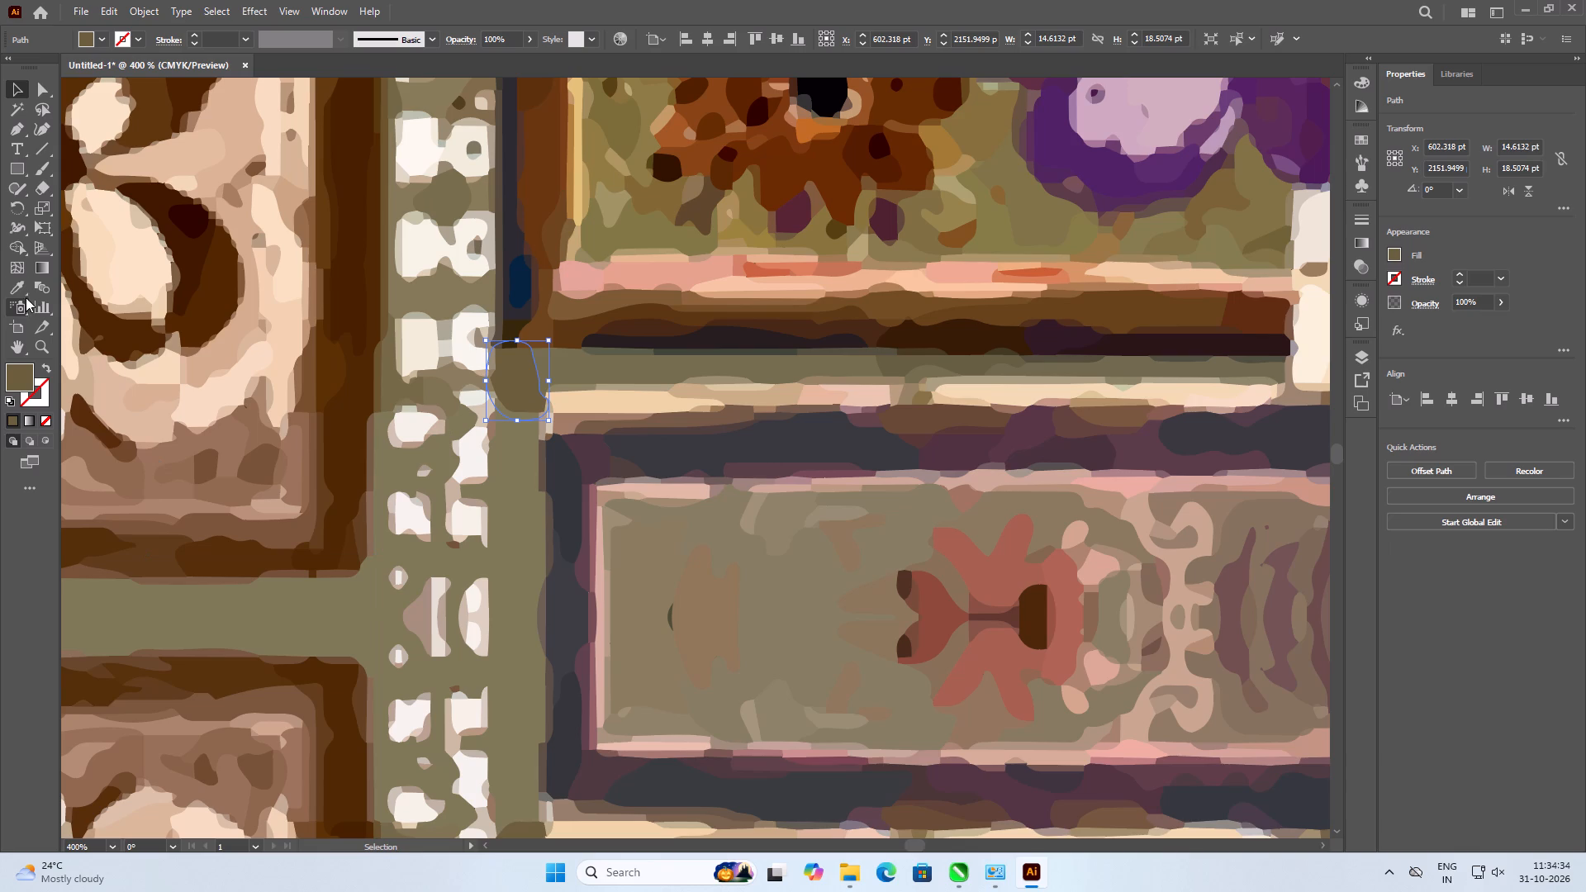
left_click(18, 285)
left_click(602, 370)
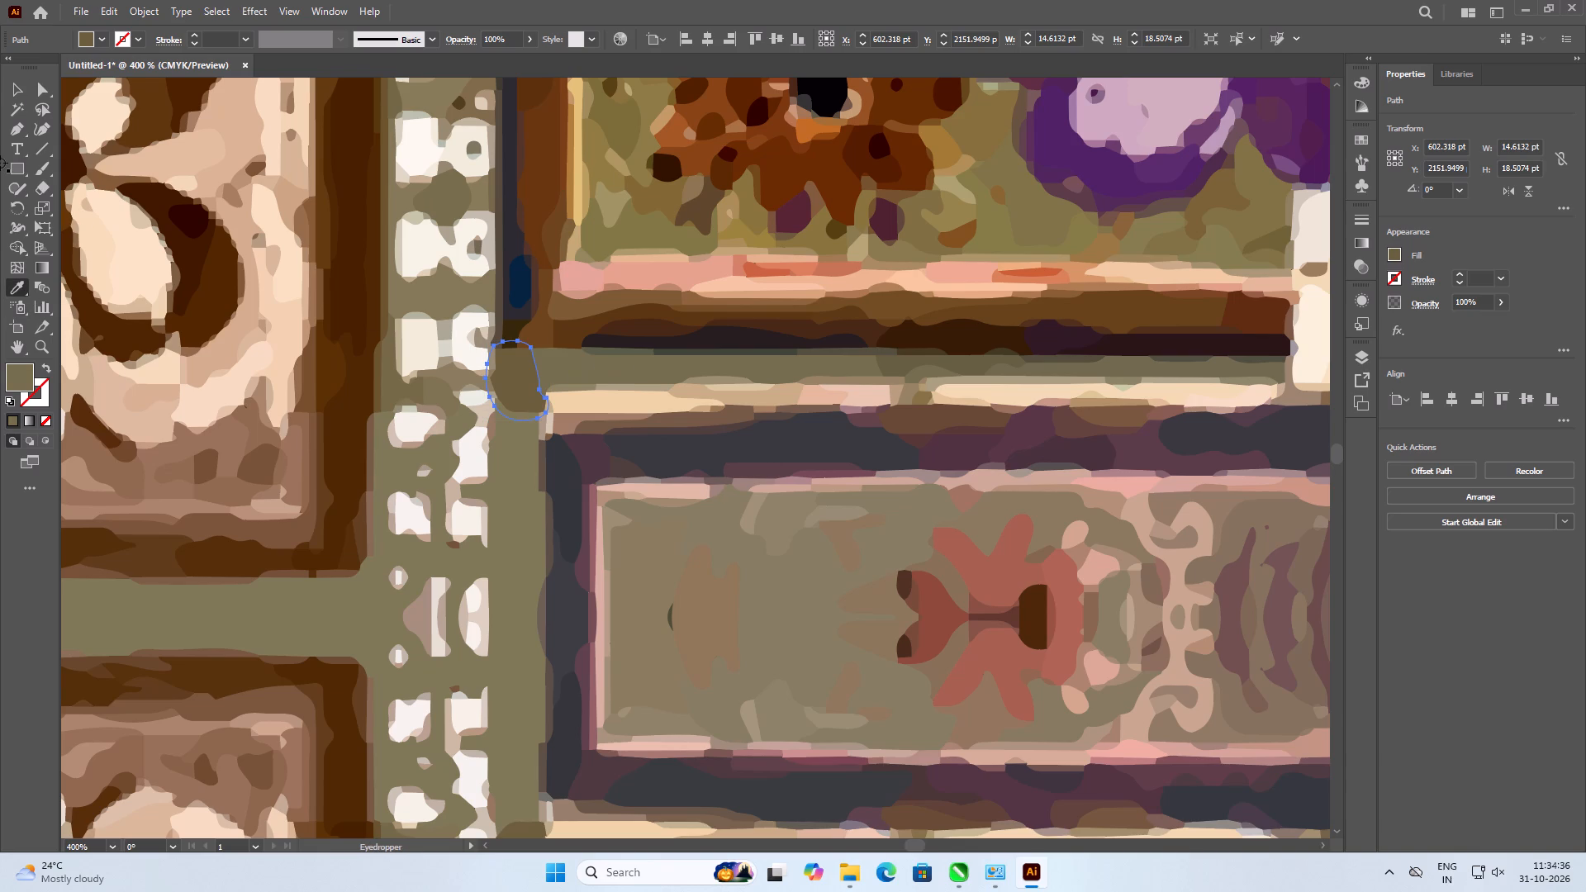
left_click(19, 92)
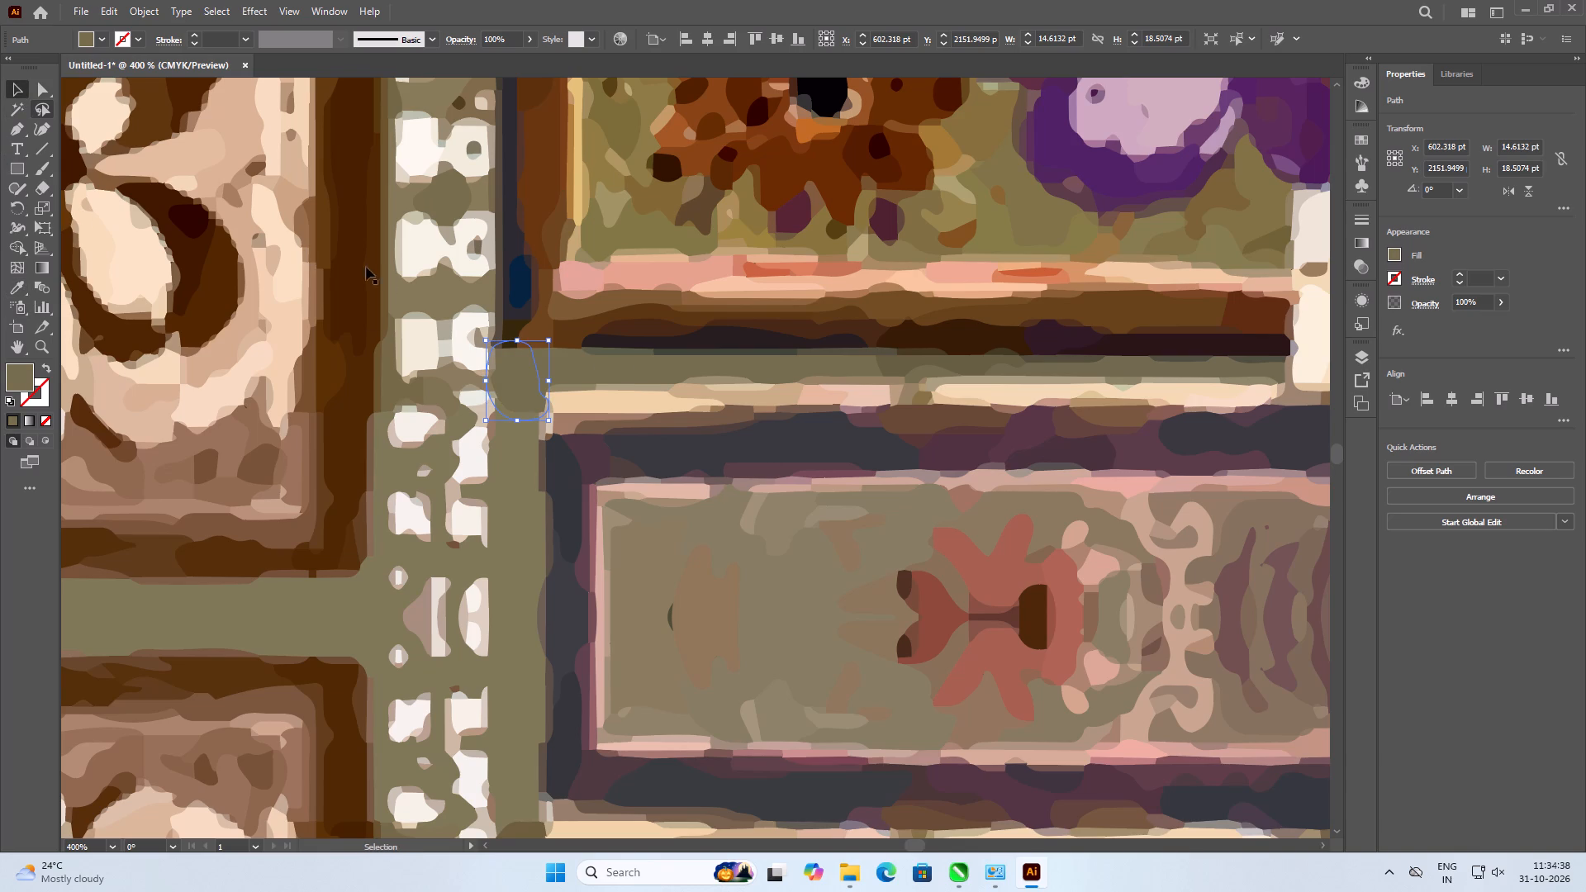
Review the cleaned middle section of the pattern against the rest of the long design for remaining flaws.
scroll(379, 308, "down", 1, "alt")
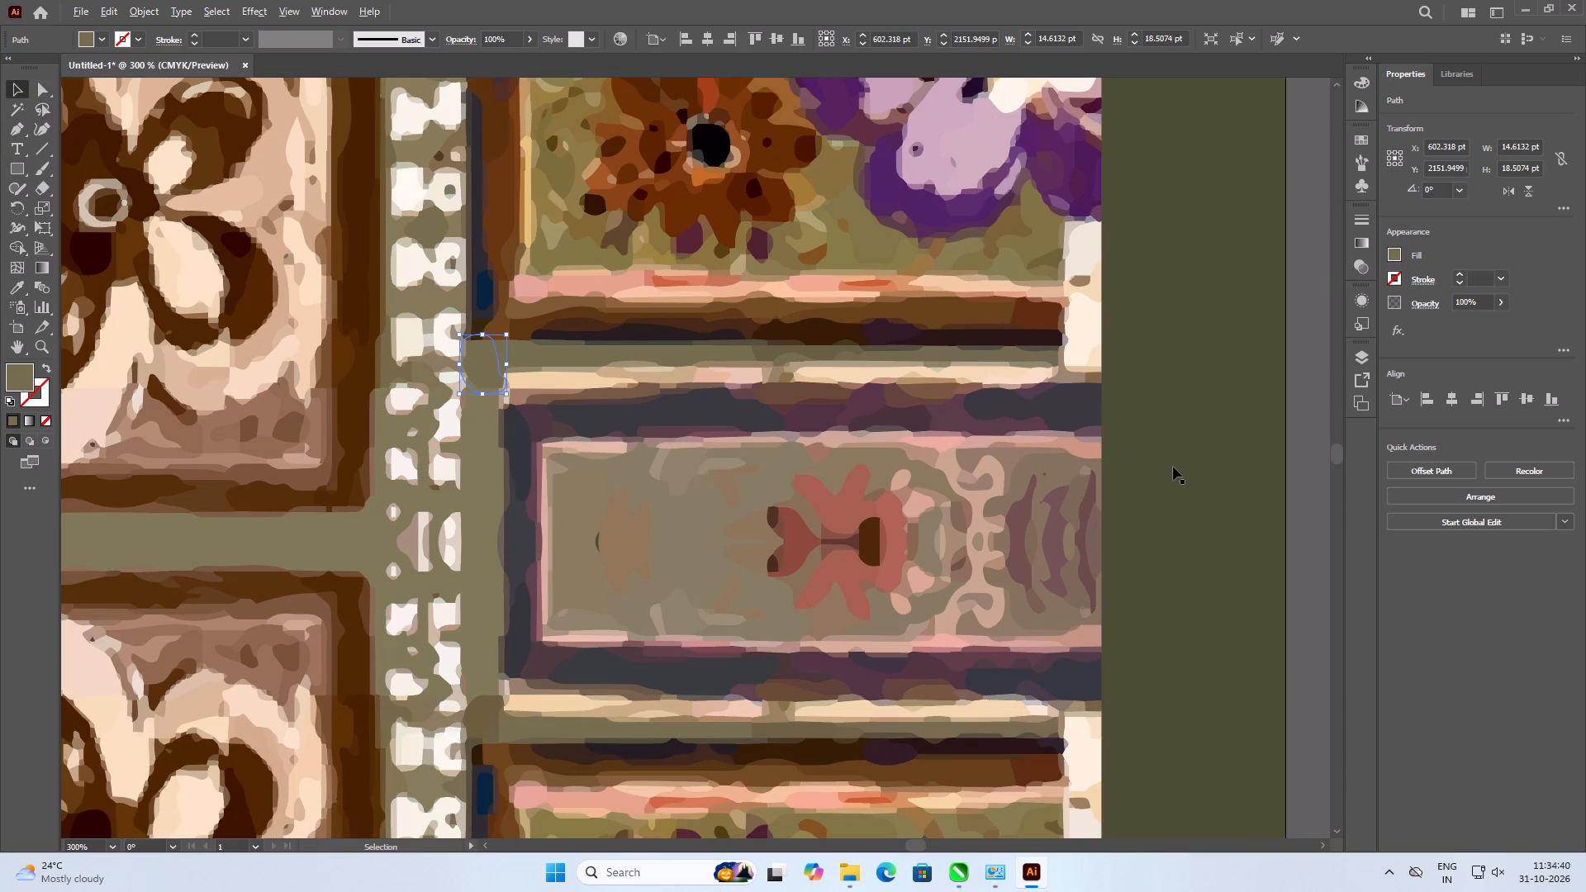
left_click(1173, 467)
scroll(1106, 467, "down", 2, "alt")
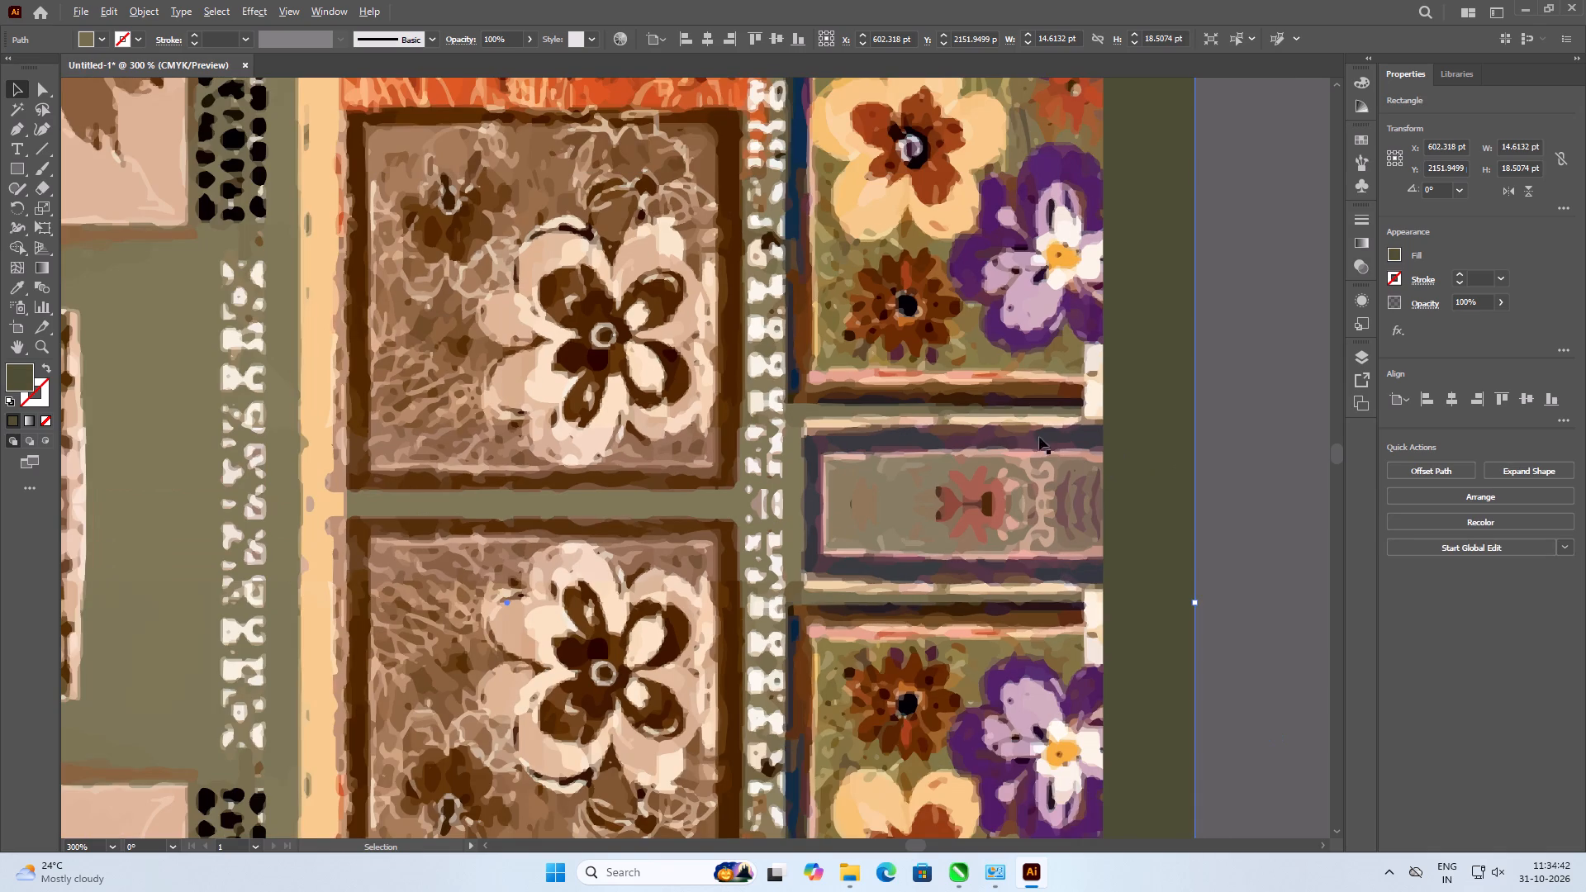
scroll(1031, 430, "down", 3, "alt")
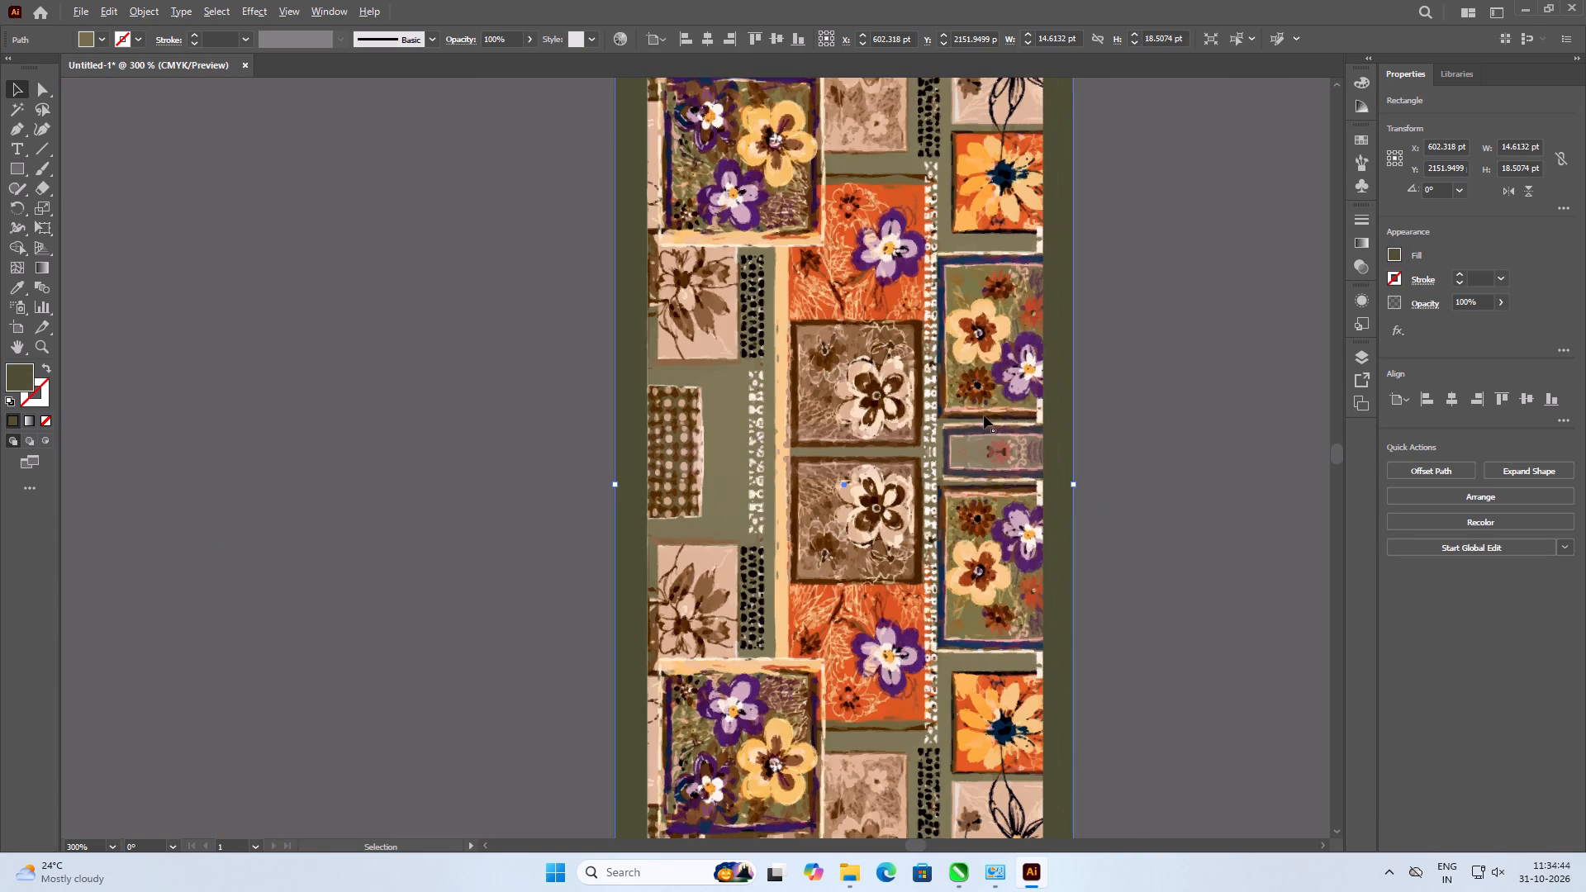
scroll(873, 320, "down", 1, "alt")
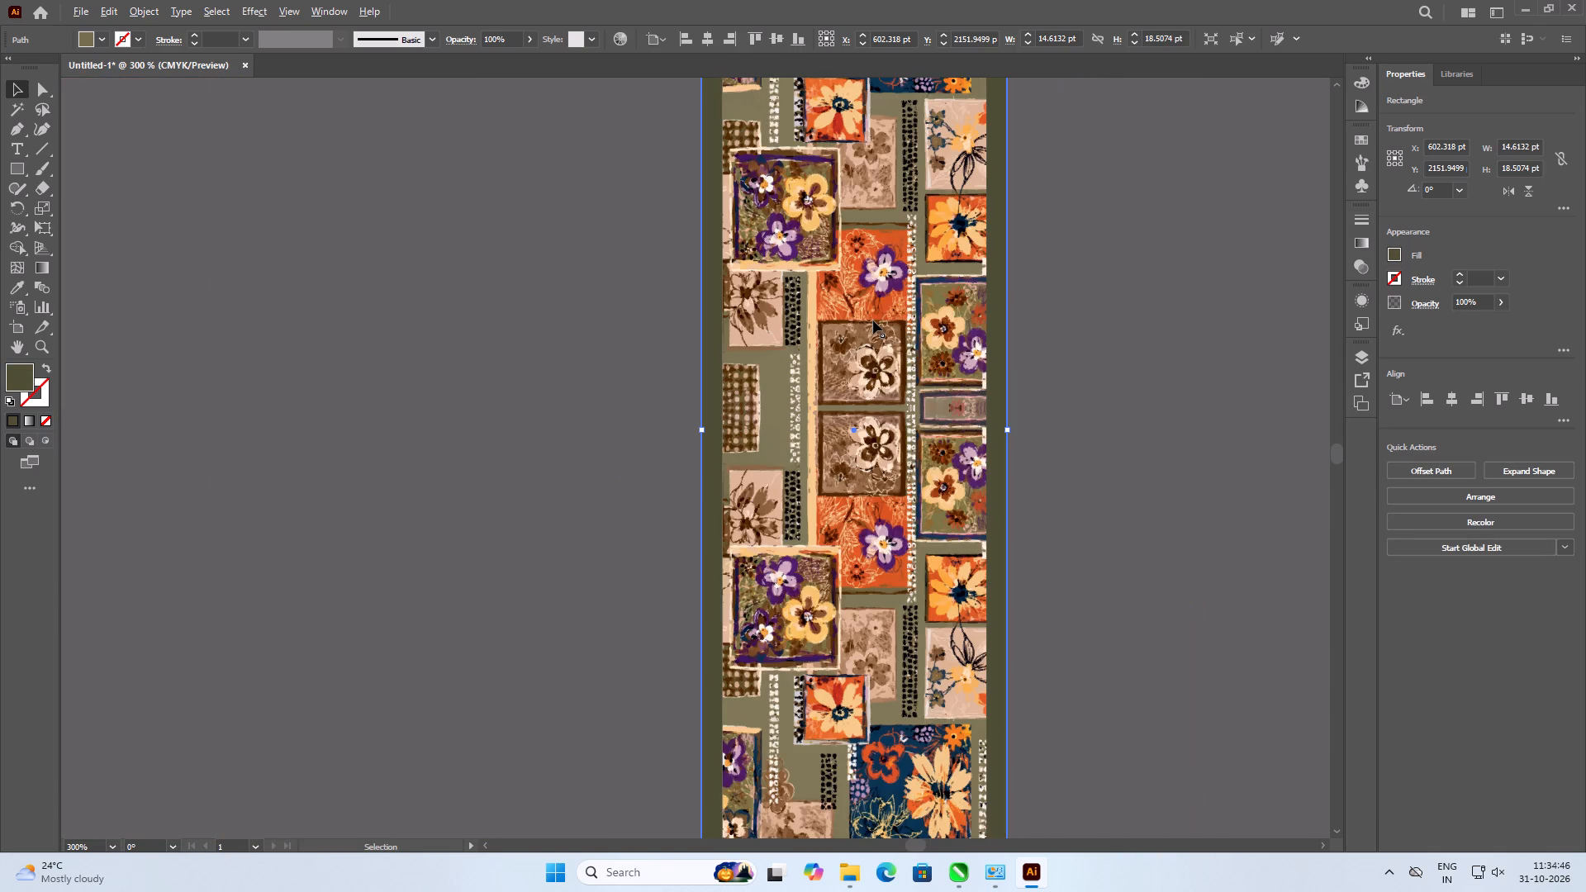
scroll(873, 320, "down", 1, "alt")
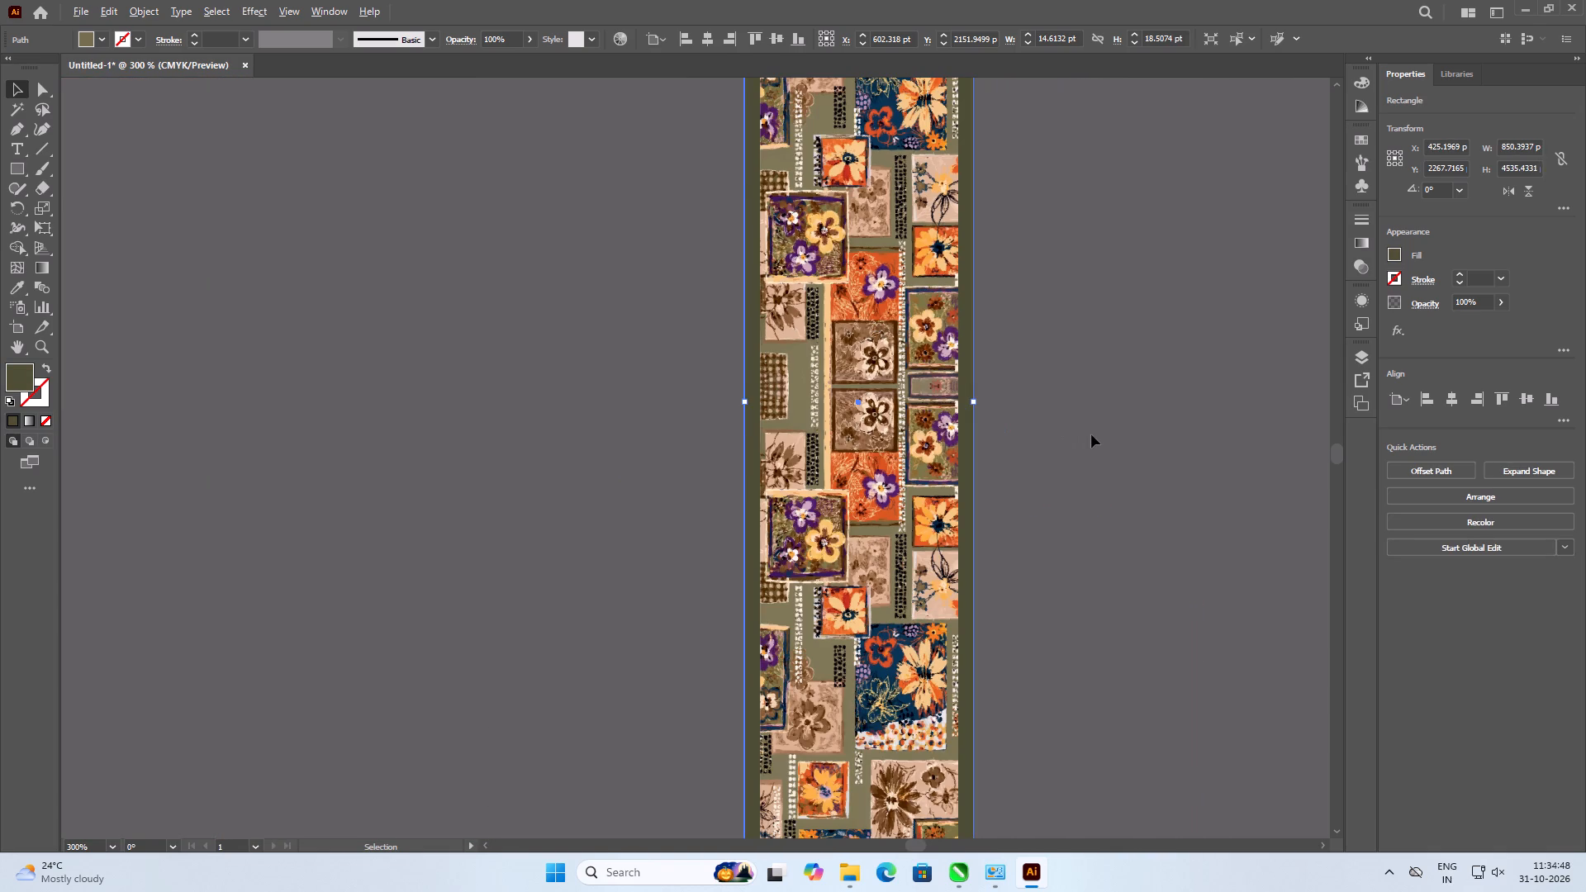
left_click(1091, 434)
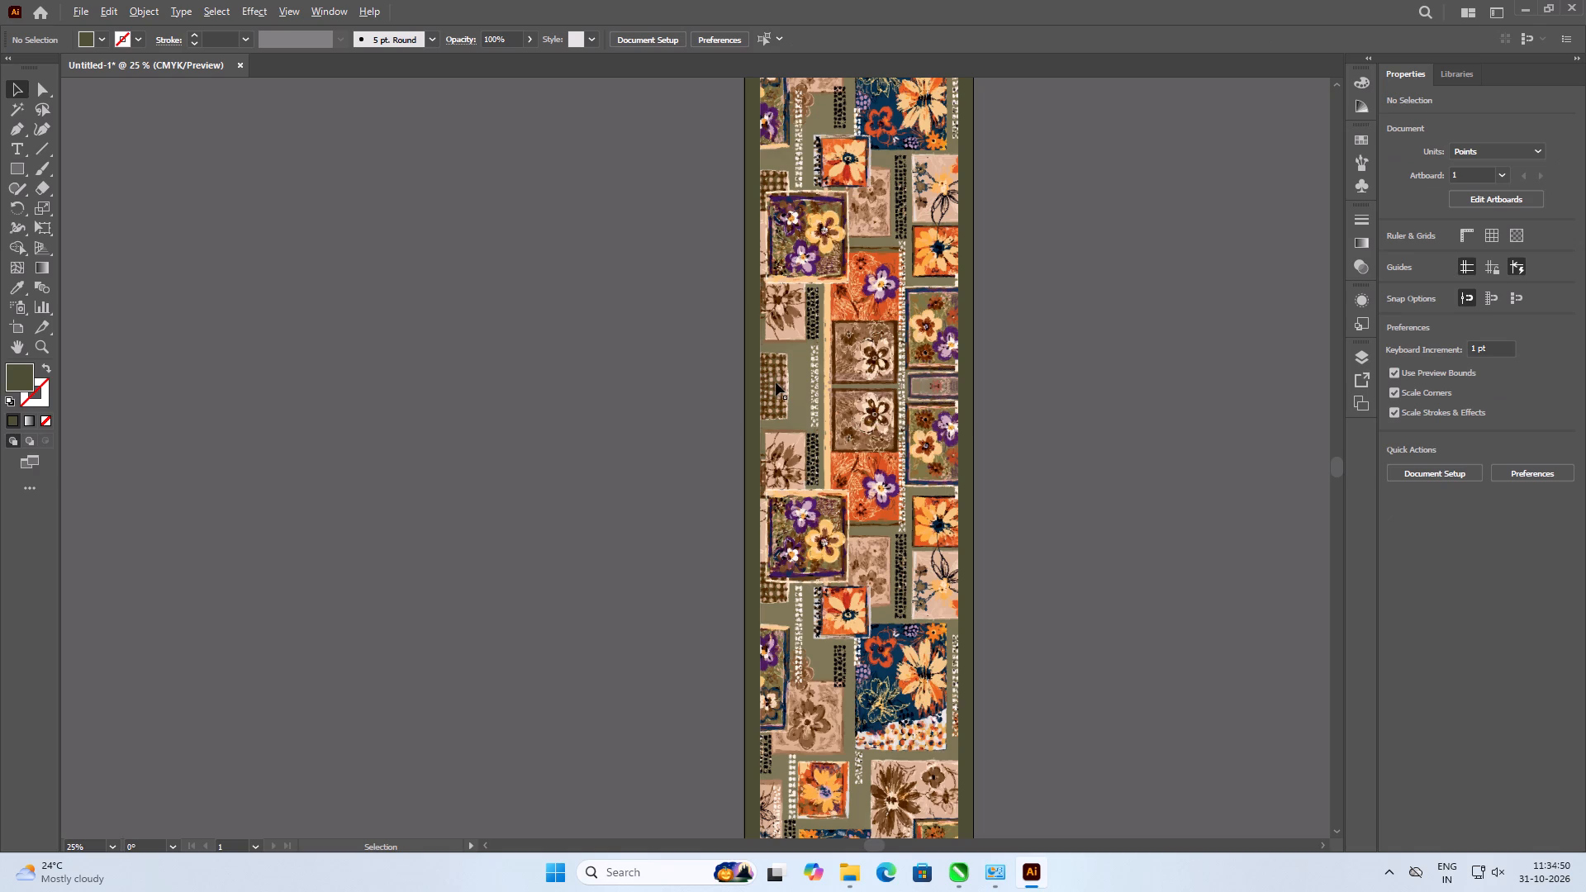
scroll(776, 382, "up", 6, "alt")
scroll(776, 382, "down", 3, "alt")
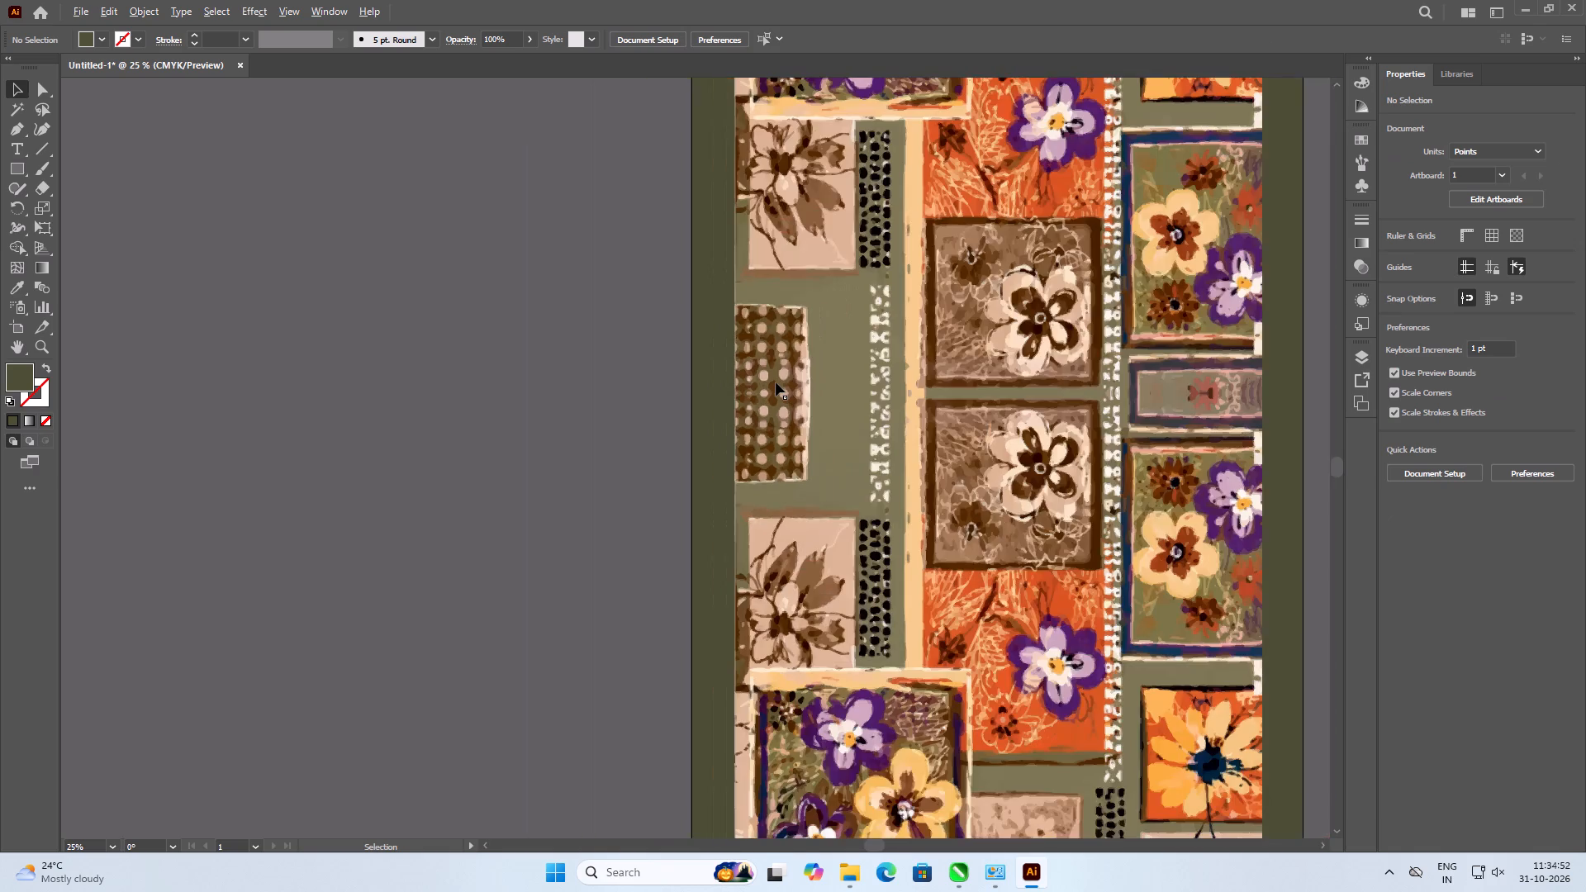
scroll(776, 382, "down", 3, "alt")
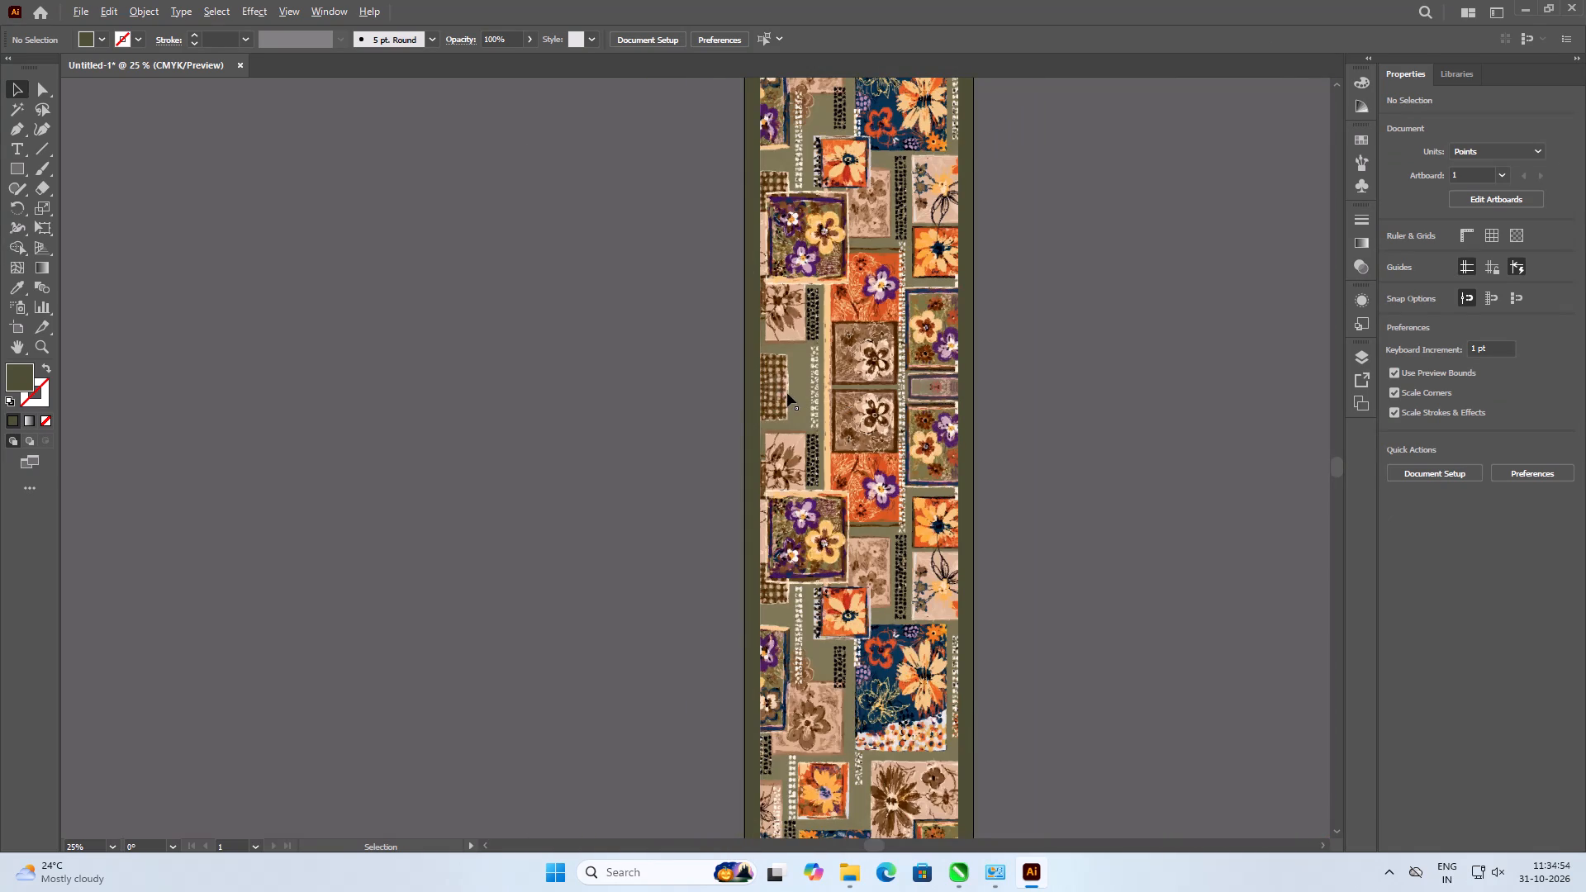
Recolour the pale pieces protruding from the middle of the brown dotted panel's cream edge with the background olive.
scroll(787, 393, "up", 6, "alt")
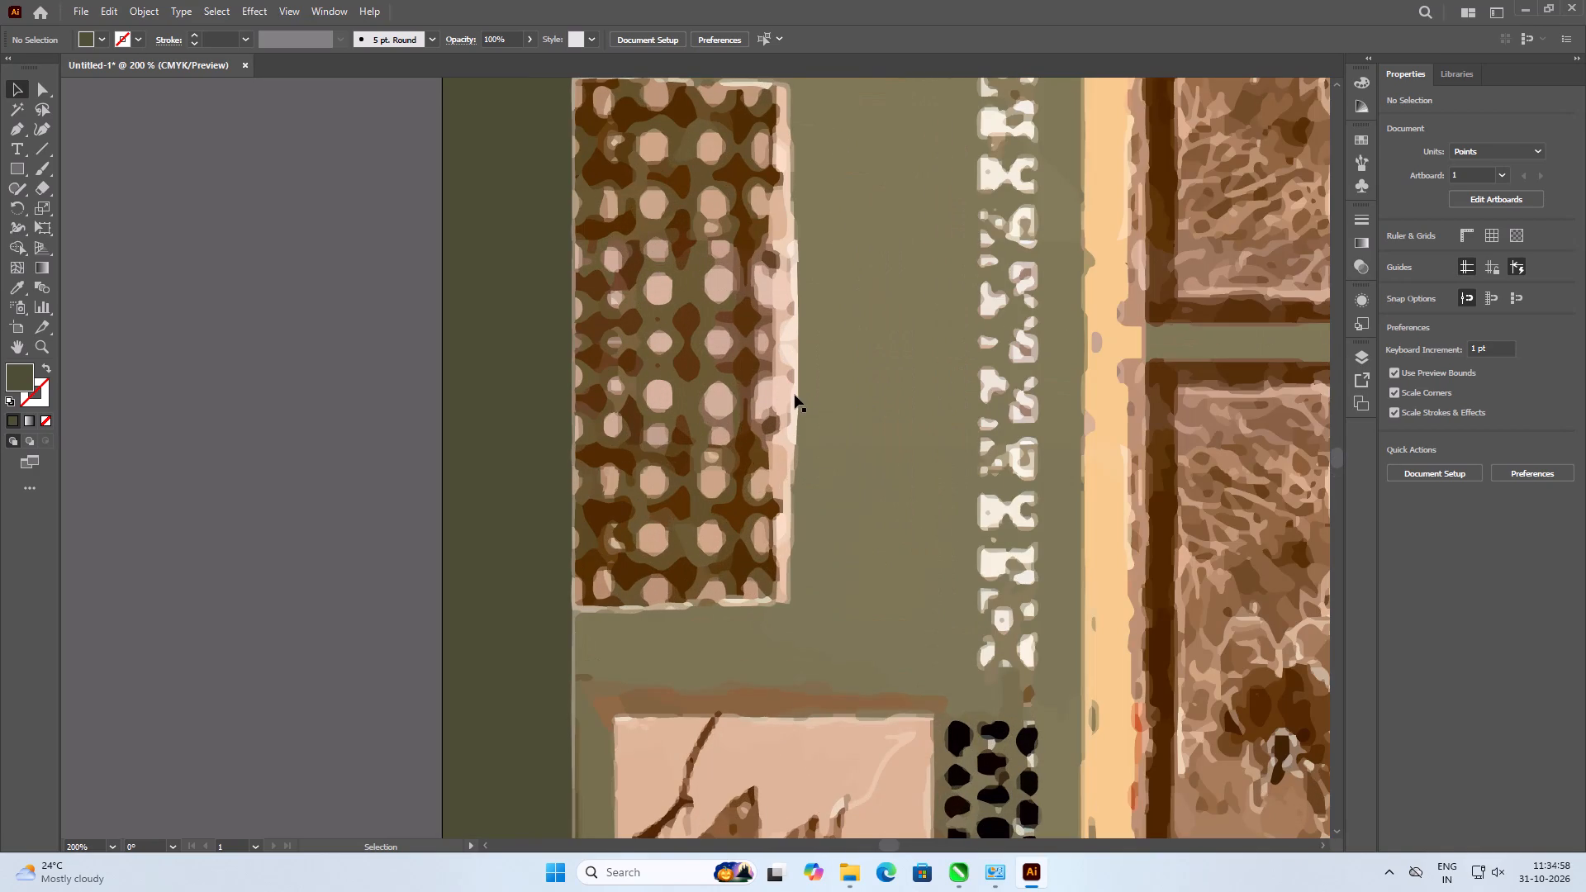
left_click(795, 395)
left_click(797, 321, "shift")
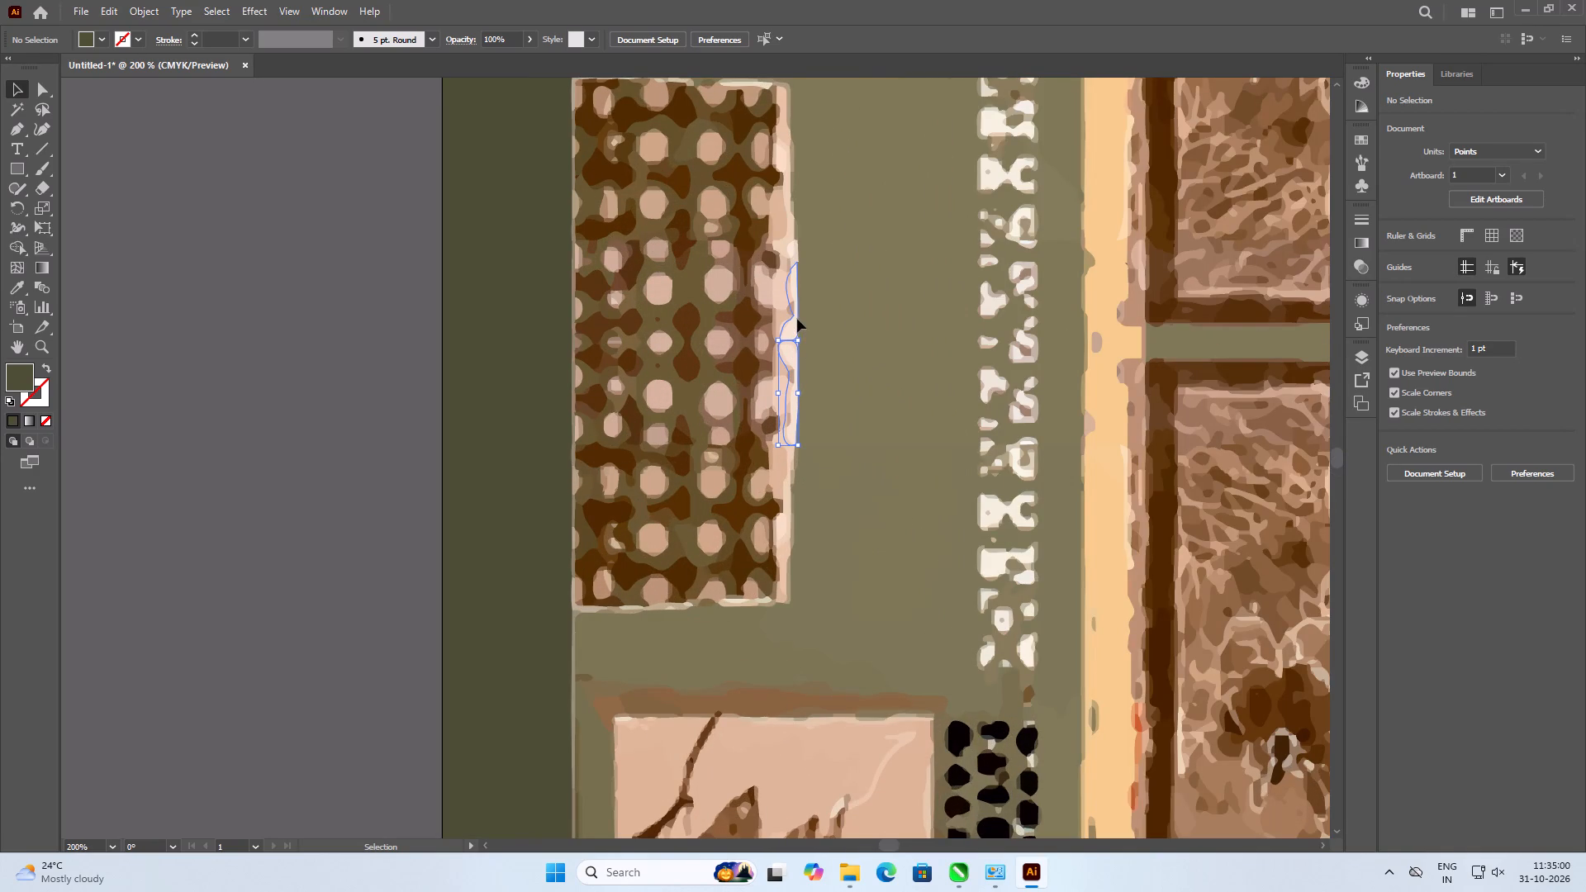
left_click(795, 254, "shift")
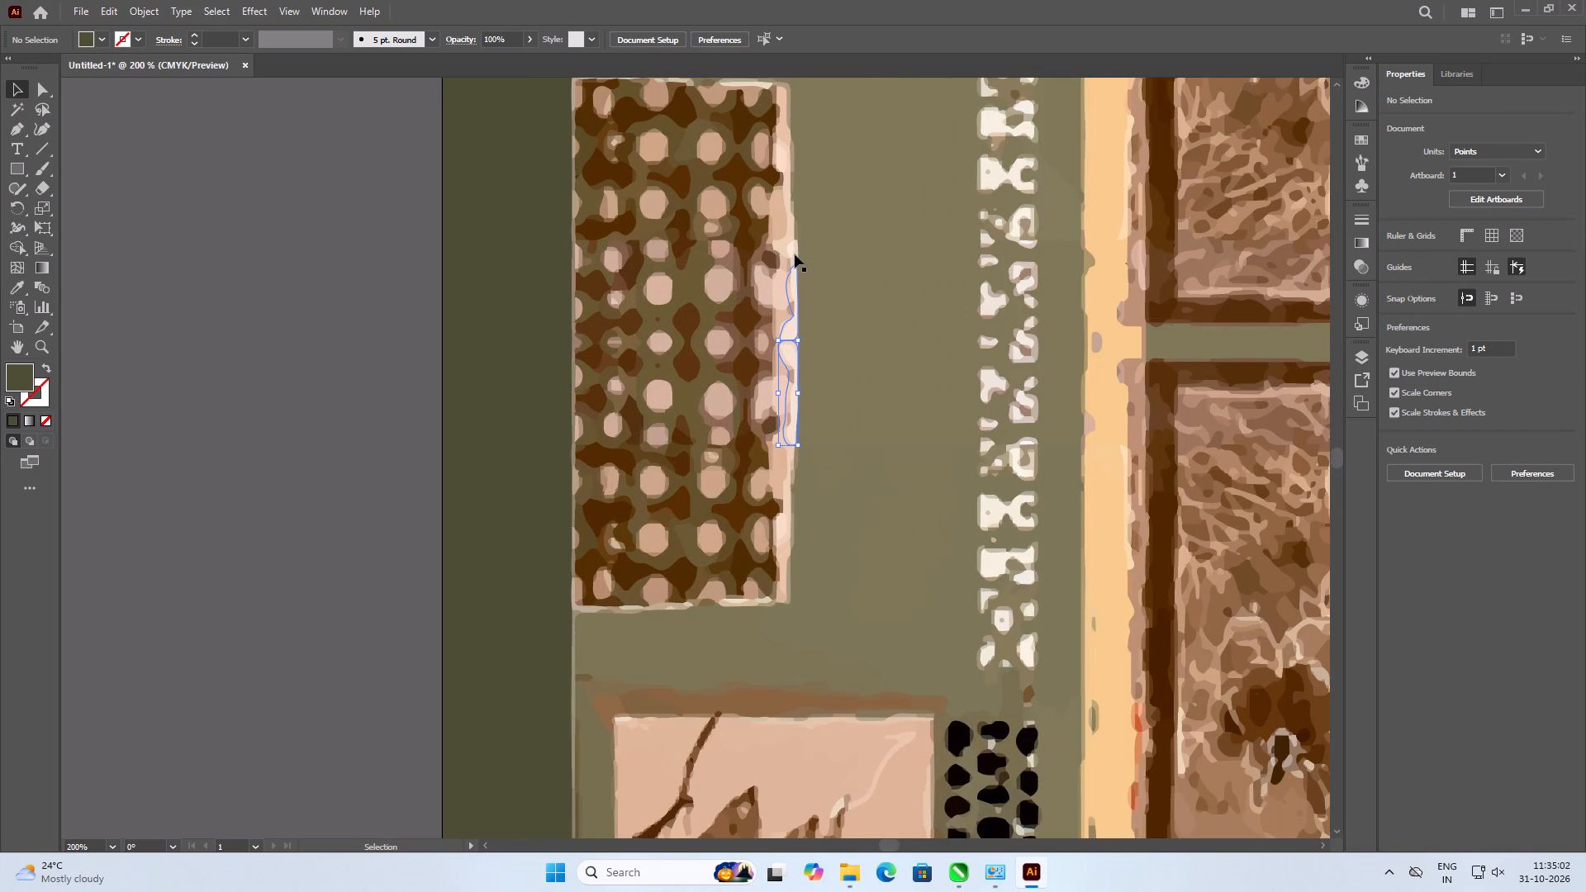
left_click(791, 249, "shift")
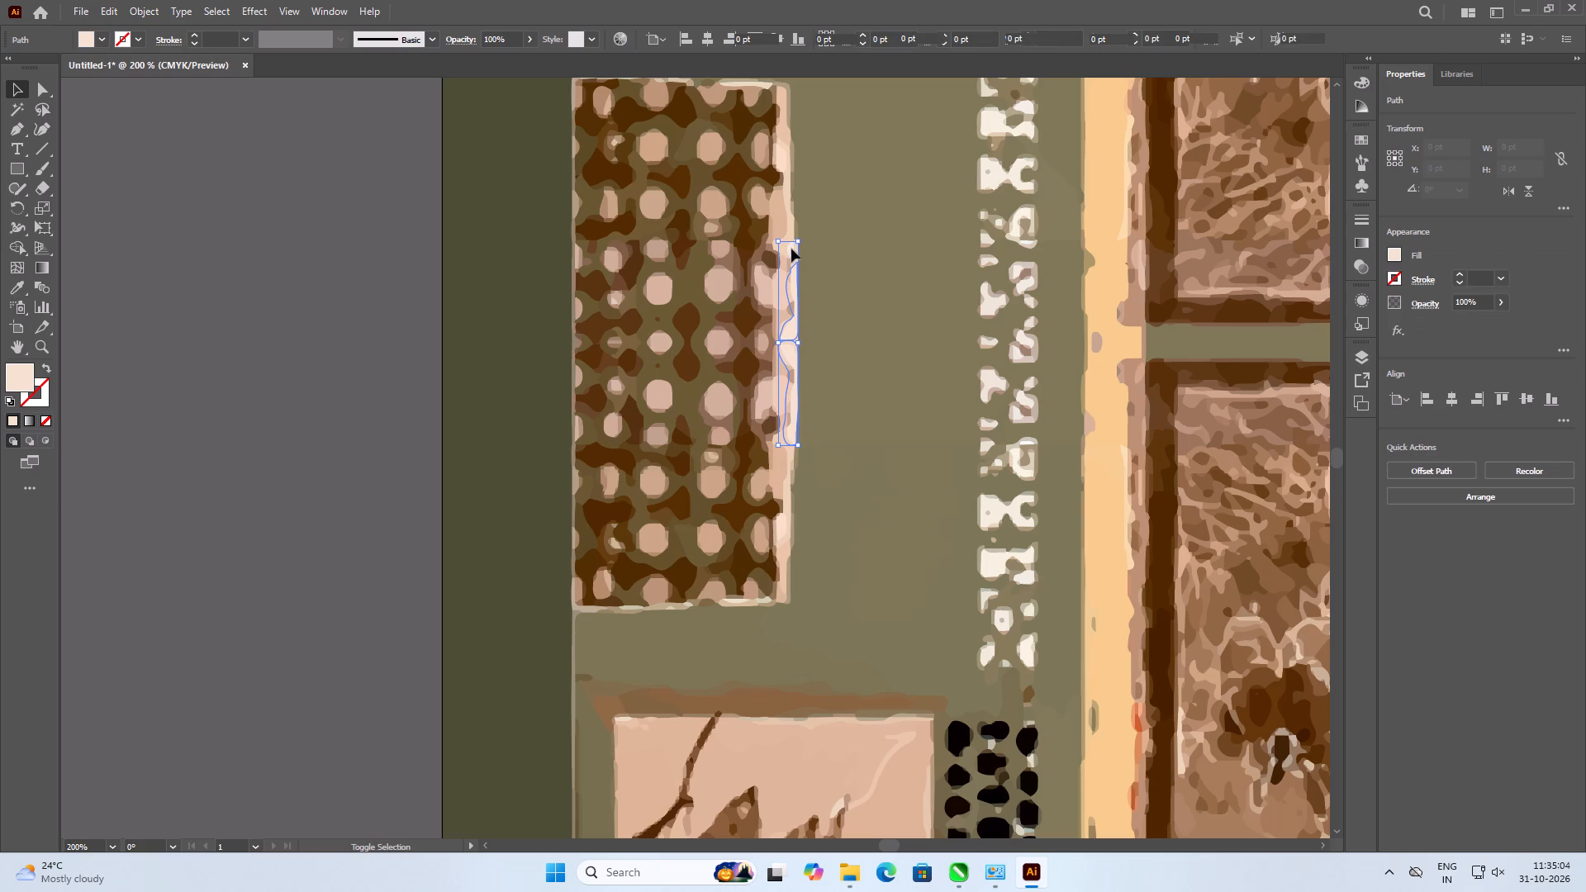
left_click(796, 249, "shift")
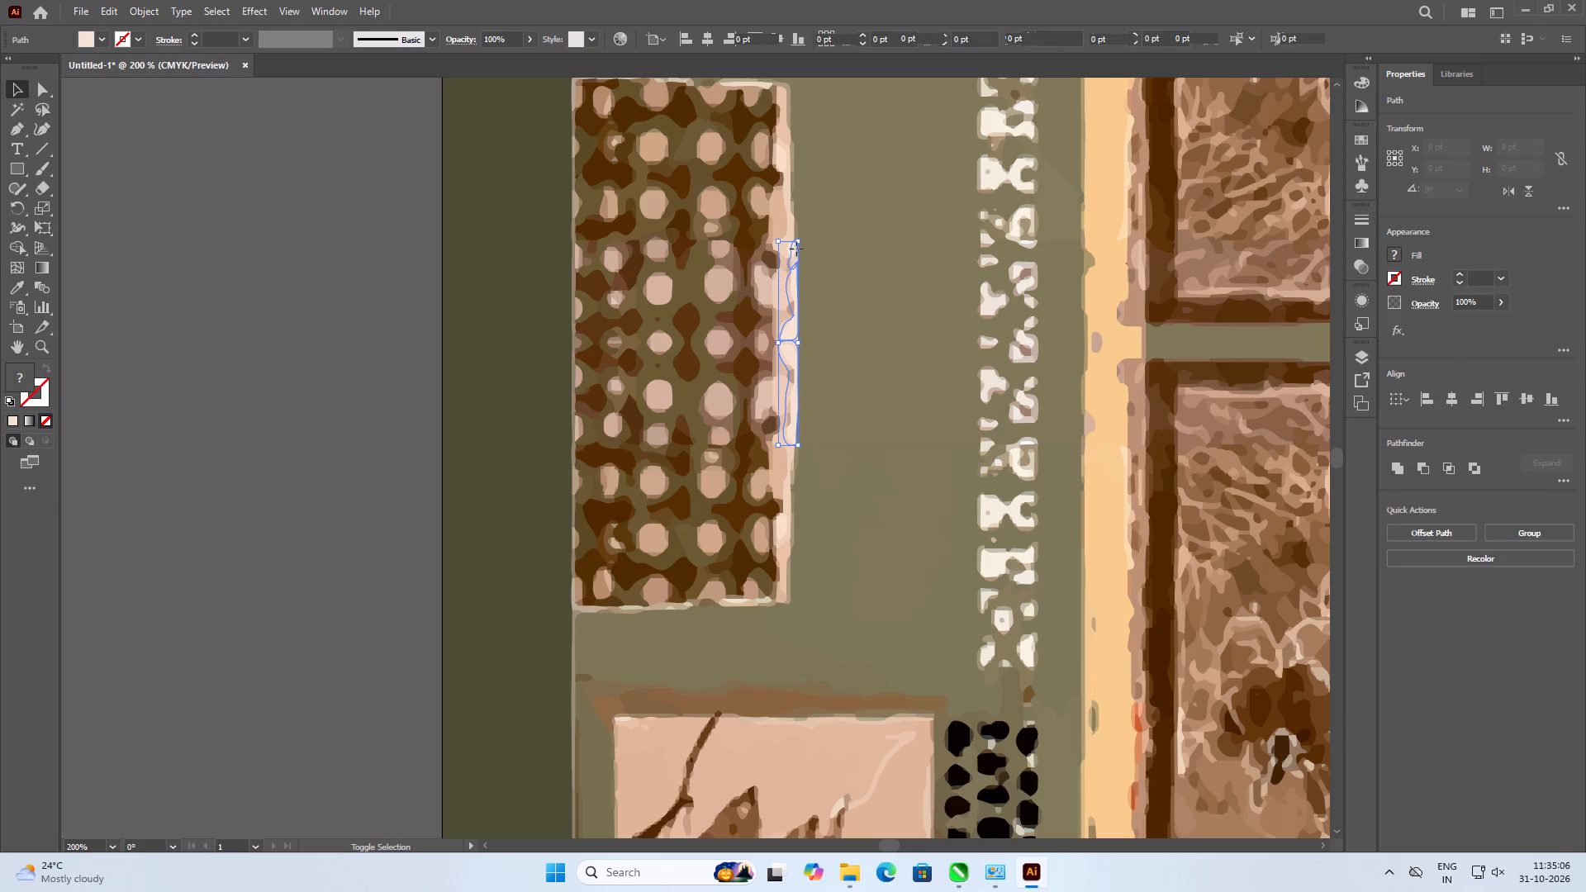
left_click(17, 283)
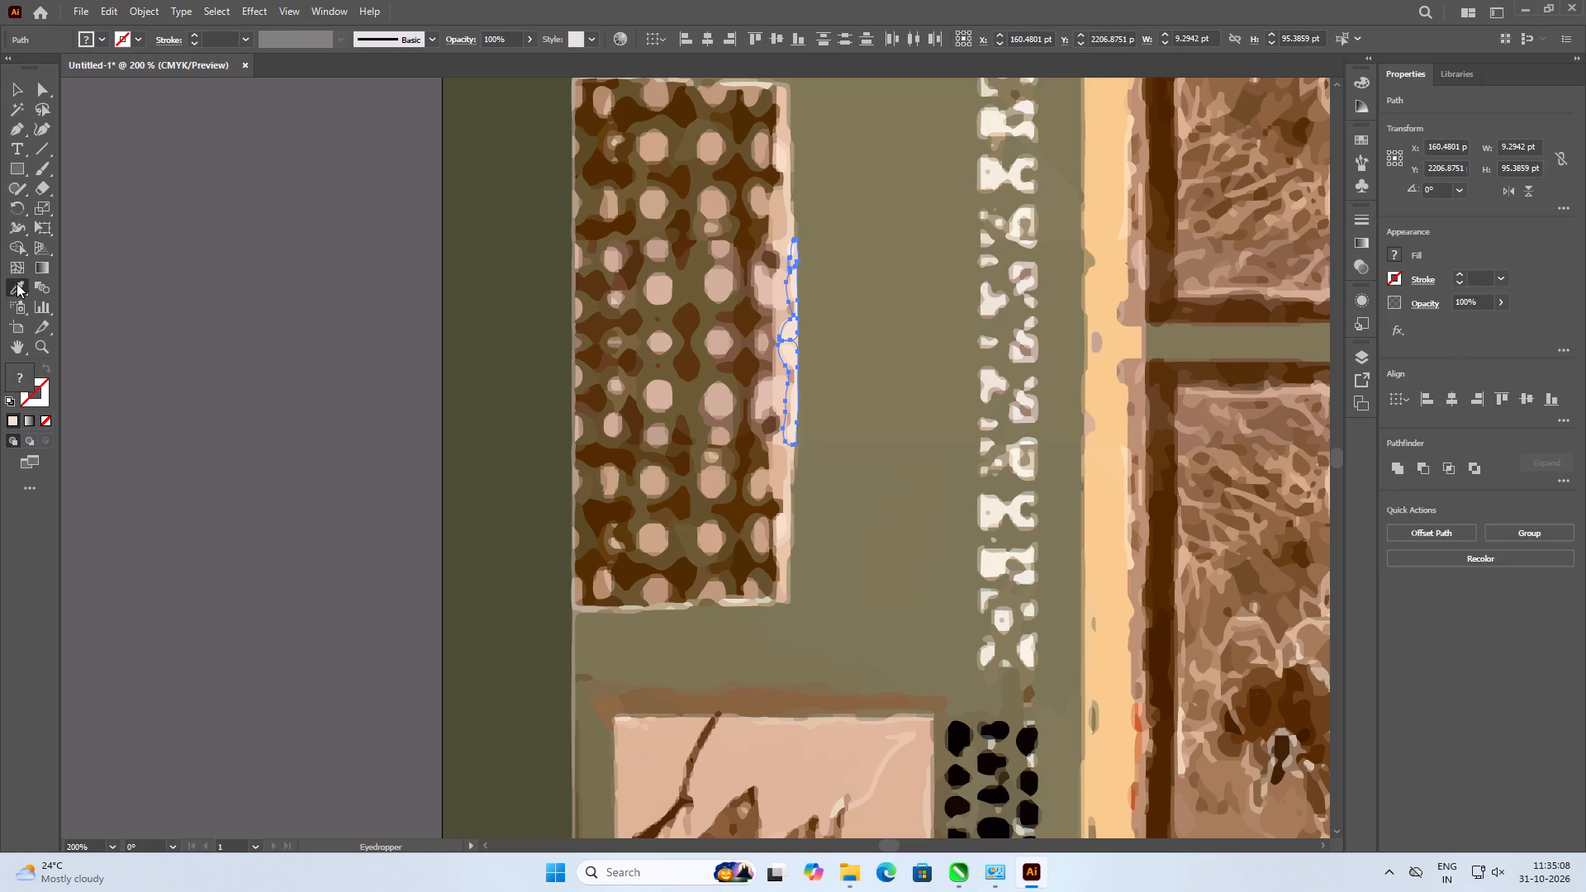
left_click(693, 401)
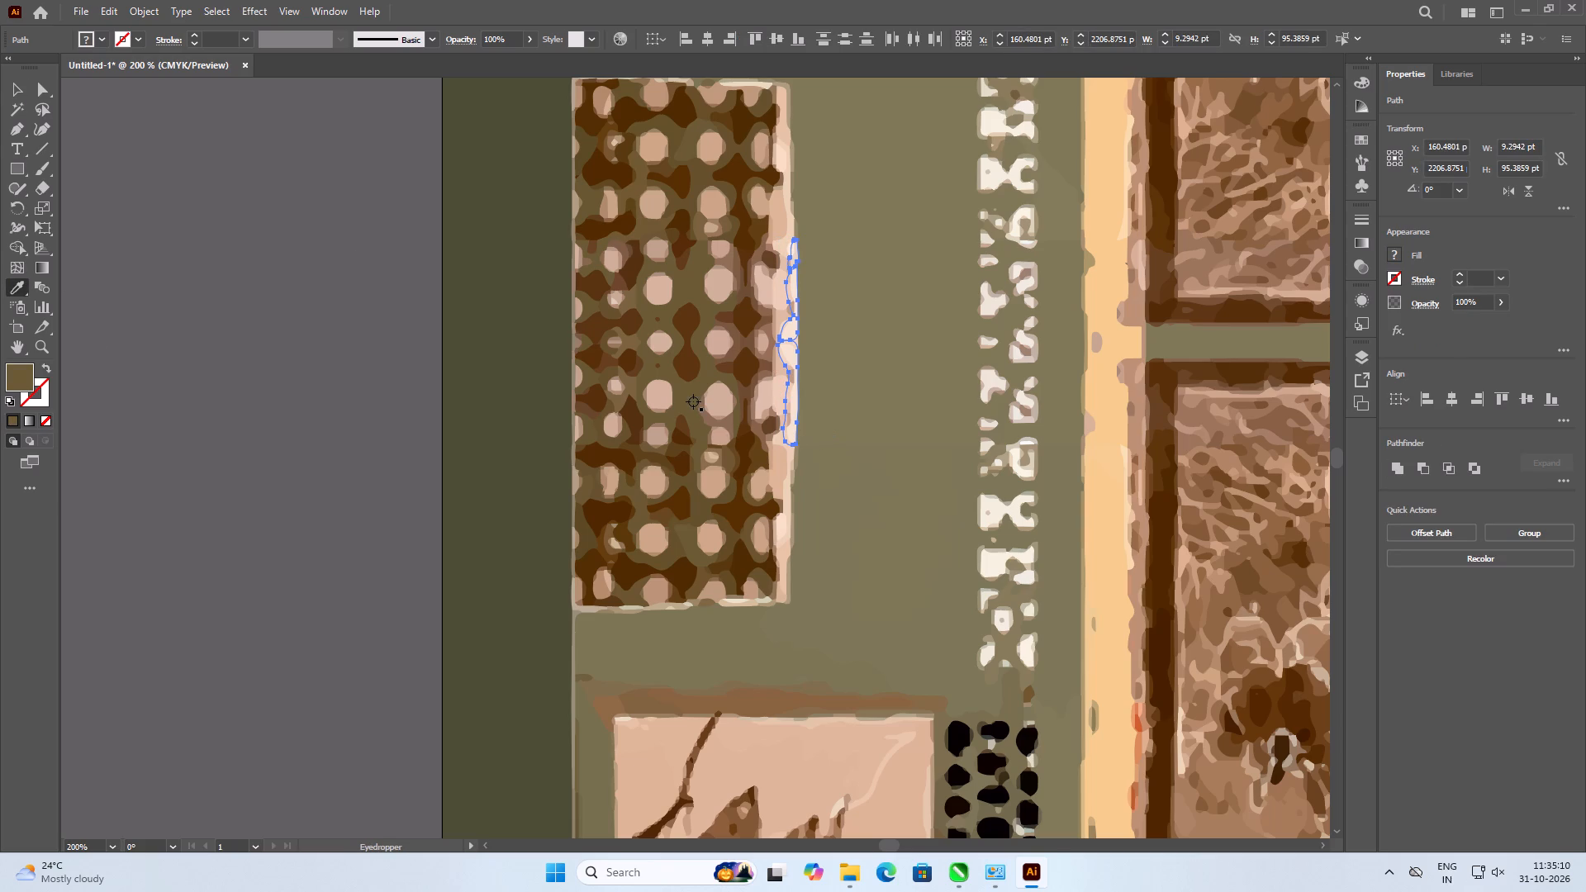
left_click(905, 416)
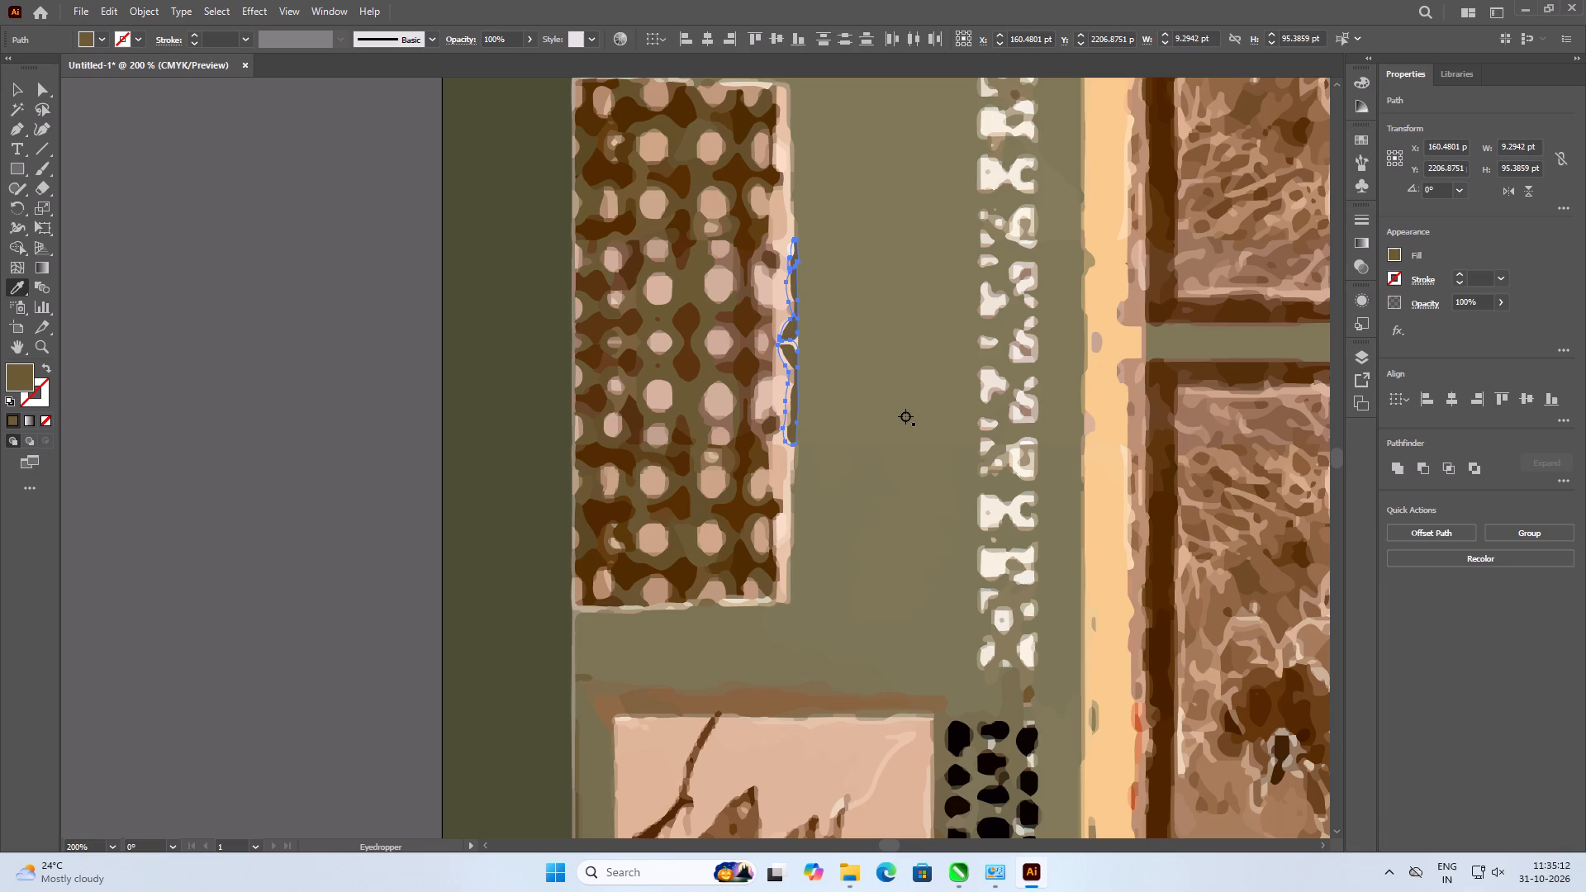
left_click(21, 86)
left_click(84, 192)
Recolour the leftover pale T-shaped piece beside the dotted panel's cream edge with the background olive.
scroll(506, 382, "down", 3, "alt")
scroll(572, 373, "up", 9, "alt")
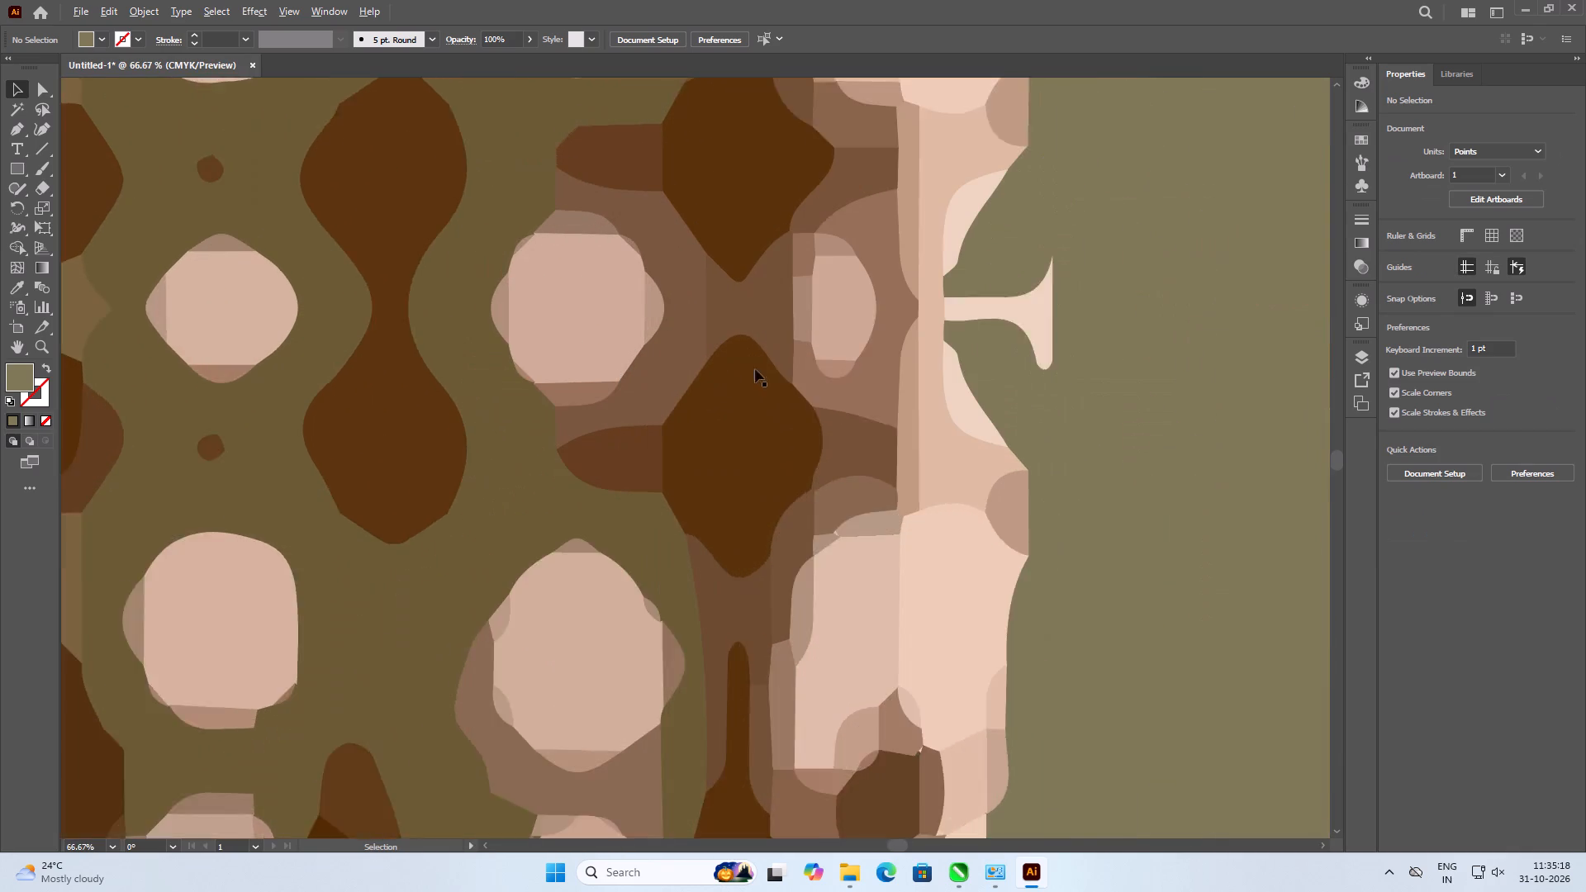
left_click(1145, 285)
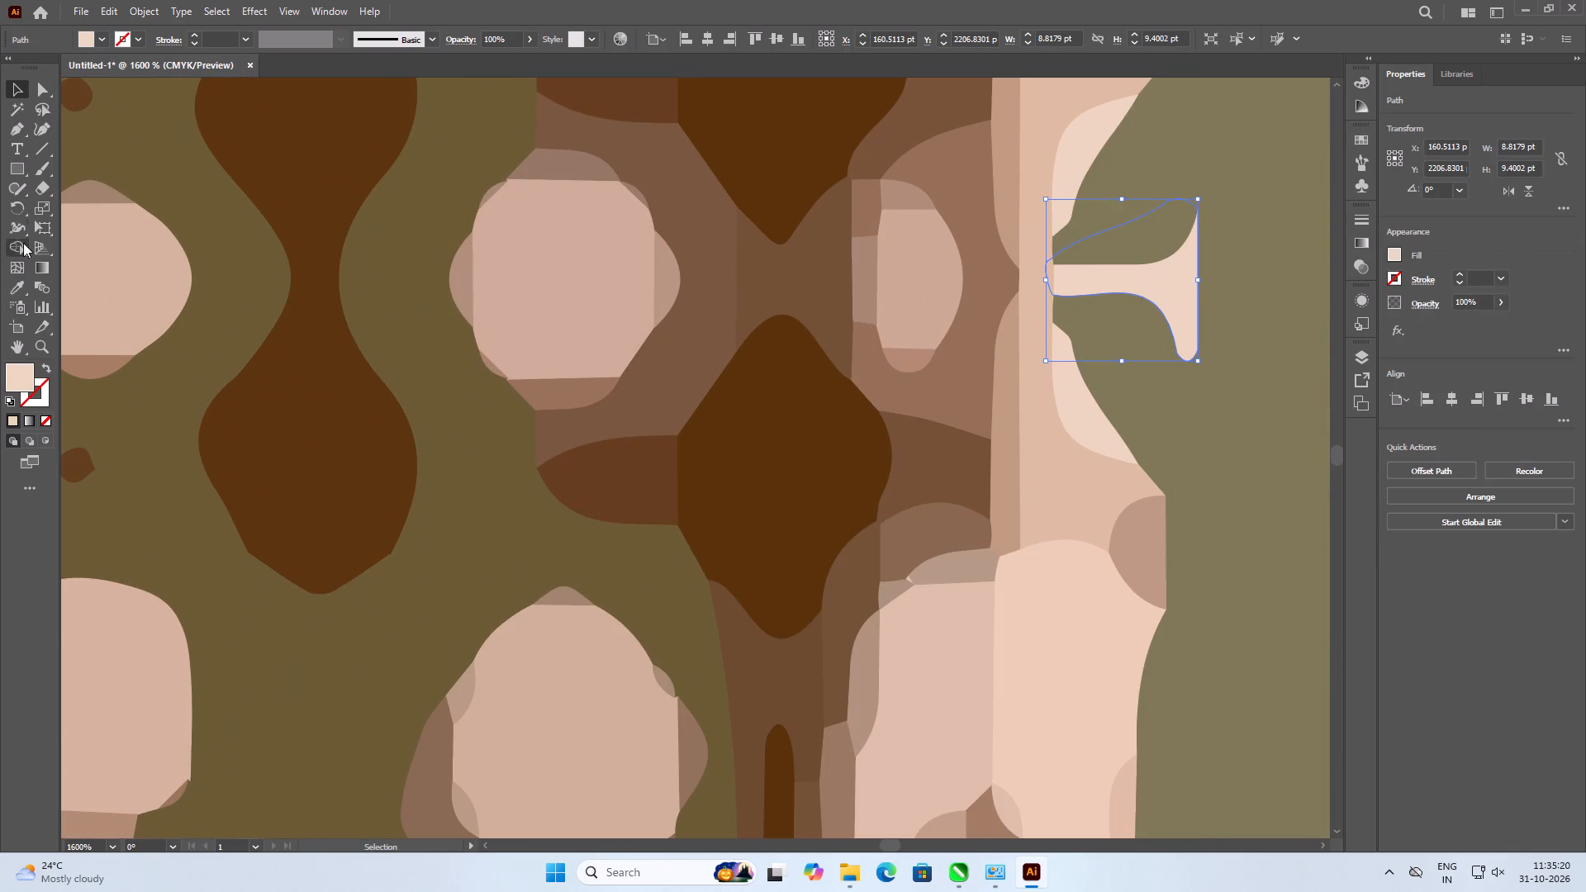
left_click(14, 285)
left_click(1166, 390)
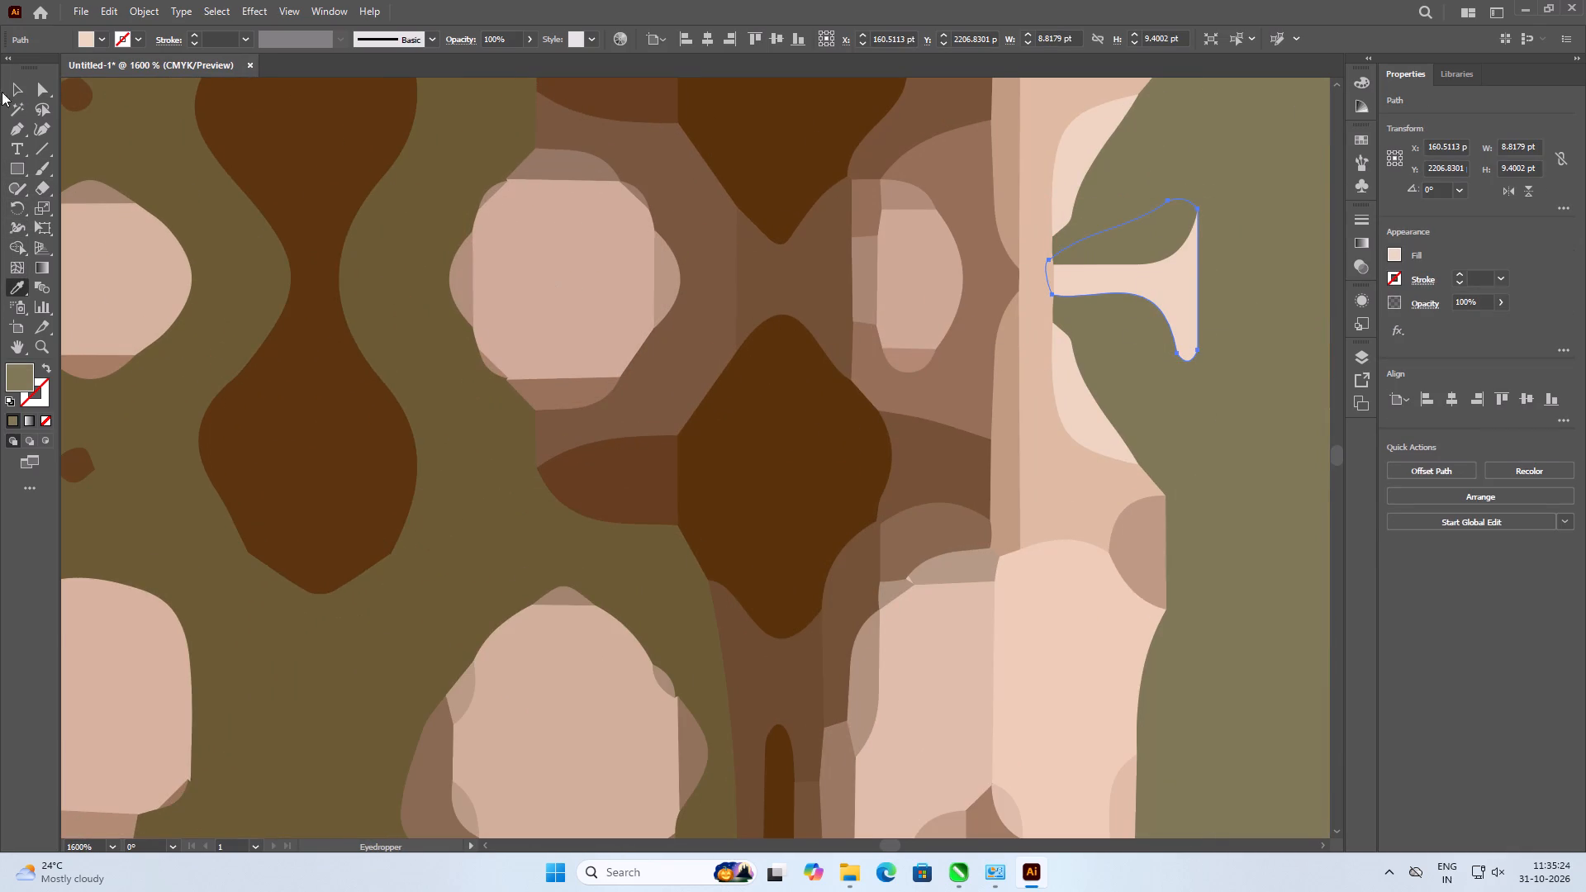
left_click(16, 90)
scroll(624, 439, "up", 1, "alt")
scroll(624, 439, "down", 8, "alt")
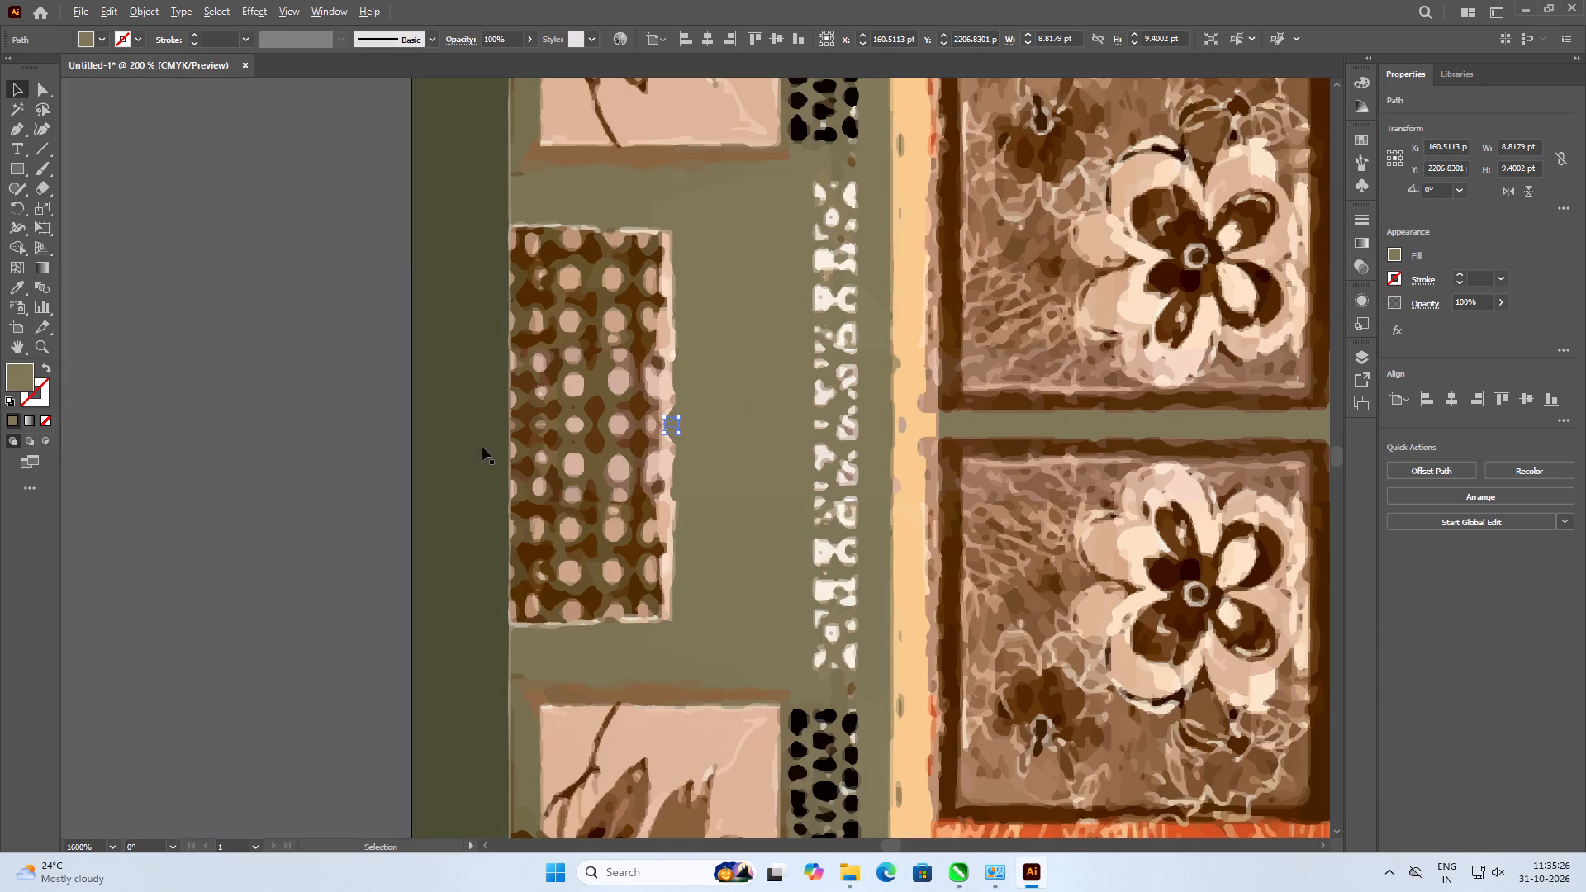
left_click(308, 440)
scroll(335, 439, "down", 2, "alt")
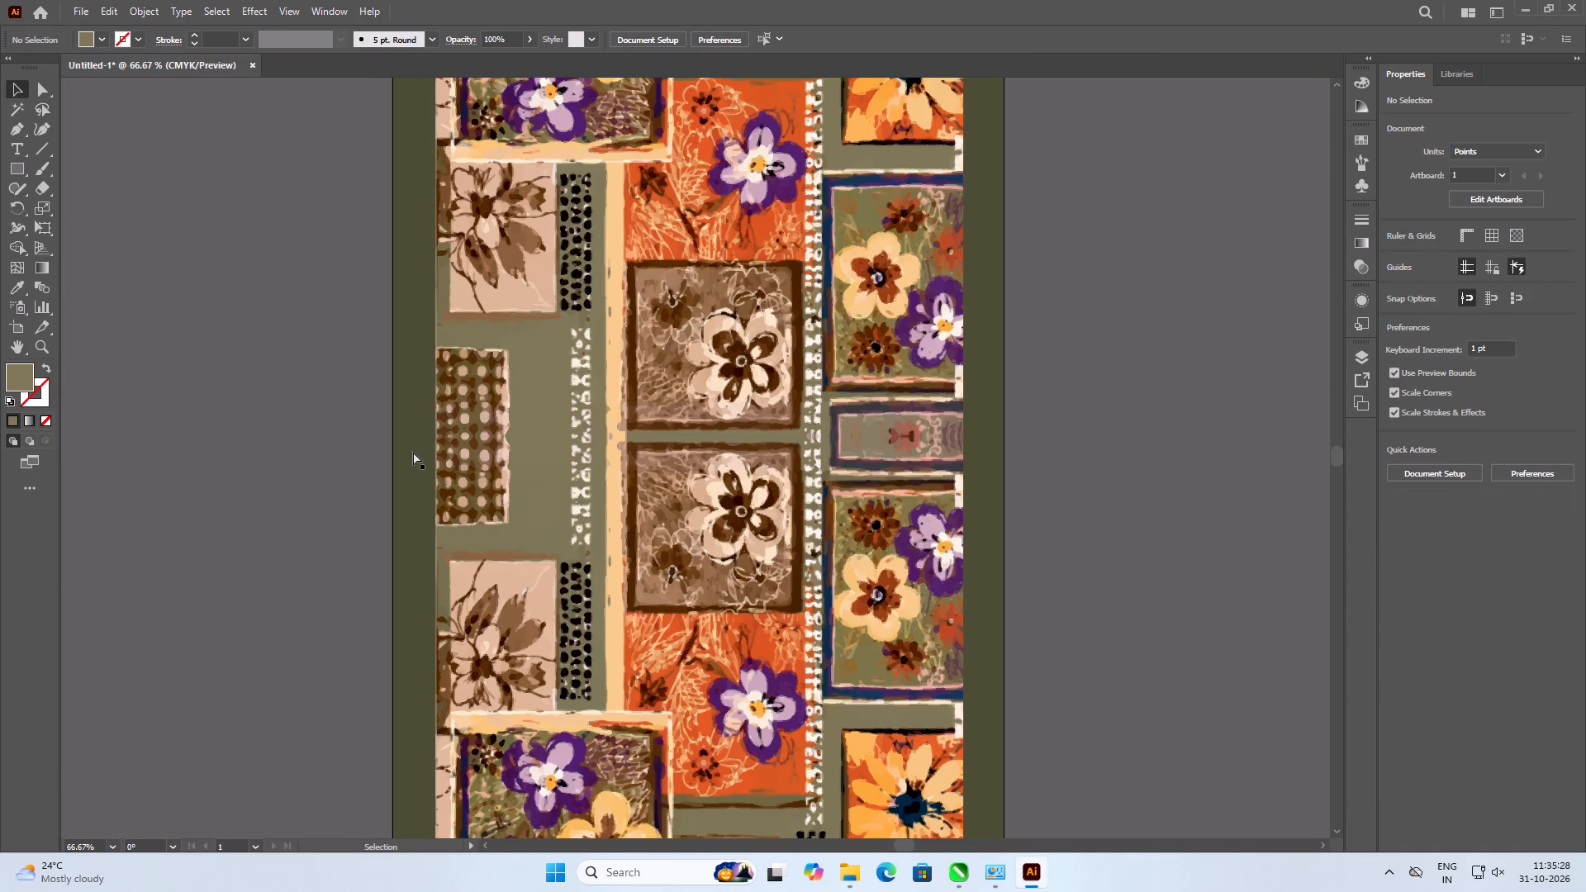
Recolour the thin tan seam strip across the flower in the bottom orange panel with pale peach sampled from the adjoining petal.
key("ctrl+0")
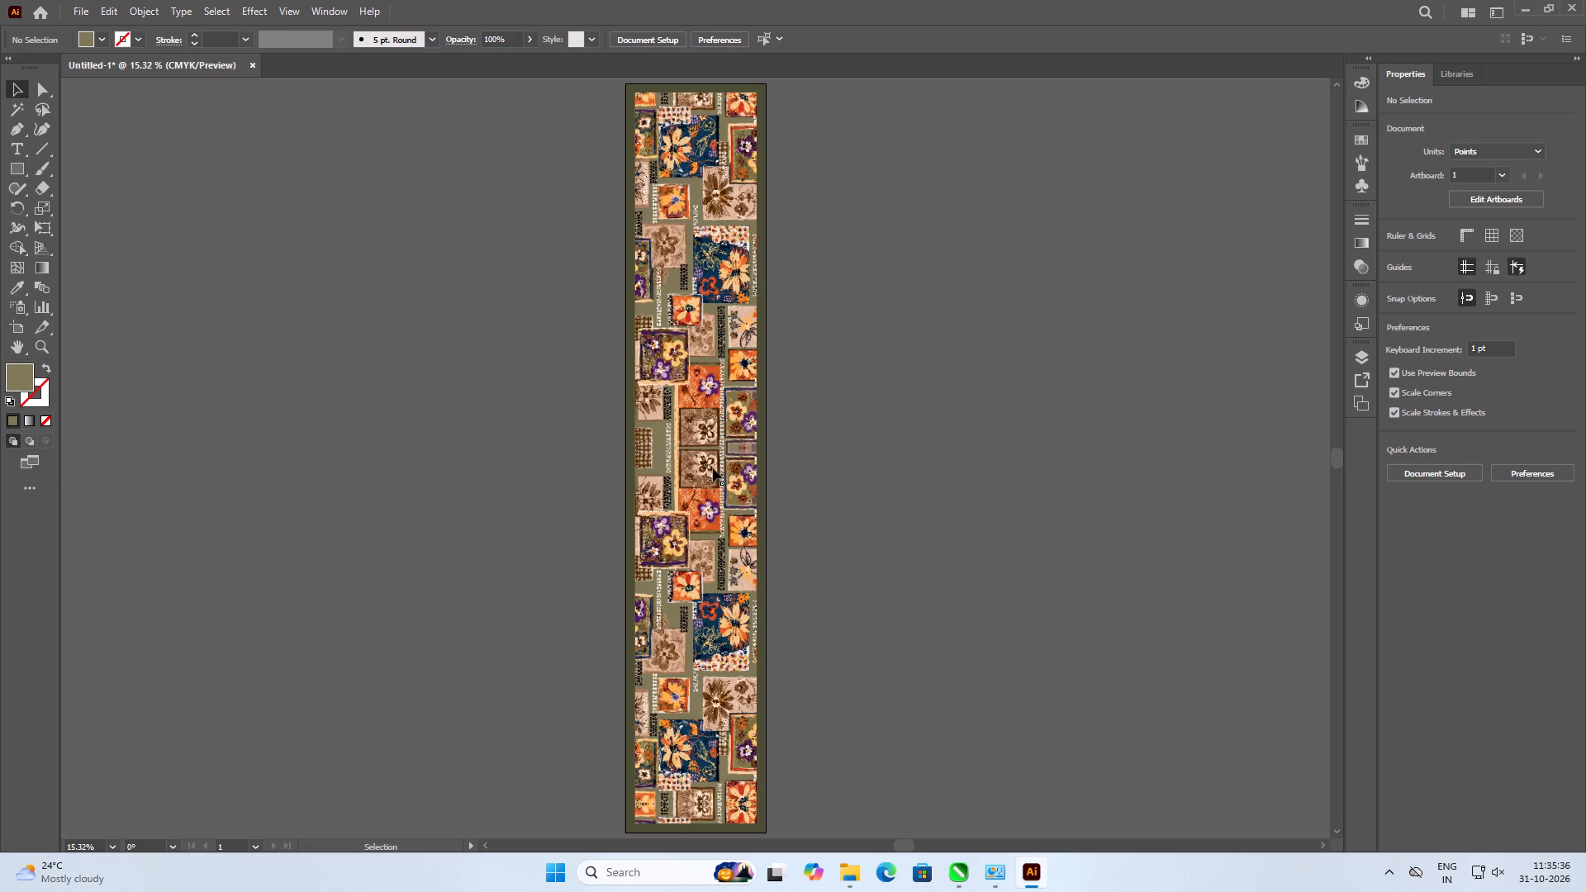
scroll(696, 771, "up", 4, "alt")
scroll(727, 355, "down", 8)
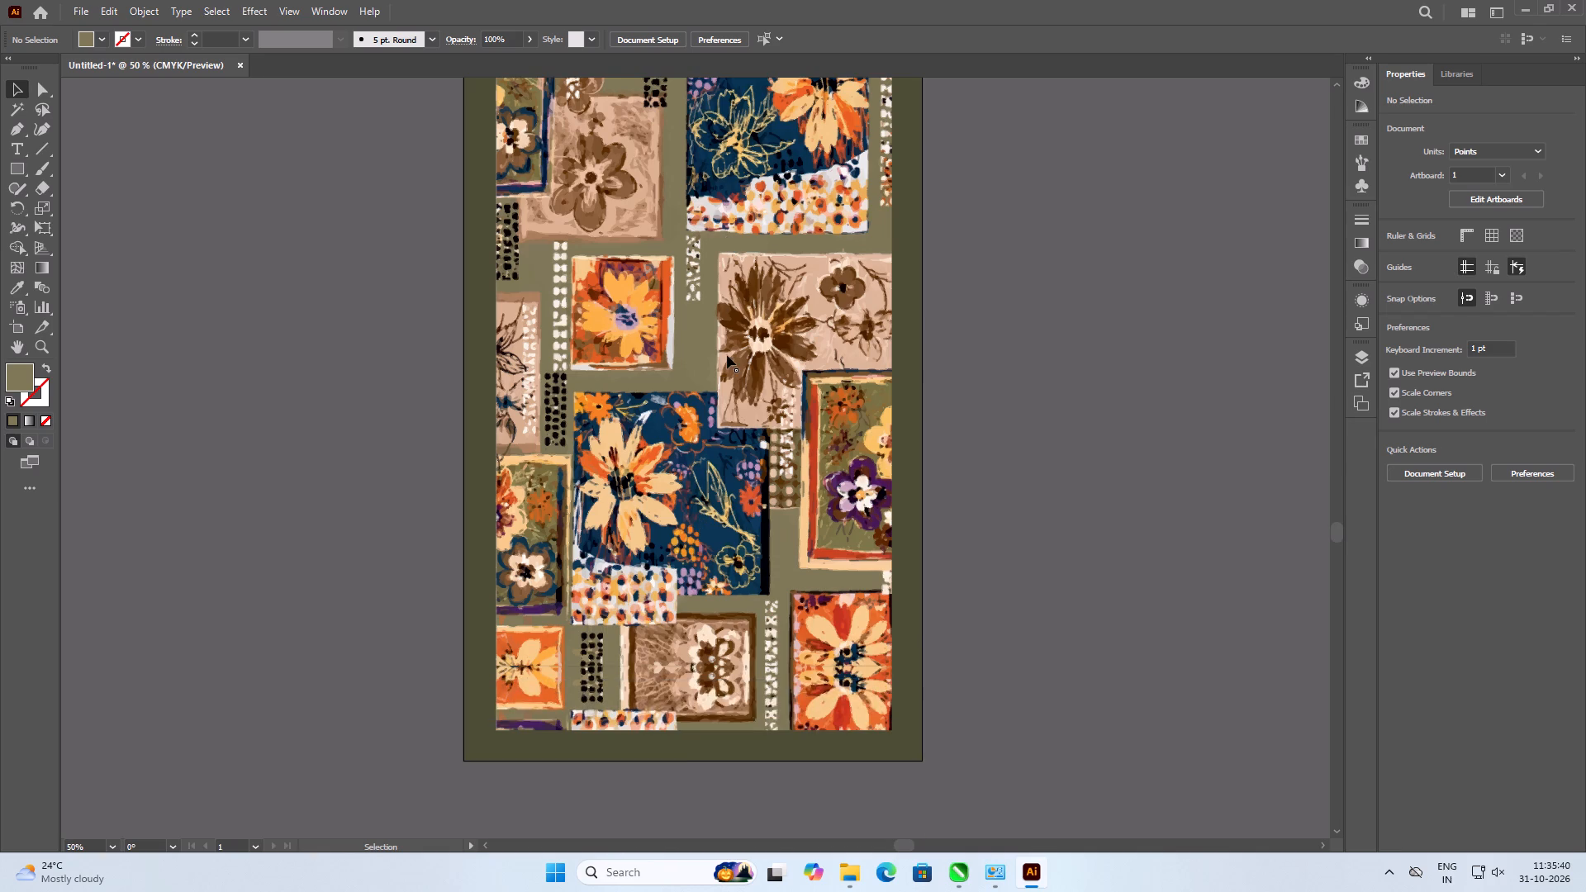
scroll(704, 667, "up", 5, "alt")
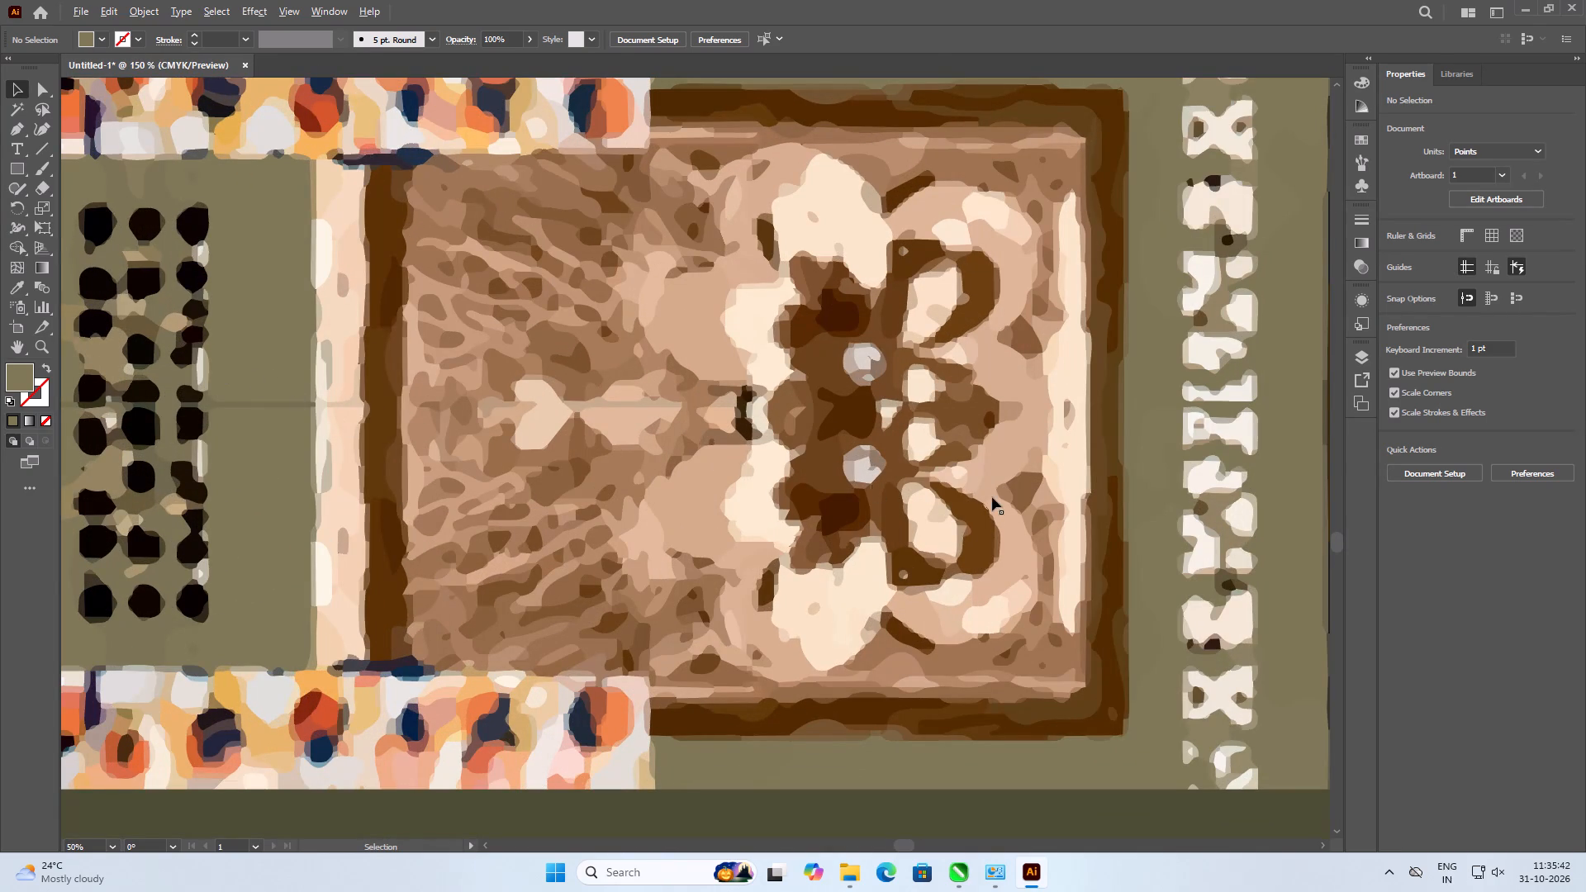
scroll(992, 497, "down", 2, "alt")
scroll(409, 435, "up", 3, "alt")
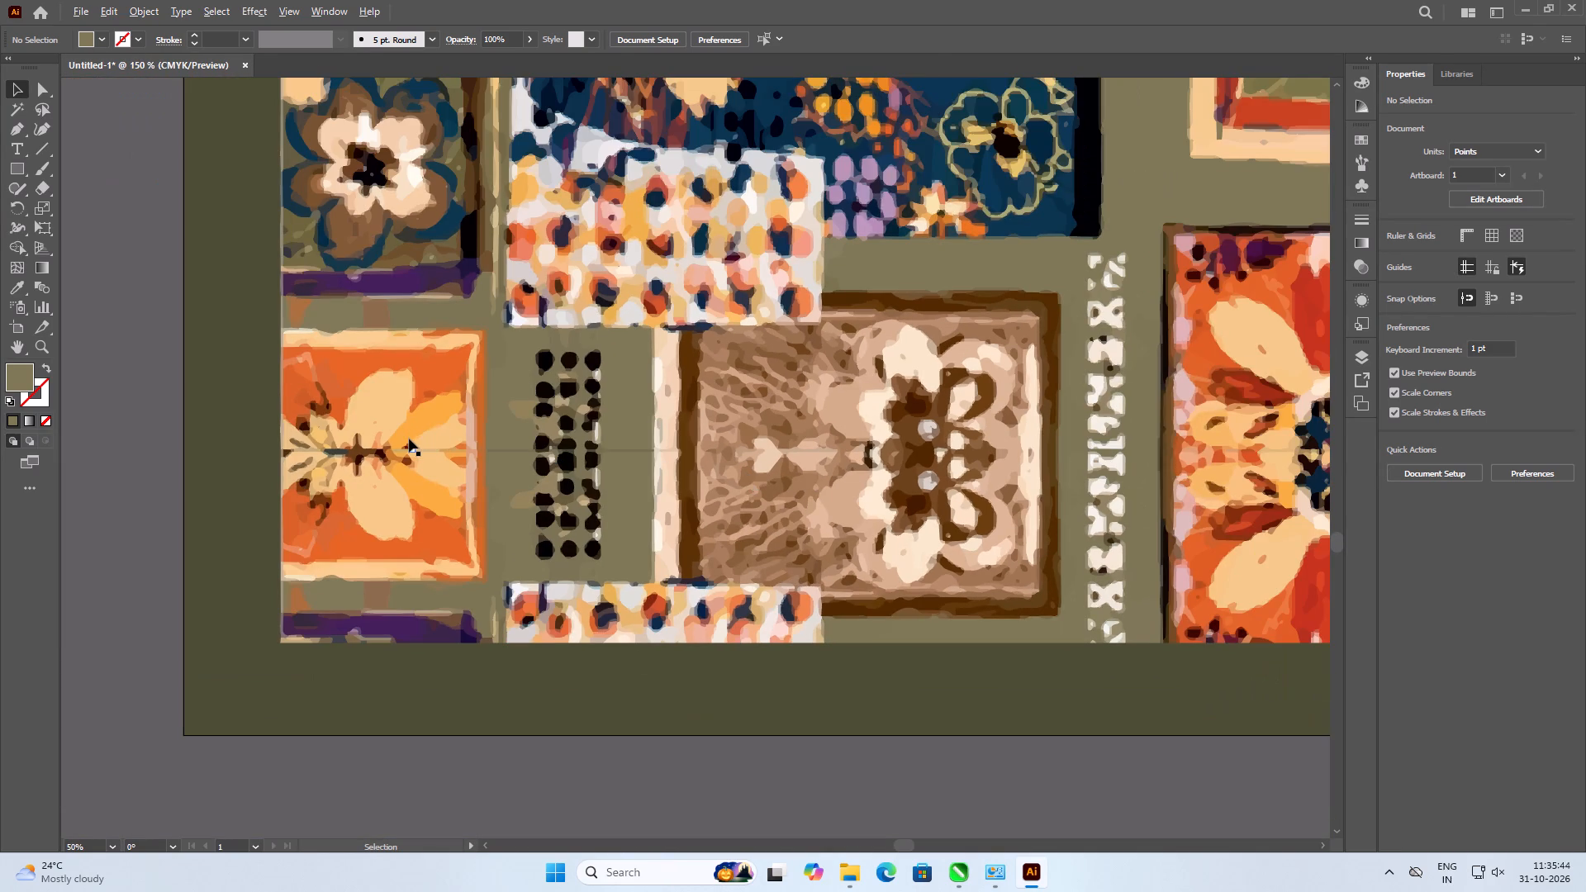
scroll(409, 439, "up", 2, "alt")
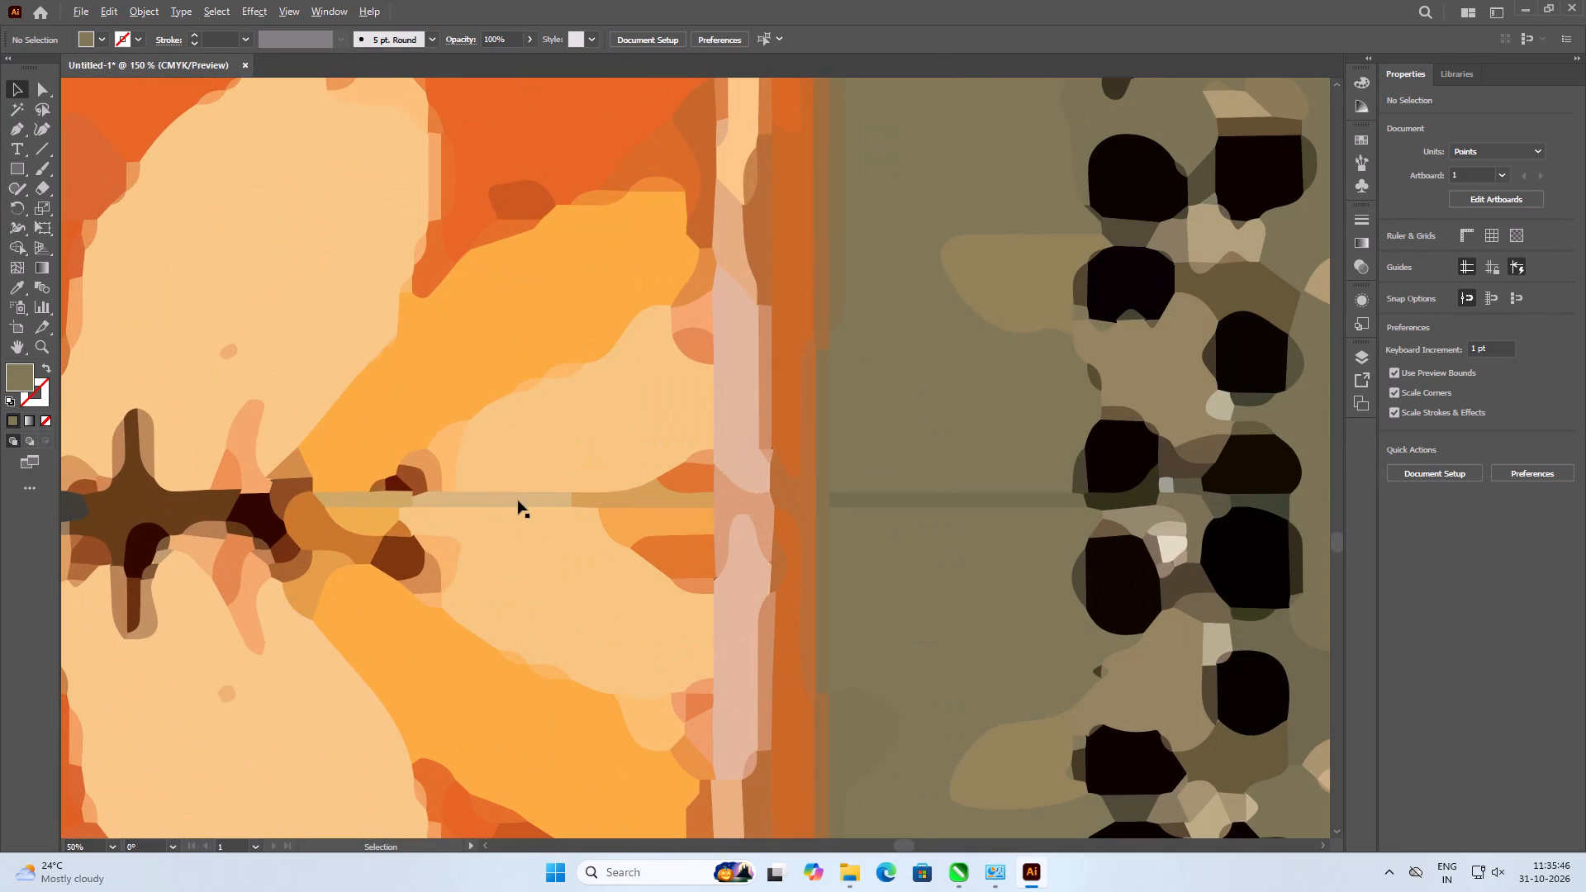
left_click(518, 501)
left_click(19, 292)
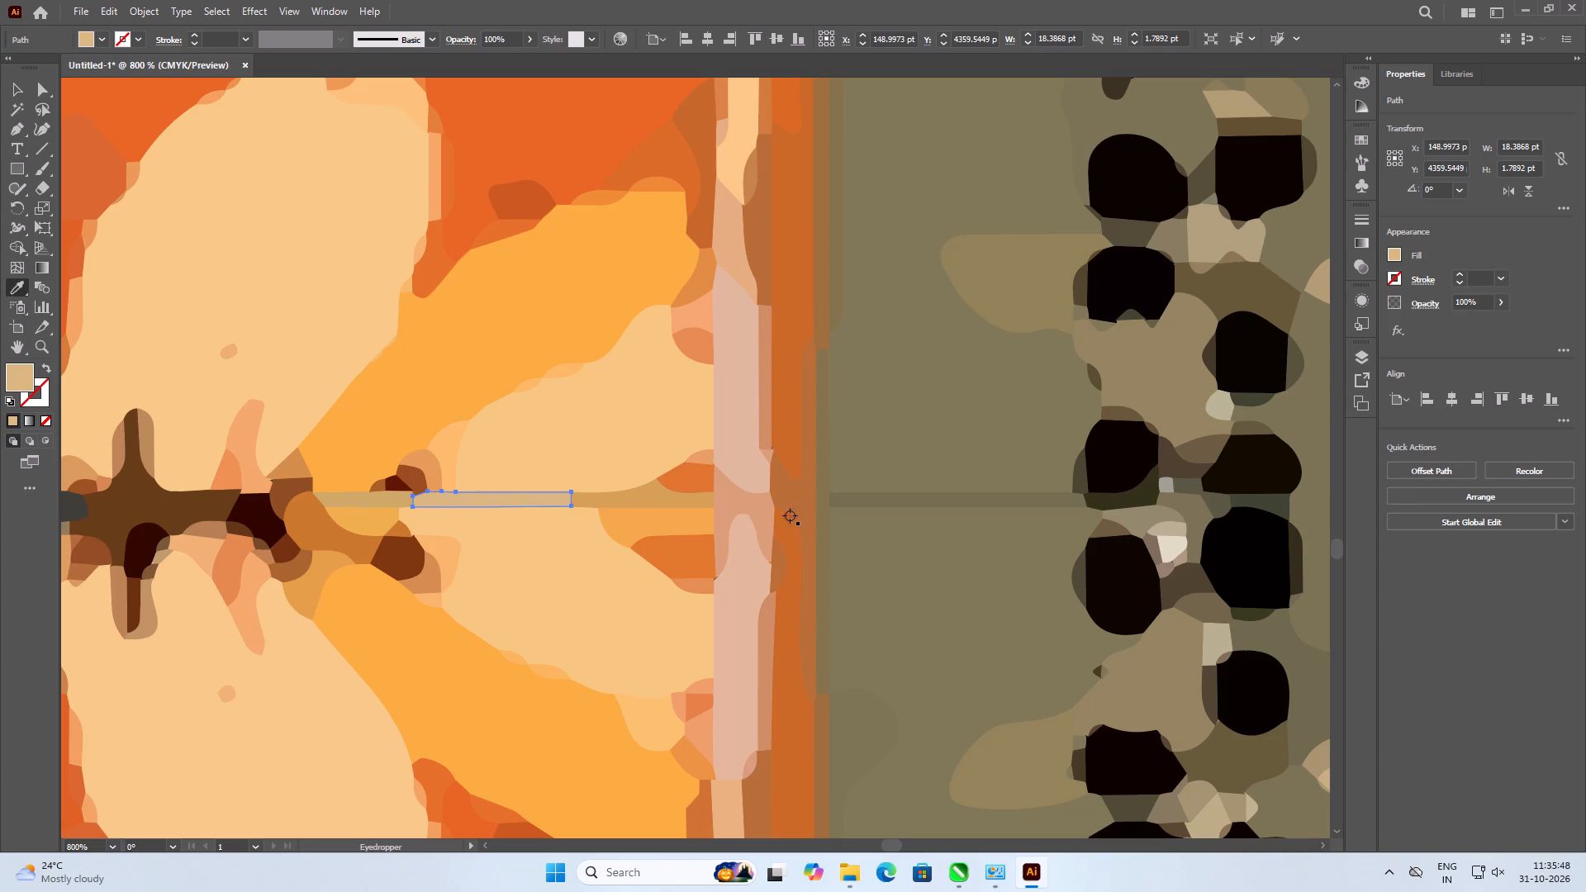
left_click(567, 453)
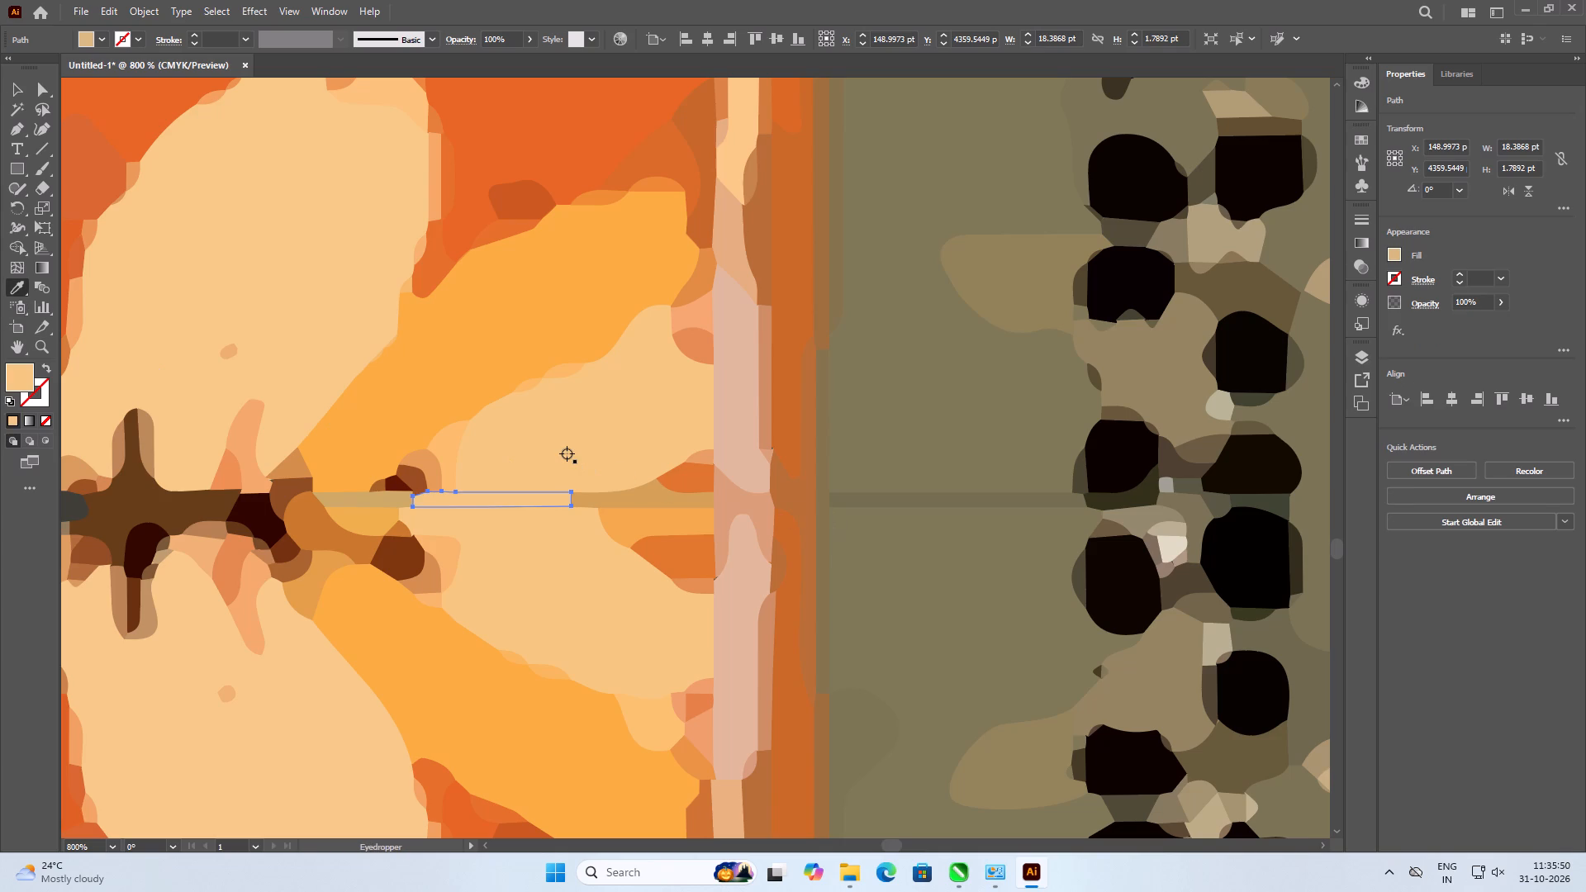
left_click(12, 96)
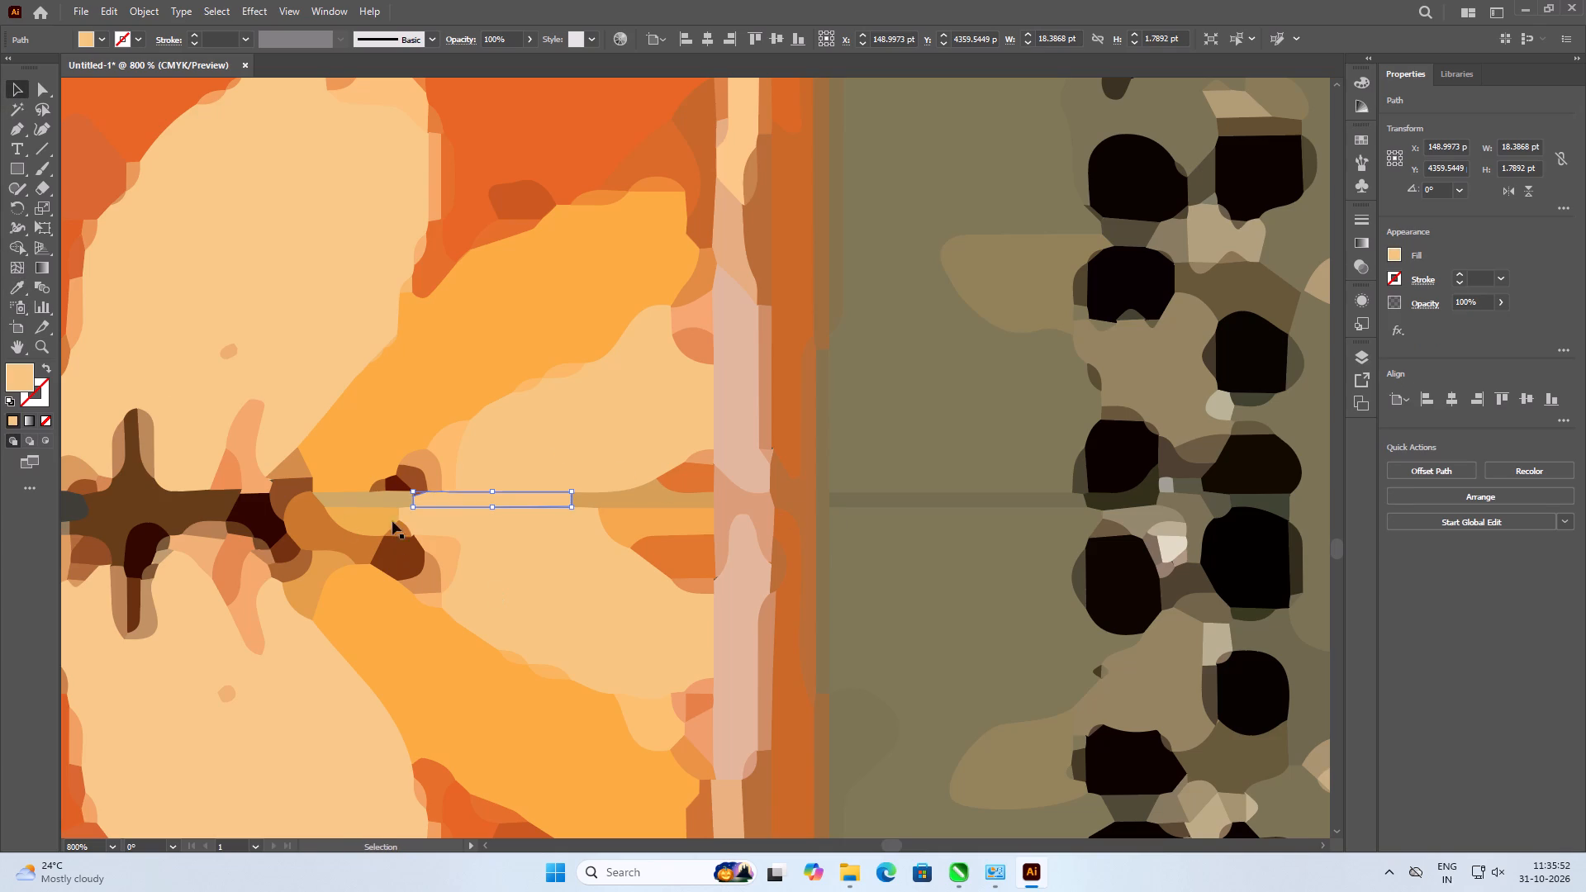
Recolour the two remaining tan seam pieces, by the flower's centre and the petal tips, with the adjoining oranges.
left_click(373, 503)
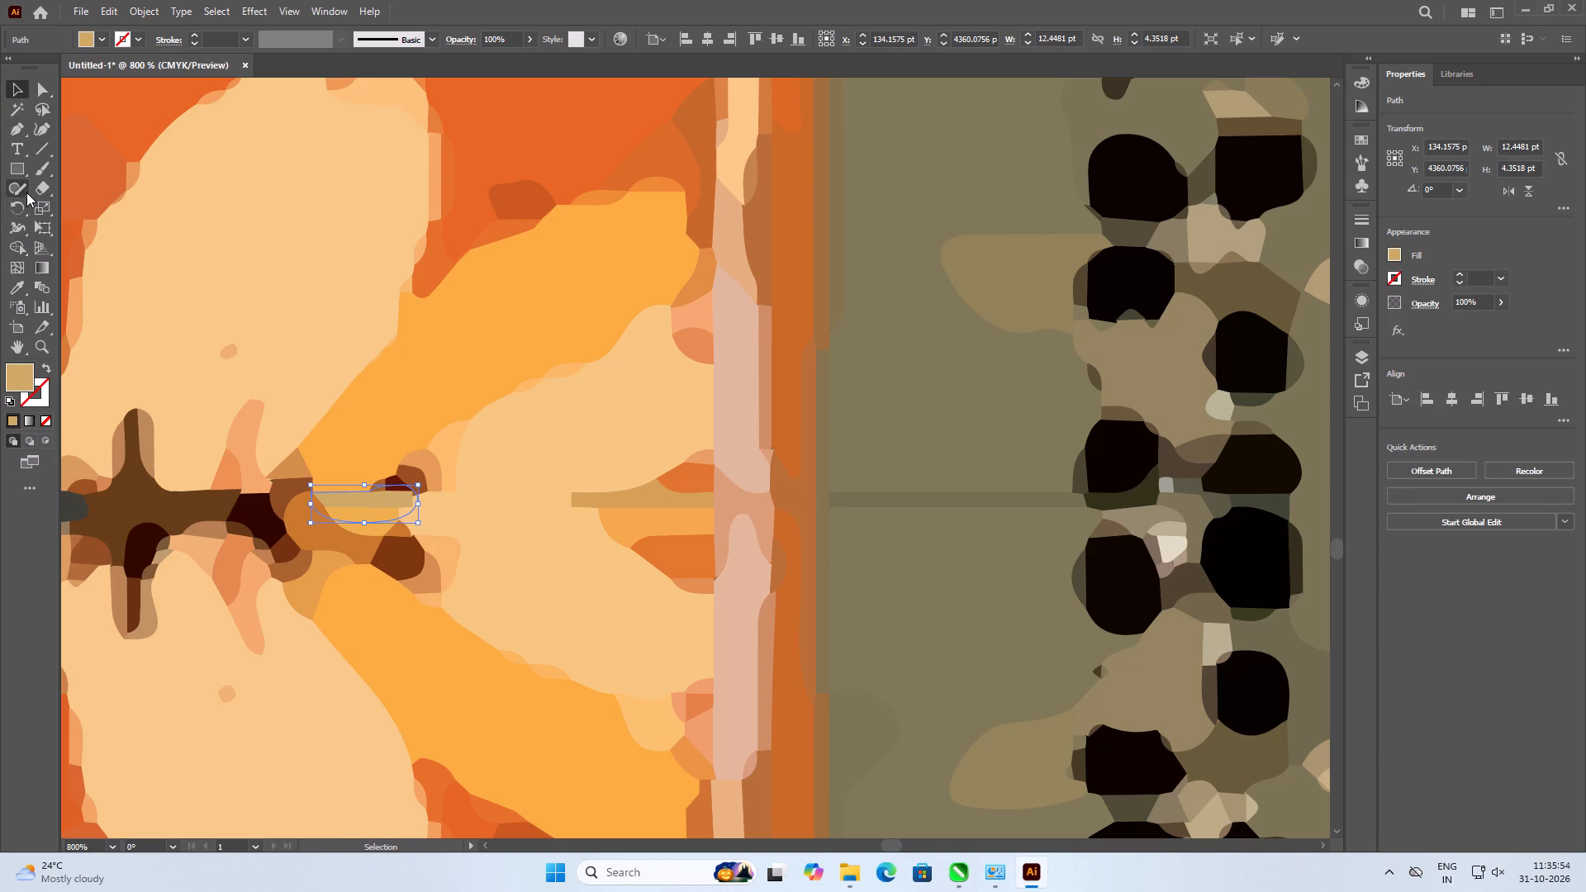
left_click(10, 284)
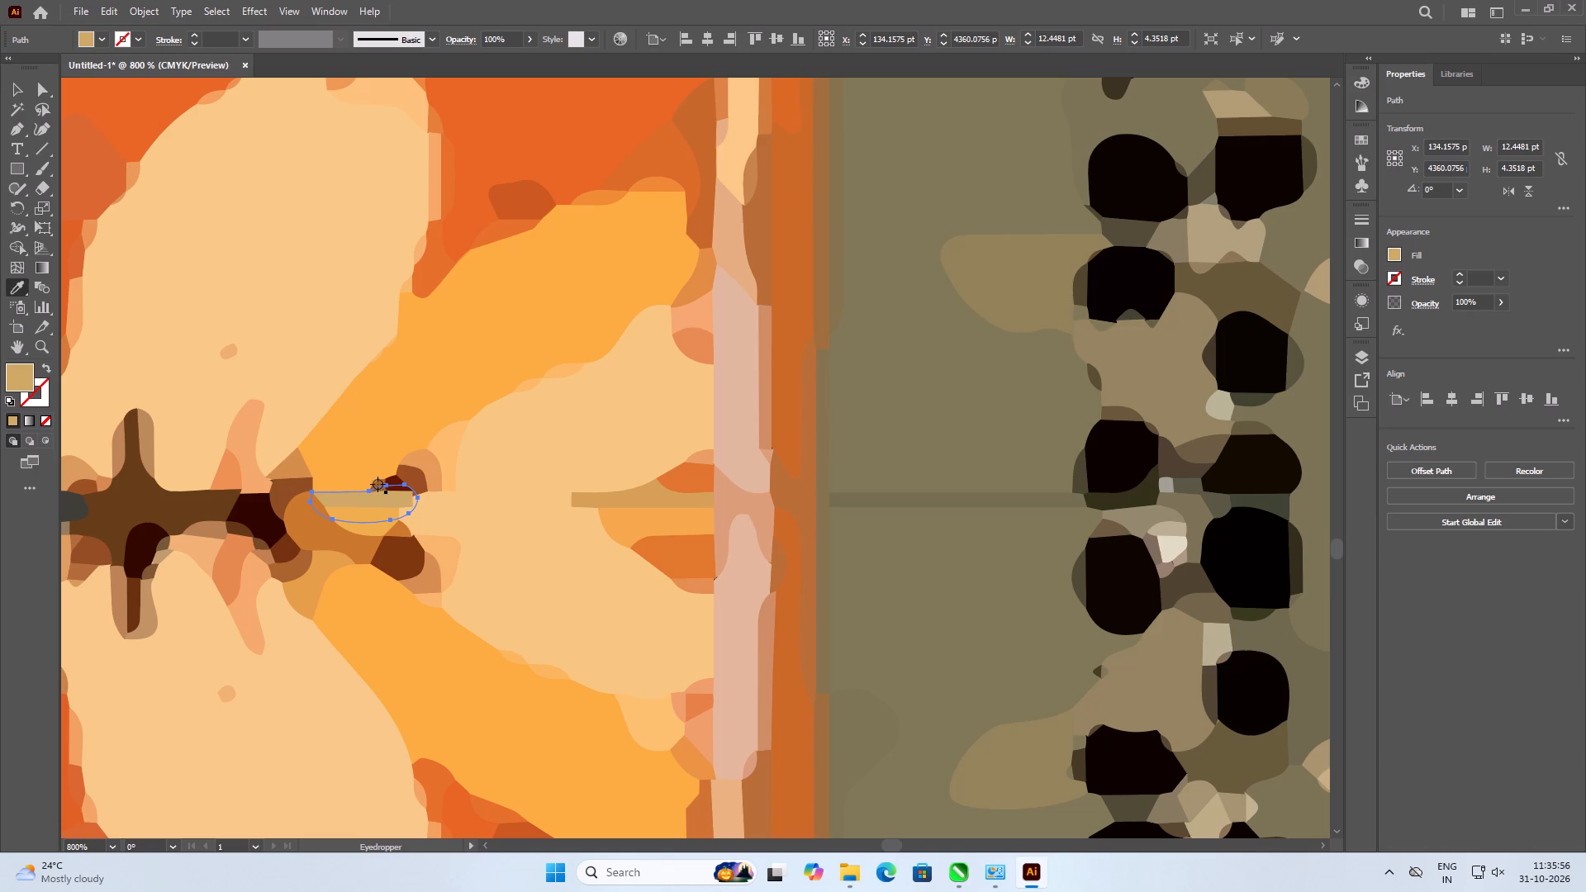
left_click(359, 472)
scroll(788, 474, "down", 2, "alt")
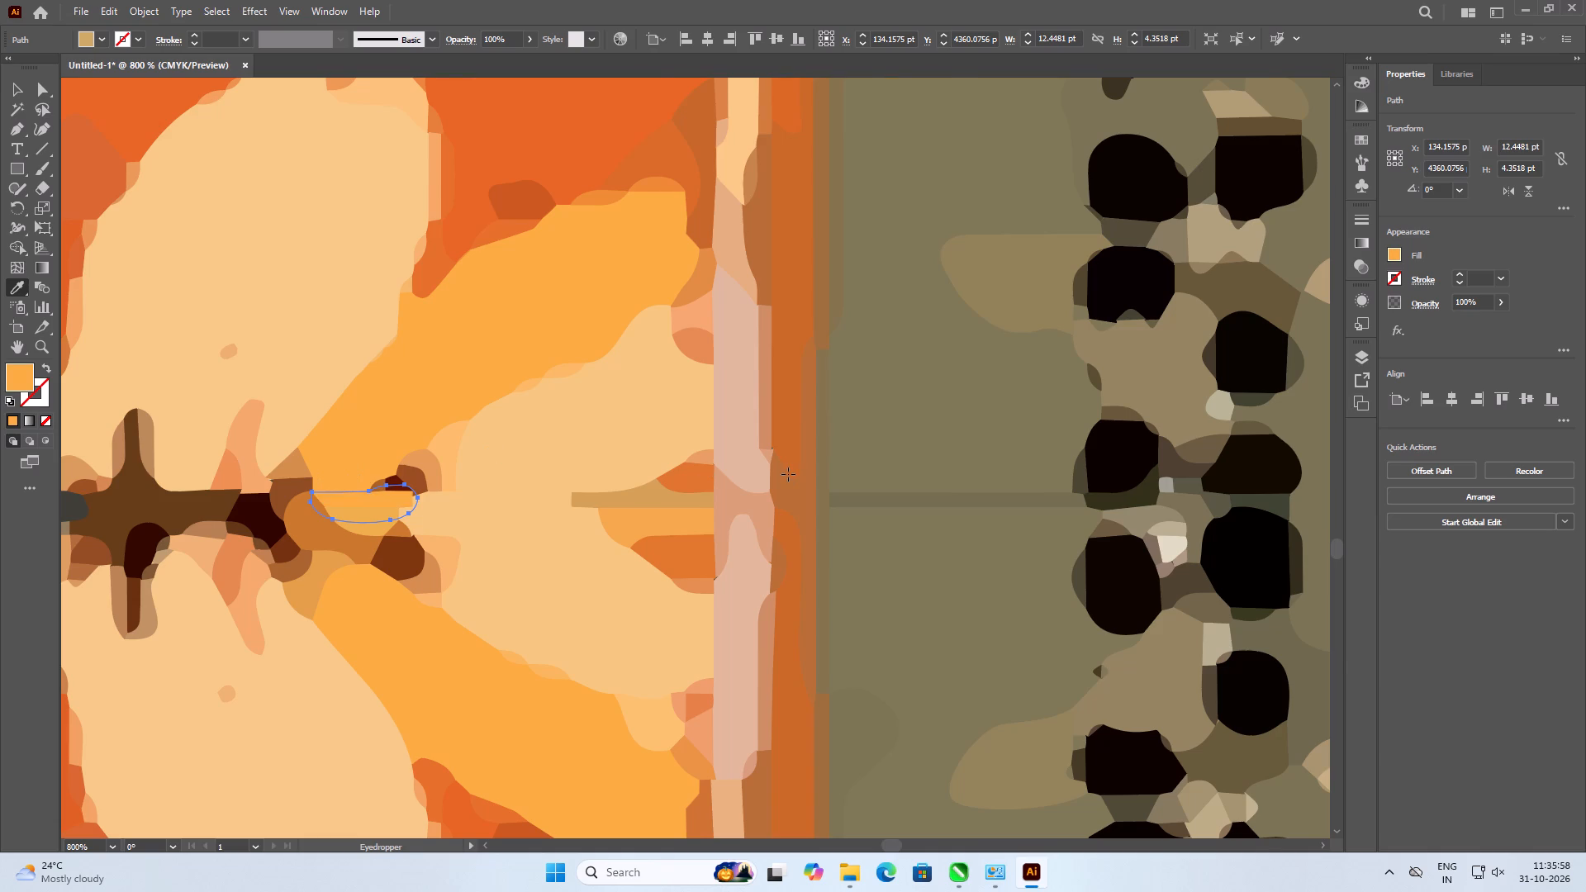
scroll(365, 467, "up", 1, "alt")
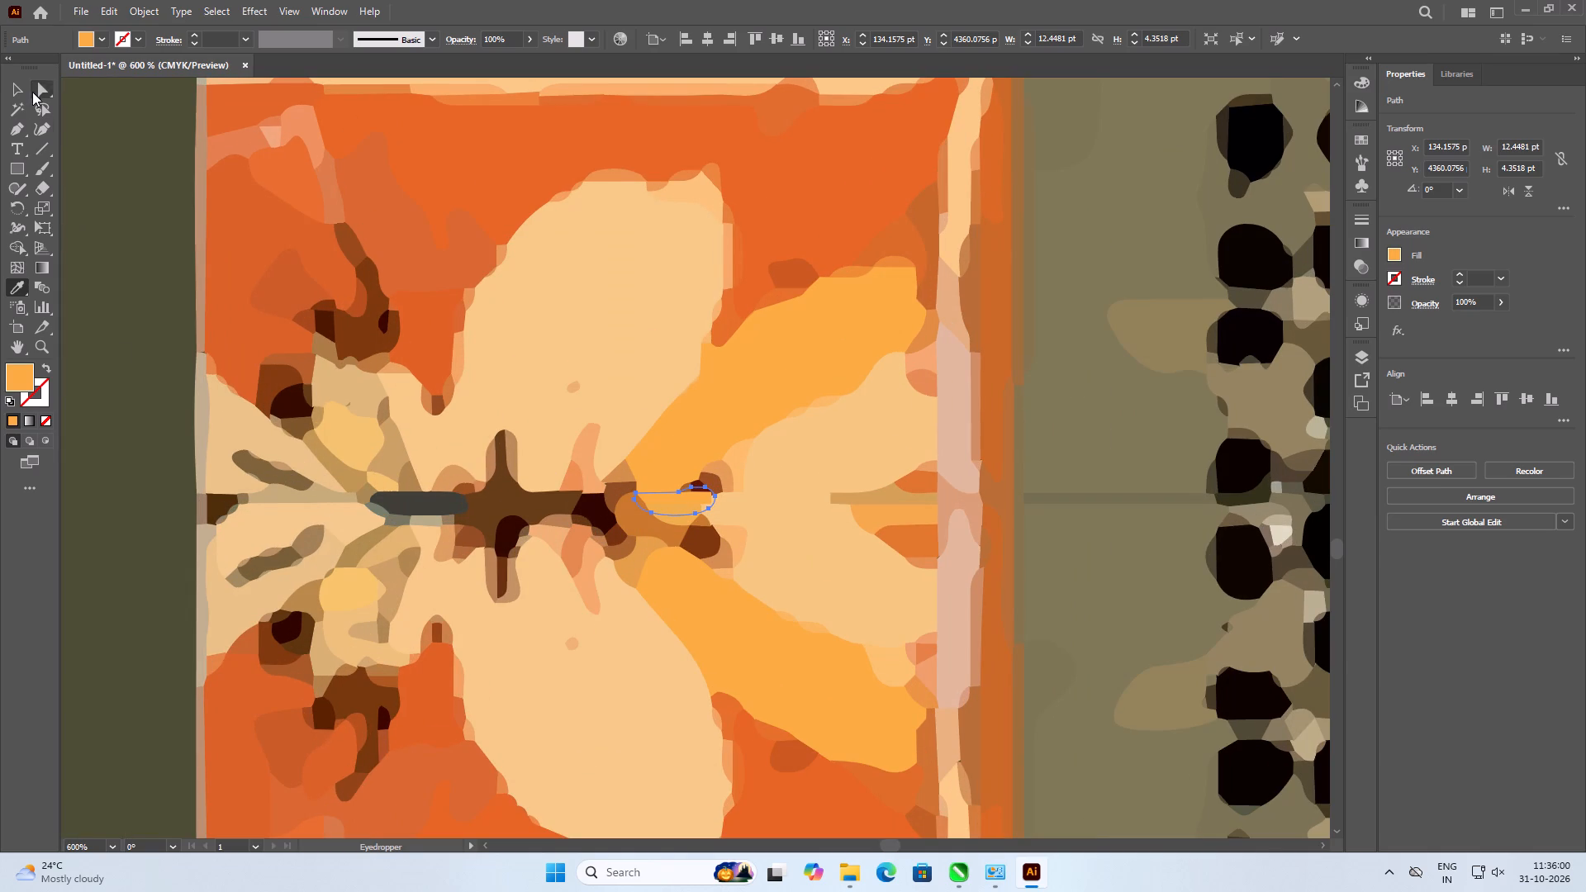
left_click(10, 76)
left_click(12, 90)
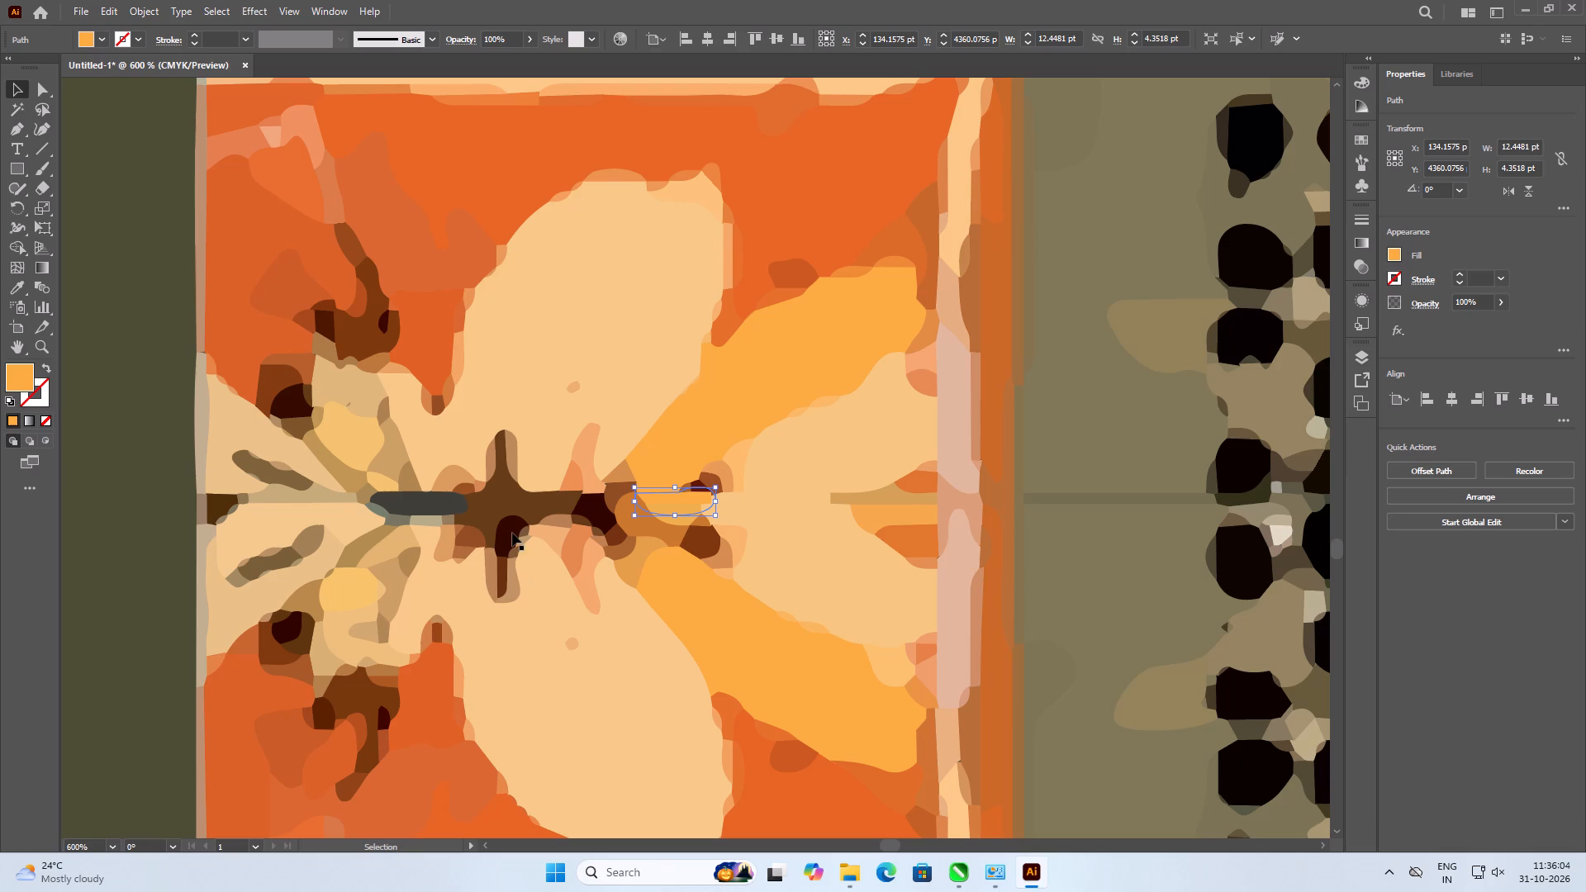
left_click(894, 491)
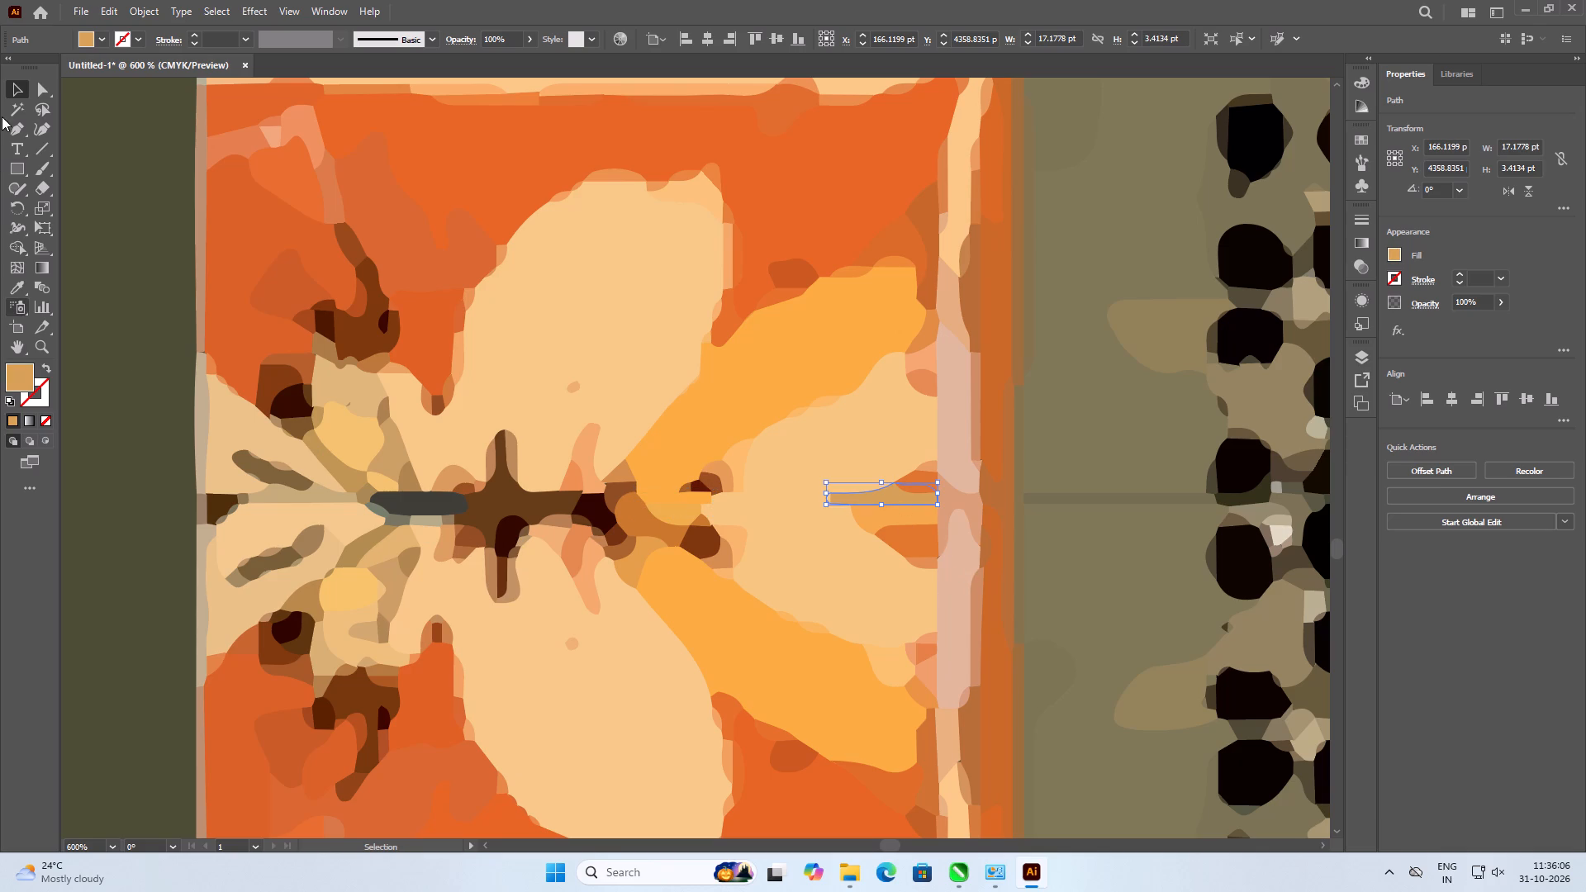
left_click(16, 287)
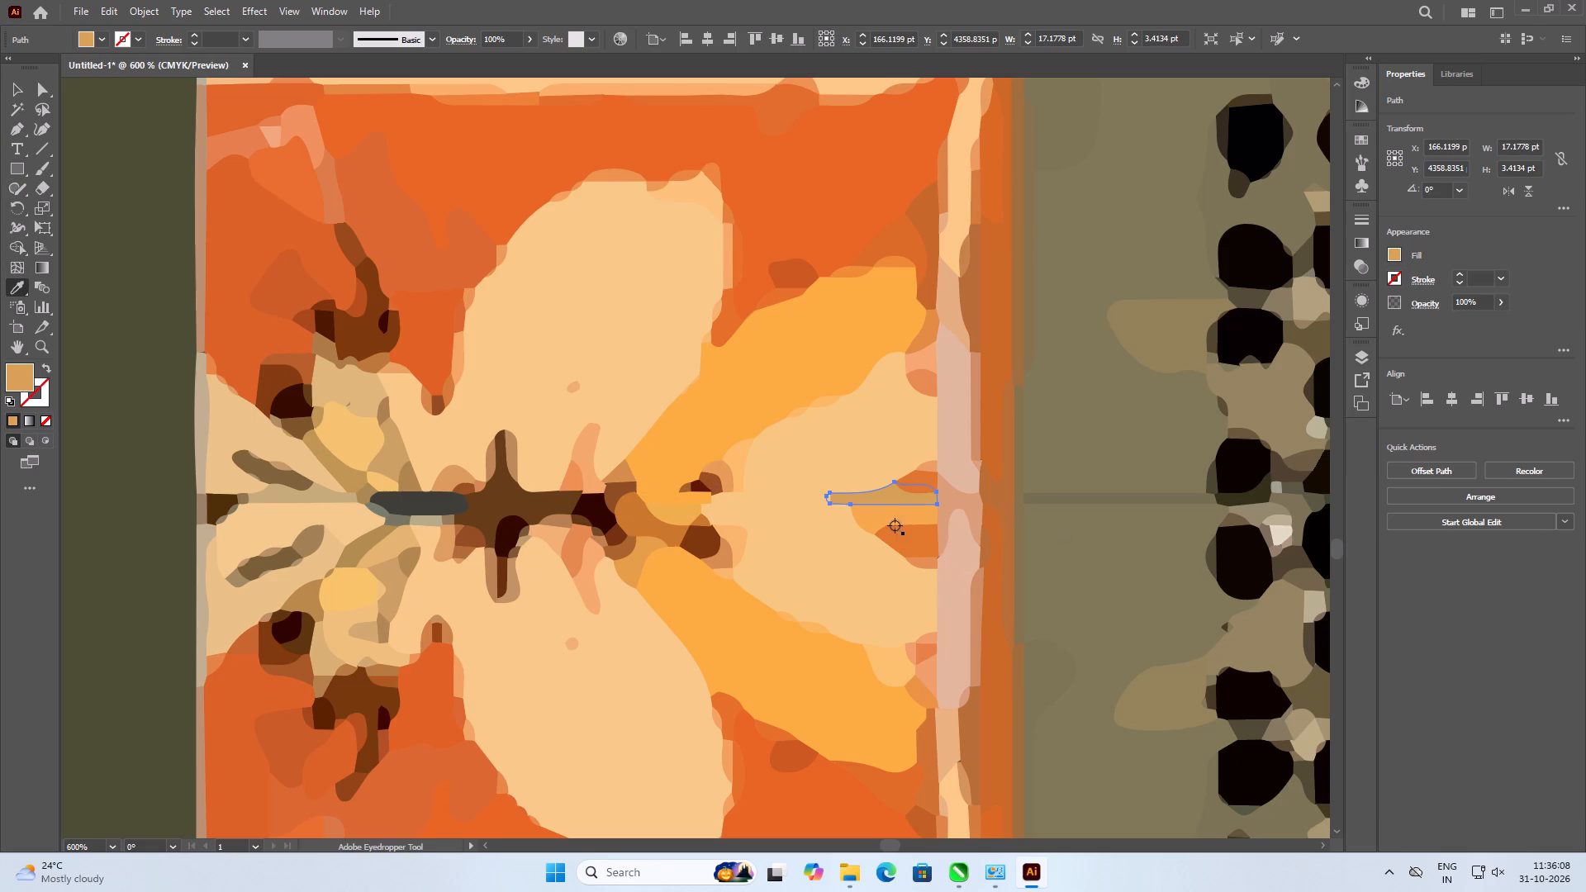
left_click(894, 518)
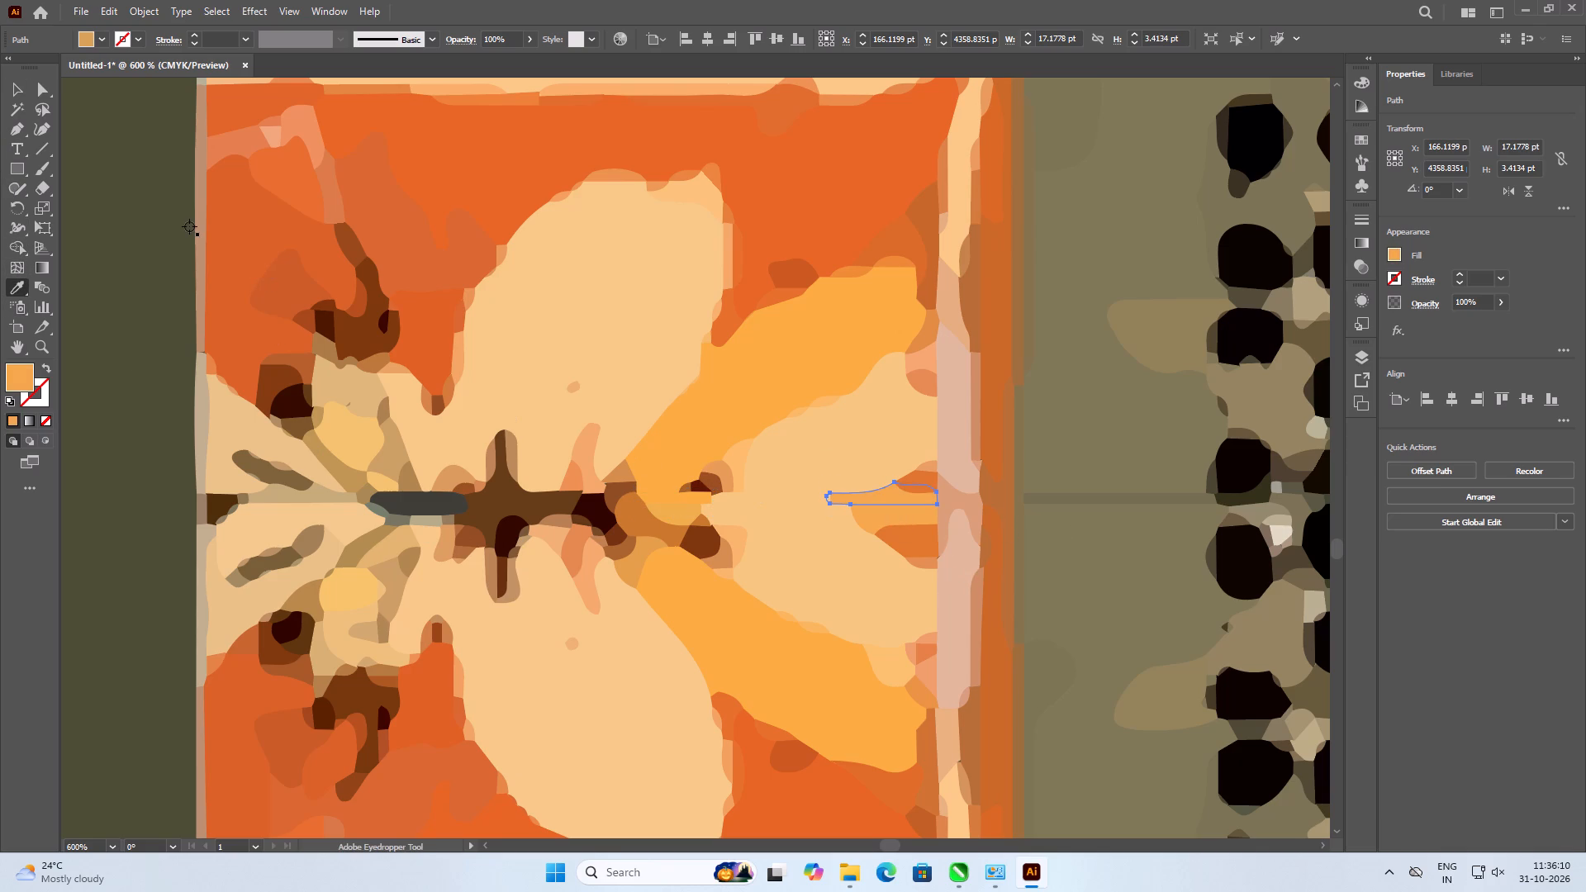
left_click(17, 90)
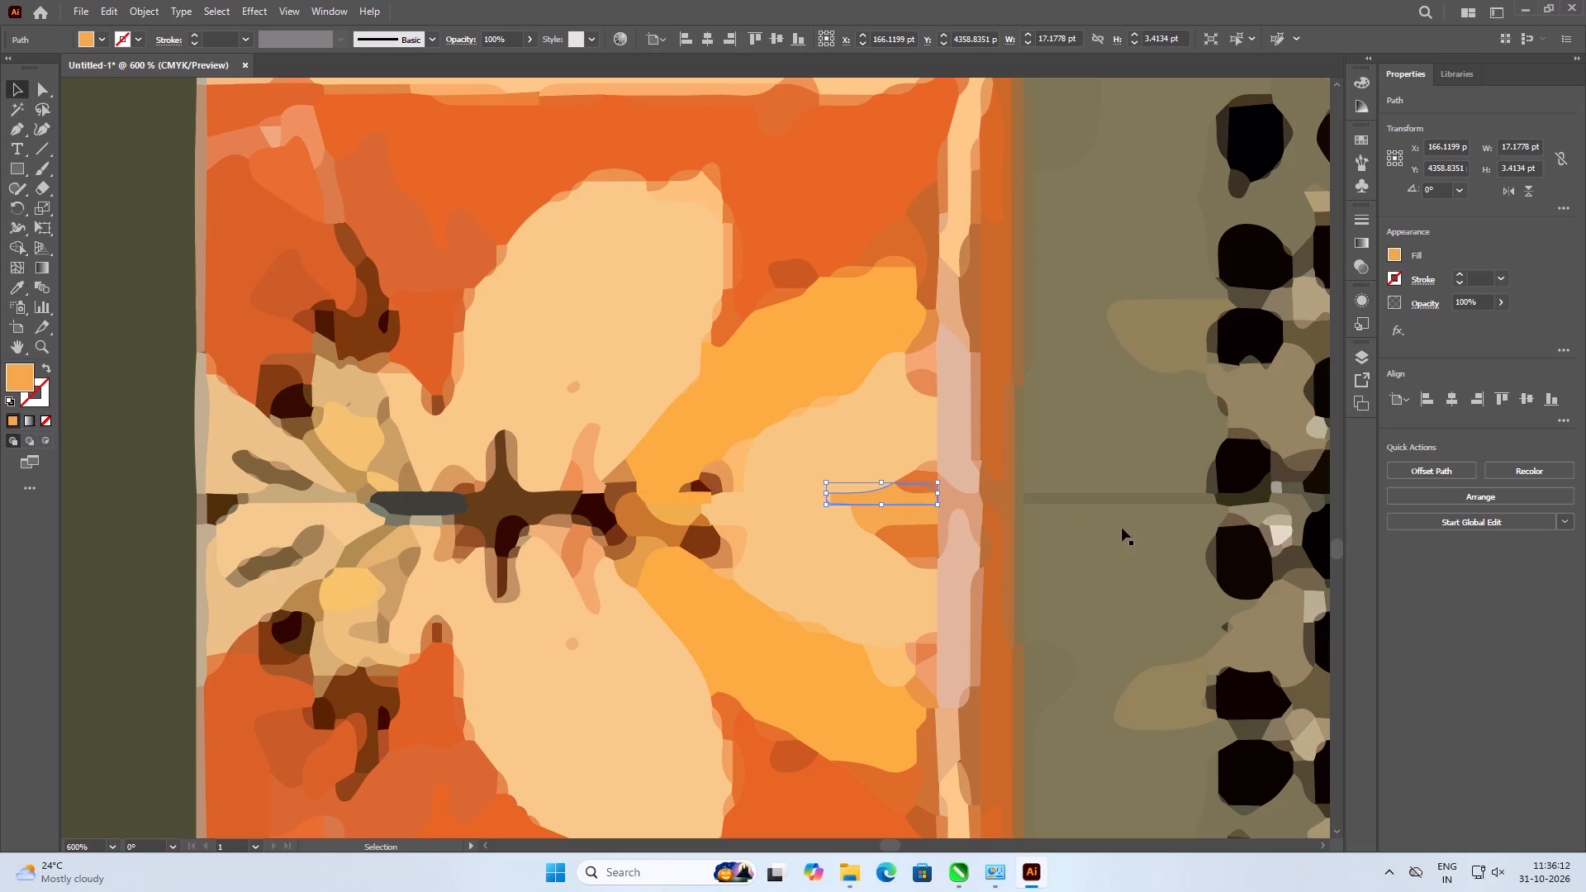
Recolour the darker olive seam strips on both sides of the black dot block with the background olive.
left_click(1121, 500)
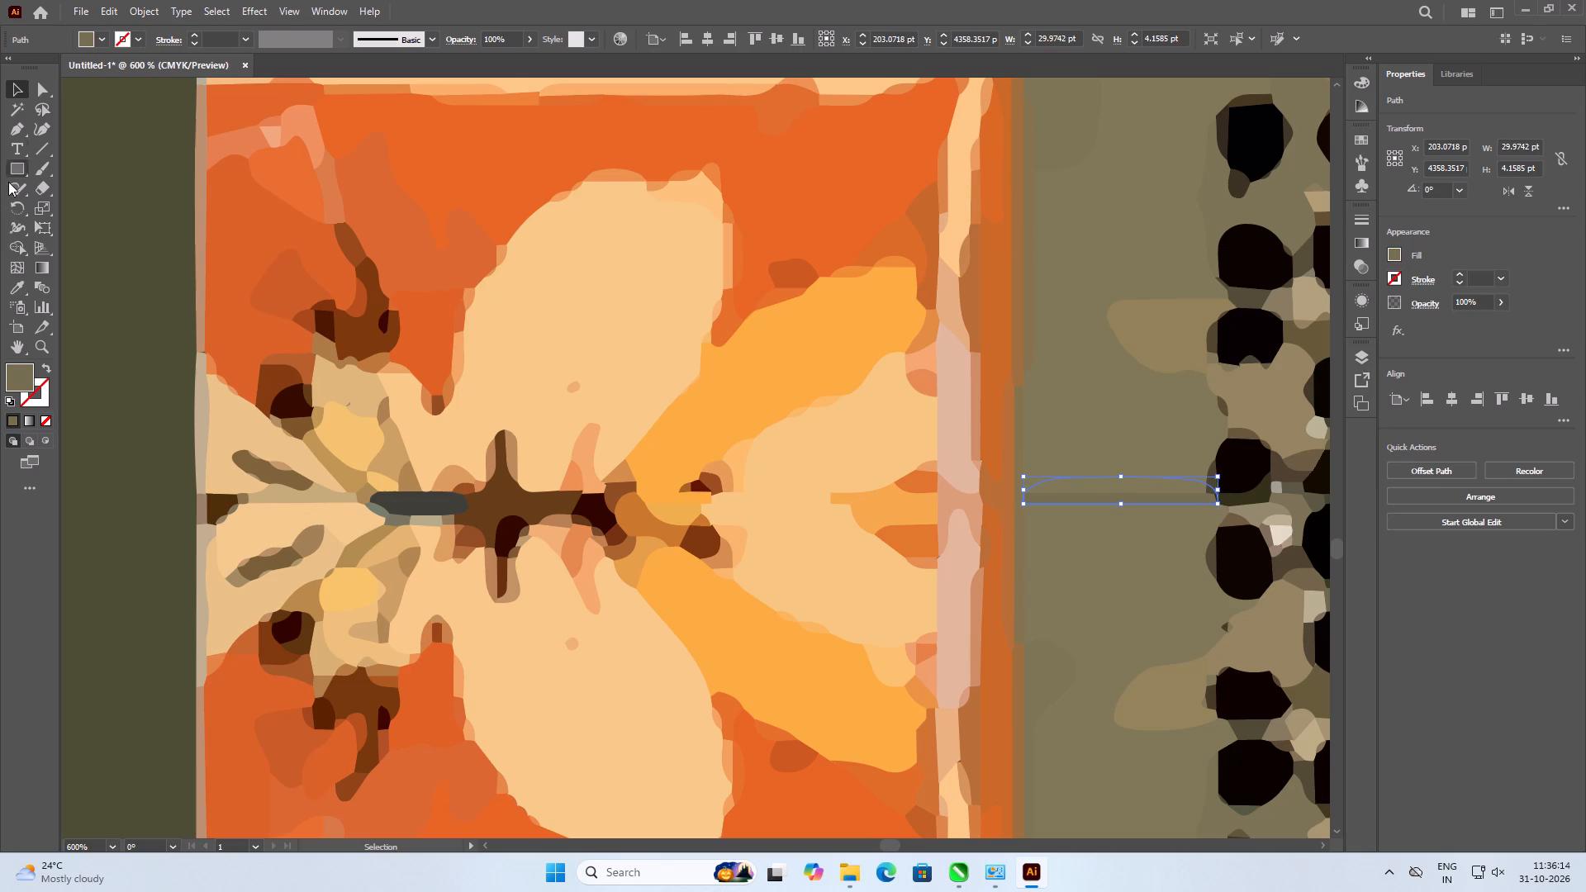
left_click(12, 280)
left_click(1124, 408)
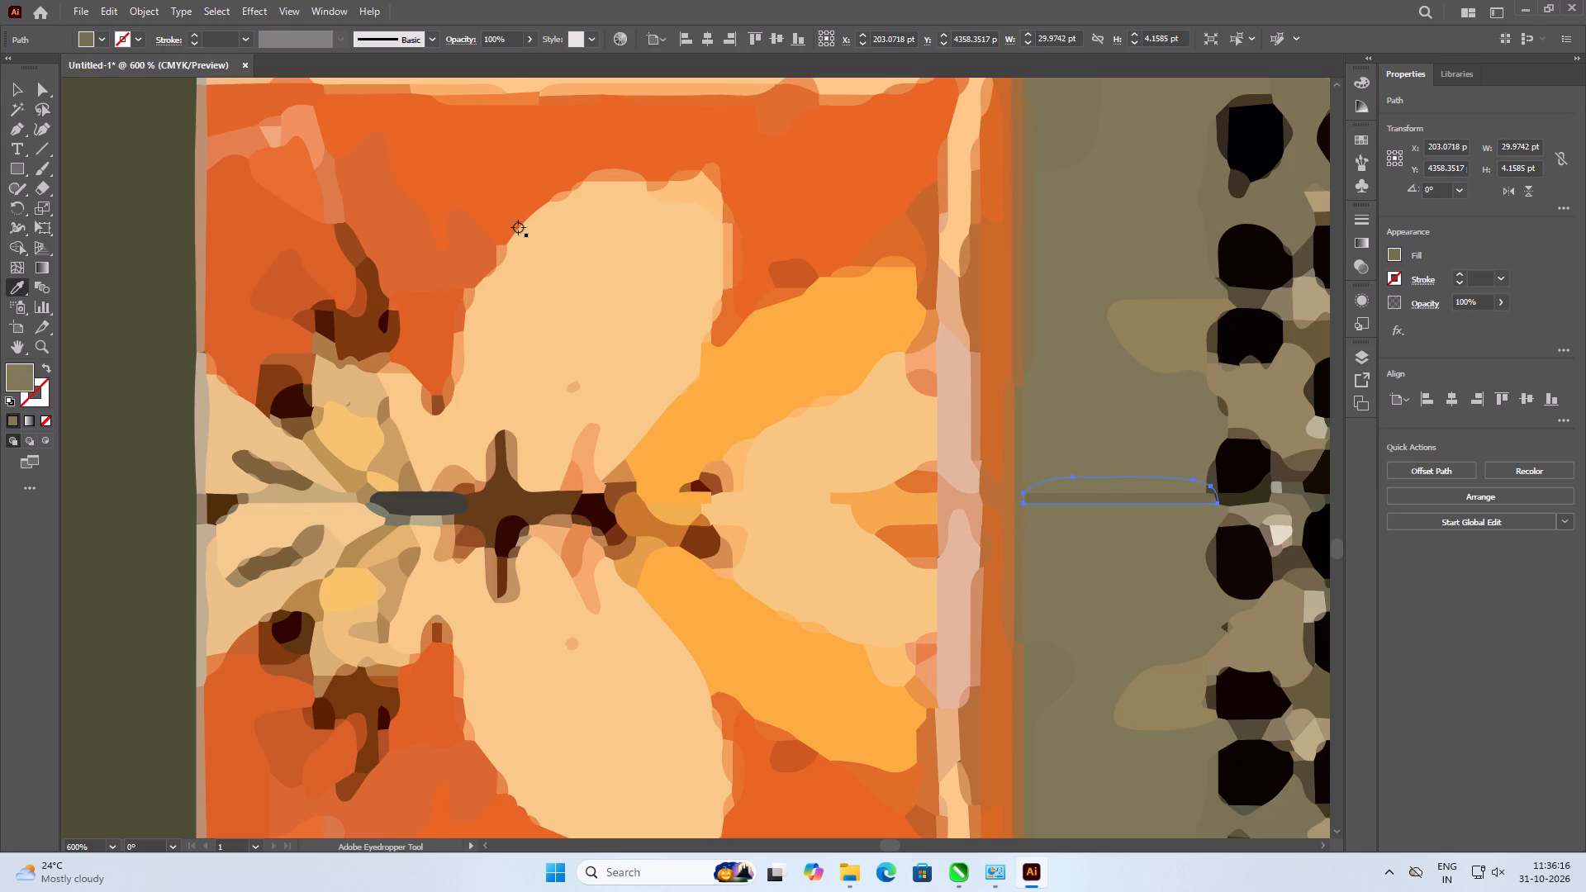
left_click(11, 87)
scroll(373, 465, "down", 3, "alt")
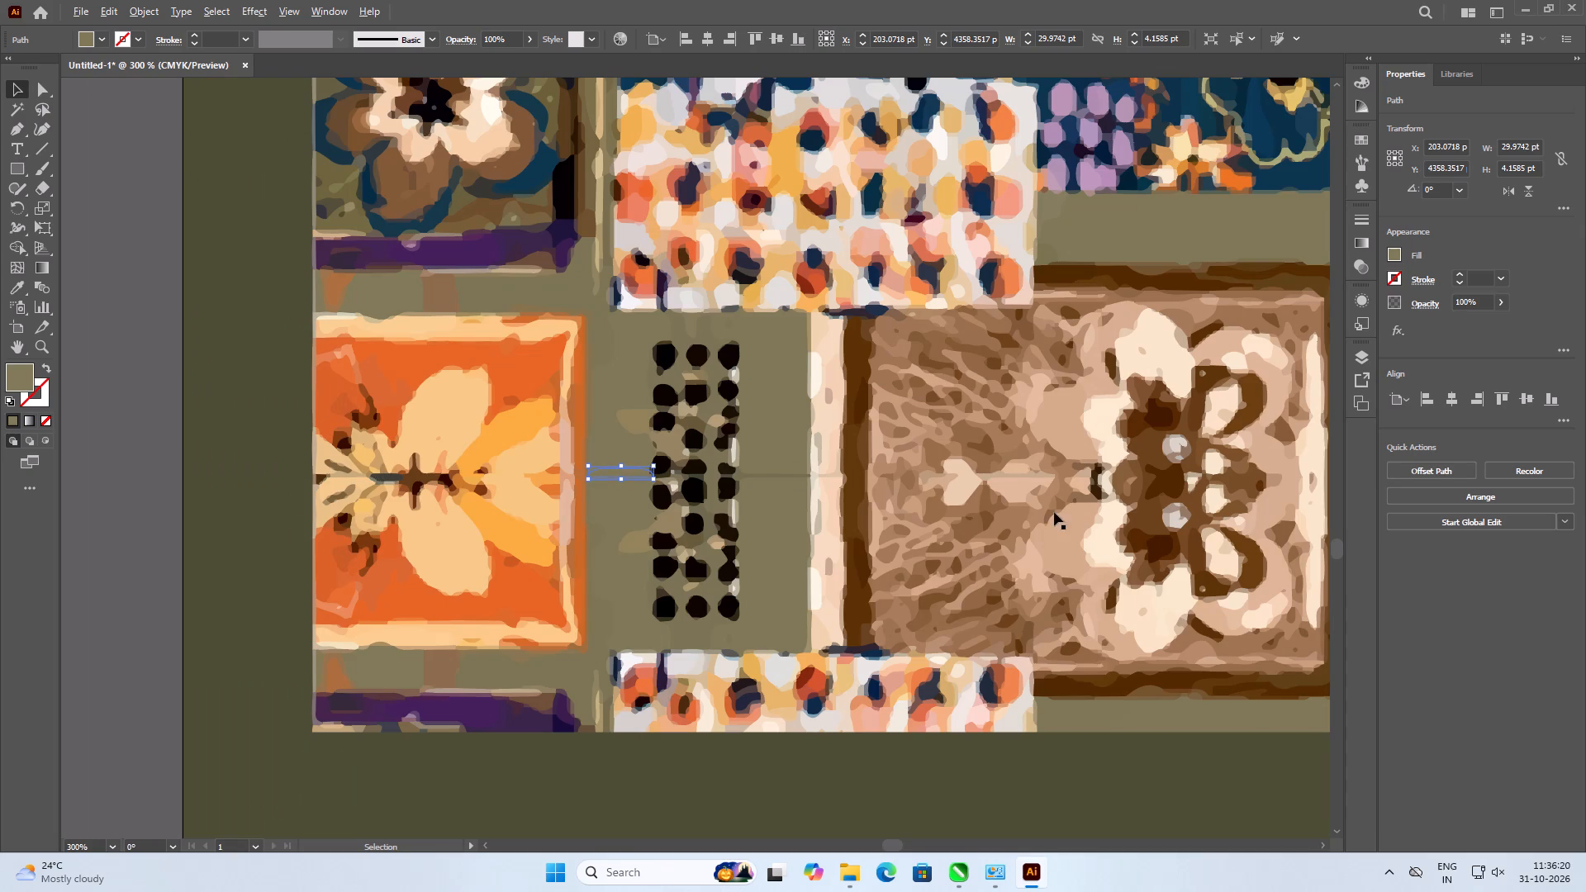
scroll(1007, 513, "up", 1, "alt")
scroll(840, 501, "up", 1, "alt")
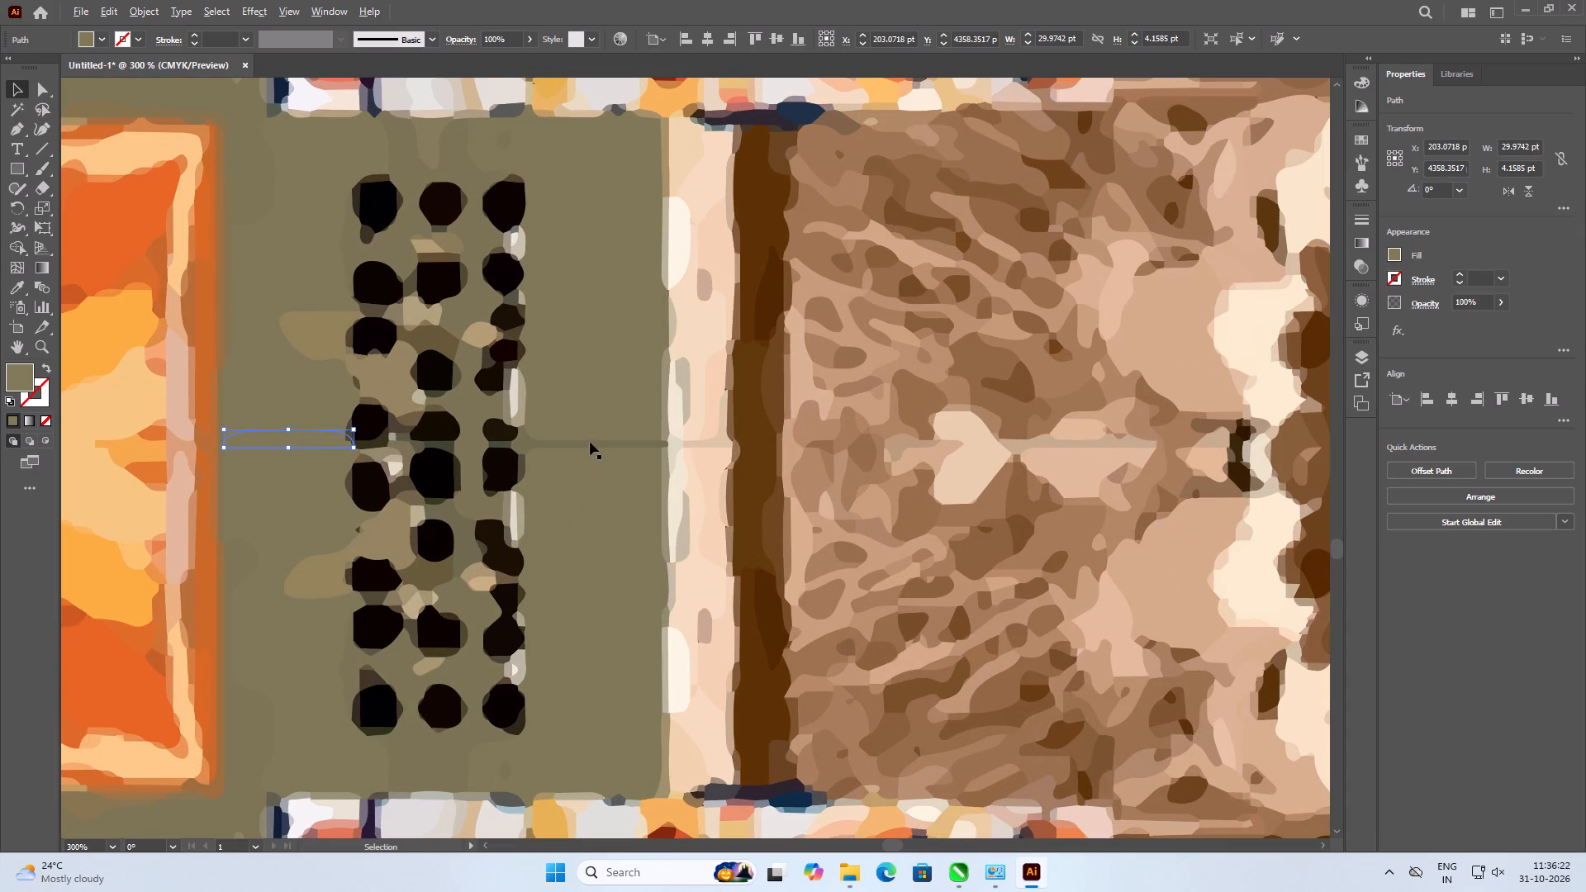
left_click(590, 442)
left_click(539, 446)
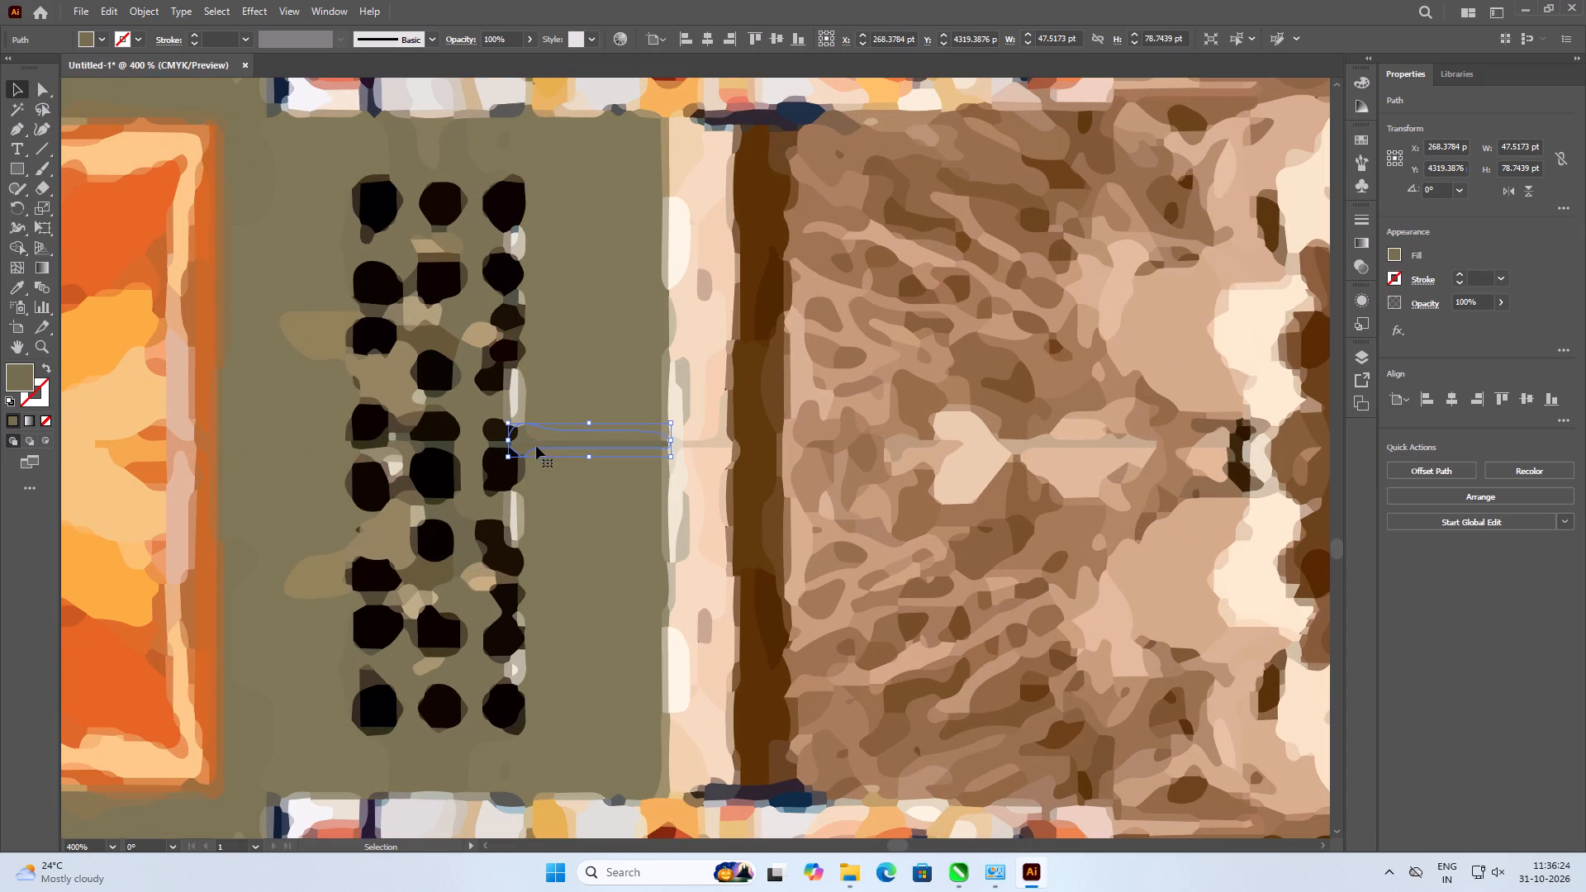
left_click(11, 292)
left_click(603, 335)
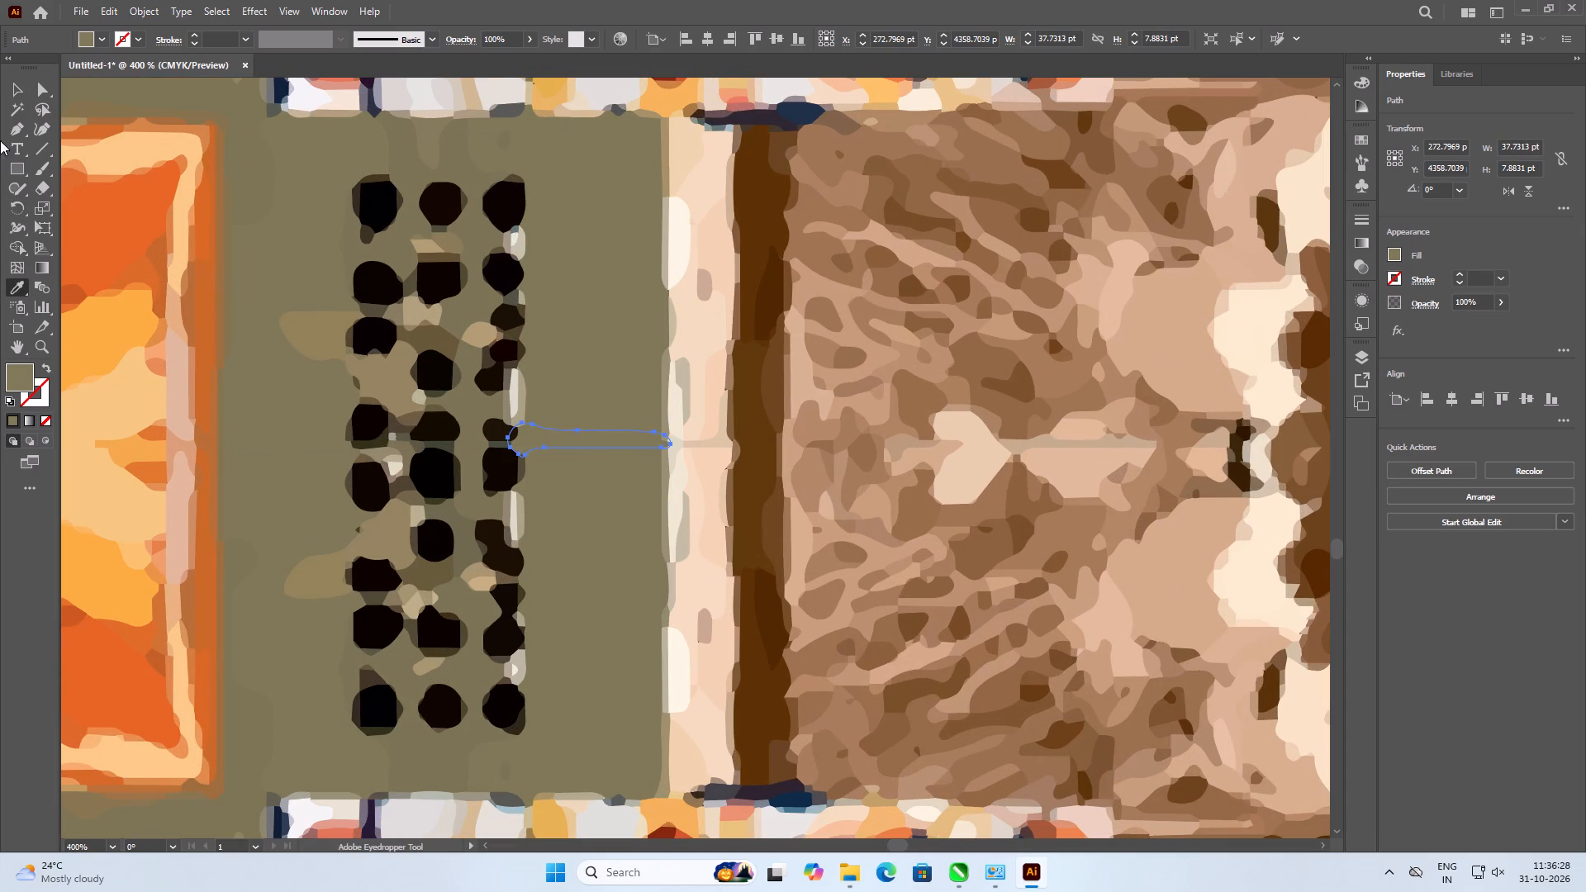
left_click(6, 92)
Recolour the greyish-tan seam strip beside the heart shape in the bottom brown floral panel with the adjoining peach.
left_click(297, 362)
scroll(297, 362, "down", 1, "alt")
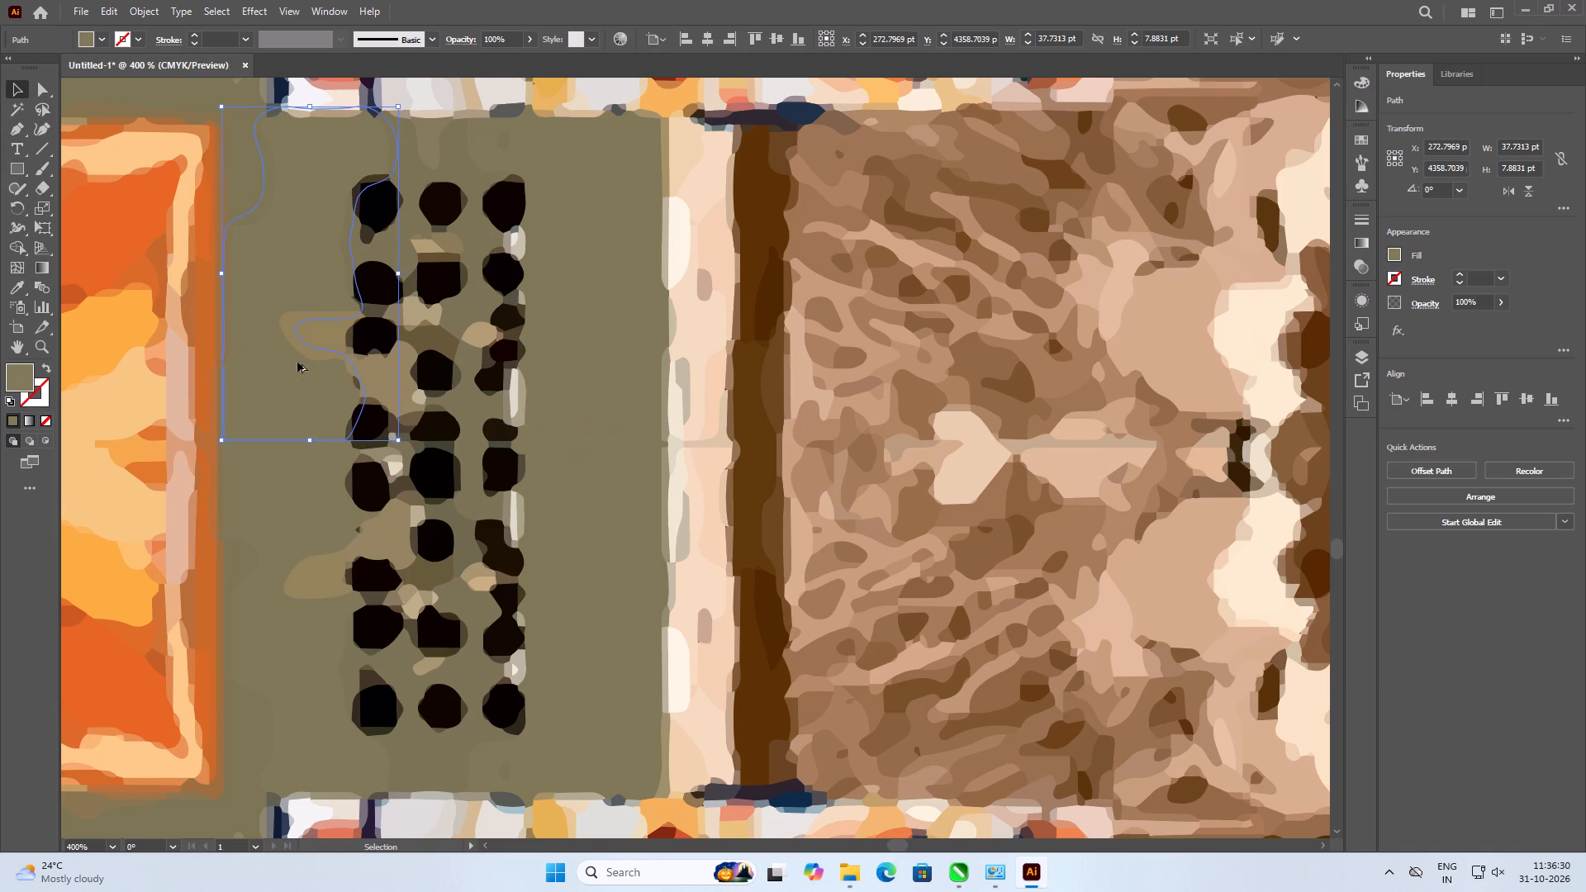
scroll(297, 362, "down", 2, "alt")
scroll(622, 370, "up", 1, "alt")
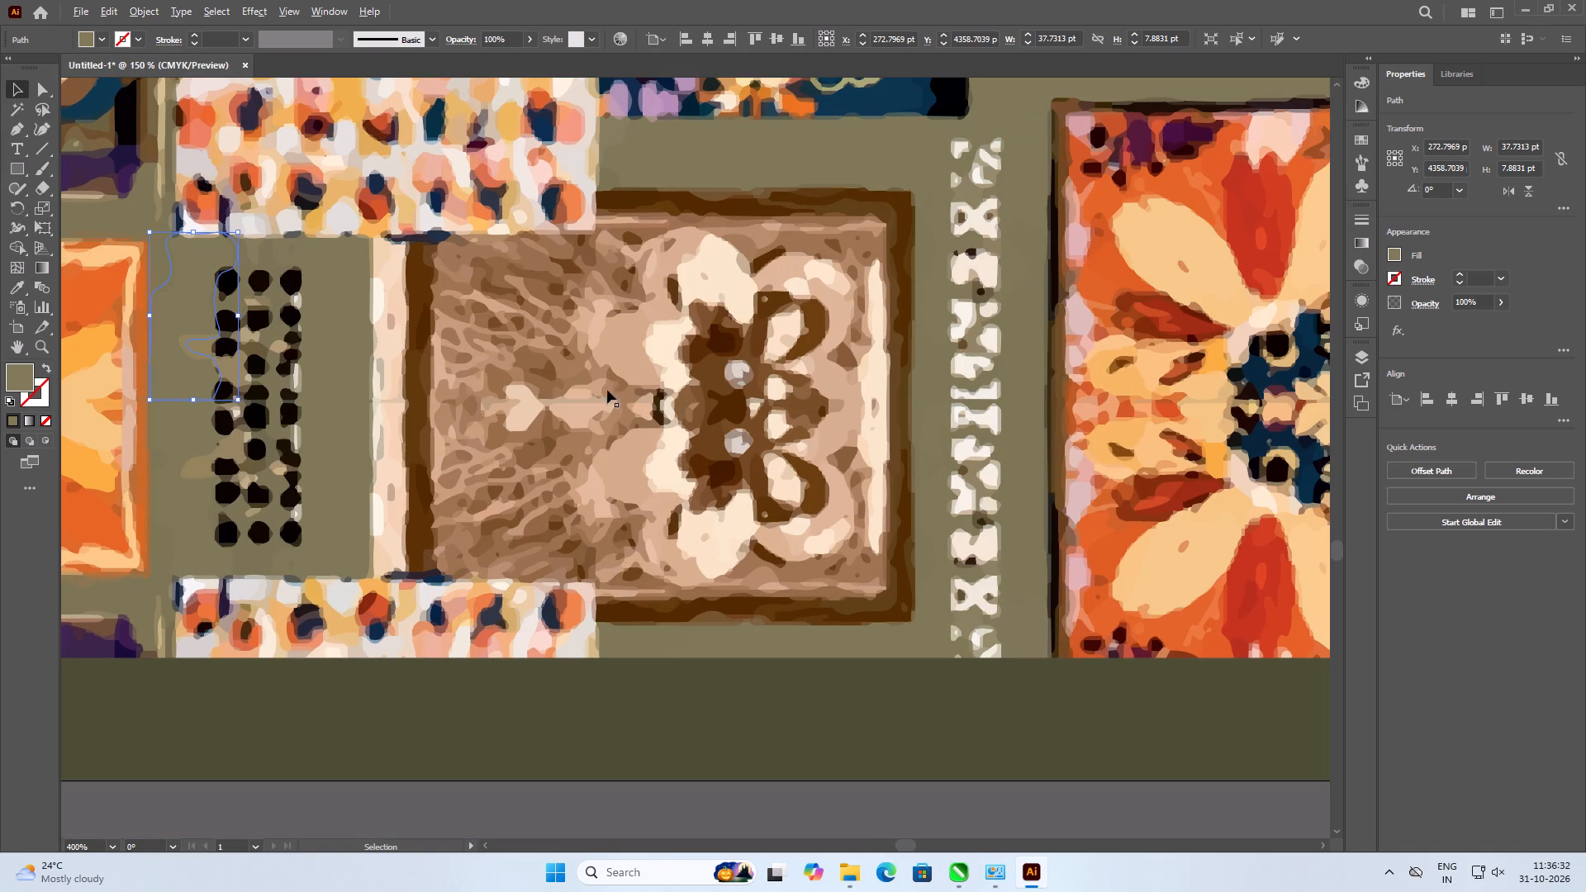
left_click(582, 401)
scroll(555, 378, "up", 4, "alt")
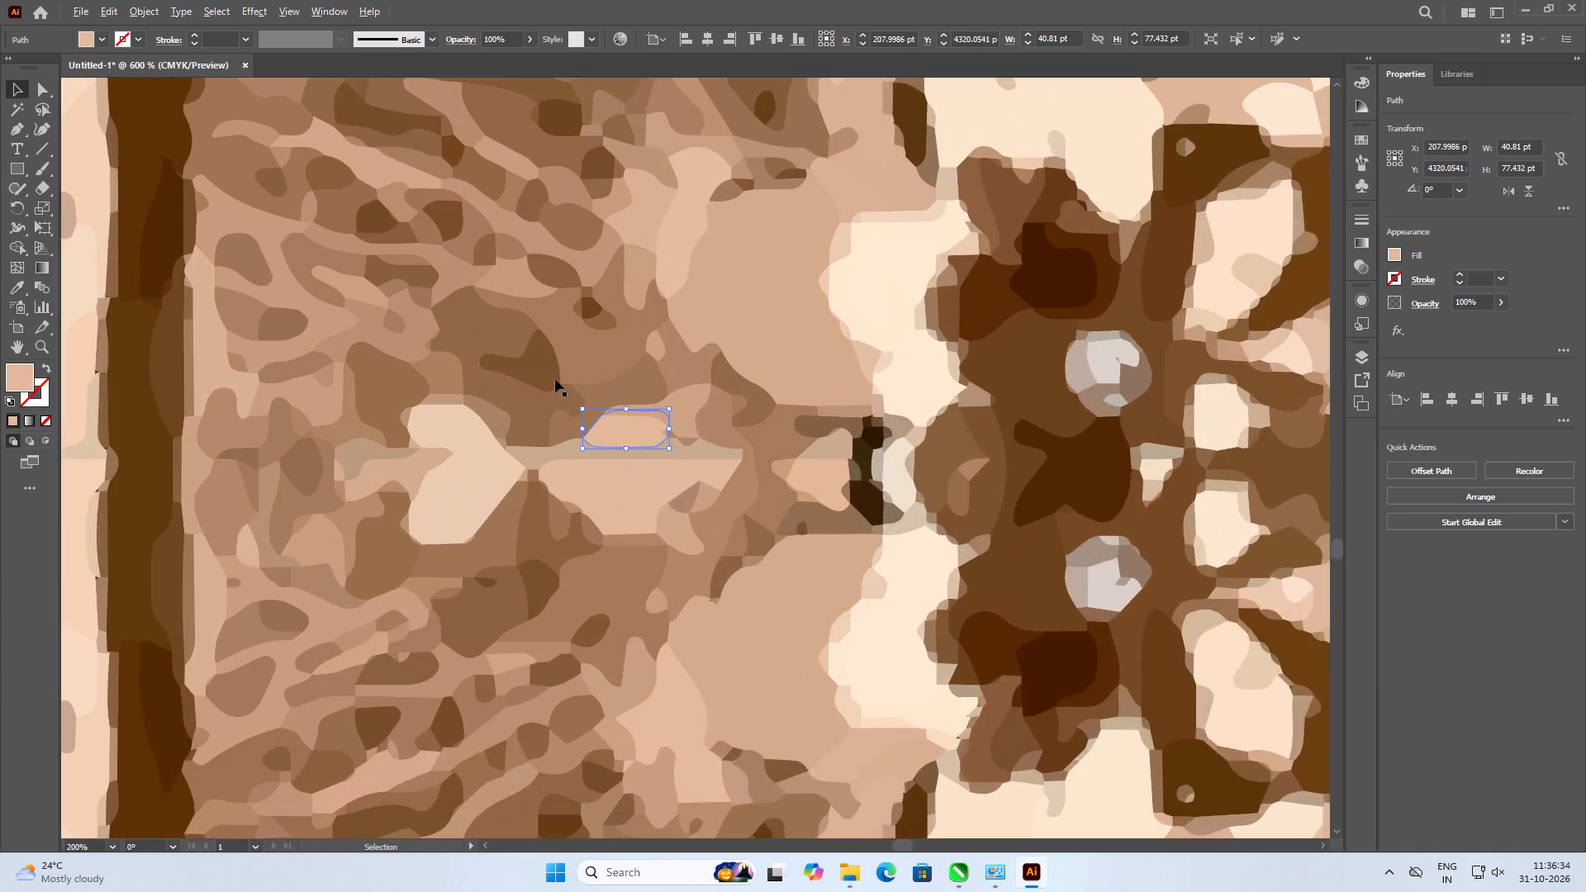
left_click(544, 480)
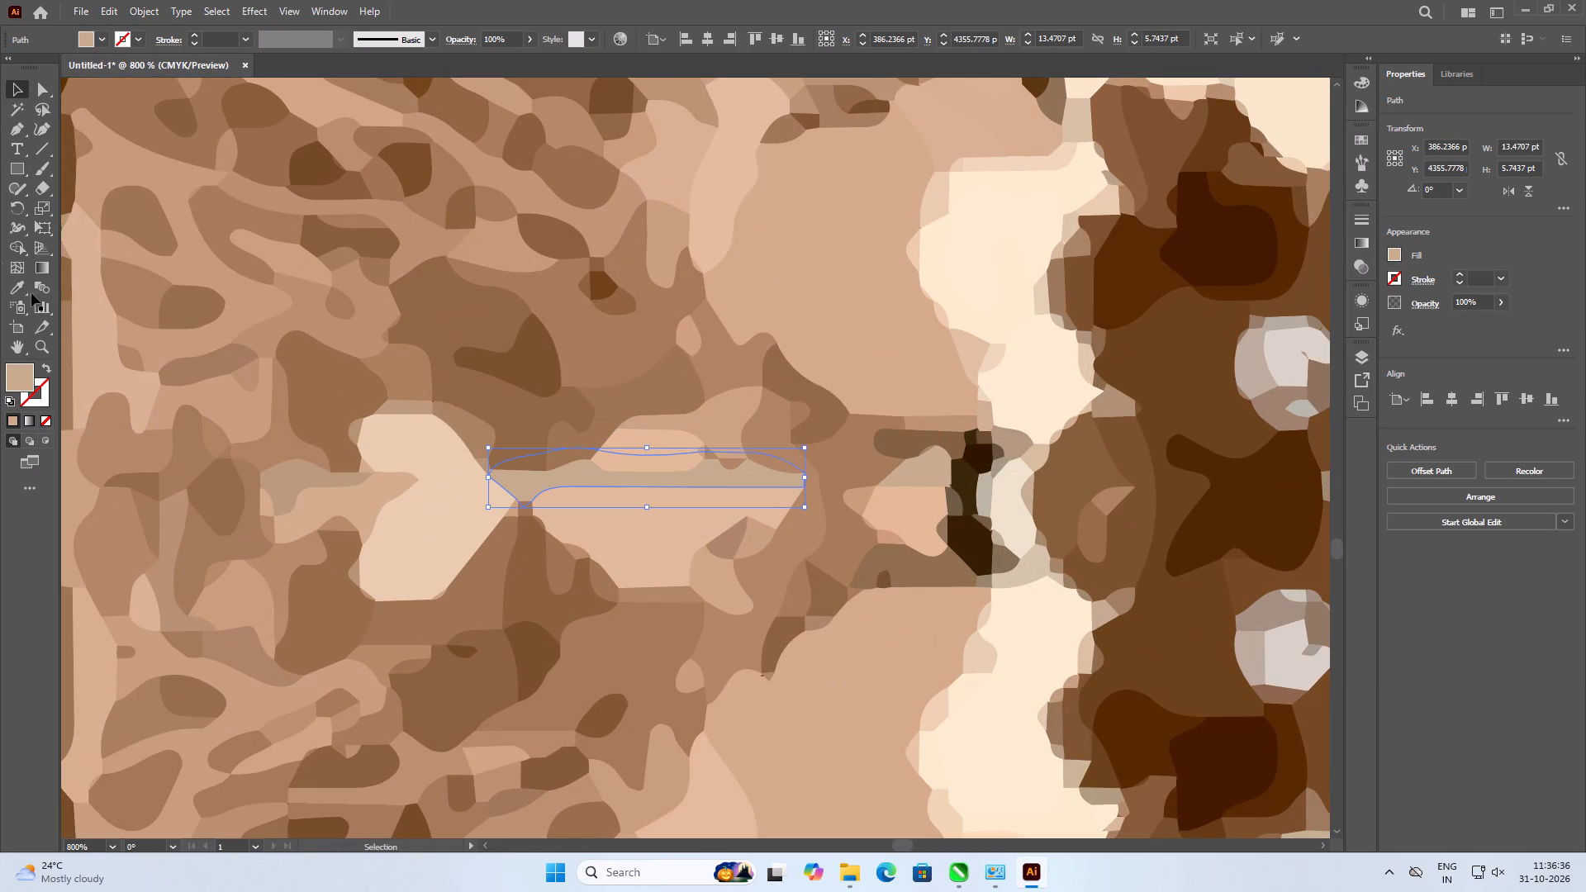
left_click(12, 290)
left_click(639, 515)
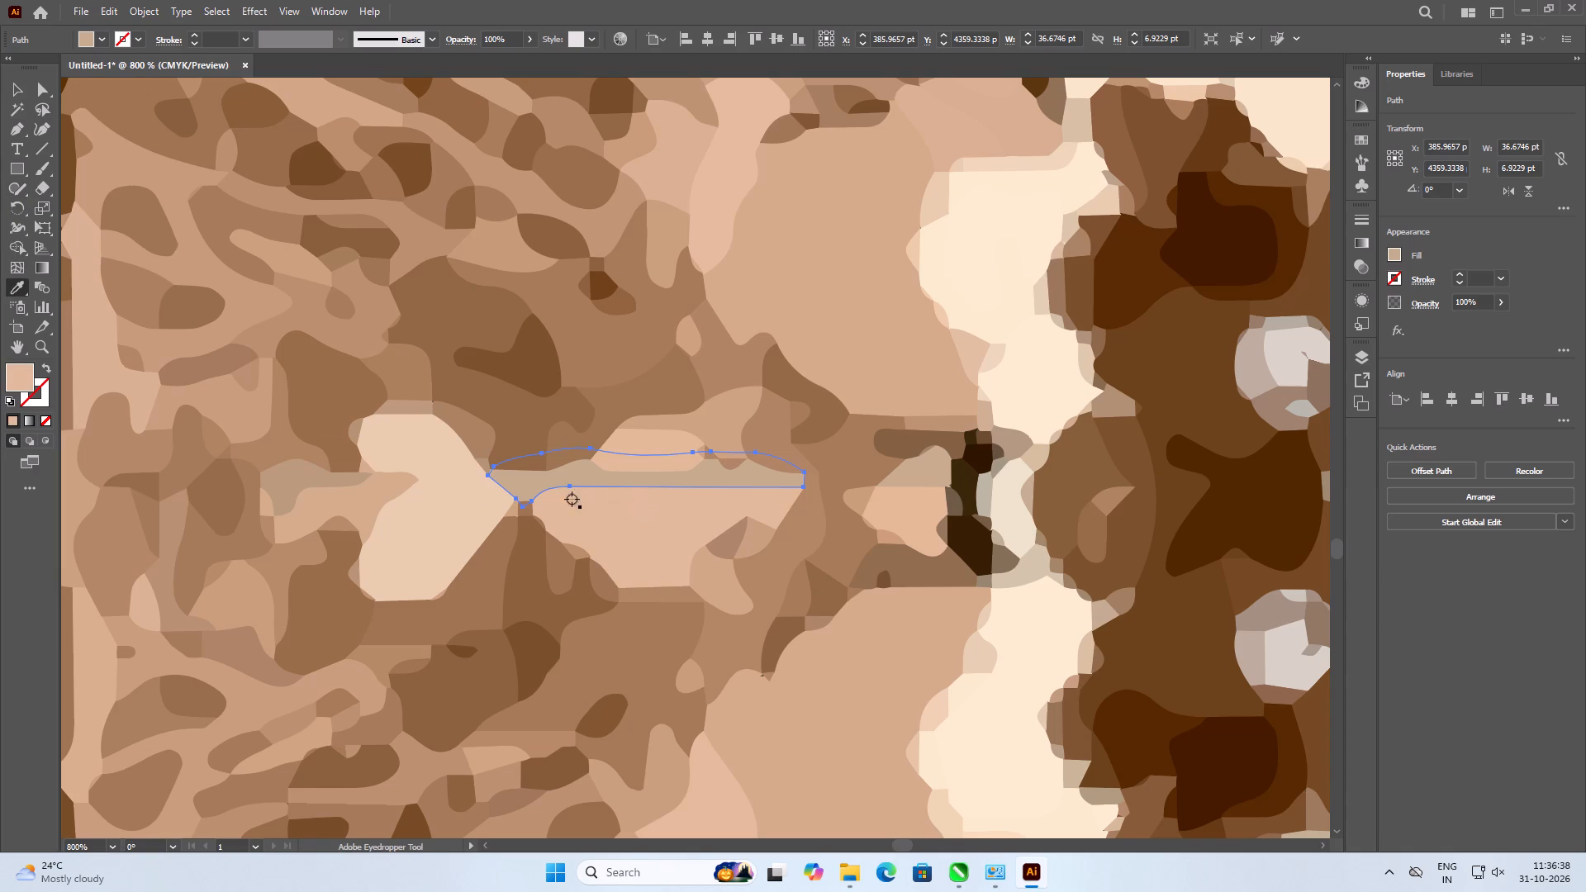
left_click(16, 87)
Recolour the thin tan seam strip along the pointed central petal in the bottom orange-and-navy floral panel with the adjoining peach.
scroll(514, 479, "down", 2, "alt")
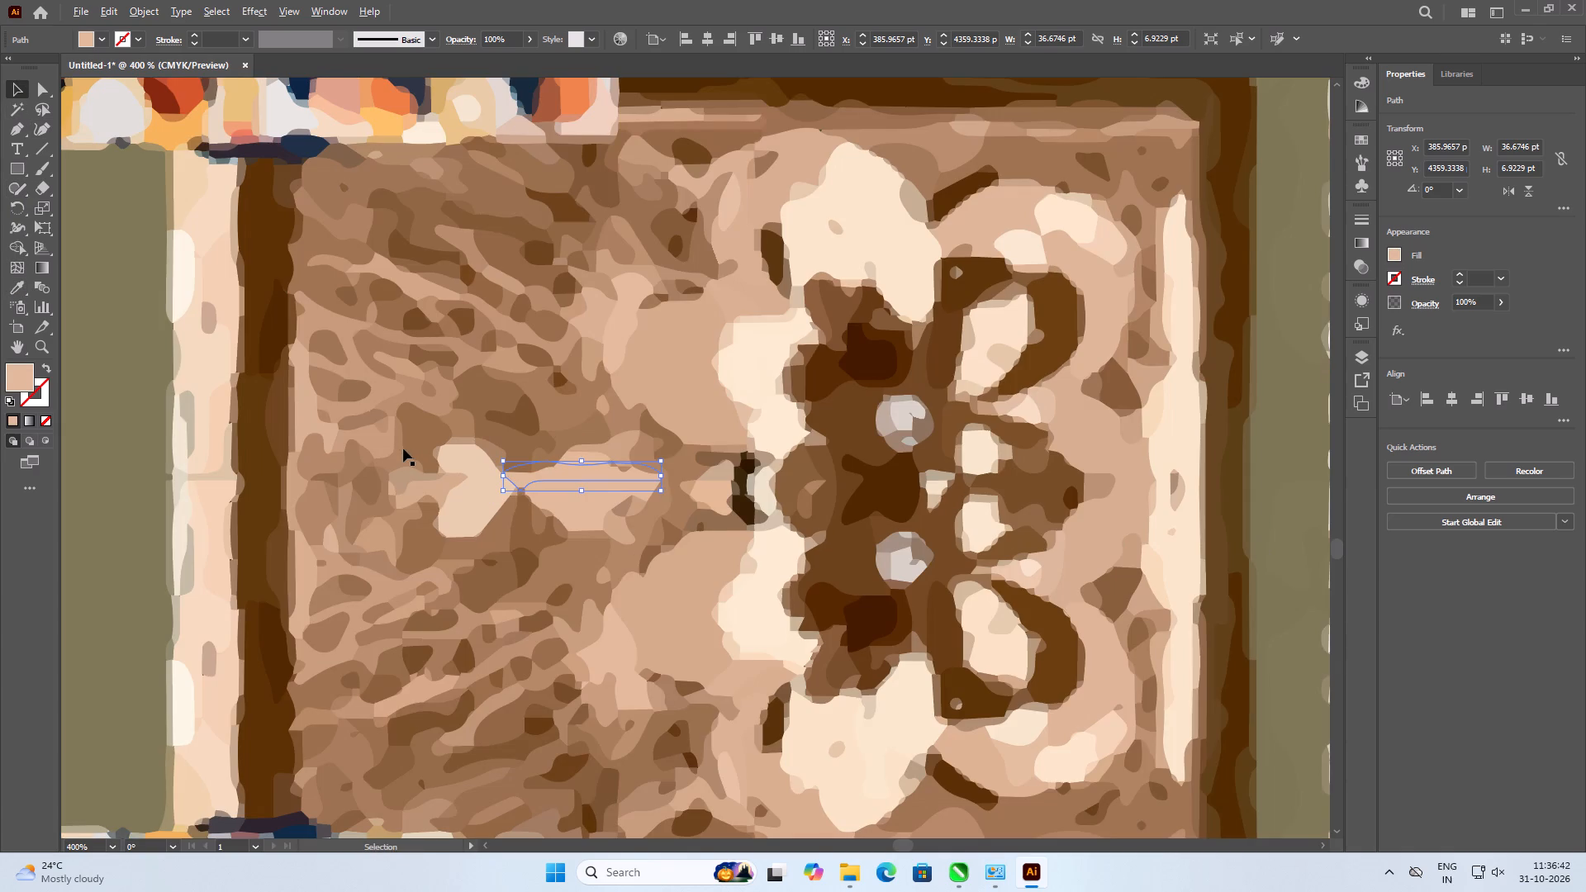
scroll(403, 448, "down", 3, "alt")
scroll(871, 491, "up", 4, "alt")
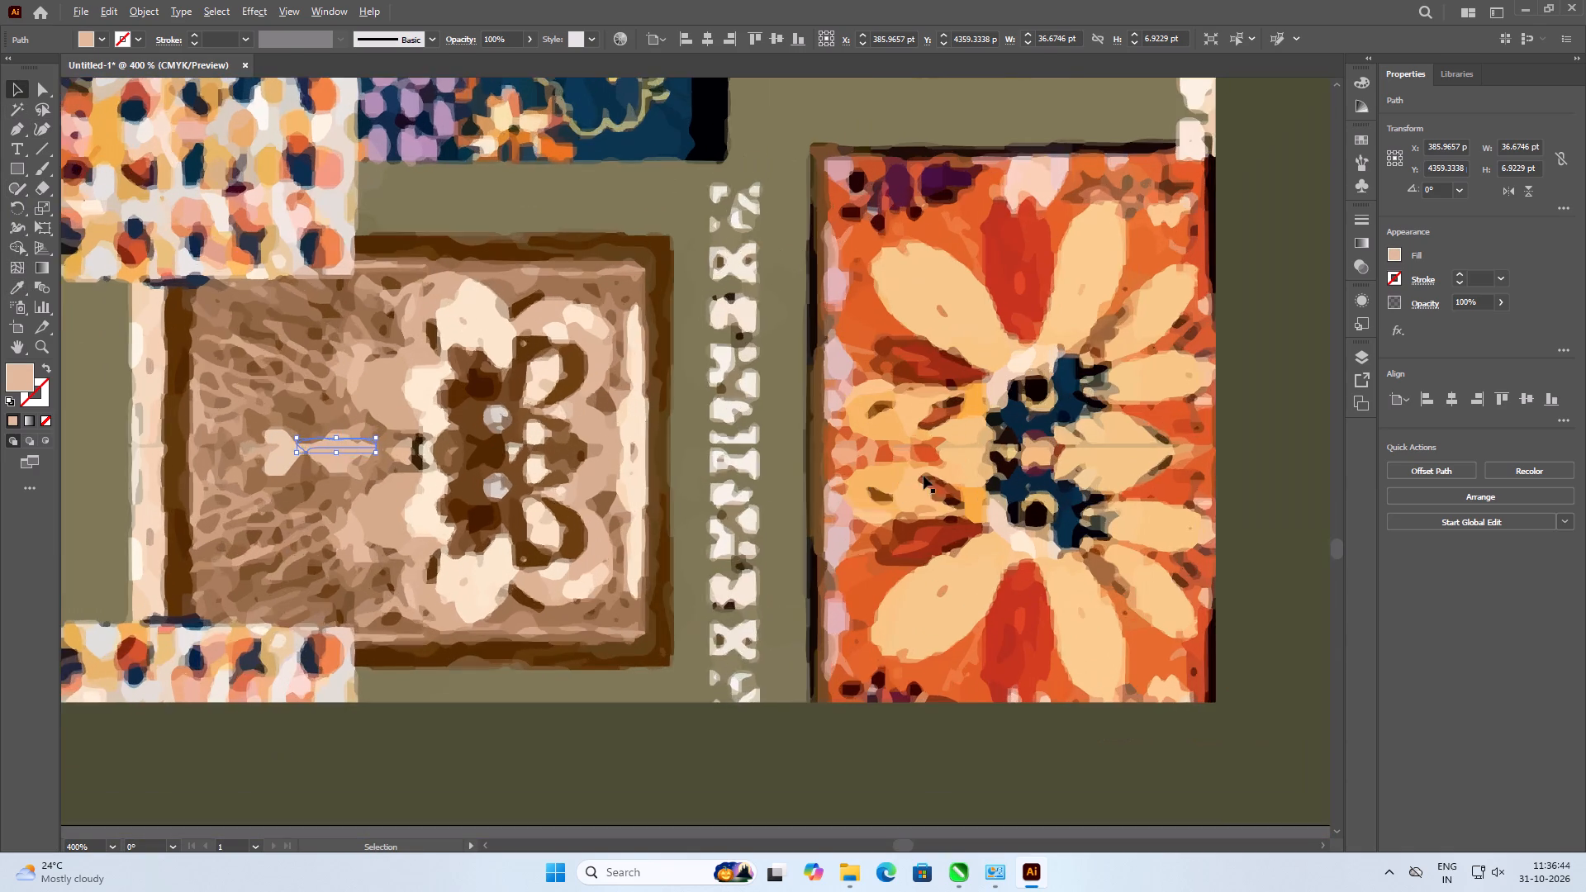
scroll(31, 460, "down", 2, "alt")
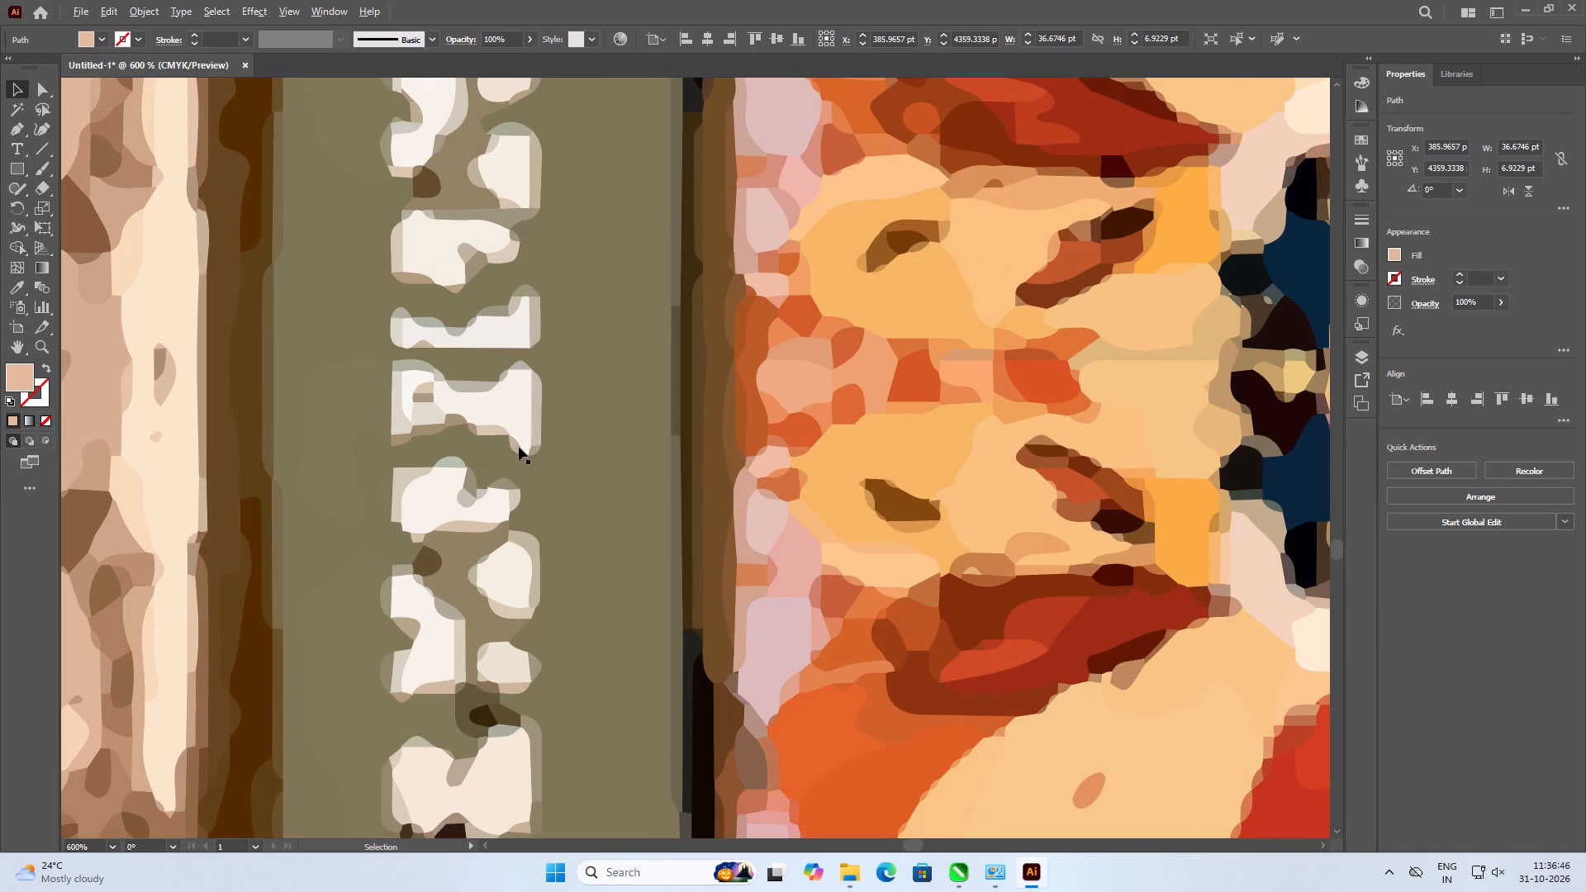
scroll(415, 468, "down", 1)
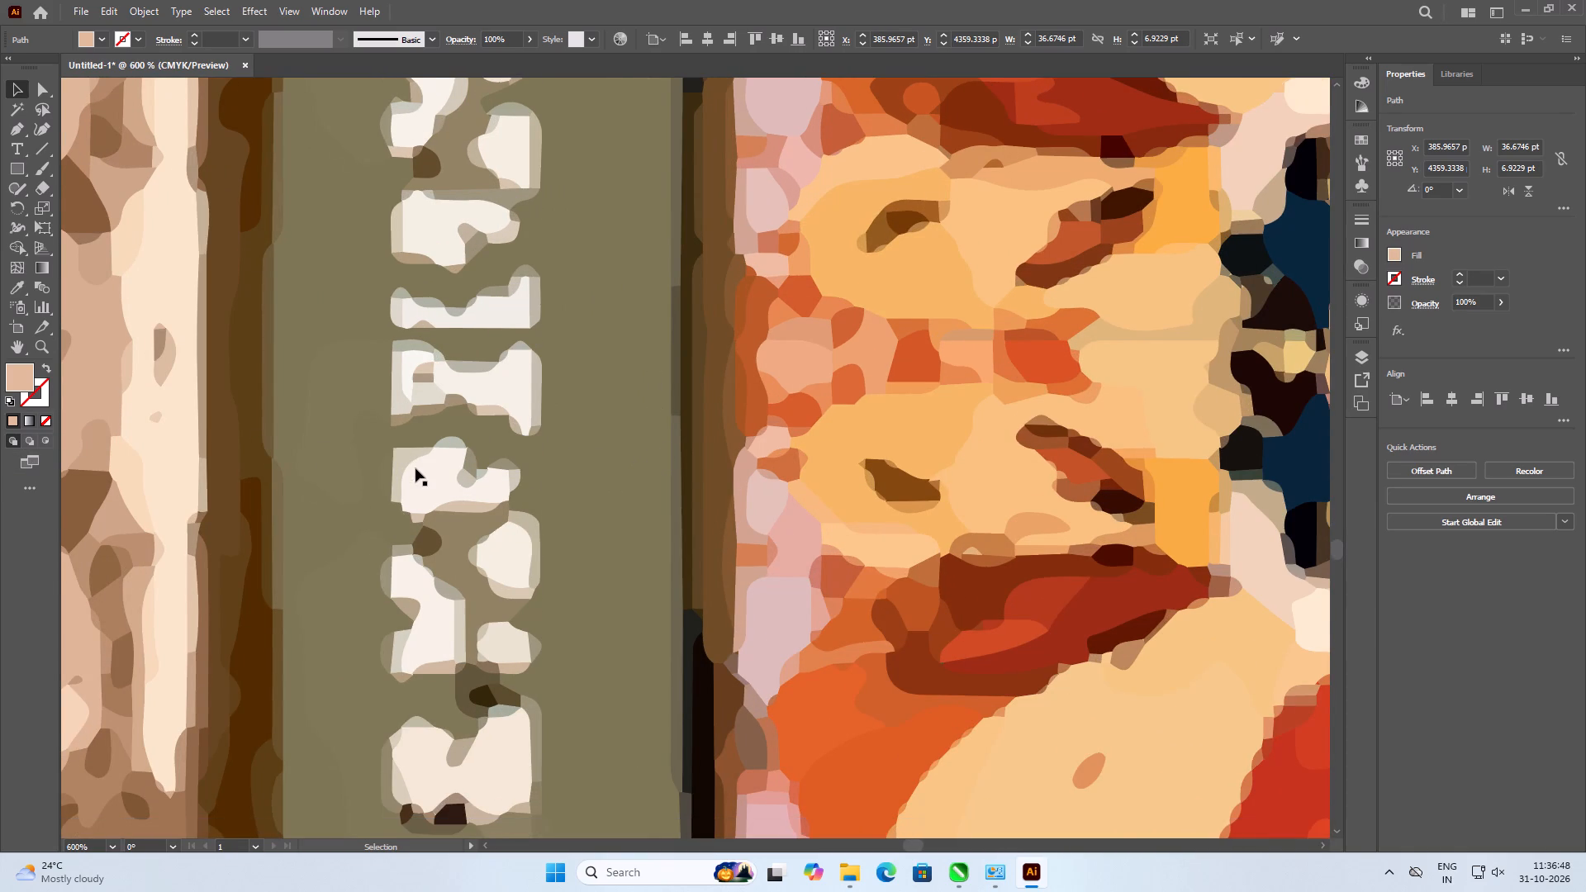
scroll(415, 468, "down", 1)
scroll(415, 468, "down", 2, "alt")
scroll(1142, 334, "up", 2, "alt")
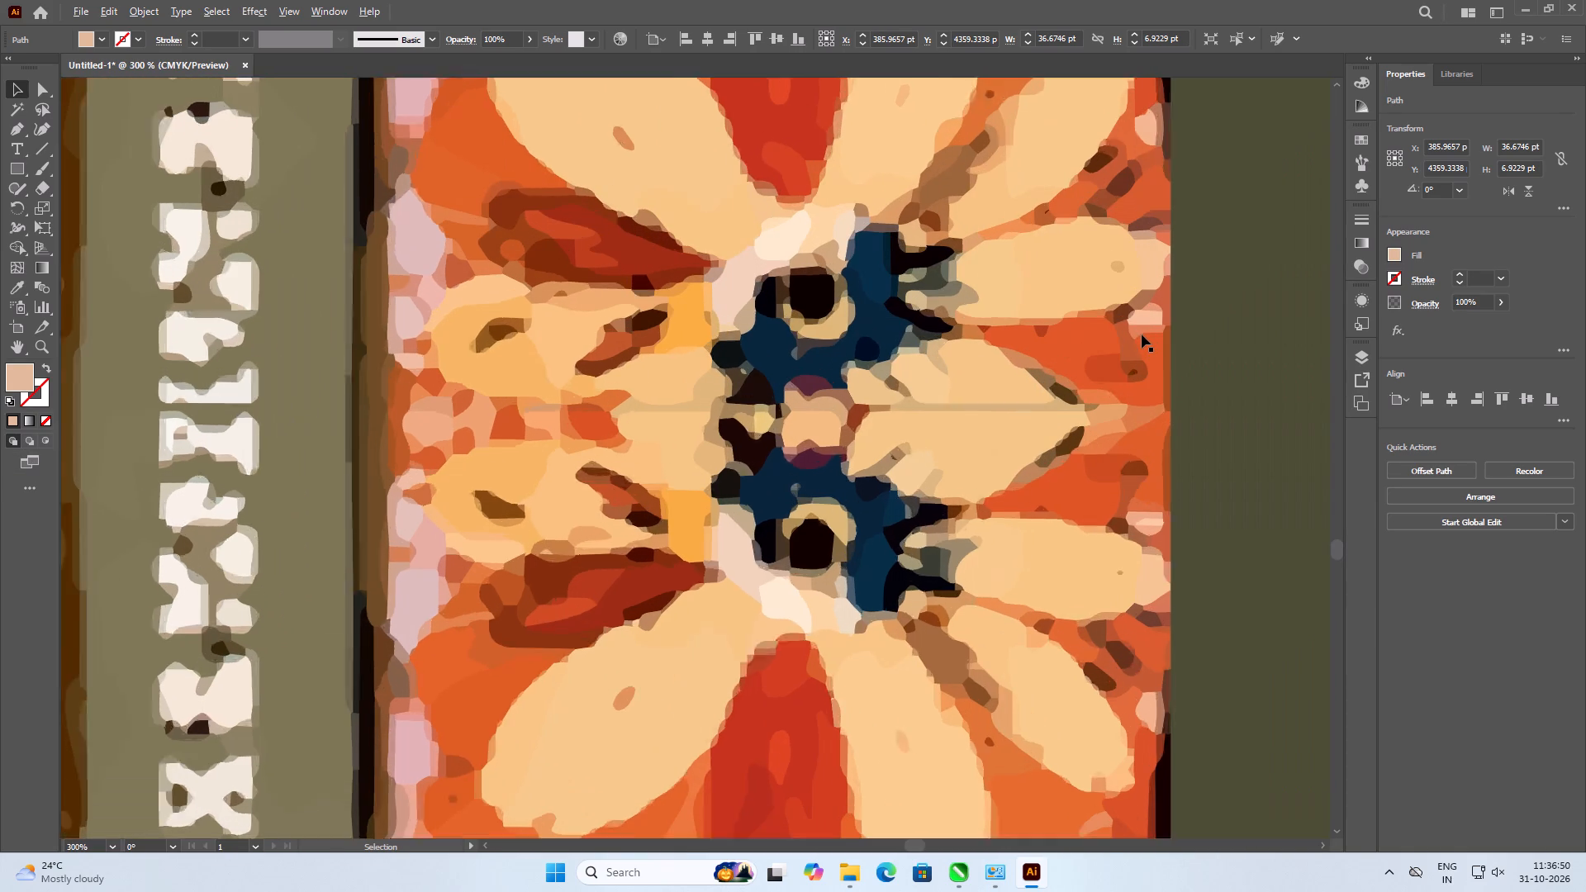
left_click(895, 445)
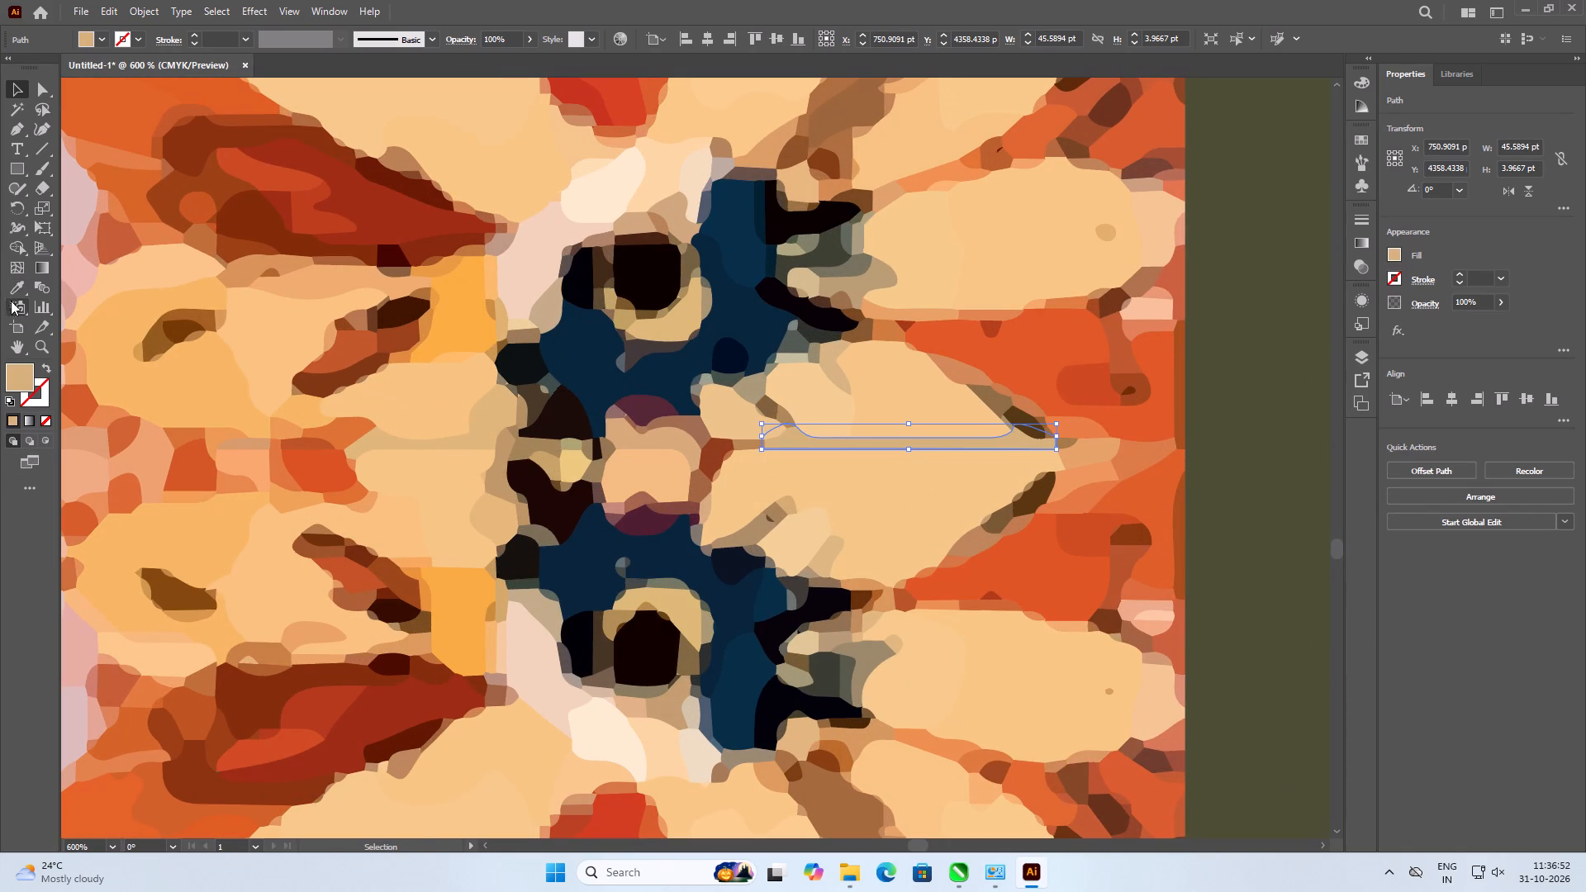
left_click(20, 290)
left_click(928, 423)
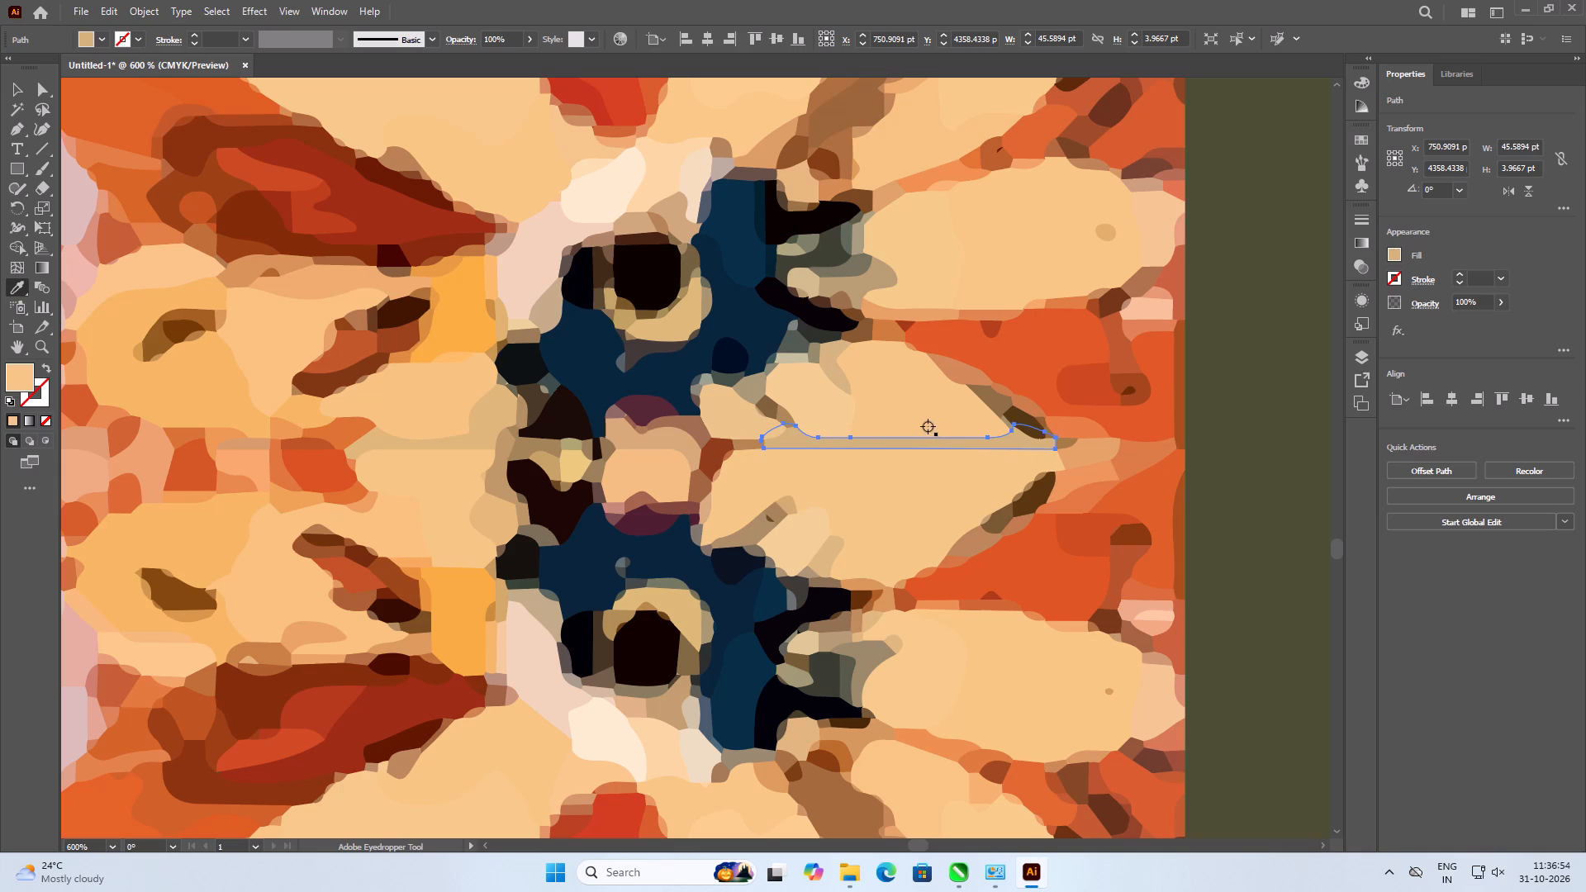
left_click(7, 88)
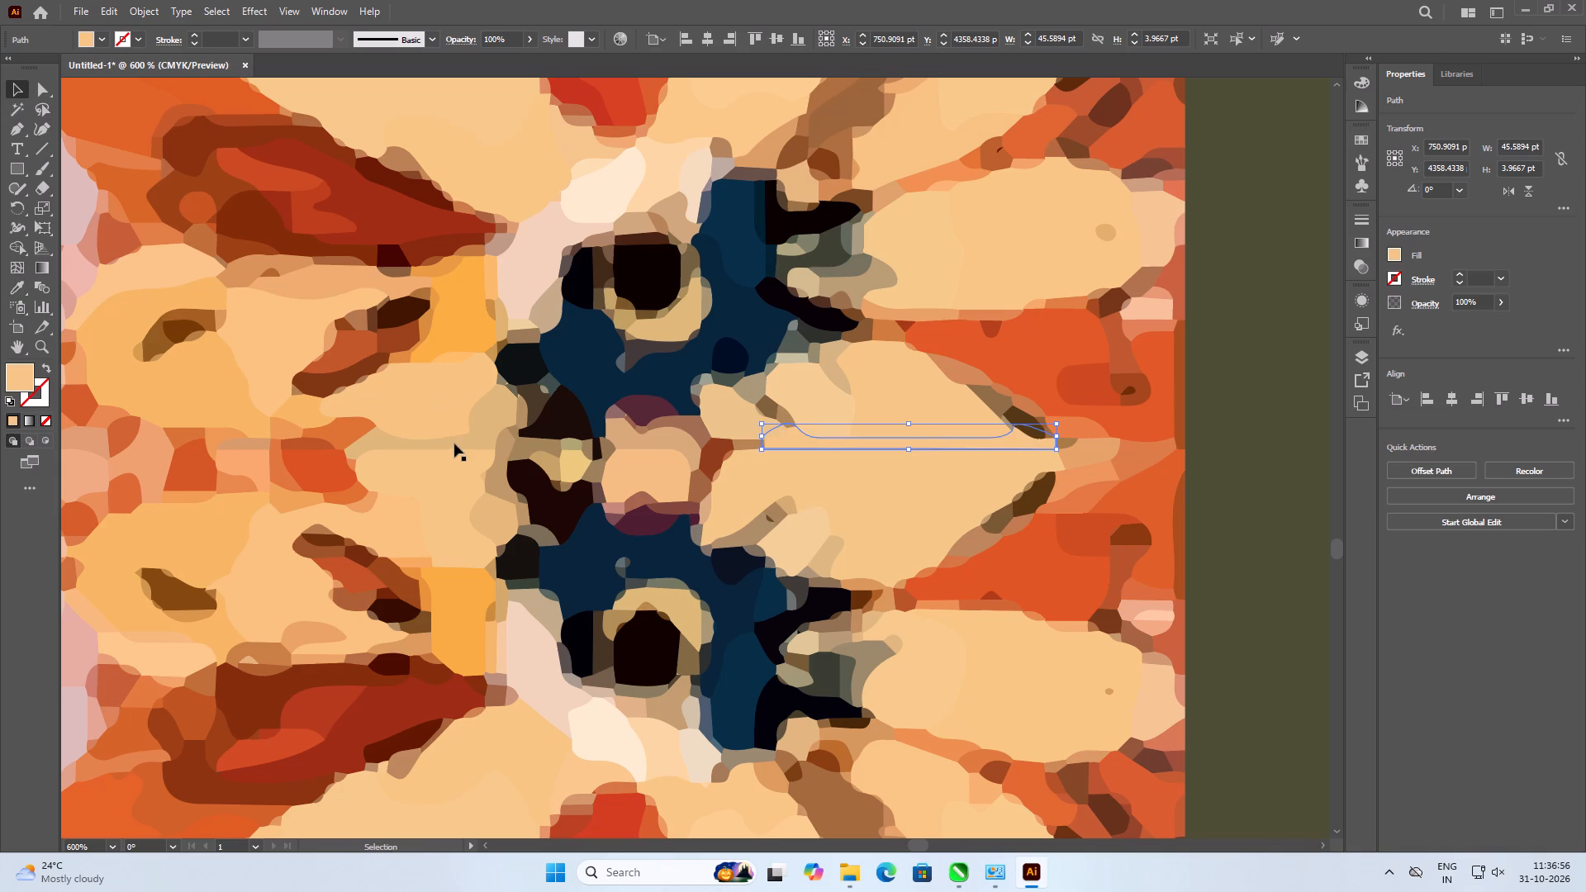
Recolour the tan seam piece on the opposite side of the navy flower centre with the adjoining petal's peach.
left_click(454, 444)
left_click(18, 292)
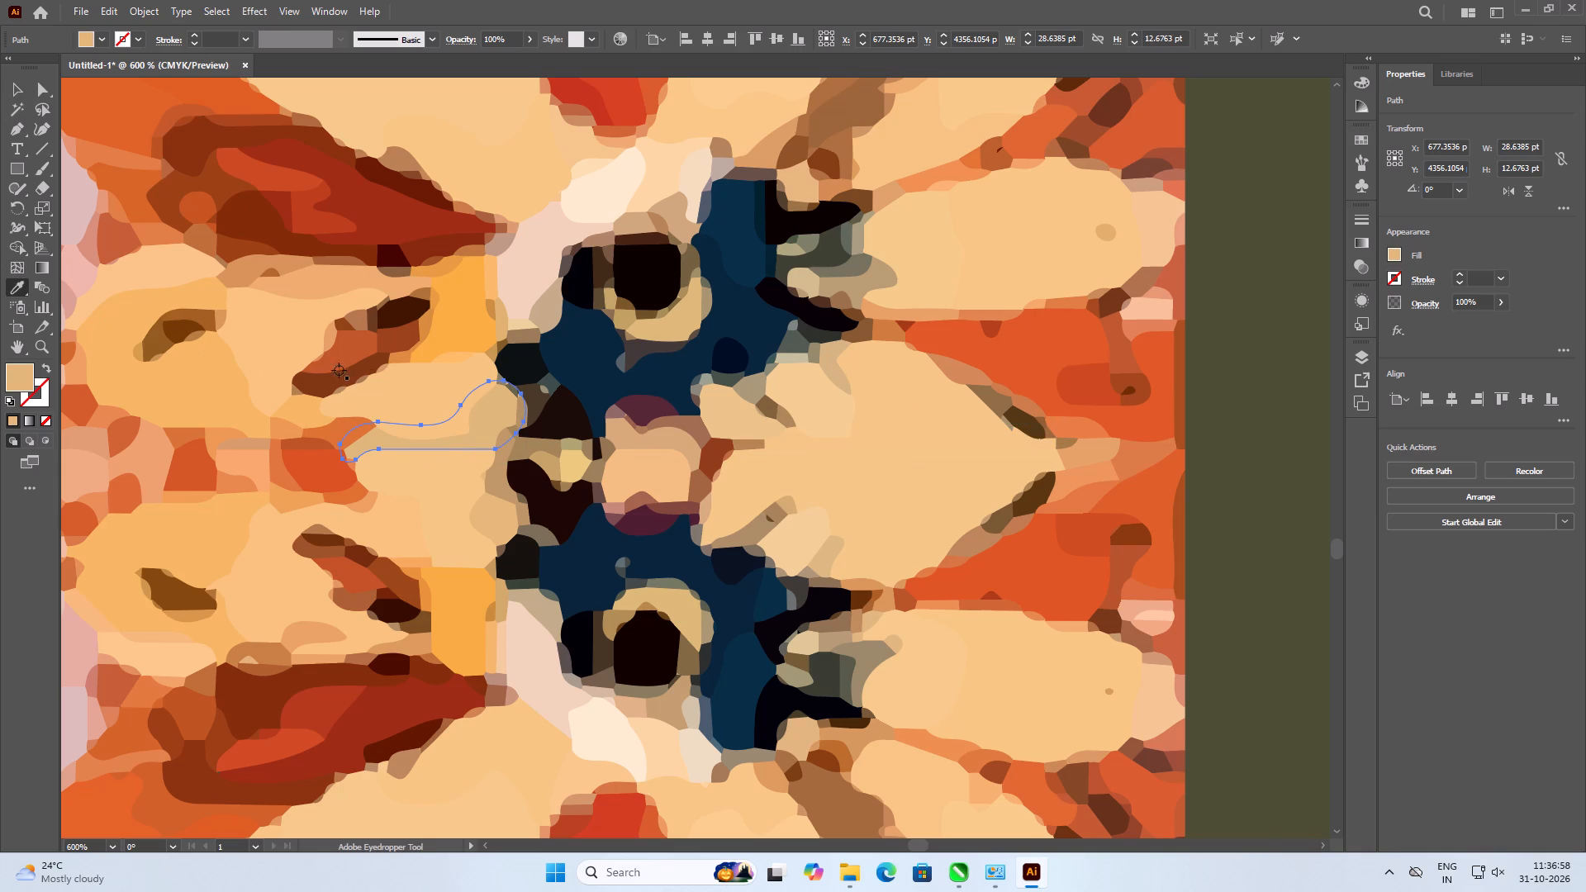
left_click(412, 395)
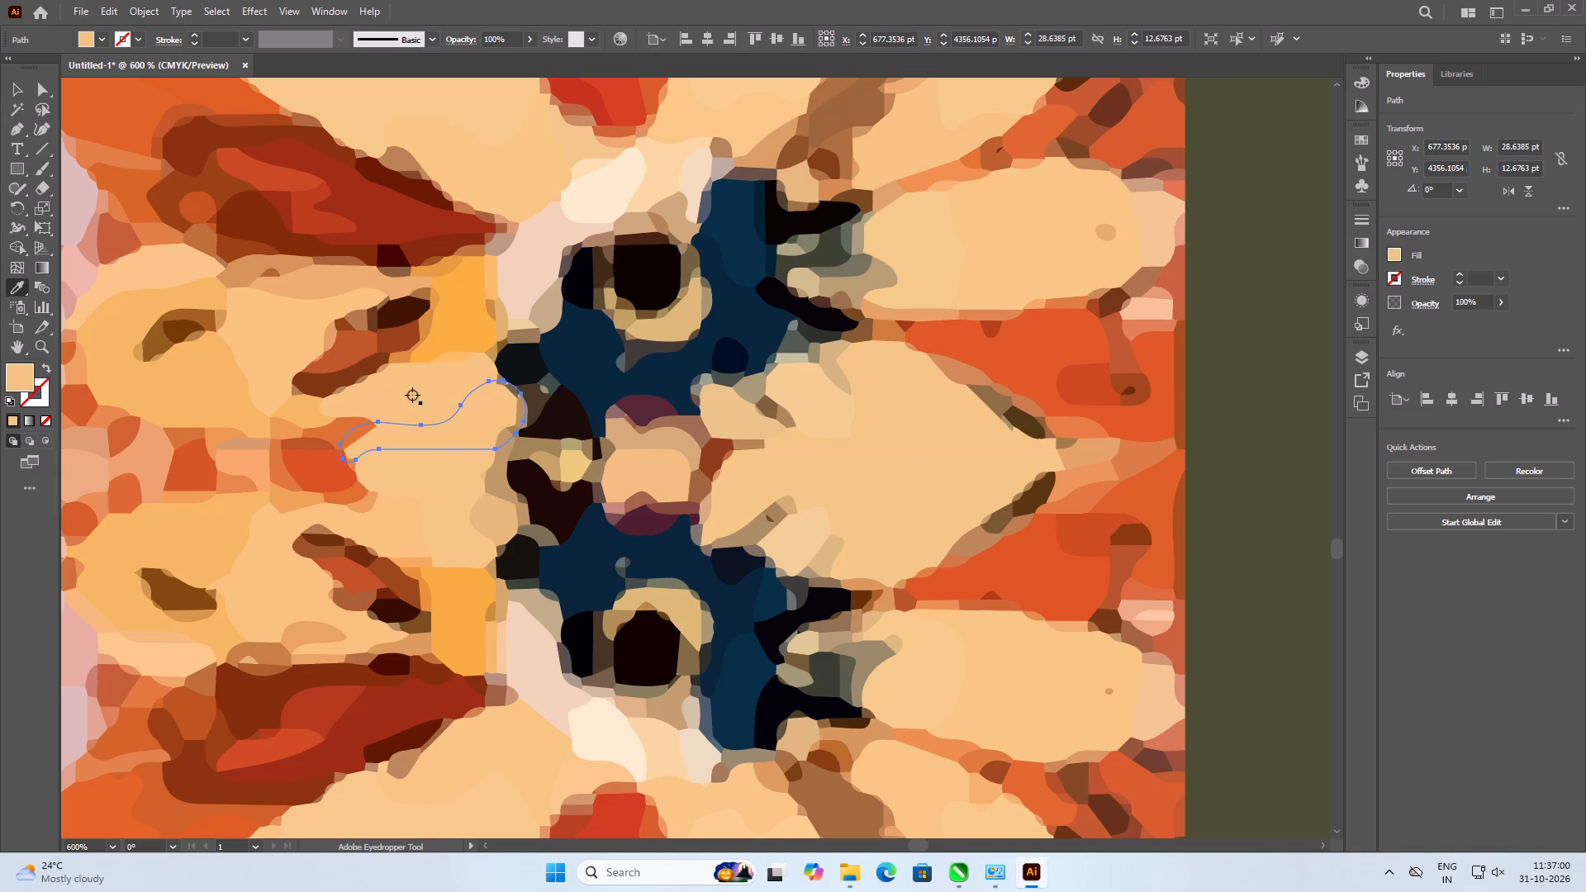
left_click(17, 93)
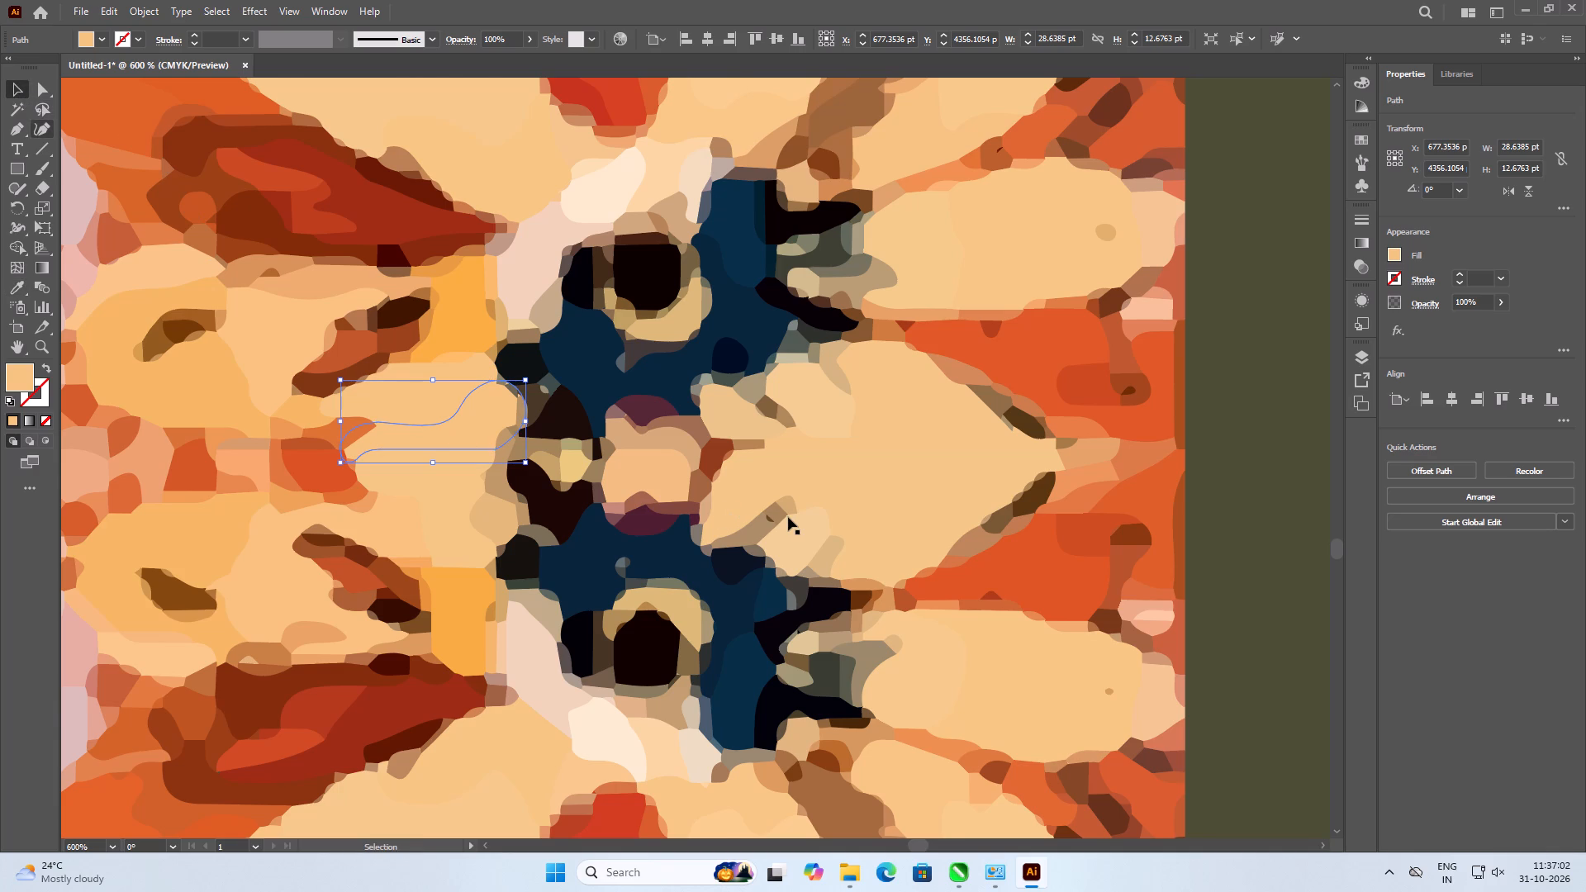
Select all the artwork, including the olive border, and group it.
scroll(790, 517, "down", 5, "alt")
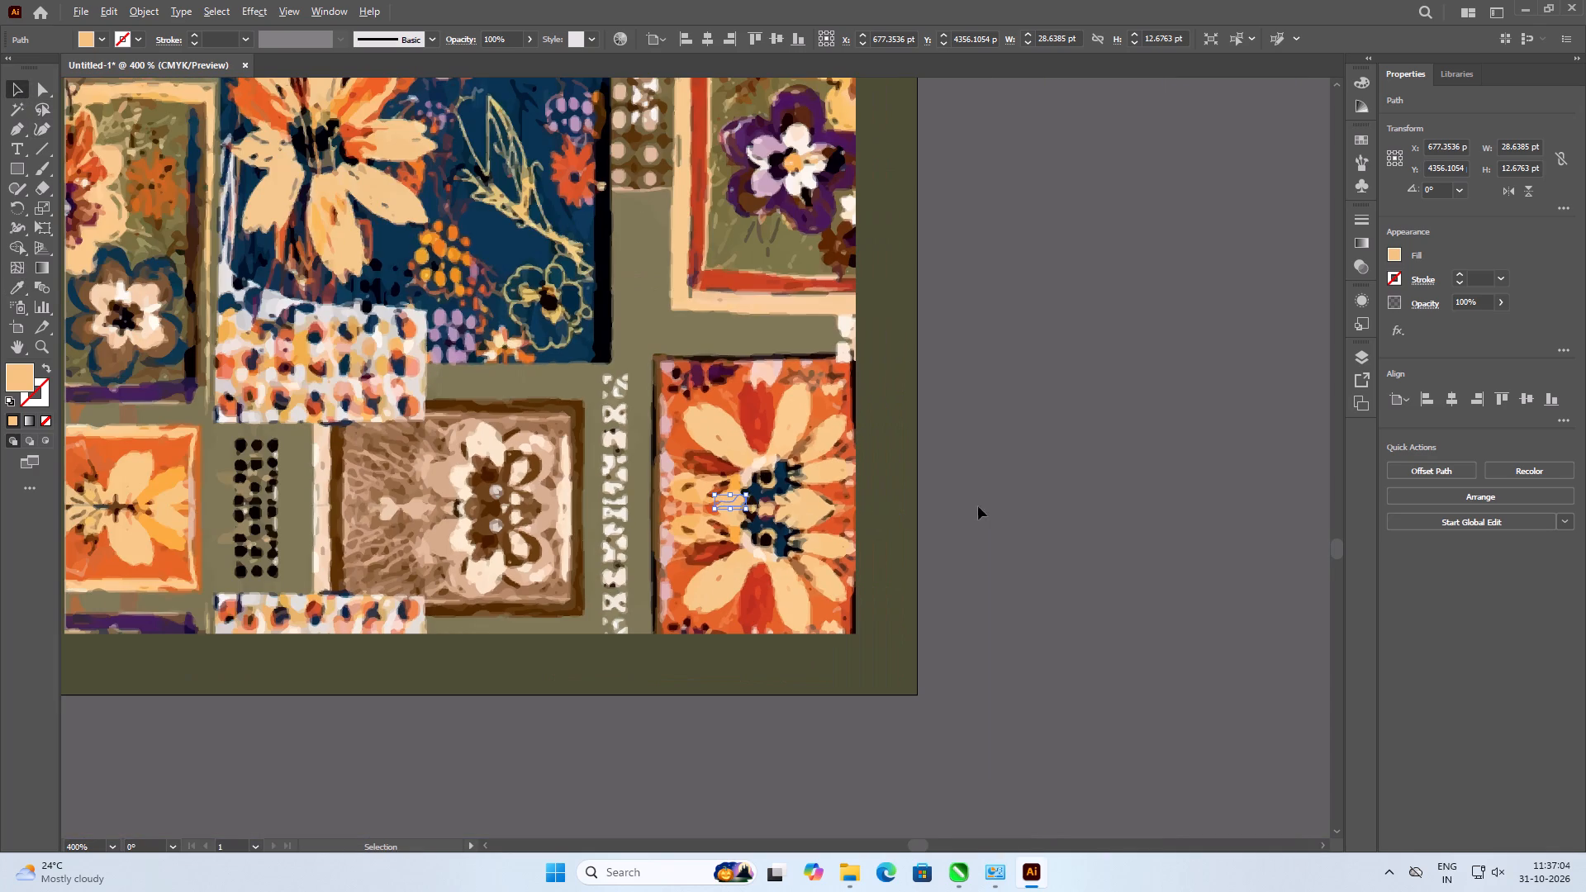
left_click(1002, 505)
scroll(932, 505, "down", 2, "alt")
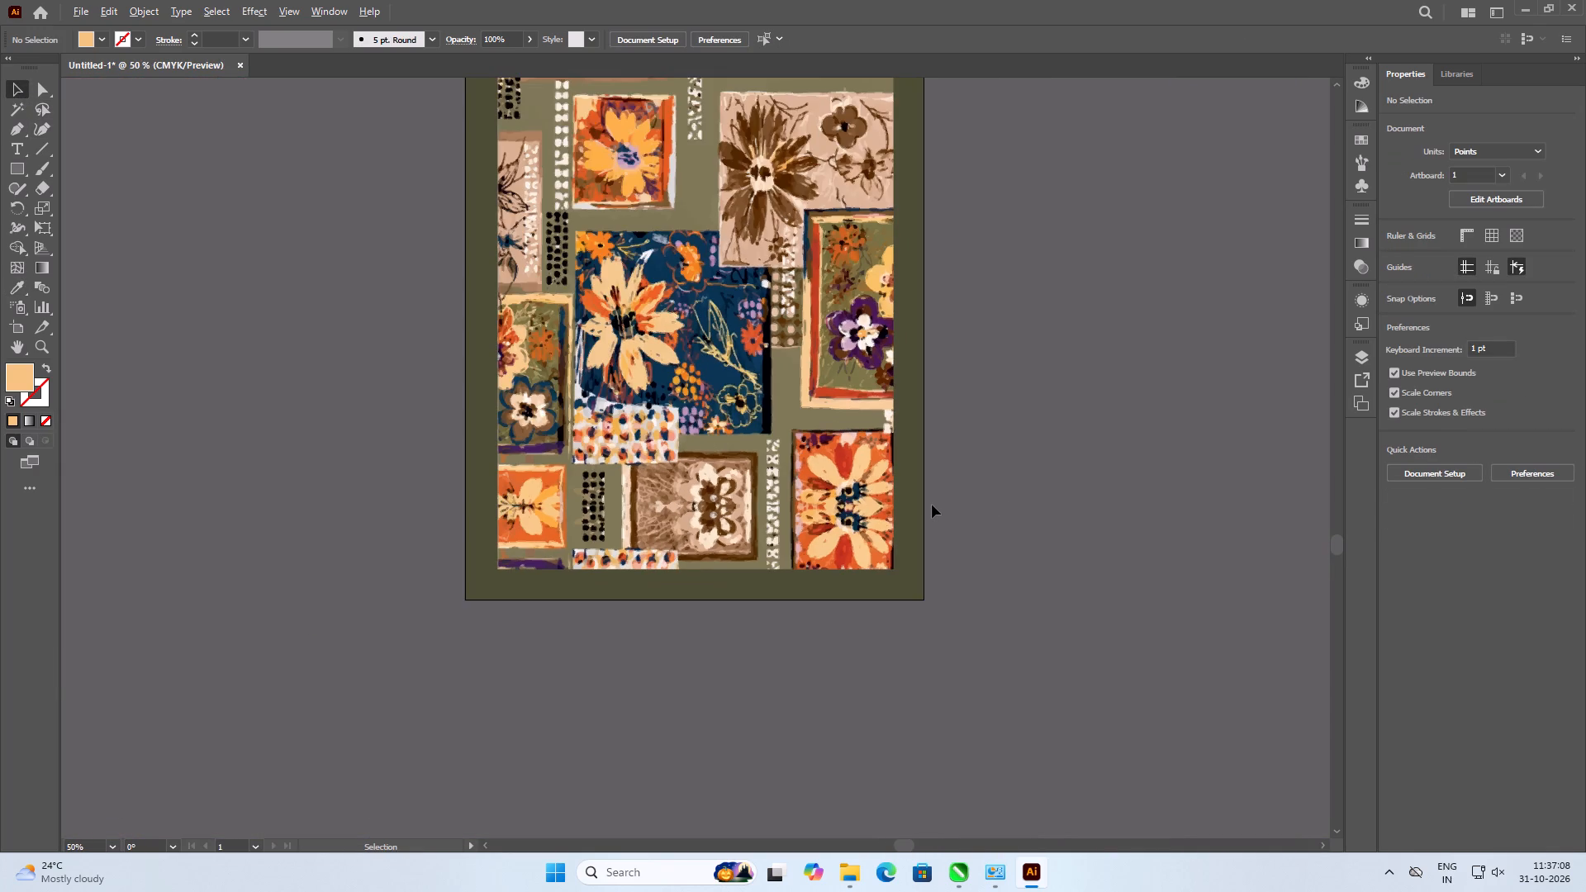
scroll(932, 505, "down", 1, "alt")
key("ctrl+a")
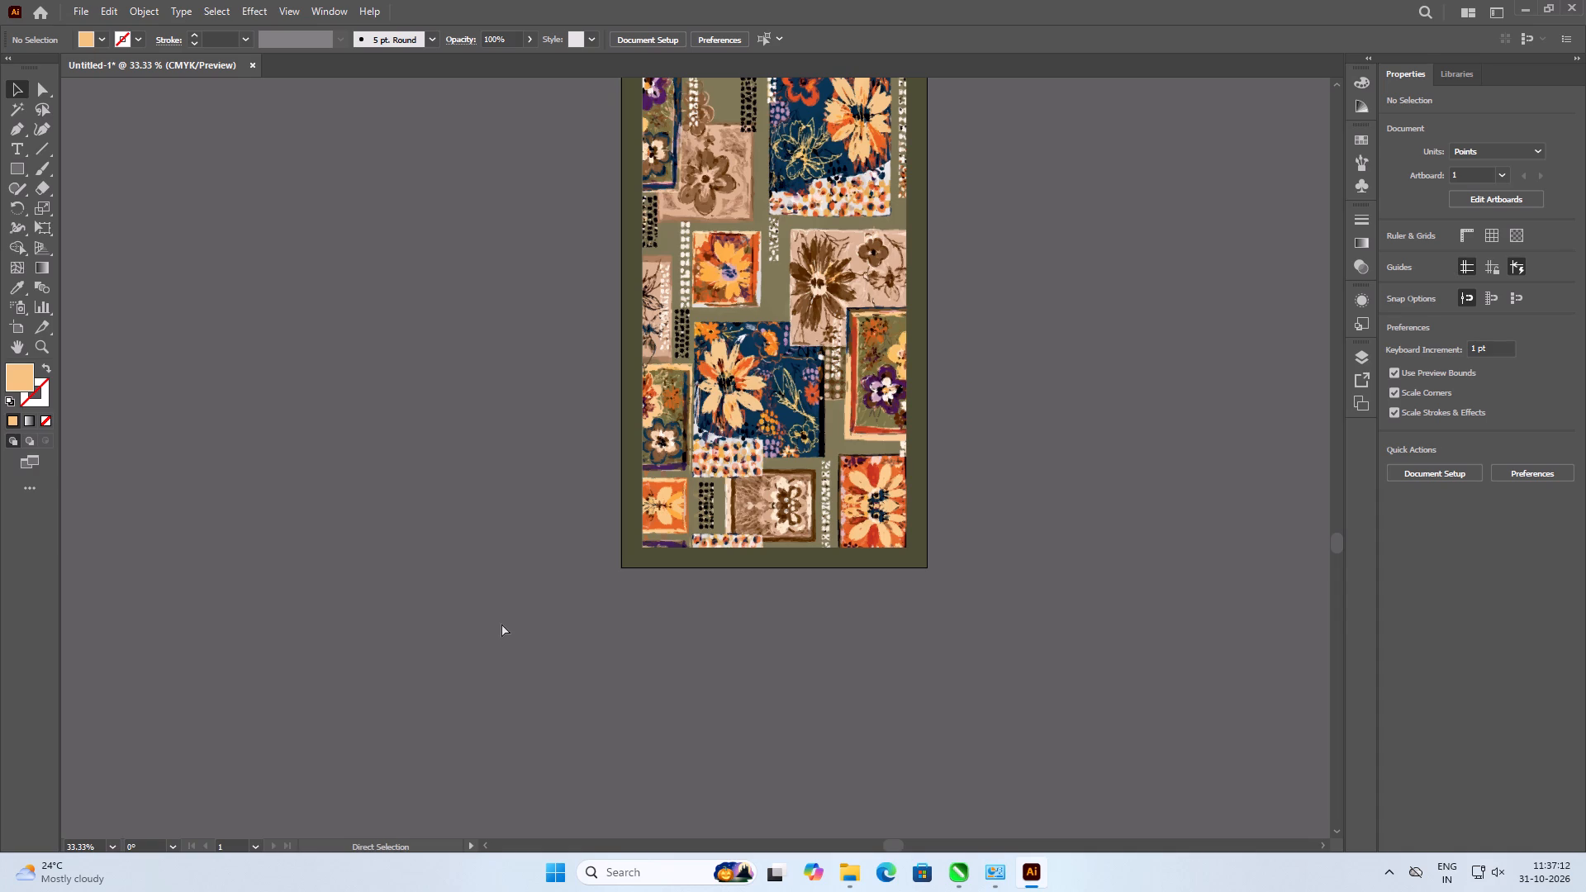
scroll(501, 624, "up", 3)
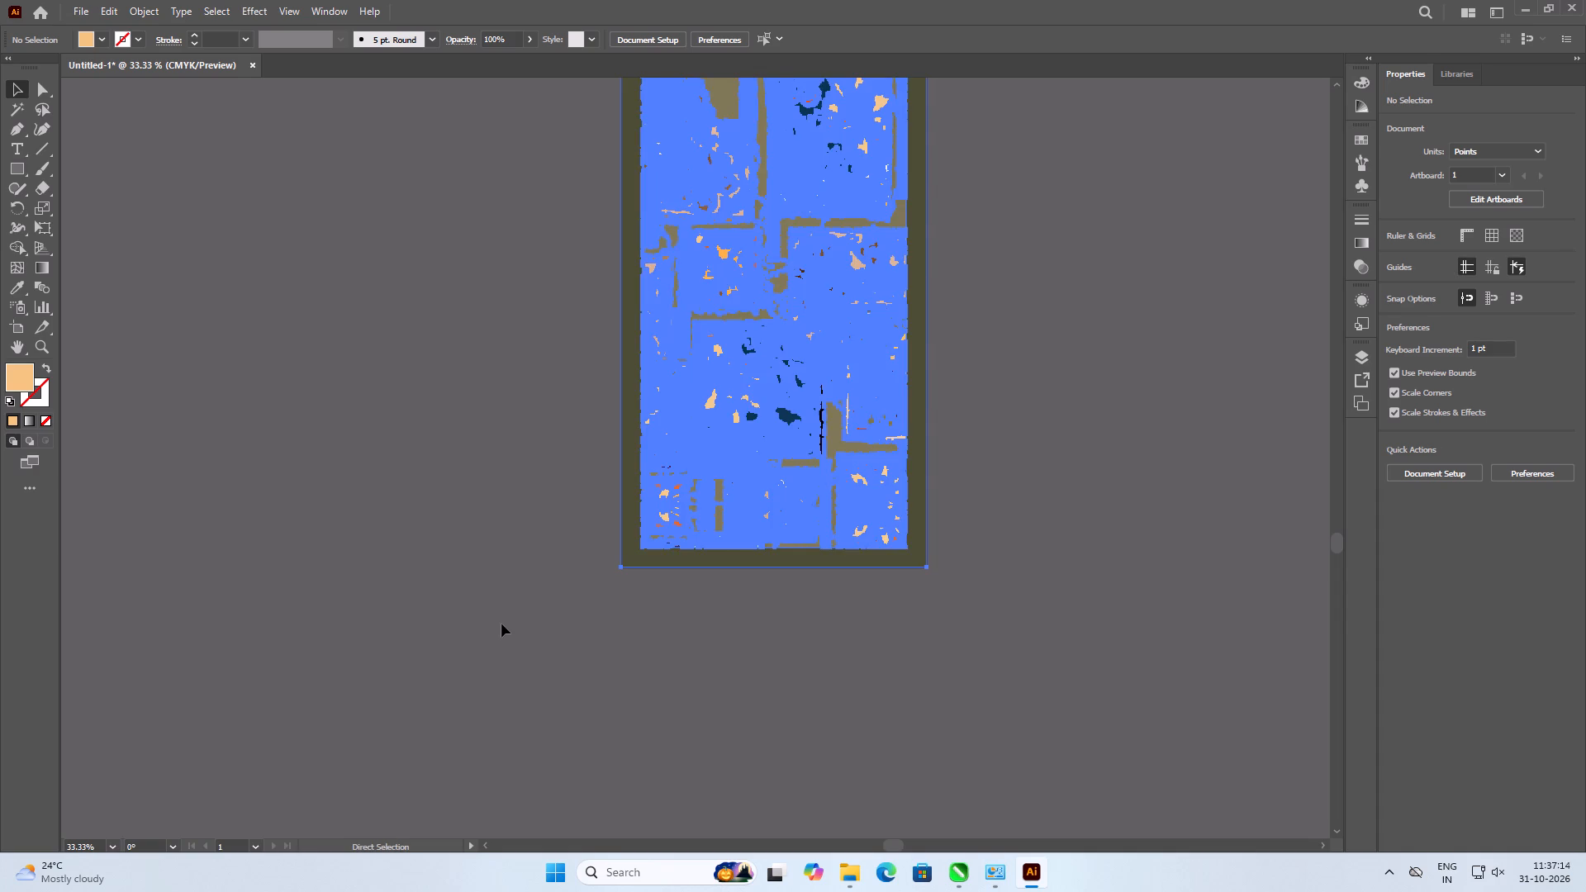
key("ctrl+g")
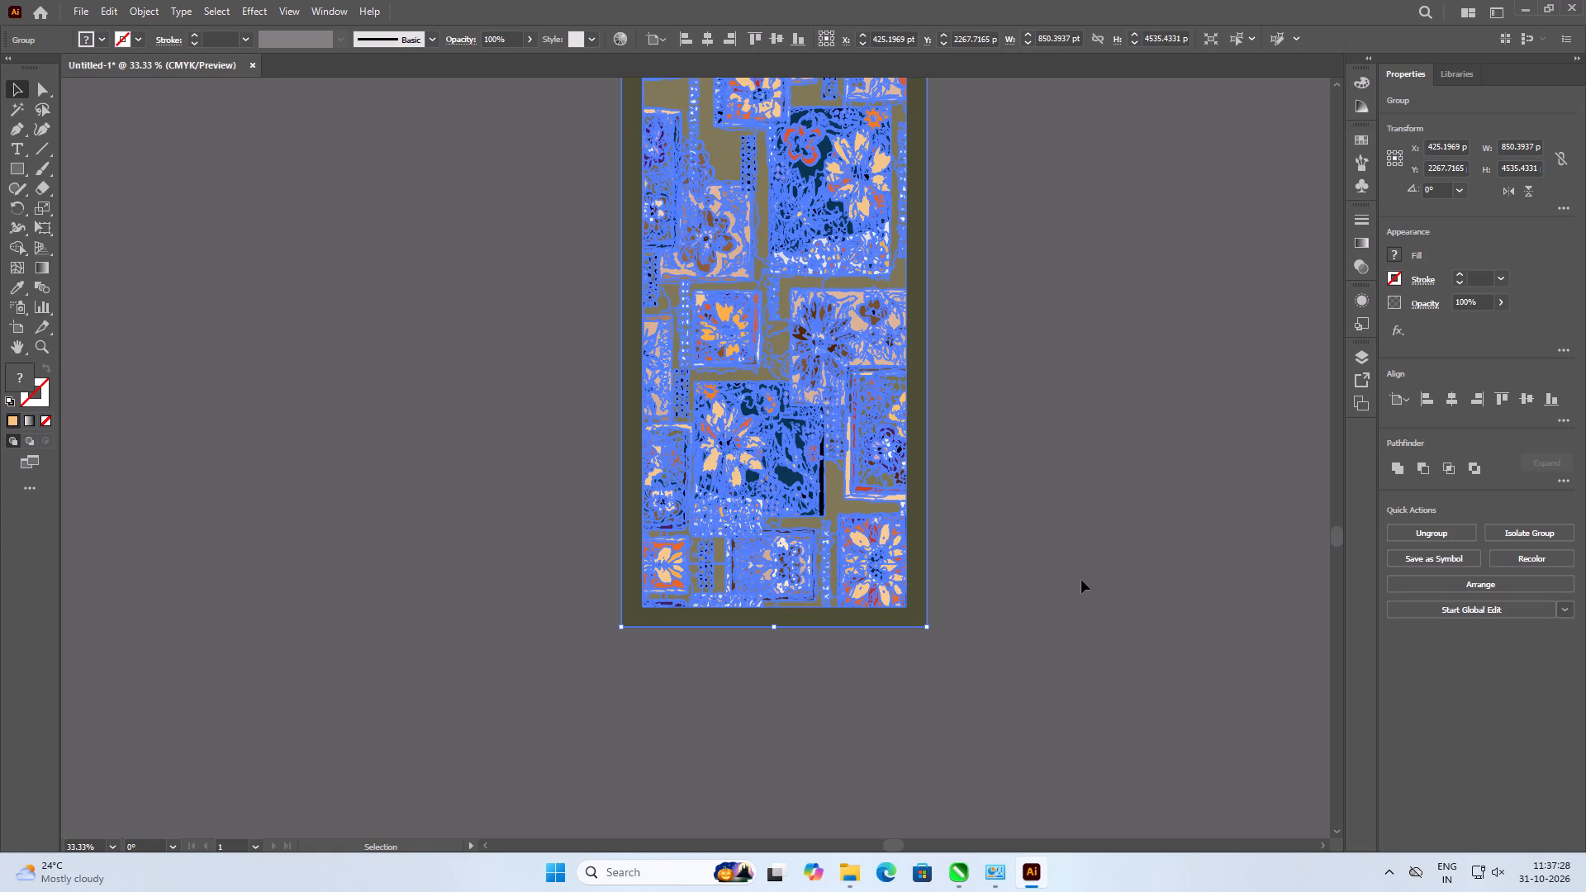
Save the document as an Adobe Illustrator file over the existing "0117kh - 30x160" in MFK's 21-10-2026 CAD folder.
key("ctrl+shift+s")
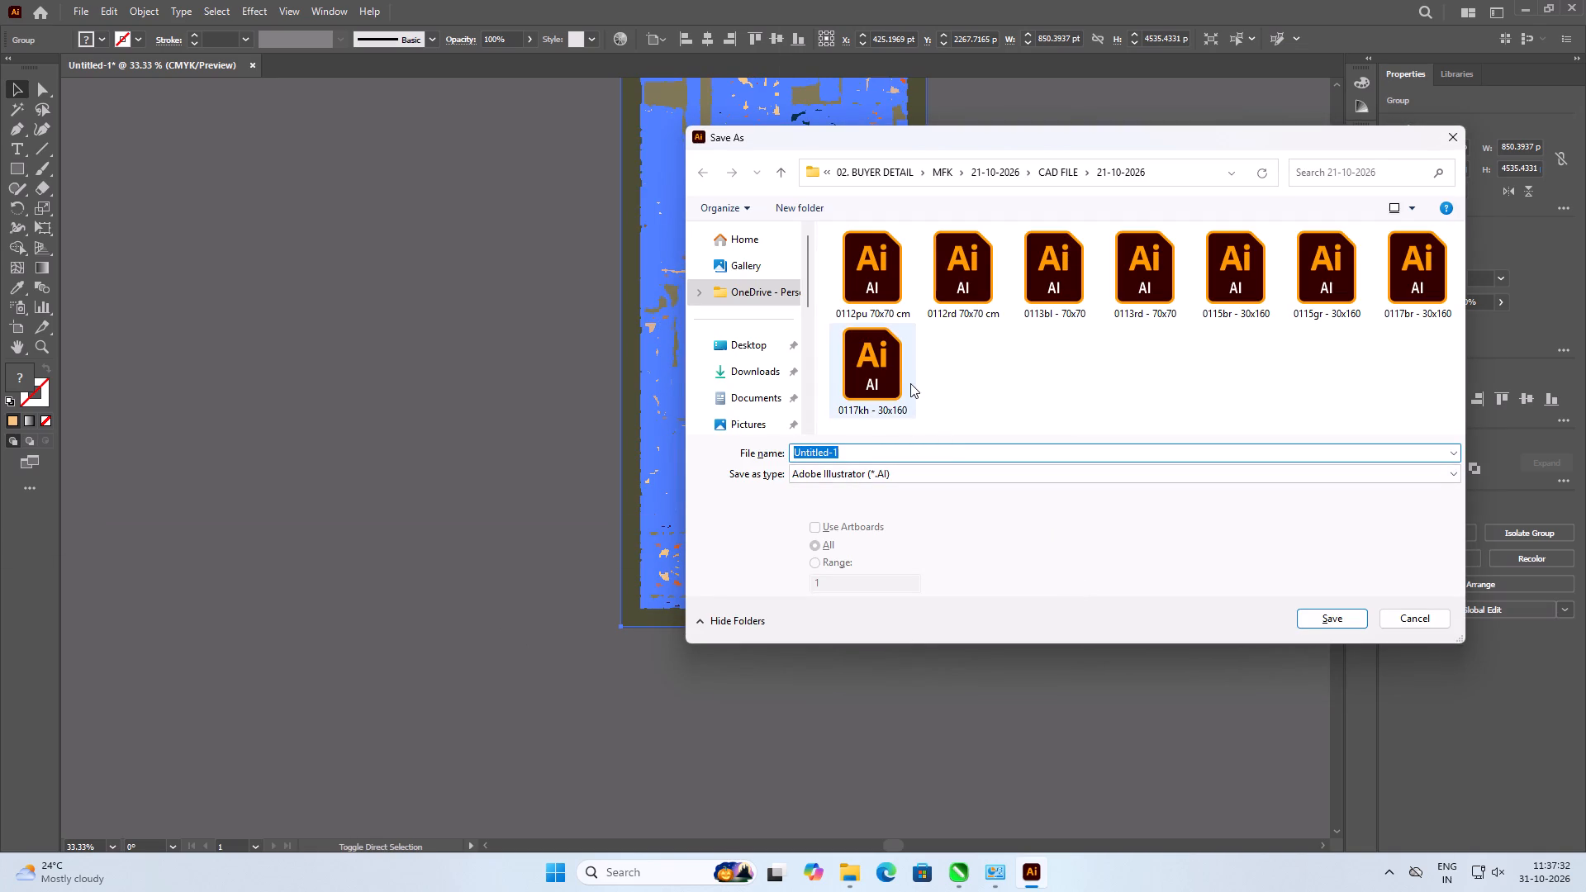
left_click(910, 382)
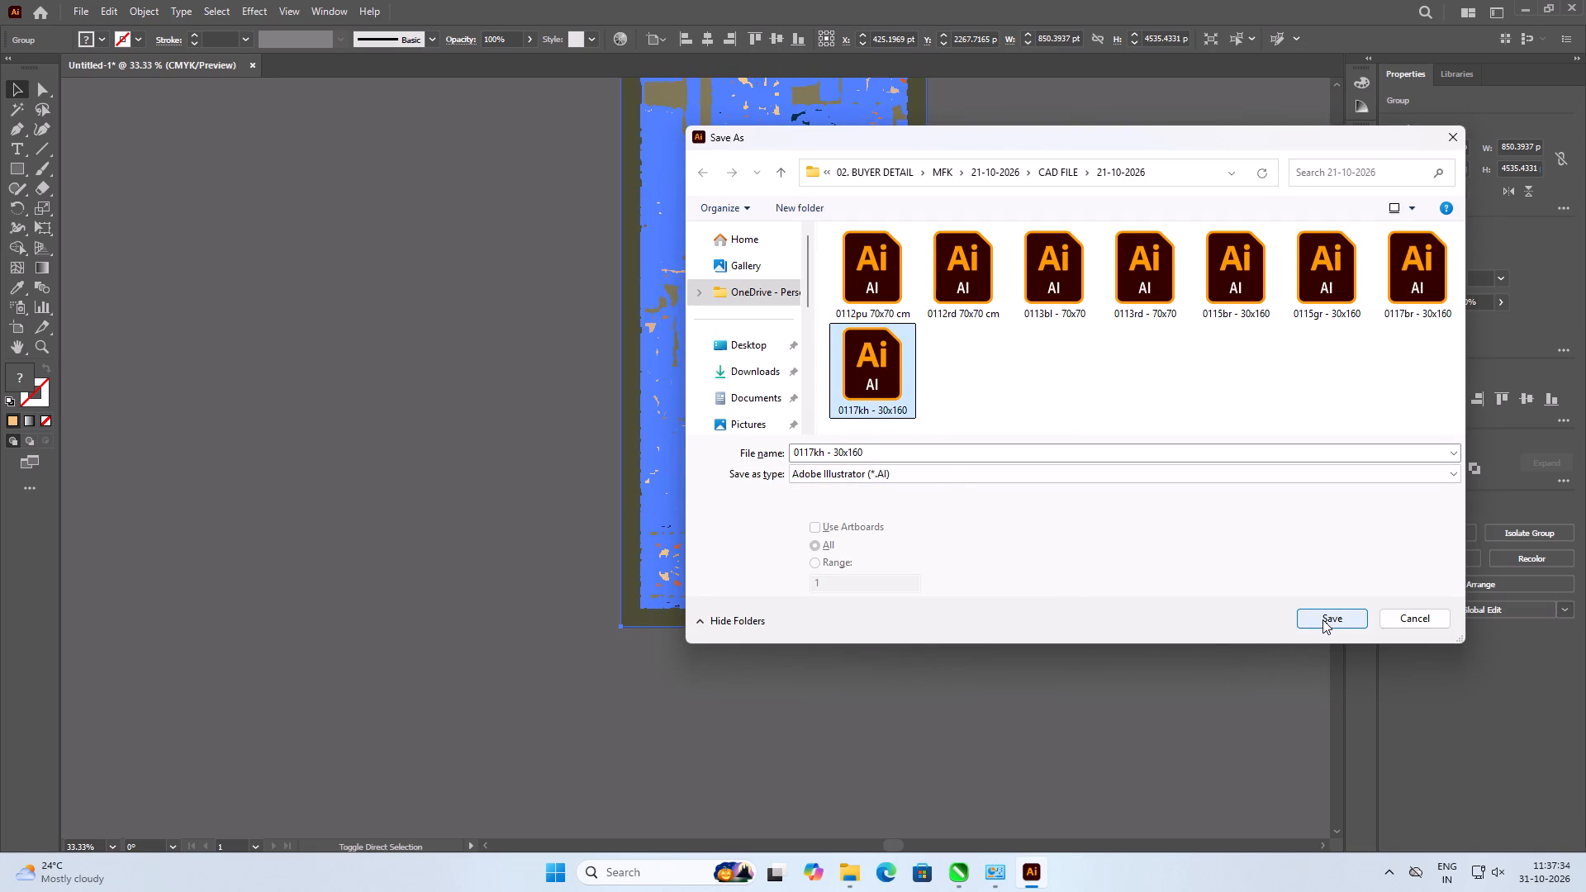
left_click(1322, 619)
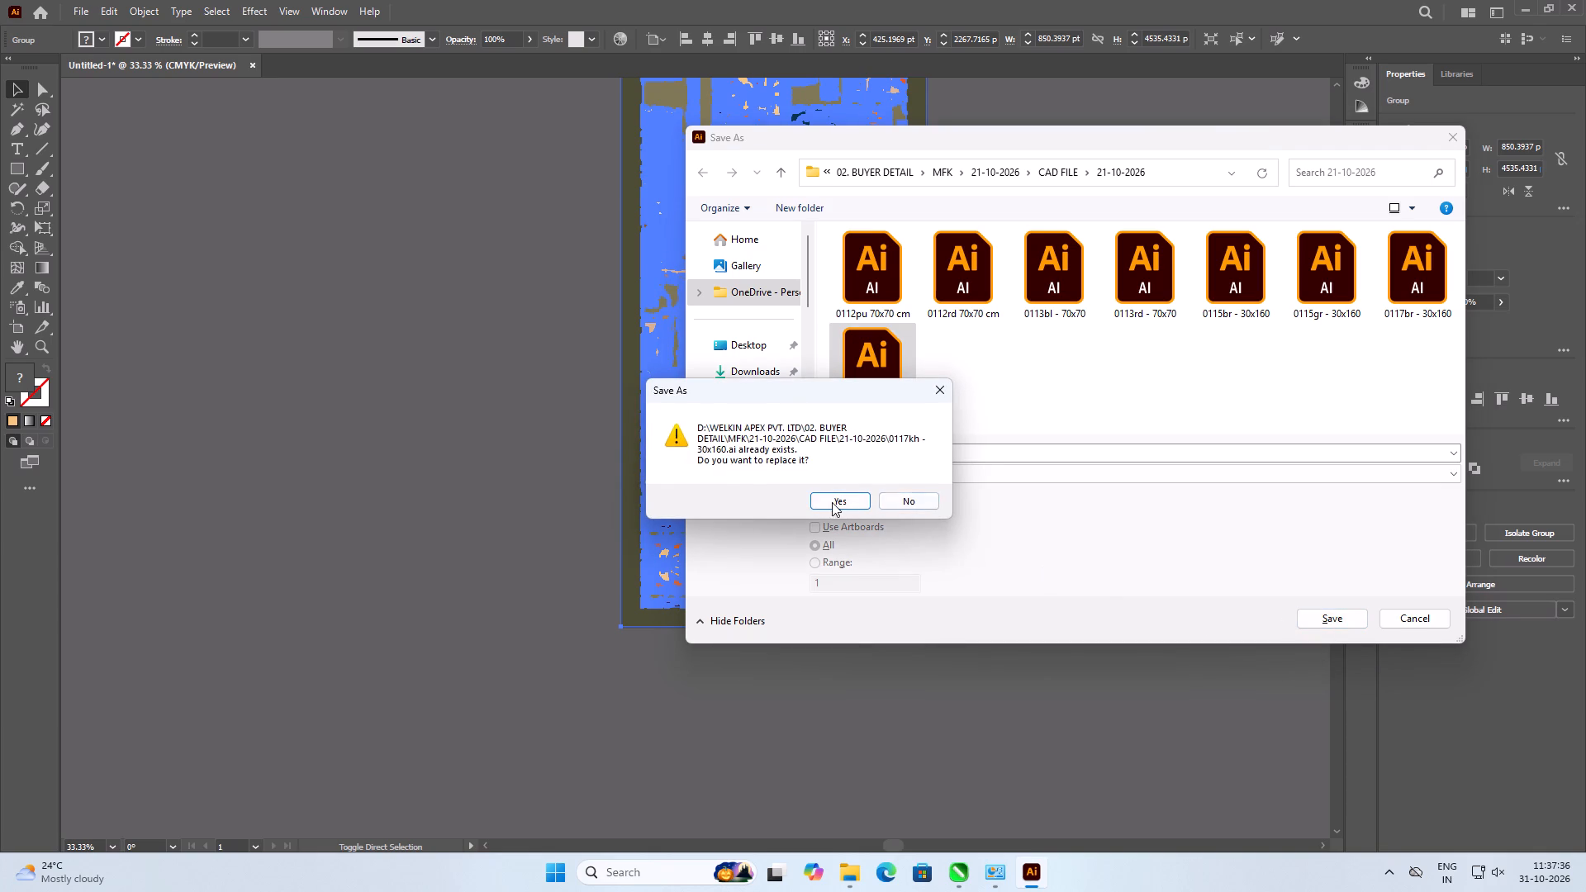
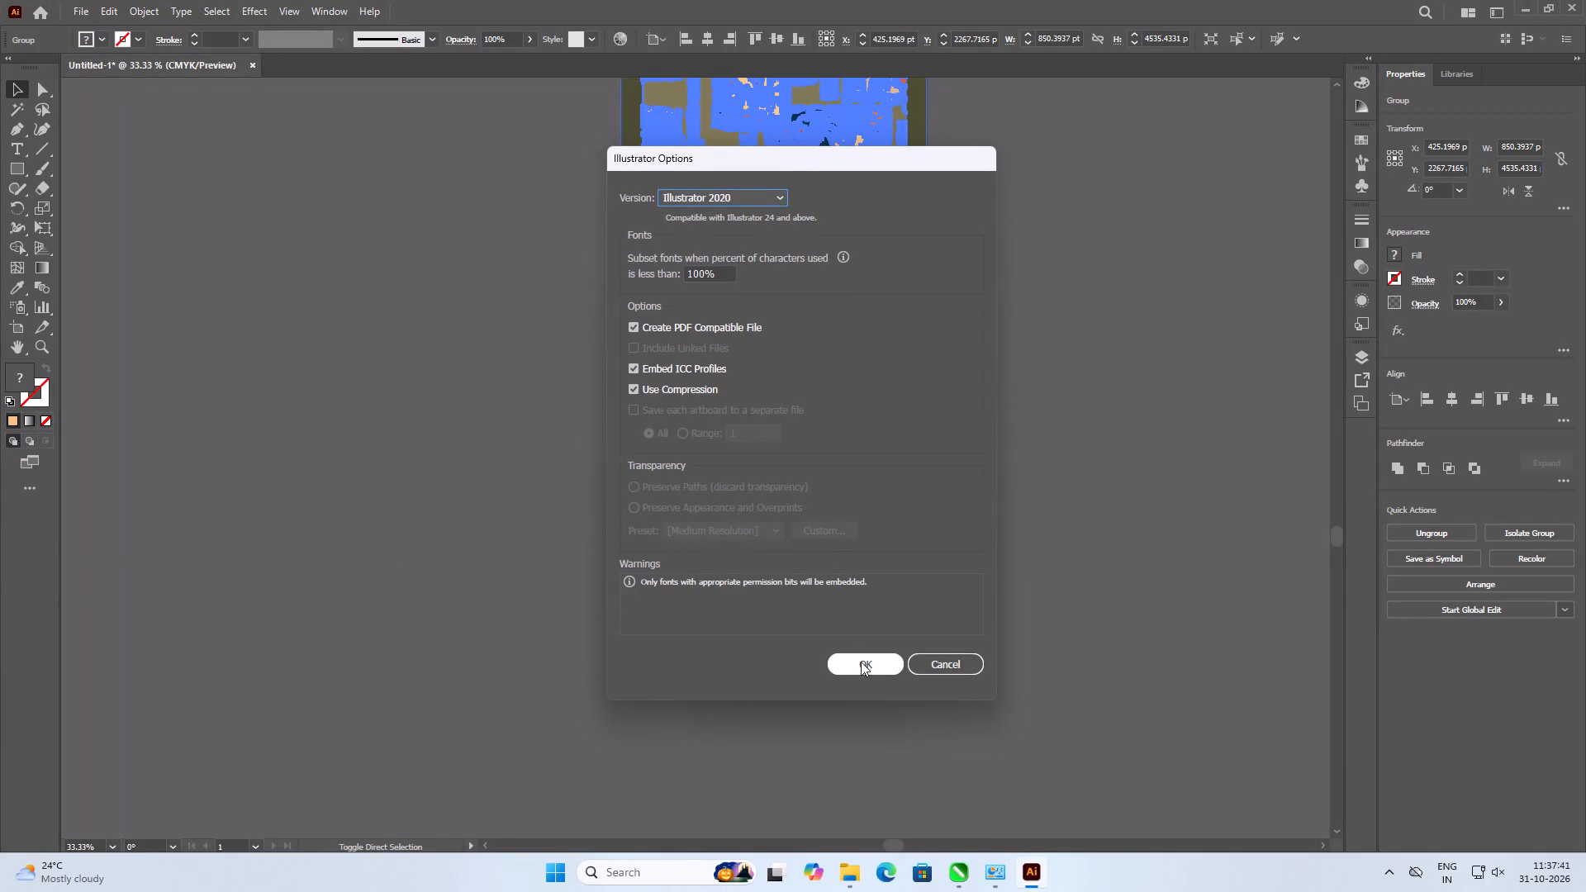
Save the artwork as 0117kh - 30x160.ai using the Illustrator 2020 version with the current options.
left_click(861, 663)
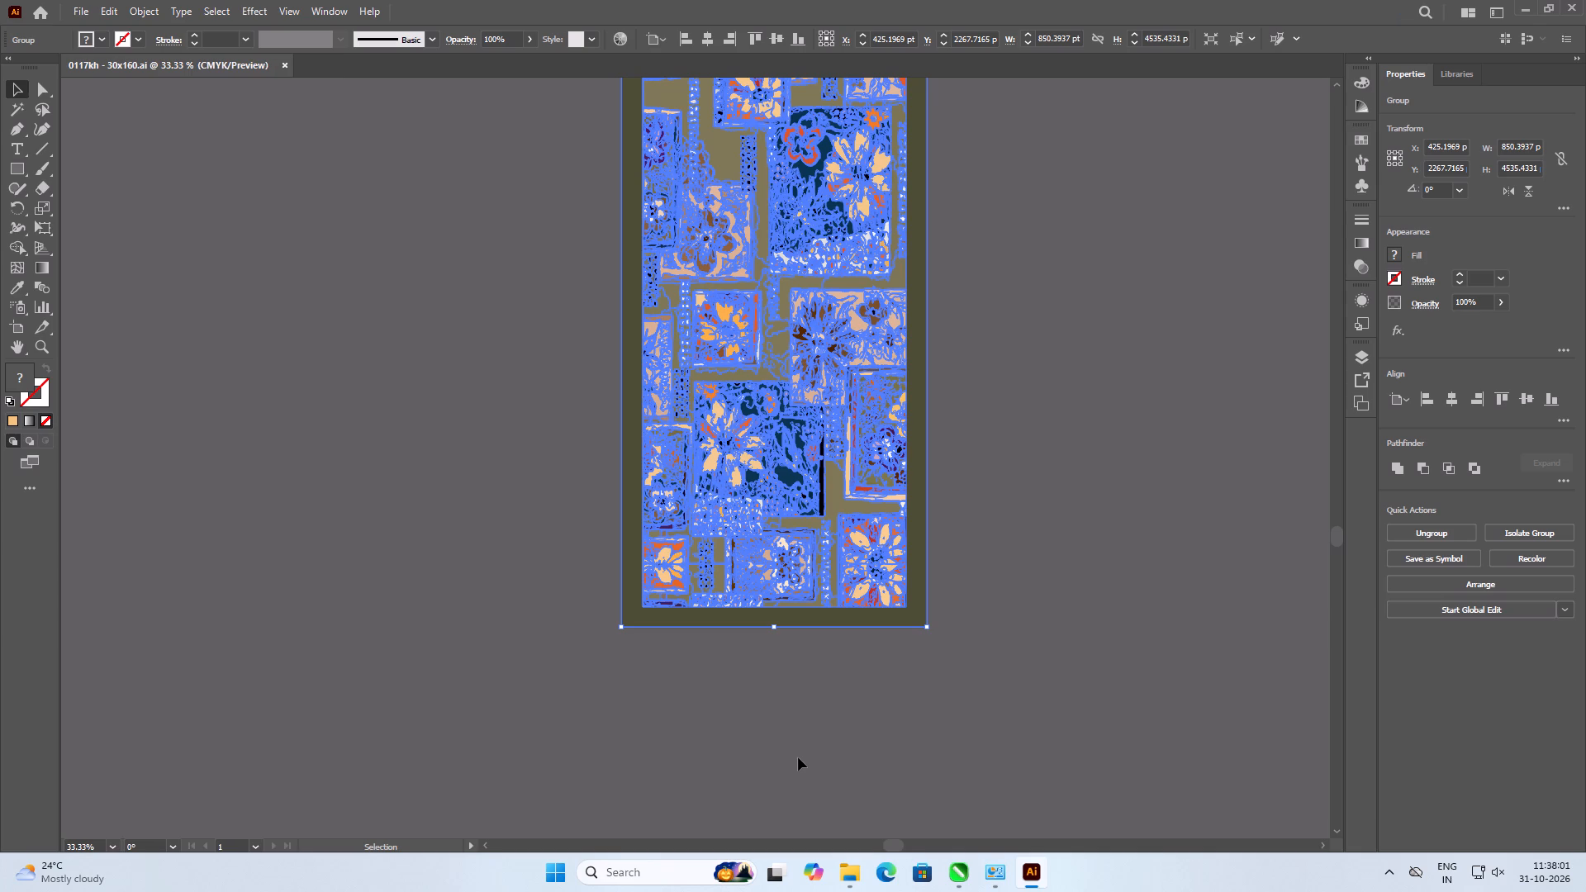
Save a PDF copy as 0117kh - 30x160 with the [Illustrator Default] preset, replacing the existing file of that name.
key("ctrl+shift+s")
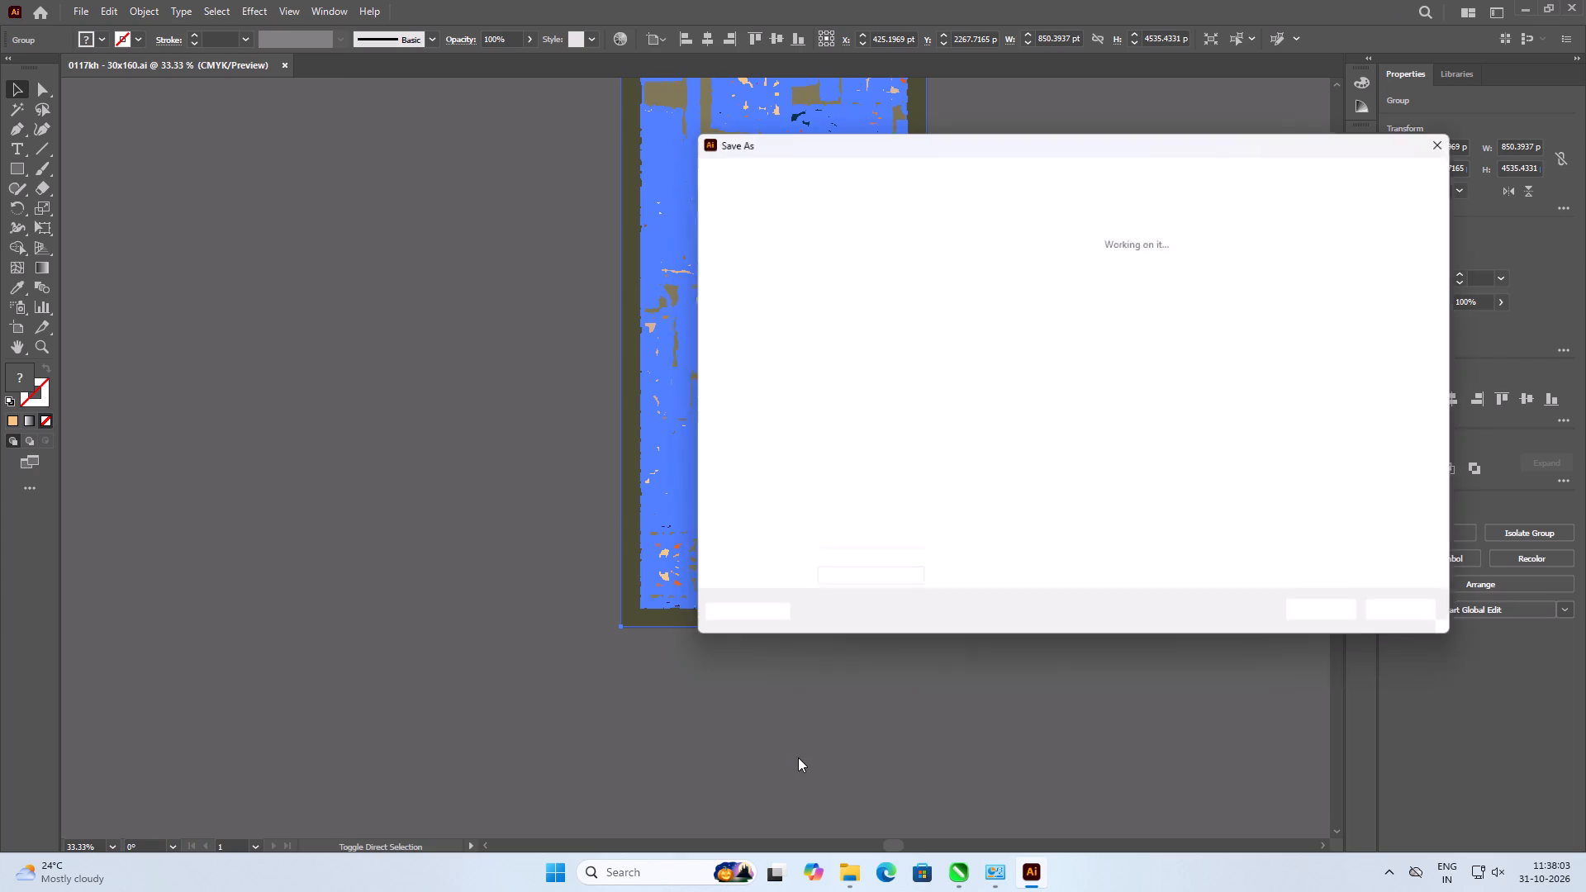
left_click(914, 460)
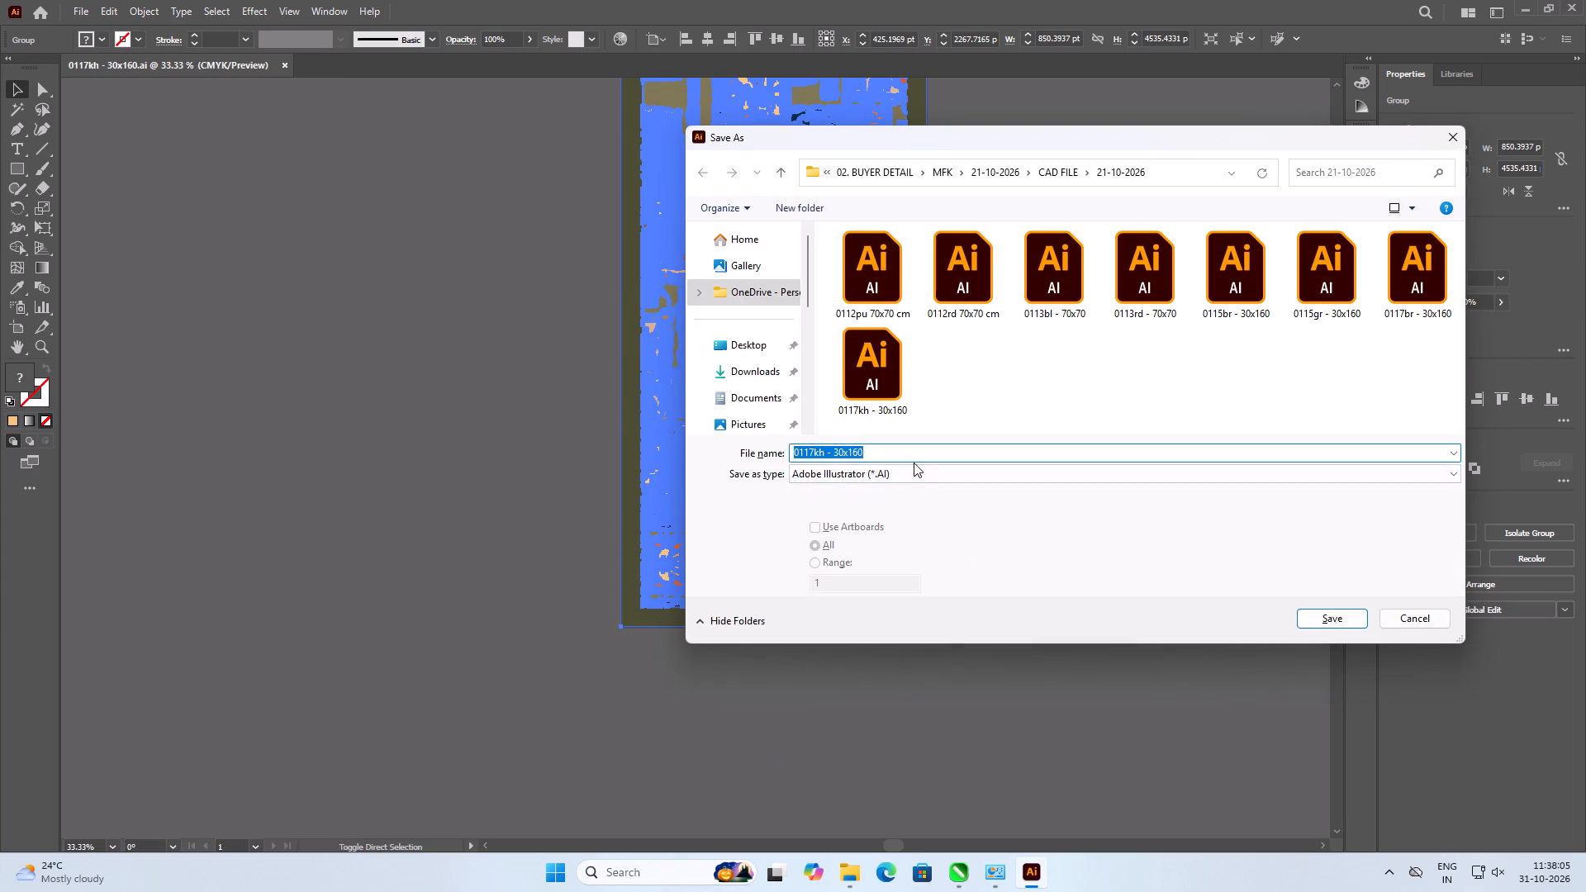
left_click(914, 471)
left_click(885, 499)
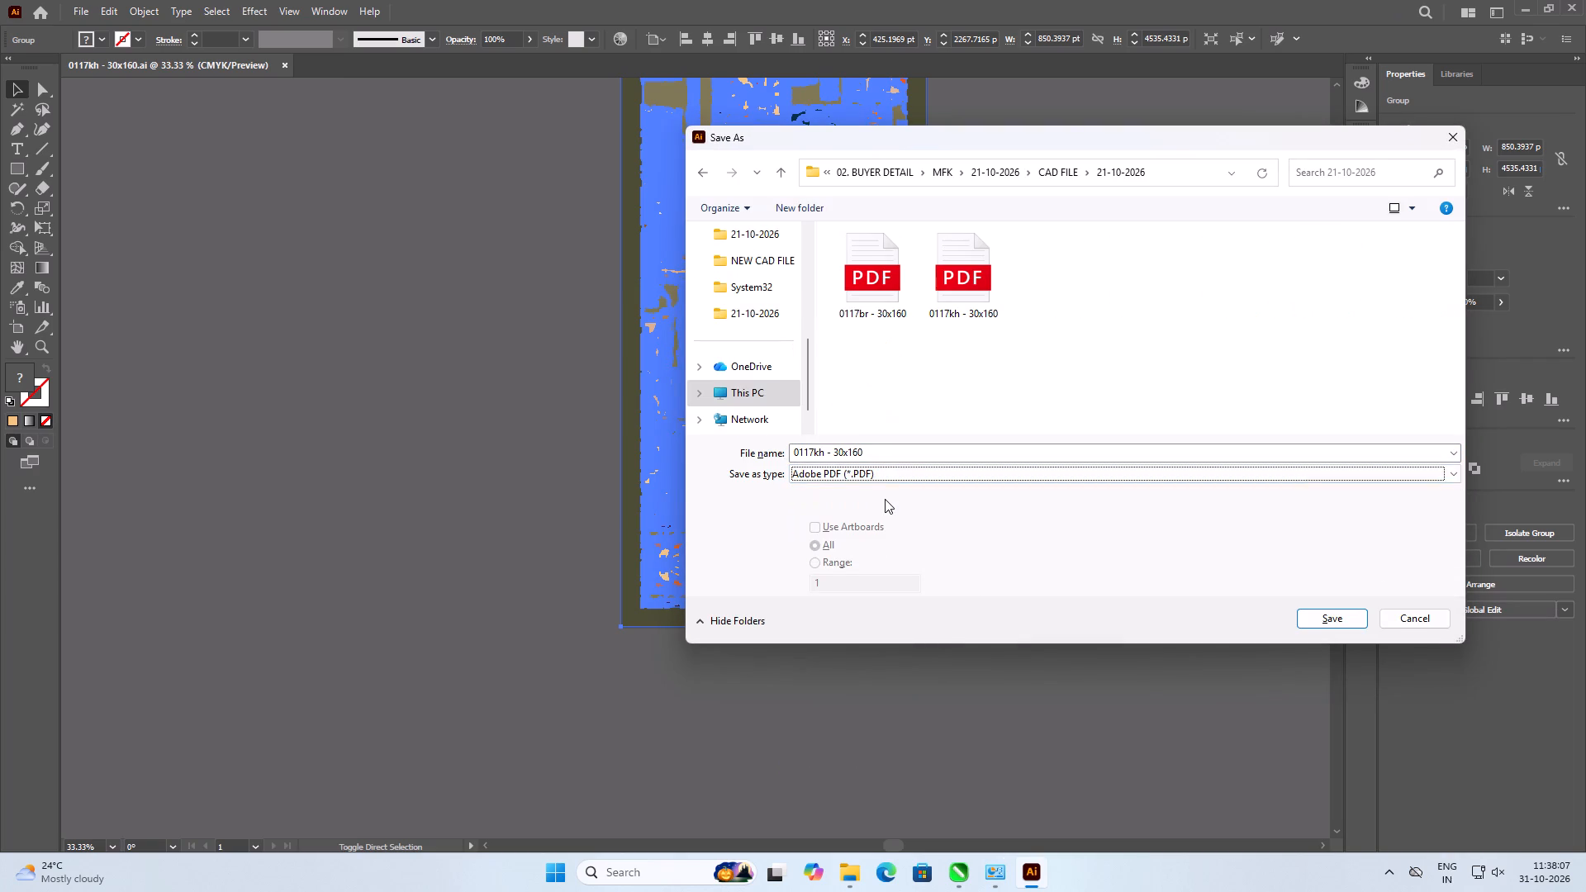
left_click(969, 311)
left_click(1313, 621)
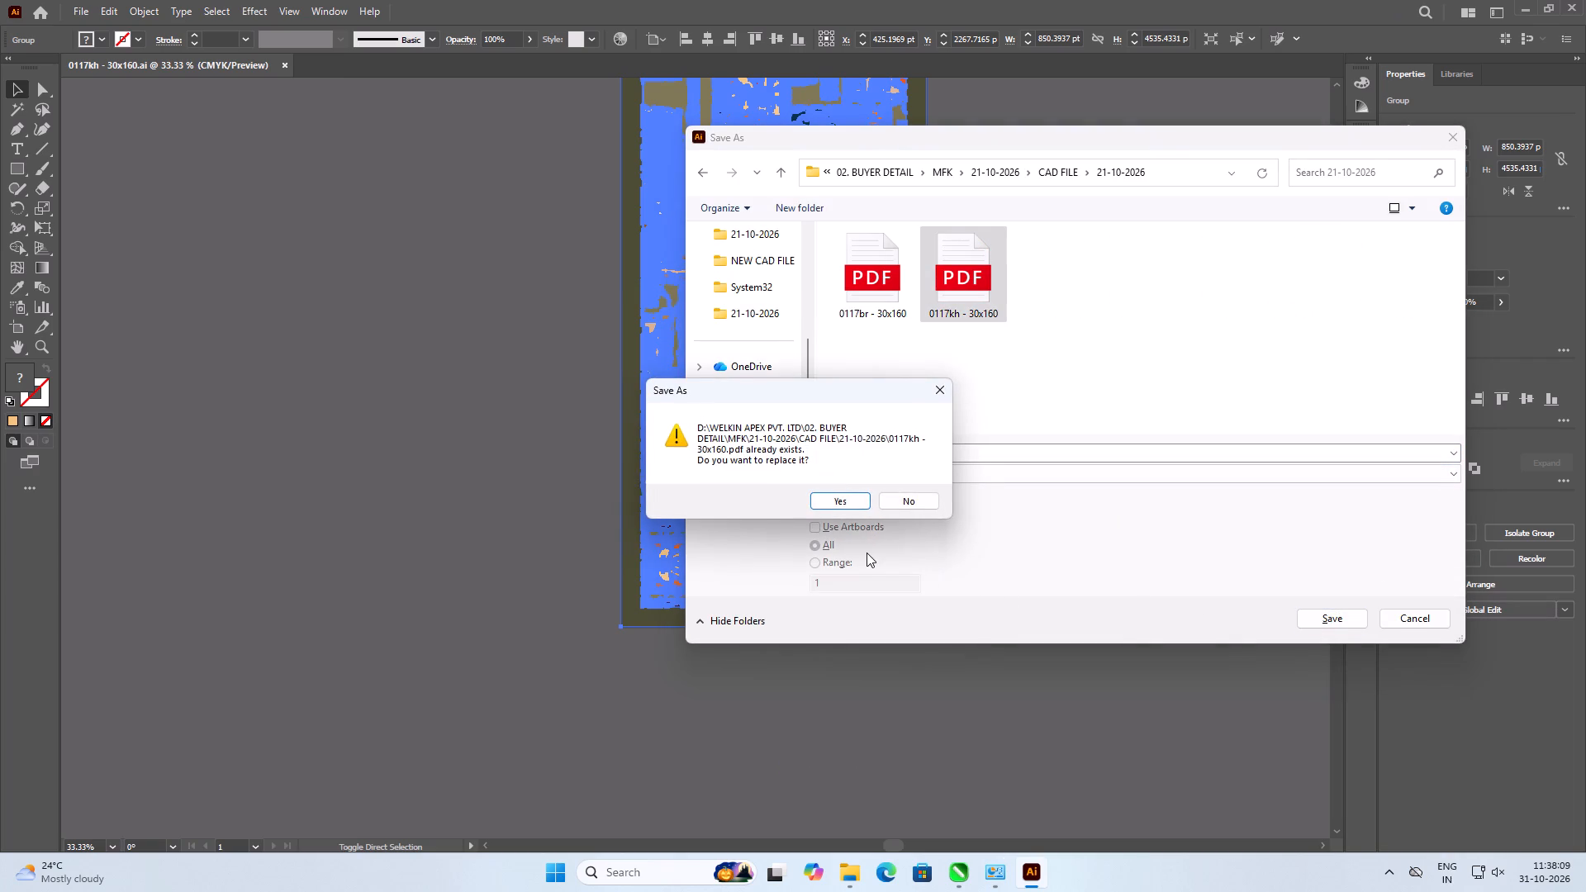
left_click(844, 500)
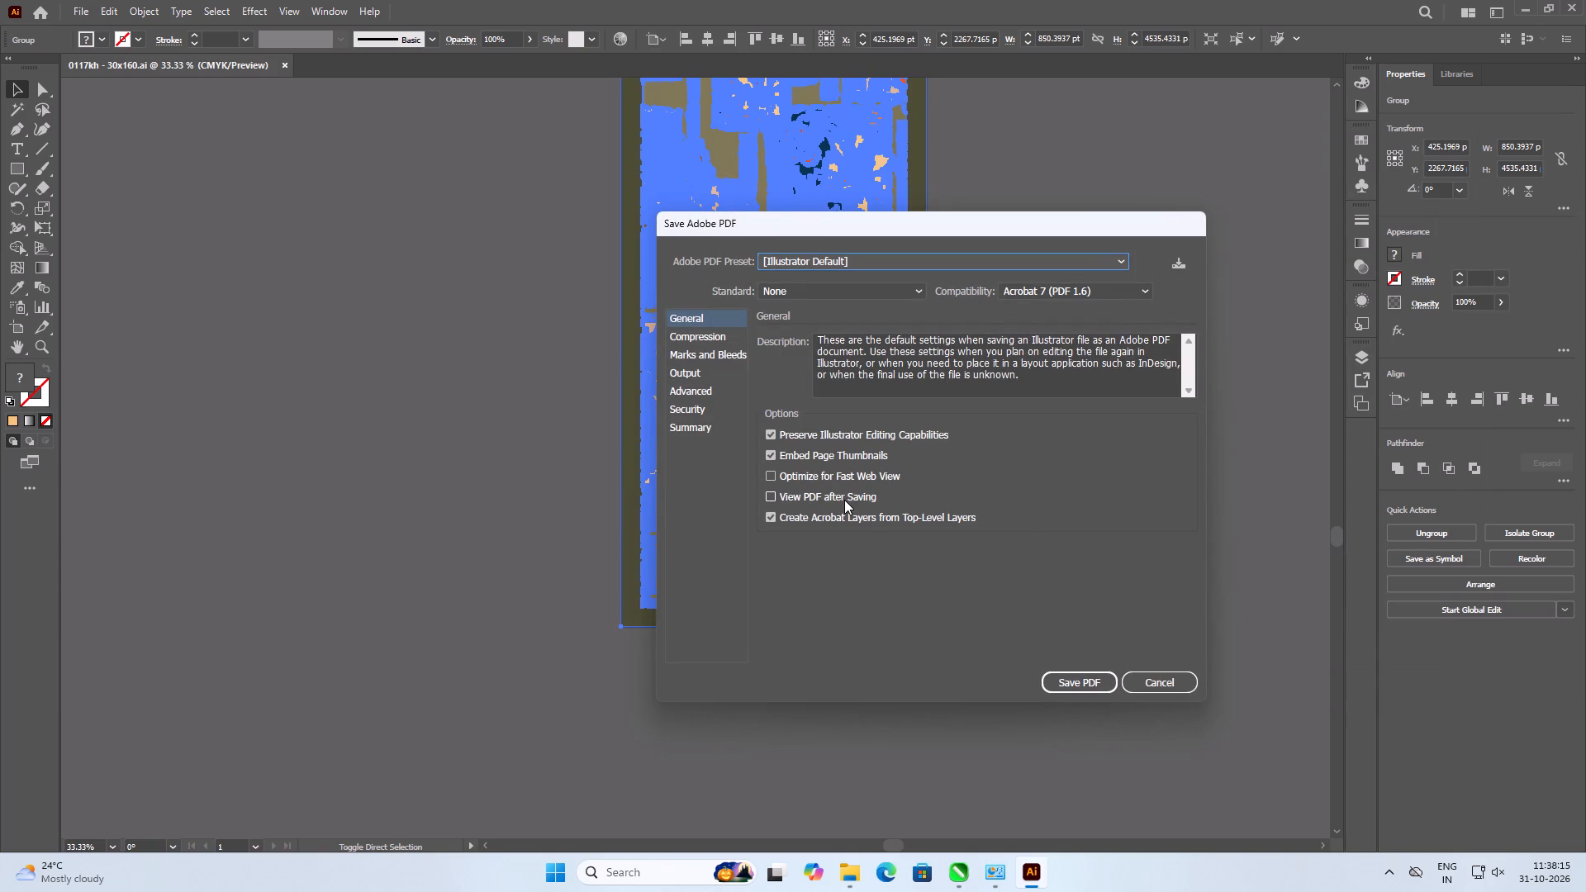
left_click(1079, 690)
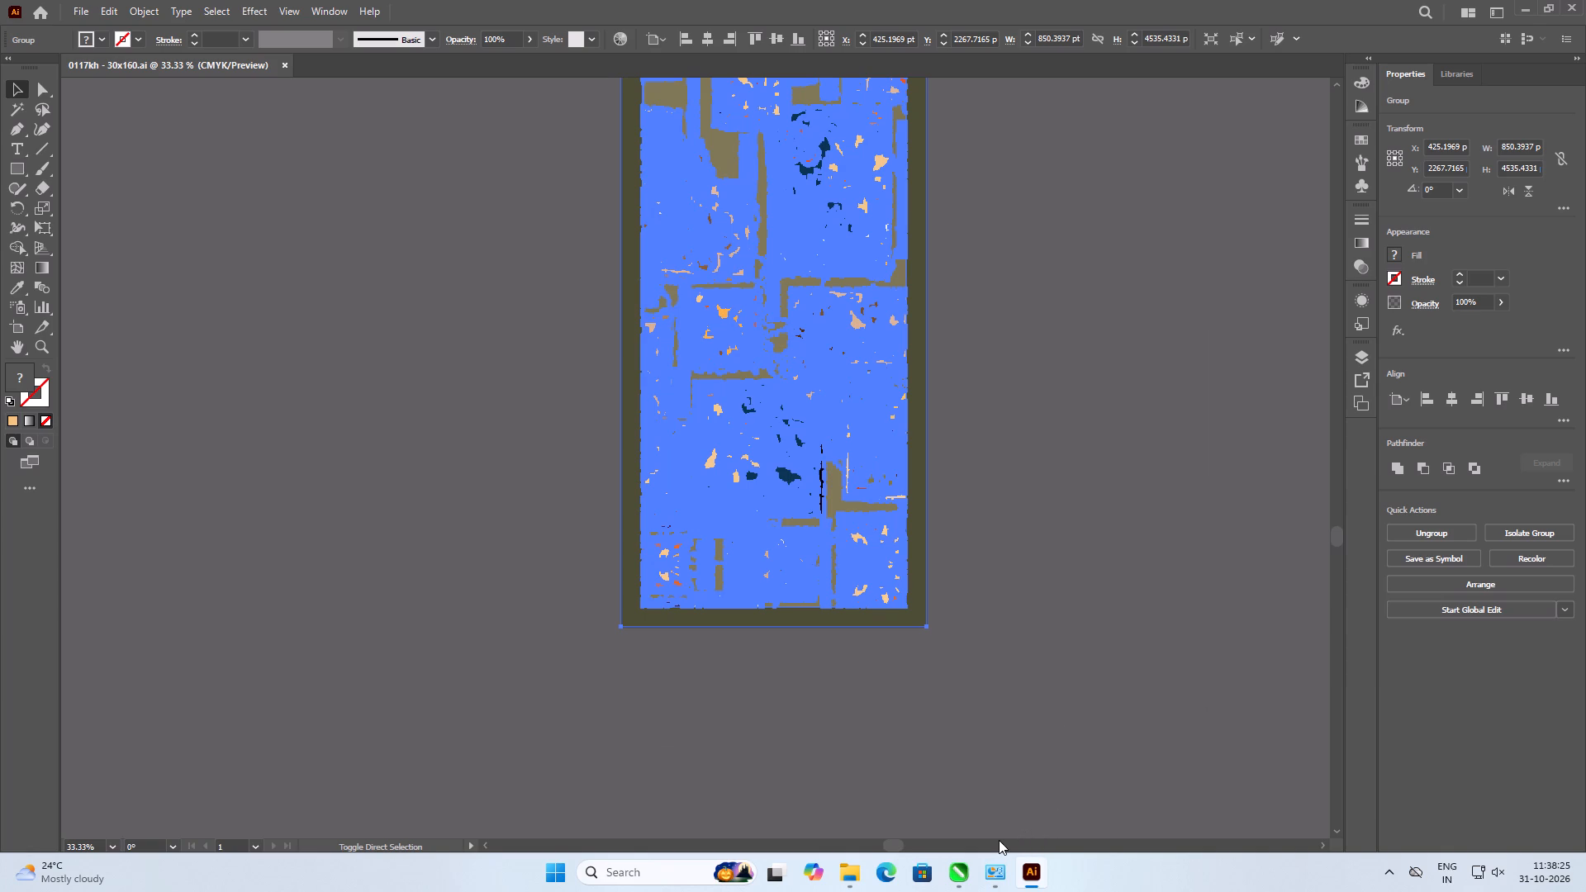
Open the PDFs 0117kh - 30x160 and 0117br - 30x160 from the MFK 21-10-2026 CAD folder in separate side-by-side Edge windows.
left_click(854, 884)
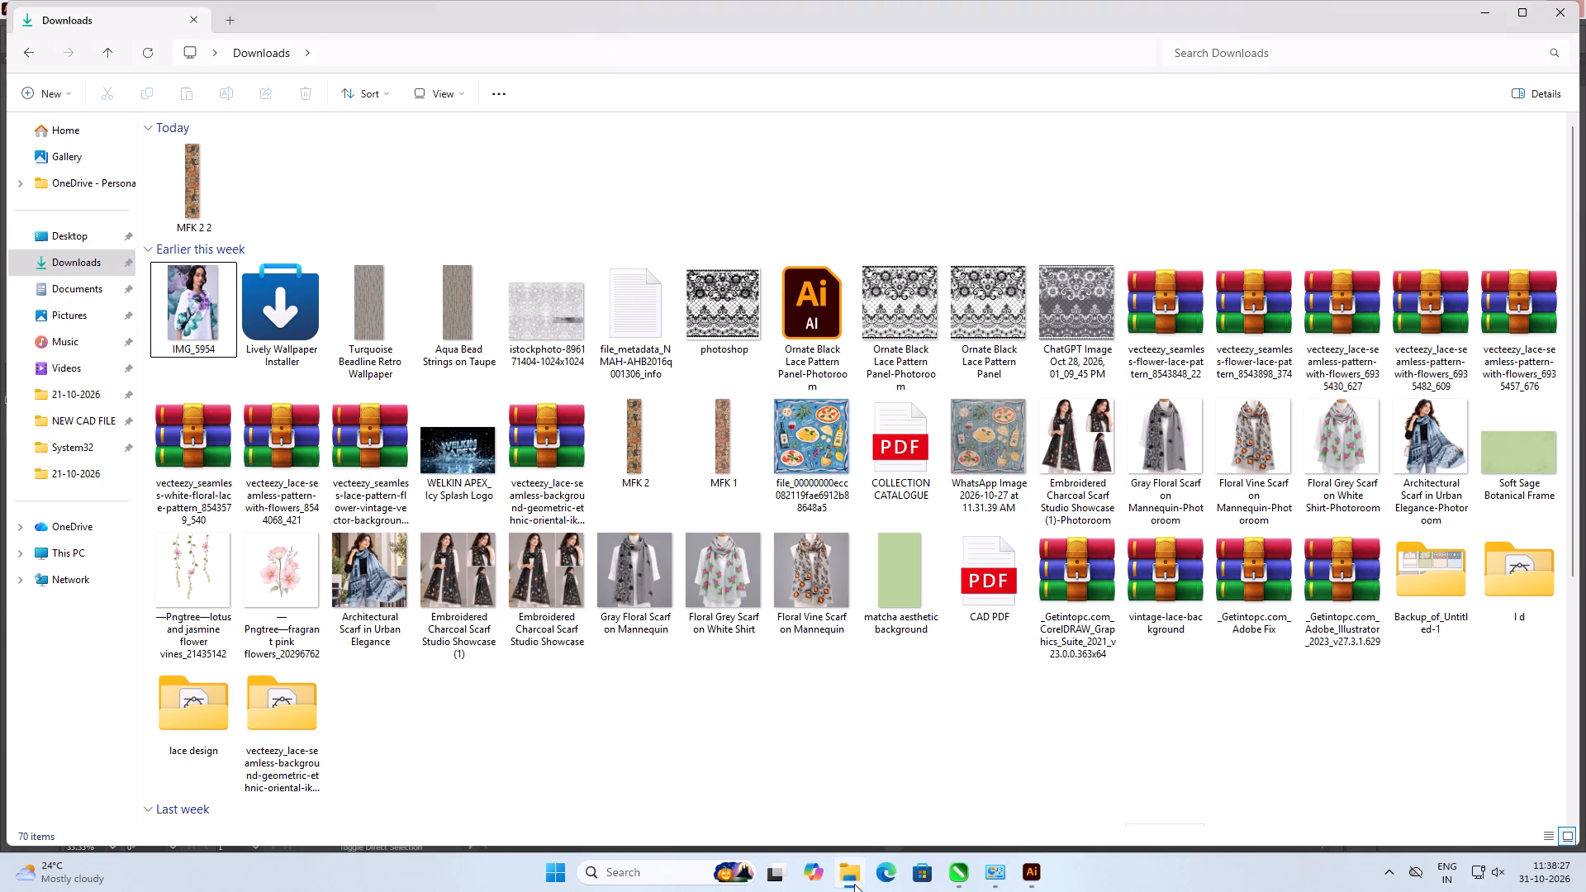
left_click(73, 431)
left_click(522, 679)
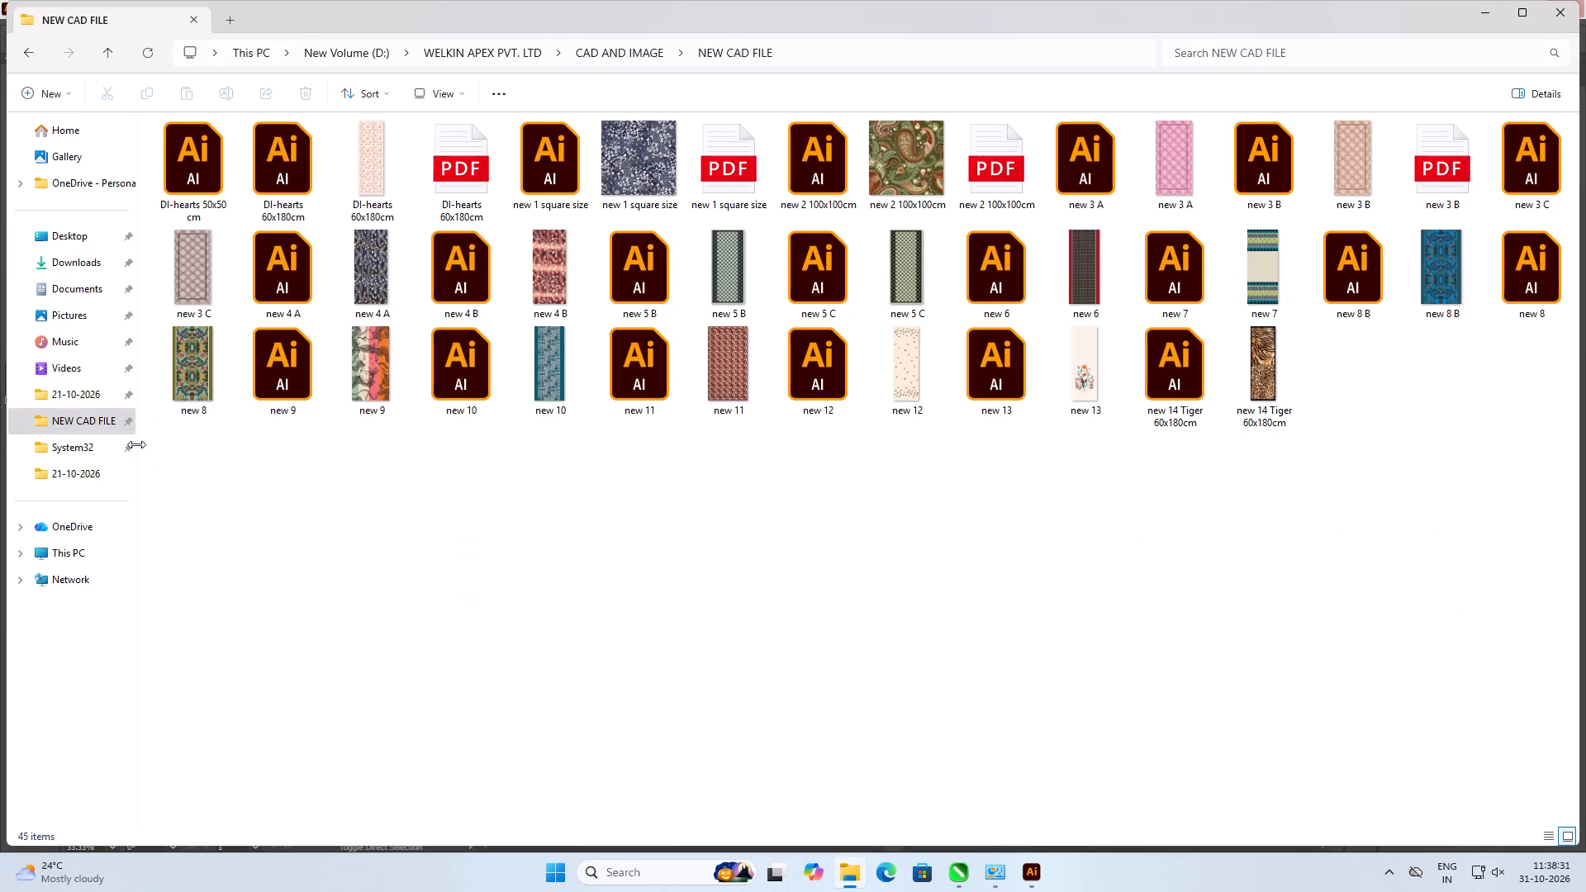
left_click(69, 393)
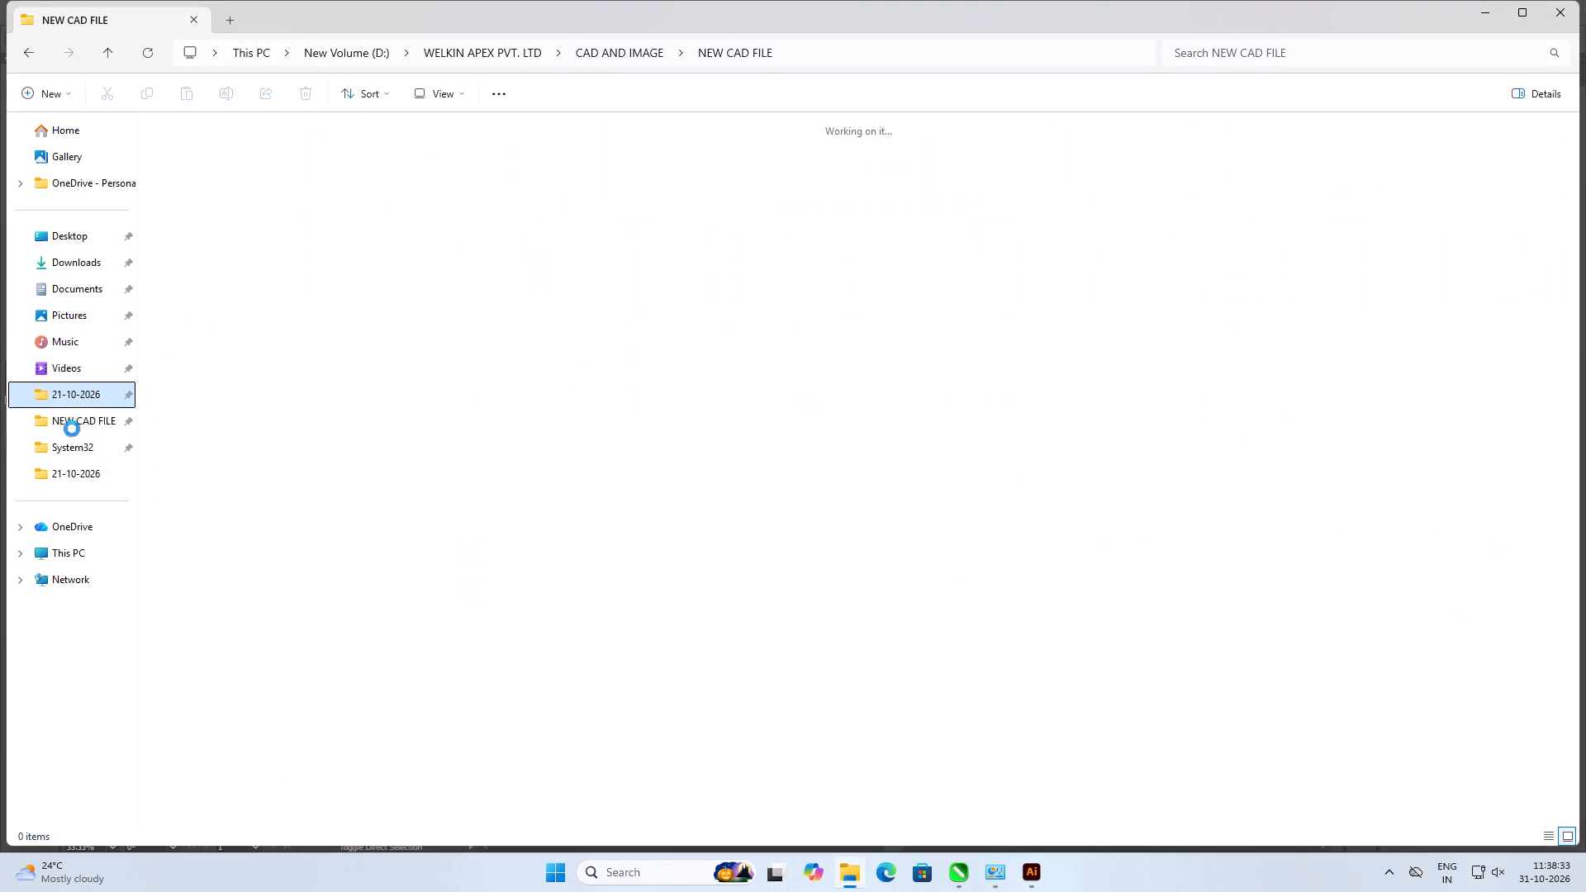
left_click(487, 383)
double_click(261, 275)
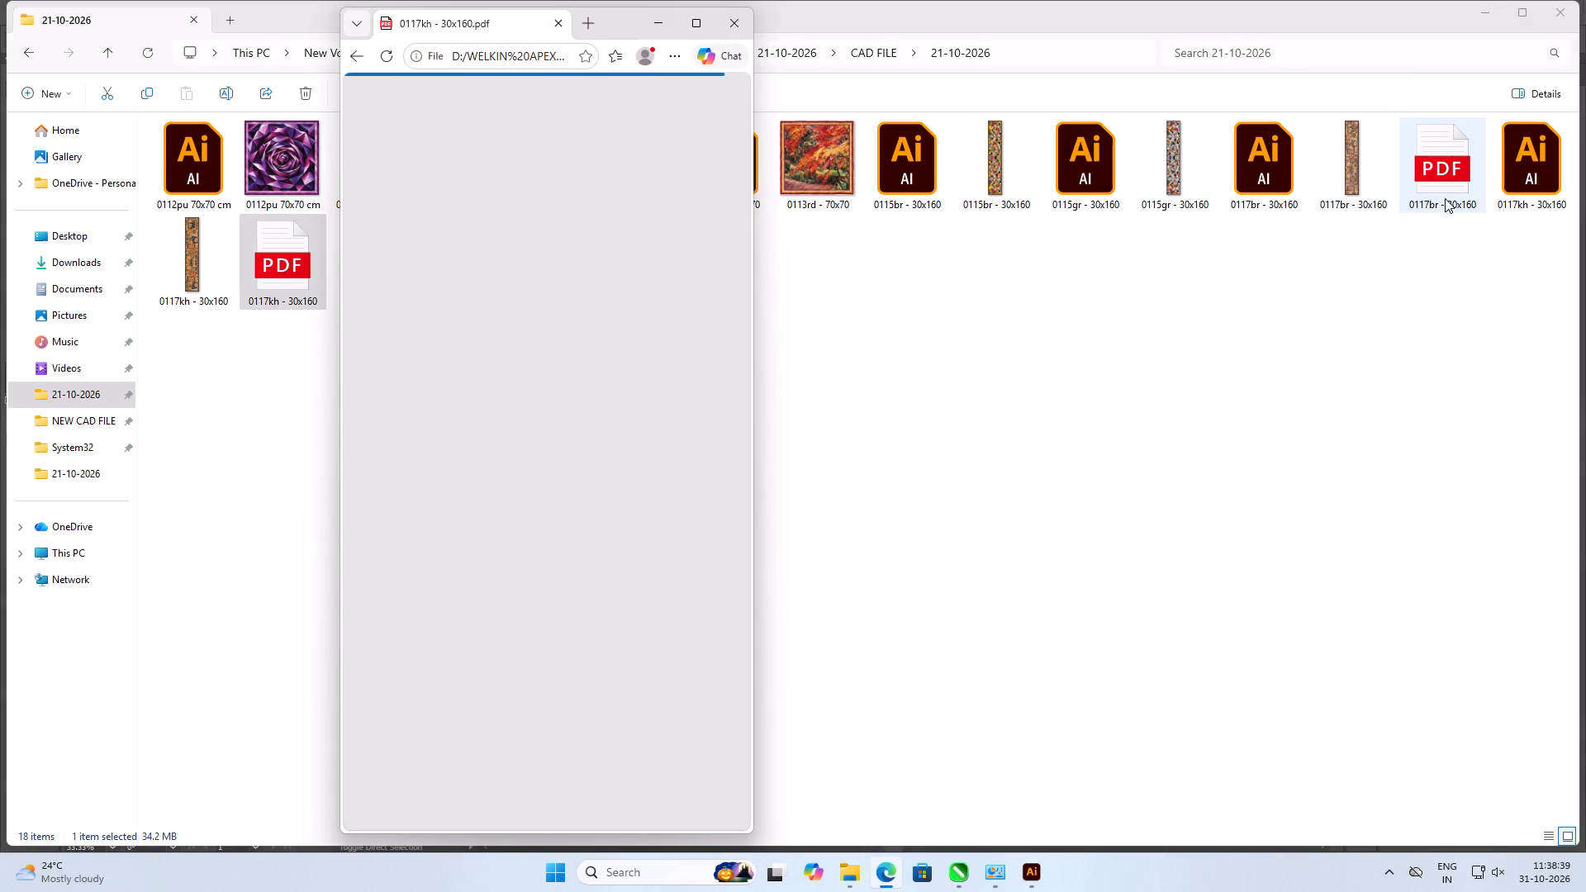
left_click(1445, 198)
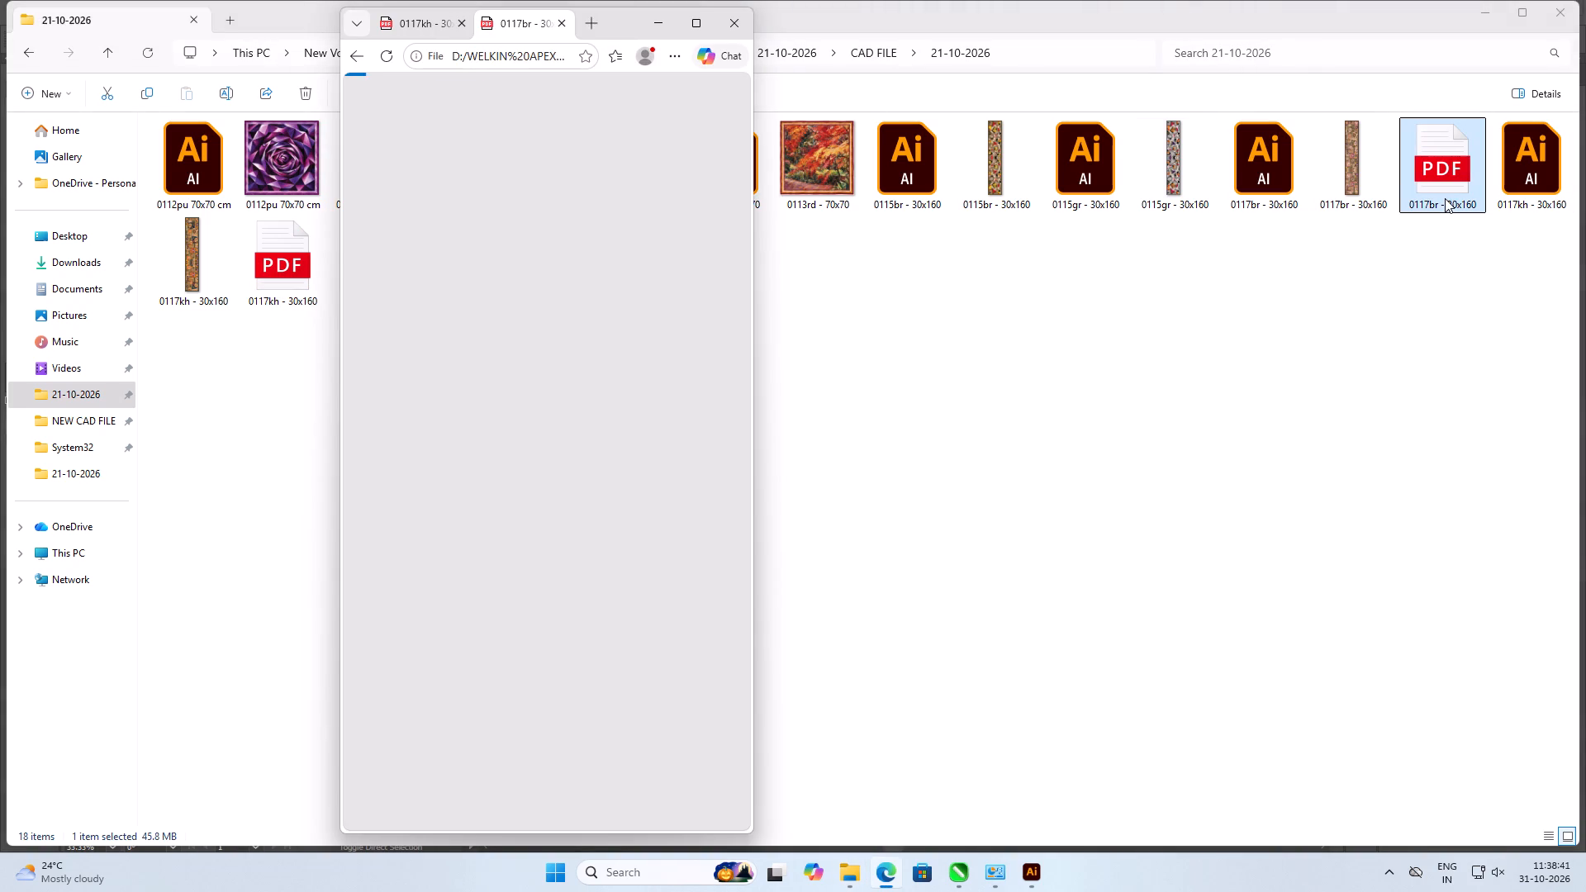
left_click_drag(518, 27, 1092, 54)
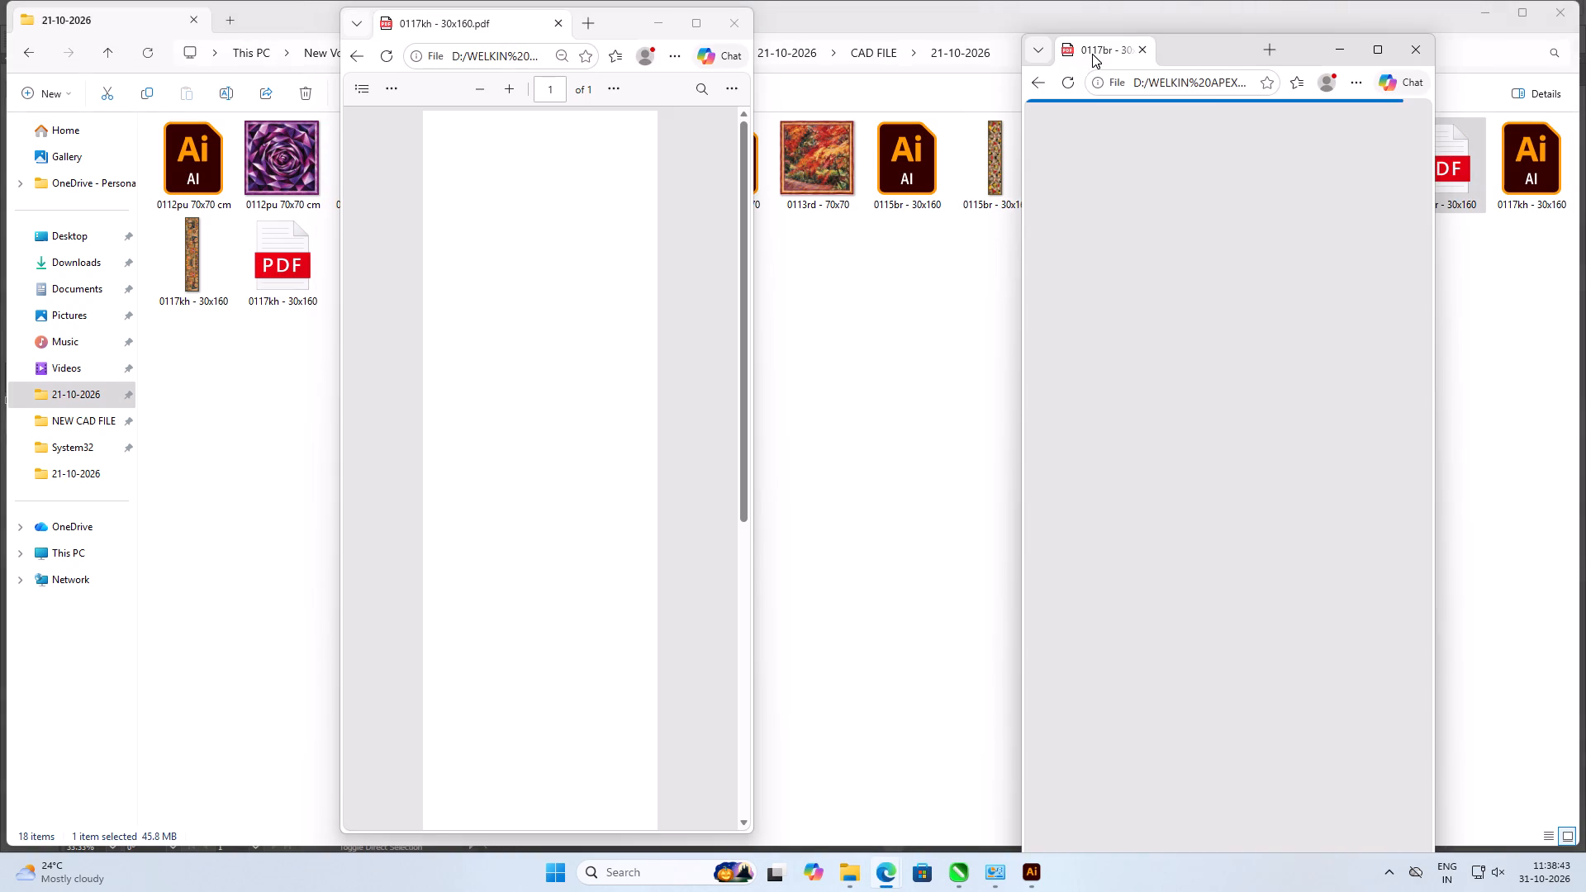
left_click_drag(1092, 54, 843, 47)
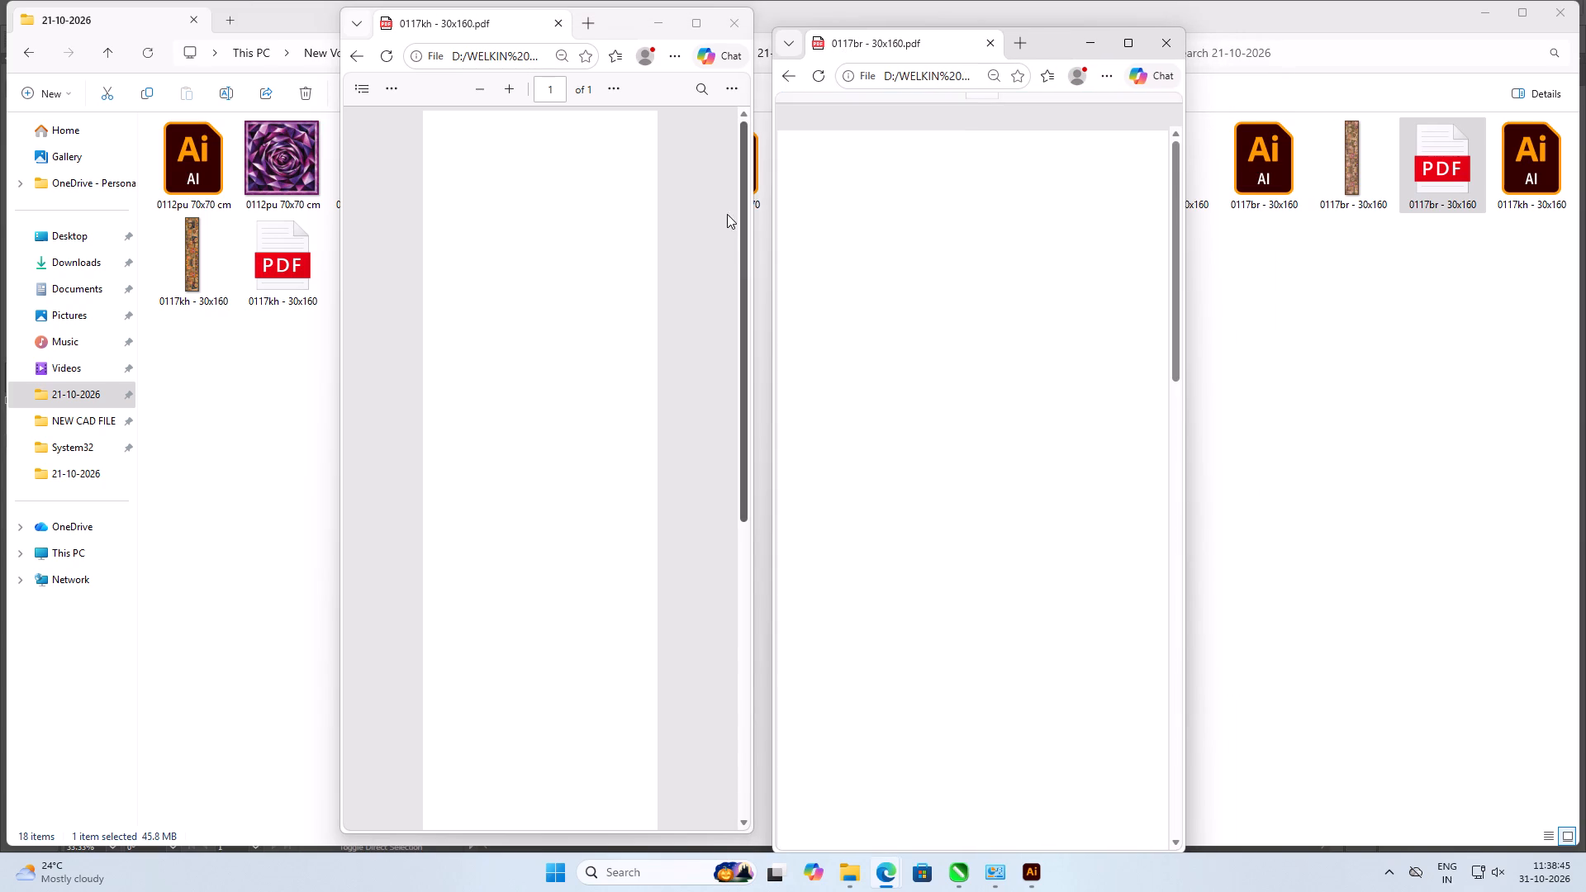
Compare the 0117kh and 0117br patchwork floral designs over their full length at matching scale.
scroll(663, 312, "up", 1)
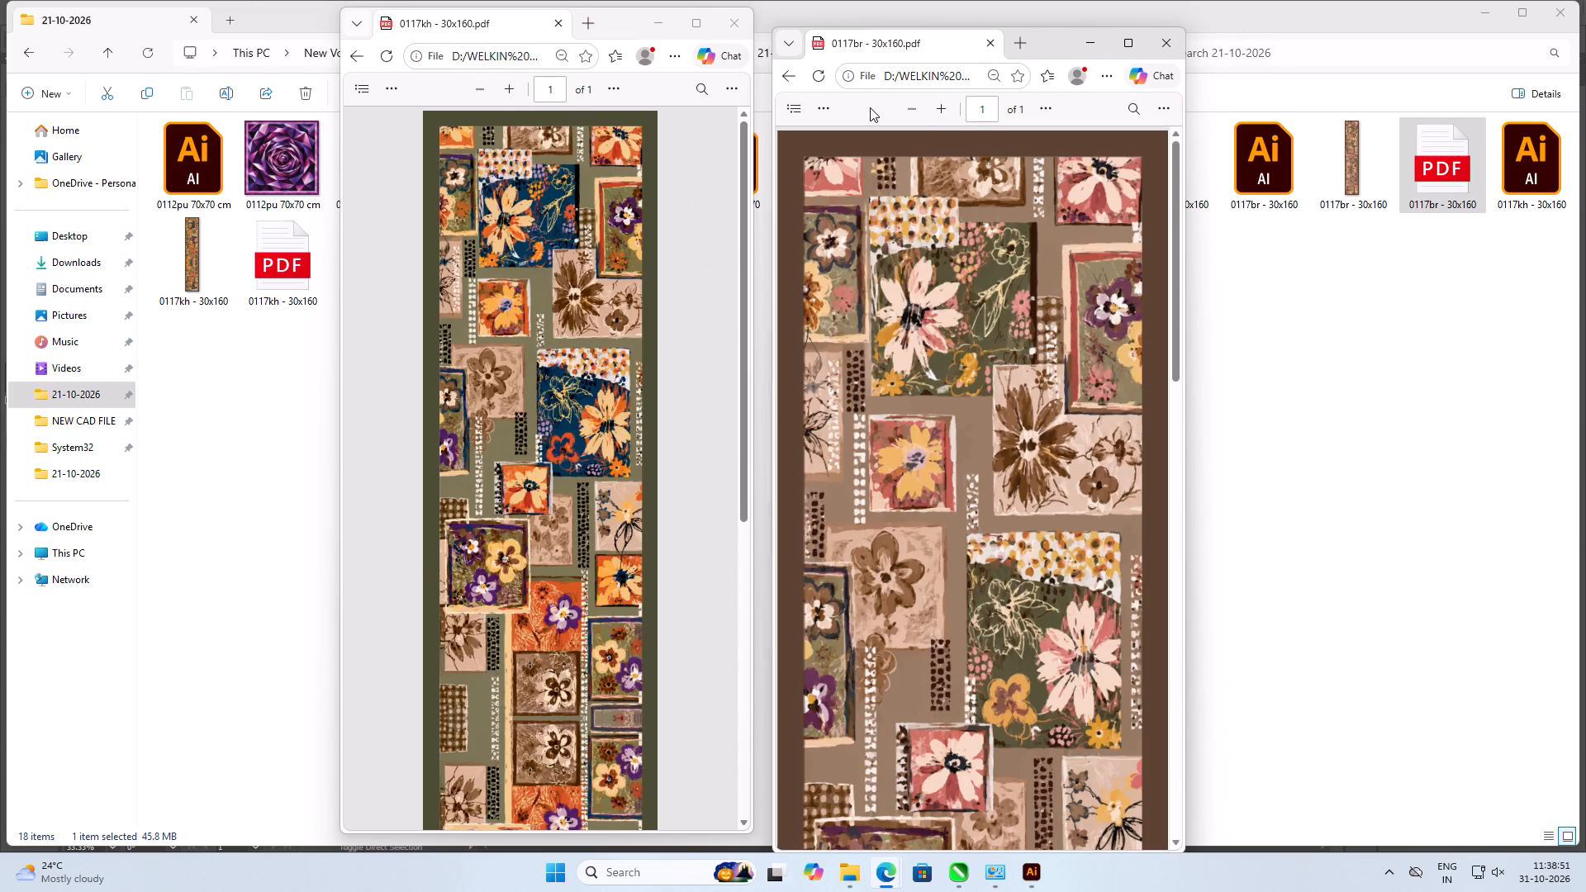
left_click(921, 111)
left_click(921, 111)
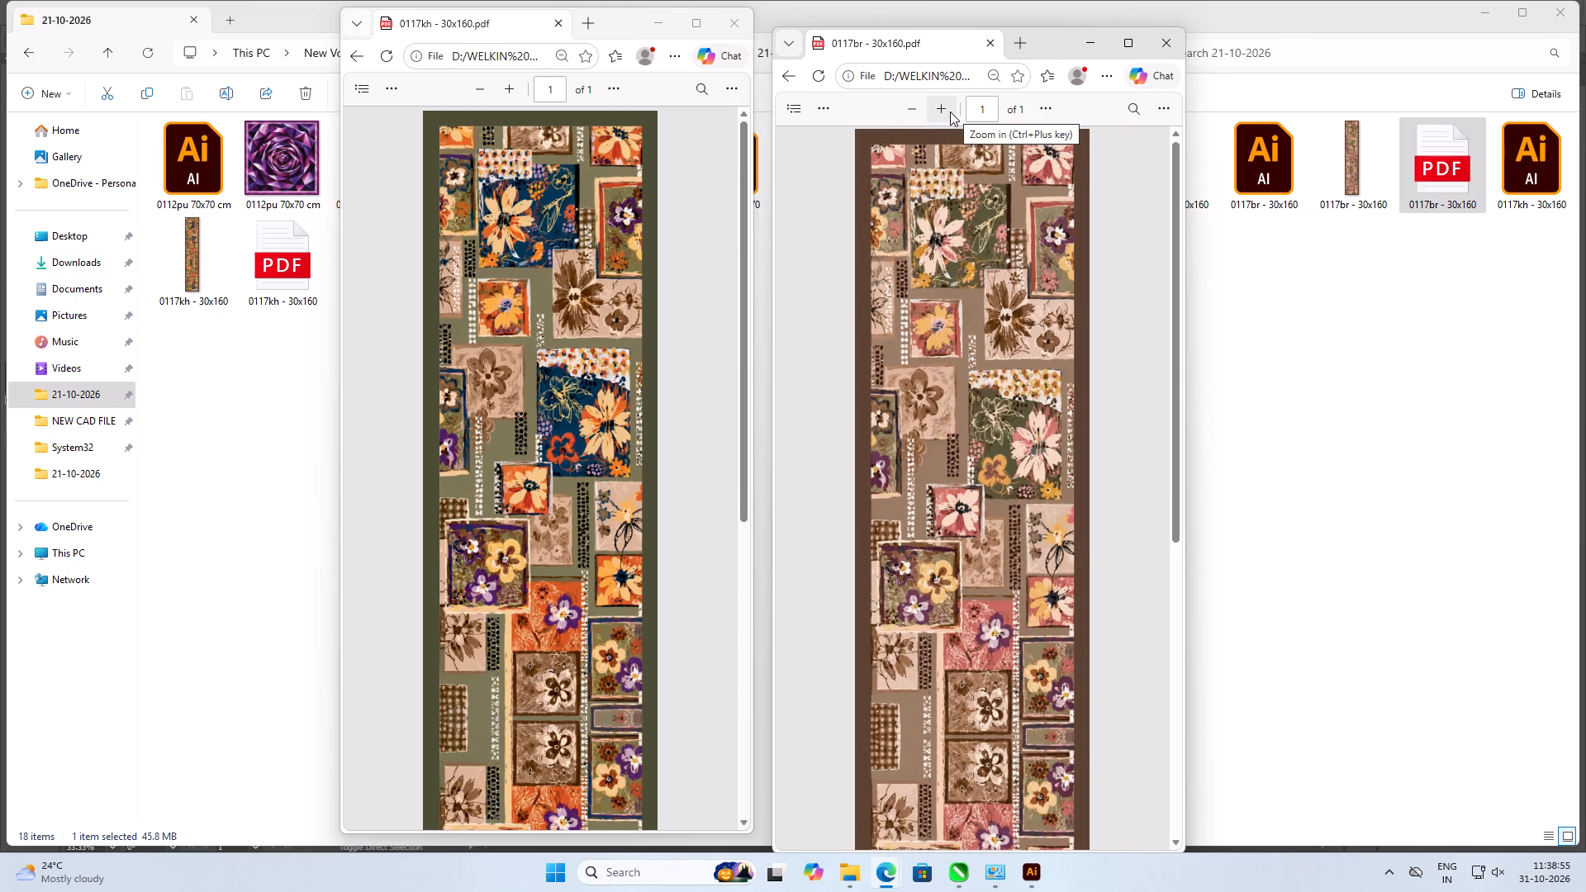
left_click(950, 111)
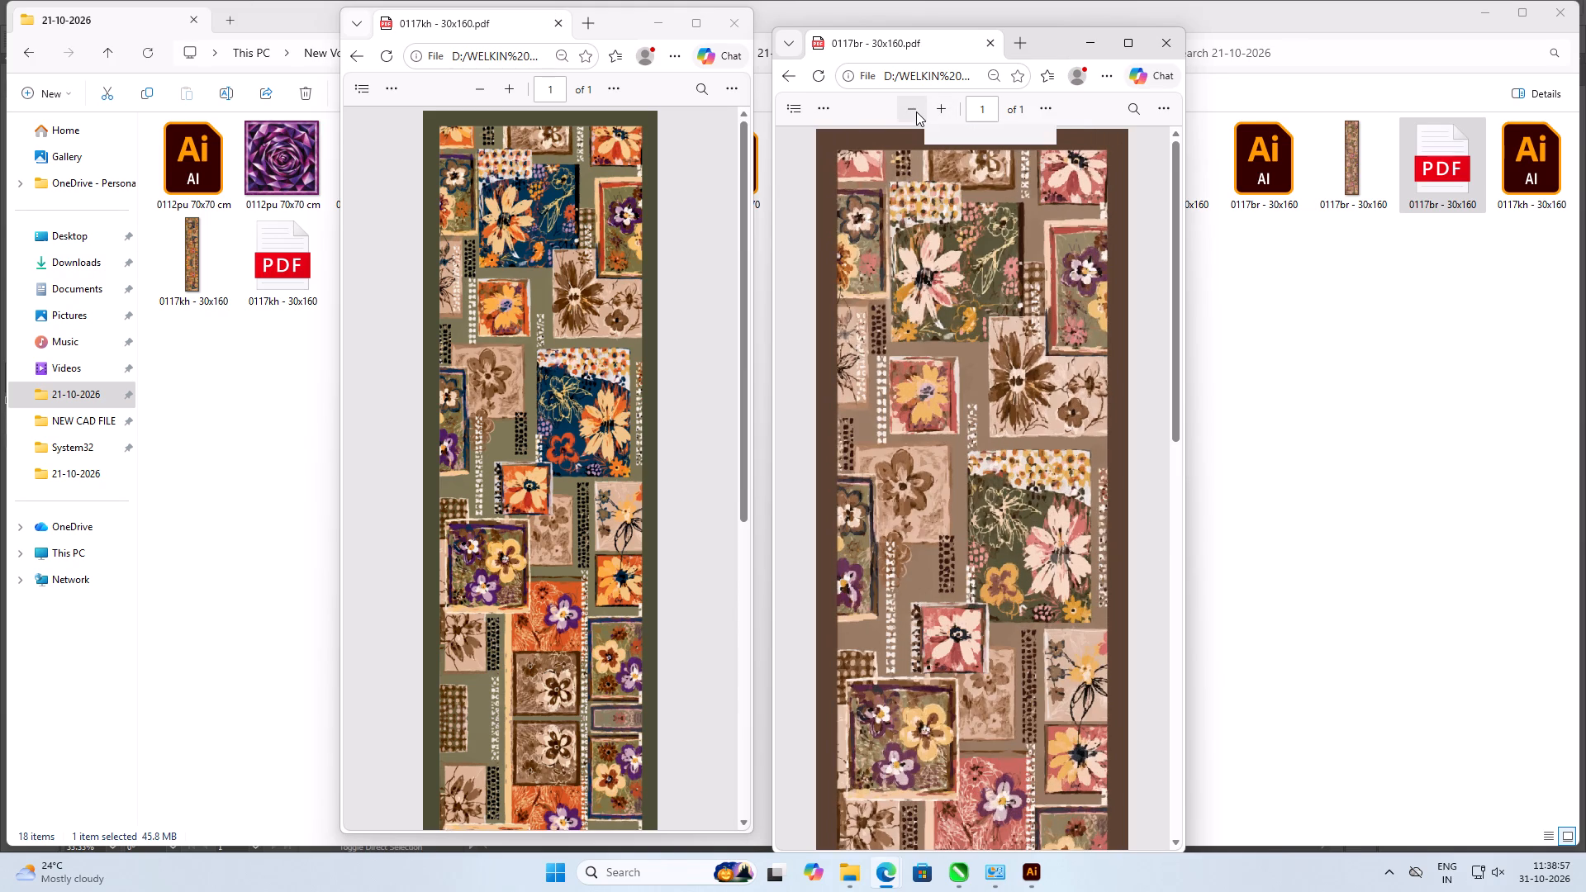
left_click(916, 111)
scroll(940, 213, "down", 13)
scroll(940, 215, "up", 9)
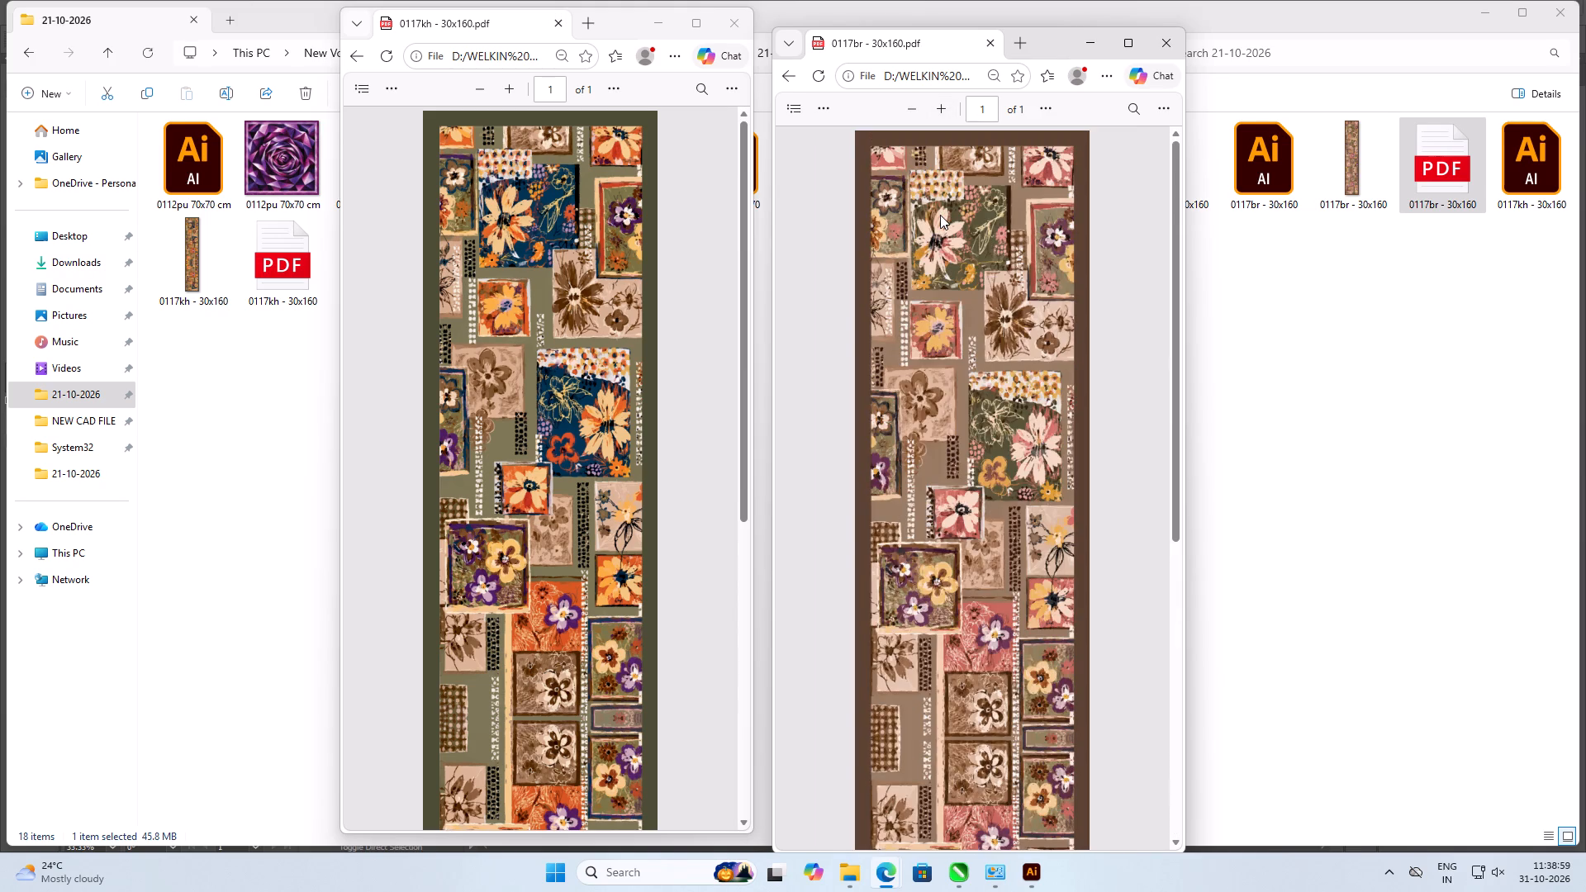
scroll(940, 215, "up", 4)
scroll(572, 215, "up", 7)
left_click_drag(620, 24, 629, 43)
scroll(742, 192, "down", 7)
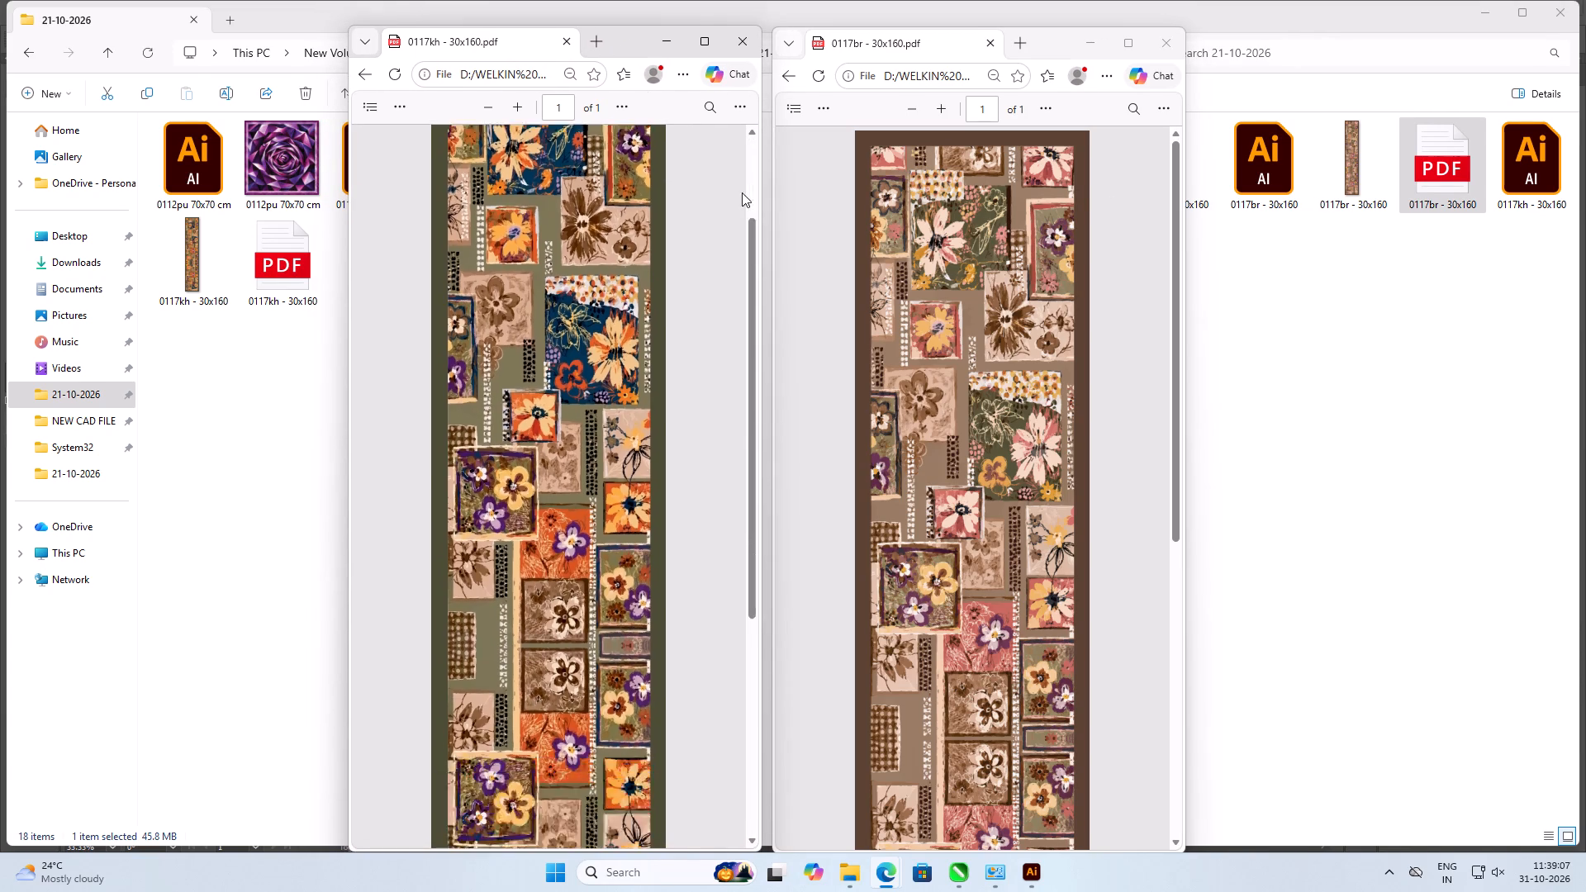
scroll(672, 321, "down", 7)
scroll(954, 420, "down", 13)
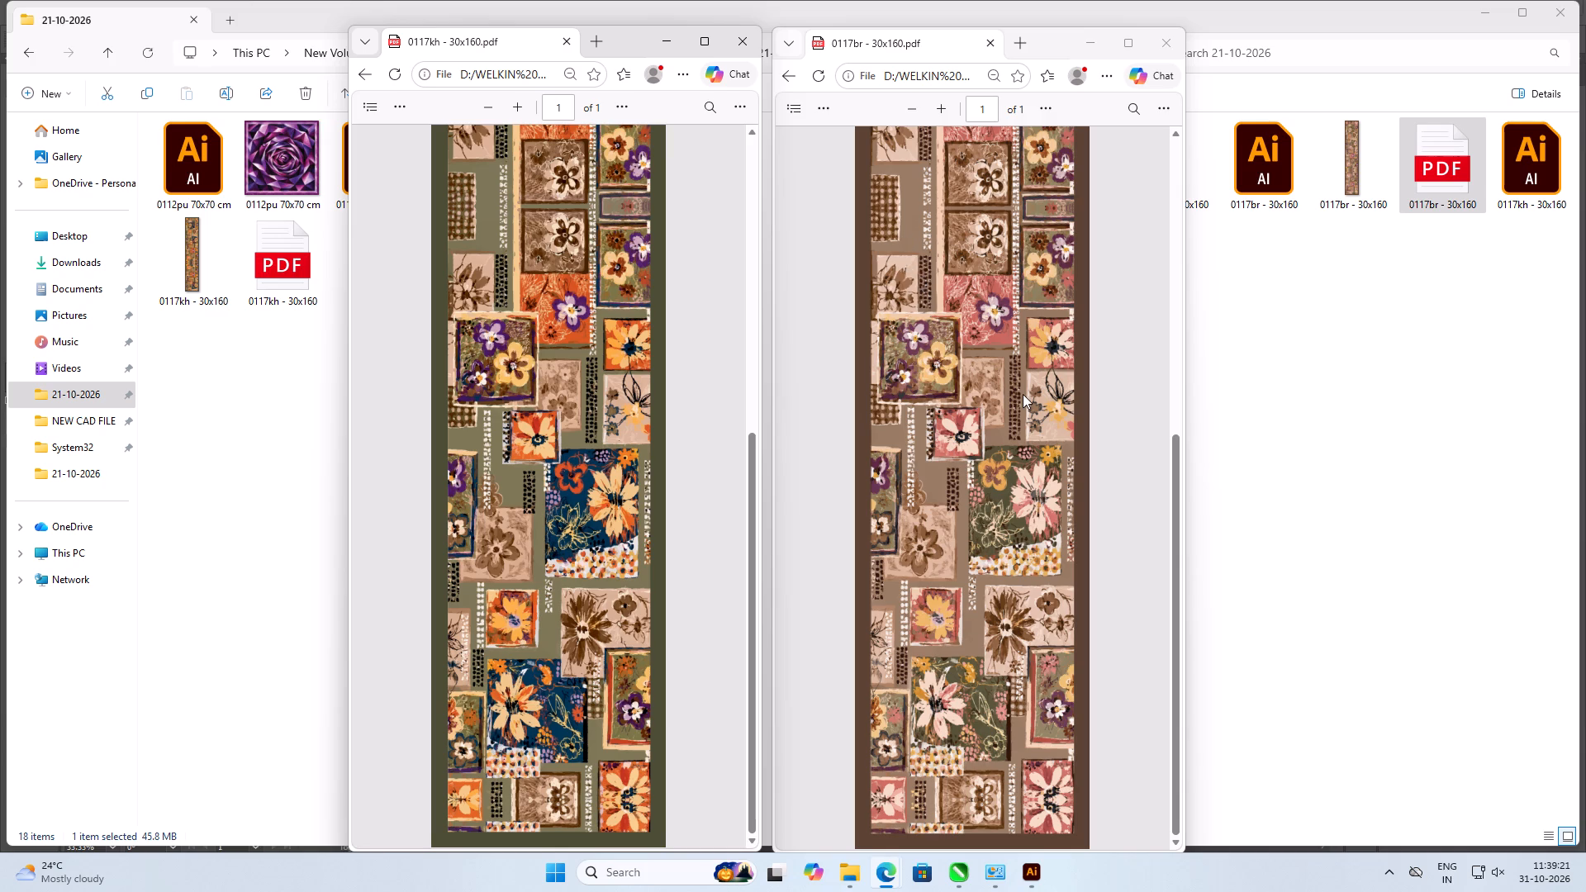
scroll(1010, 378, "up", 1)
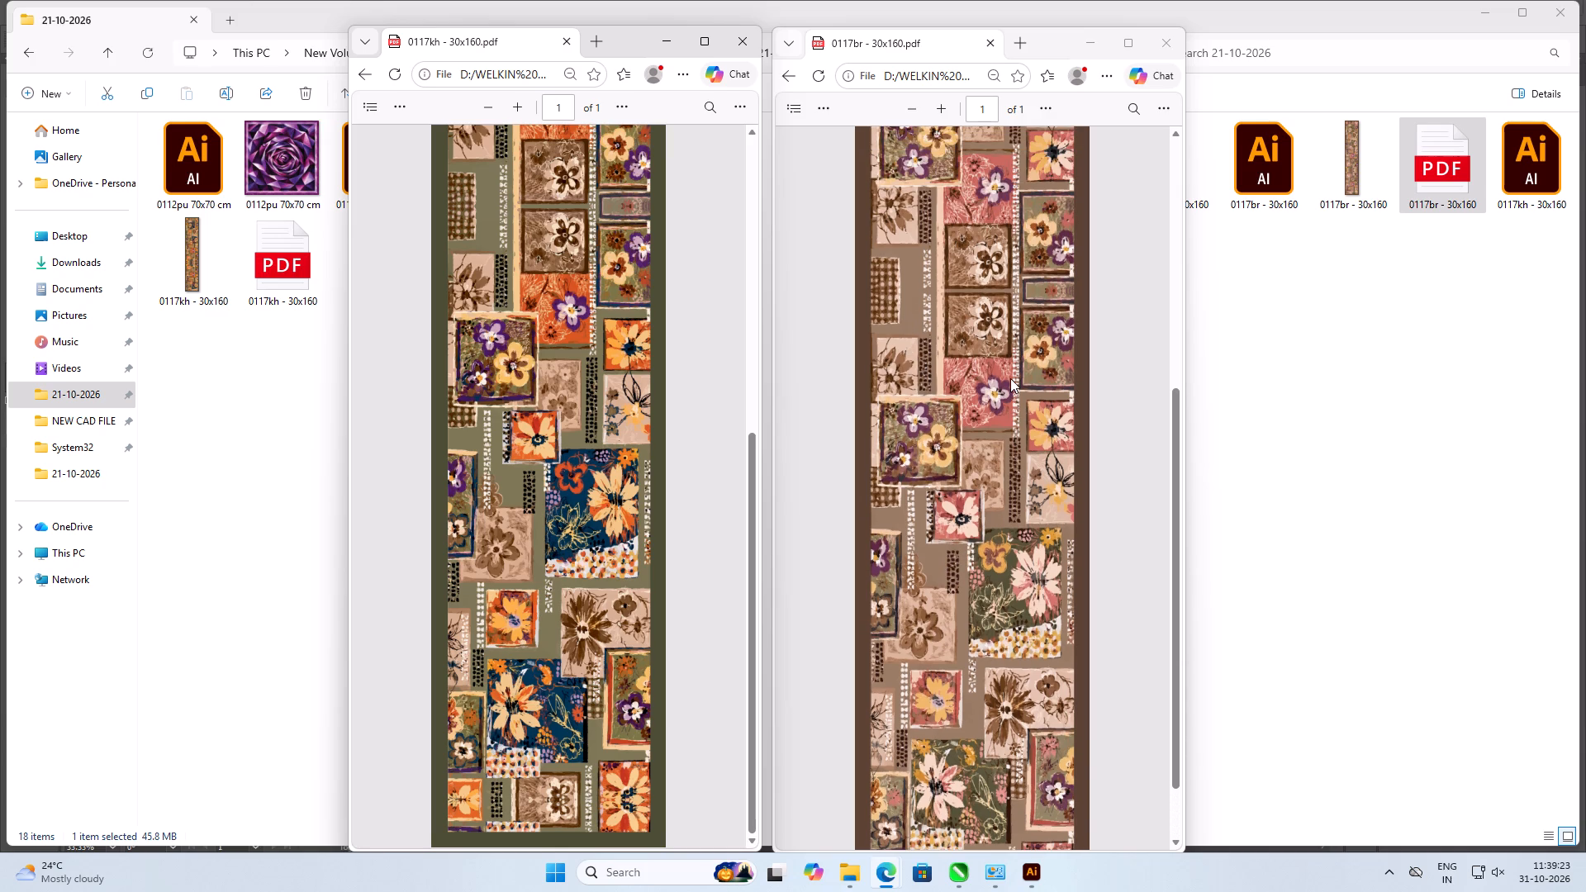
scroll(569, 391, "up", 1)
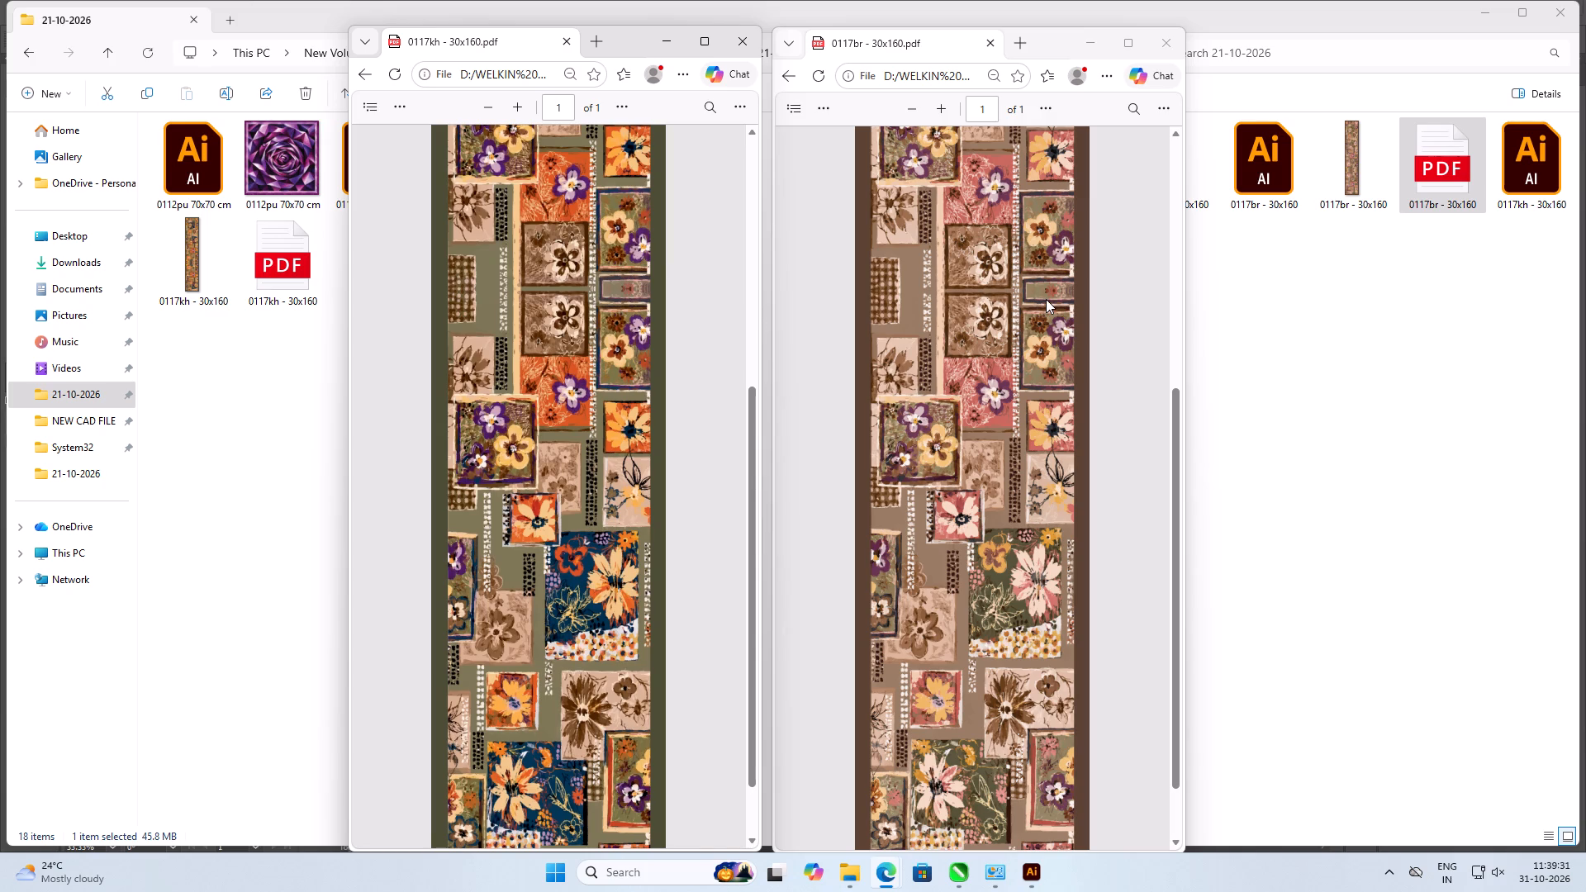
scroll(1046, 299, "up", 3)
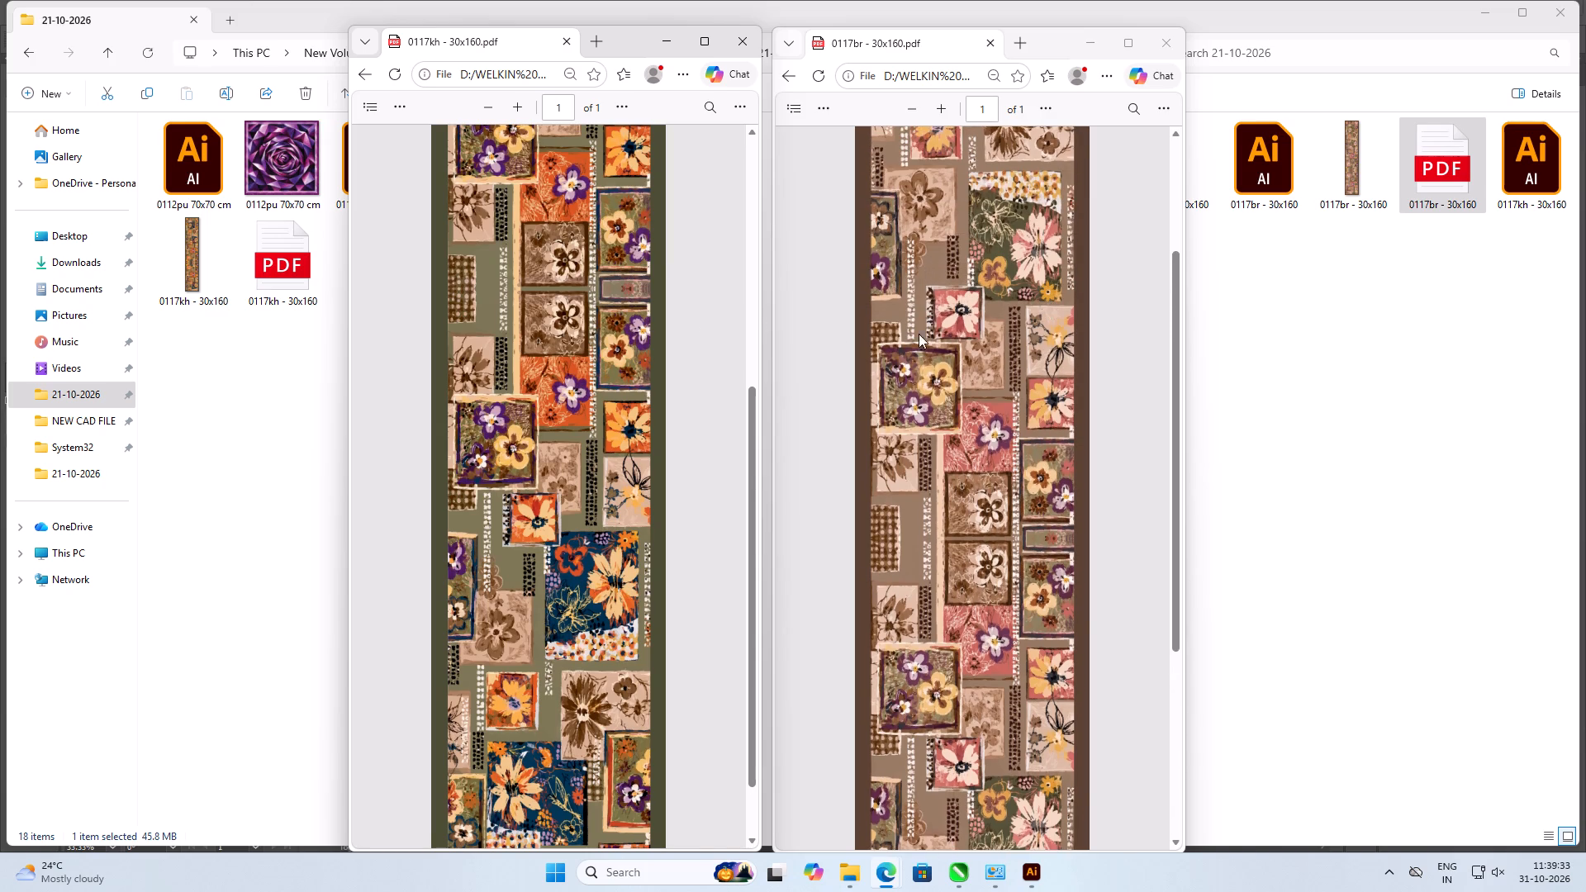
scroll(442, 338, "up", 5)
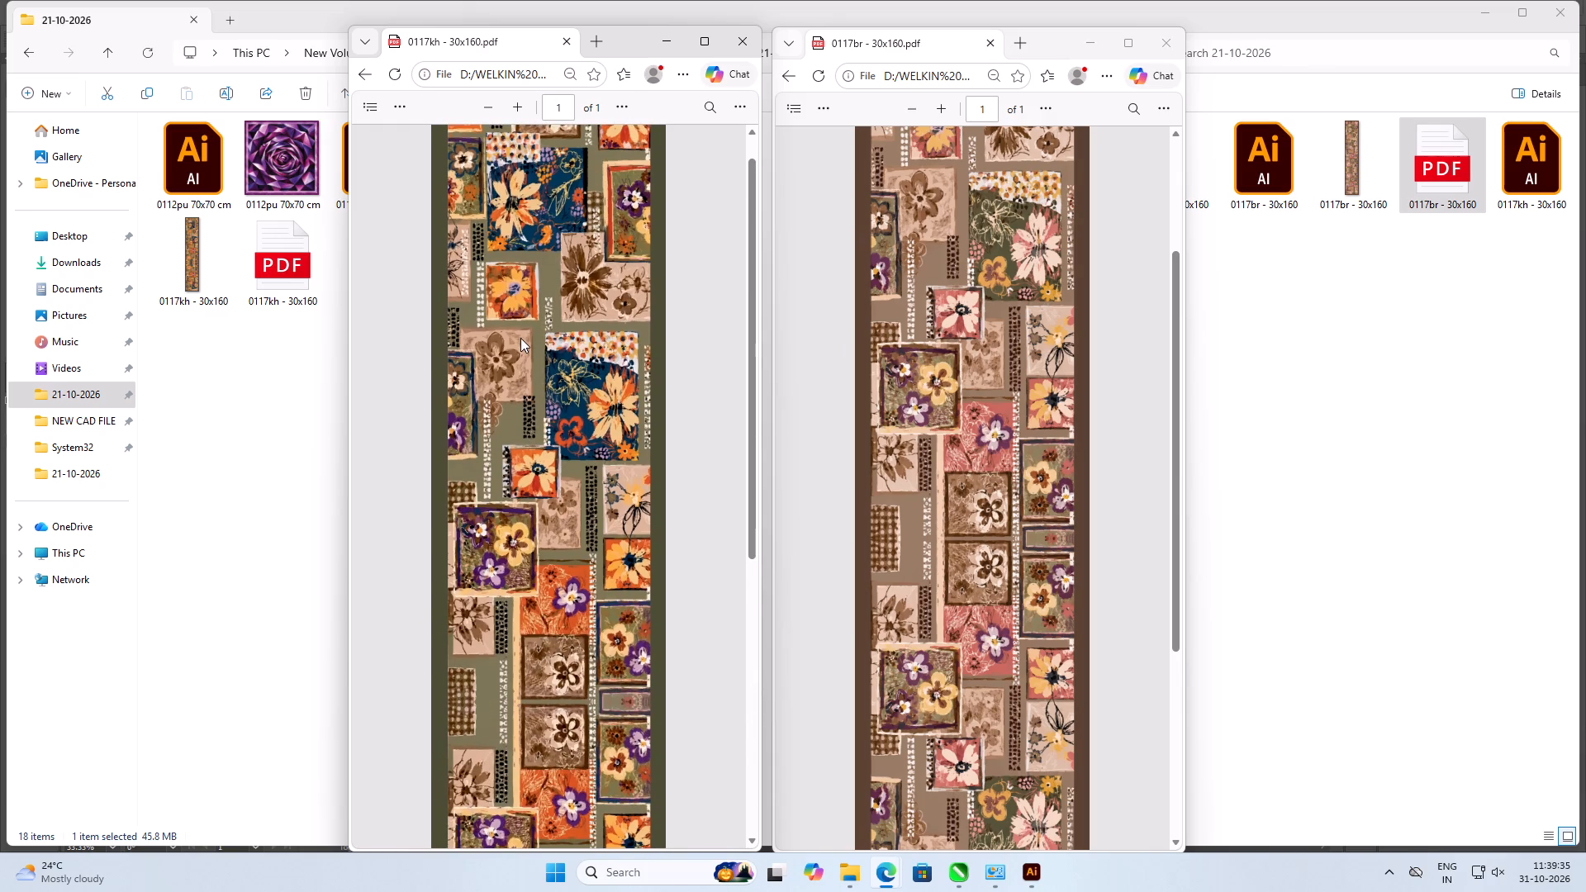
scroll(539, 357, "up", 4)
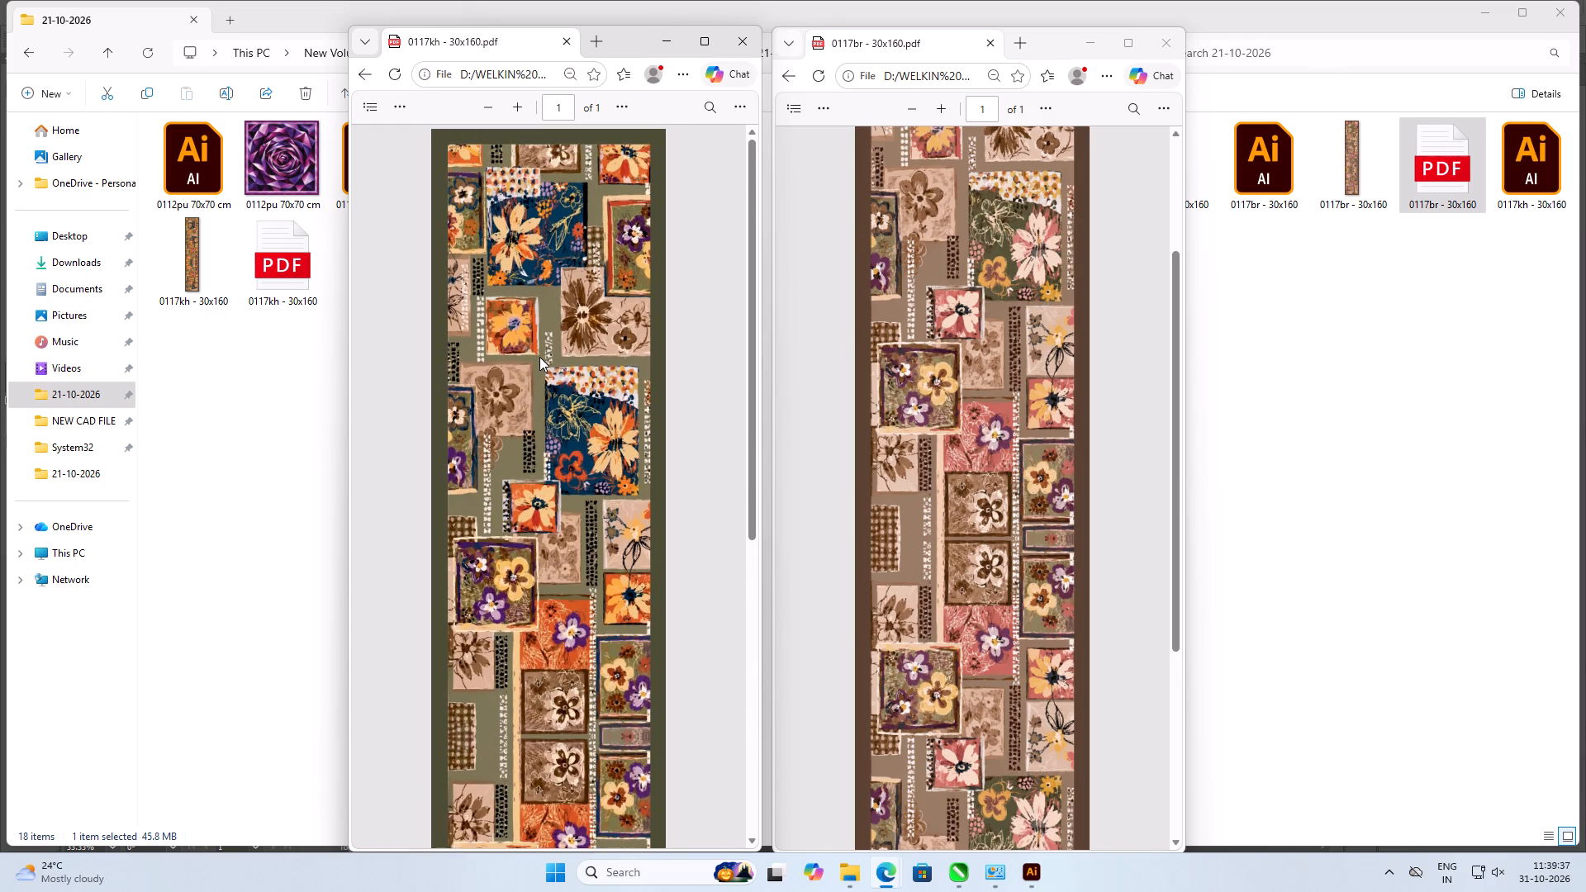
scroll(539, 357, "down", 19)
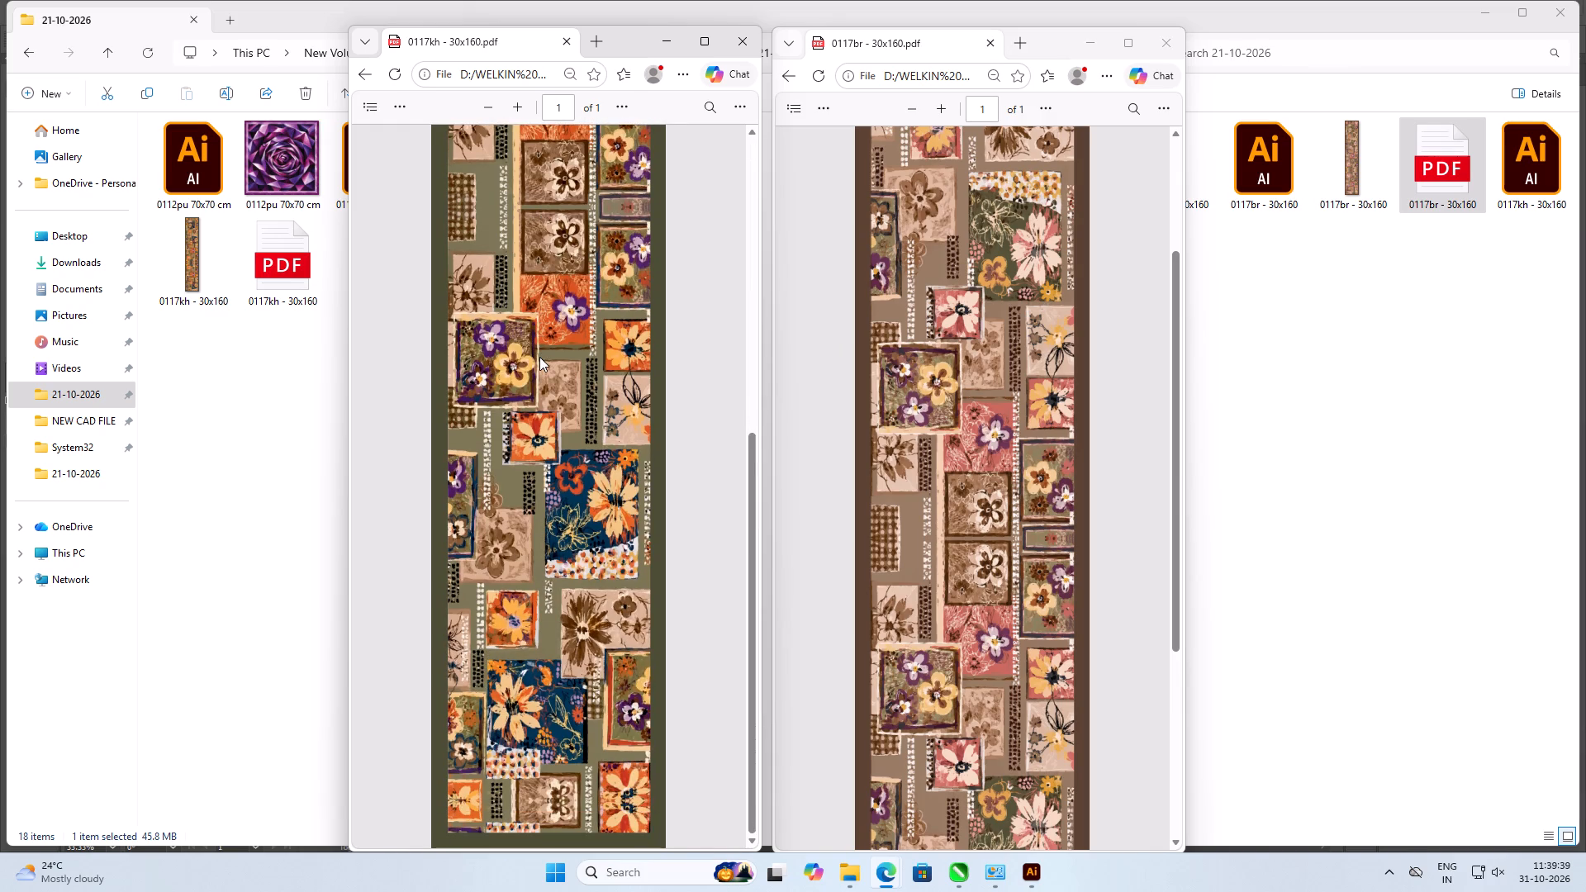
scroll(567, 396, "down", 1)
scroll(859, 501, "down", 14)
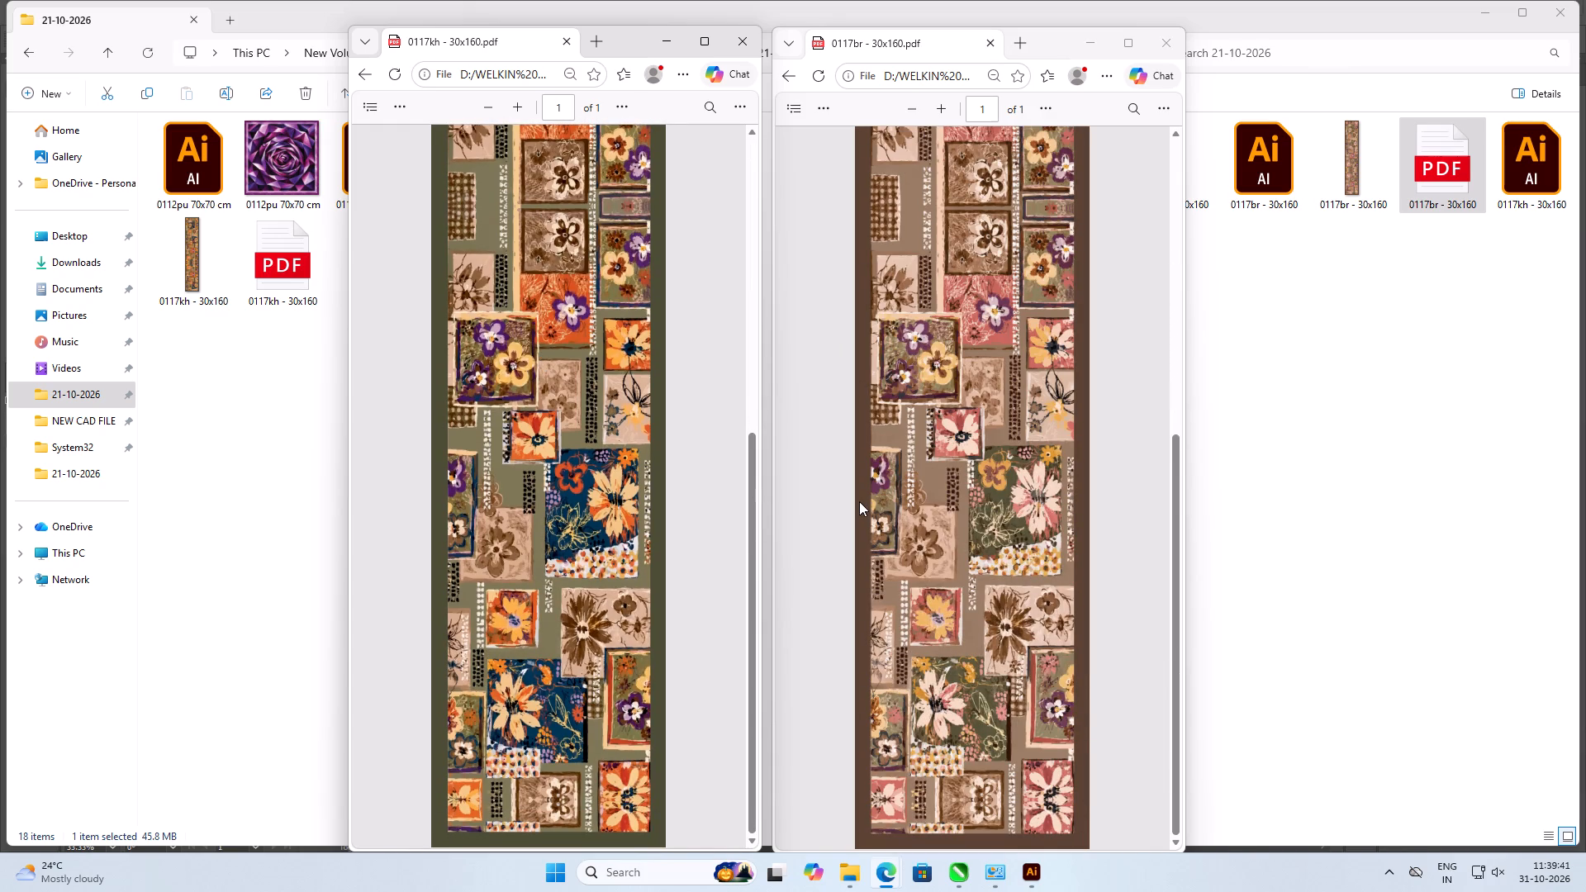
Close both PDF preview windows and the 21-10-2026 folder window.
left_click(742, 45)
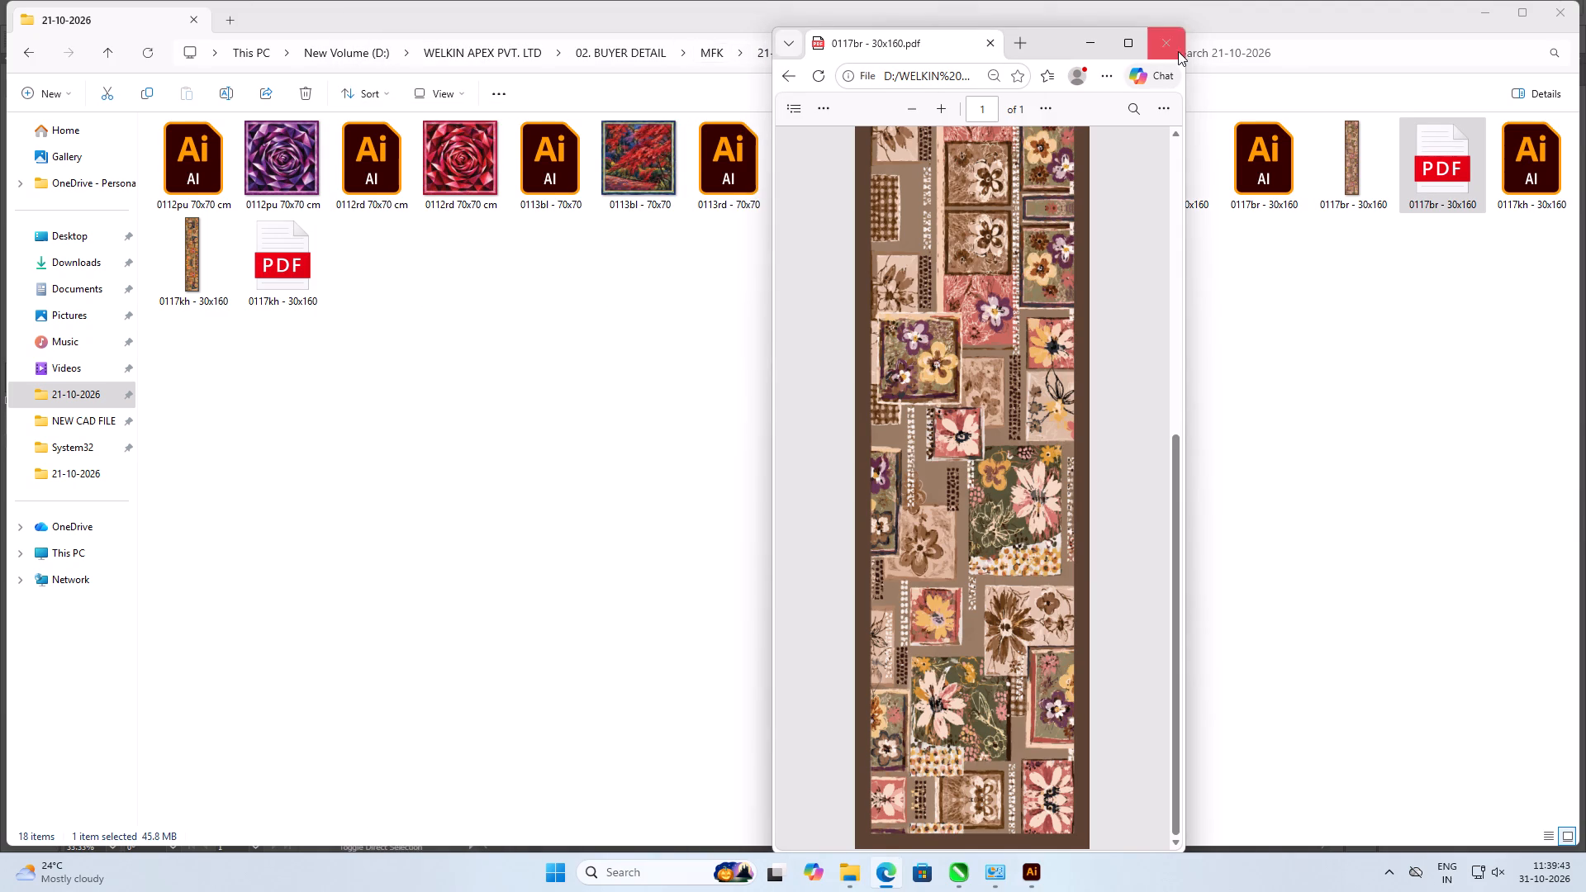
left_click(1171, 50)
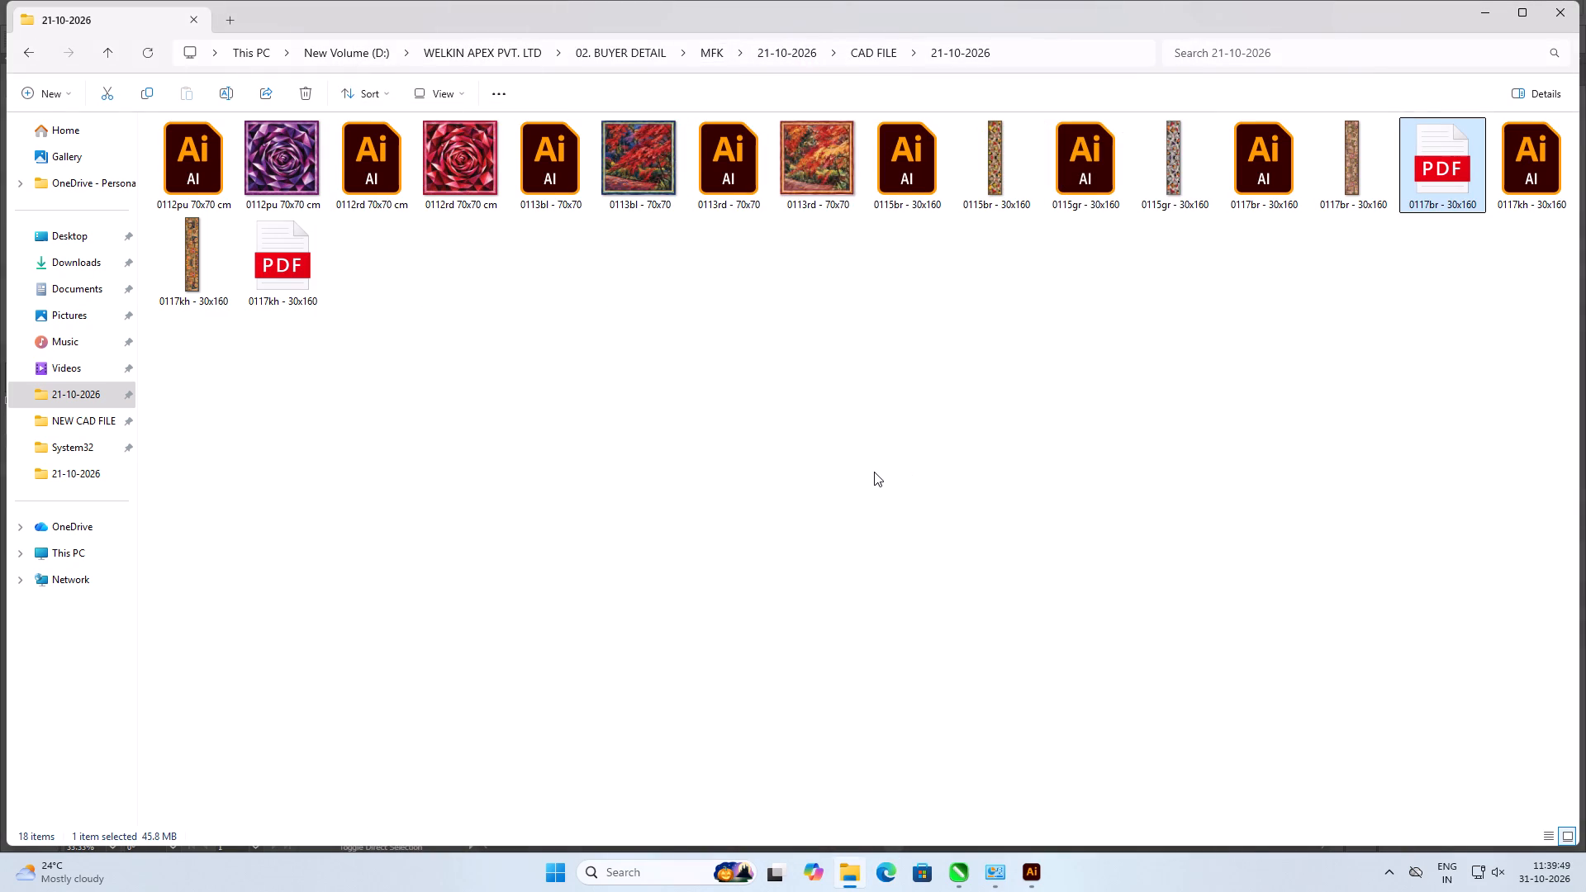
left_click(942, 510)
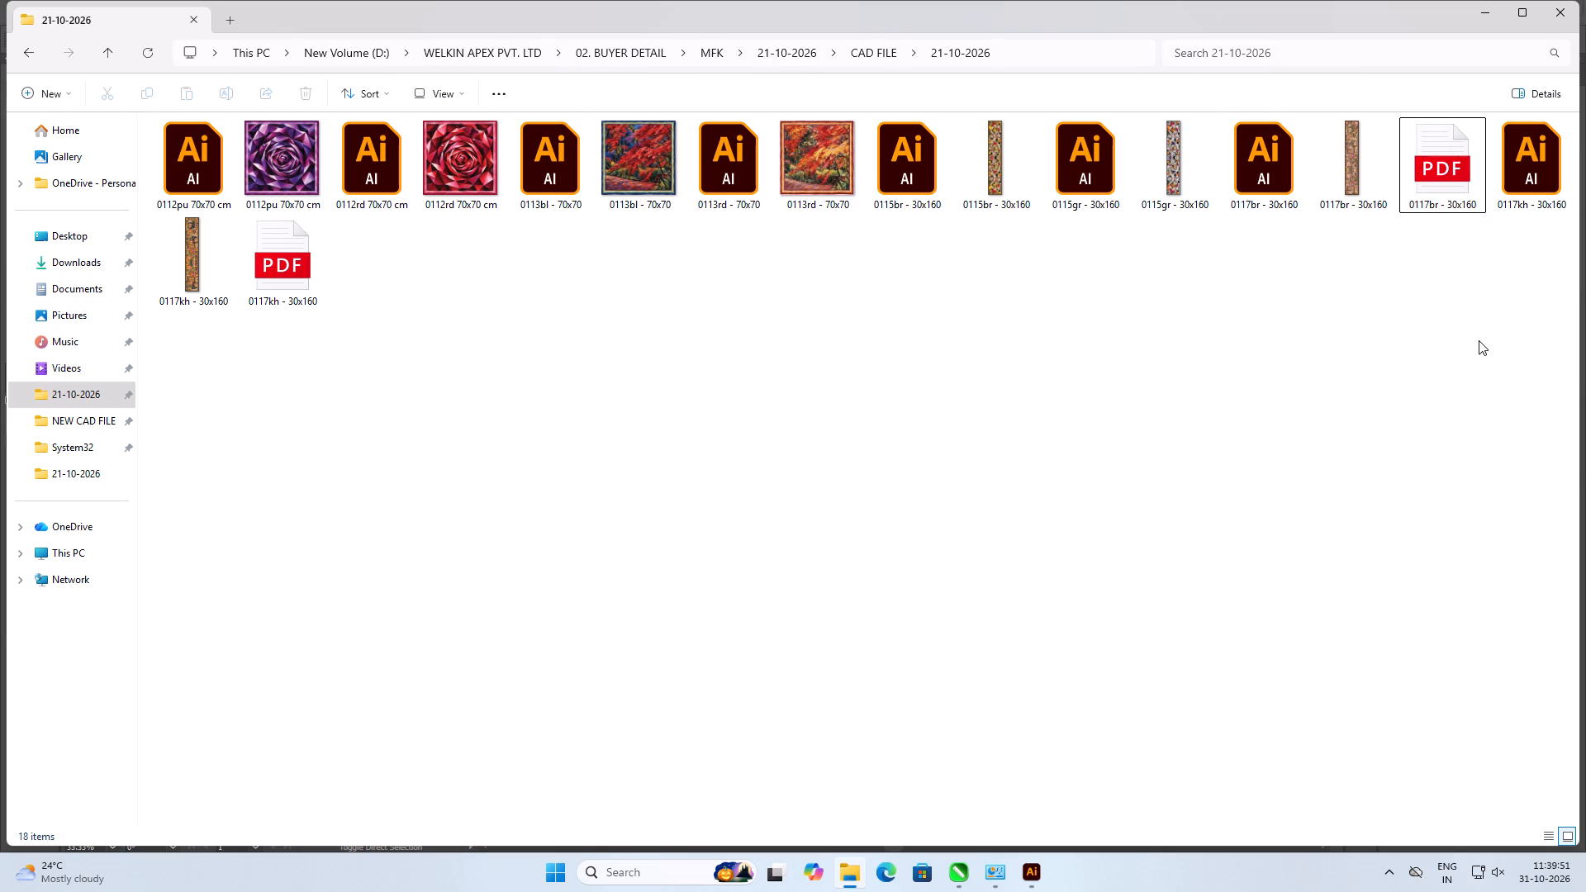
double_click(1478, 341)
left_click(1031, 421)
left_click(1565, 16)
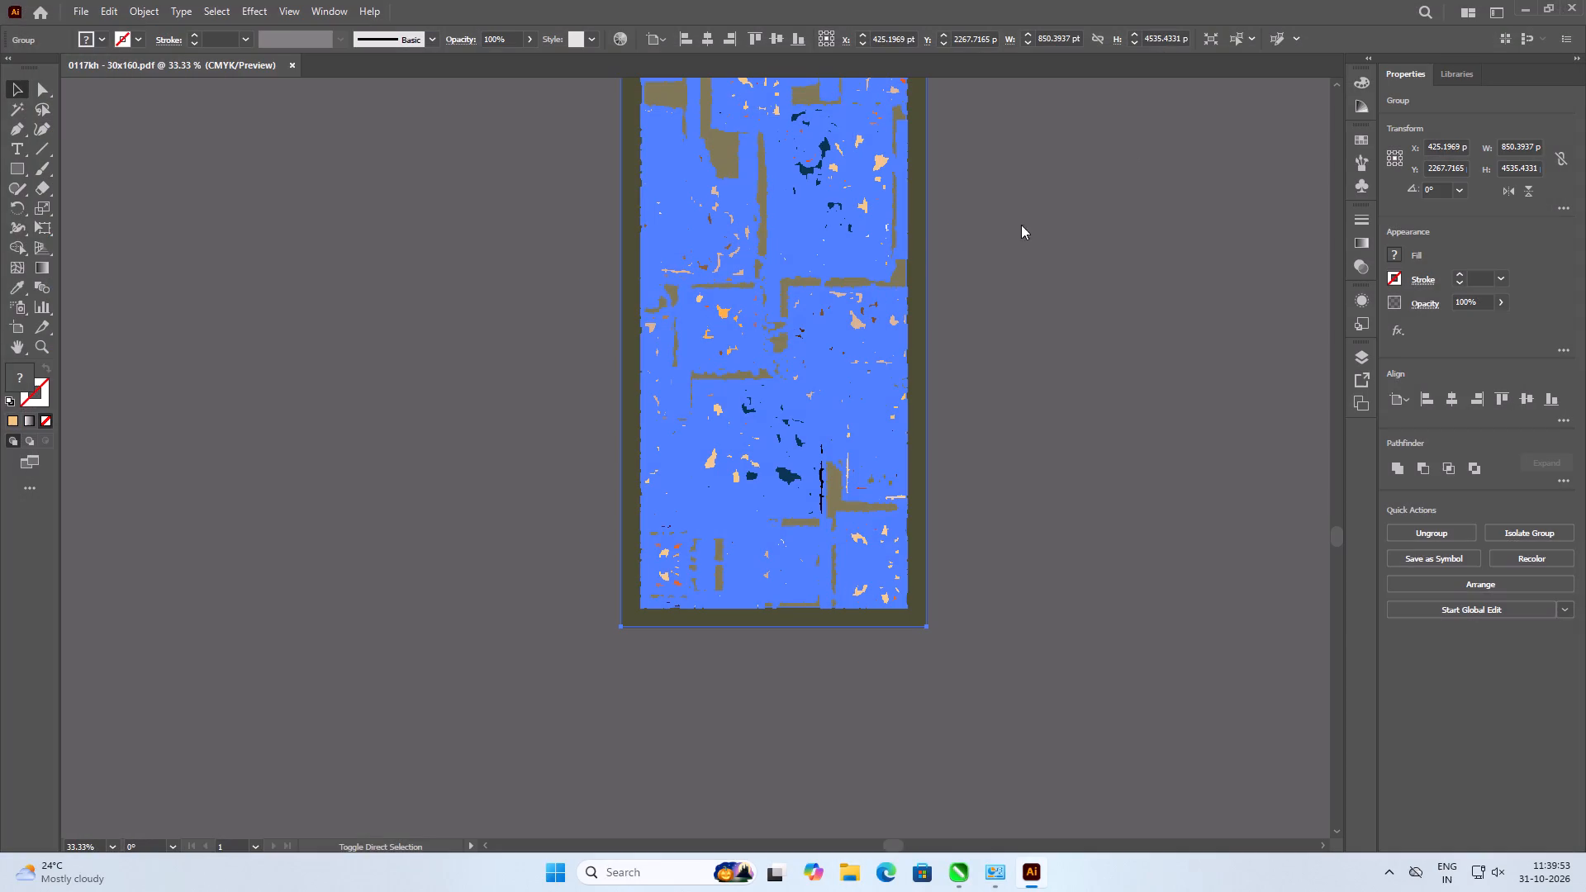
Close Illustrator along with the saved 0117kh - 30x160 document.
left_click(1002, 396)
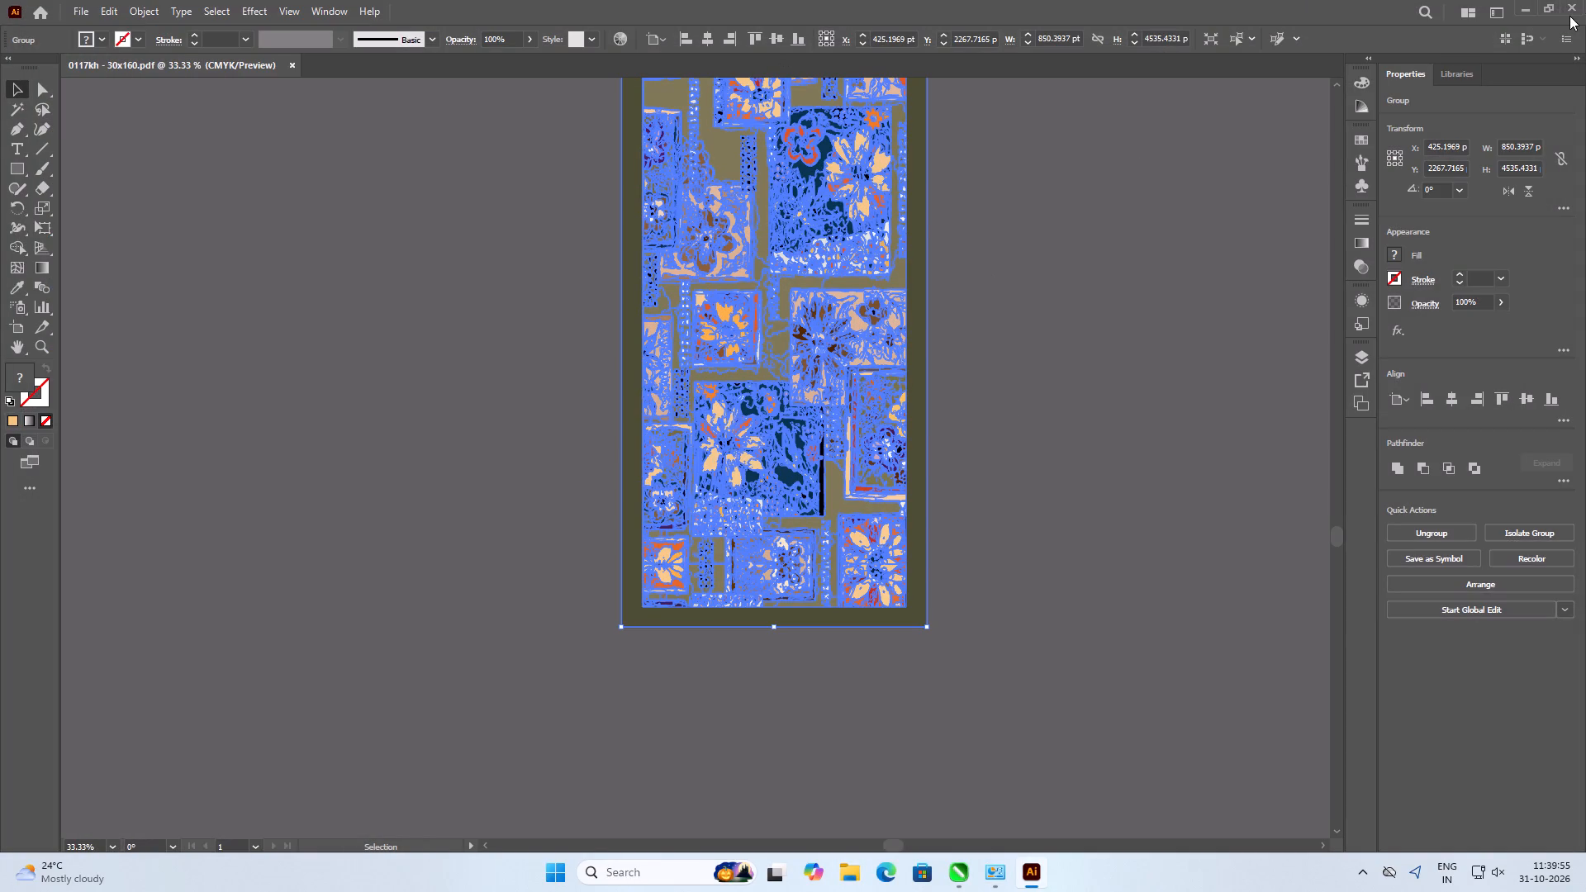
left_click(1569, 5)
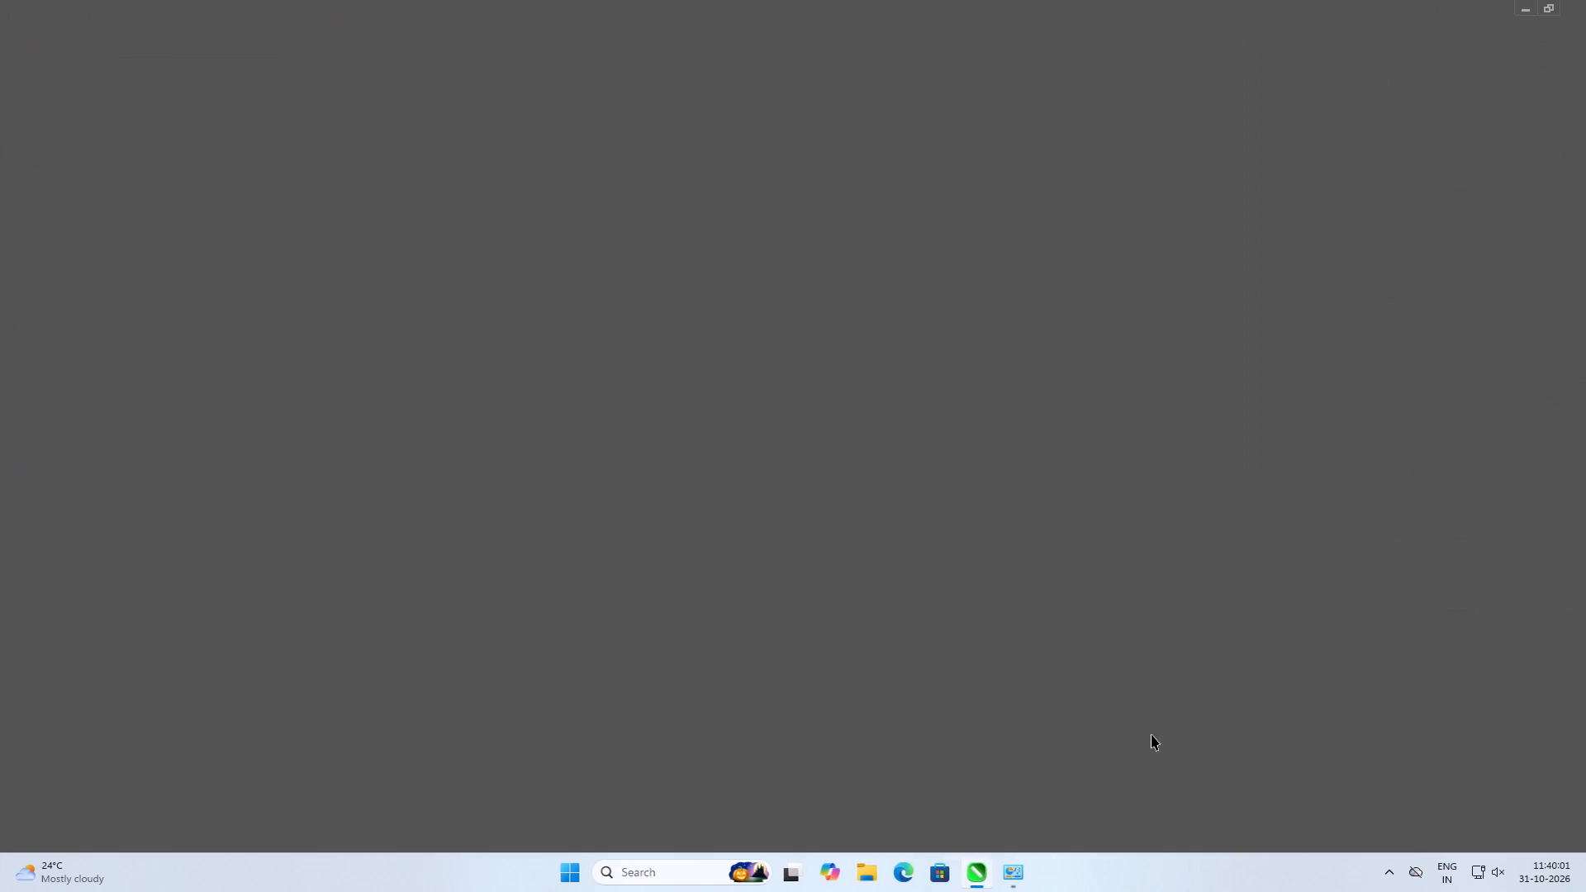
Close the Untitled-1 document with the 30 x 160 cm patchwork floral runner in CorelDRAW without saving its changes.
left_click(868, 867)
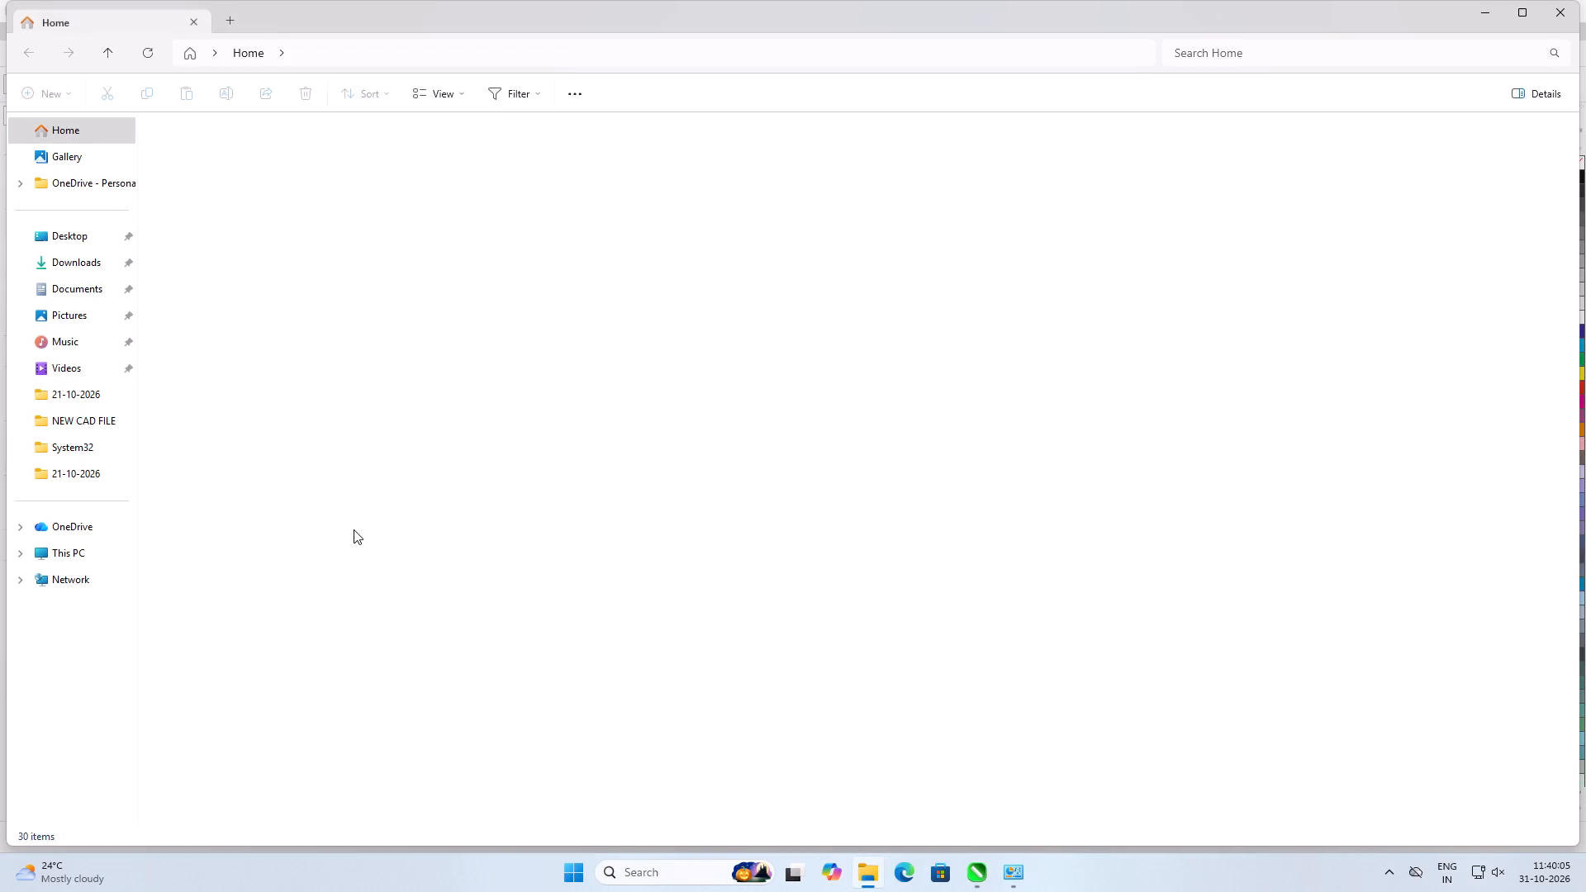
left_click(1556, 2)
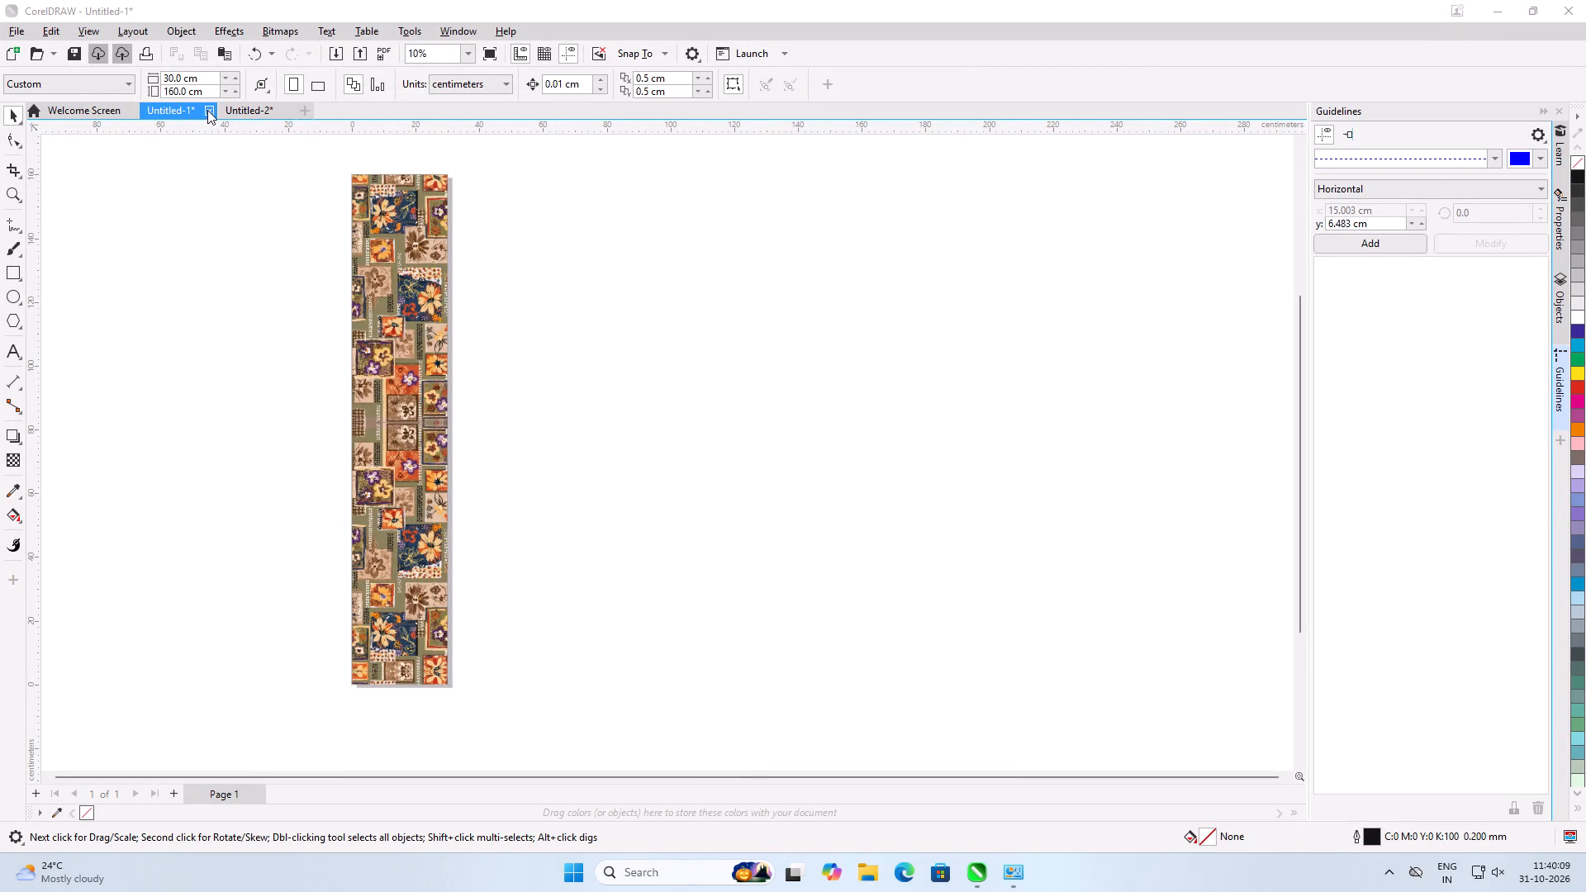
left_click(207, 110)
left_click(774, 480)
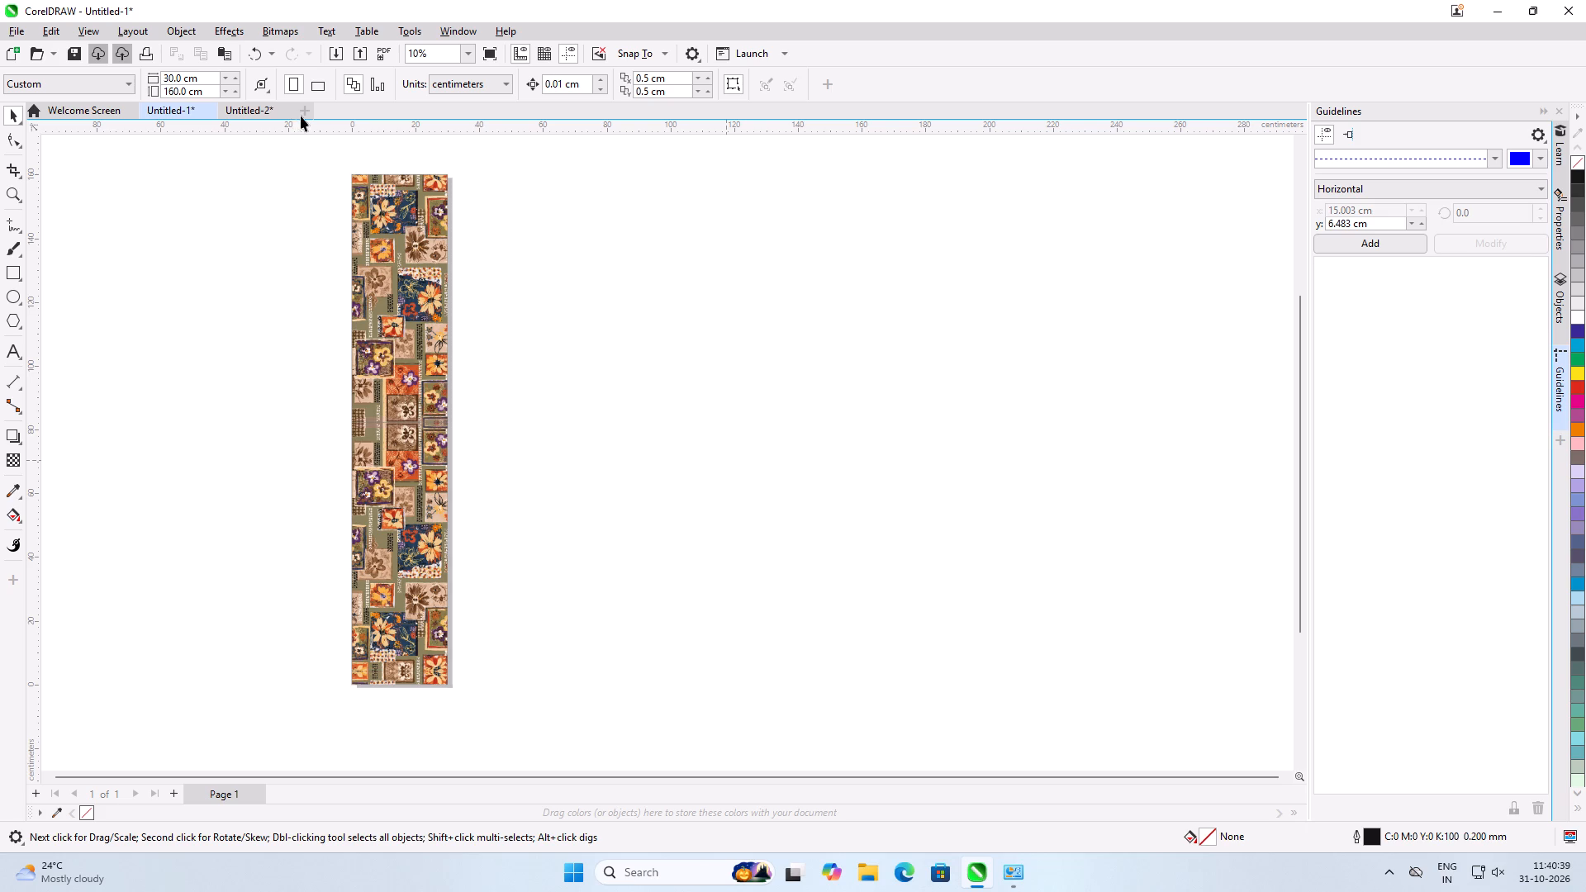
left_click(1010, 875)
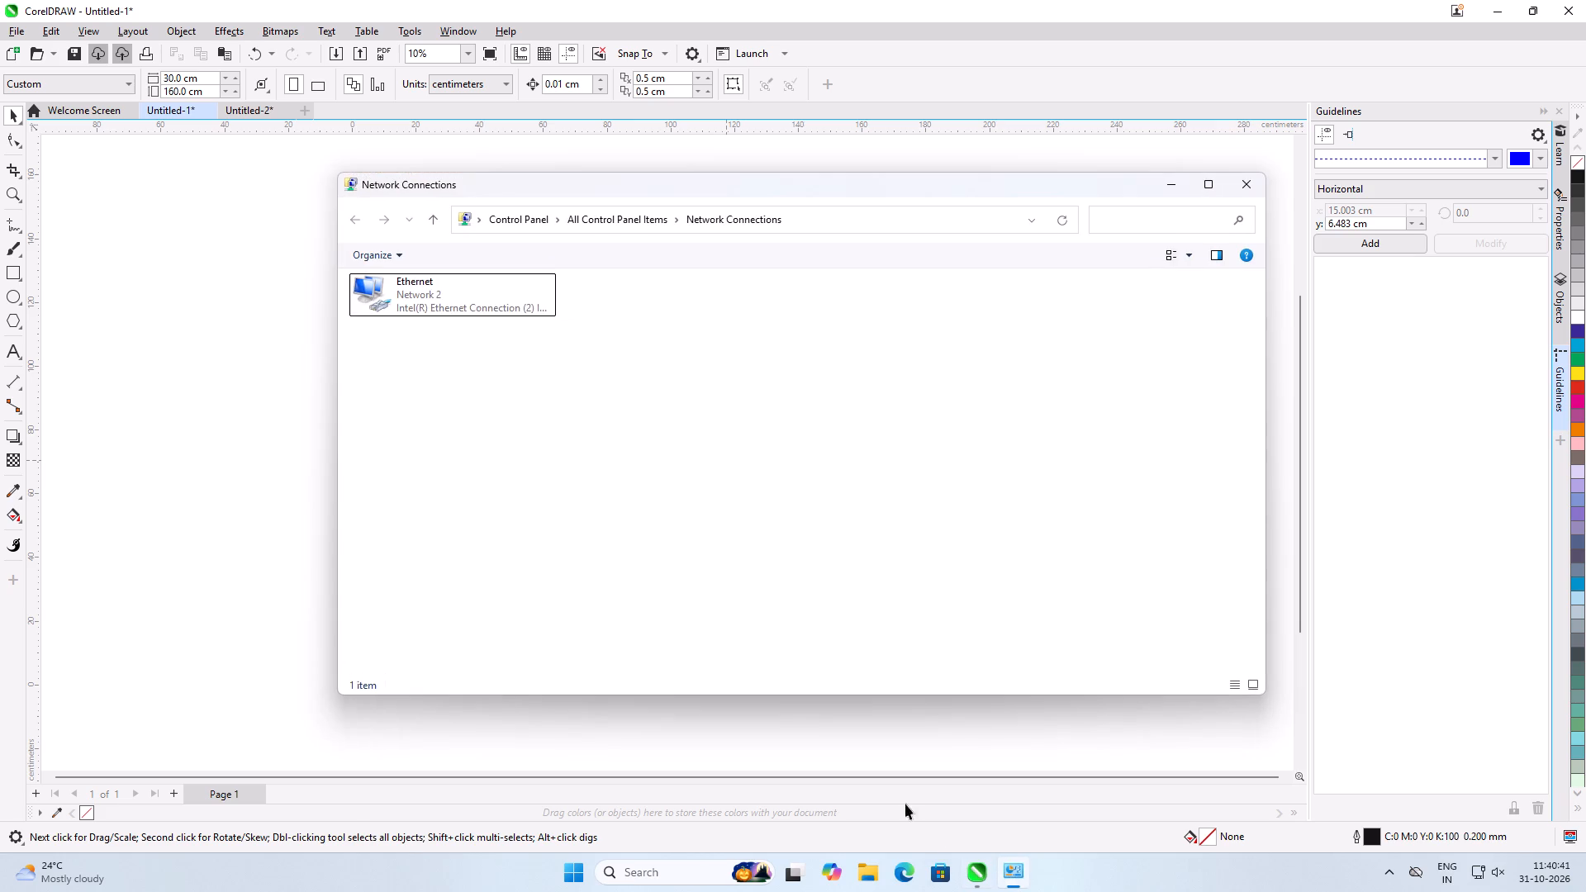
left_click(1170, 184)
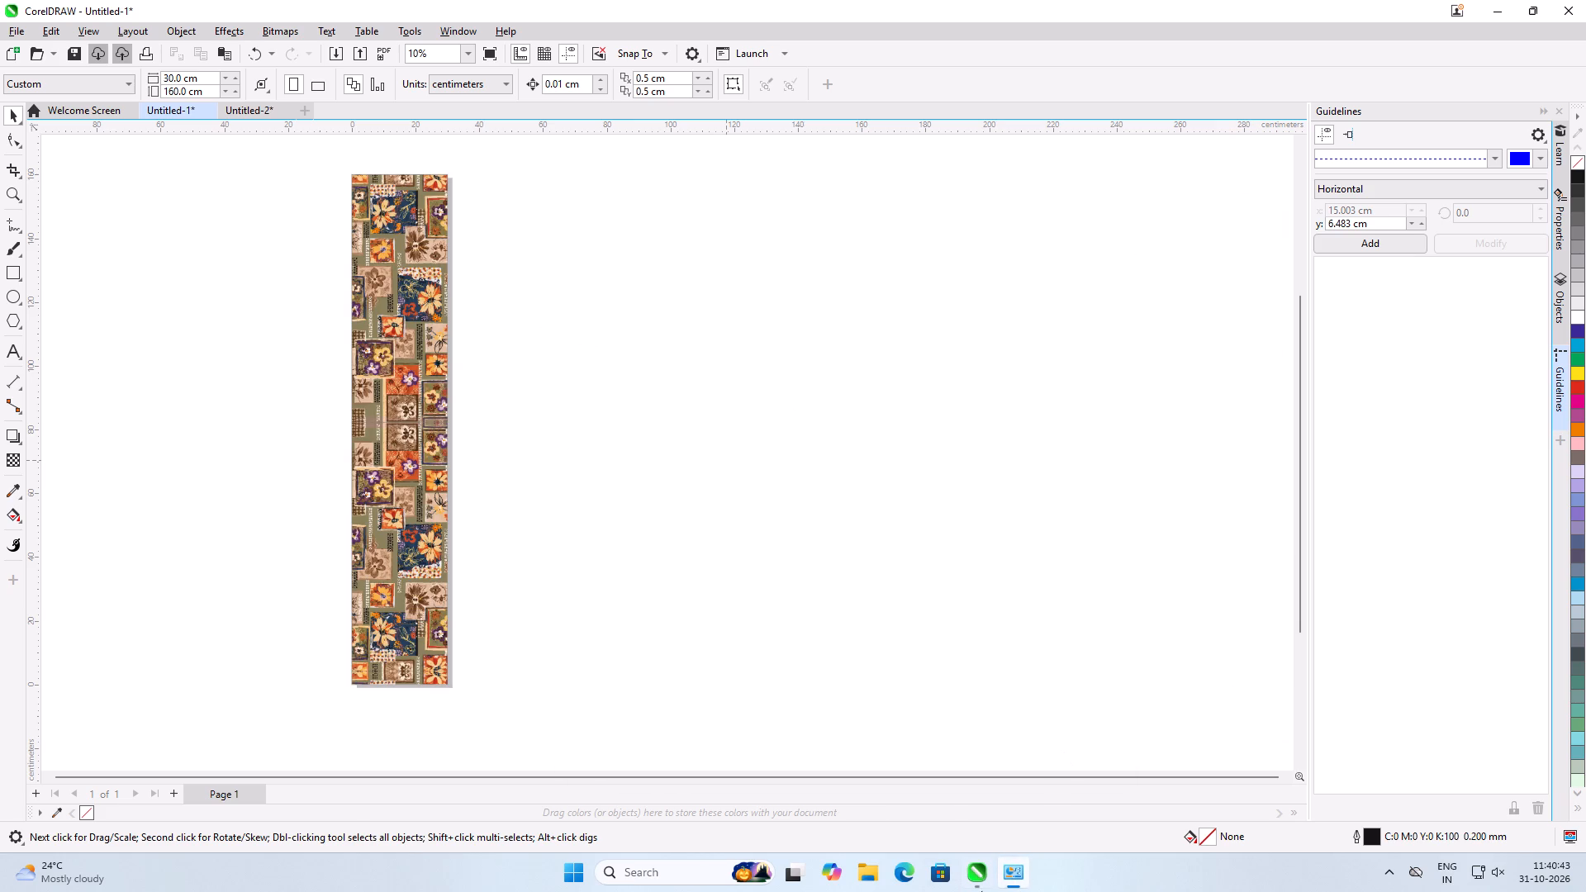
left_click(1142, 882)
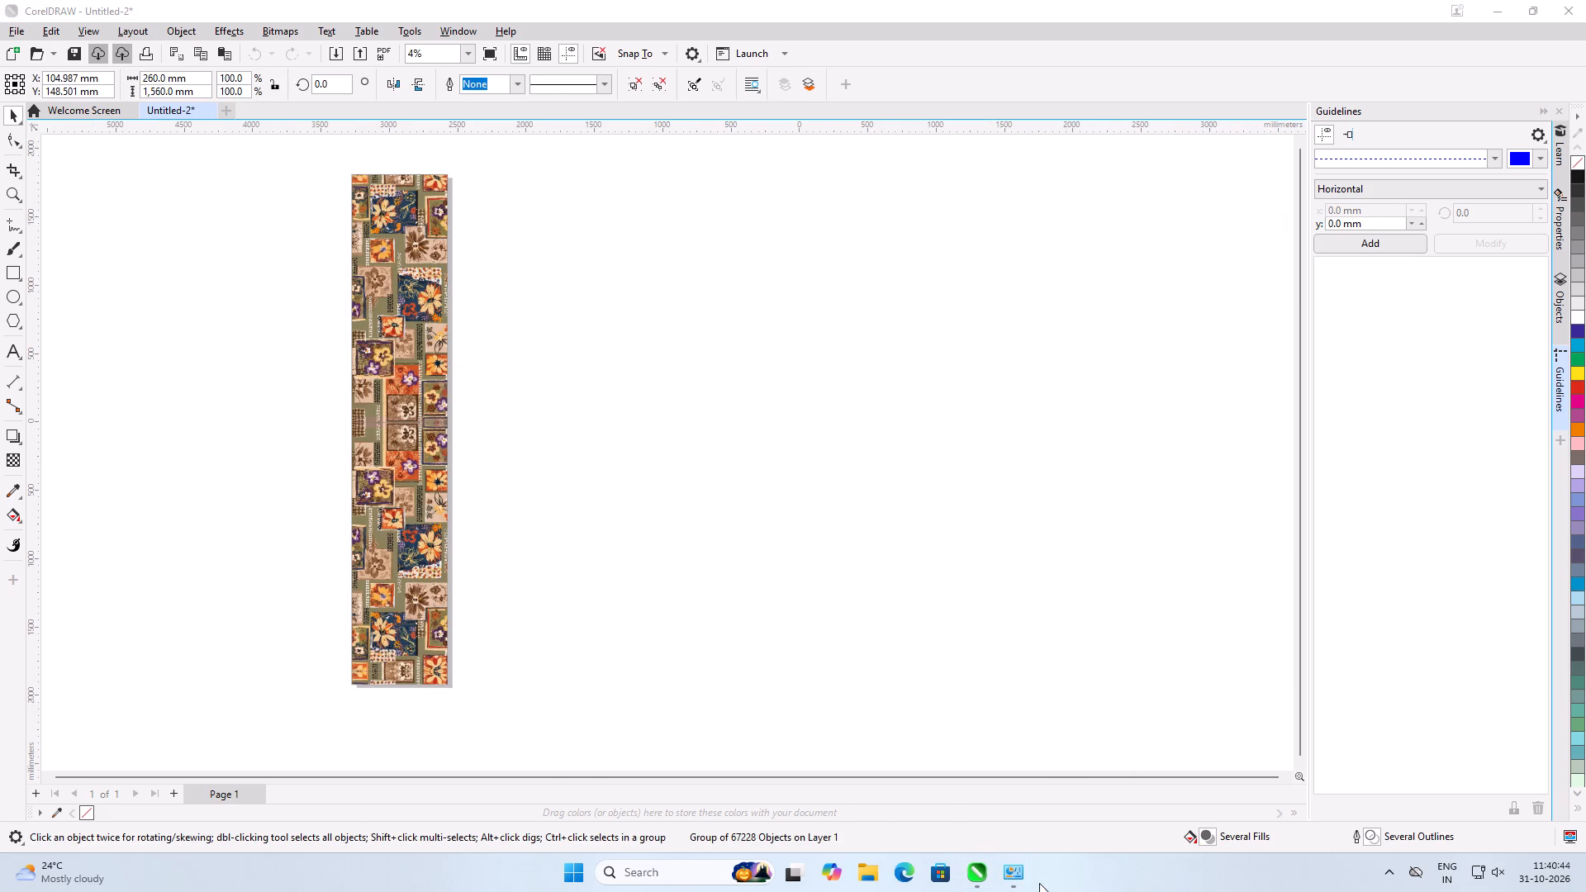
Close the Untitled-2 document with the brown bordered runner design, discarding its unsaved changes.
left_click(207, 109)
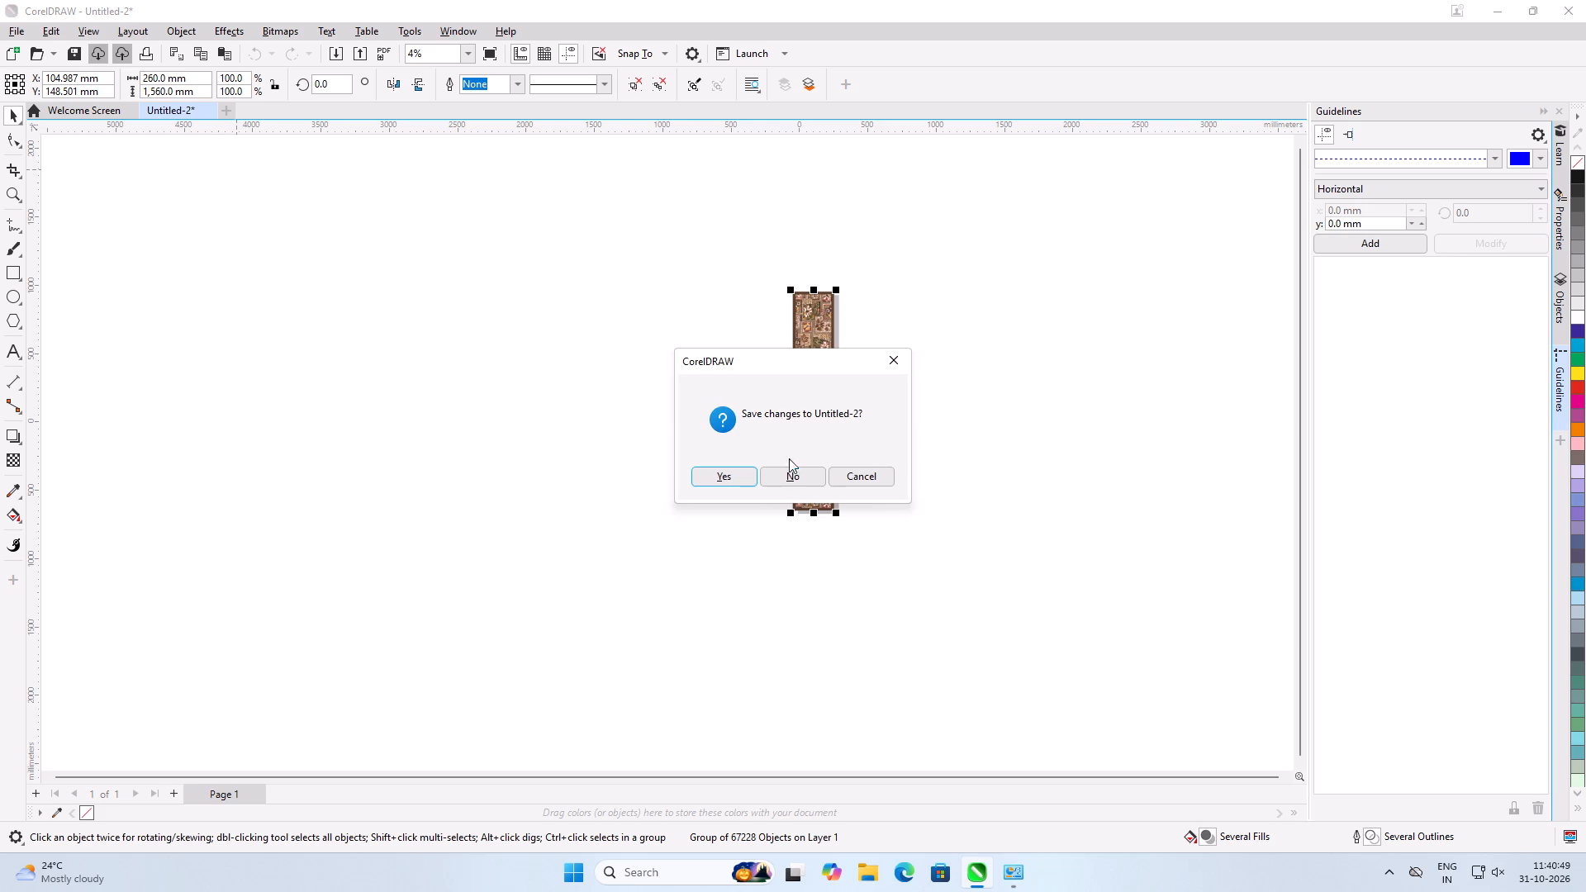
left_click(793, 482)
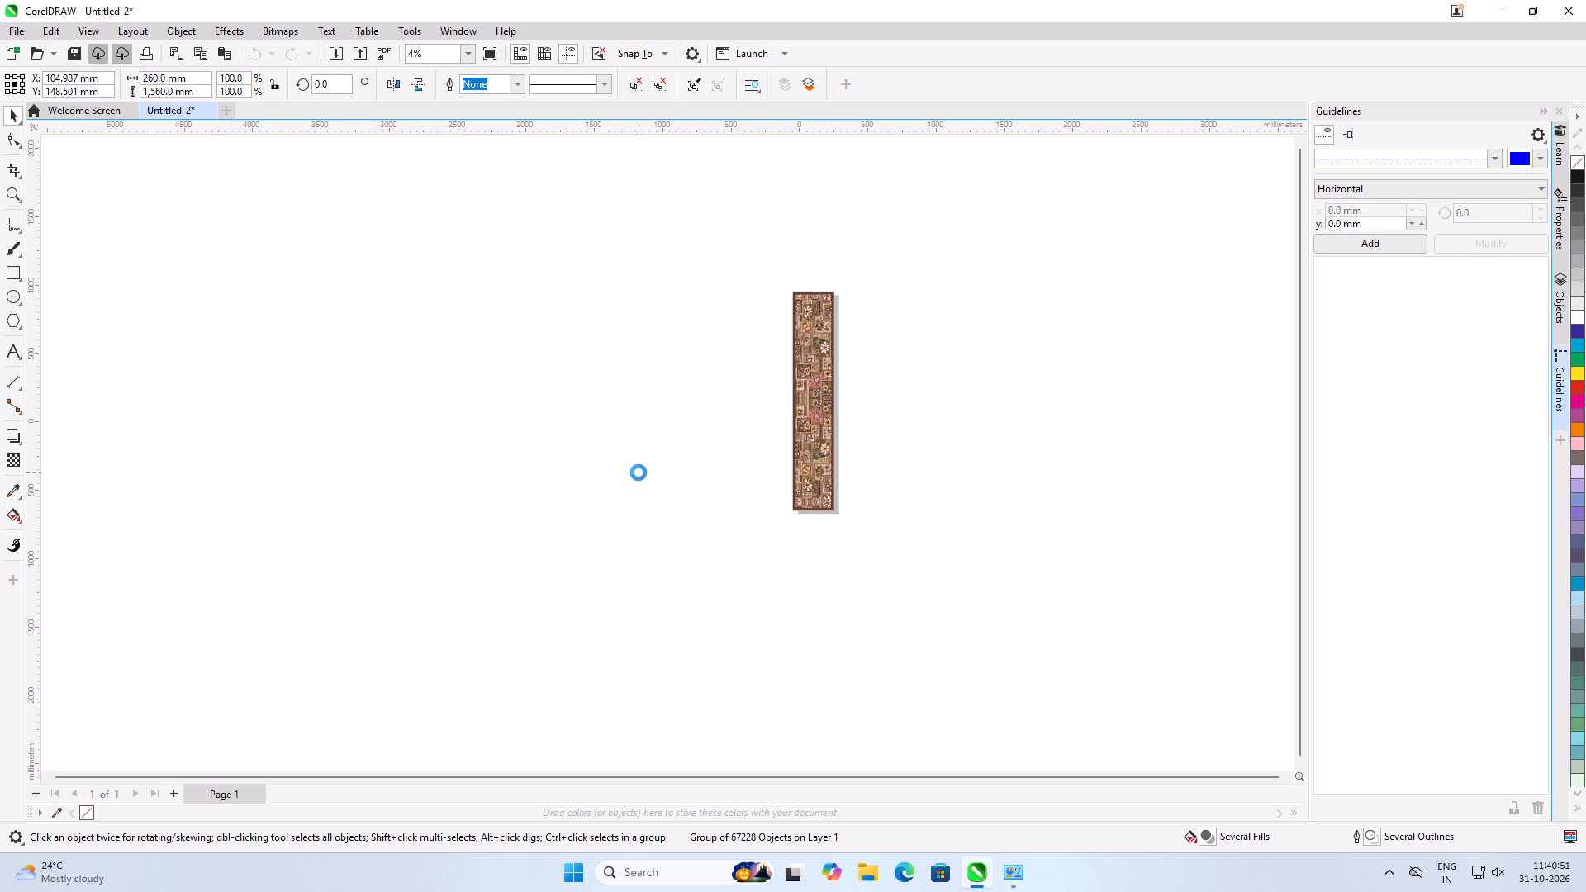